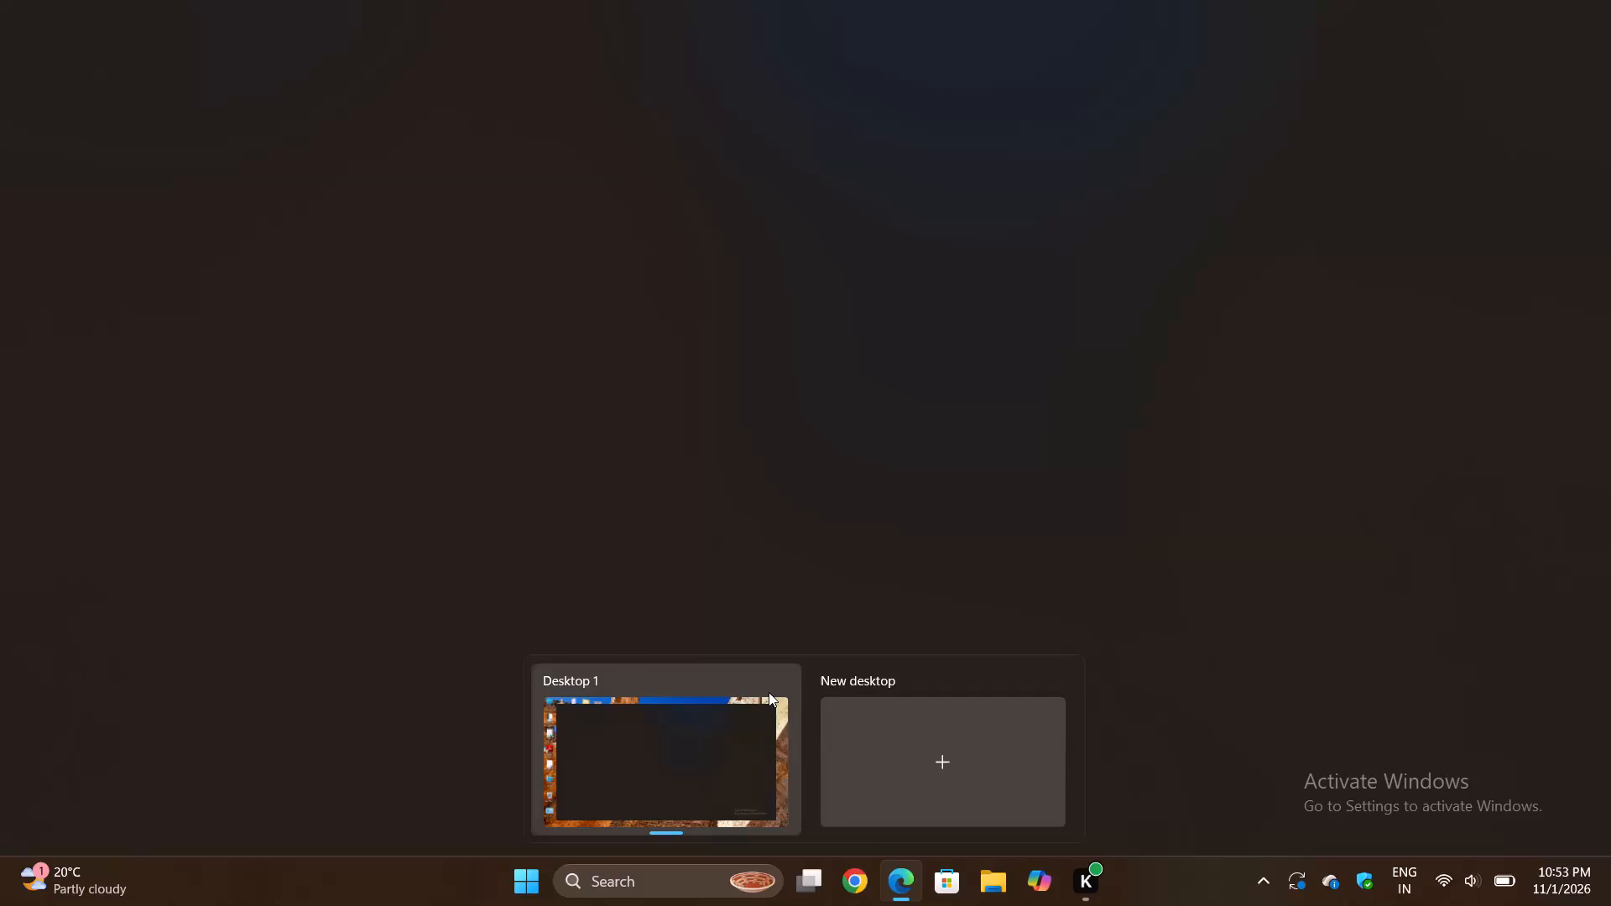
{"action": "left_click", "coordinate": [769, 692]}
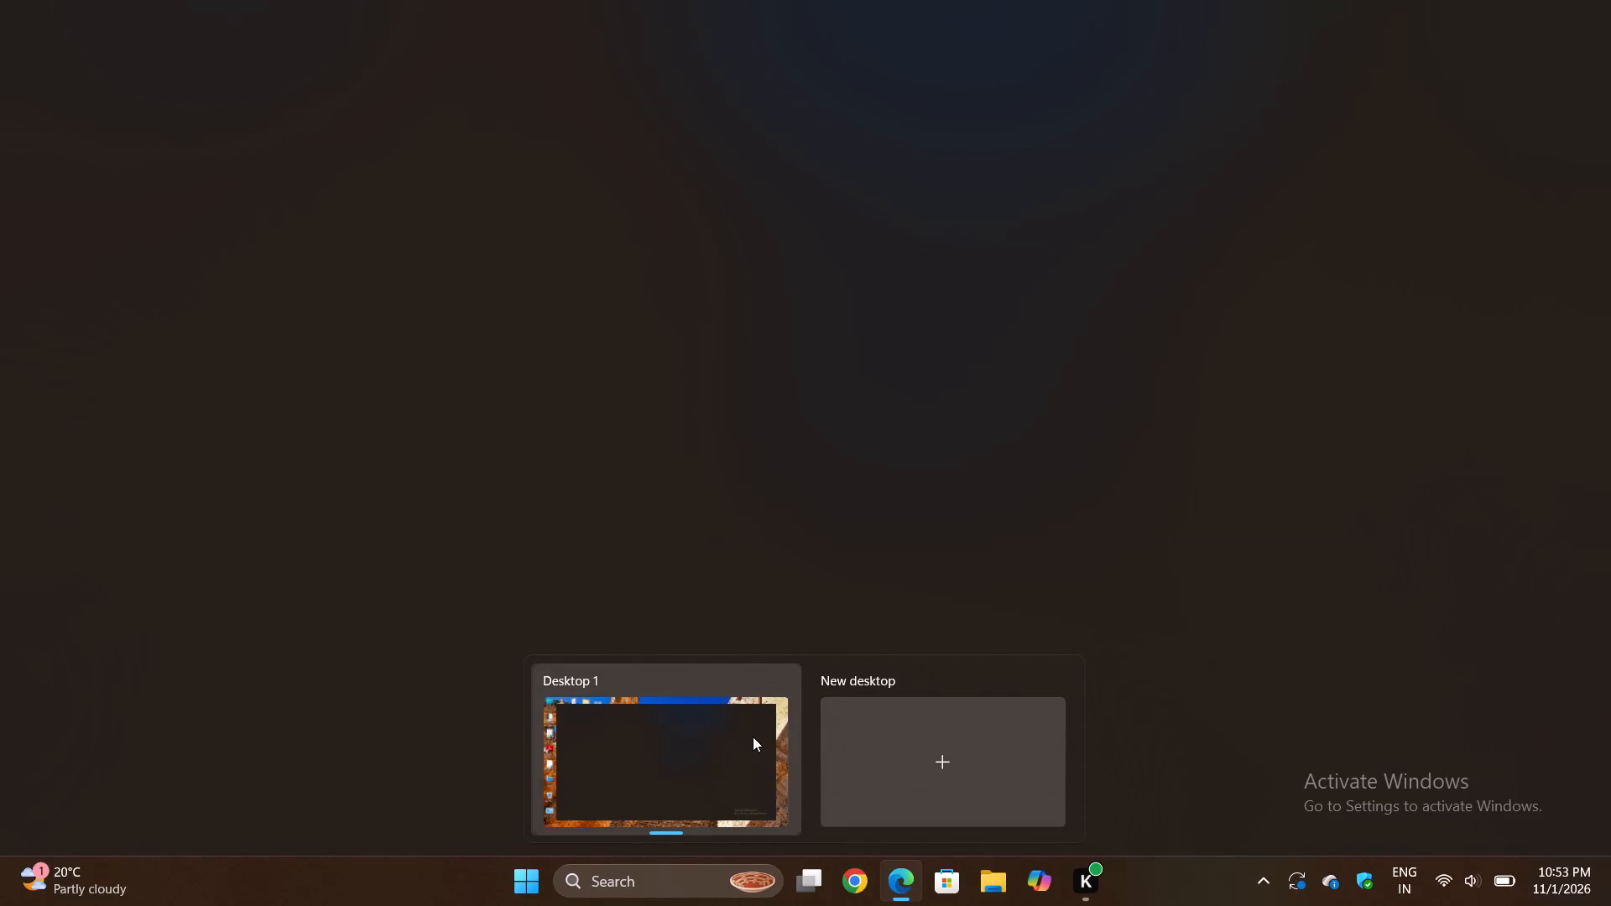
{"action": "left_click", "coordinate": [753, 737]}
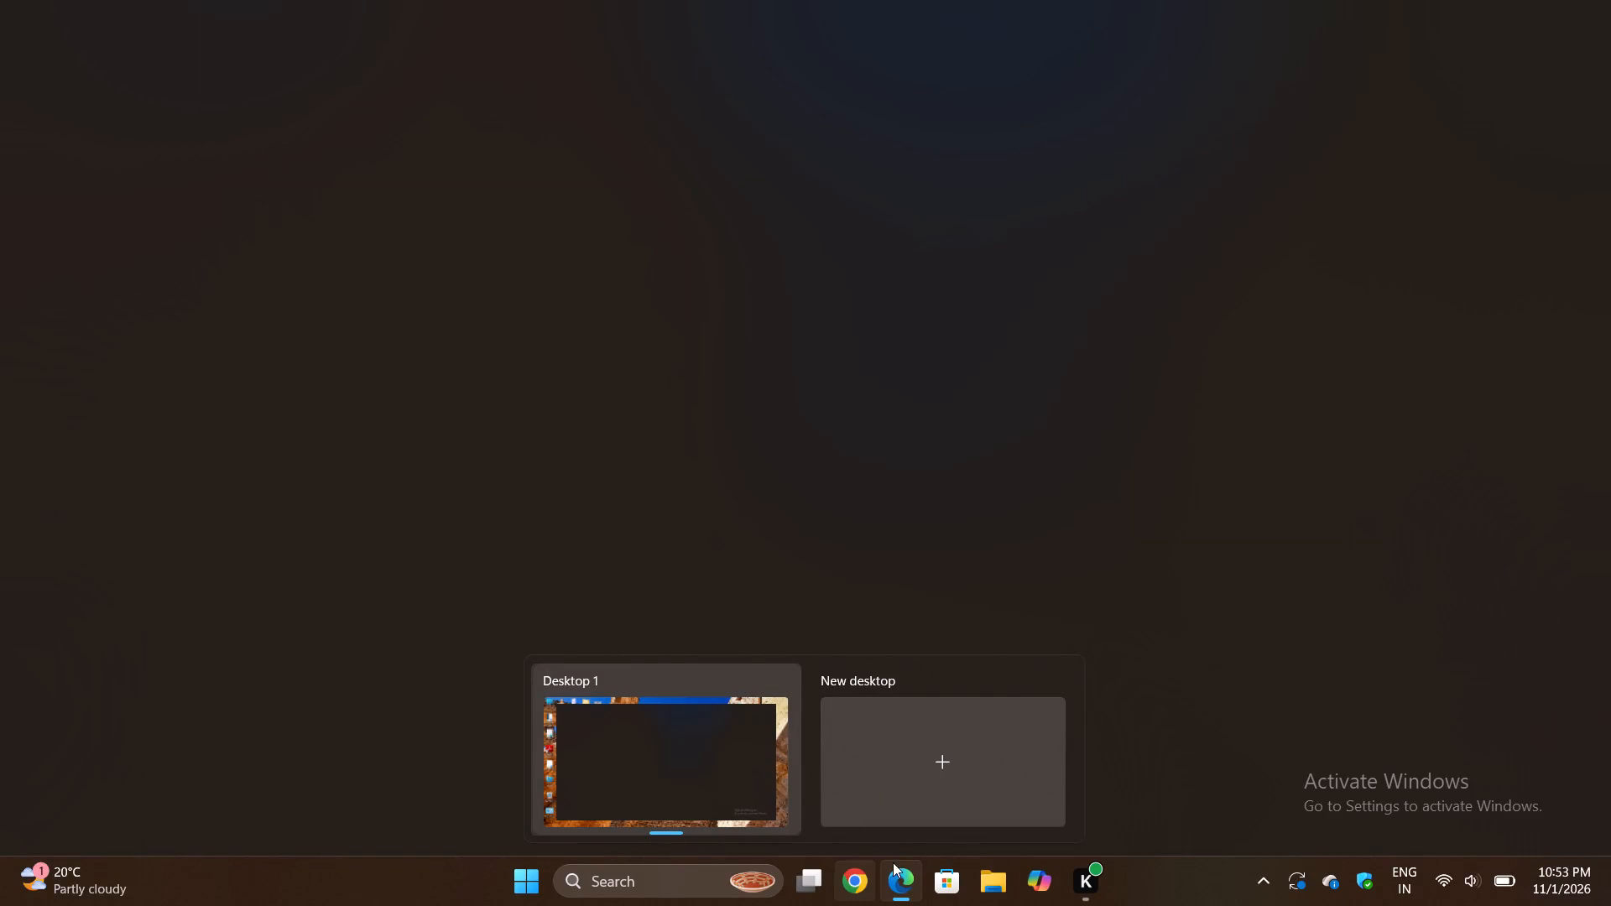
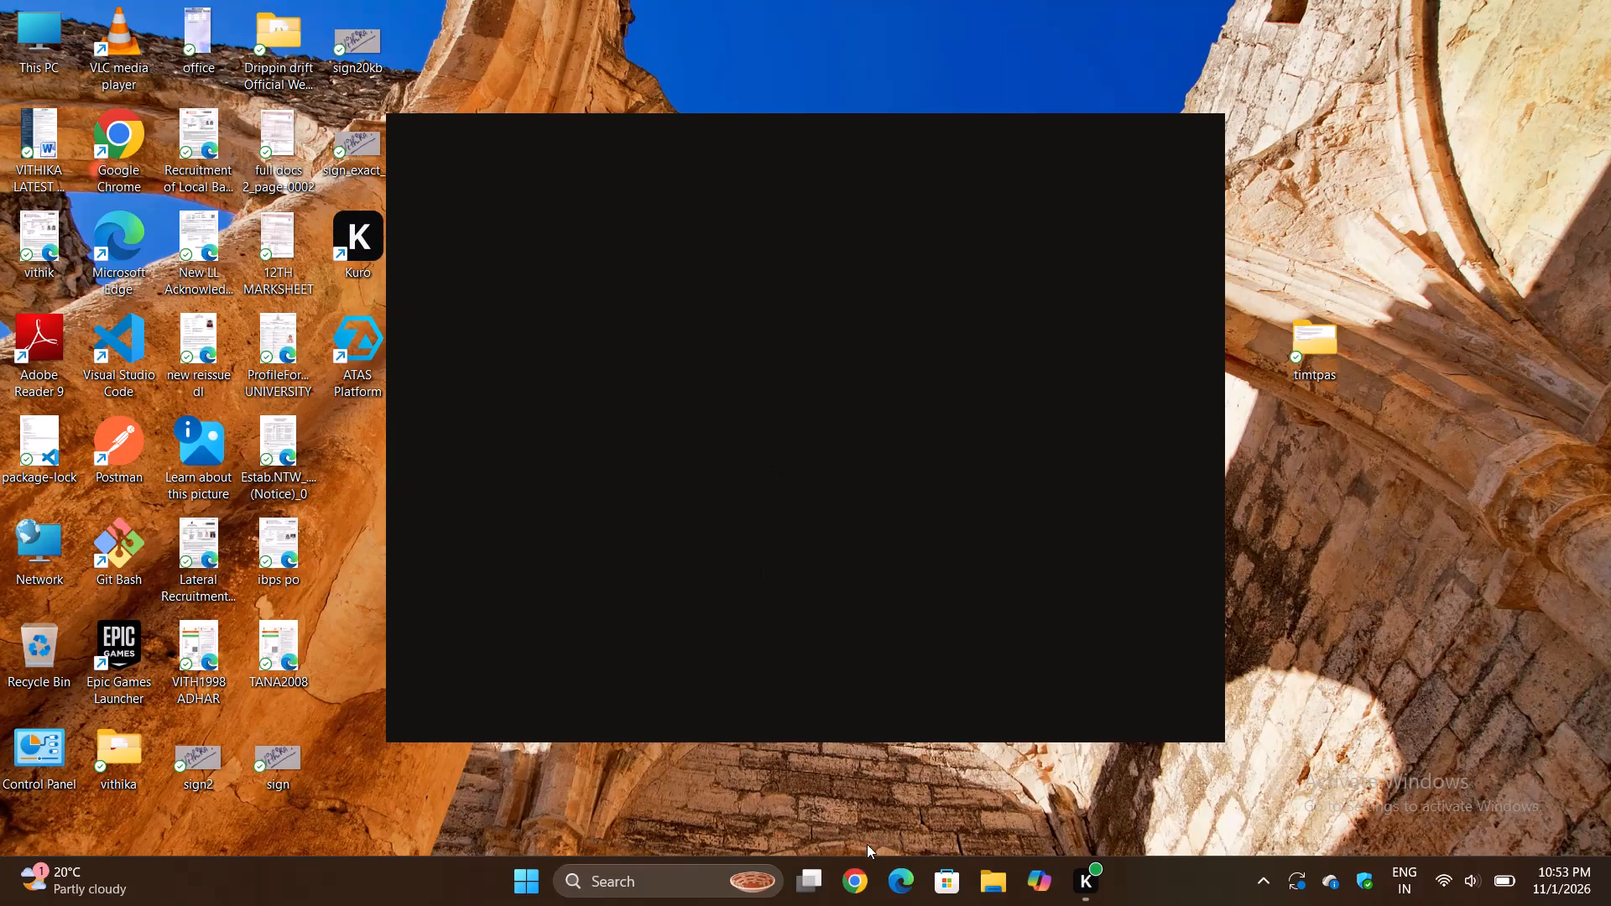
Switch to Google Chrome and open the user profile with the orange D avatar.
{"action": "left_click", "coordinate": [866, 877]}
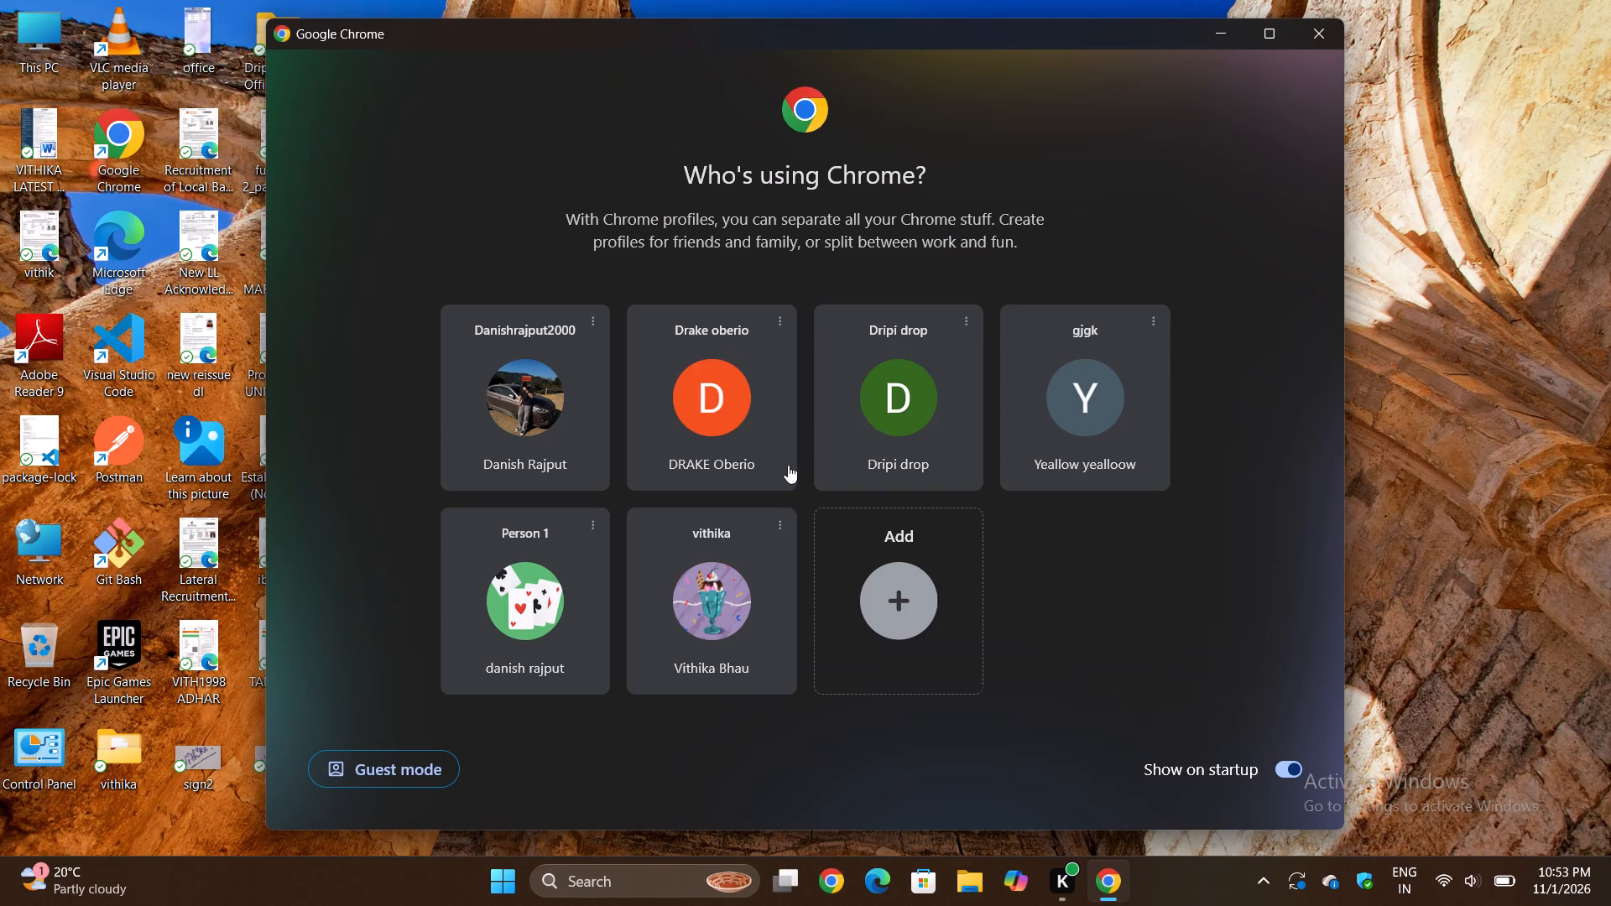
{"action": "left_click", "coordinate": [718, 425]}
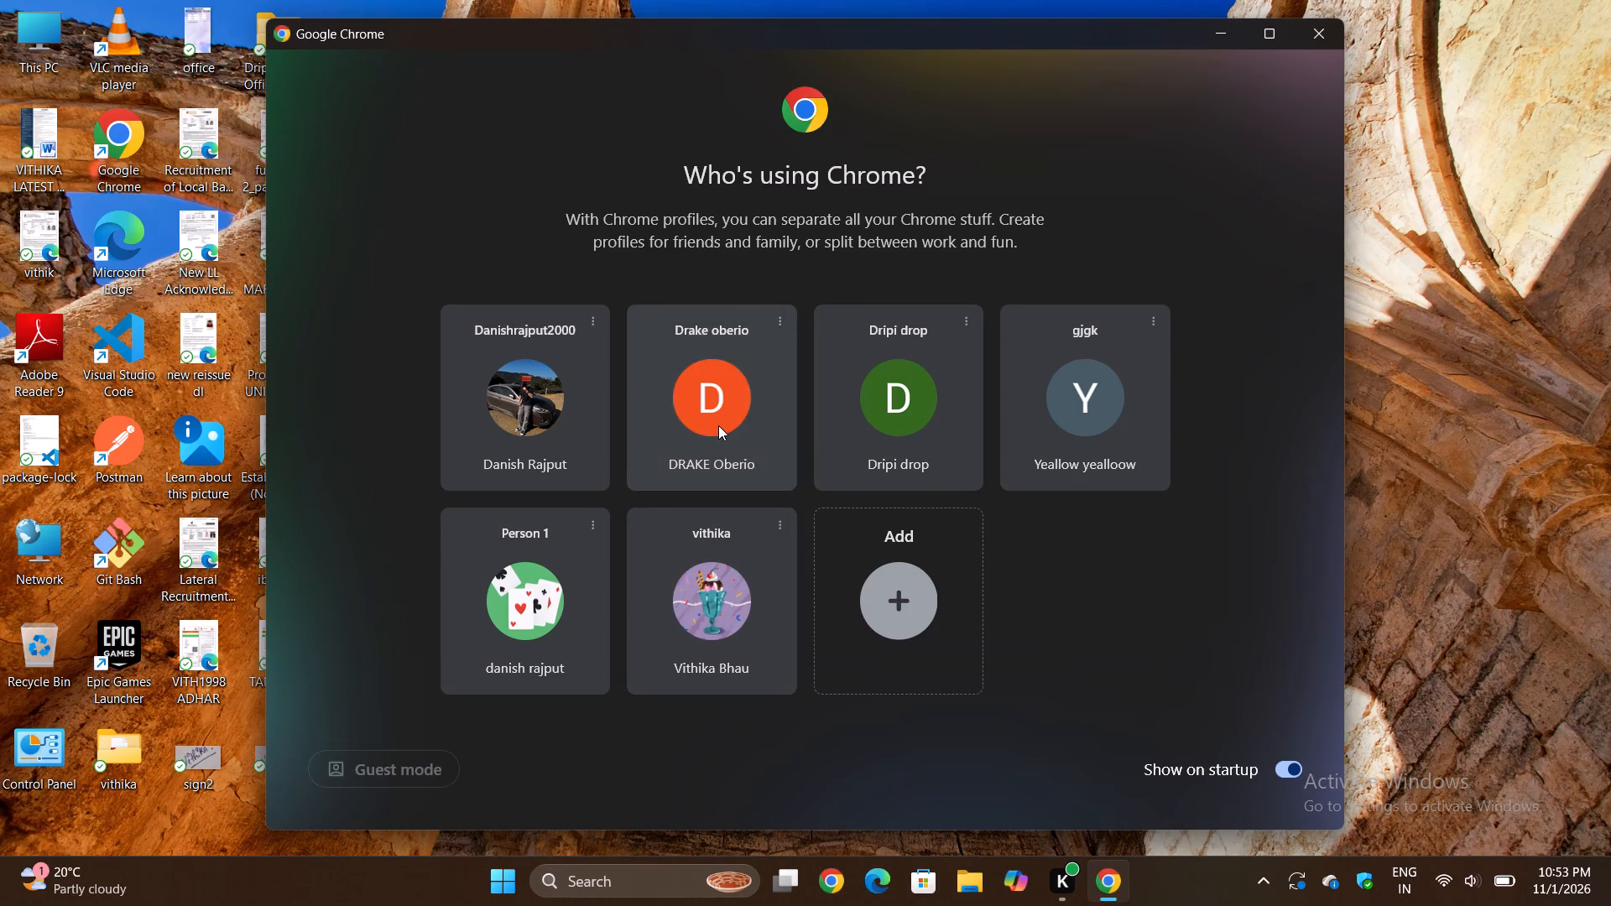
Search the web for "bitcoin prediction today".
{"action": "type", "text": "bit"}
{"action": "type", "text": "coin"}
{"action": "key", "text": "space"}
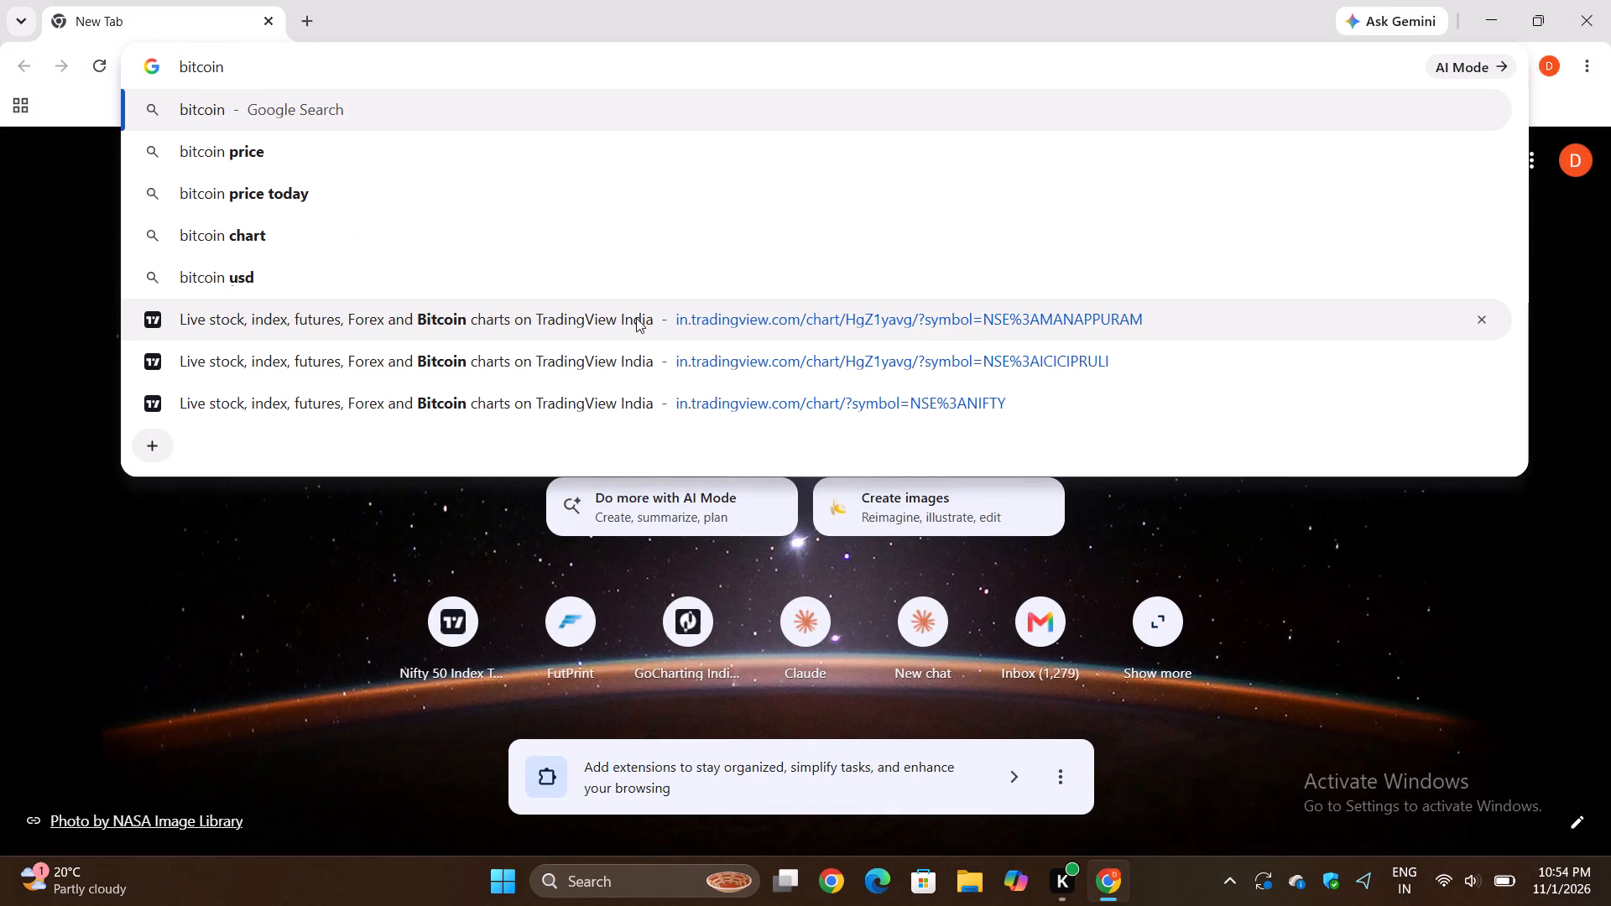
{"action": "type", "text": "pred"}
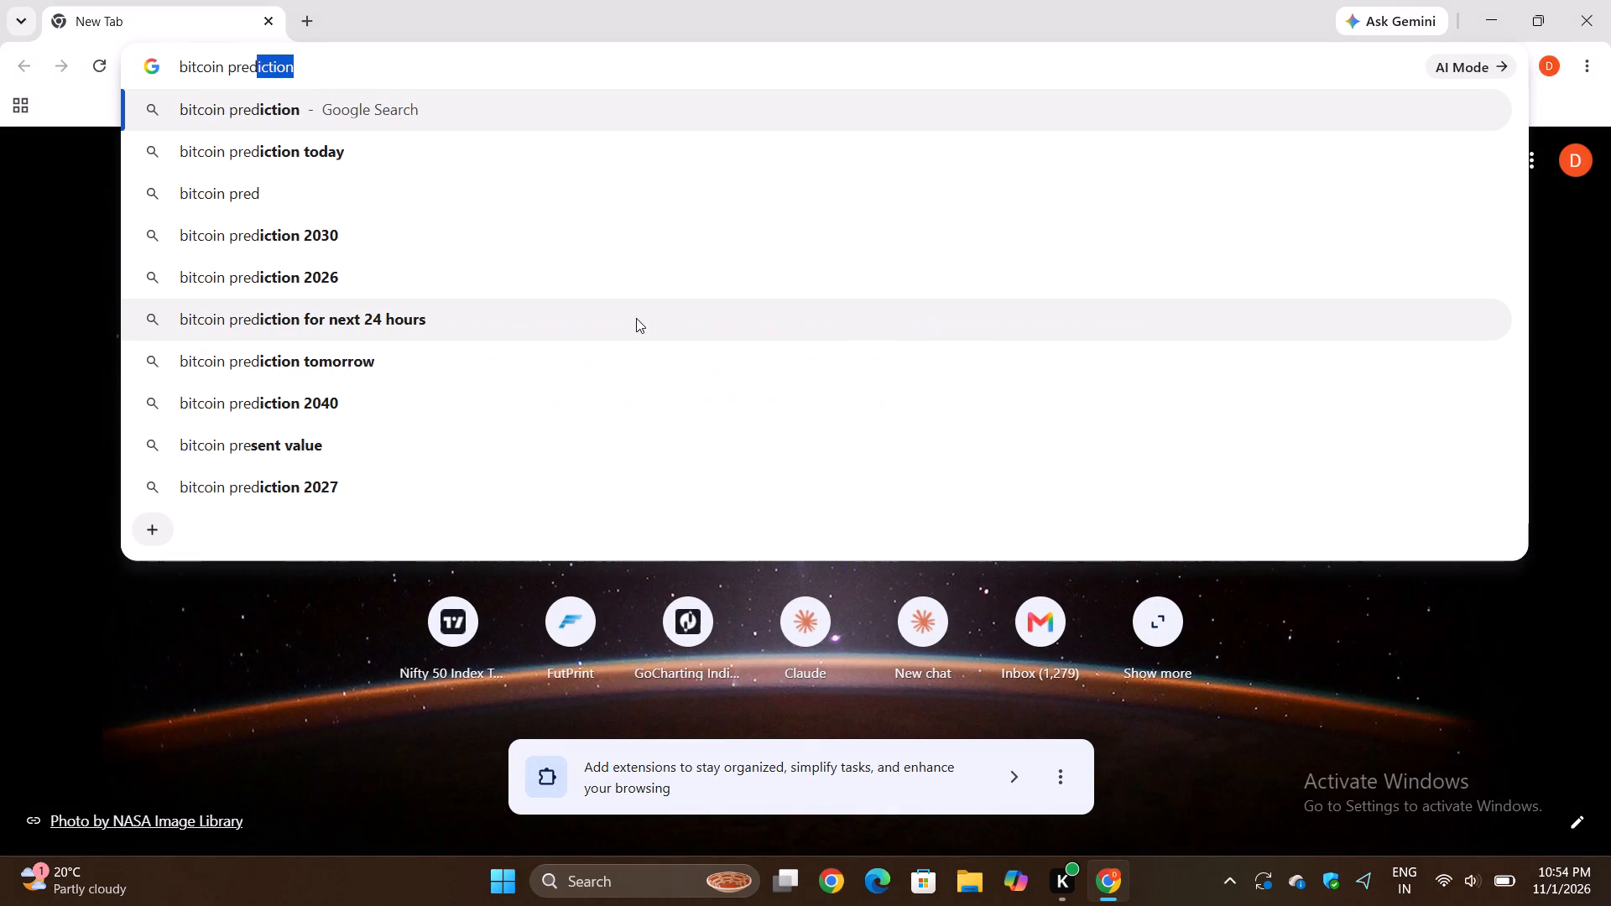
{"action": "key", "text": "Down"}
{"action": "key", "text": "Return"}
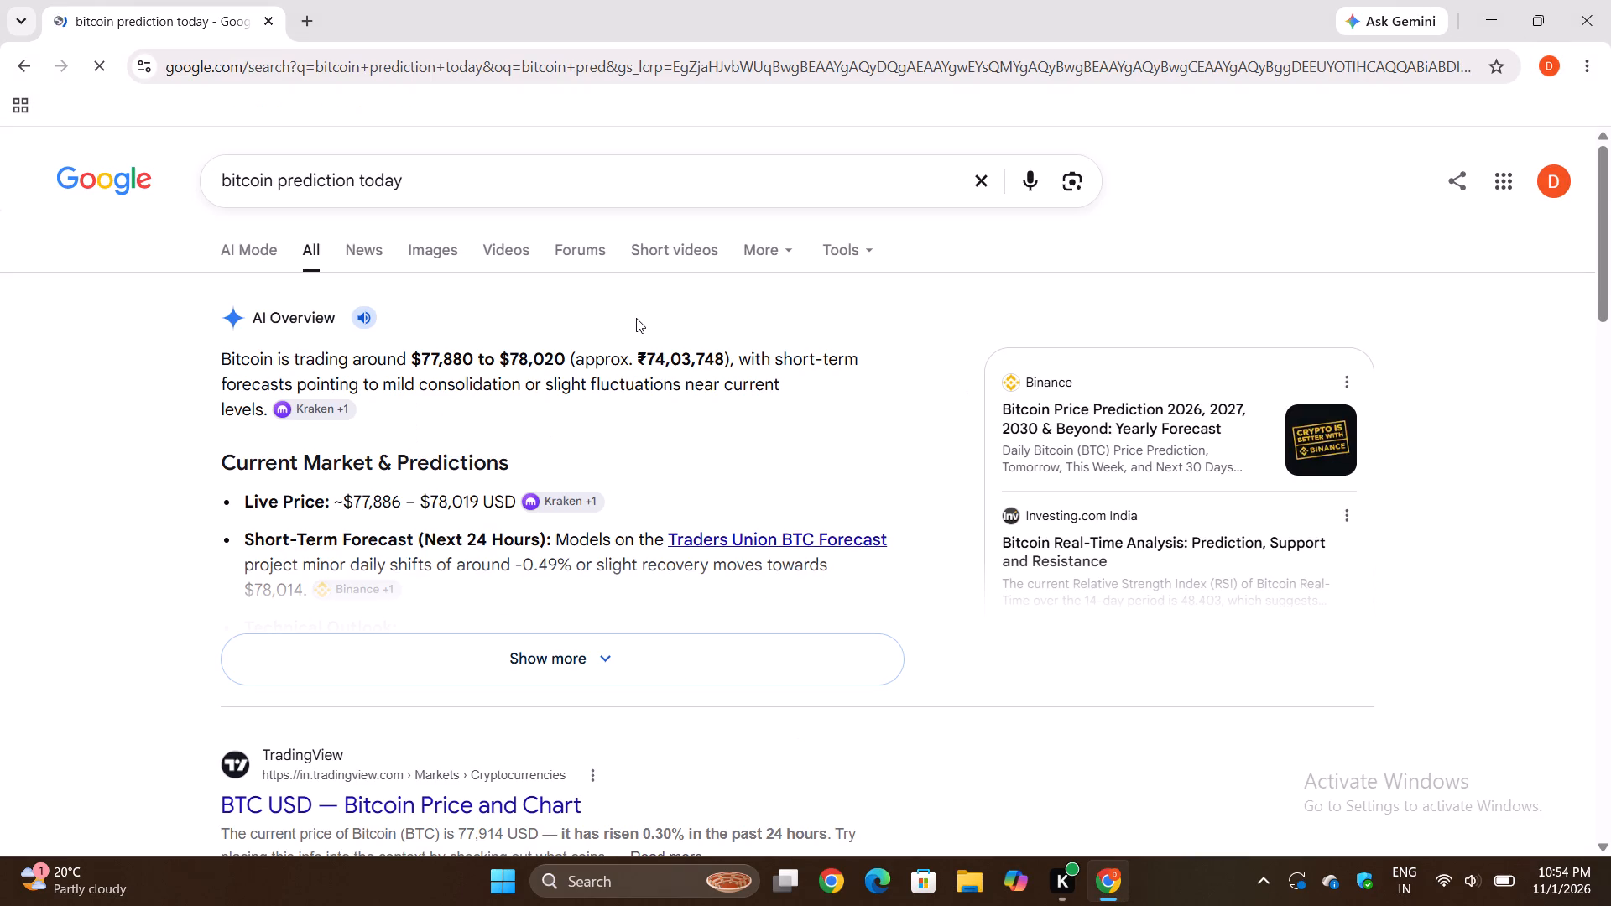
Open TradingView's BTC USD page from the search results and launch its full chart.
{"action": "scroll", "coordinate": [636, 318], "scroll_direction": "down", "scroll_amount": 3}
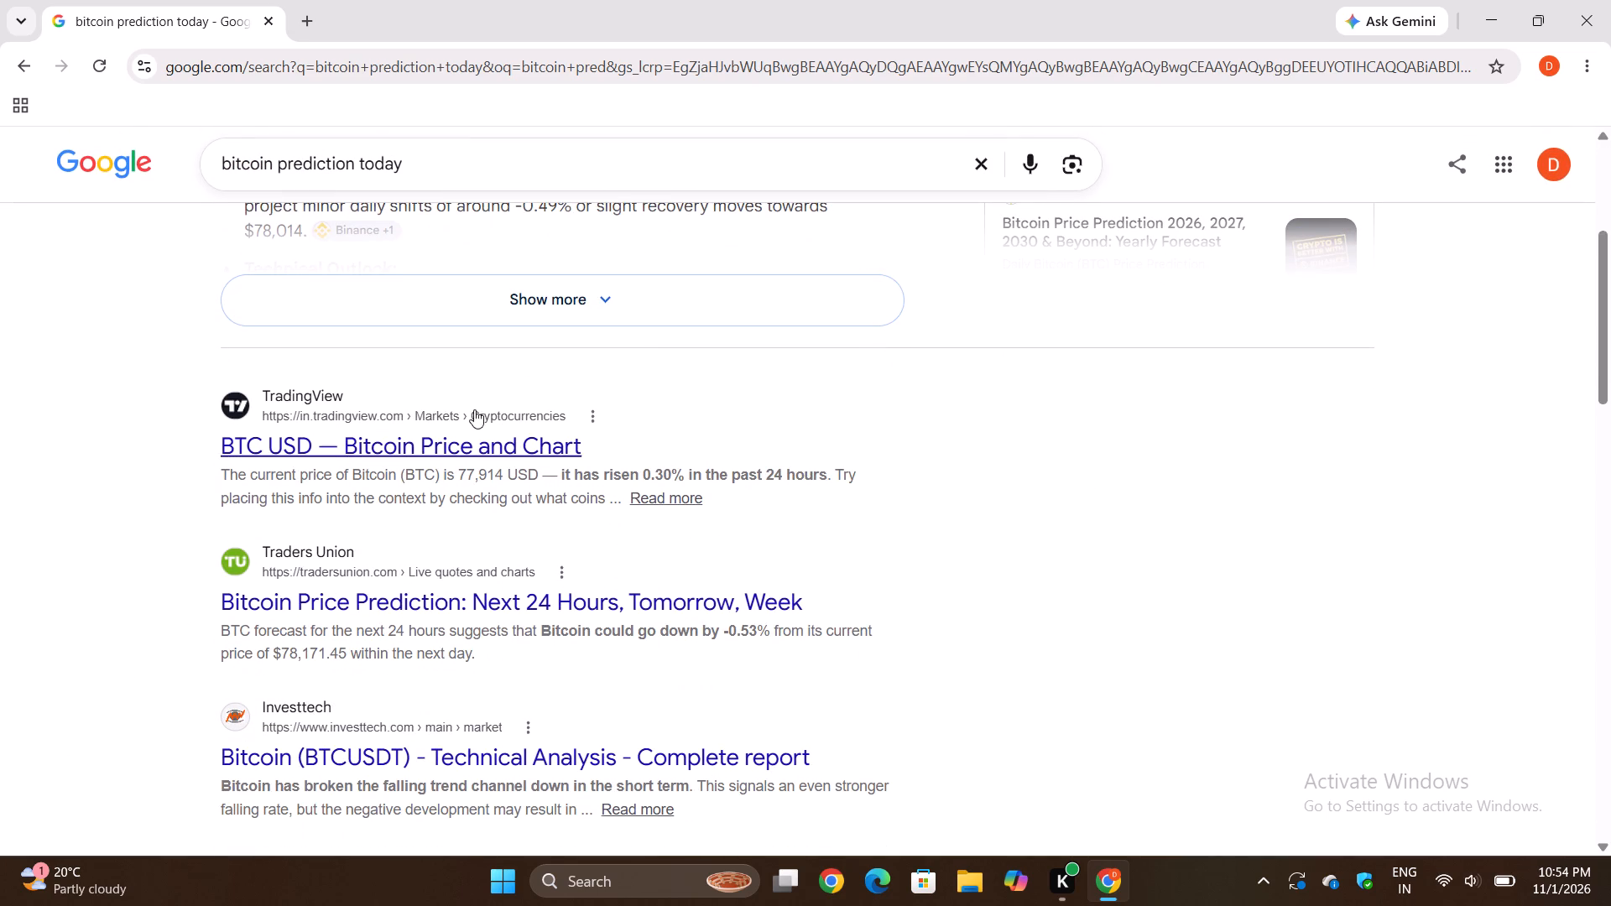
{"action": "left_click", "coordinate": [456, 449]}
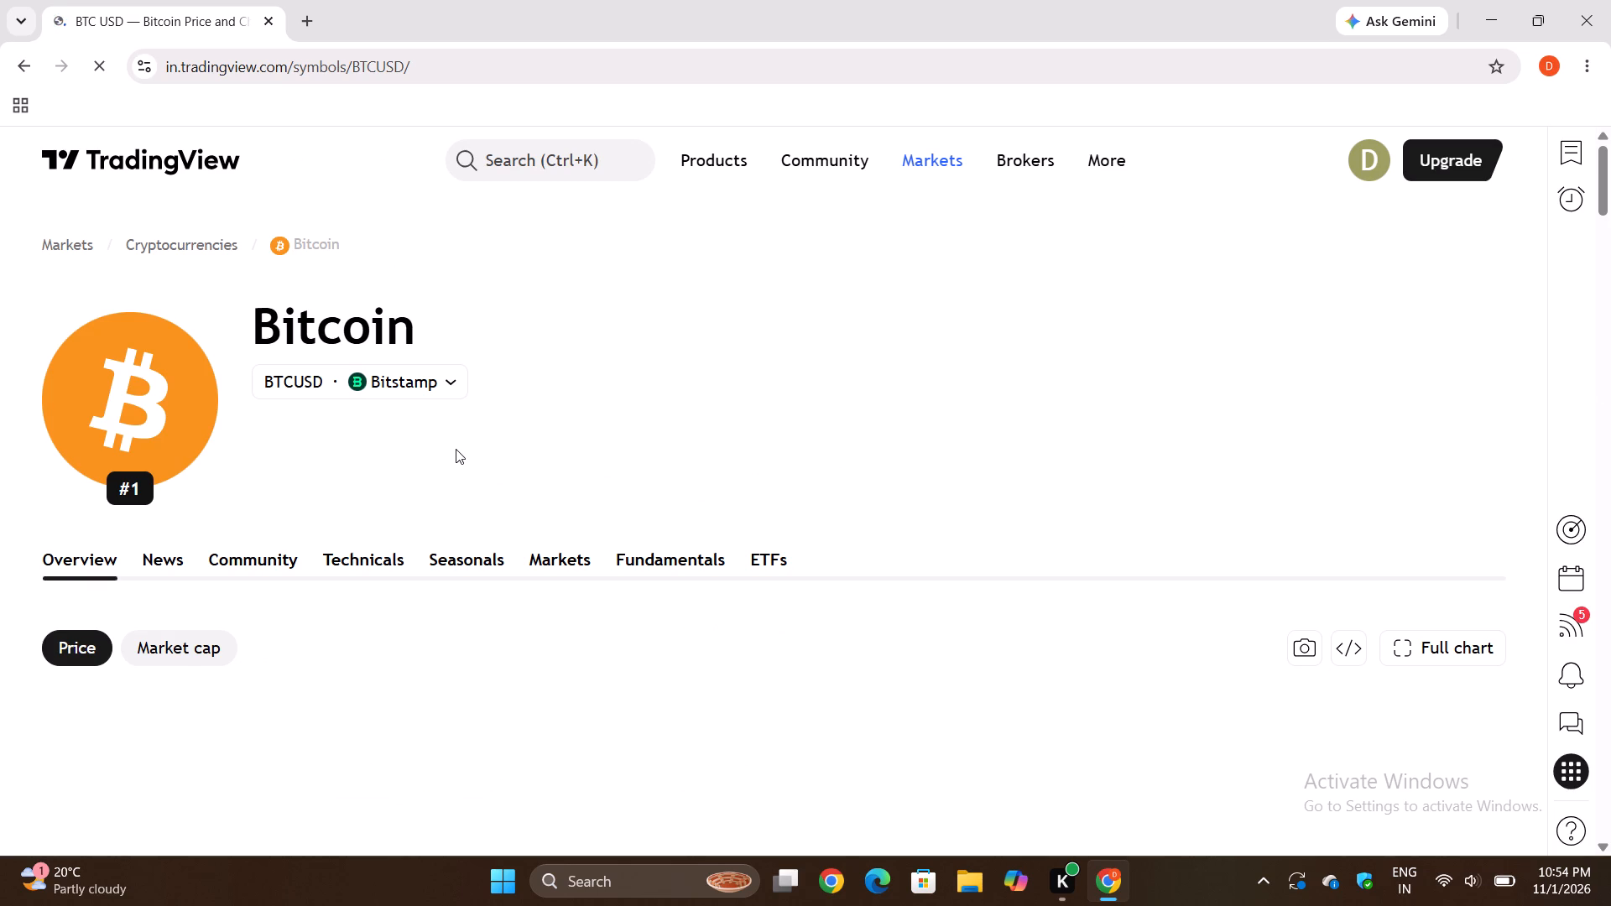
{"action": "left_click", "coordinate": [1437, 674]}
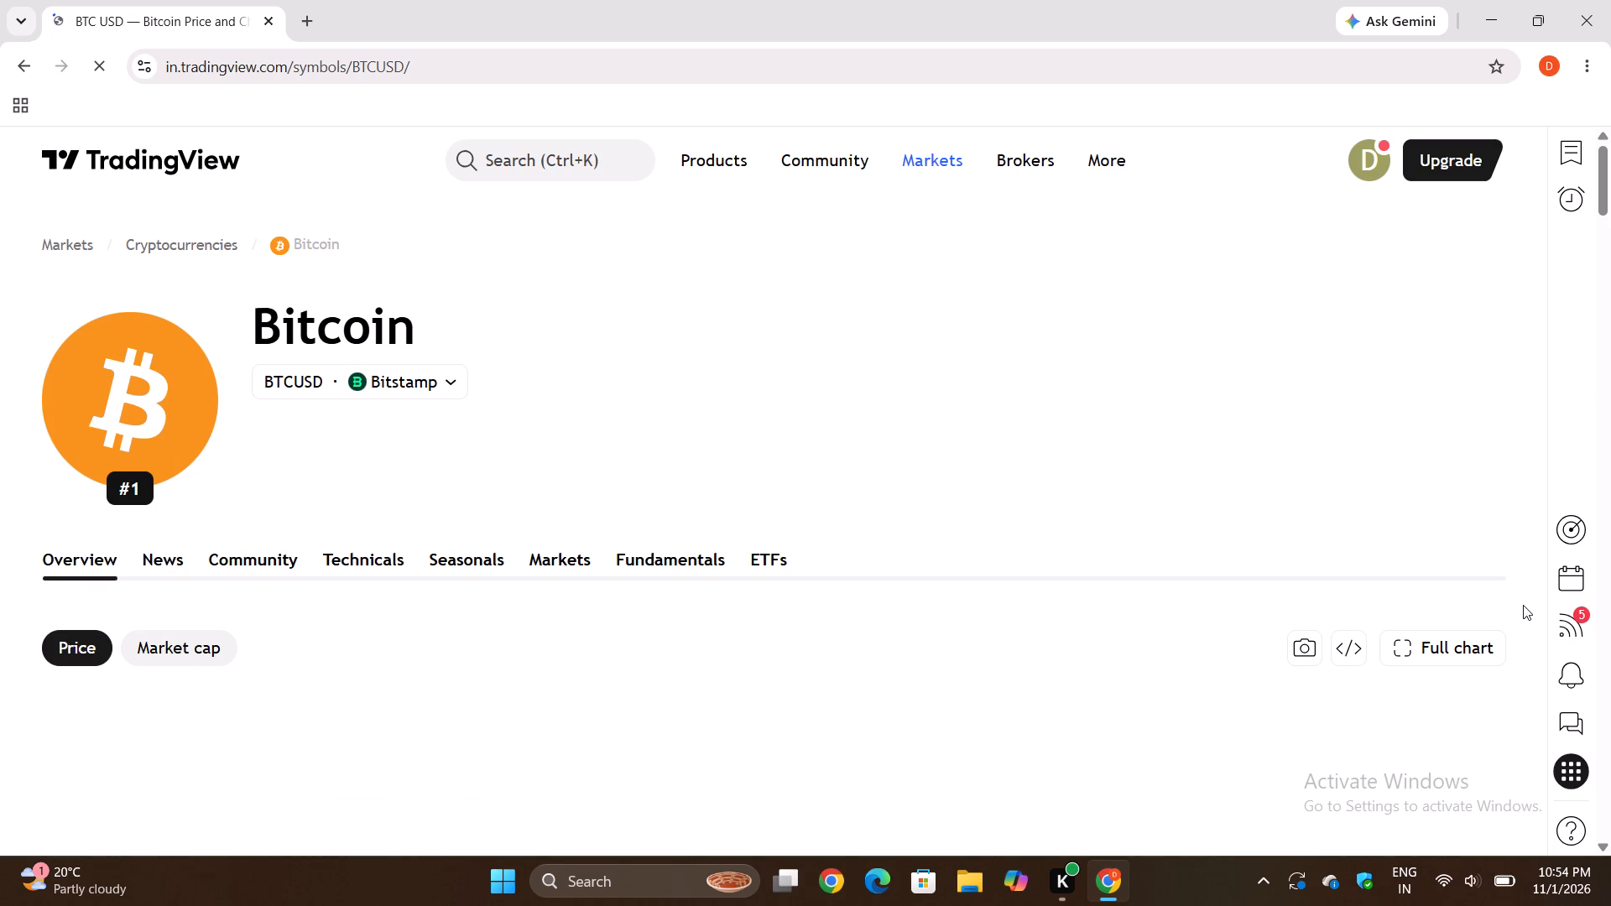
{"action": "left_click", "coordinate": [1442, 653]}
{"action": "scroll", "coordinate": [1088, 544], "scroll_direction": "down", "scroll_amount": 3}
{"action": "scroll", "coordinate": [1088, 544], "scroll_direction": "up", "scroll_amount": 1}
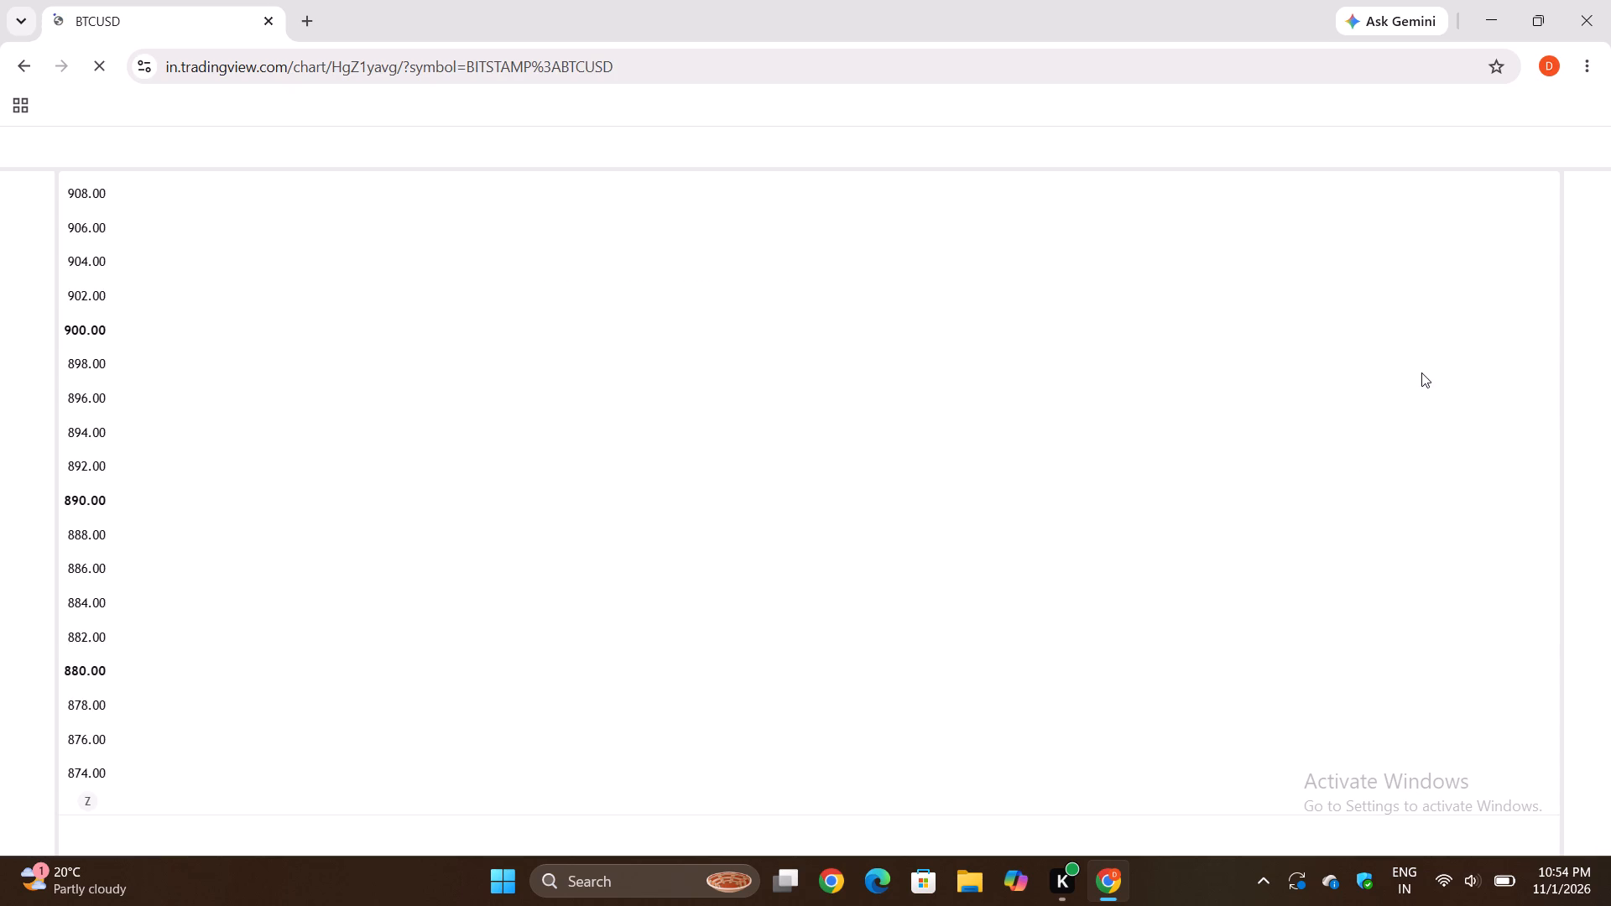
Expand the chart's indicator list and hide the LP Pro indicator.
{"action": "scroll", "coordinate": [1083, 378], "scroll_direction": "left", "scroll_amount": 1}
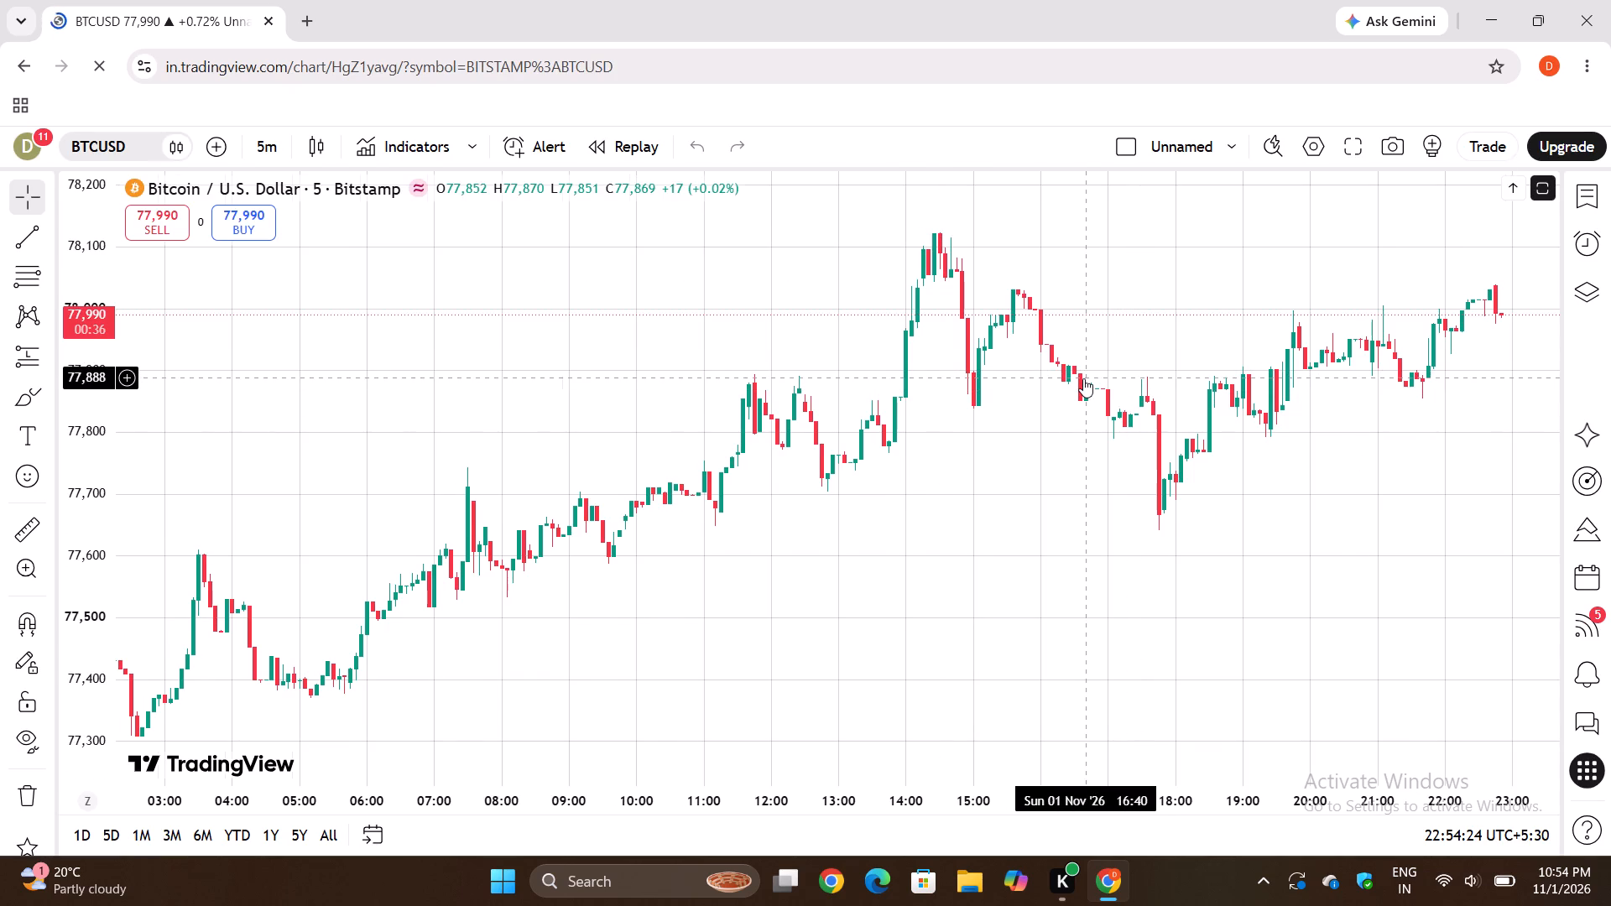
{"action": "scroll", "coordinate": [1083, 378], "scroll_direction": "left", "scroll_amount": 2}
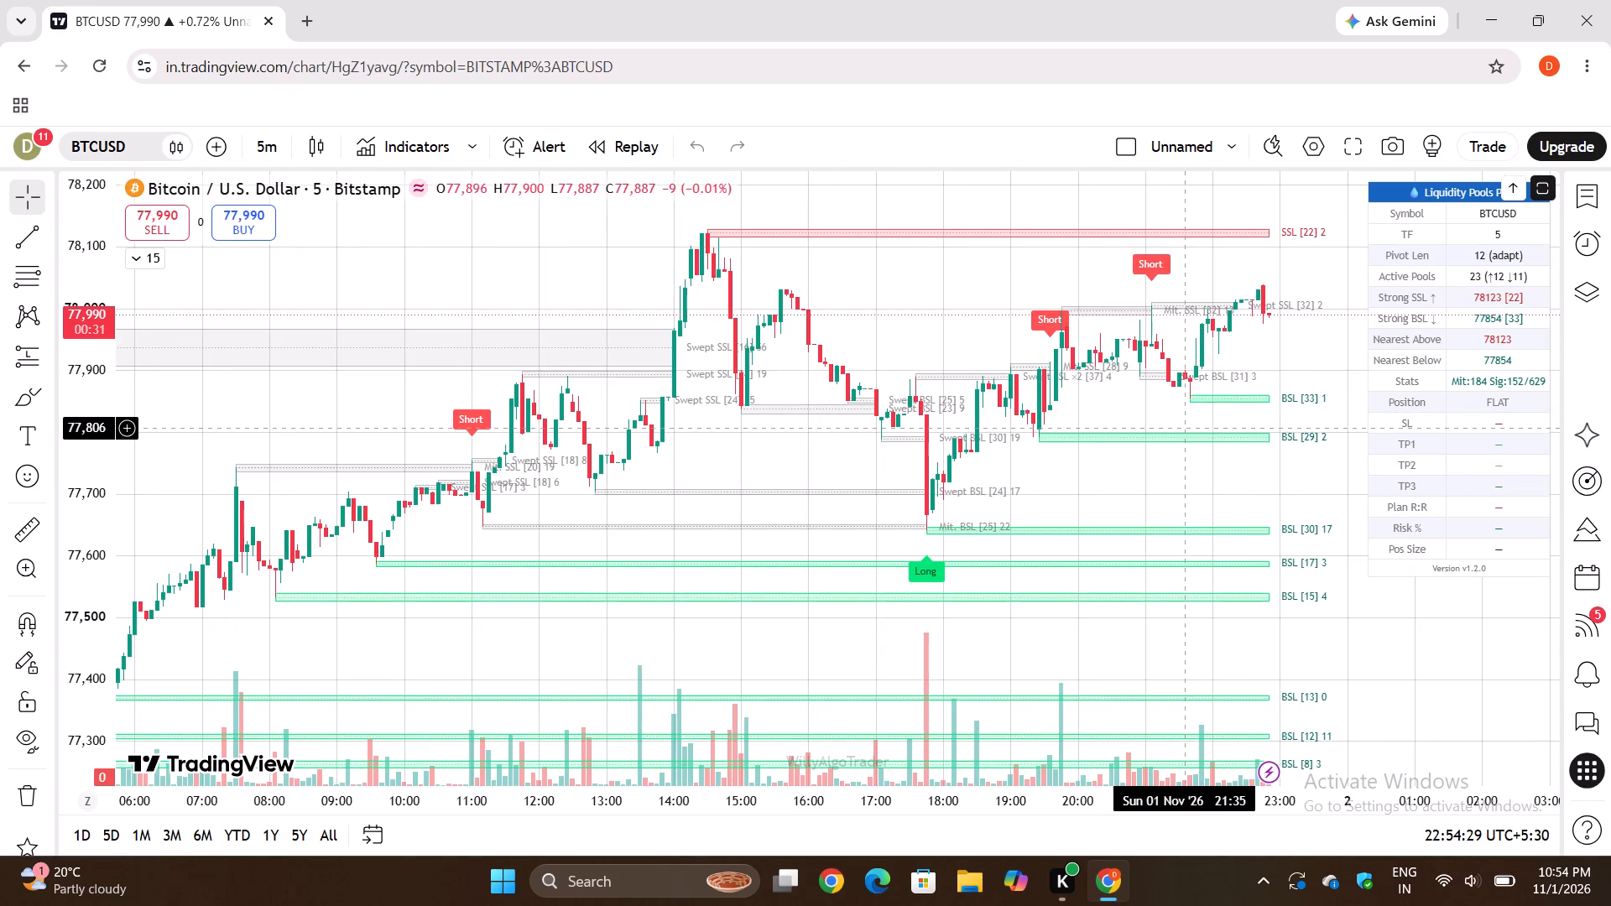
{"action": "scroll", "coordinate": [1184, 428], "scroll_direction": "left", "scroll_amount": 1}
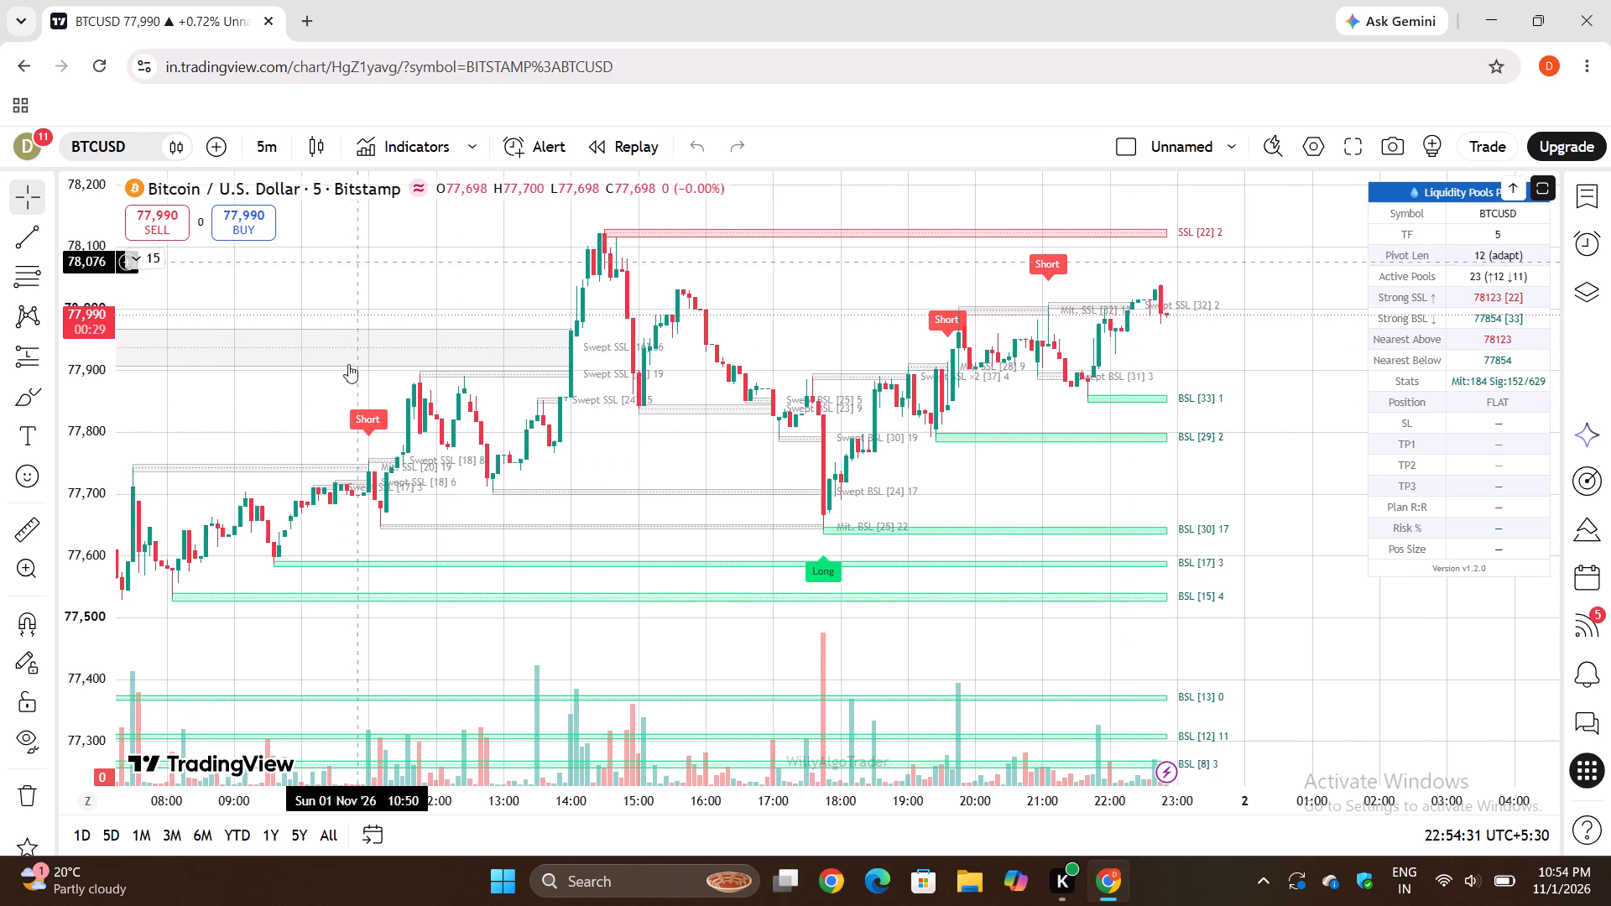
{"action": "left_click_drag", "start_coordinate": [722, 327], "coordinate": [508, 493]}
{"action": "left_click", "coordinate": [150, 263]}
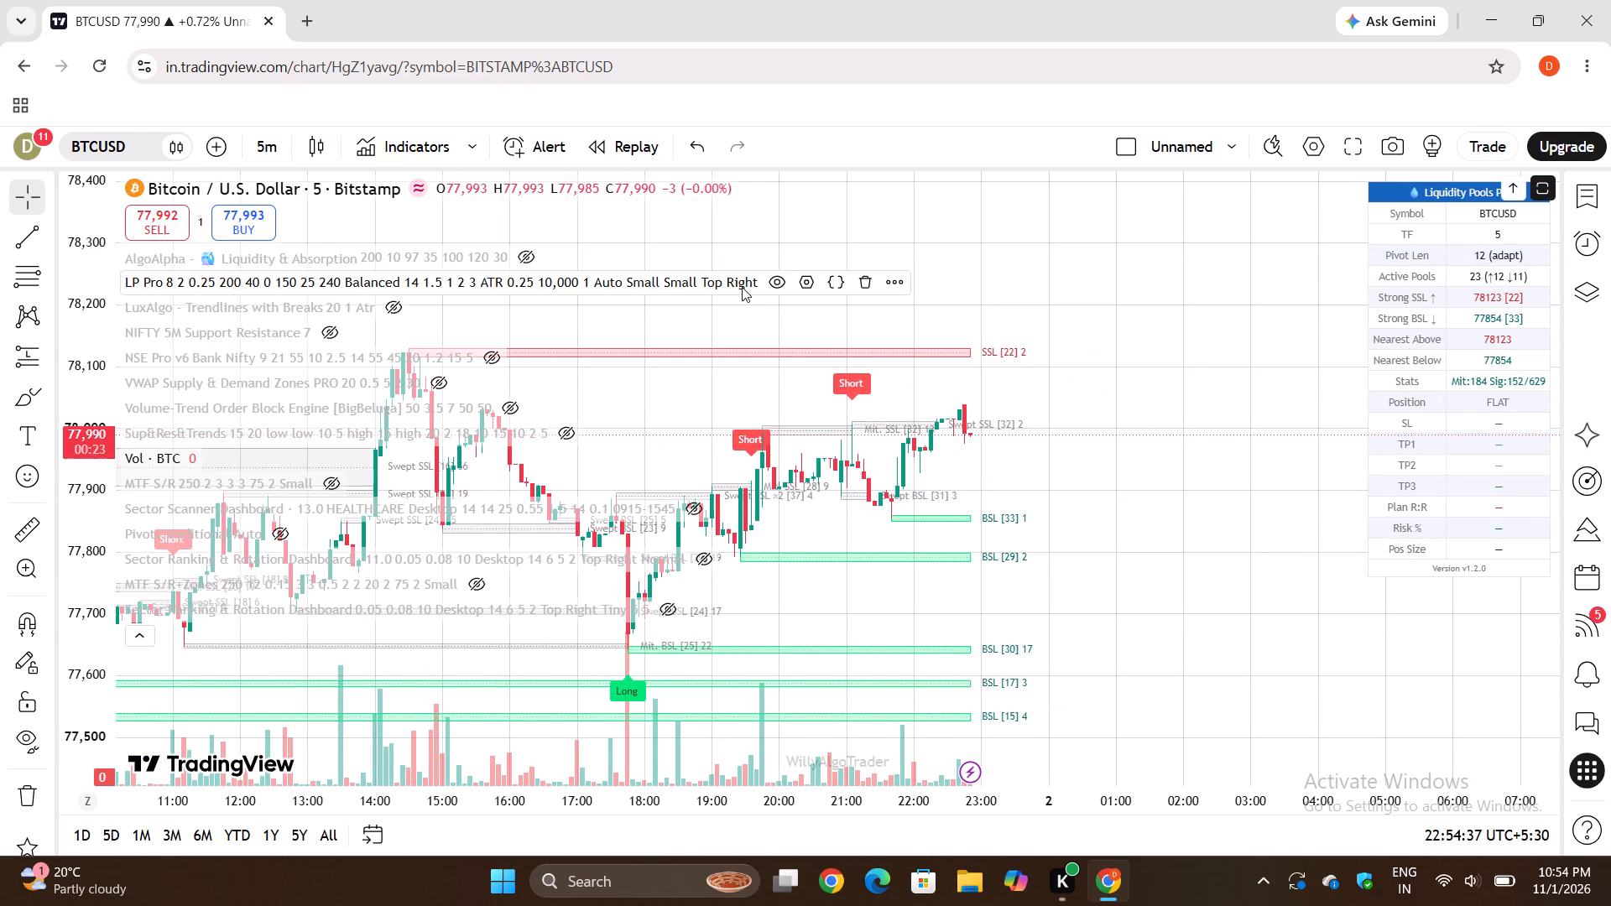
{"action": "left_click", "coordinate": [776, 277]}
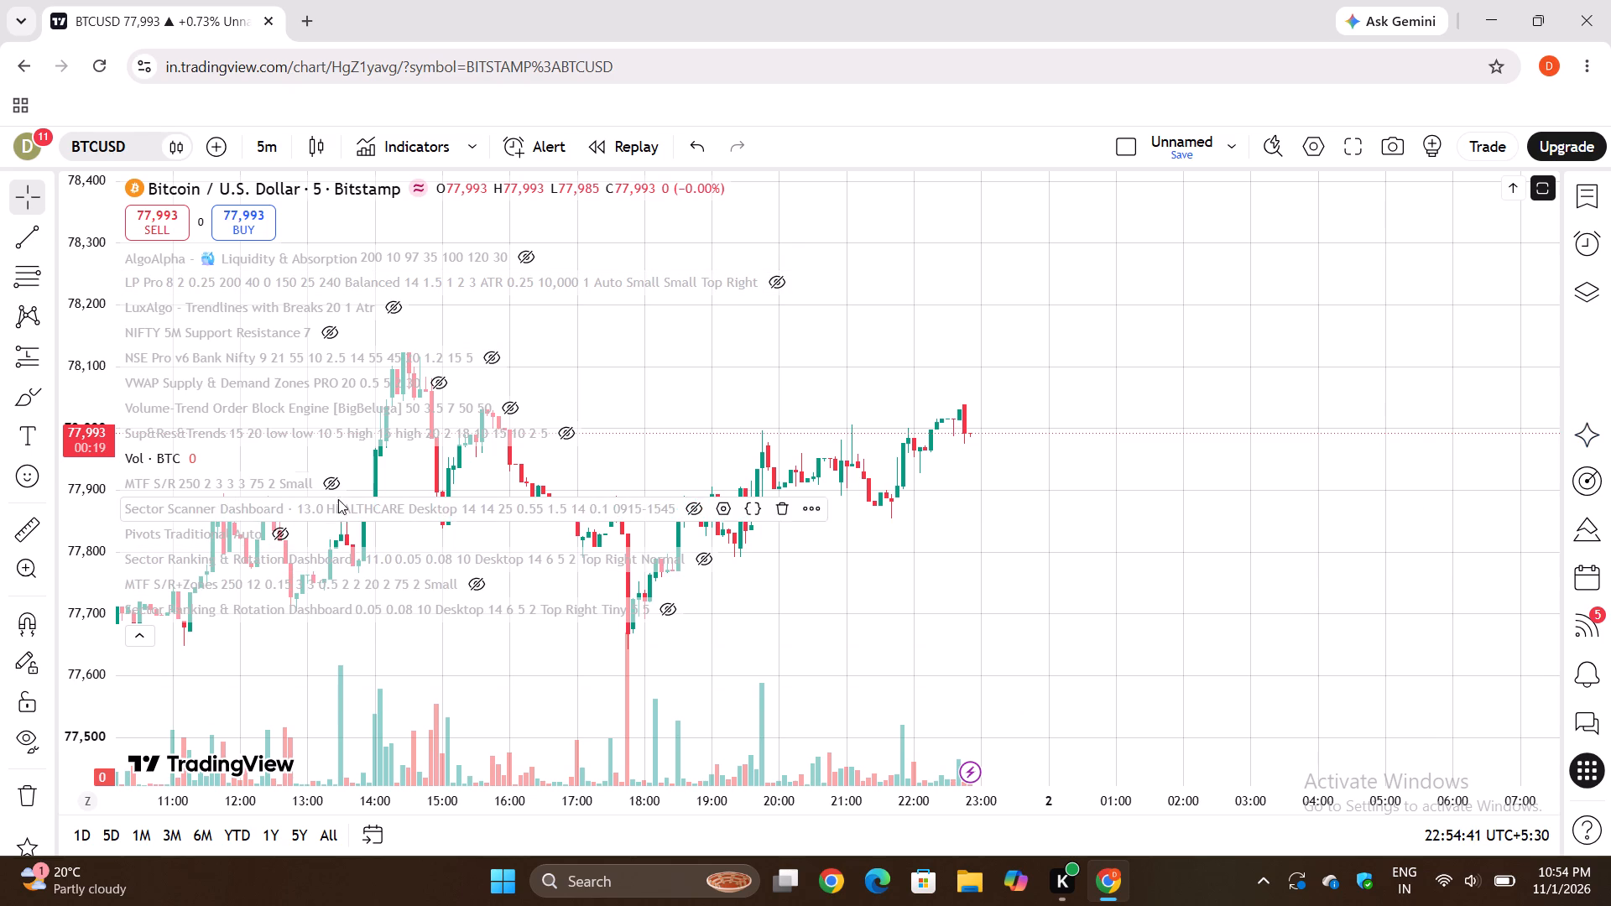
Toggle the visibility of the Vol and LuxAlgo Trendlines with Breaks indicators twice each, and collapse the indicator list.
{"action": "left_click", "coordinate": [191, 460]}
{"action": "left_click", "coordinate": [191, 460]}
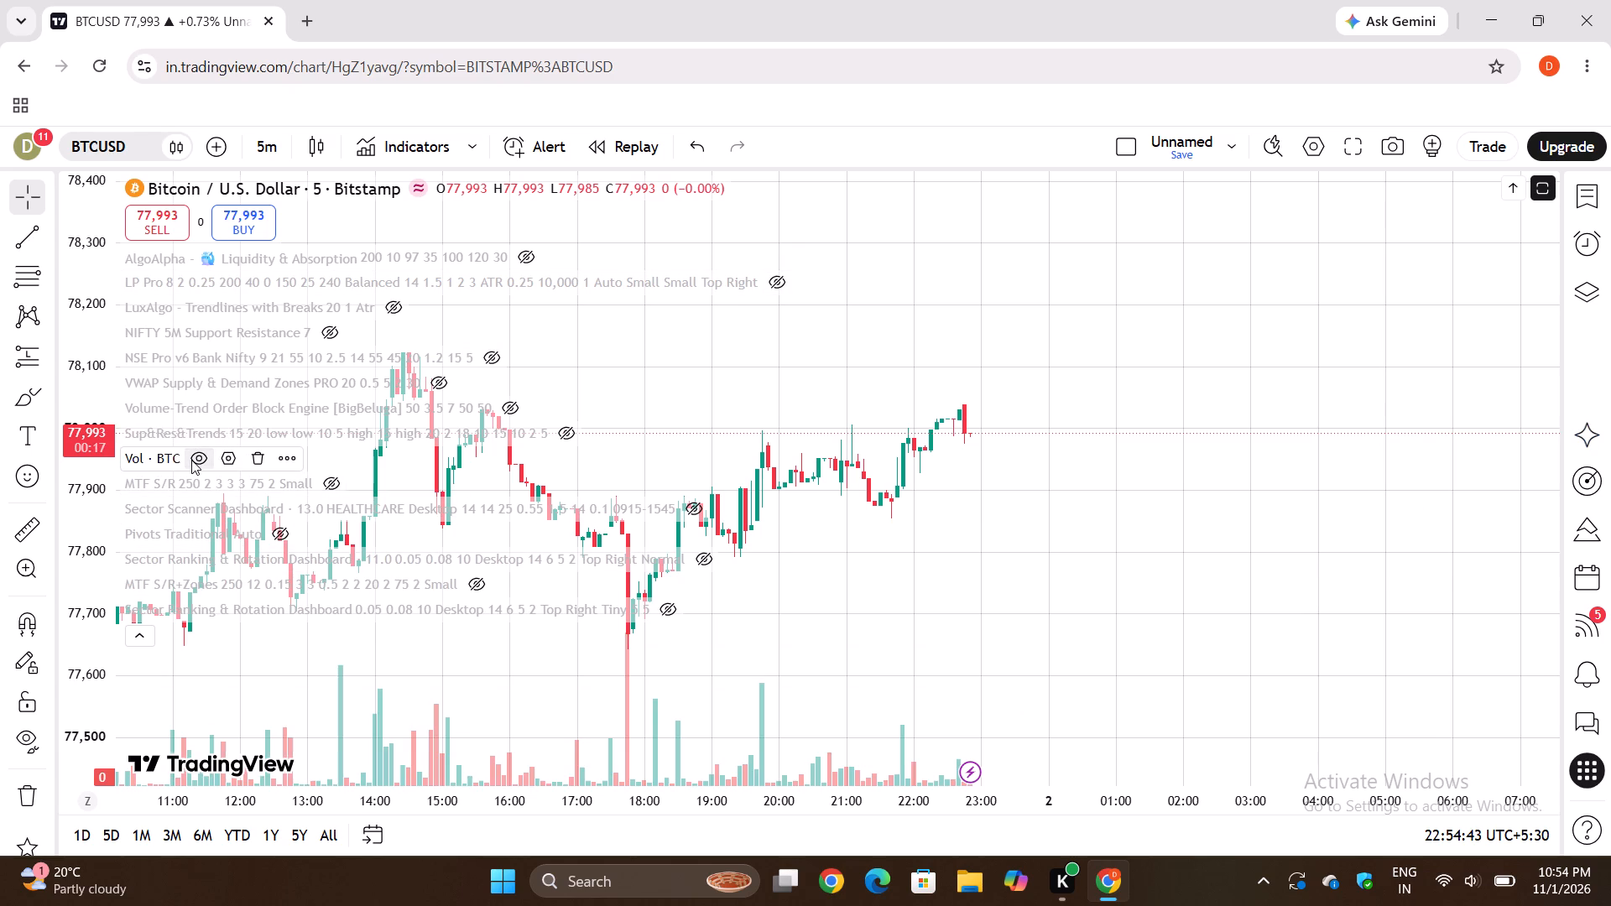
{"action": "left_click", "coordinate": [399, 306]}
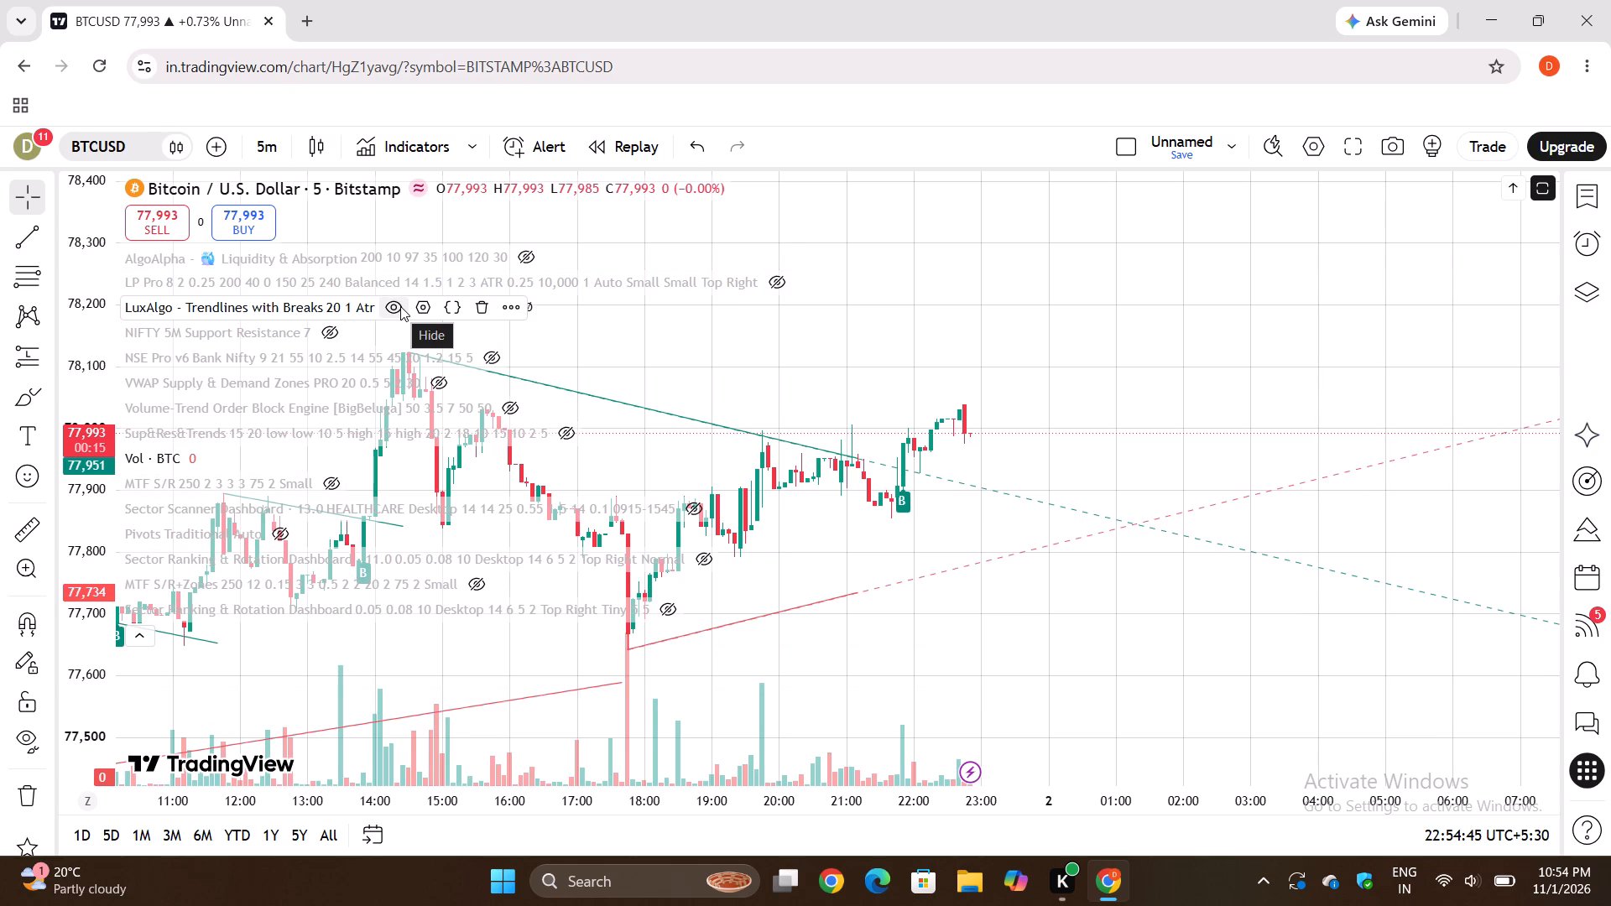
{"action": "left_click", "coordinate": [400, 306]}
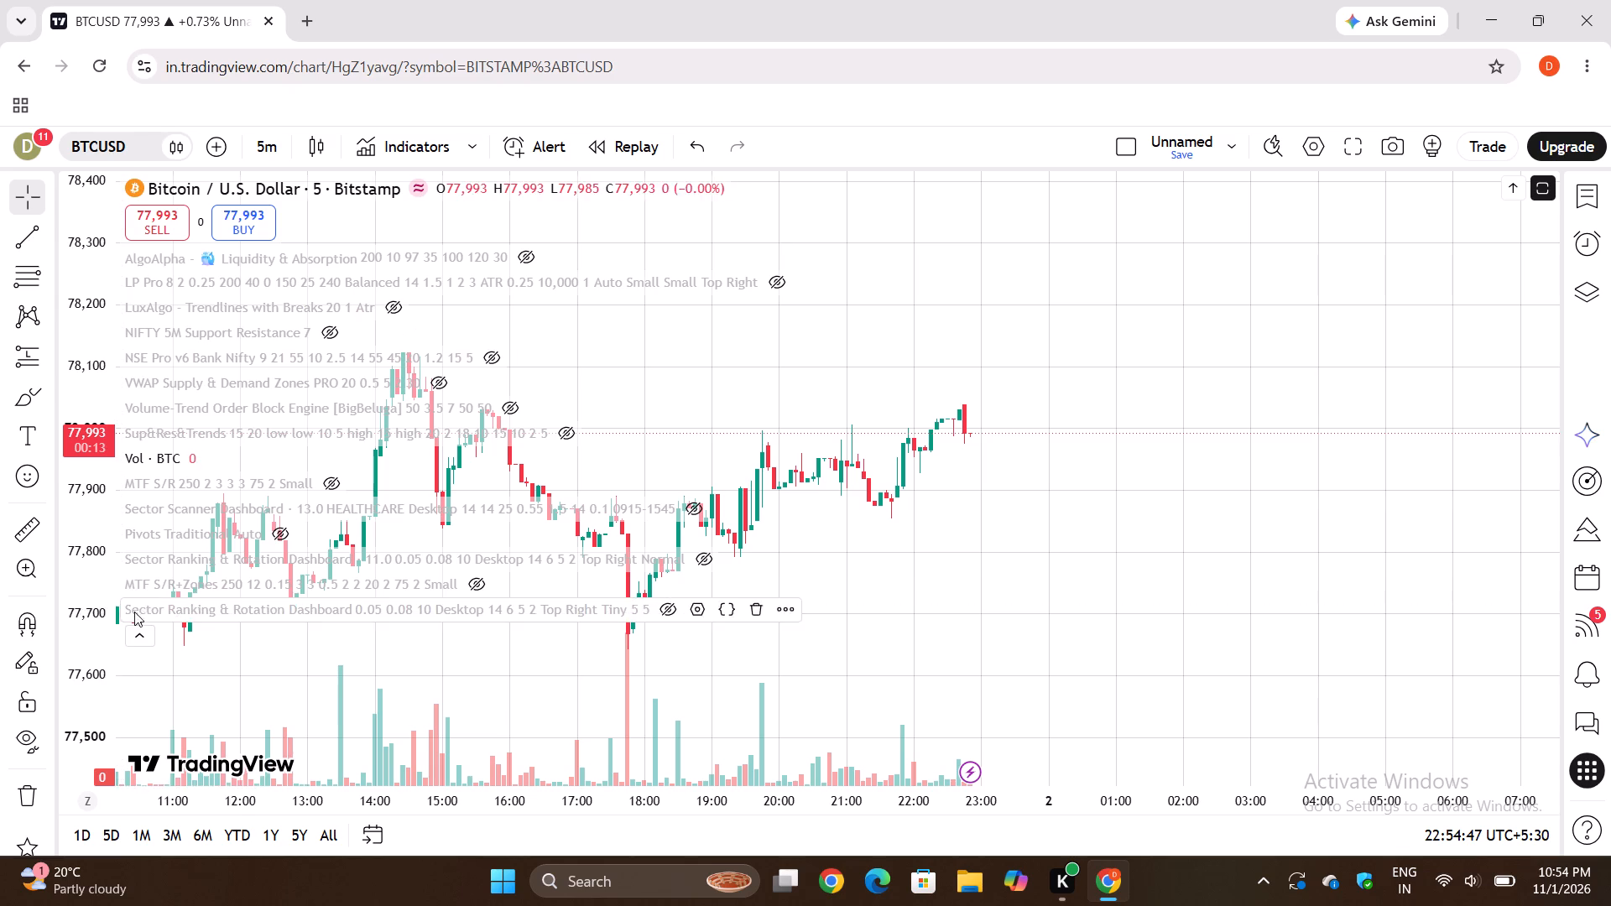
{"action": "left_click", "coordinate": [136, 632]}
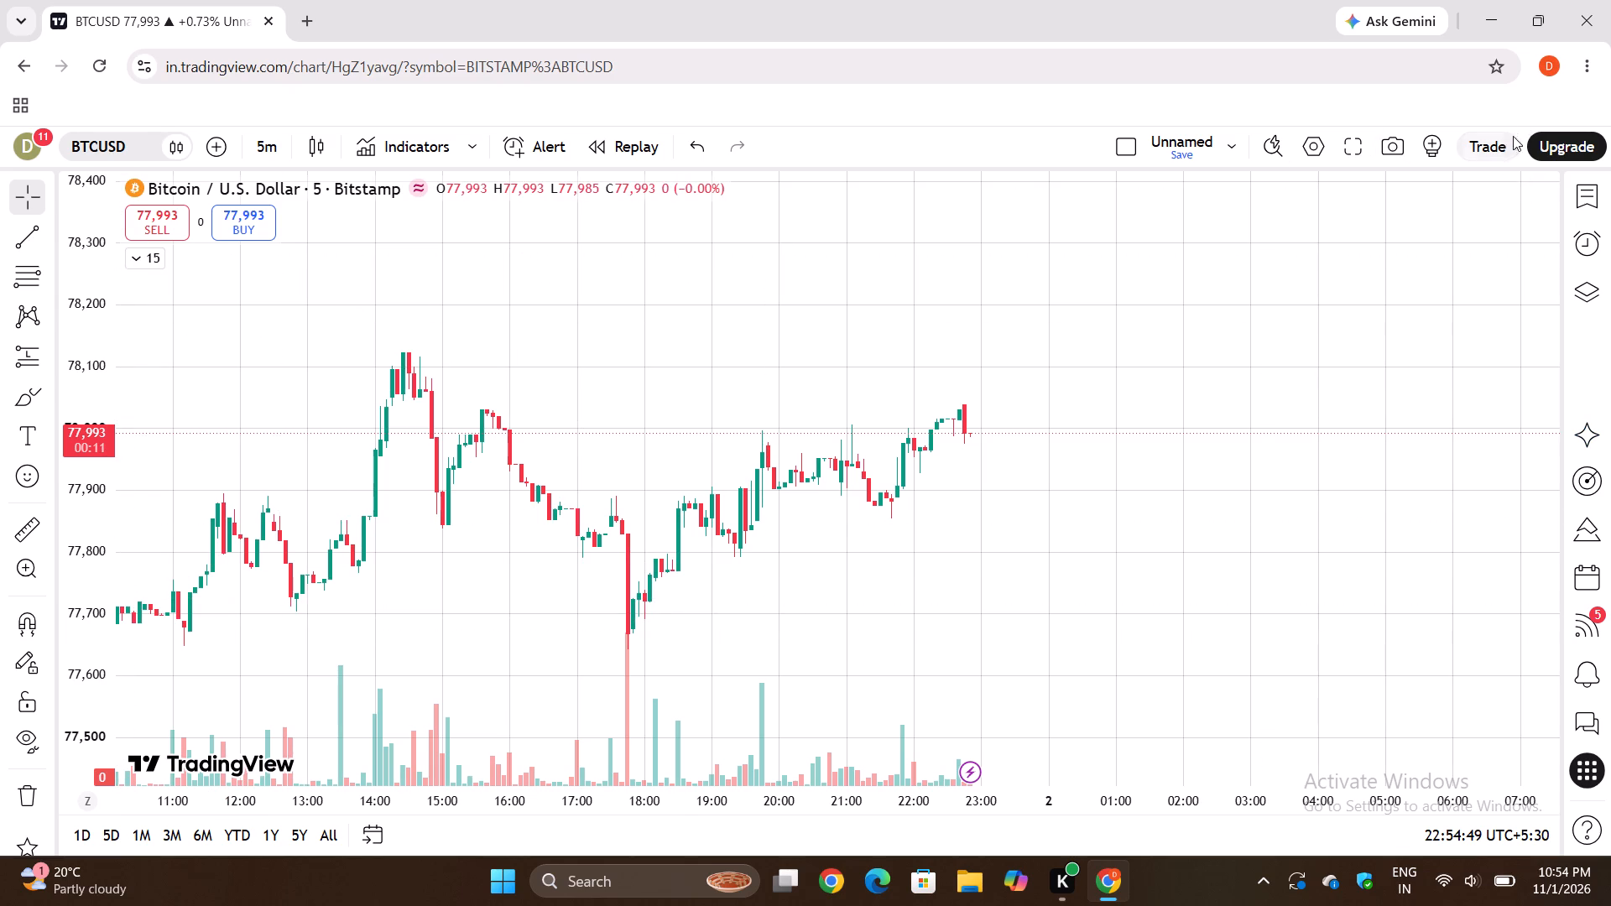
Open the broker selection for trading, show all brokers and look through the full list.
{"action": "left_click", "coordinate": [1502, 142]}
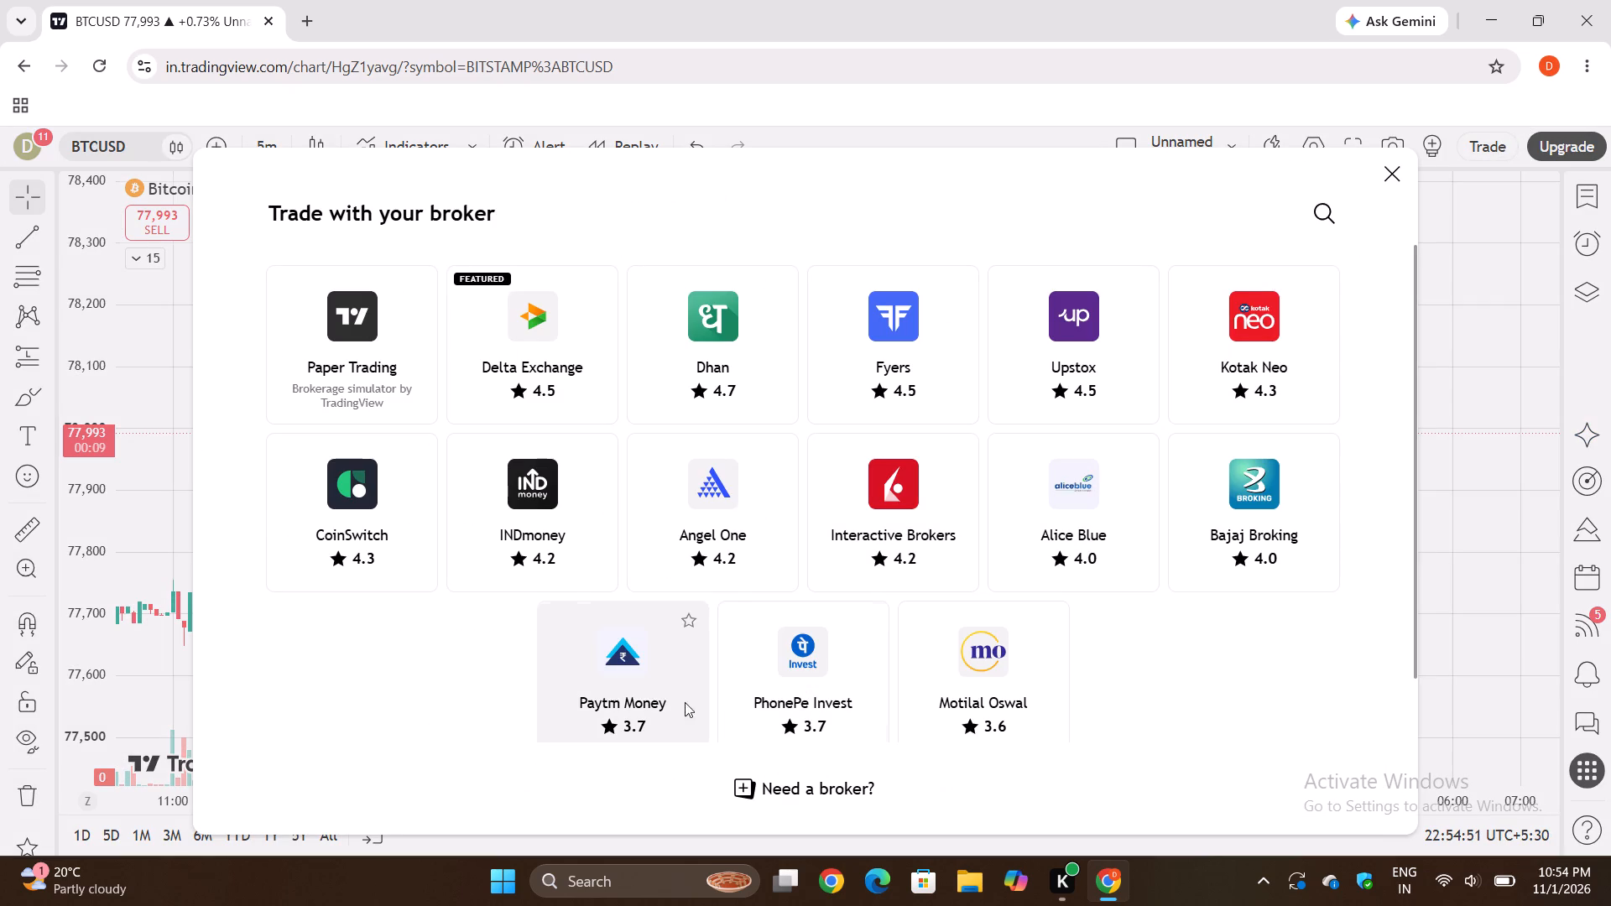
{"action": "scroll", "coordinate": [533, 552], "scroll_direction": "down", "scroll_amount": 2}
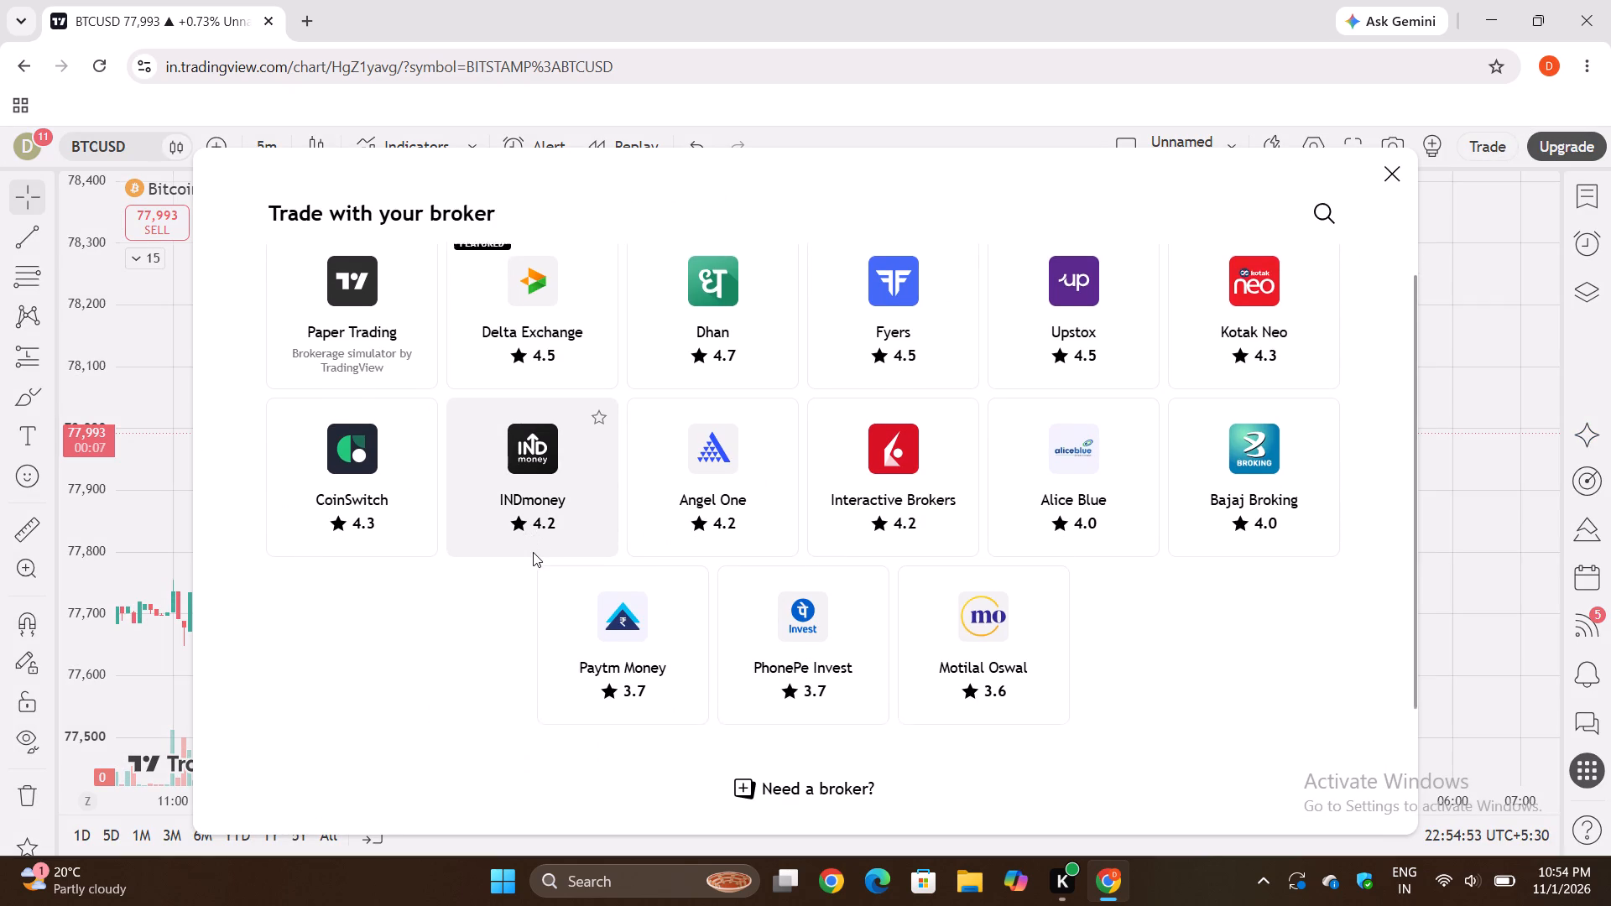
{"action": "scroll", "coordinate": [533, 552], "scroll_direction": "down", "scroll_amount": 2}
{"action": "scroll", "coordinate": [533, 552], "scroll_direction": "up", "scroll_amount": 2}
{"action": "scroll", "coordinate": [533, 552], "scroll_direction": "down", "scroll_amount": 3}
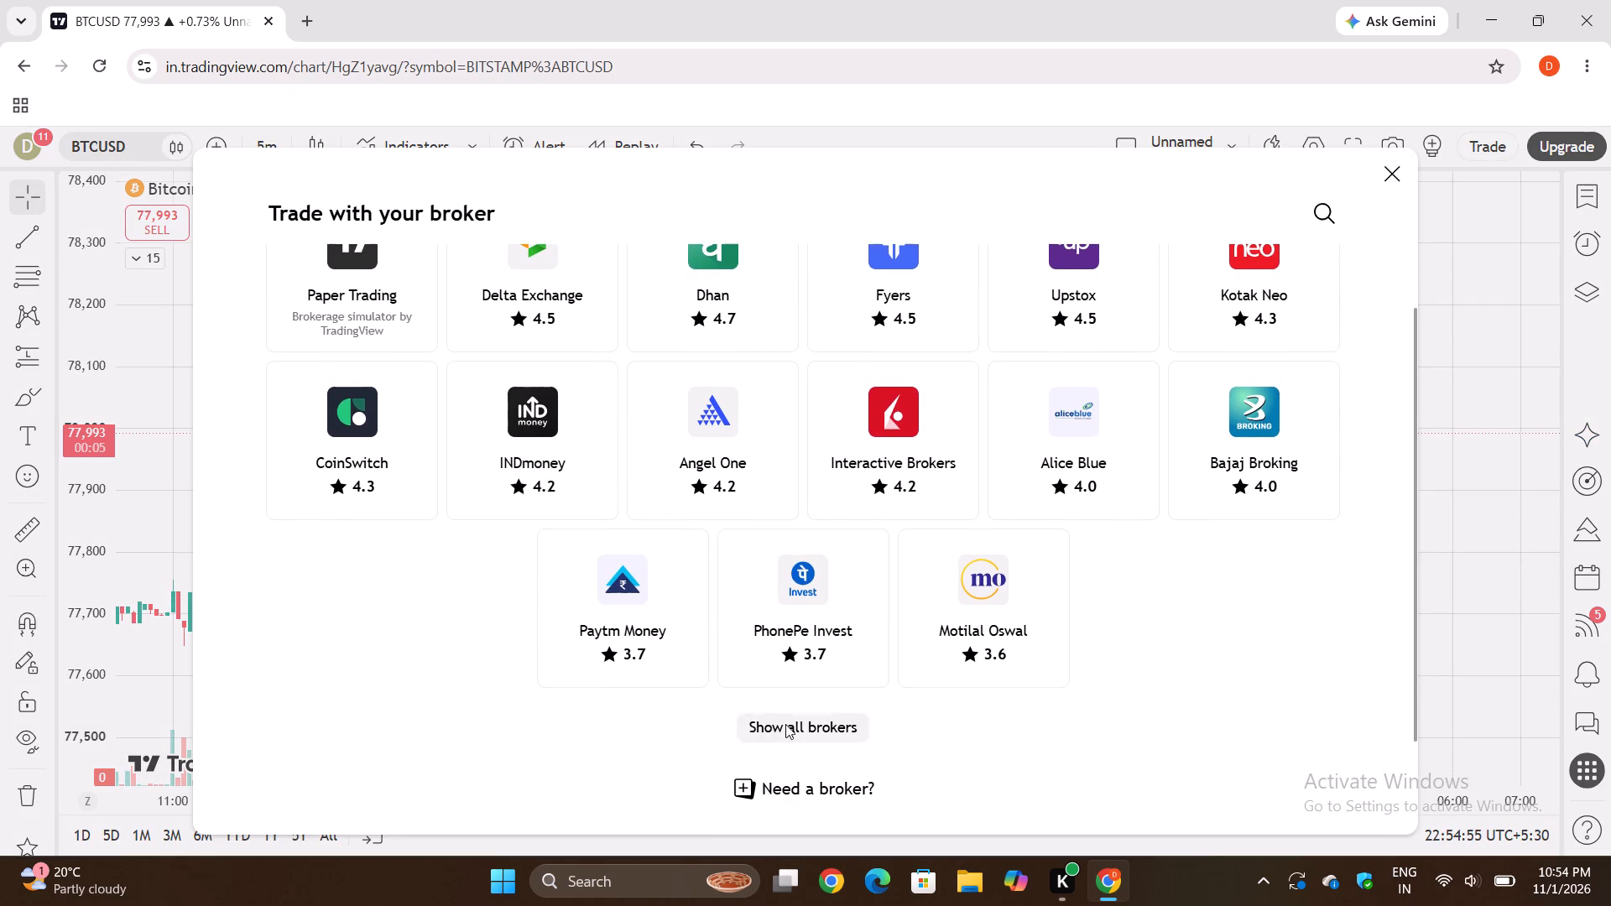
{"action": "left_click", "coordinate": [792, 733]}
{"action": "scroll", "coordinate": [794, 731], "scroll_direction": "down", "scroll_amount": 5}
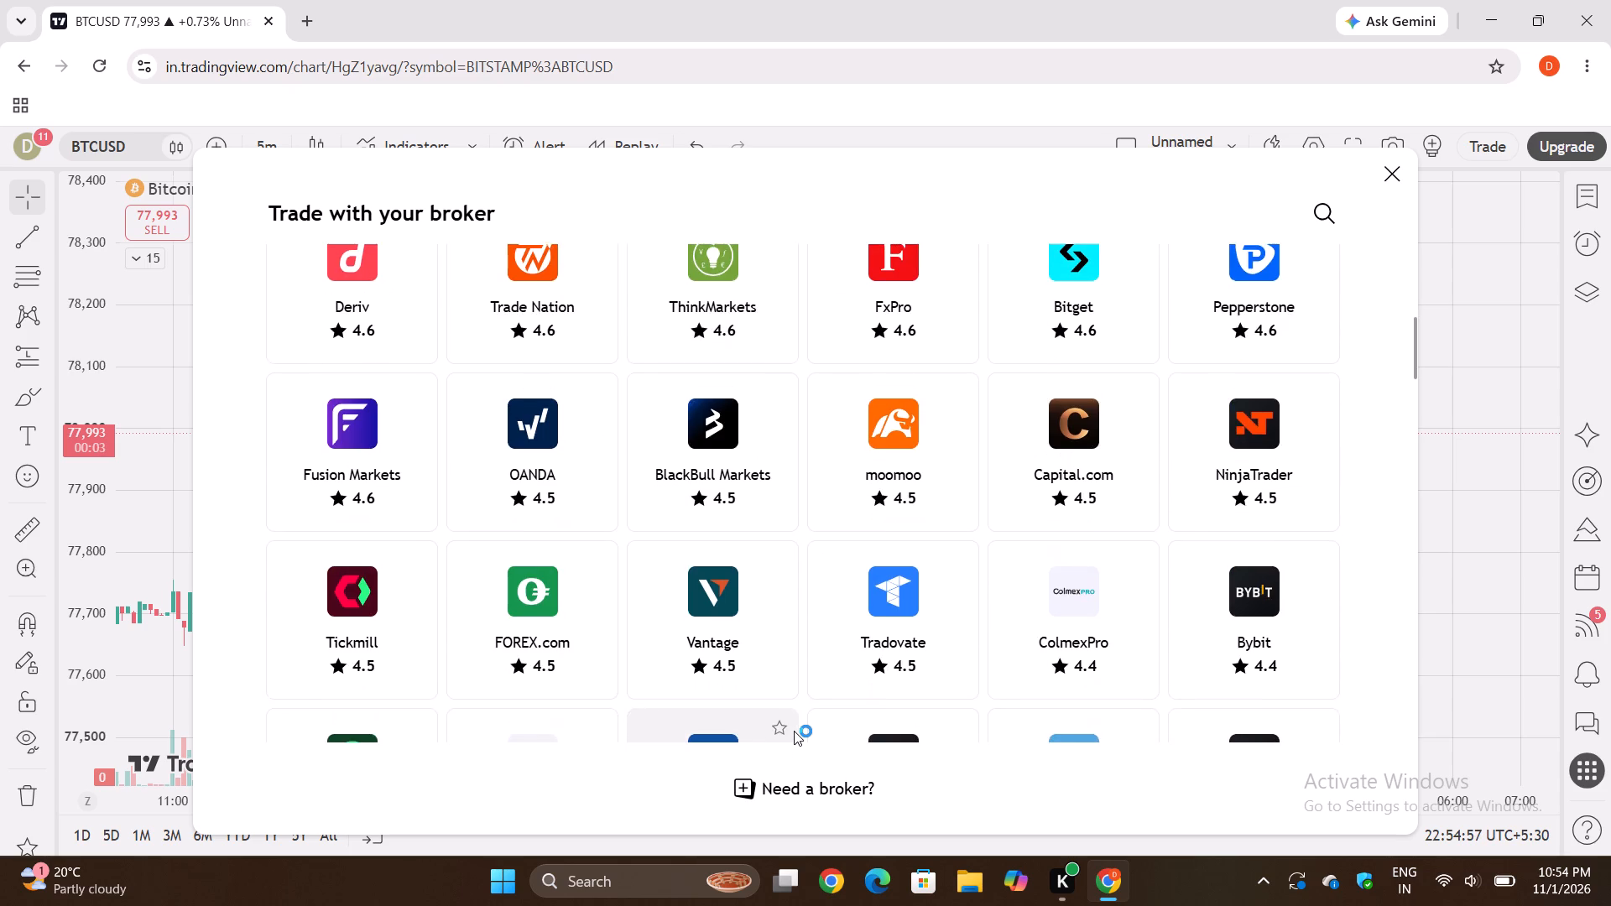
{"action": "scroll", "coordinate": [794, 731], "scroll_direction": "down", "scroll_amount": 10}
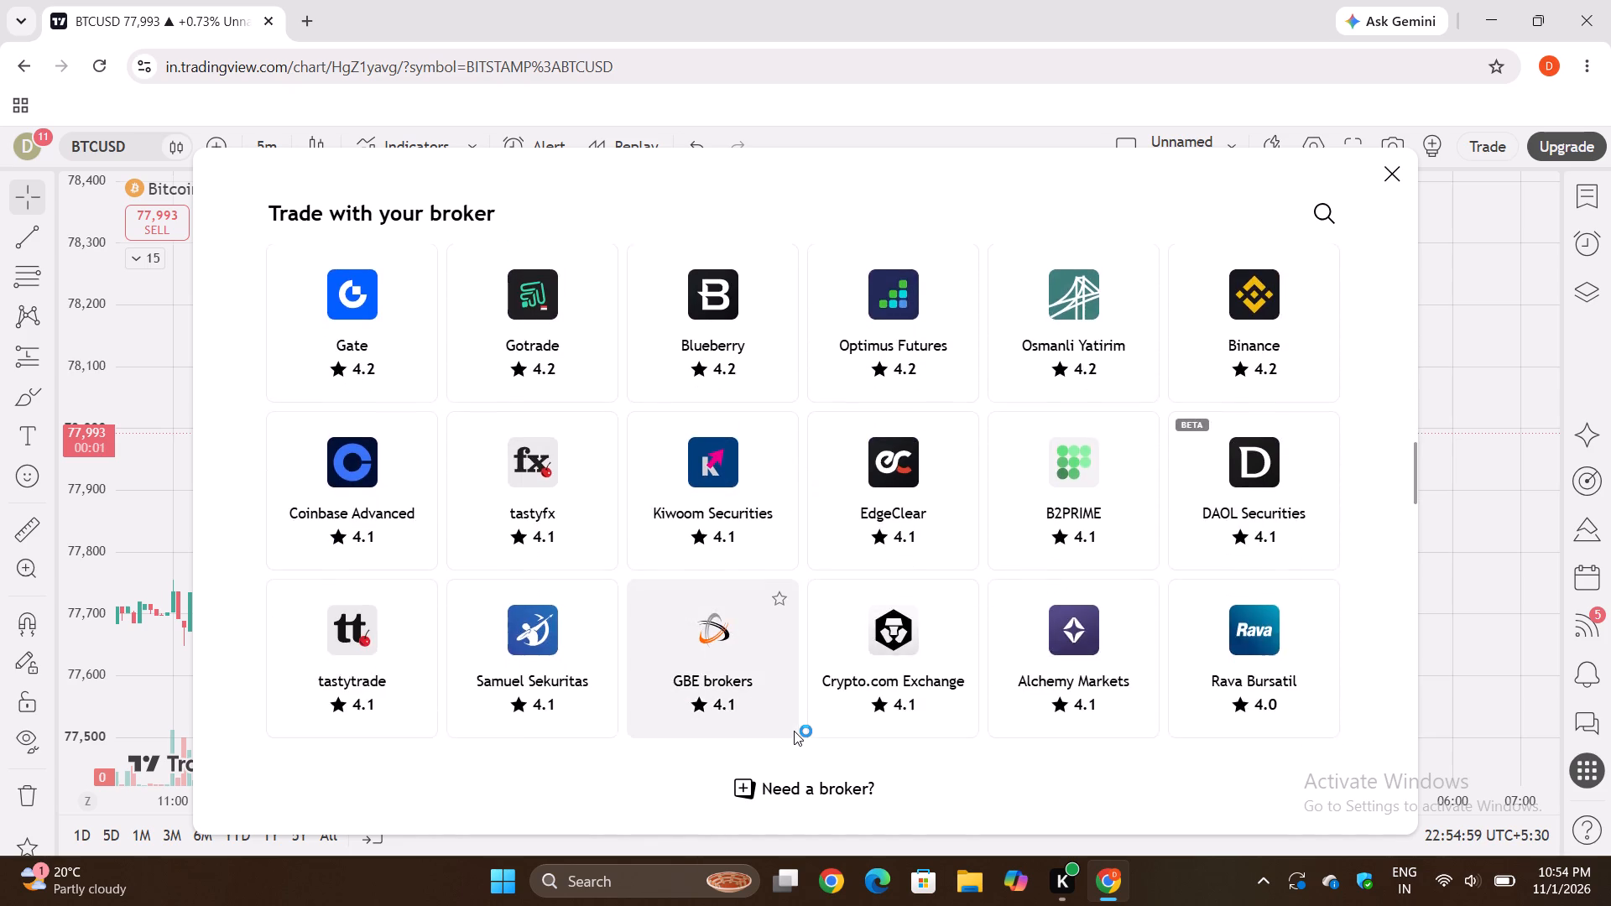
{"action": "scroll", "coordinate": [794, 731], "scroll_direction": "down", "scroll_amount": 2}
{"action": "scroll", "coordinate": [794, 731], "scroll_direction": "up", "scroll_amount": 17}
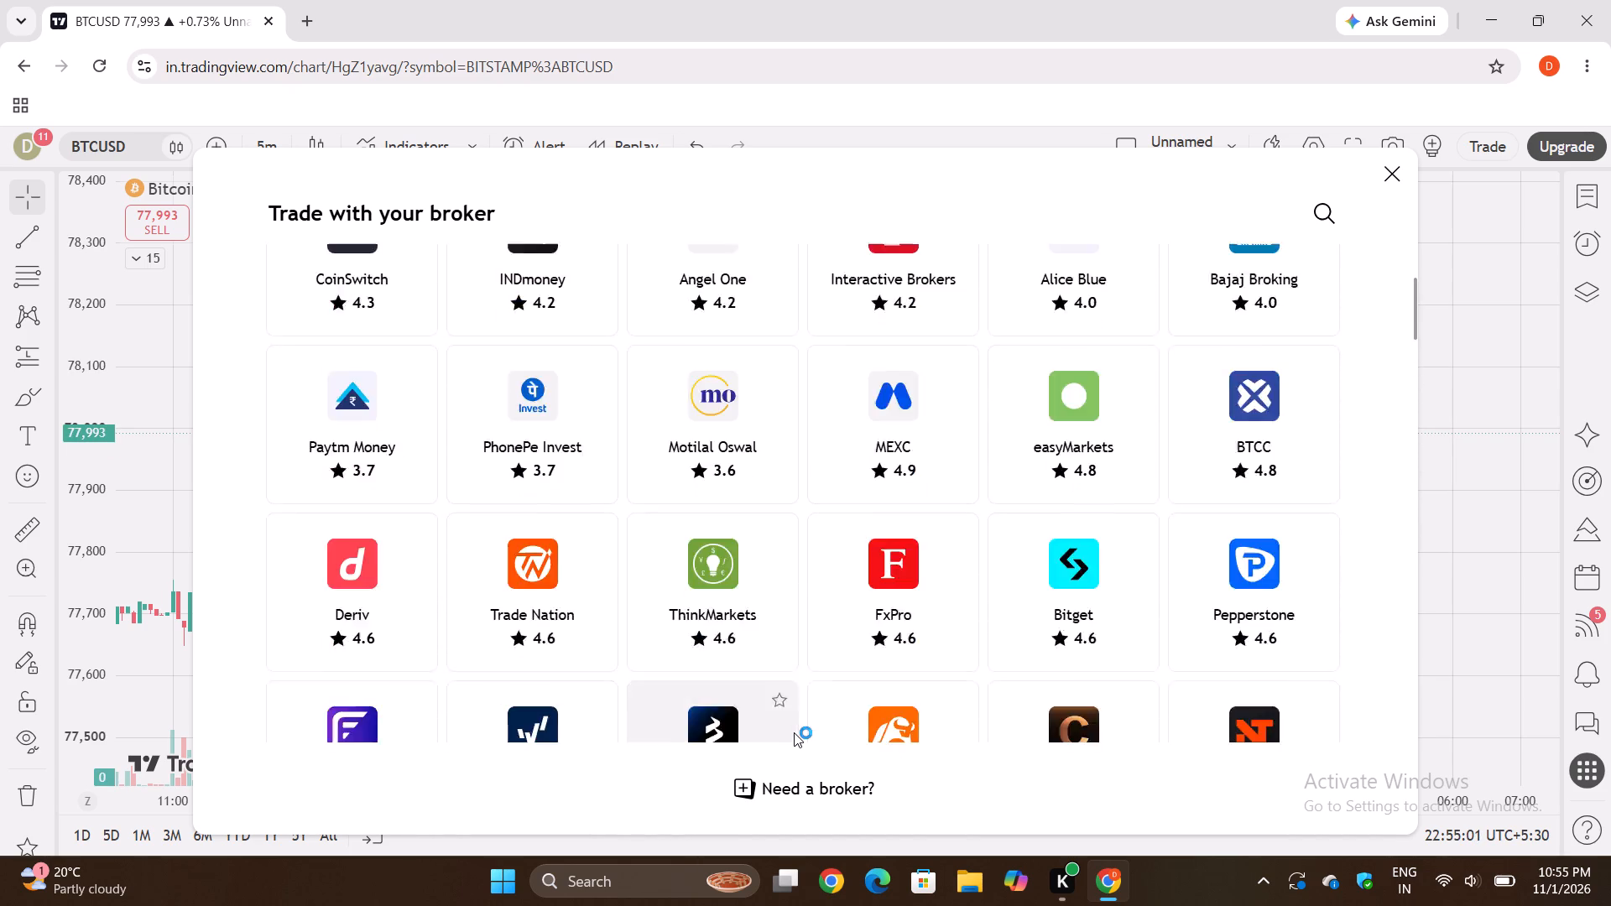
{"action": "scroll", "coordinate": [794, 732], "scroll_direction": "up", "scroll_amount": 2}
{"action": "scroll", "coordinate": [1168, 334], "scroll_direction": "up", "scroll_amount": 6}
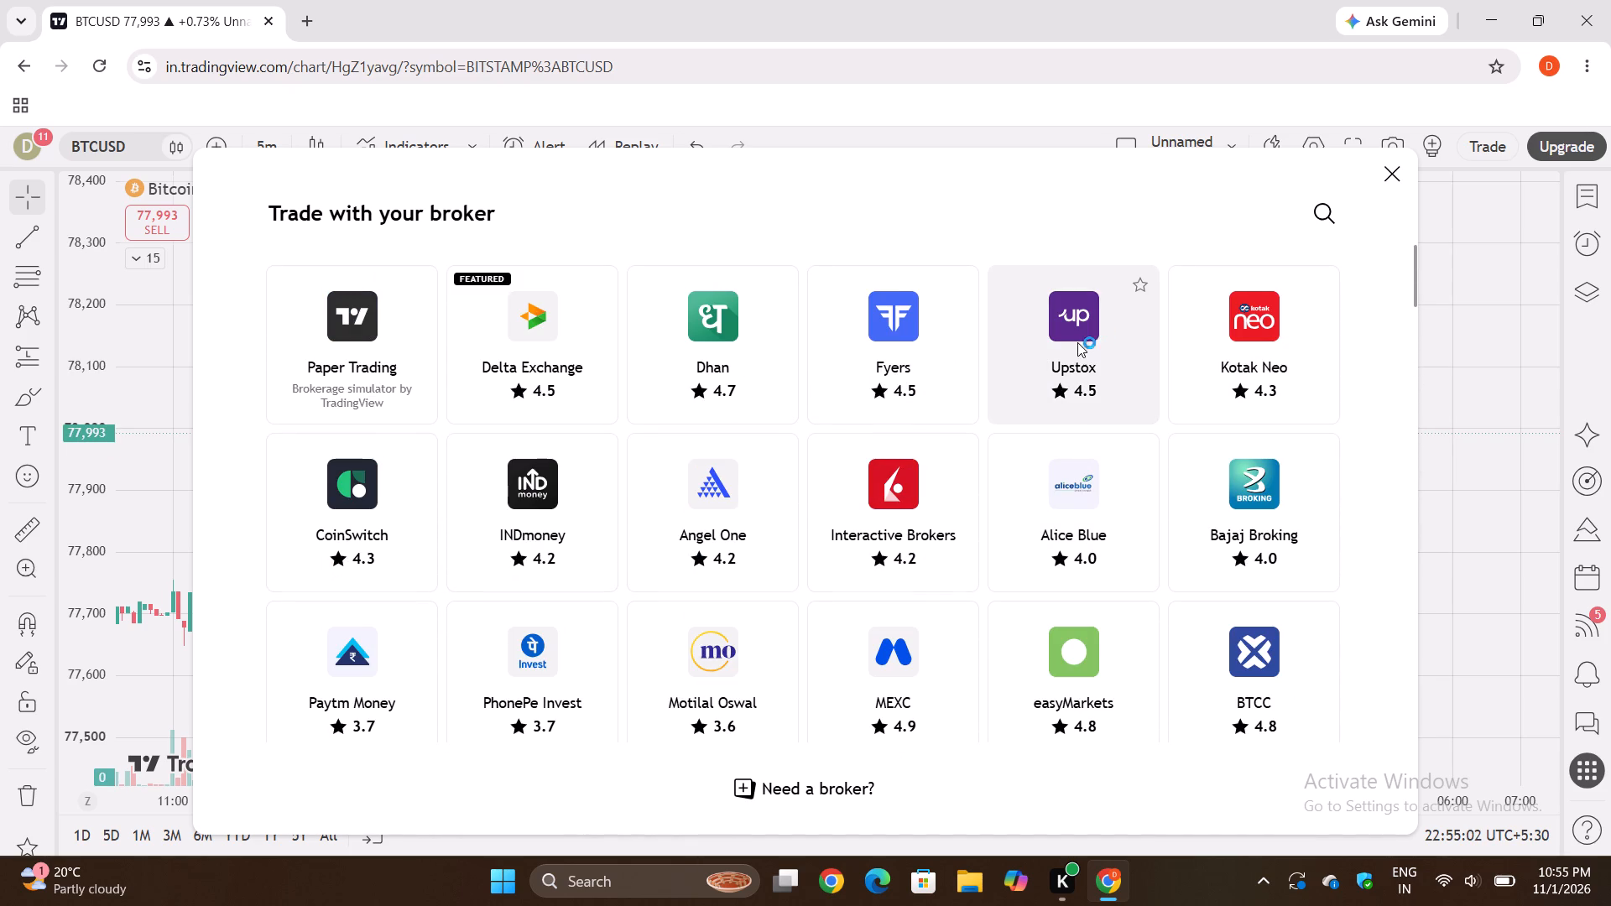
Search the brokers for "paper" and connect the Paper Trading account.
{"action": "left_click", "coordinate": [1317, 210]}
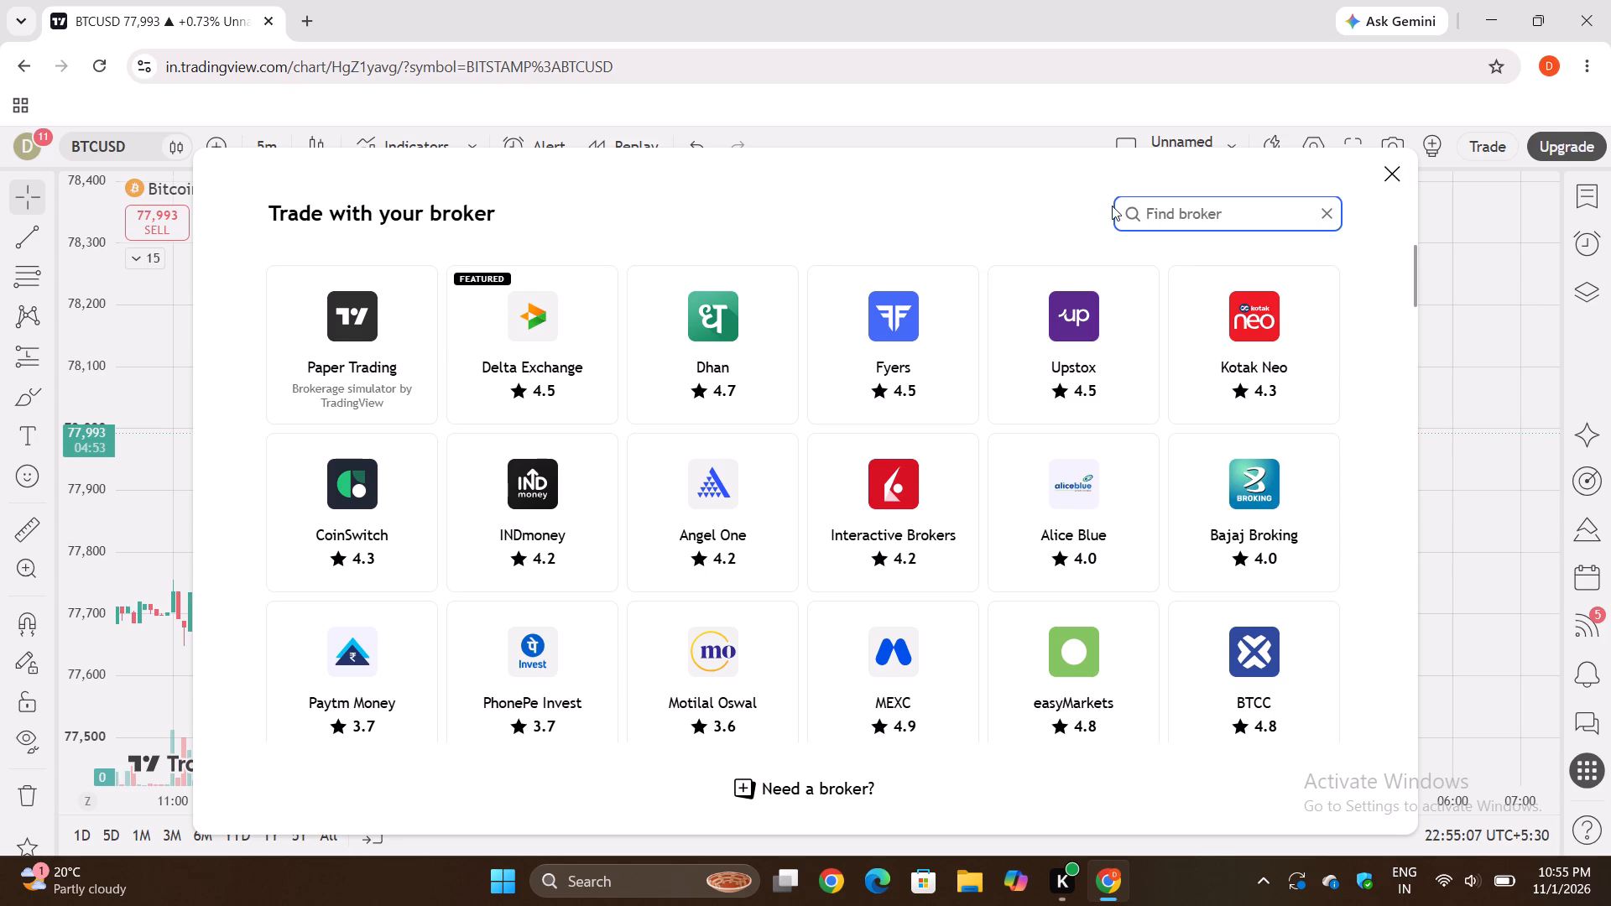
{"action": "type", "text": "paper"}
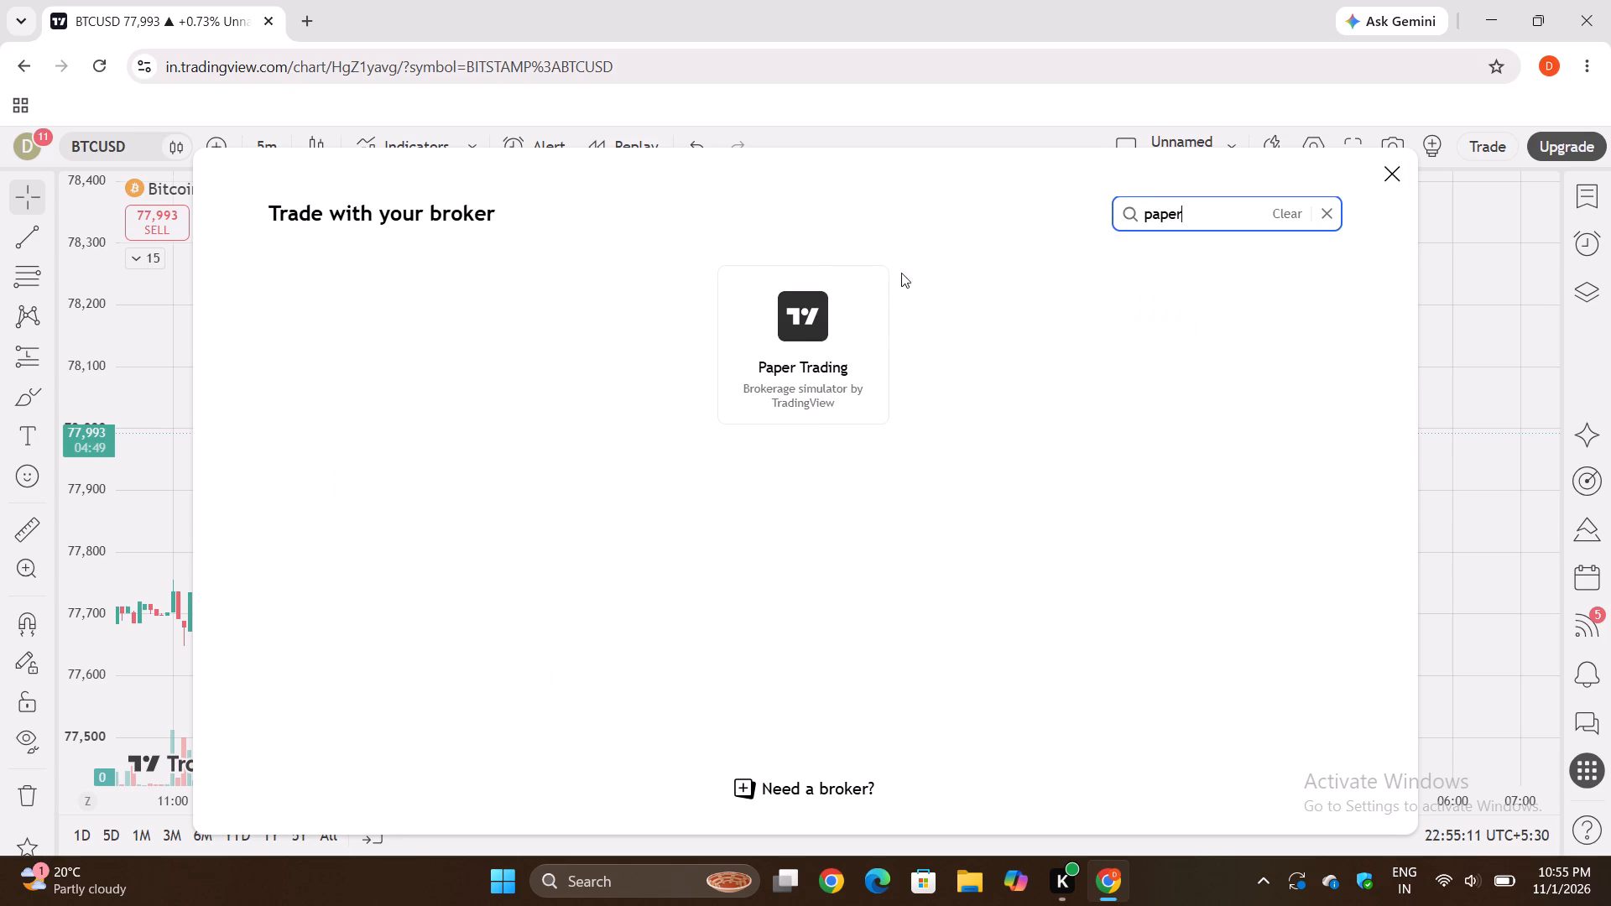
{"action": "left_click", "coordinate": [782, 320]}
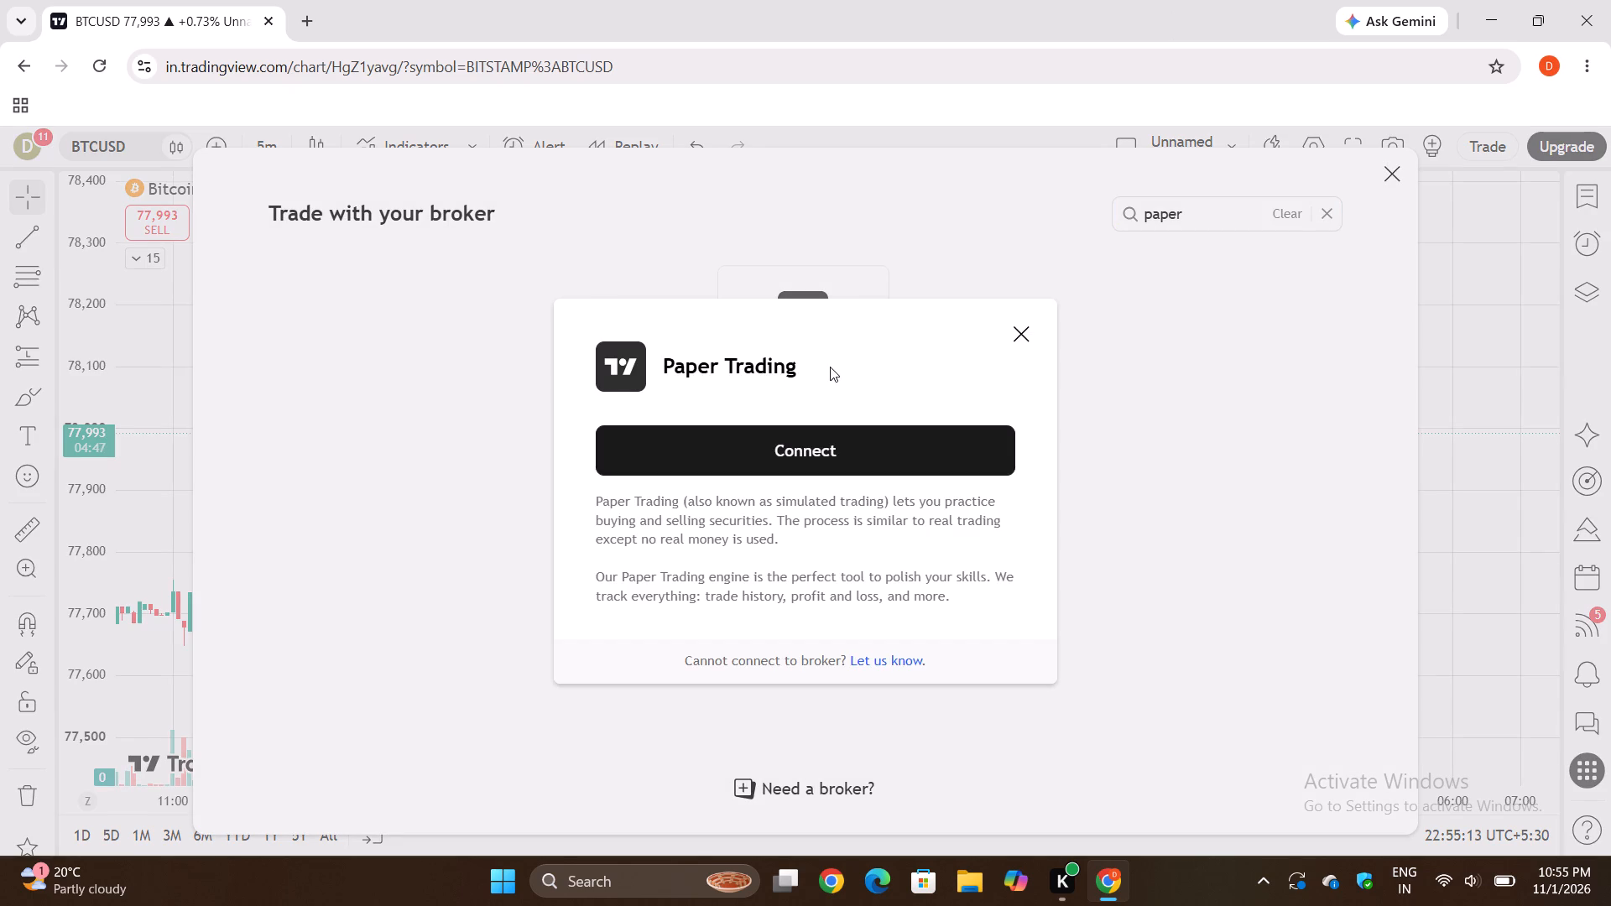
{"action": "left_click", "coordinate": [833, 473]}
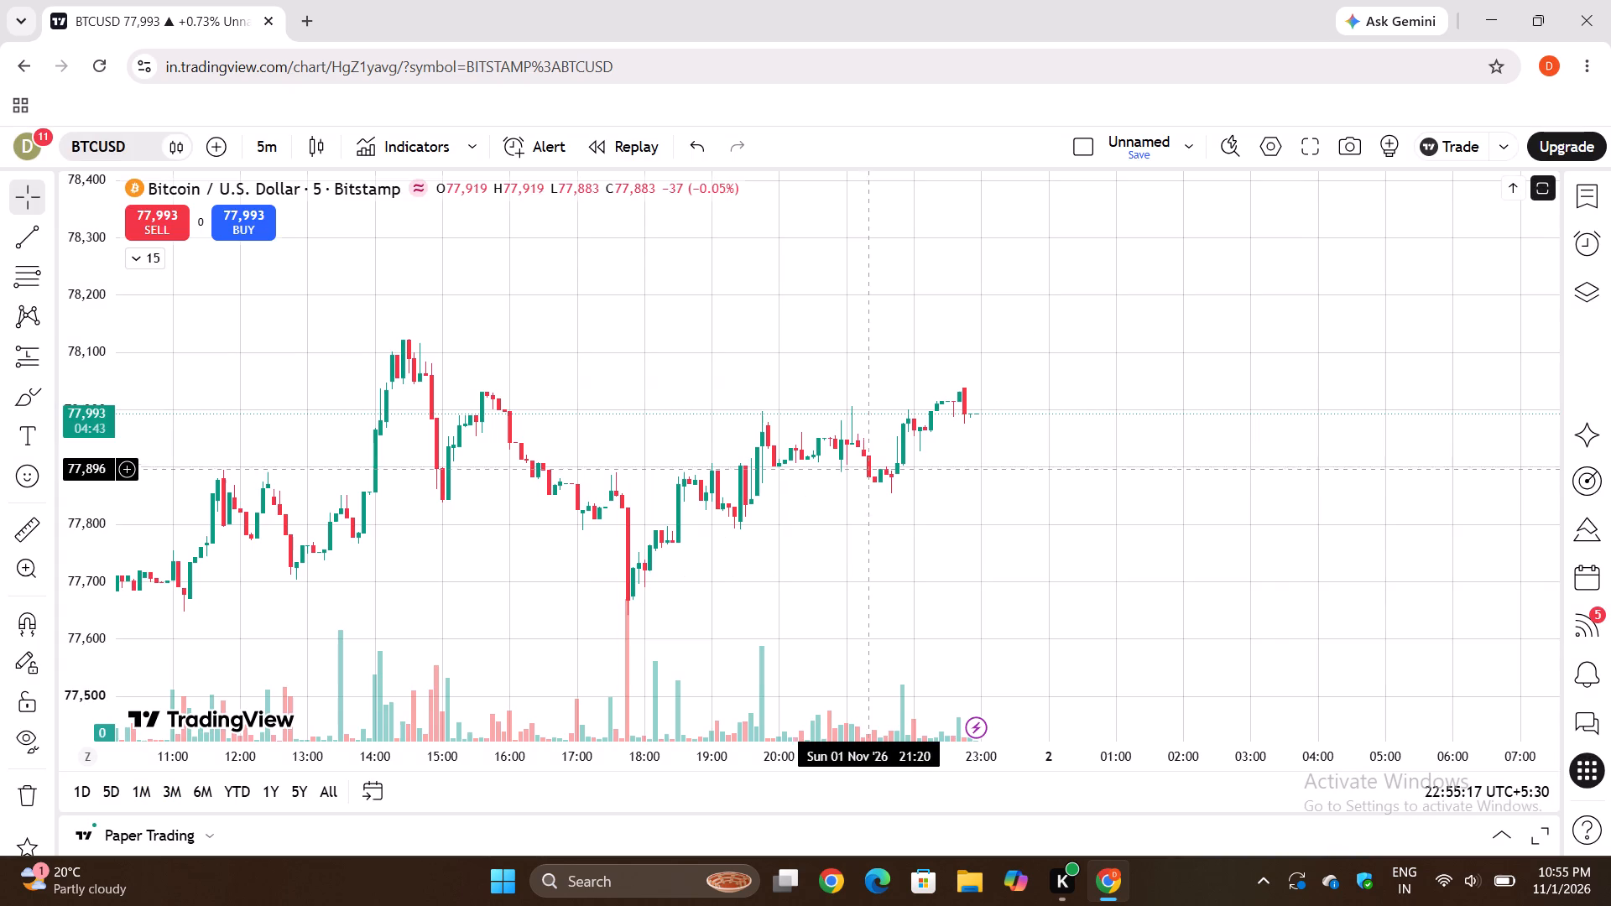
Select the Bitcoin price series on the chart and expand the indicator list again.
{"action": "left_click", "coordinate": [863, 452]}
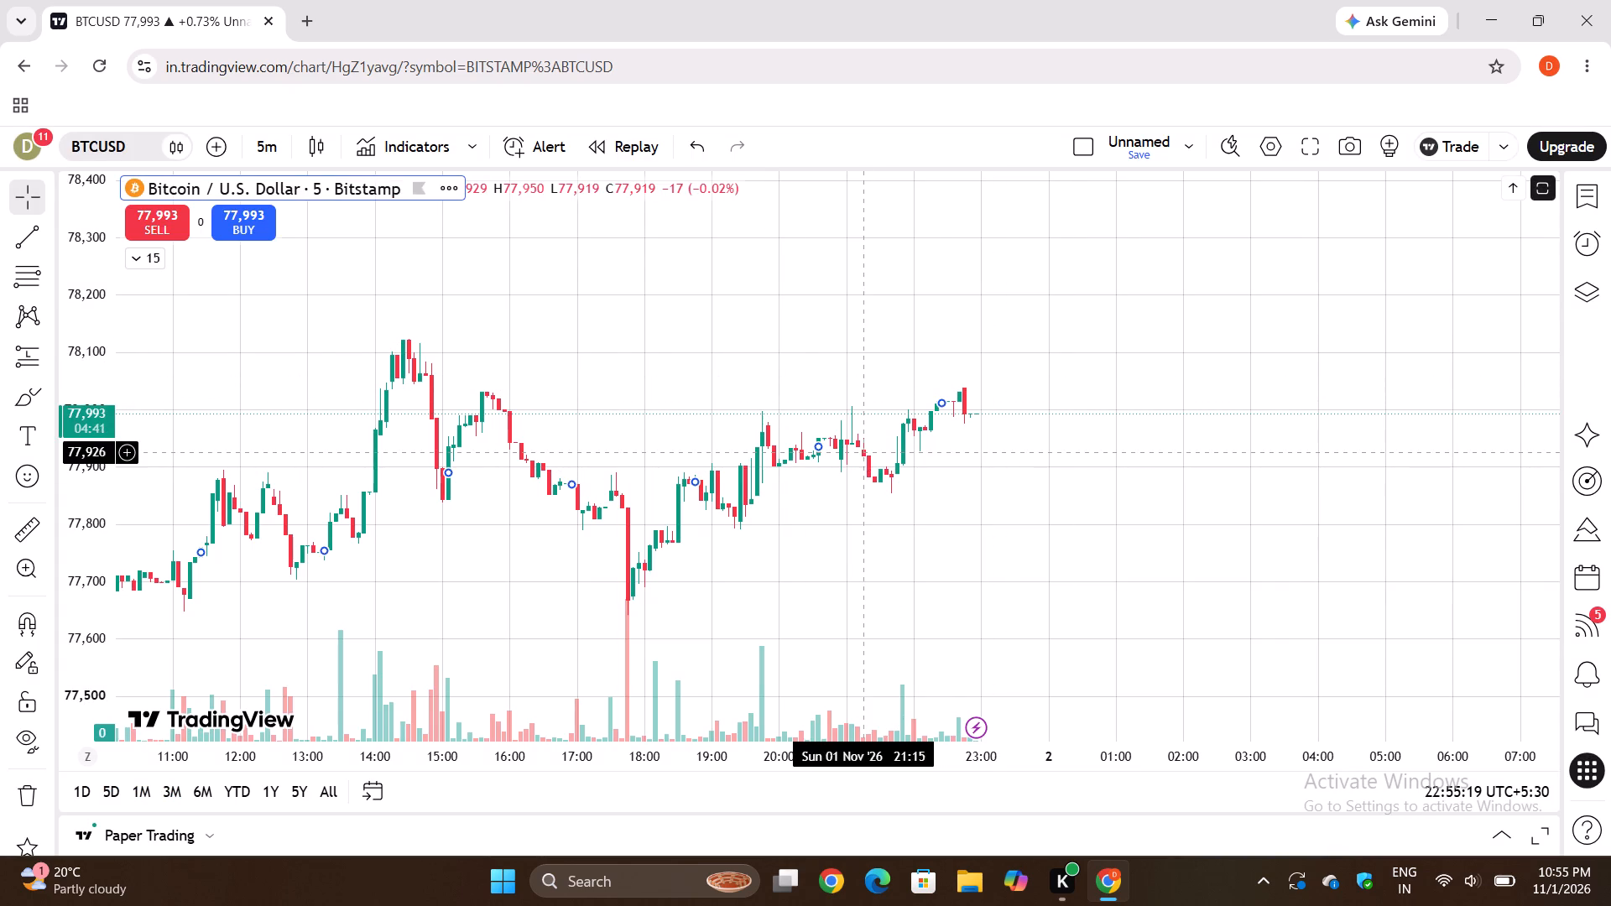
{"action": "left_click", "coordinate": [951, 407]}
{"action": "left_click", "coordinate": [951, 407]}
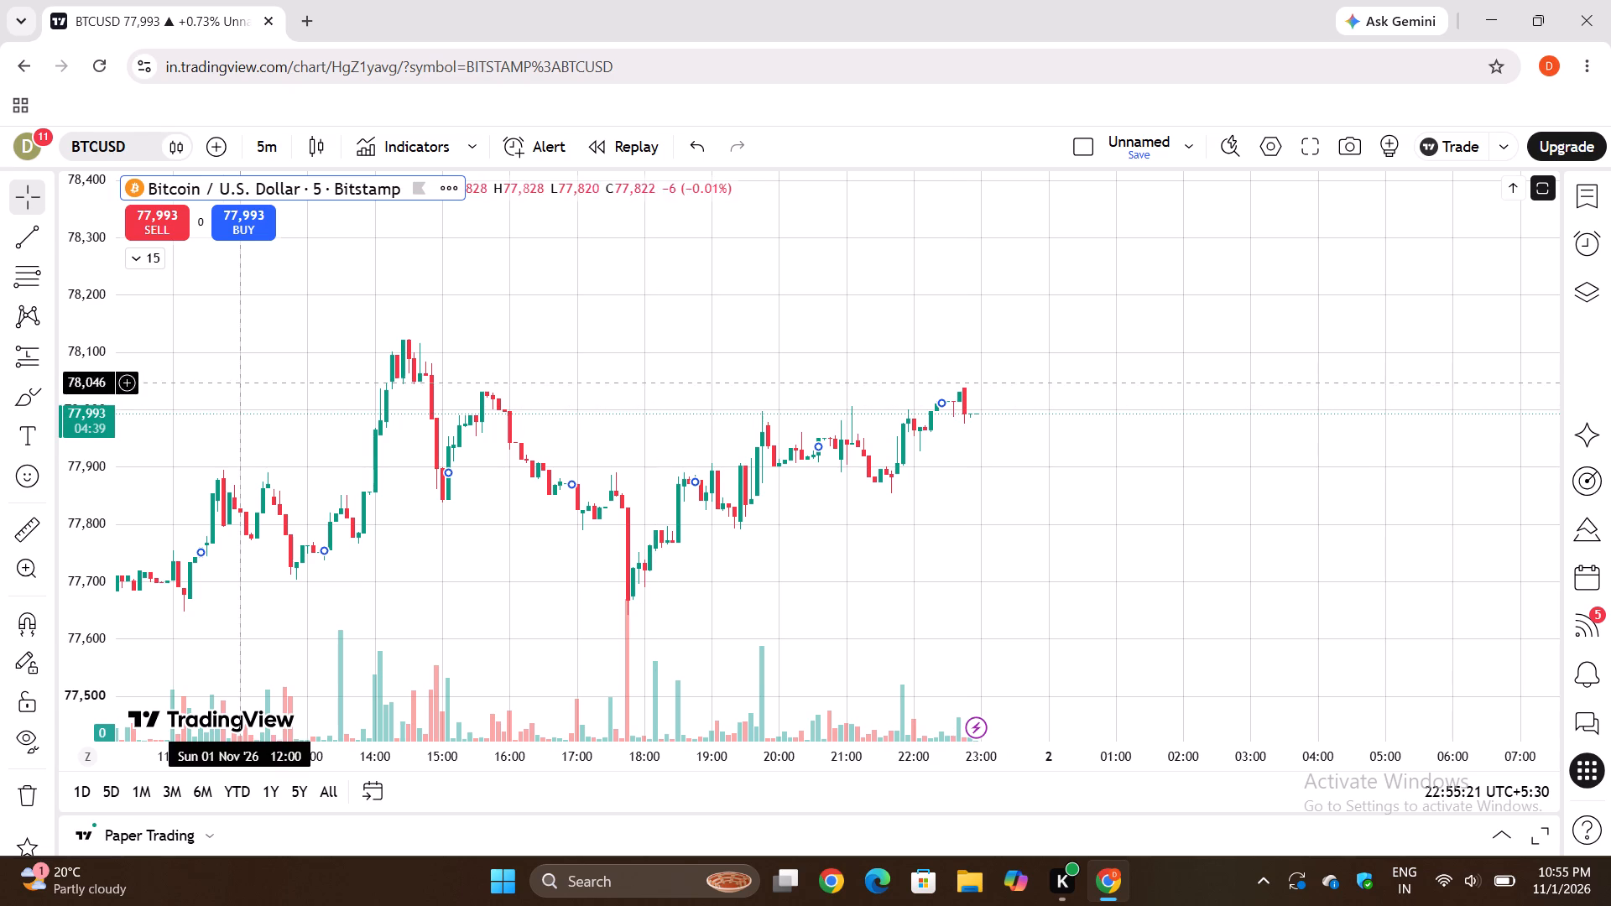
{"action": "left_click", "coordinate": [152, 255]}
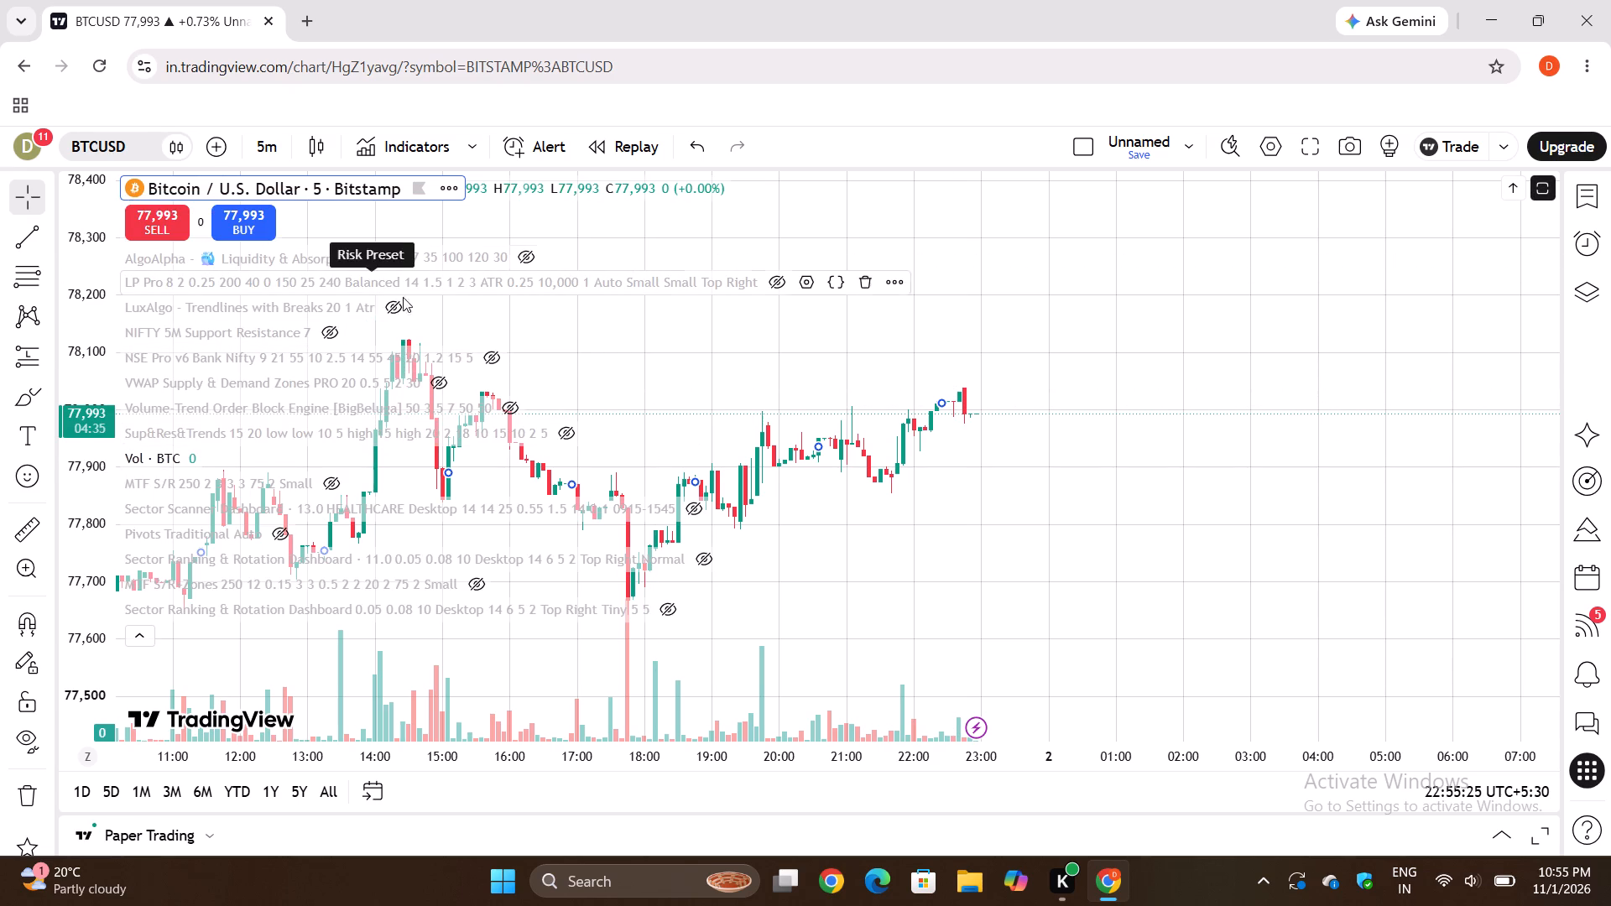
Open the symbol search and choose the Bitstamp BTCUSD Bitcoin / U.S. dollar spot symbol.
{"action": "left_click", "coordinate": [132, 143]}
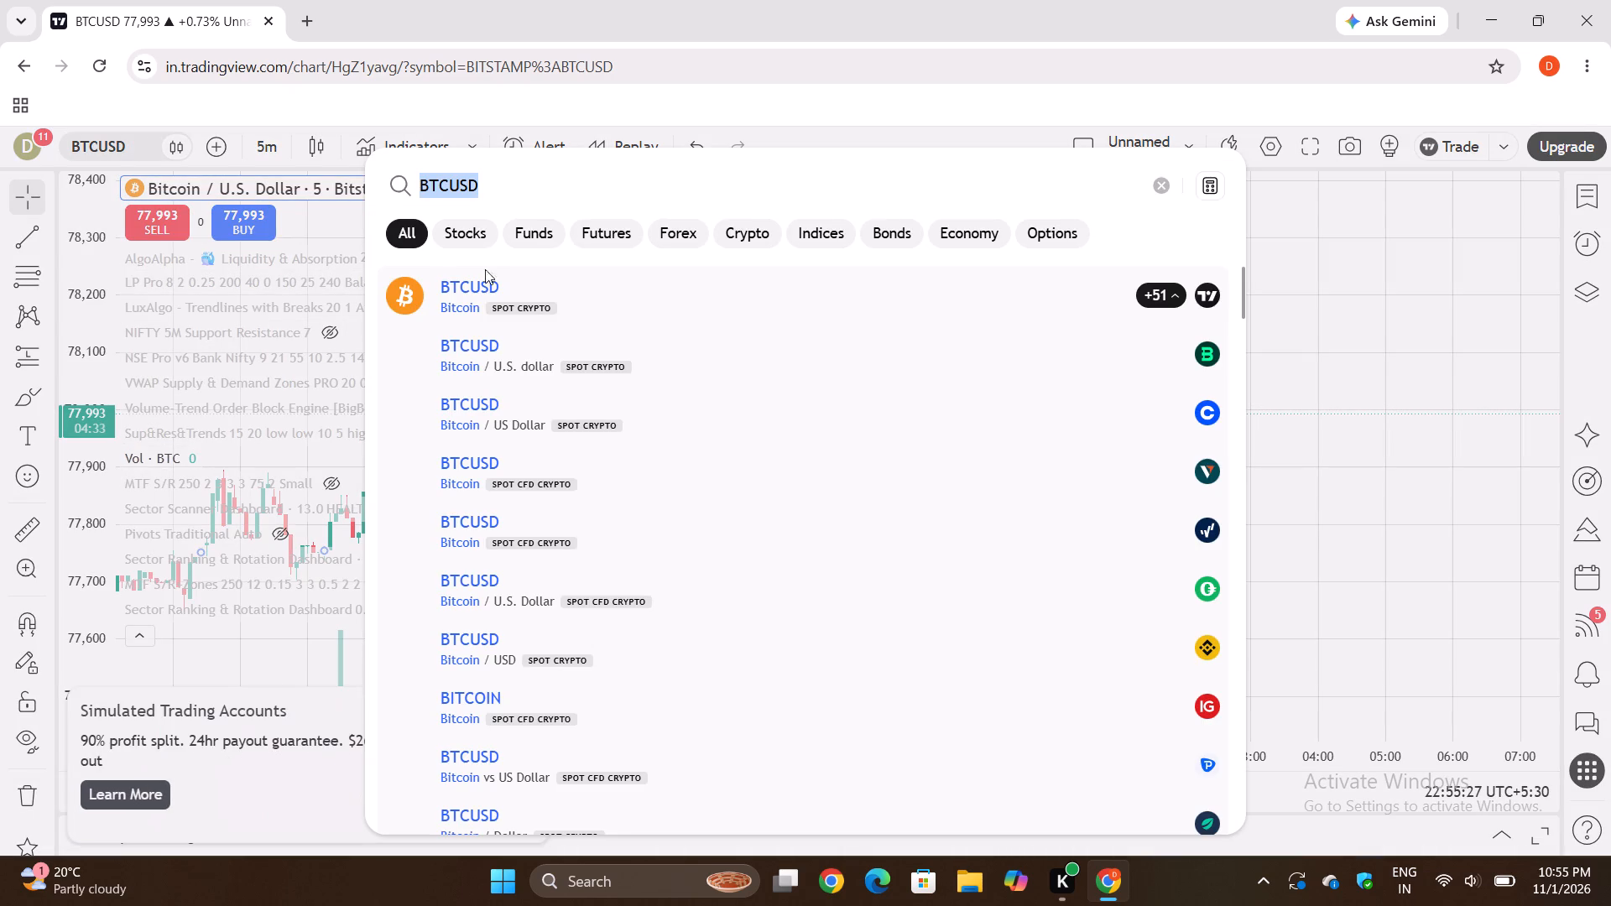
{"action": "left_click", "coordinate": [480, 357]}
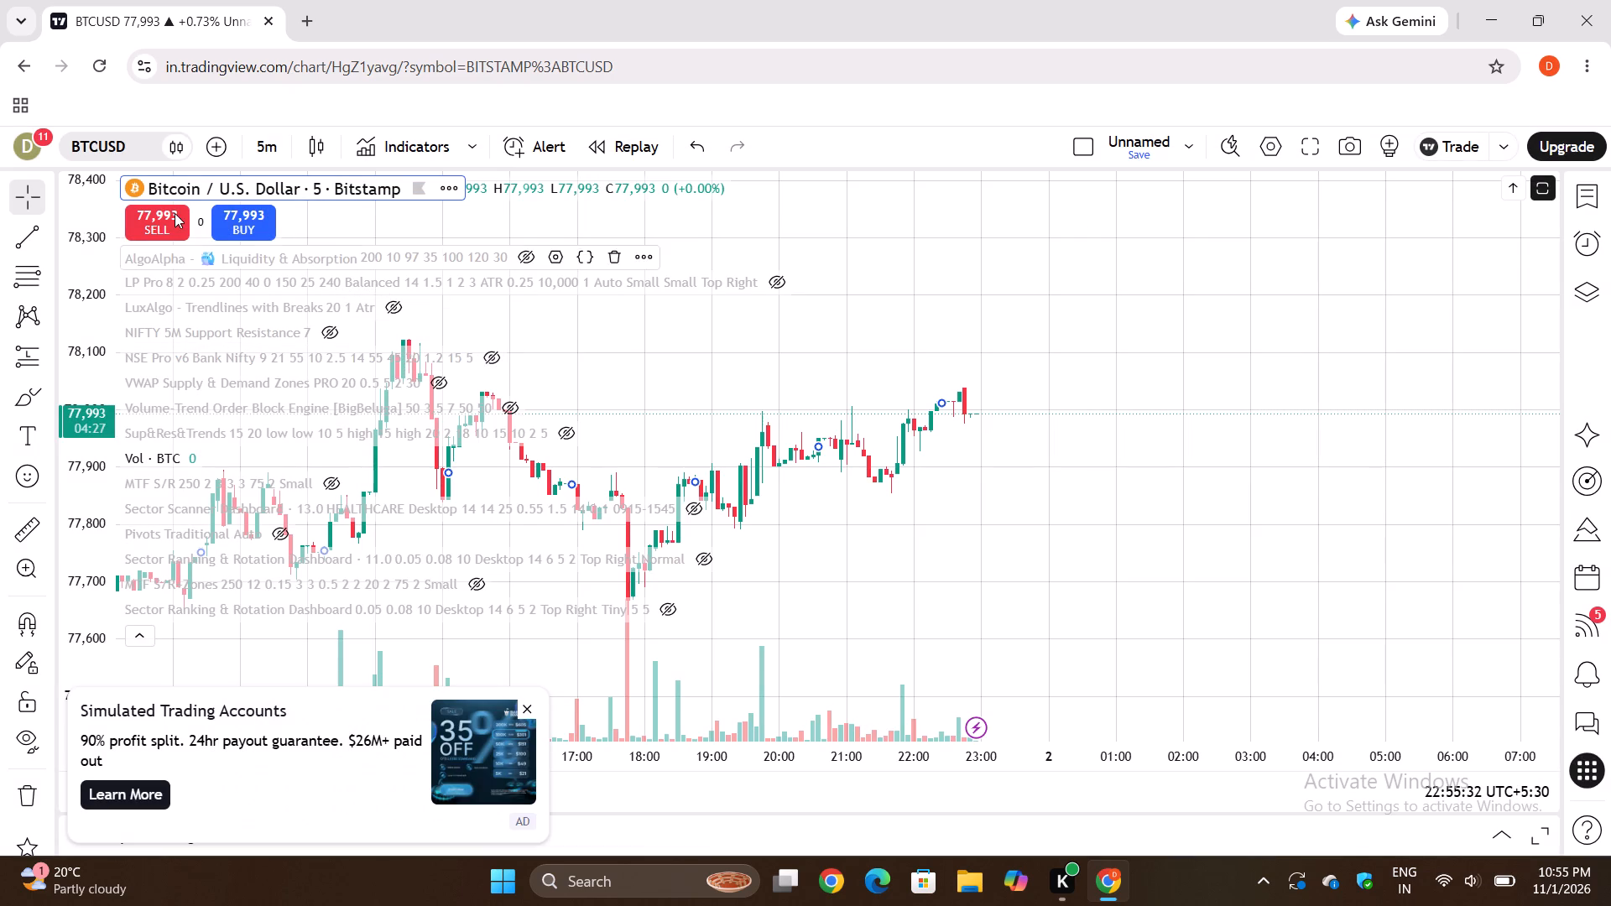
Buy 0.0138 BTCUSD at market using the balance percentage slider, and dismiss the order notifications.
{"action": "left_click", "coordinate": [246, 226]}
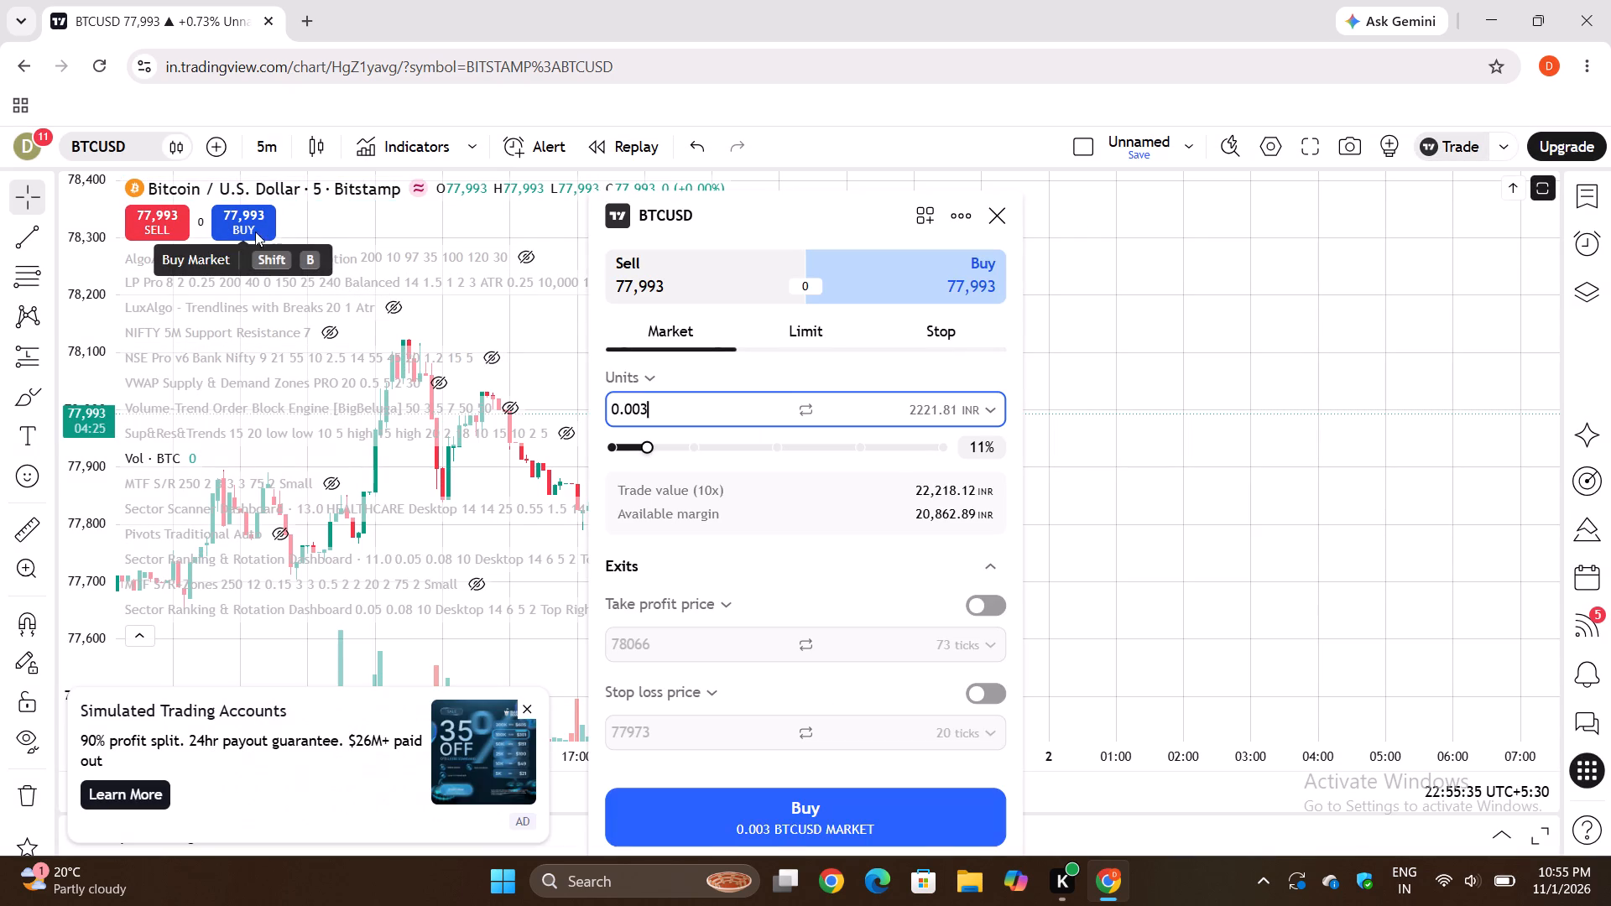
{"action": "left_click_drag", "start_coordinate": [646, 455], "coordinate": [763, 461]}
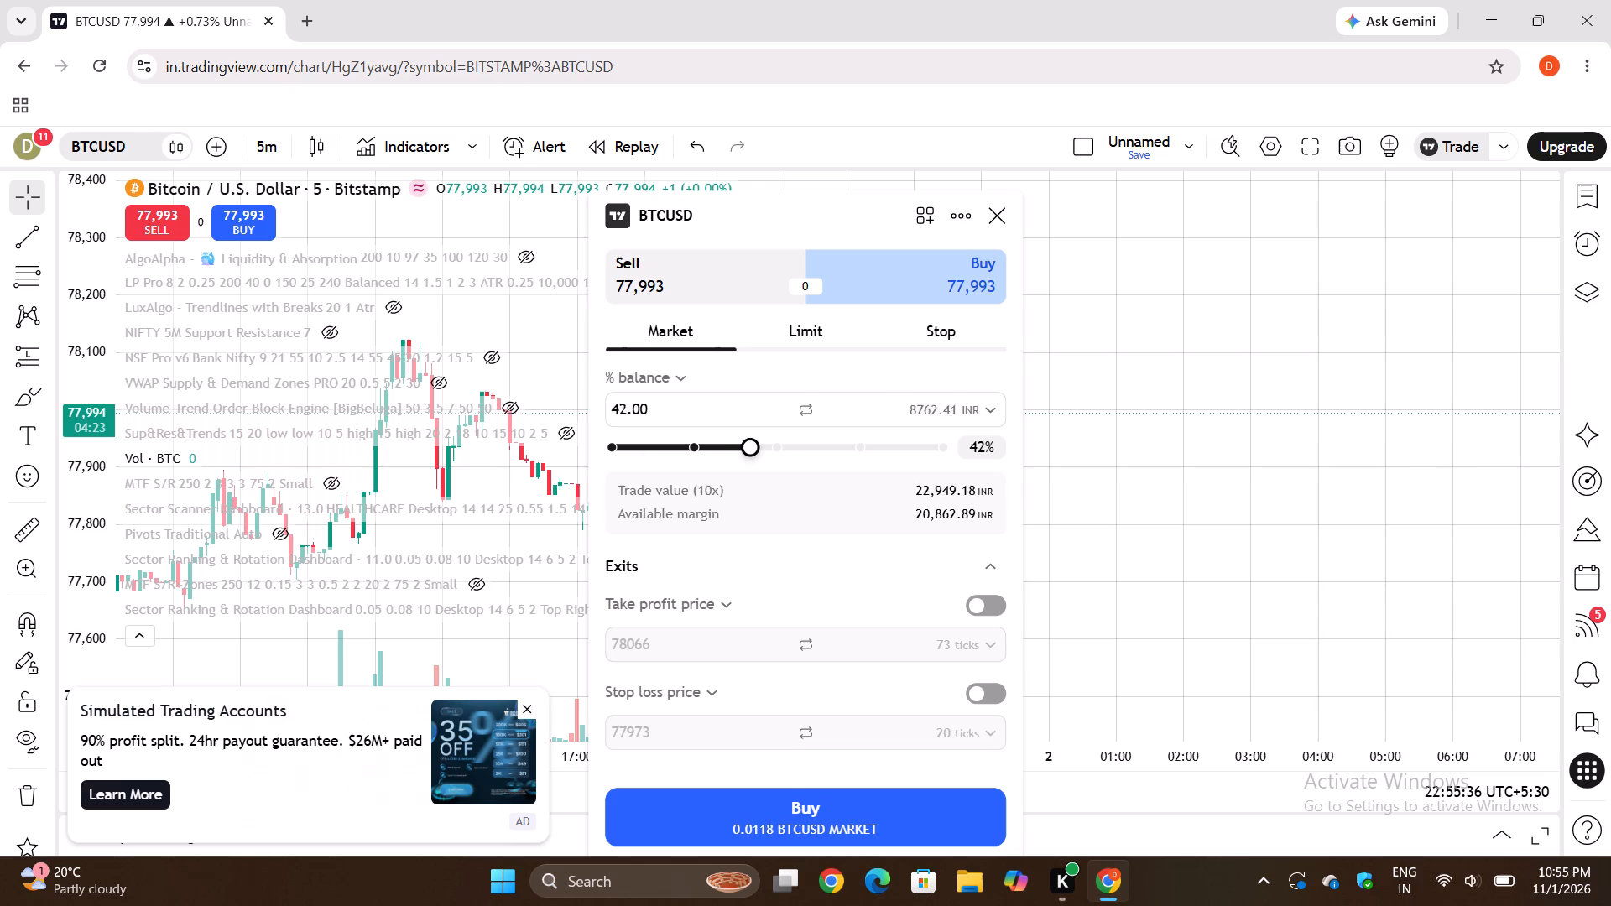
{"action": "left_click_drag", "start_coordinate": [763, 461], "coordinate": [894, 471]}
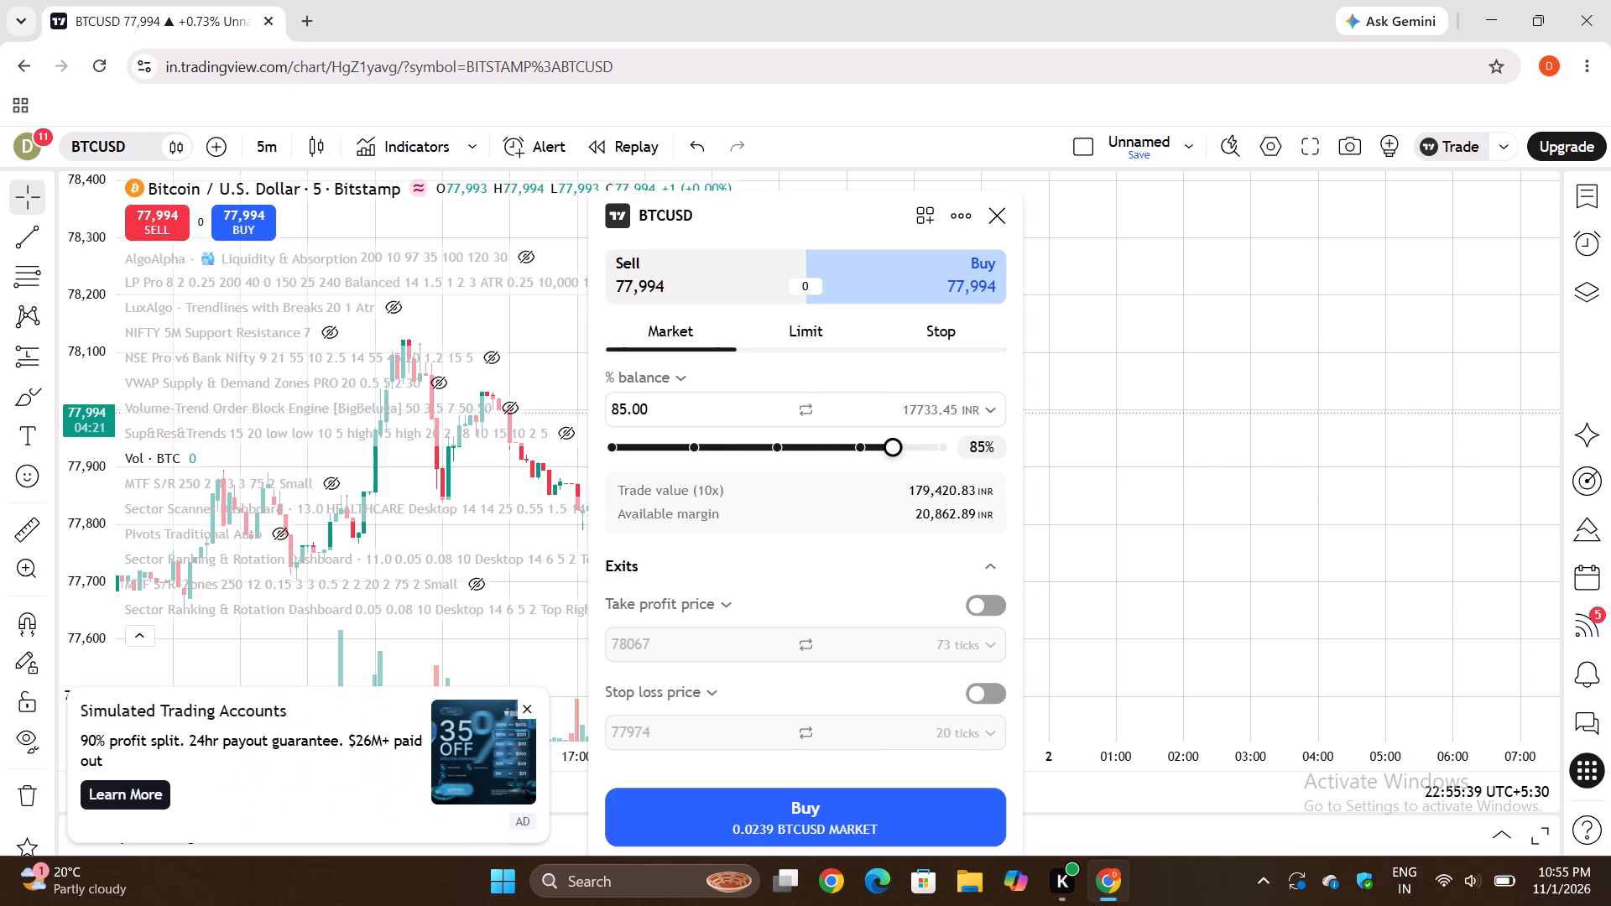
{"action": "left_click_drag", "start_coordinate": [894, 471], "coordinate": [644, 486]}
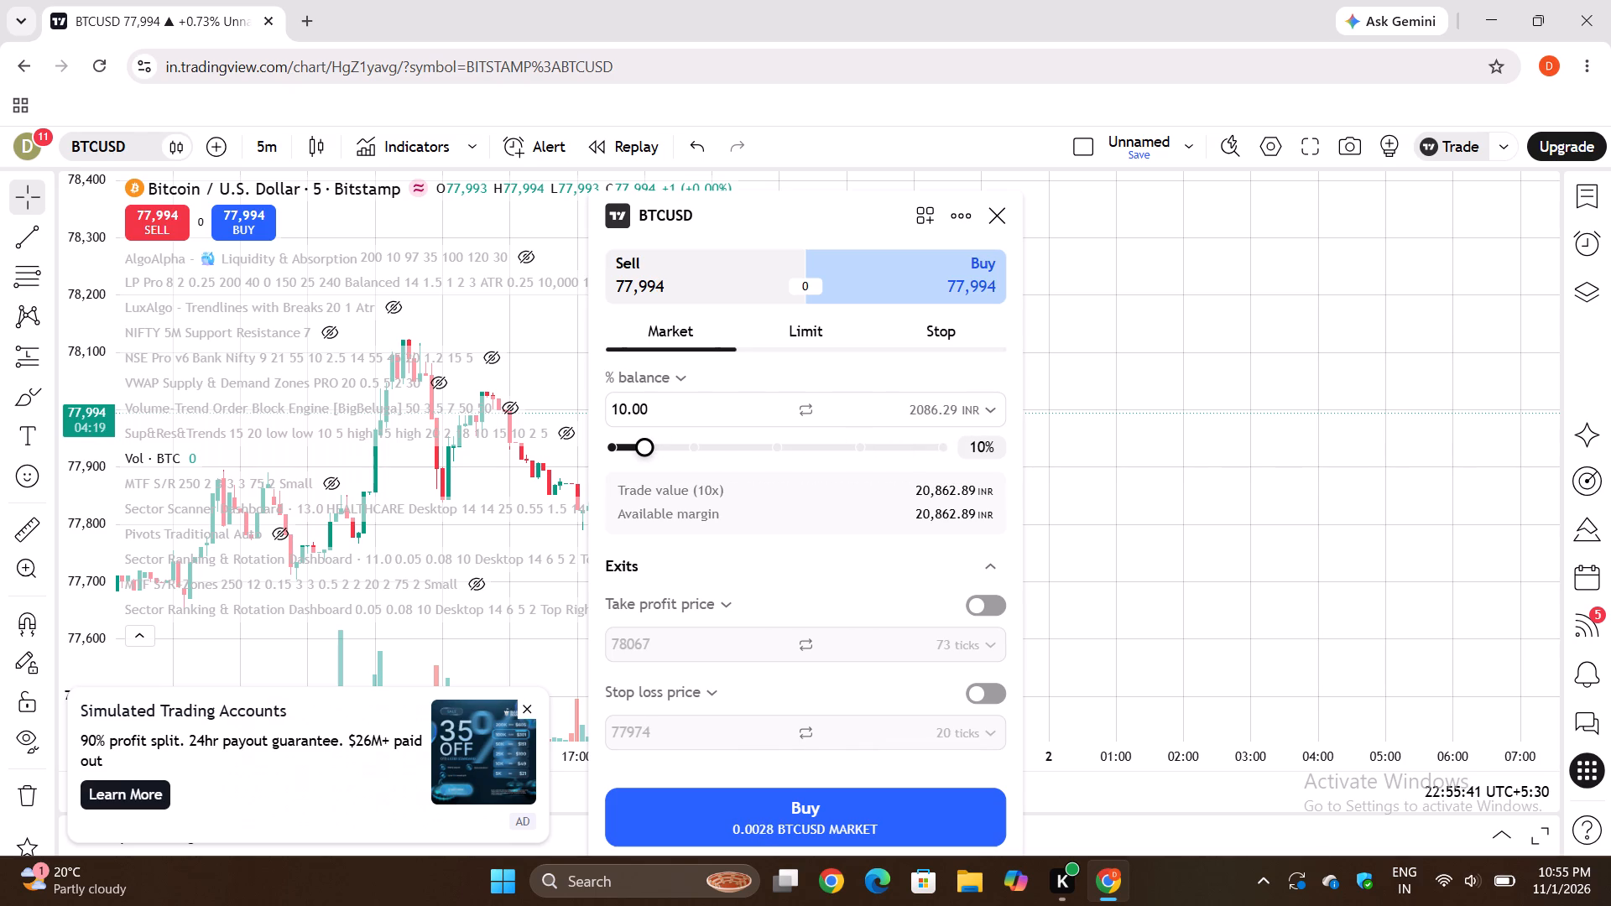
{"action": "left_click_drag", "start_coordinate": [644, 486], "coordinate": [775, 484]}
{"action": "left_click", "coordinate": [899, 804]}
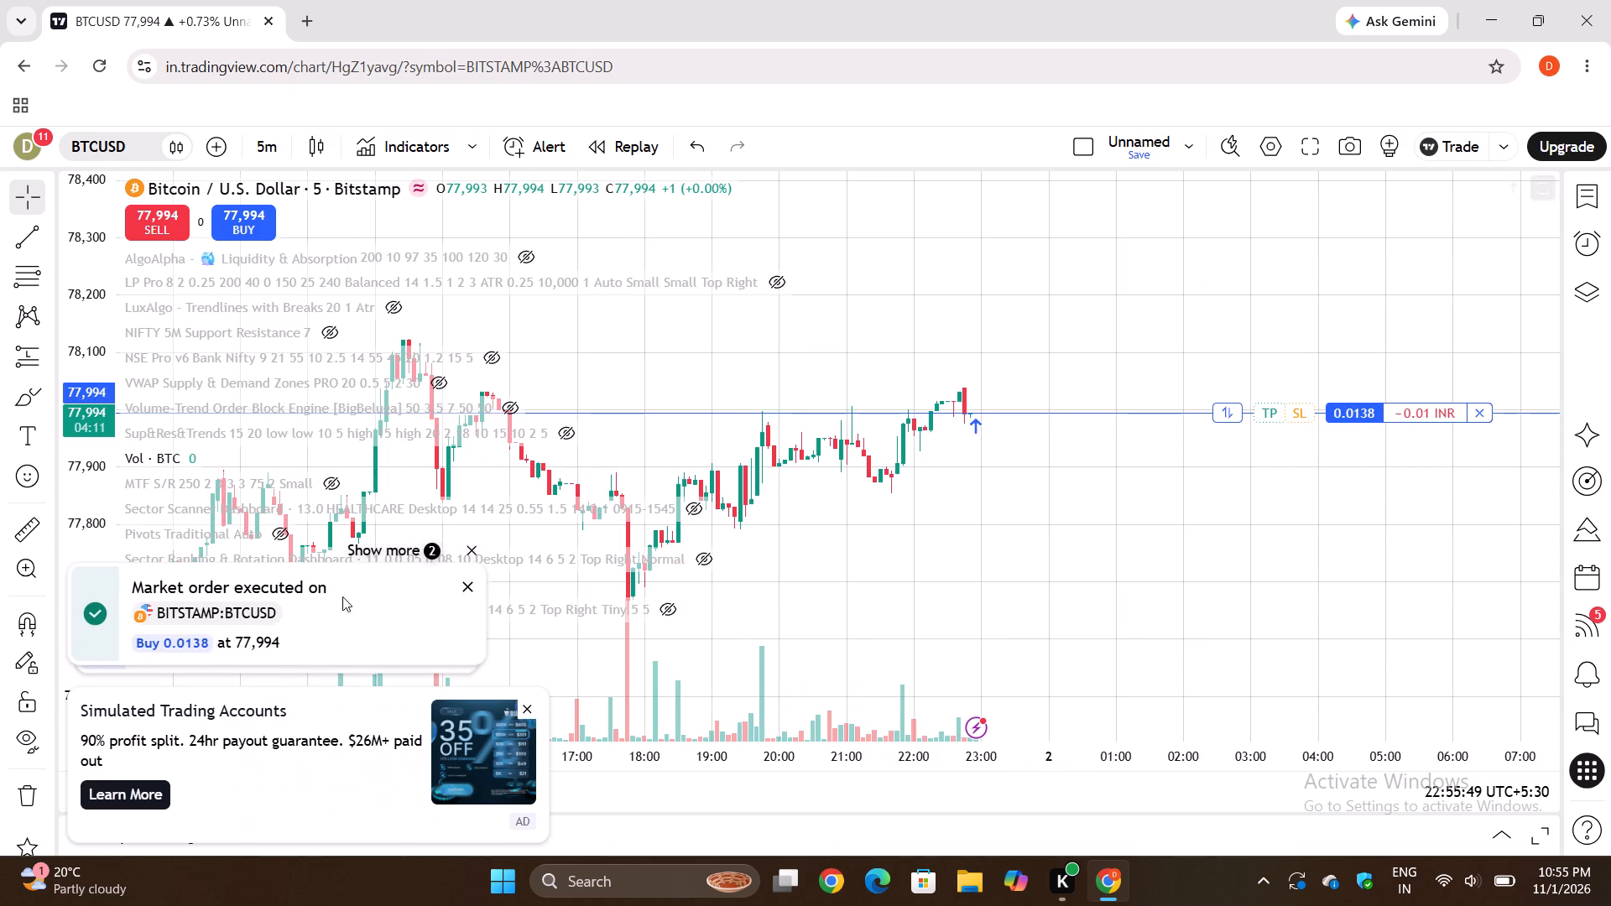
{"action": "left_click", "coordinate": [462, 578]}
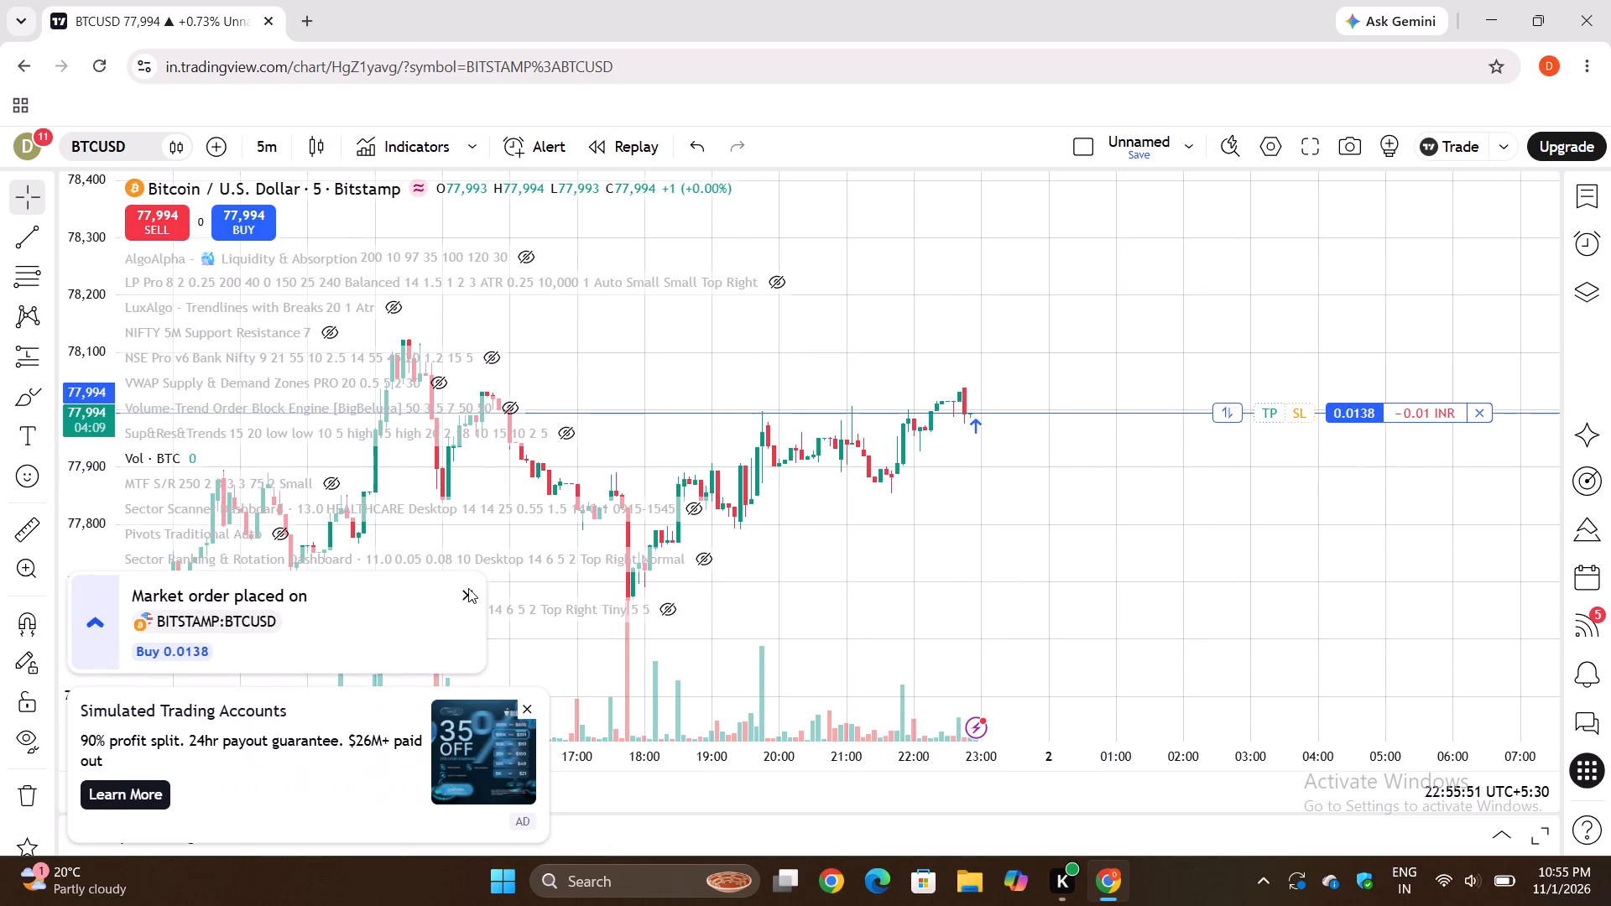
{"action": "left_click", "coordinate": [472, 588]}
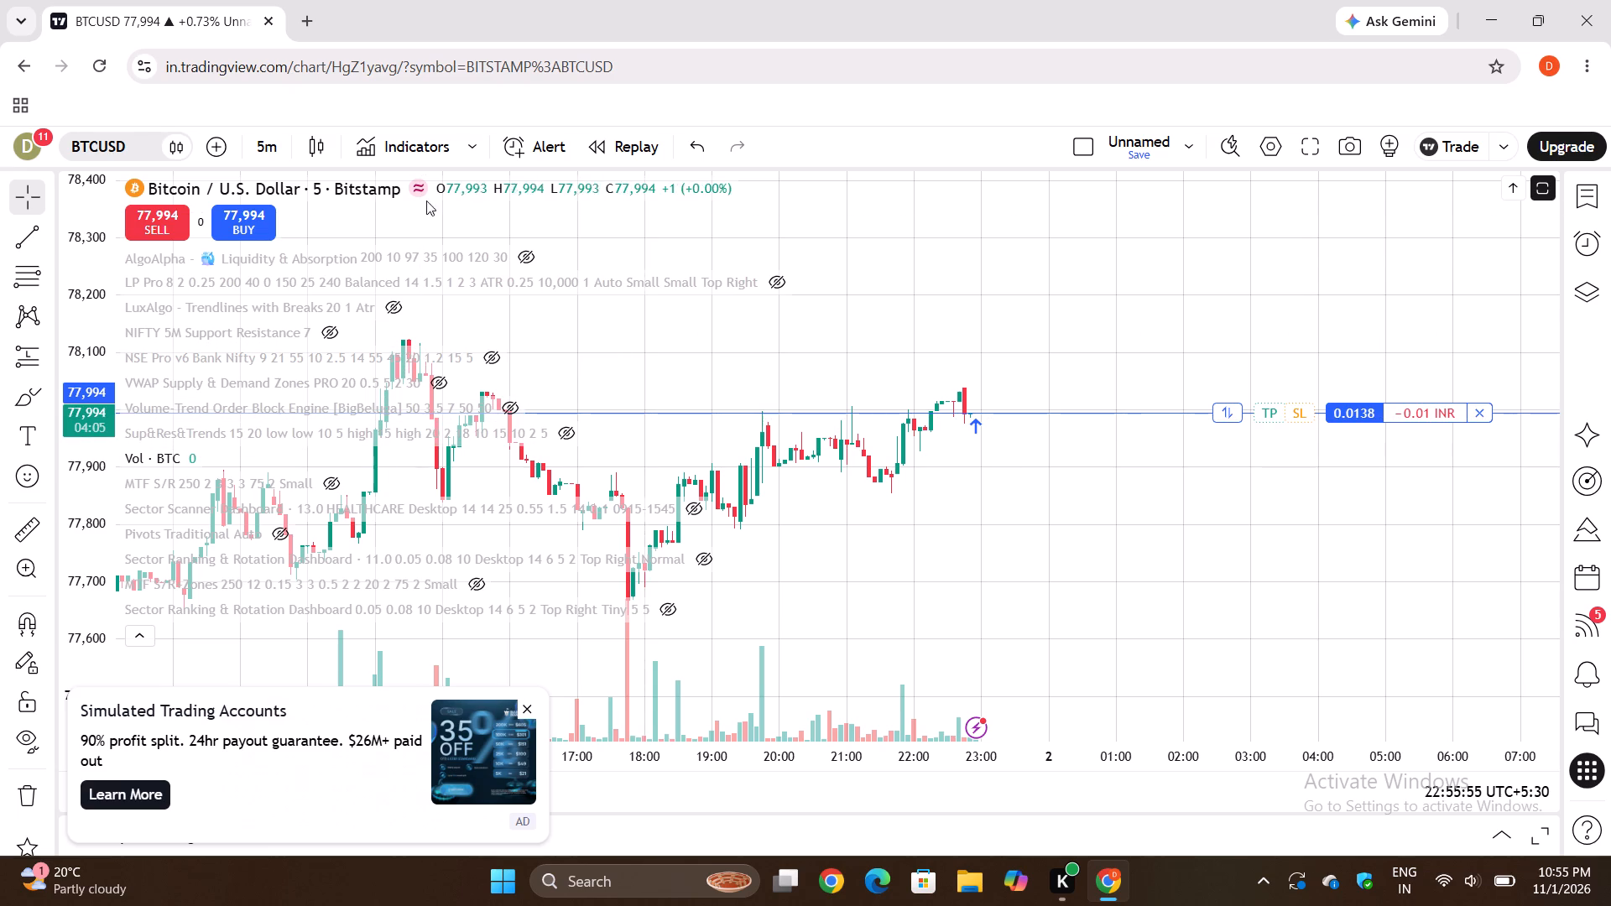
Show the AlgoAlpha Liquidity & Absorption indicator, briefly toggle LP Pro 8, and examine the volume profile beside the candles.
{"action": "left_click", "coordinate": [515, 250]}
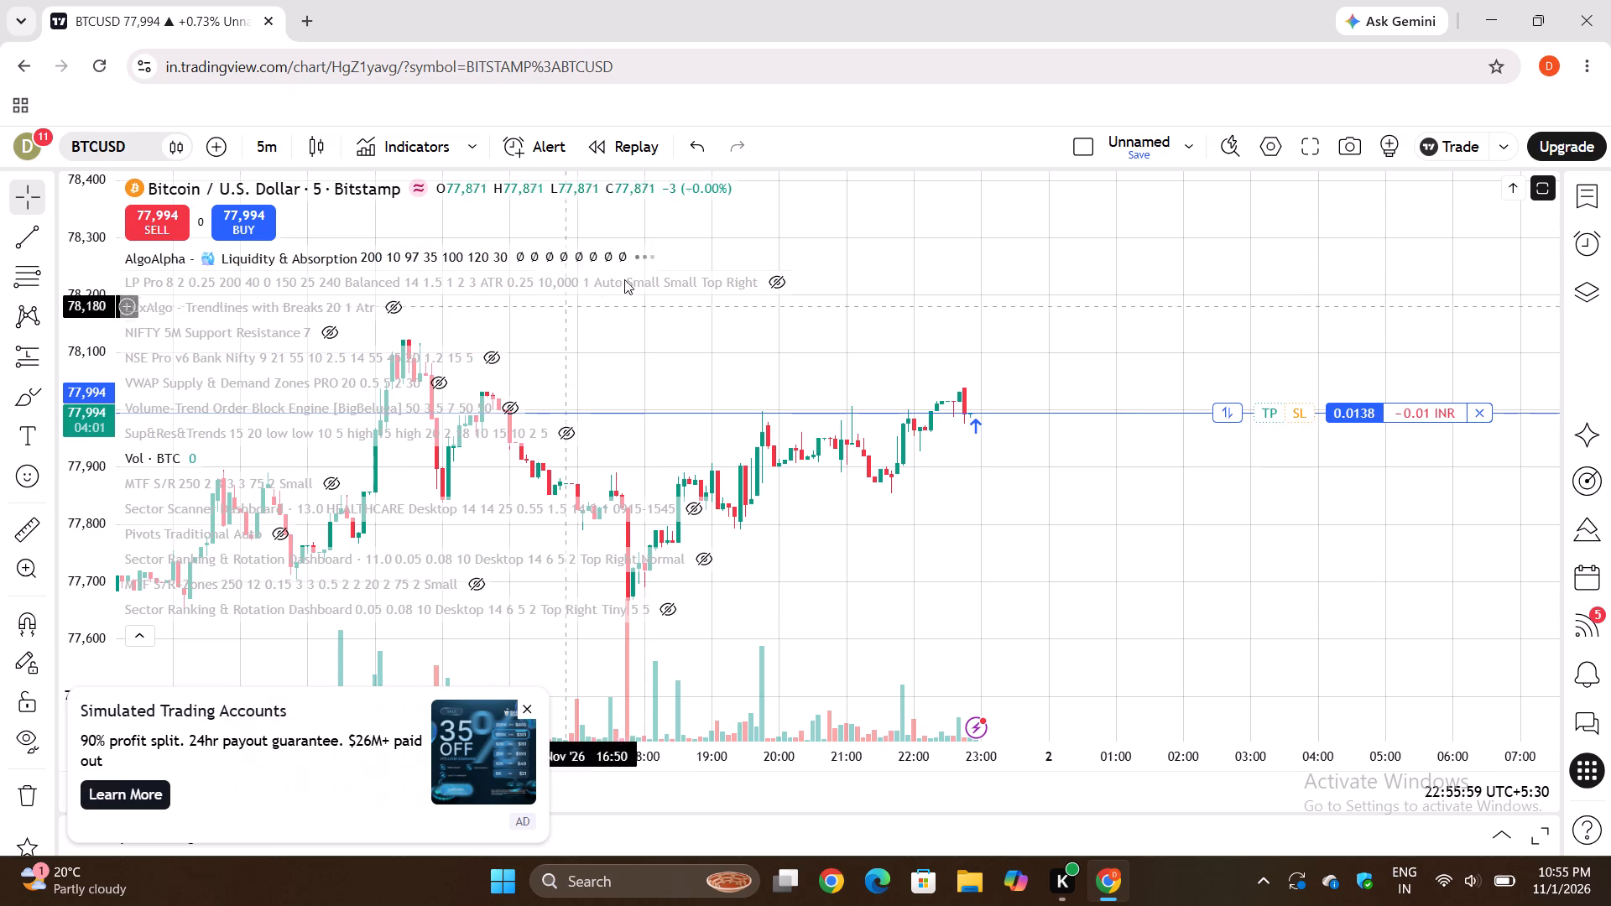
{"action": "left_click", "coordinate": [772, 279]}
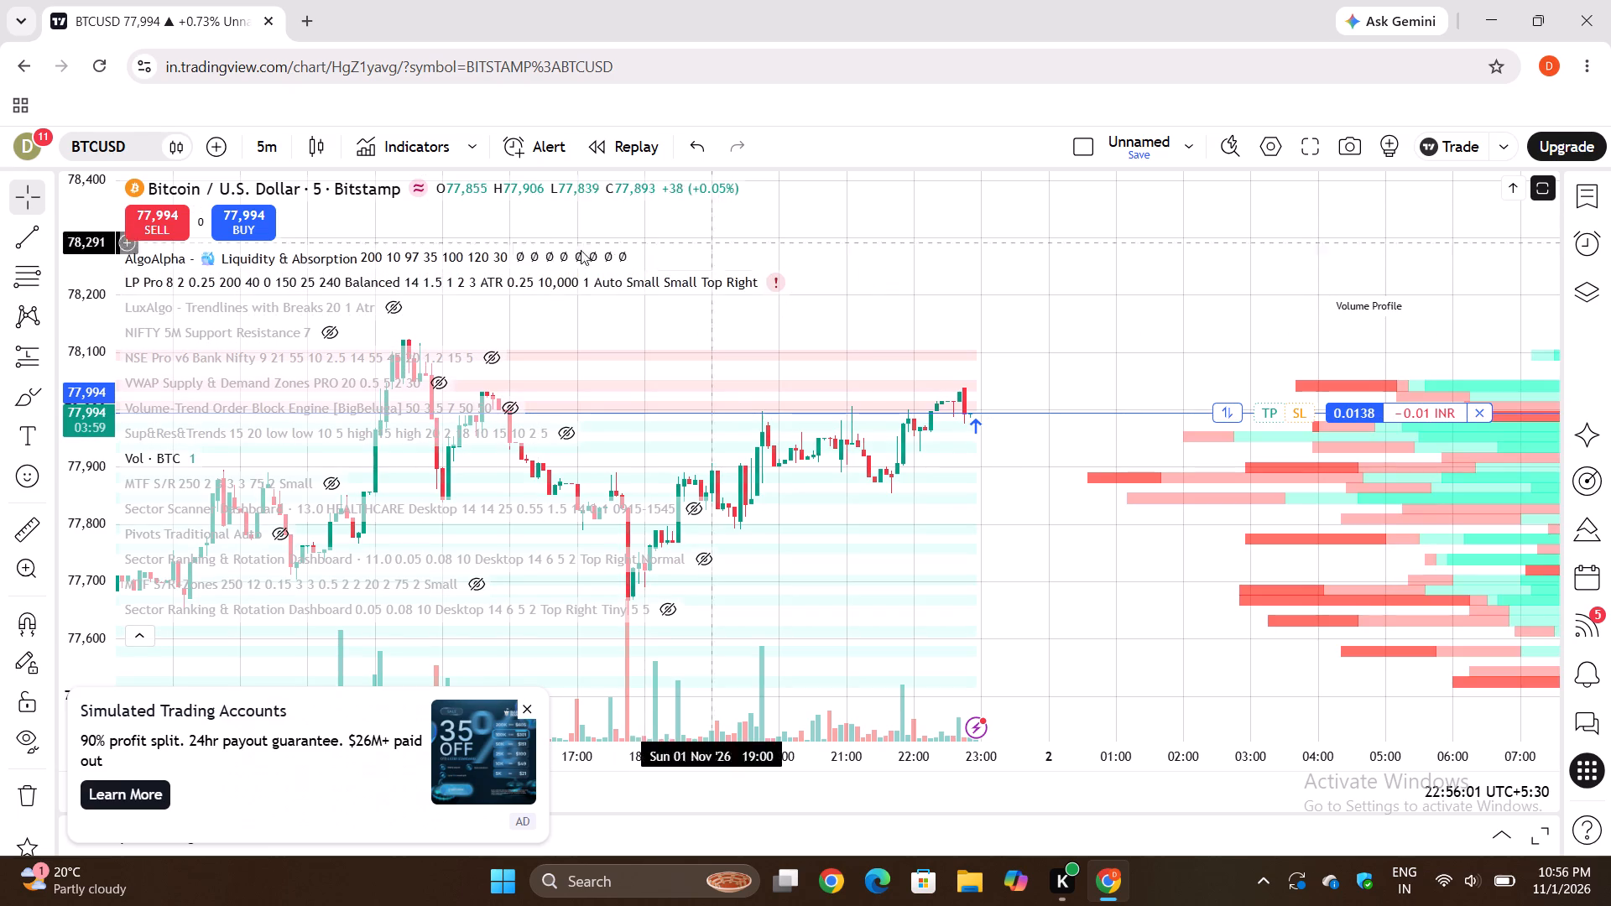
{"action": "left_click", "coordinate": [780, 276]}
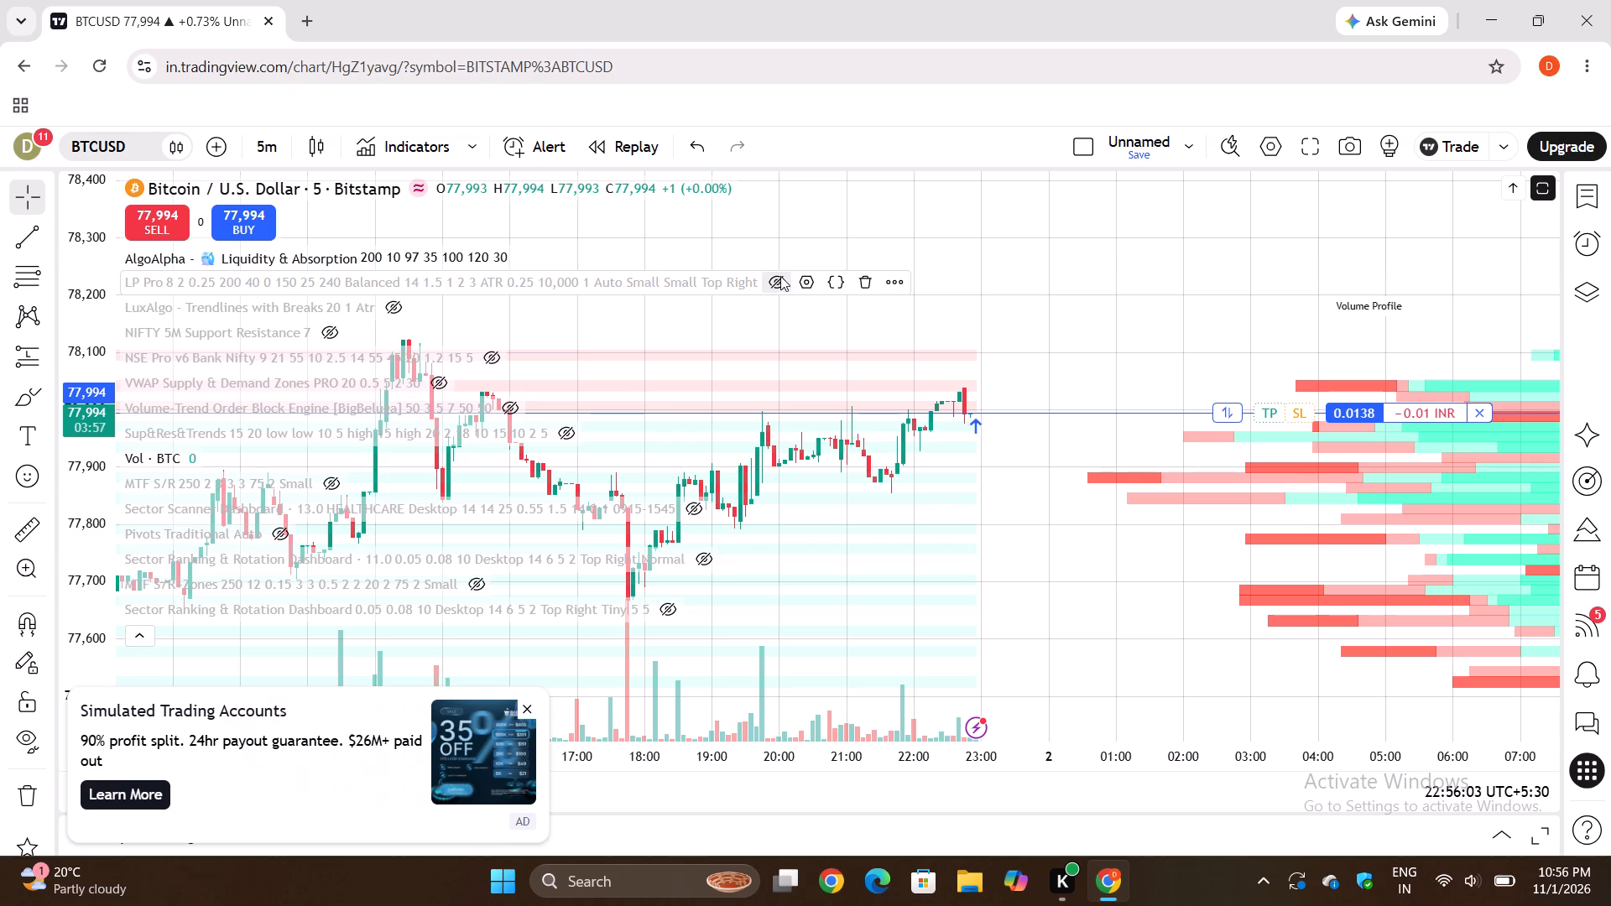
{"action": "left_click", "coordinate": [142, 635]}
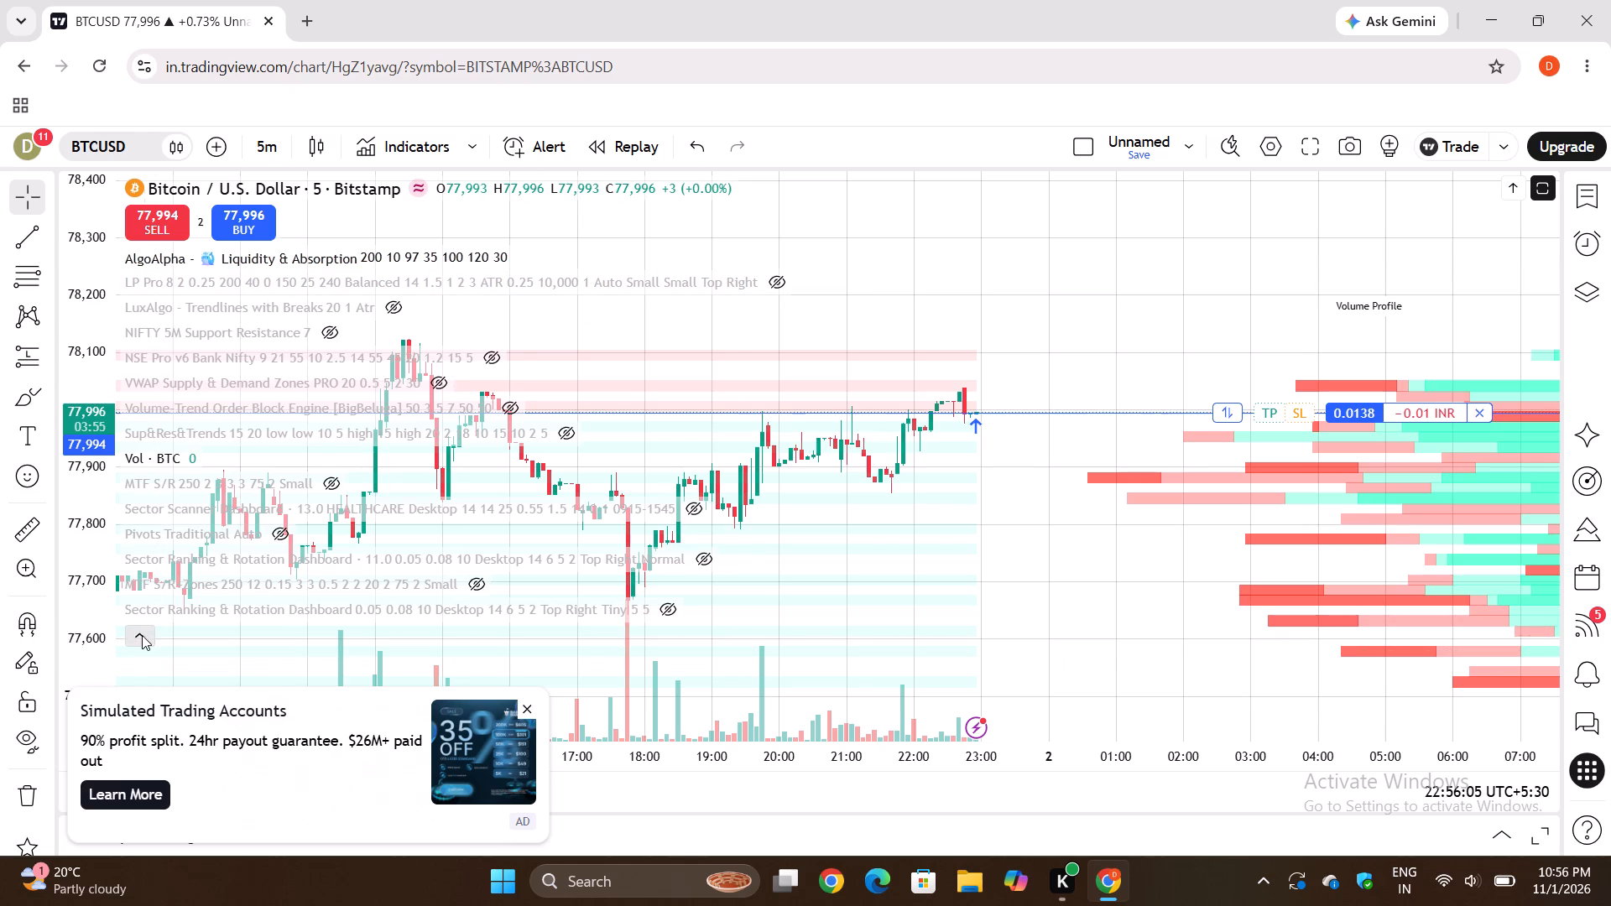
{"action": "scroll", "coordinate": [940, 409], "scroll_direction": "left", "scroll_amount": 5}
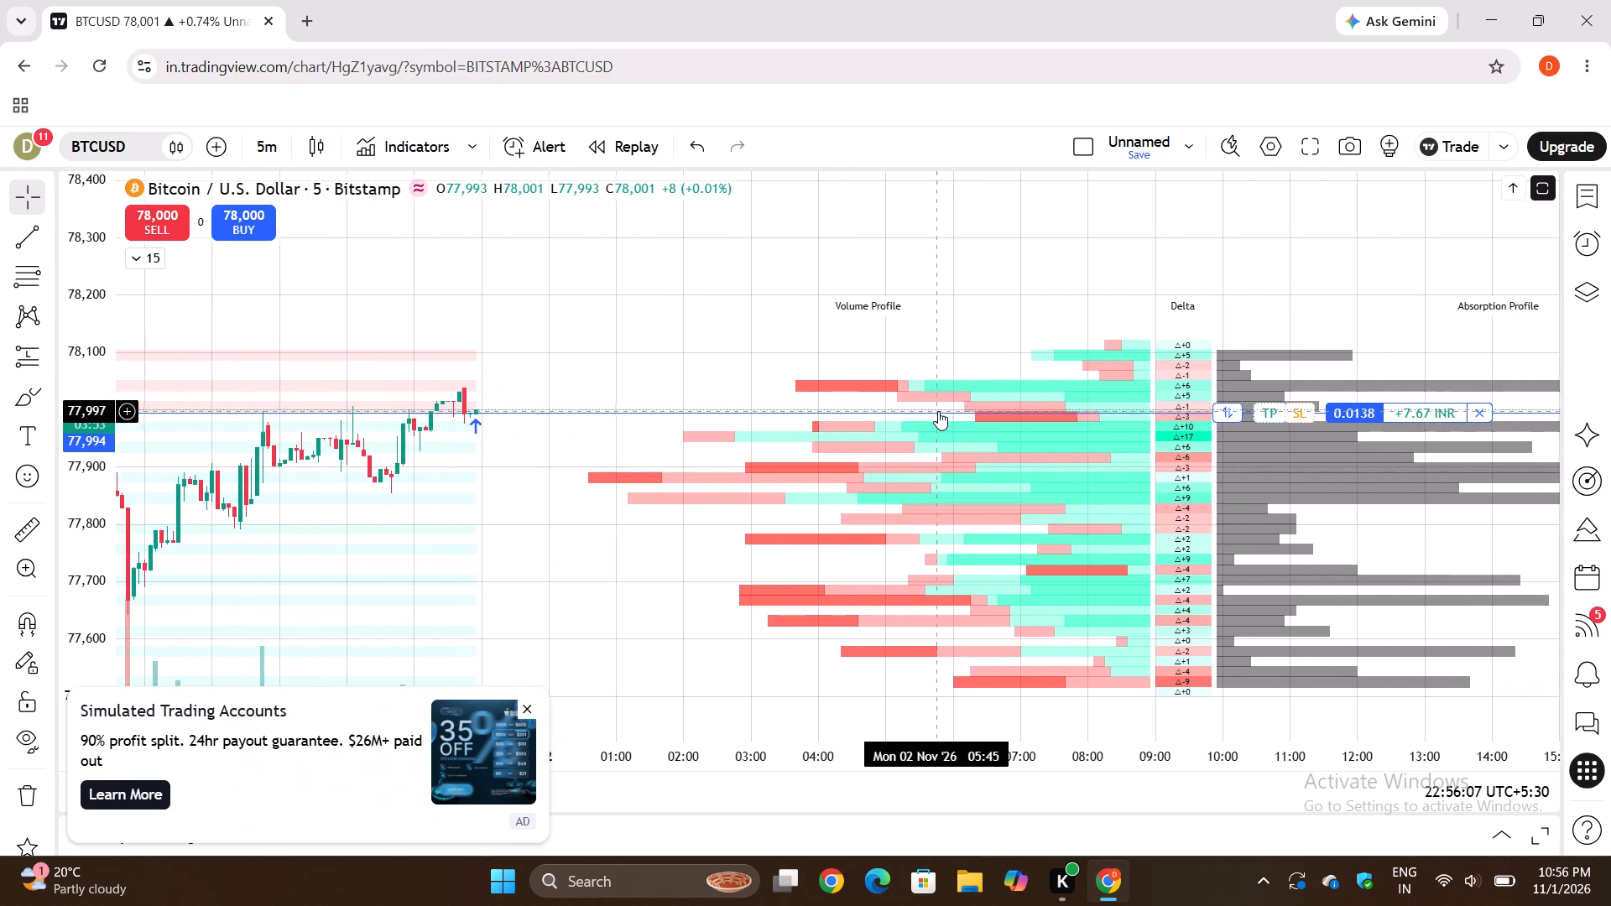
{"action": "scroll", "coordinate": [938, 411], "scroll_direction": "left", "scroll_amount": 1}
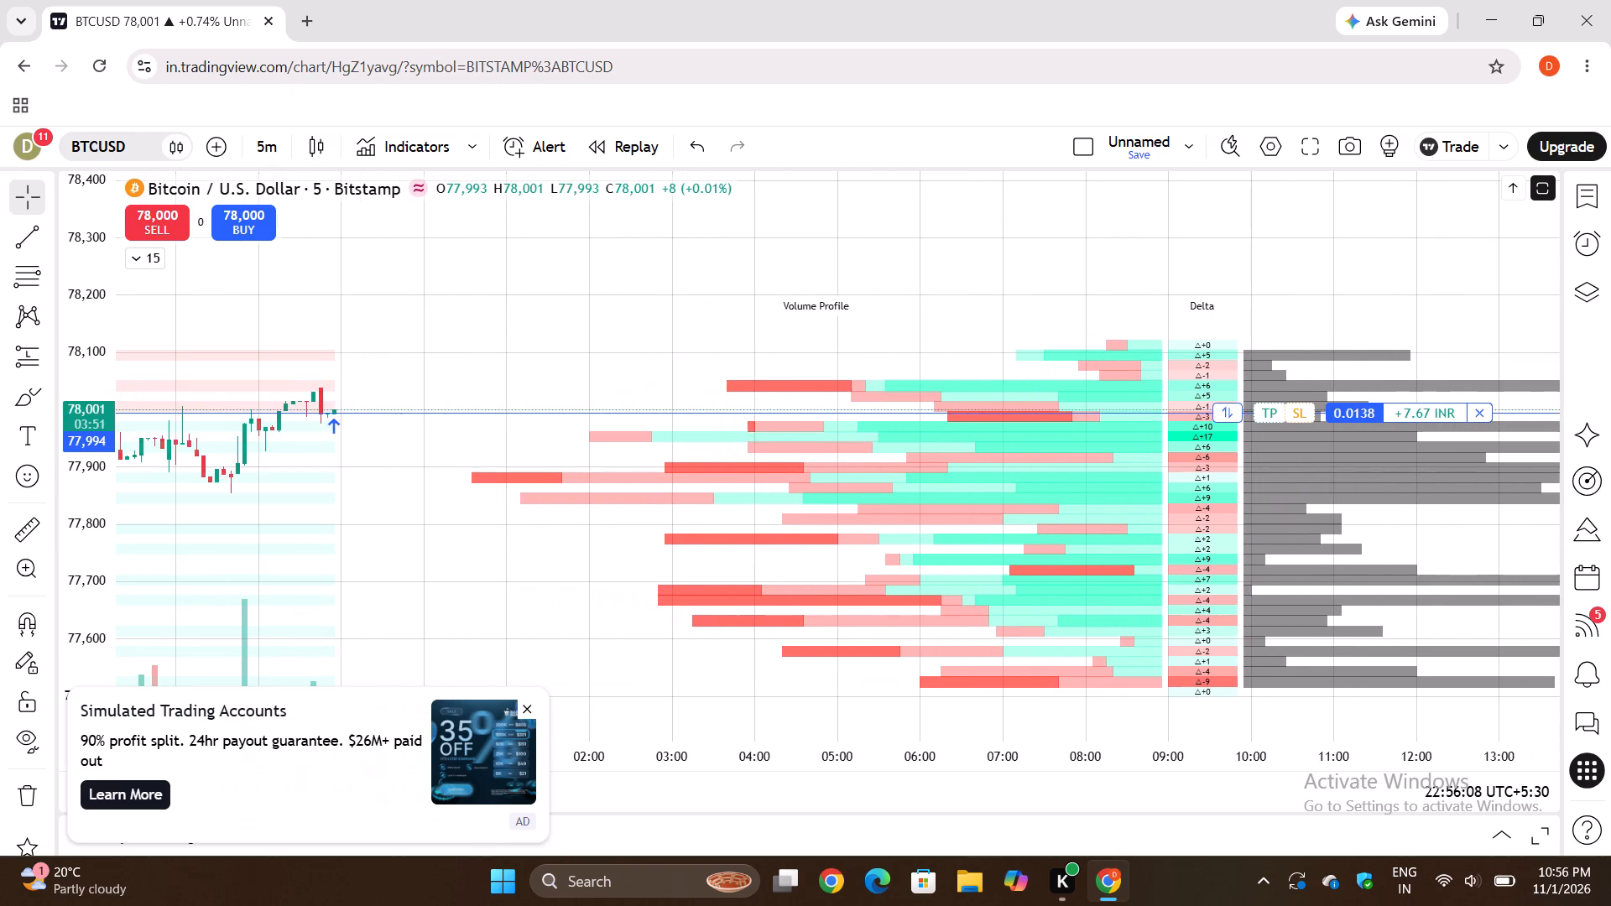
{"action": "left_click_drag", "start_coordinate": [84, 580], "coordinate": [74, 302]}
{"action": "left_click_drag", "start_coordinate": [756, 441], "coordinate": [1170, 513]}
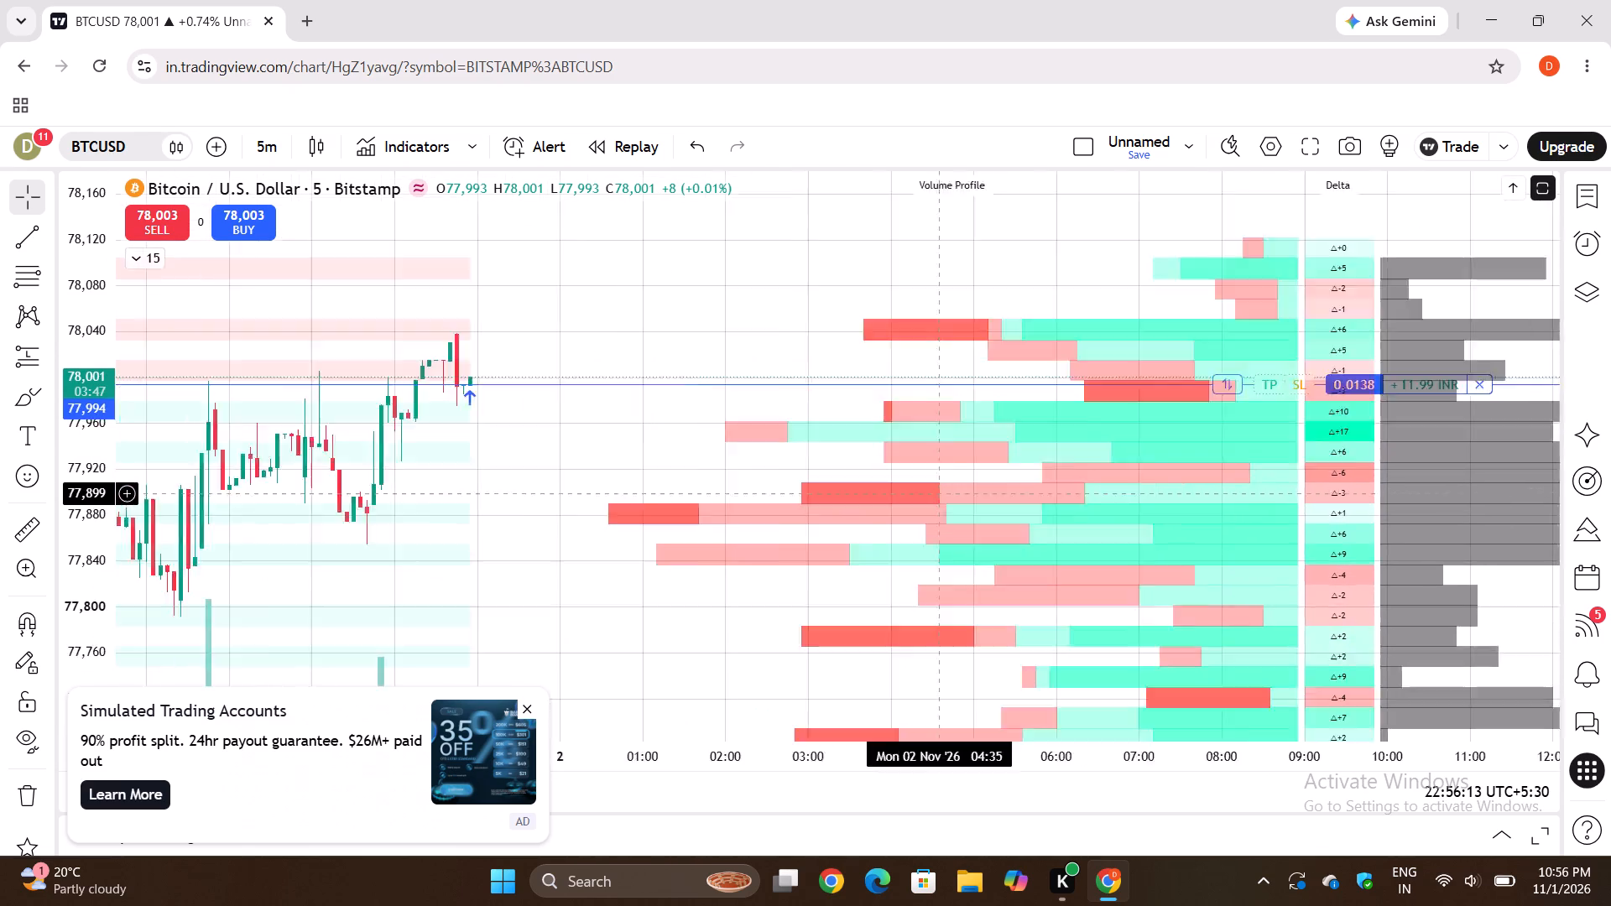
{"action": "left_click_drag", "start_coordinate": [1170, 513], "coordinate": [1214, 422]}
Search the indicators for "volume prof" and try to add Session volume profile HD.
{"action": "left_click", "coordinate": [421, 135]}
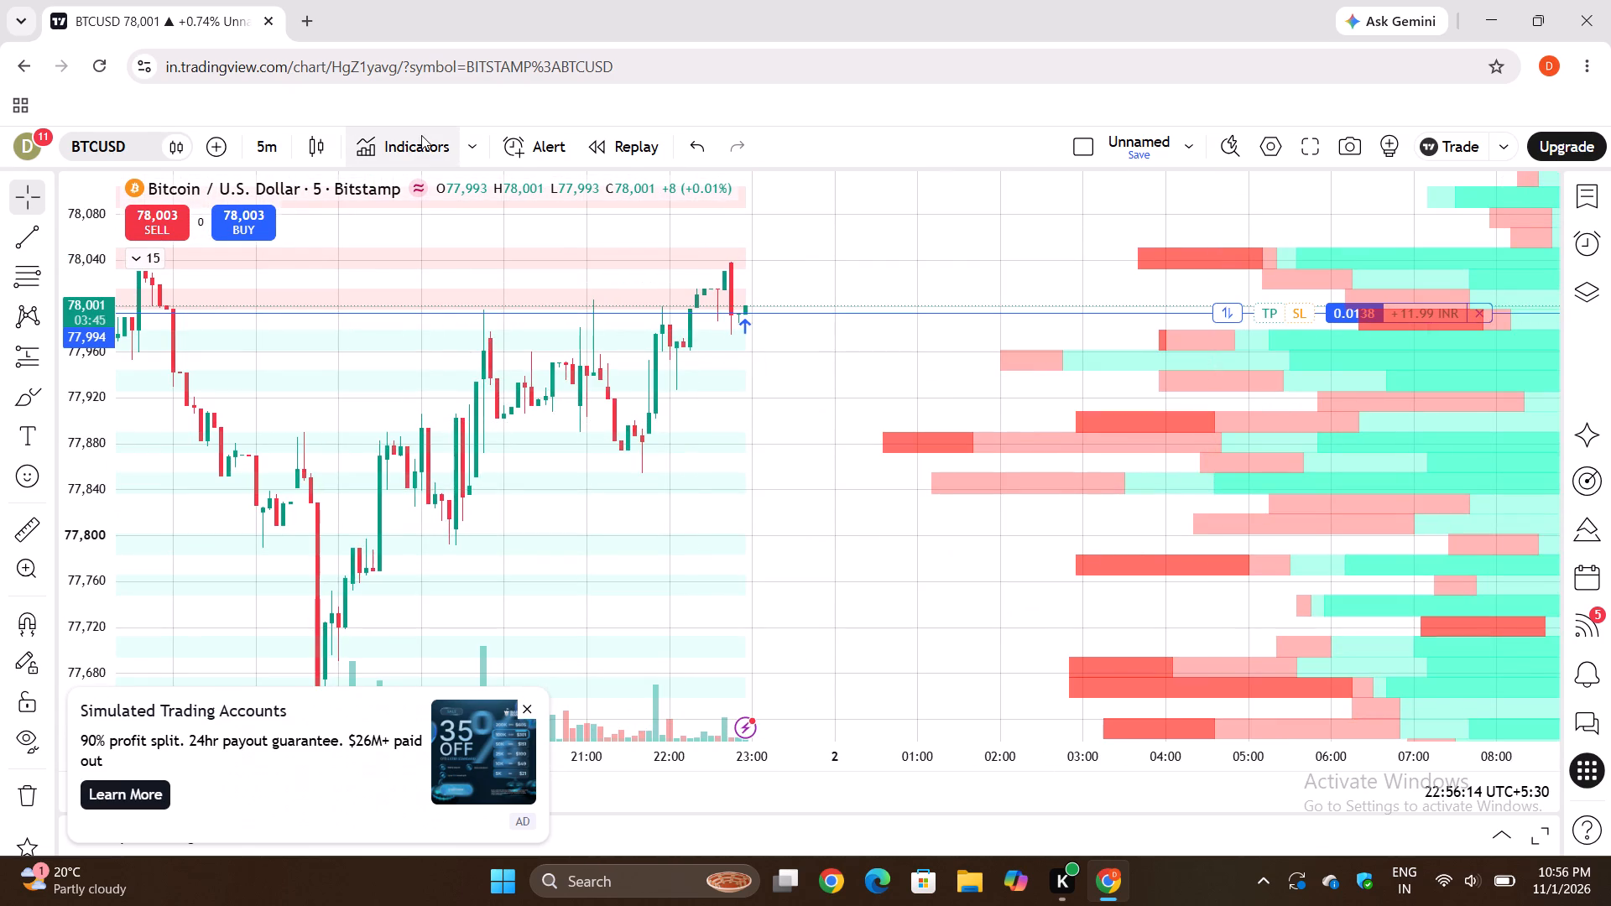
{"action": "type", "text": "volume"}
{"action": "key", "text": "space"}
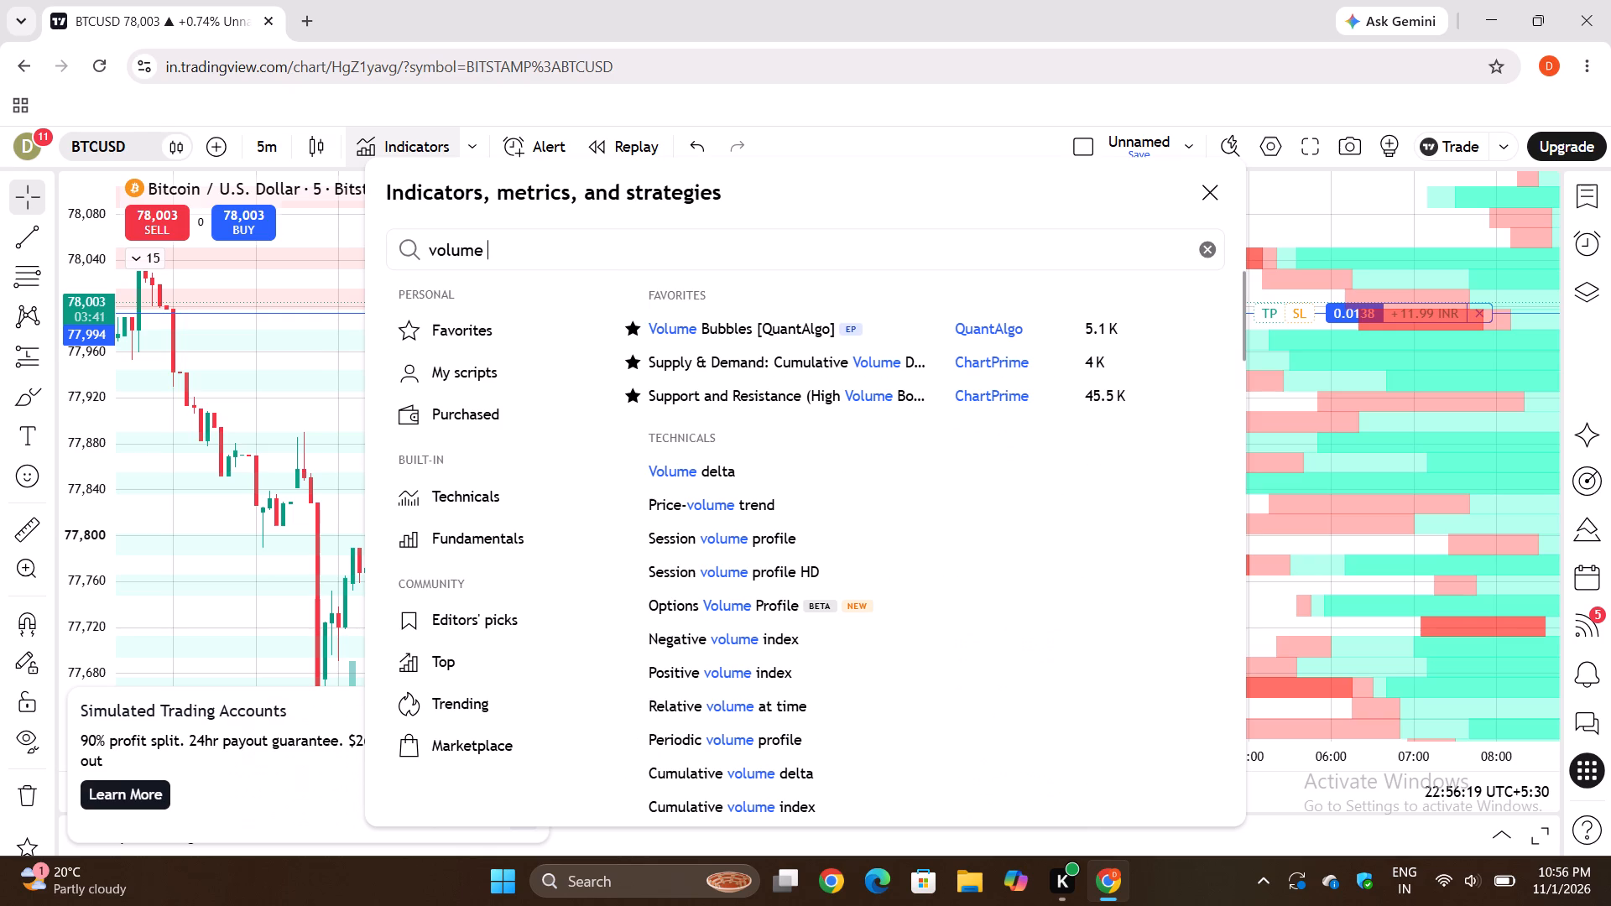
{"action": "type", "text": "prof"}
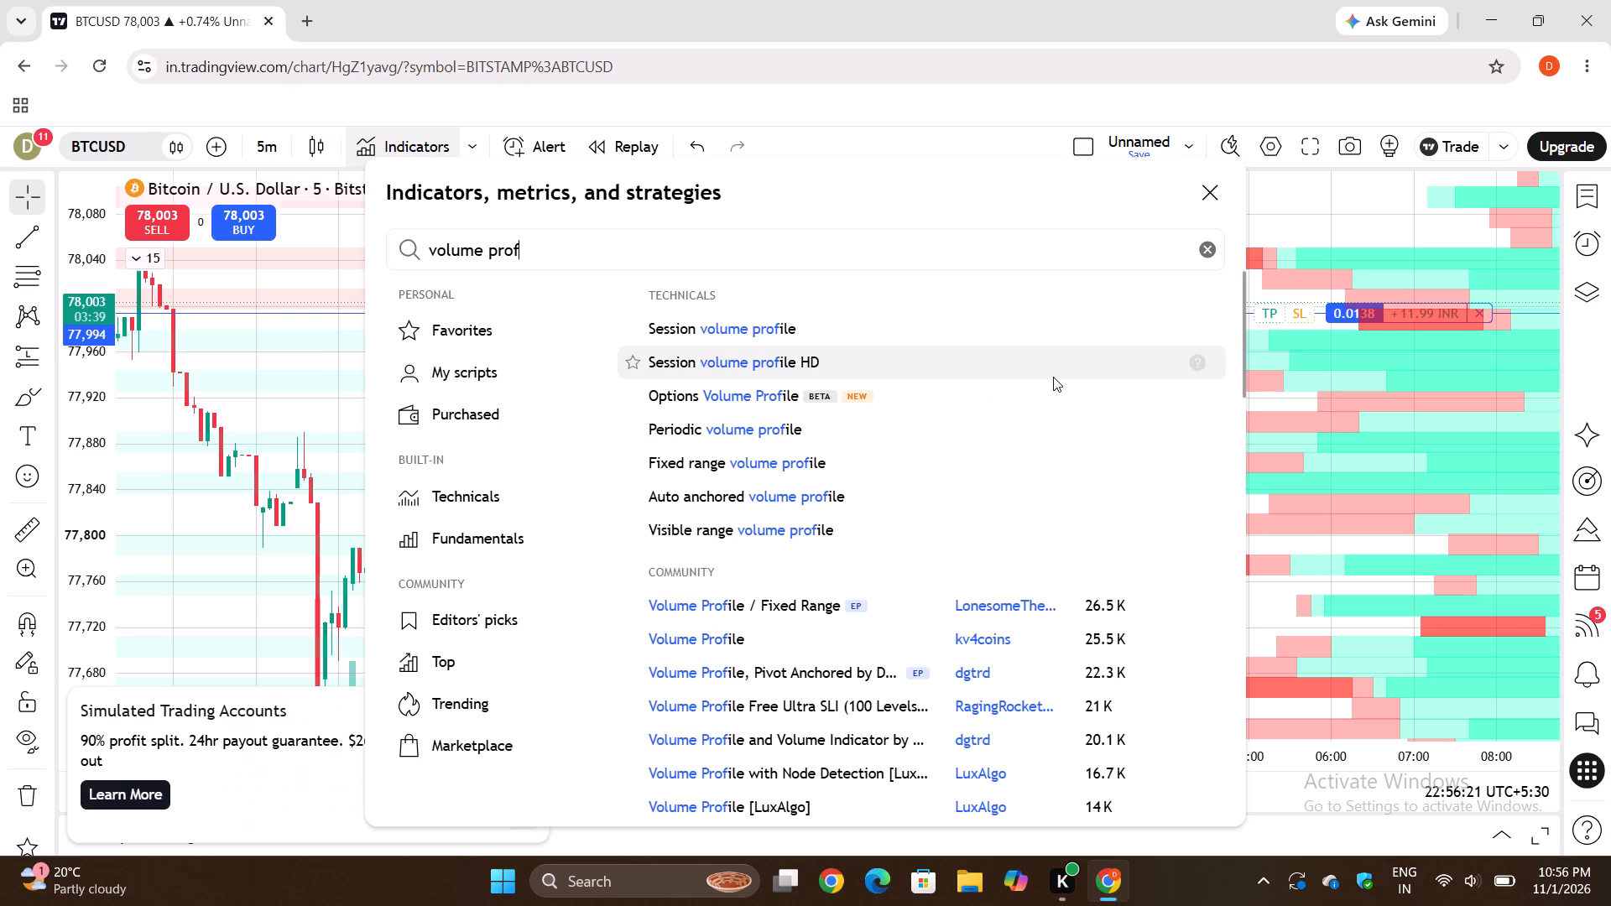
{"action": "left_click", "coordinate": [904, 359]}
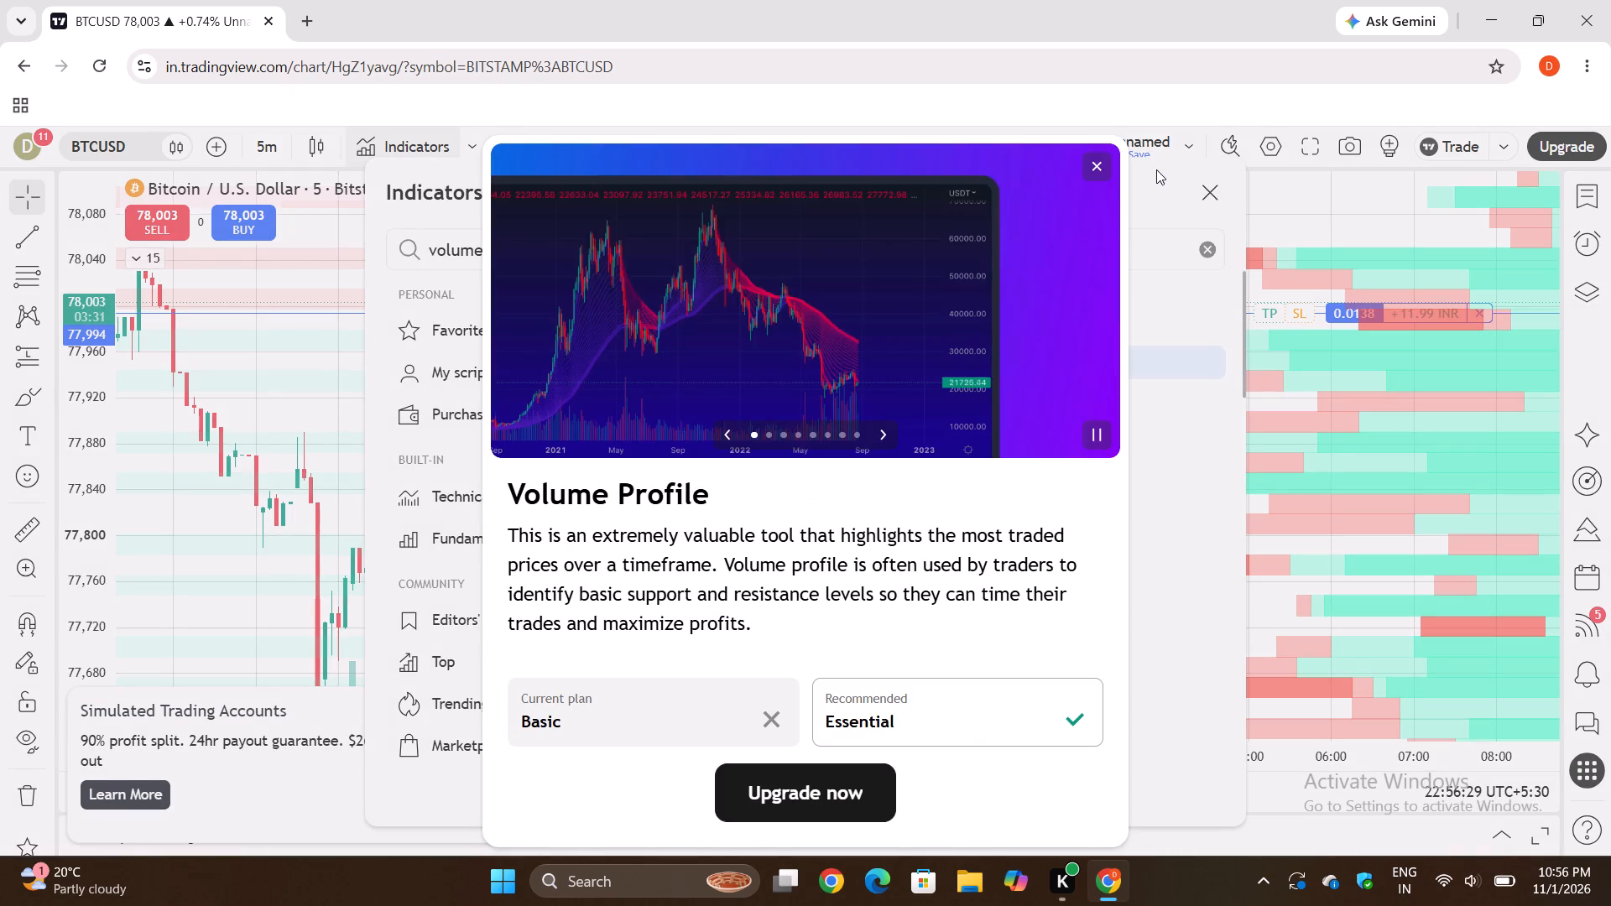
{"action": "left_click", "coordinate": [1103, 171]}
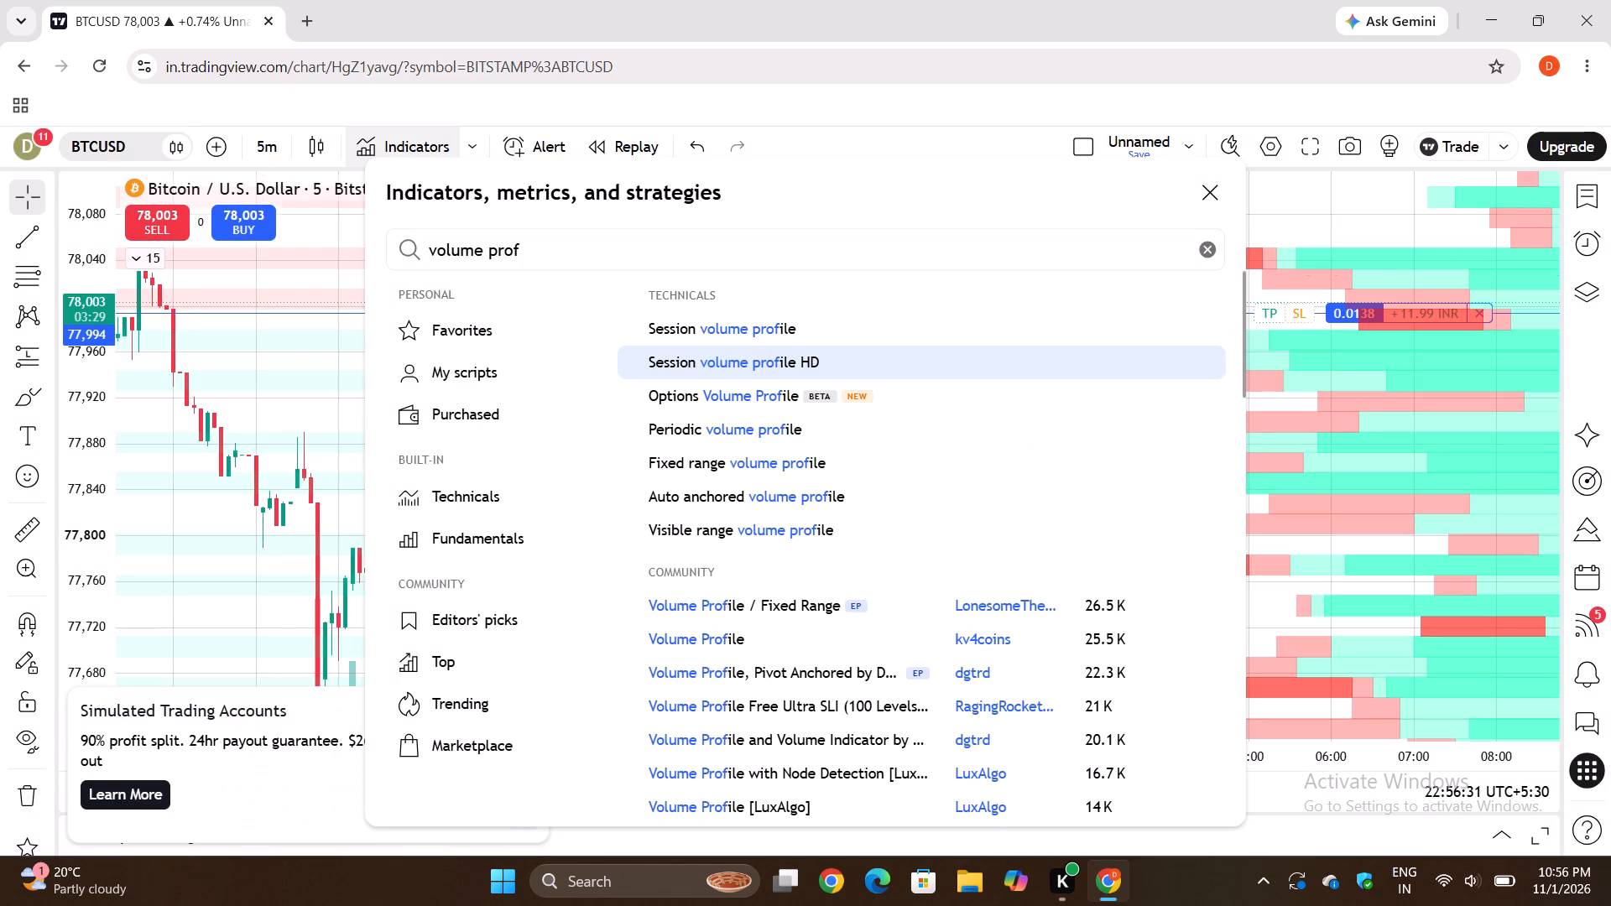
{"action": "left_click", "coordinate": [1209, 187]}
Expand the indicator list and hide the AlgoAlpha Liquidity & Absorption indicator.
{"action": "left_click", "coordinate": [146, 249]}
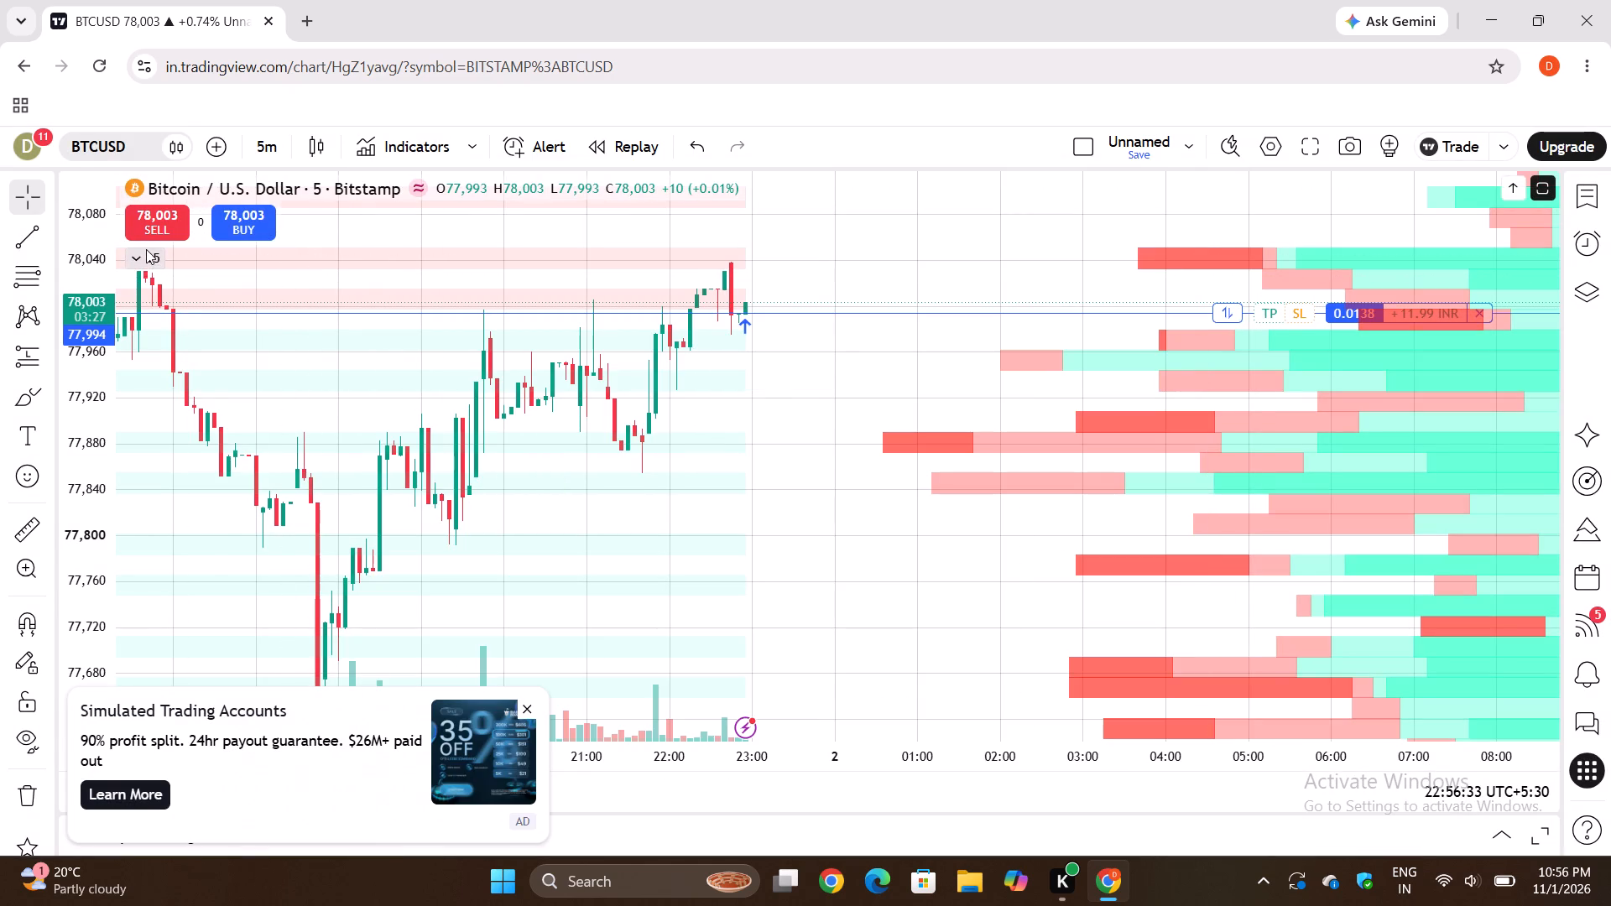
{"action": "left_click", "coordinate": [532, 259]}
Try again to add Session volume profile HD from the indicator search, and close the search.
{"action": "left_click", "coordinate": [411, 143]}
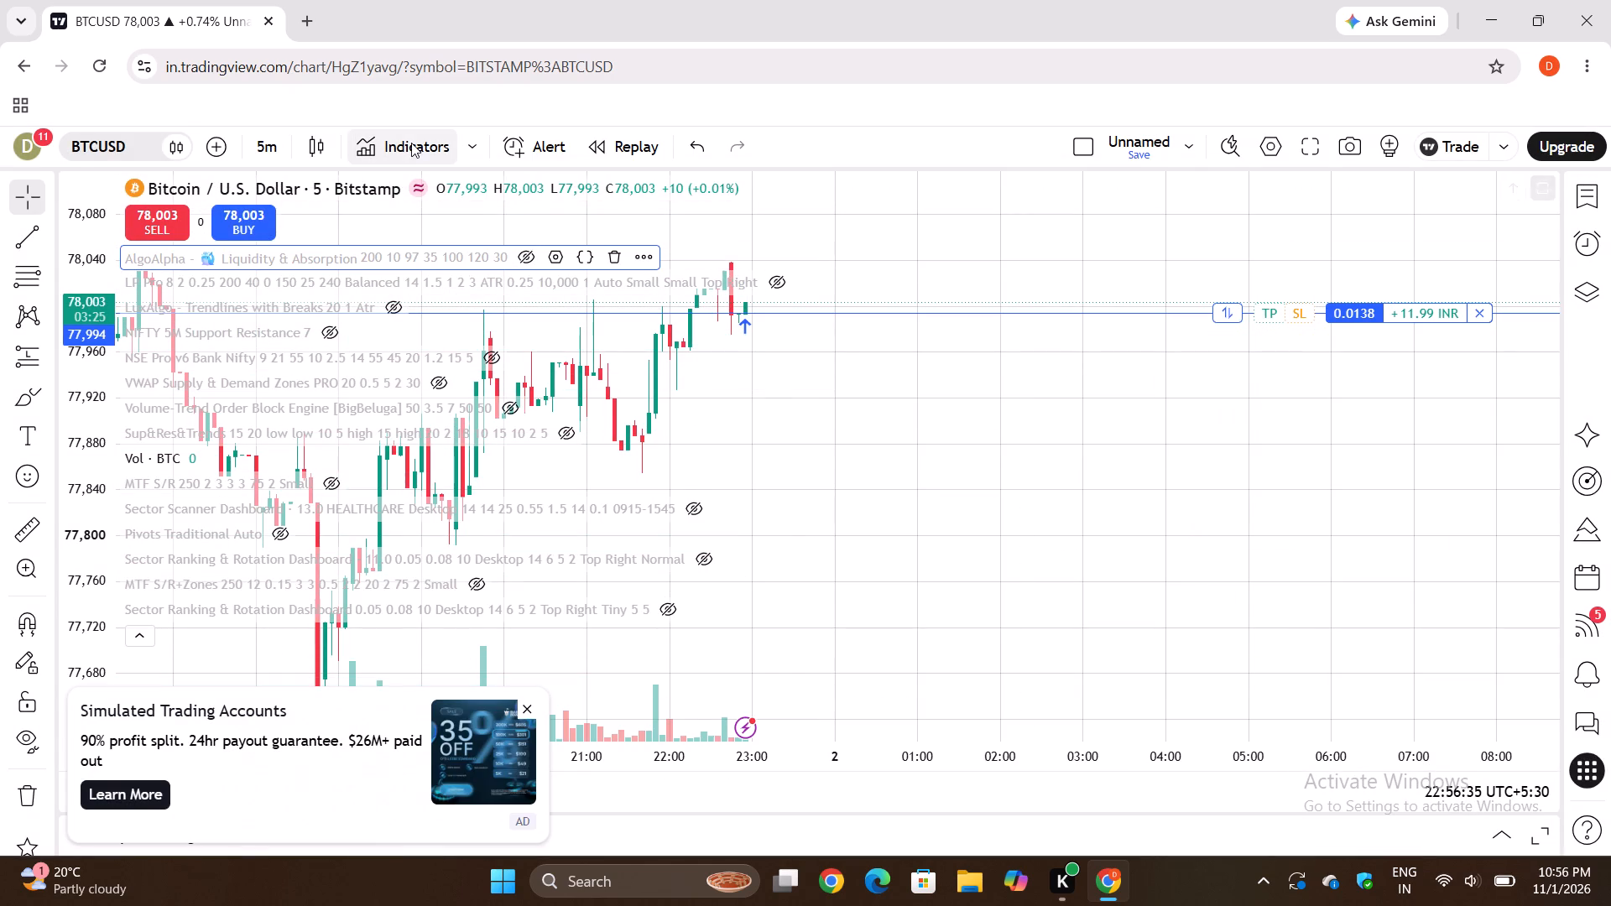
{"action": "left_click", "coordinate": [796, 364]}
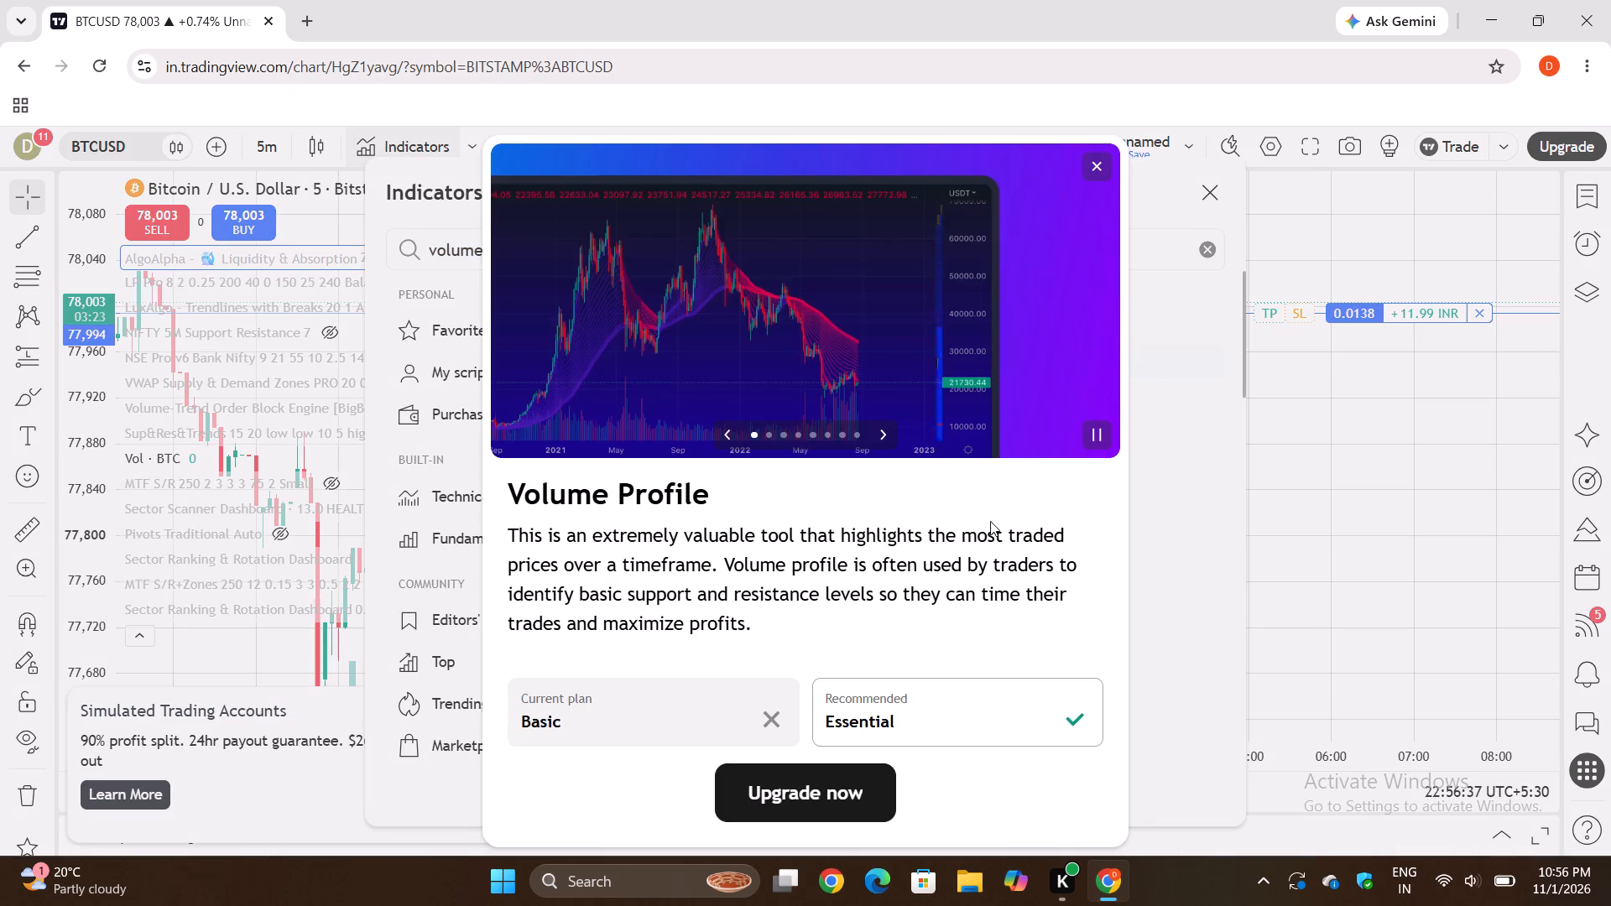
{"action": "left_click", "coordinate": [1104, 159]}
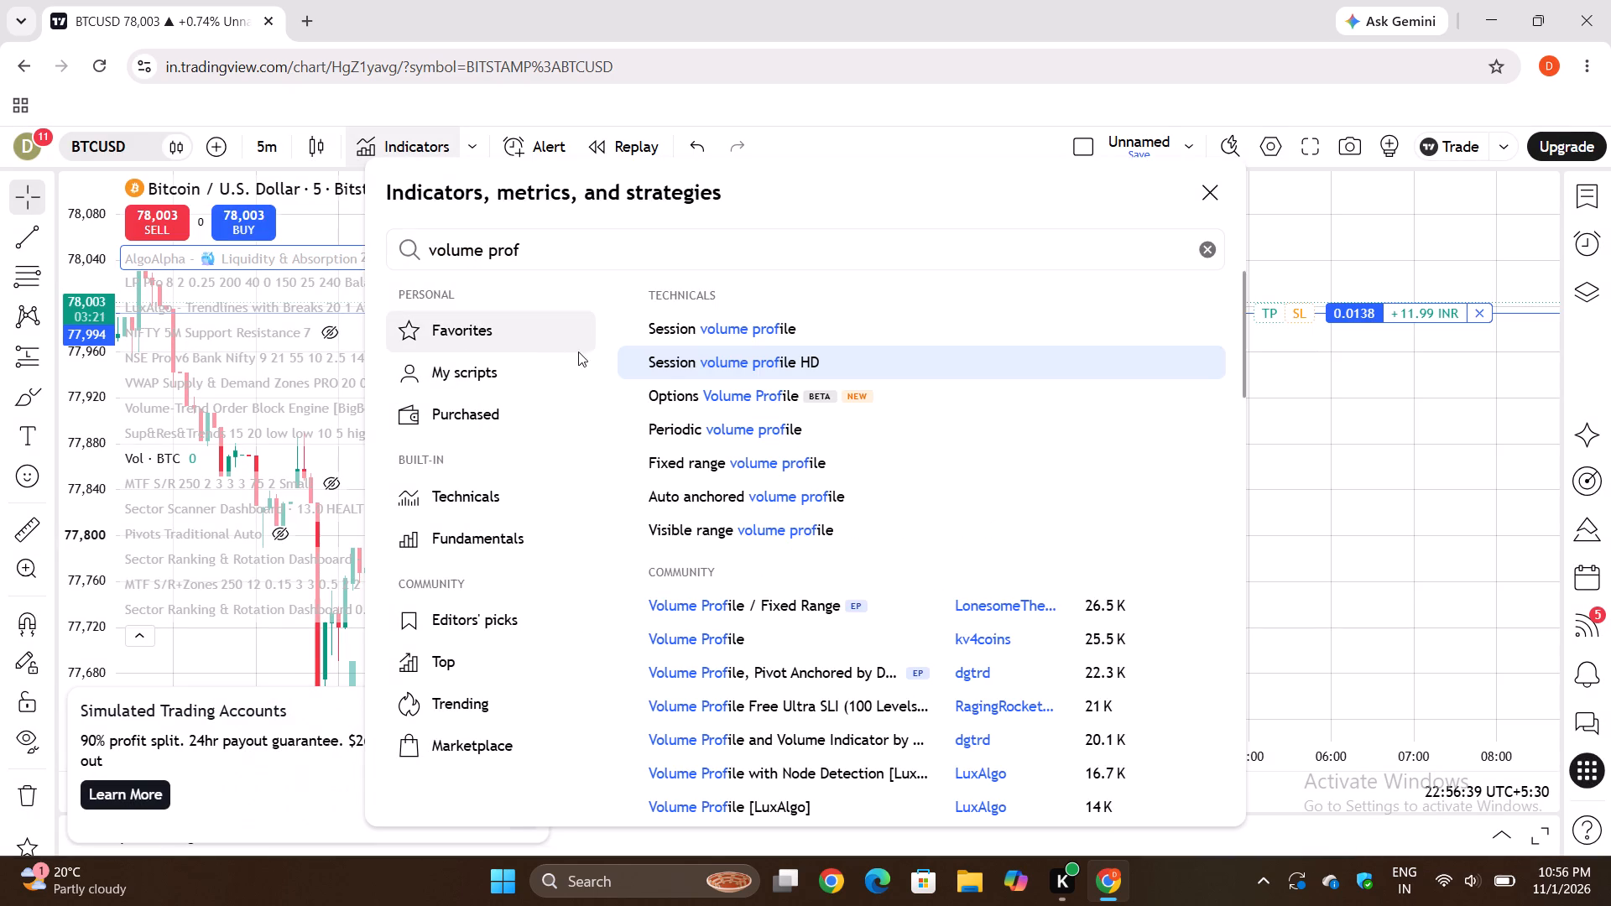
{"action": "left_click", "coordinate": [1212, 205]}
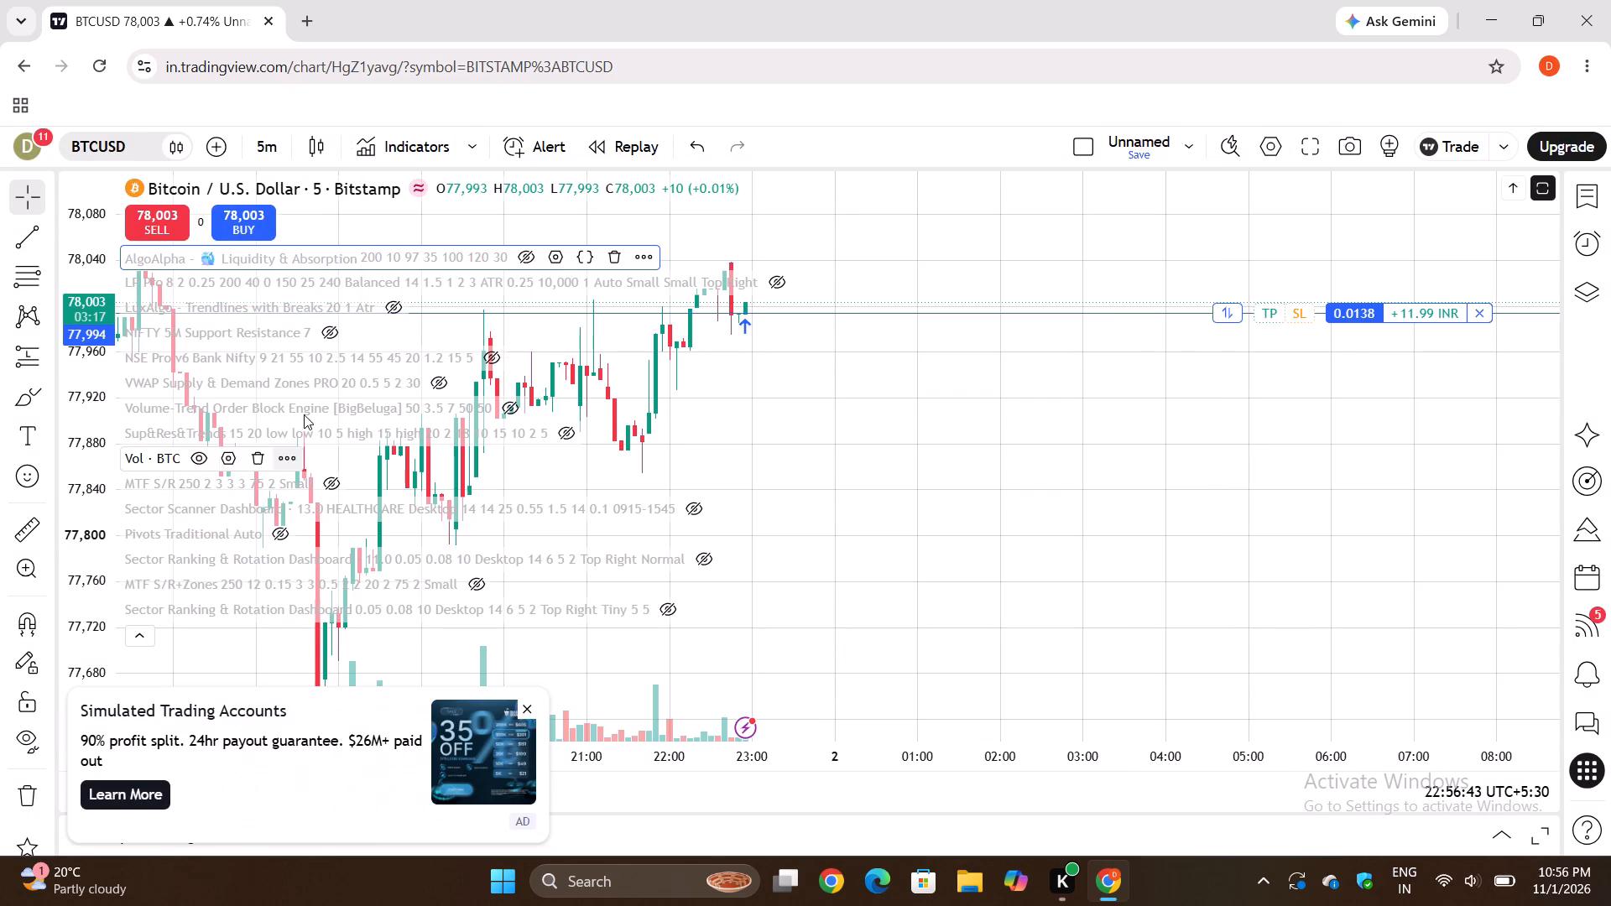
Show the Sup&Res&Trends indicator on the BTCUSD chart and collapse the indicator list.
{"action": "left_click", "coordinate": [561, 430]}
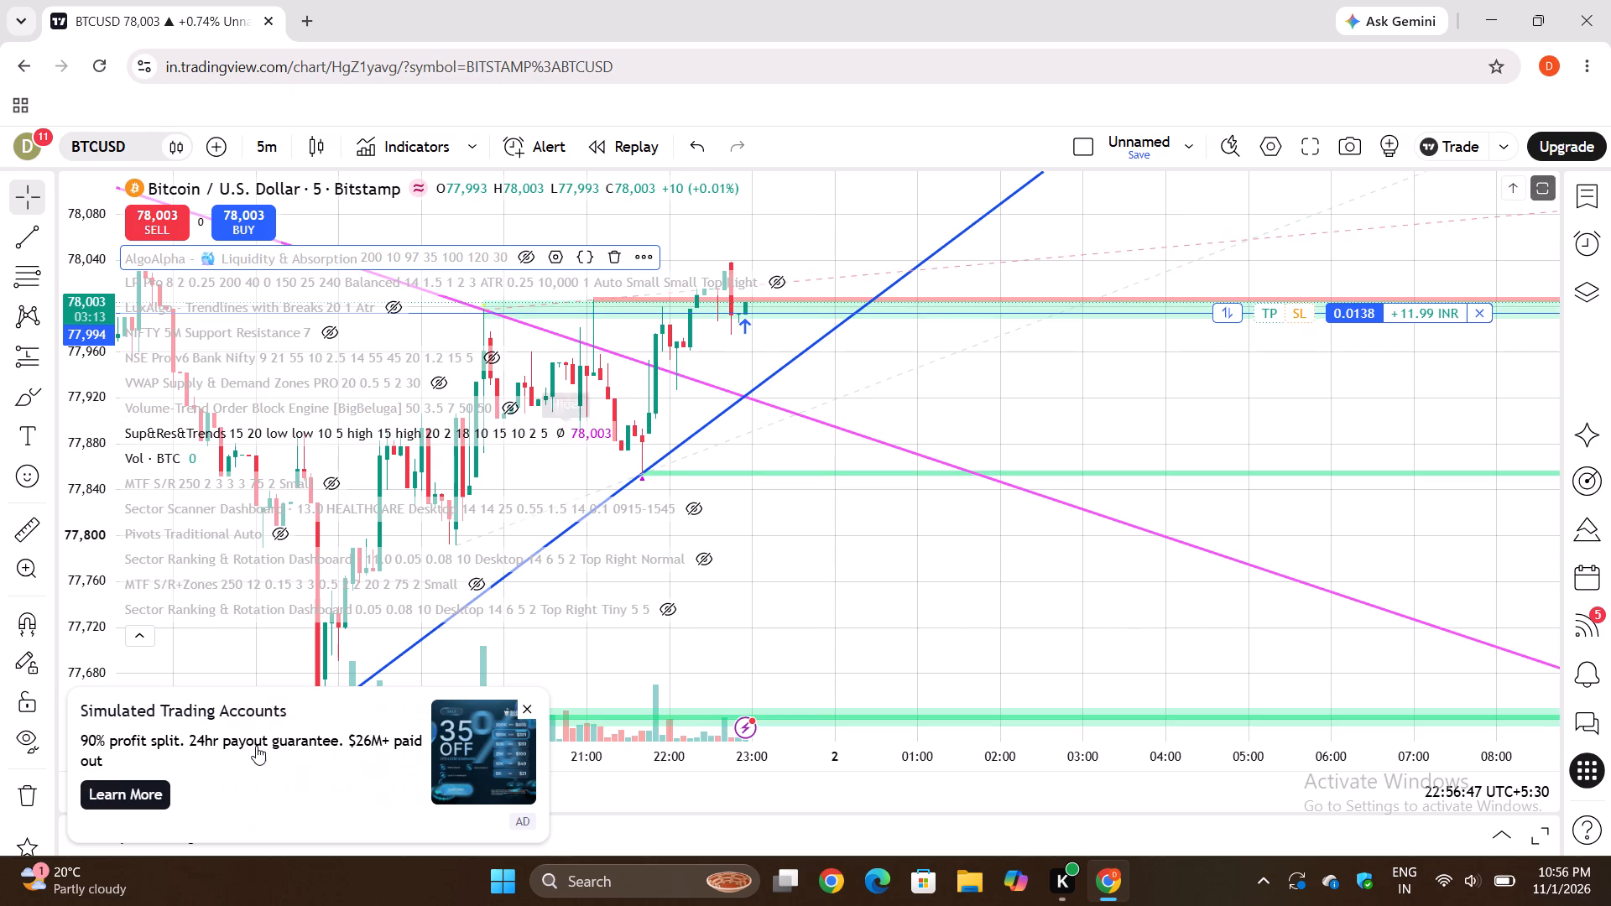
{"action": "left_click", "coordinate": [141, 624]}
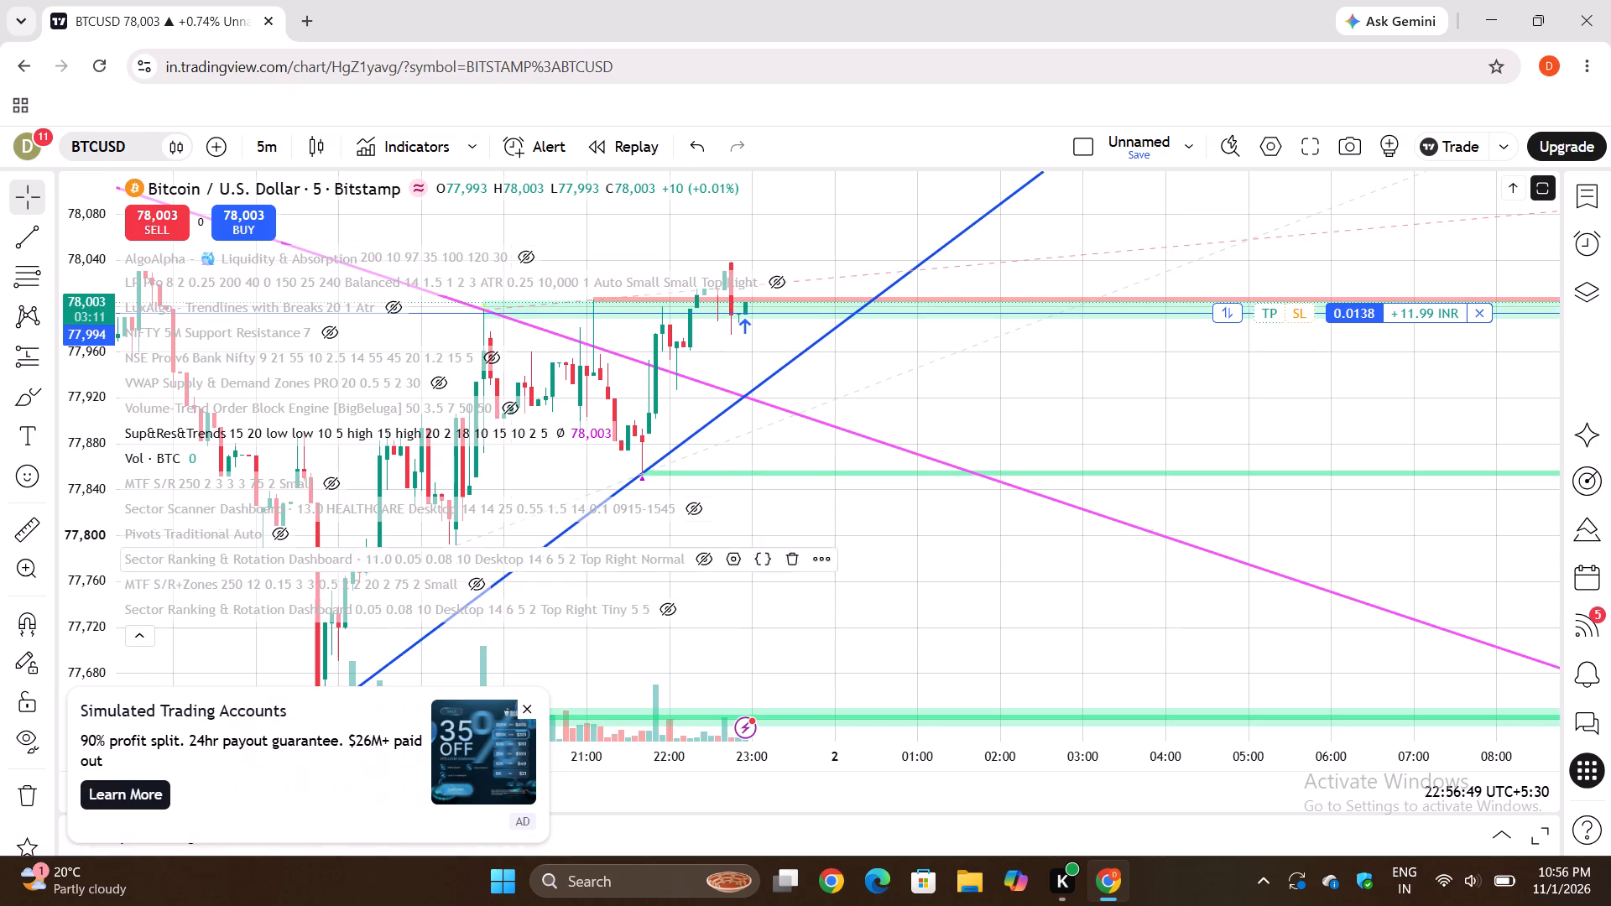
{"action": "left_click_drag", "start_coordinate": [738, 483], "coordinate": [718, 590]}
{"action": "left_click_drag", "start_coordinate": [763, 505], "coordinate": [758, 567]}
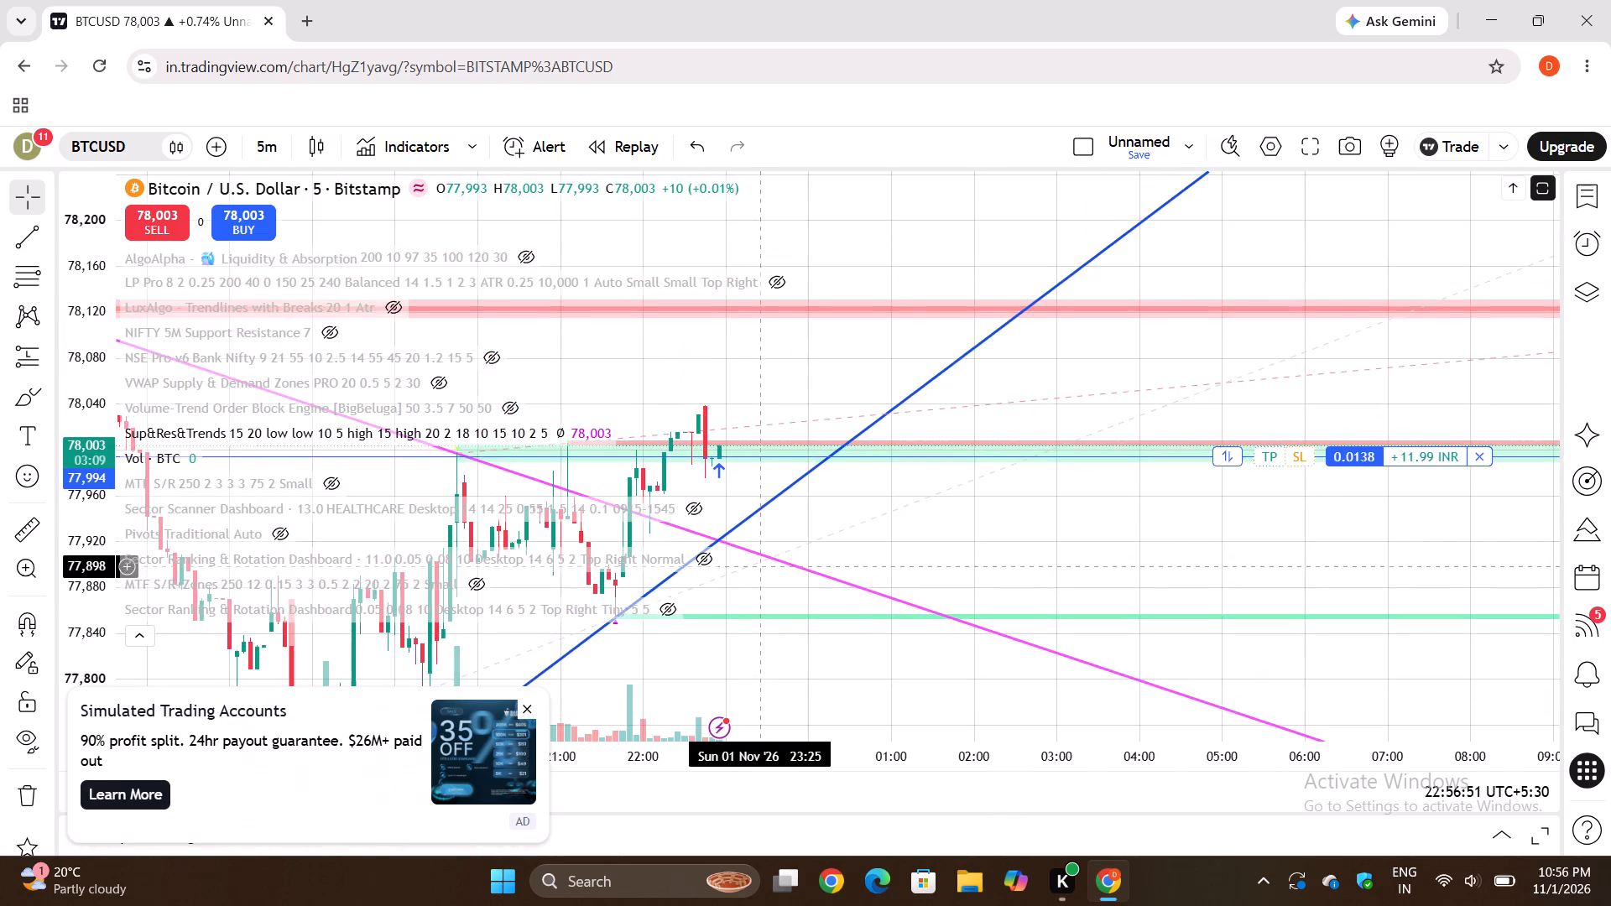
{"action": "left_click_drag", "start_coordinate": [758, 567], "coordinate": [692, 526]}
{"action": "left_click", "coordinate": [138, 628]}
{"action": "left_click_drag", "start_coordinate": [635, 496], "coordinate": [635, 497]}
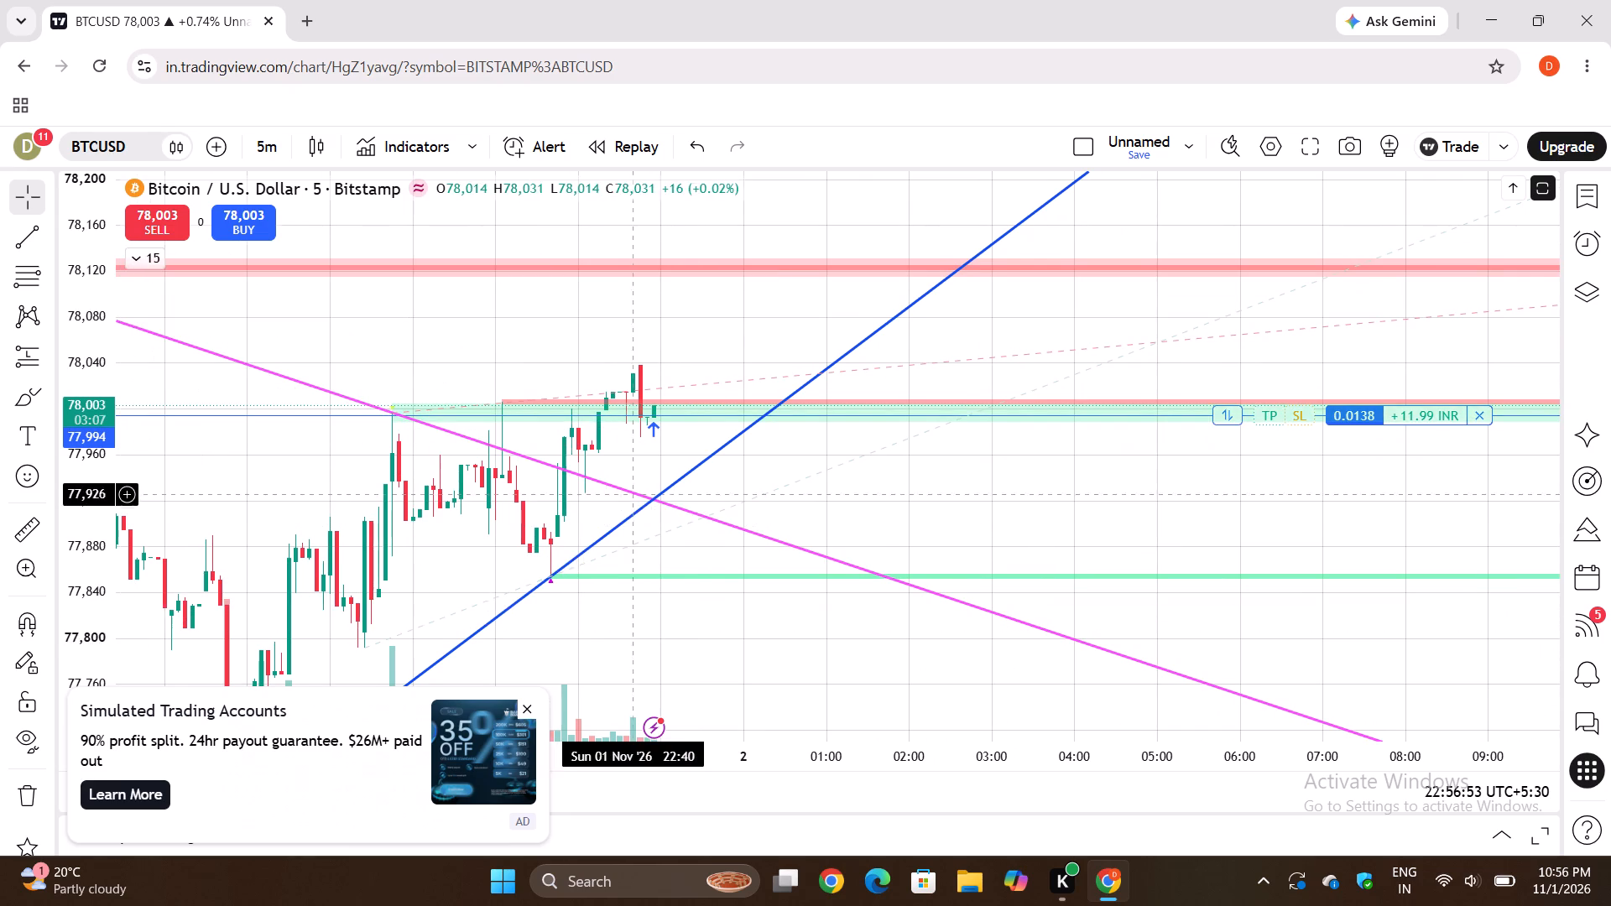
{"action": "left_click_drag", "start_coordinate": [635, 497], "coordinate": [649, 541]}
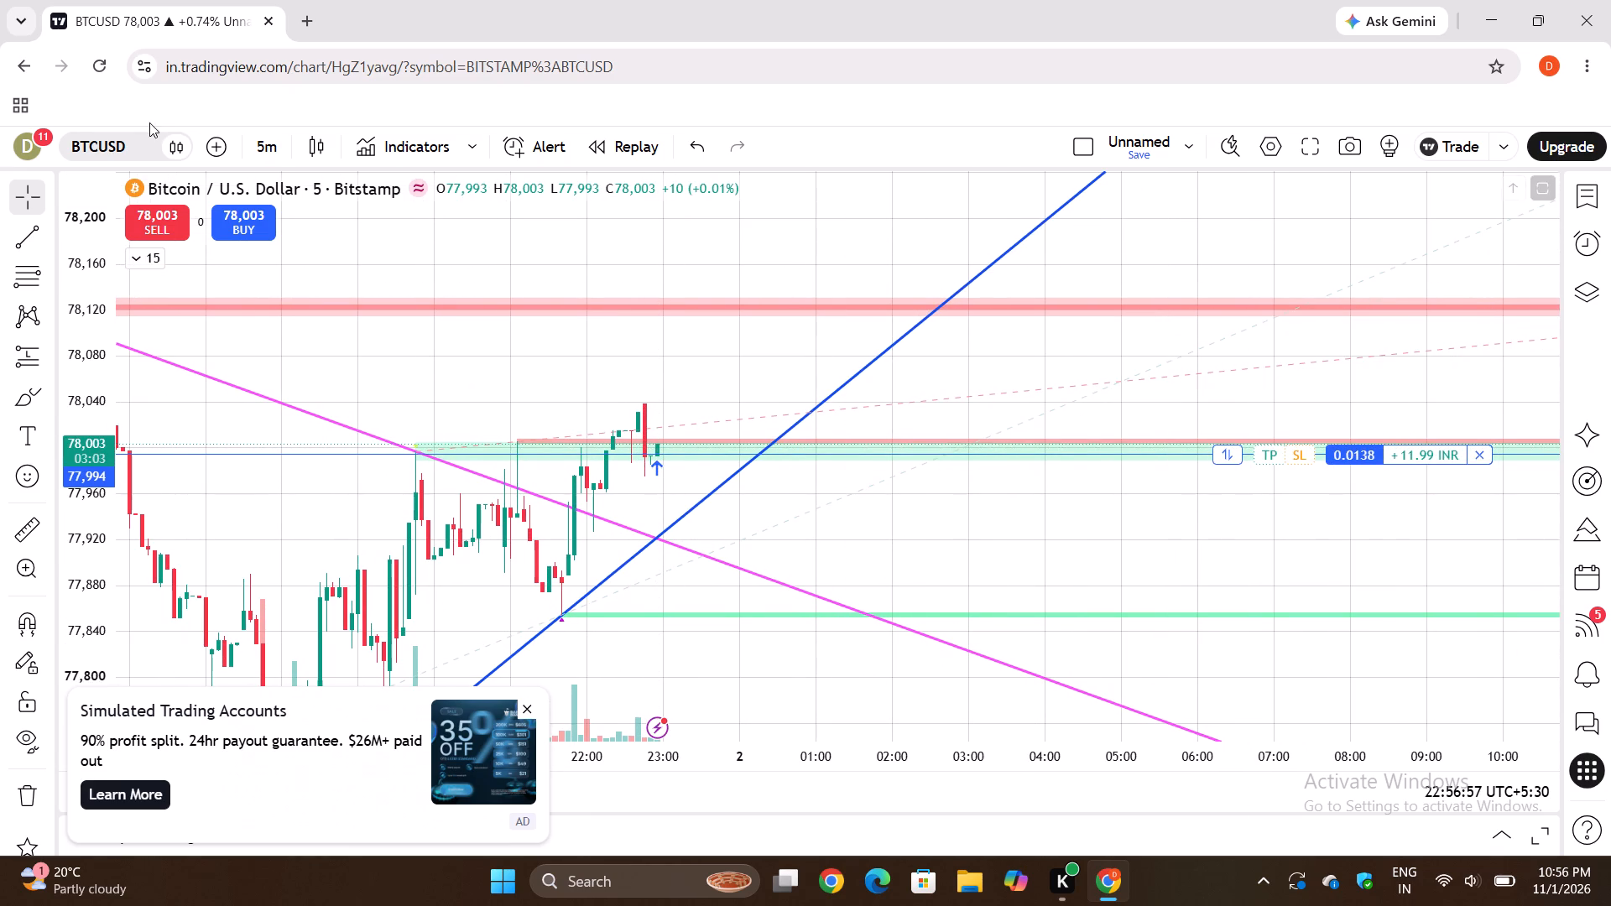
Switch the chart interval to 15 minutes and examine the support, resistance and trend lines around the price.
{"action": "left_click", "coordinate": [259, 158]}
{"action": "left_click", "coordinate": [330, 801]}
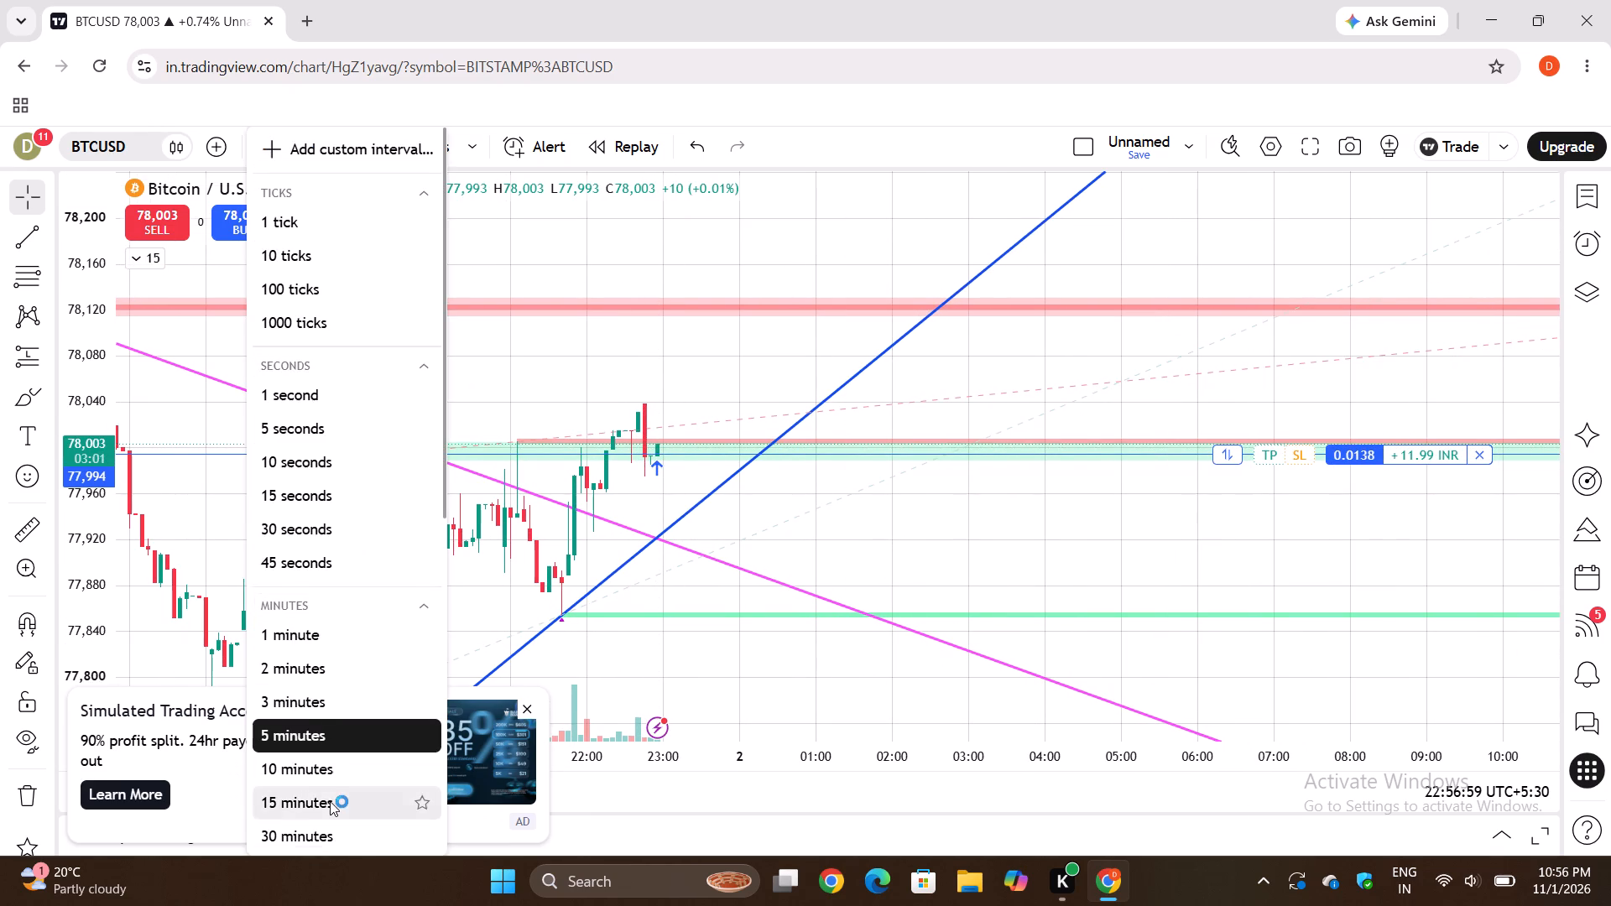
{"action": "left_click_drag", "start_coordinate": [75, 346], "coordinate": [135, 587]}
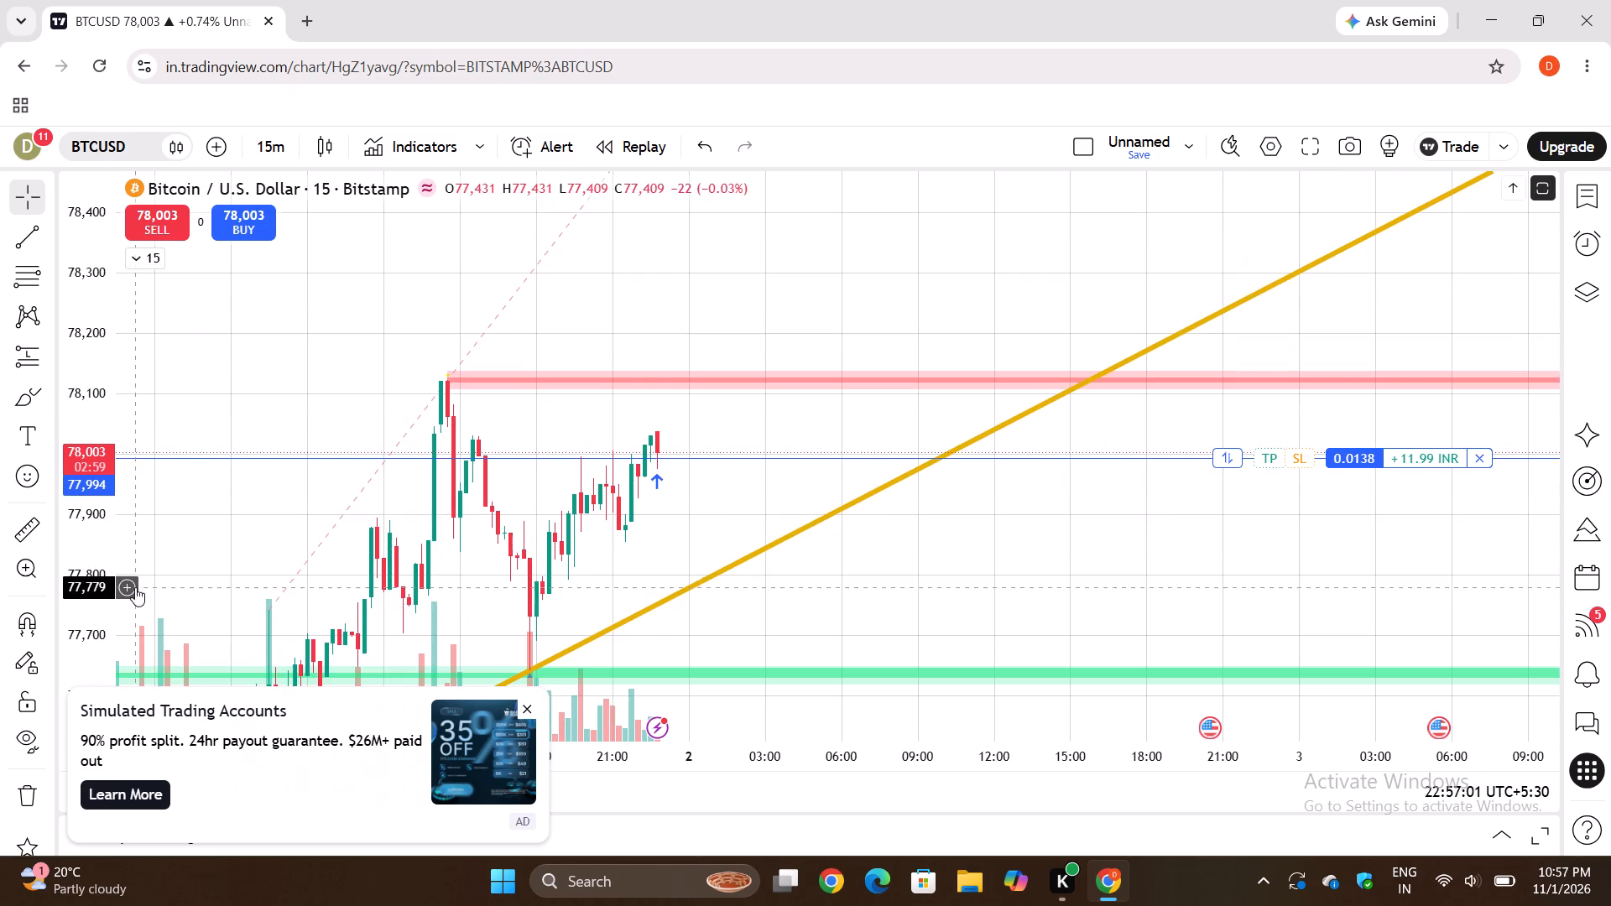
{"action": "left_click_drag", "start_coordinate": [439, 533], "coordinate": [530, 424]}
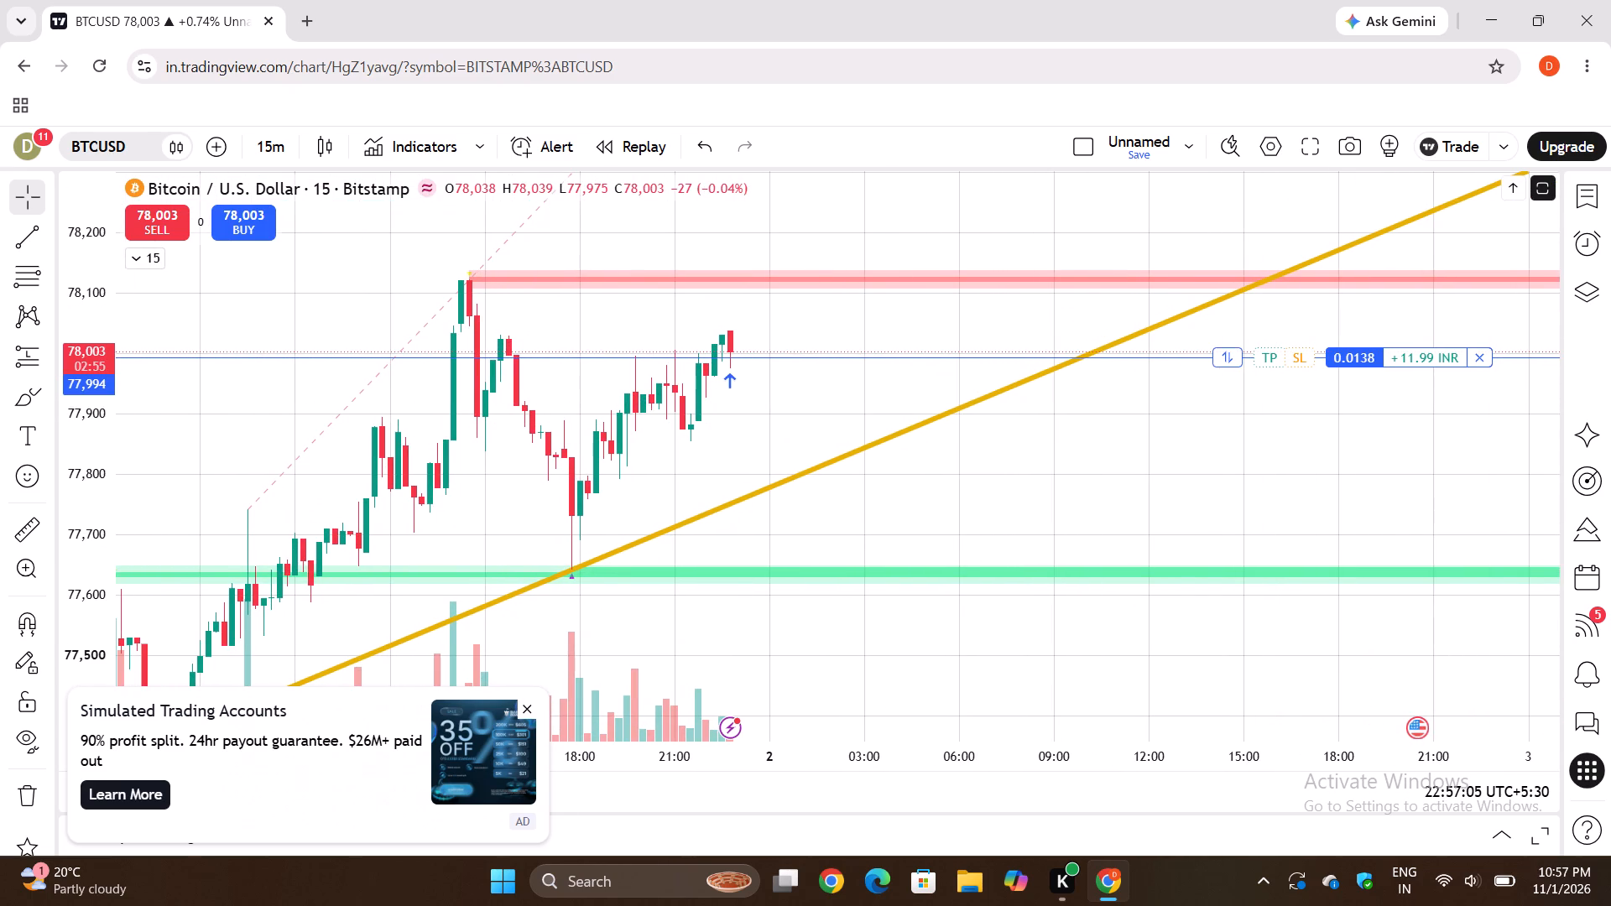
{"action": "scroll", "coordinate": [572, 544], "scroll_direction": "down", "scroll_amount": 1}
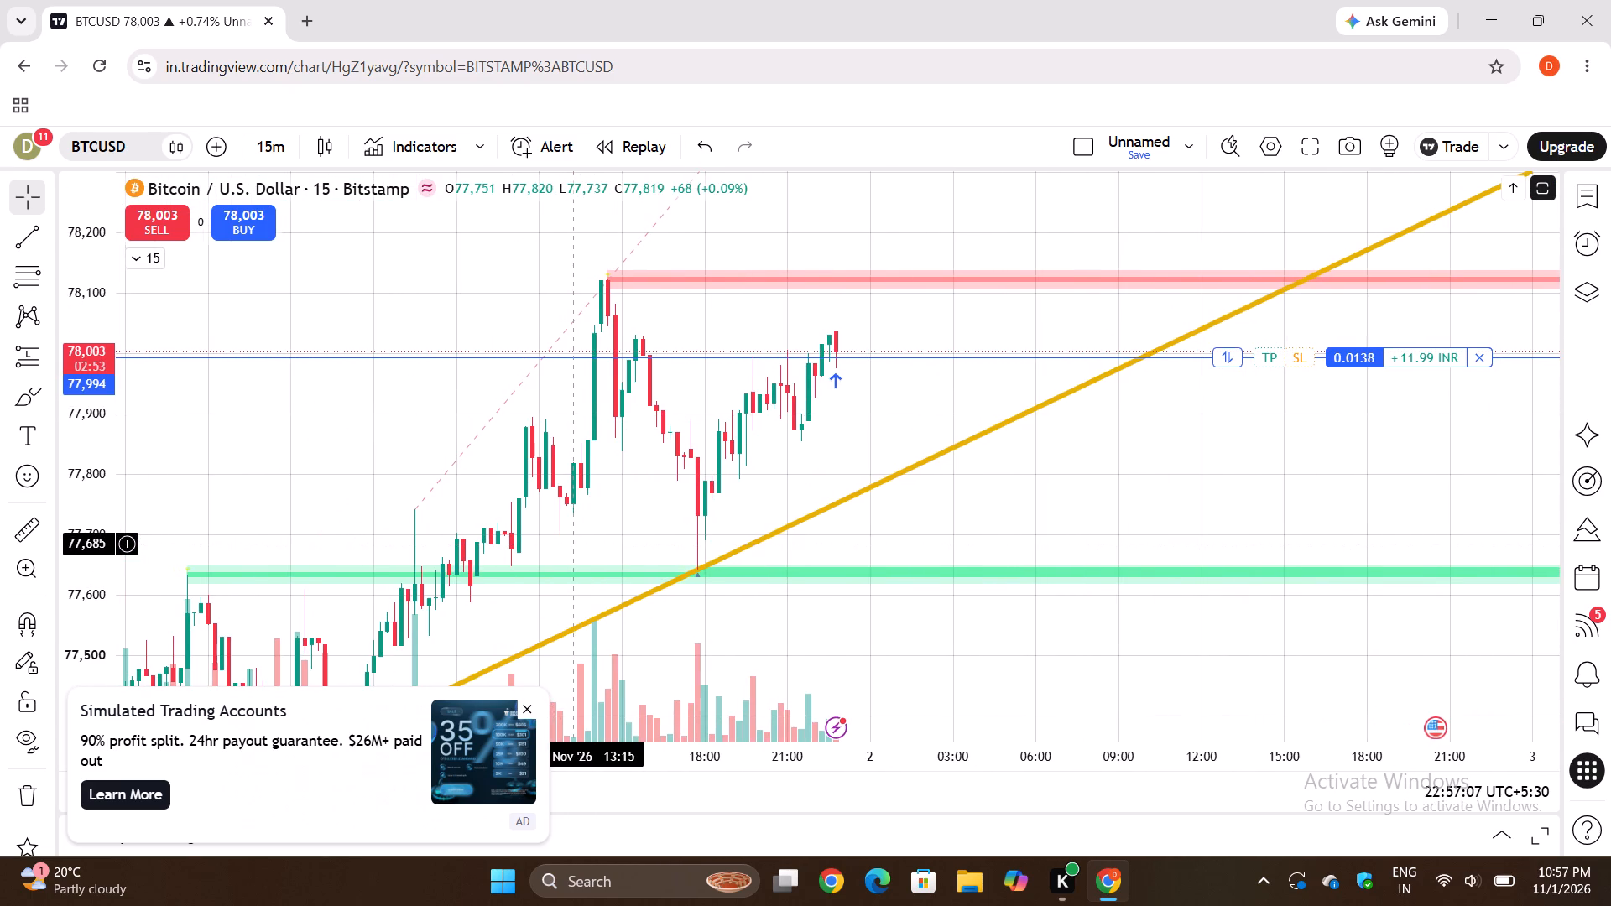
{"action": "scroll", "coordinate": [571, 544], "scroll_direction": "left", "scroll_amount": 1}
Switch the BTCUSD chart interval to 5 minutes with the indicator list expanded.
{"action": "left_click", "coordinate": [149, 265]}
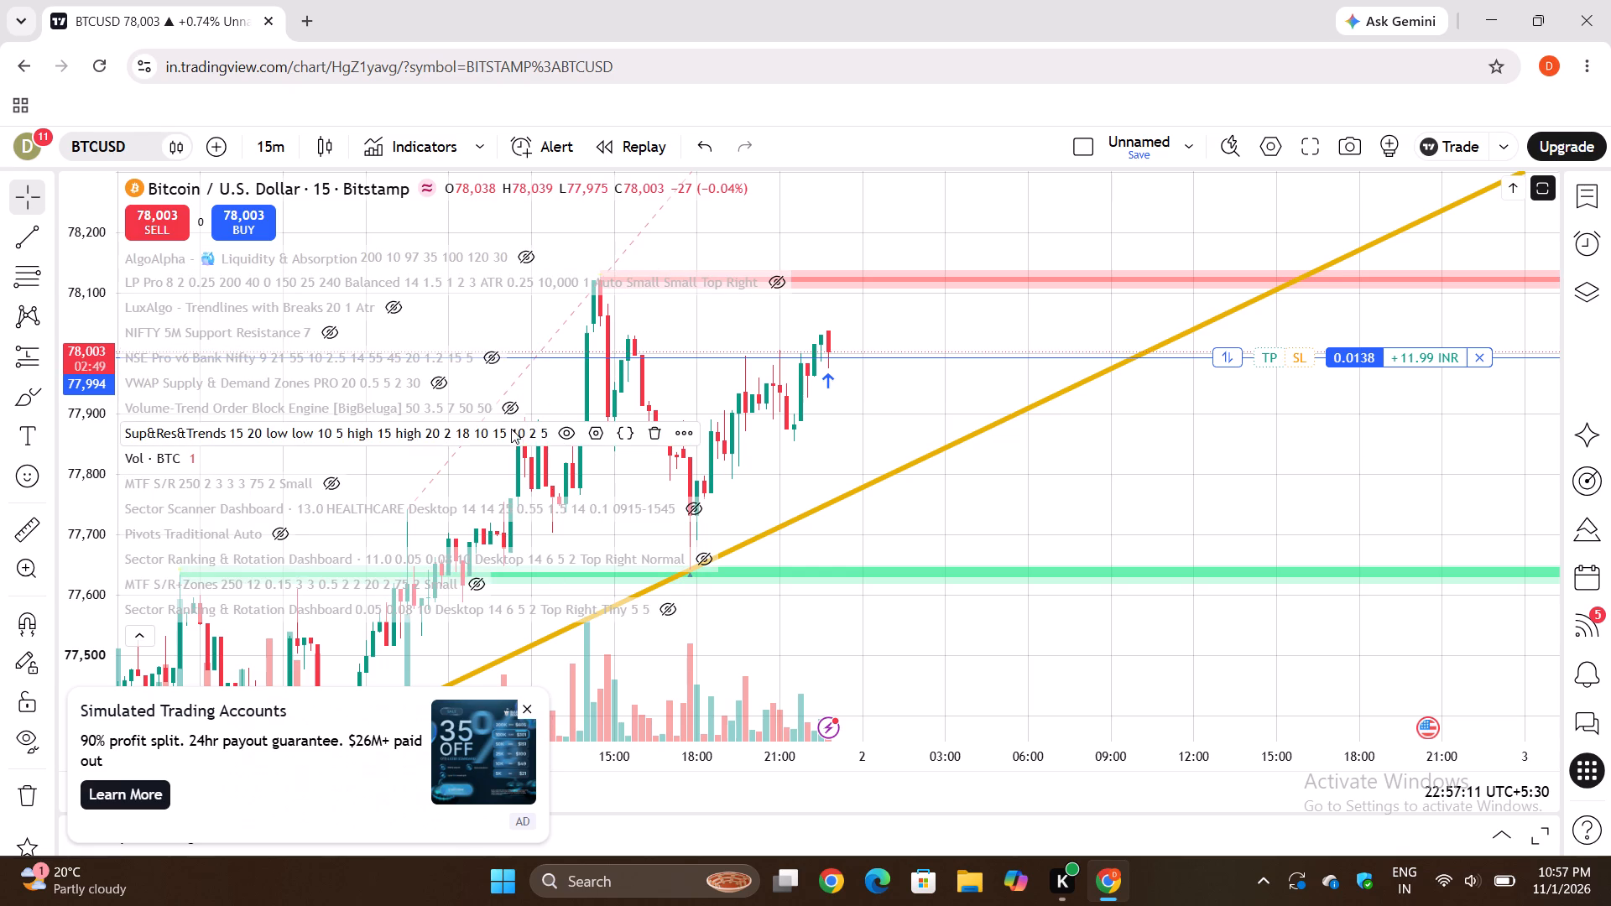
{"action": "left_click", "coordinate": [295, 137]}
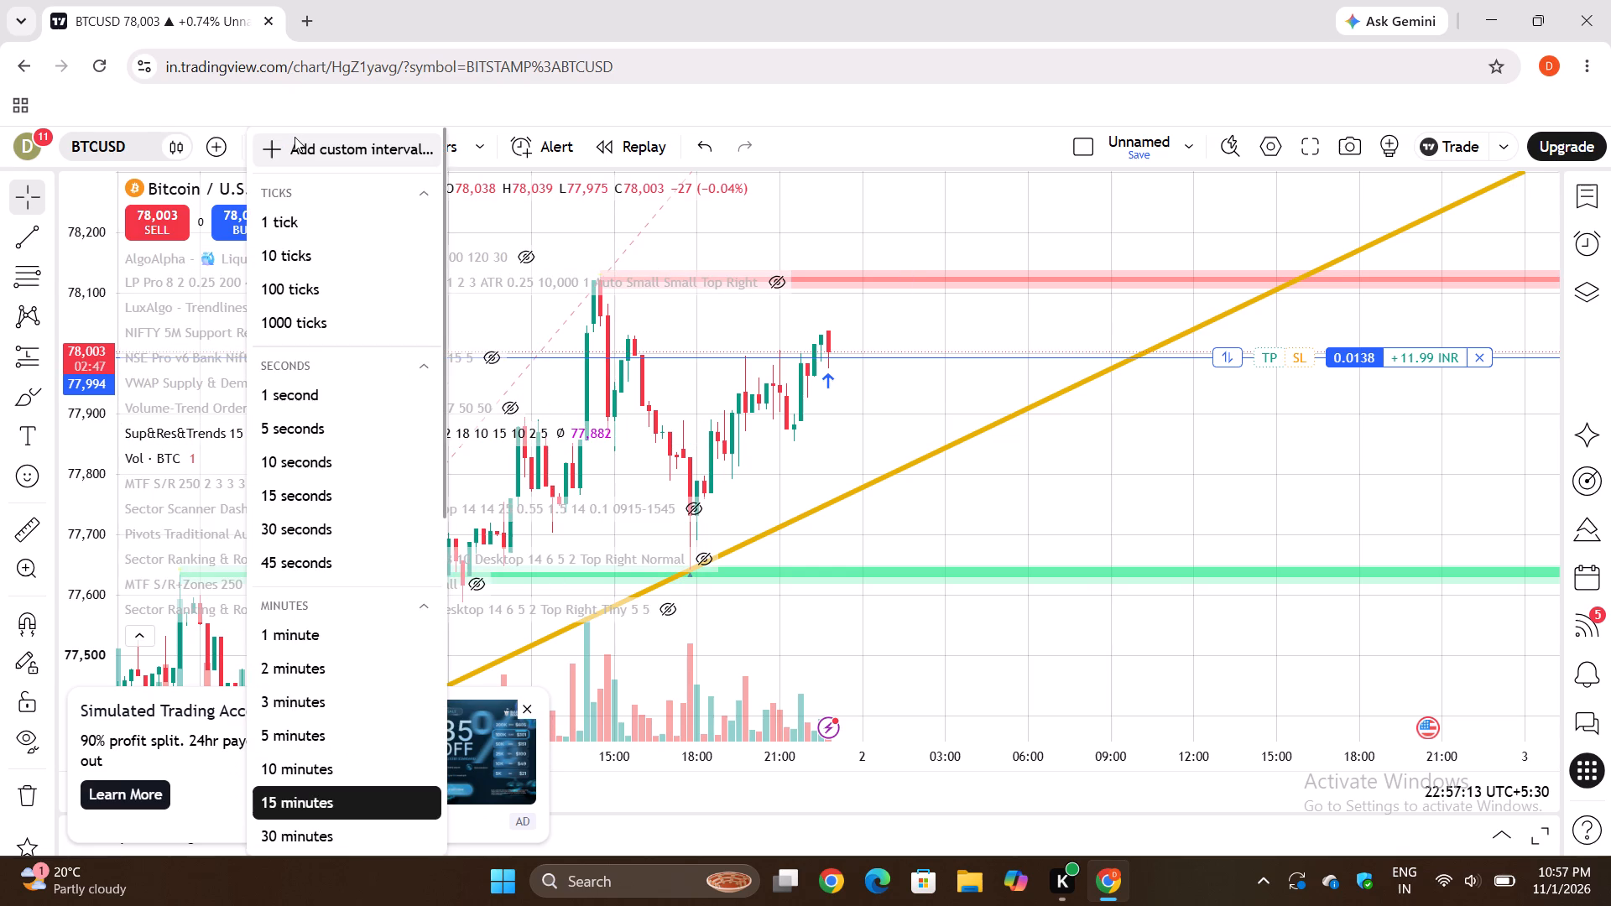
{"action": "left_click", "coordinate": [331, 730]}
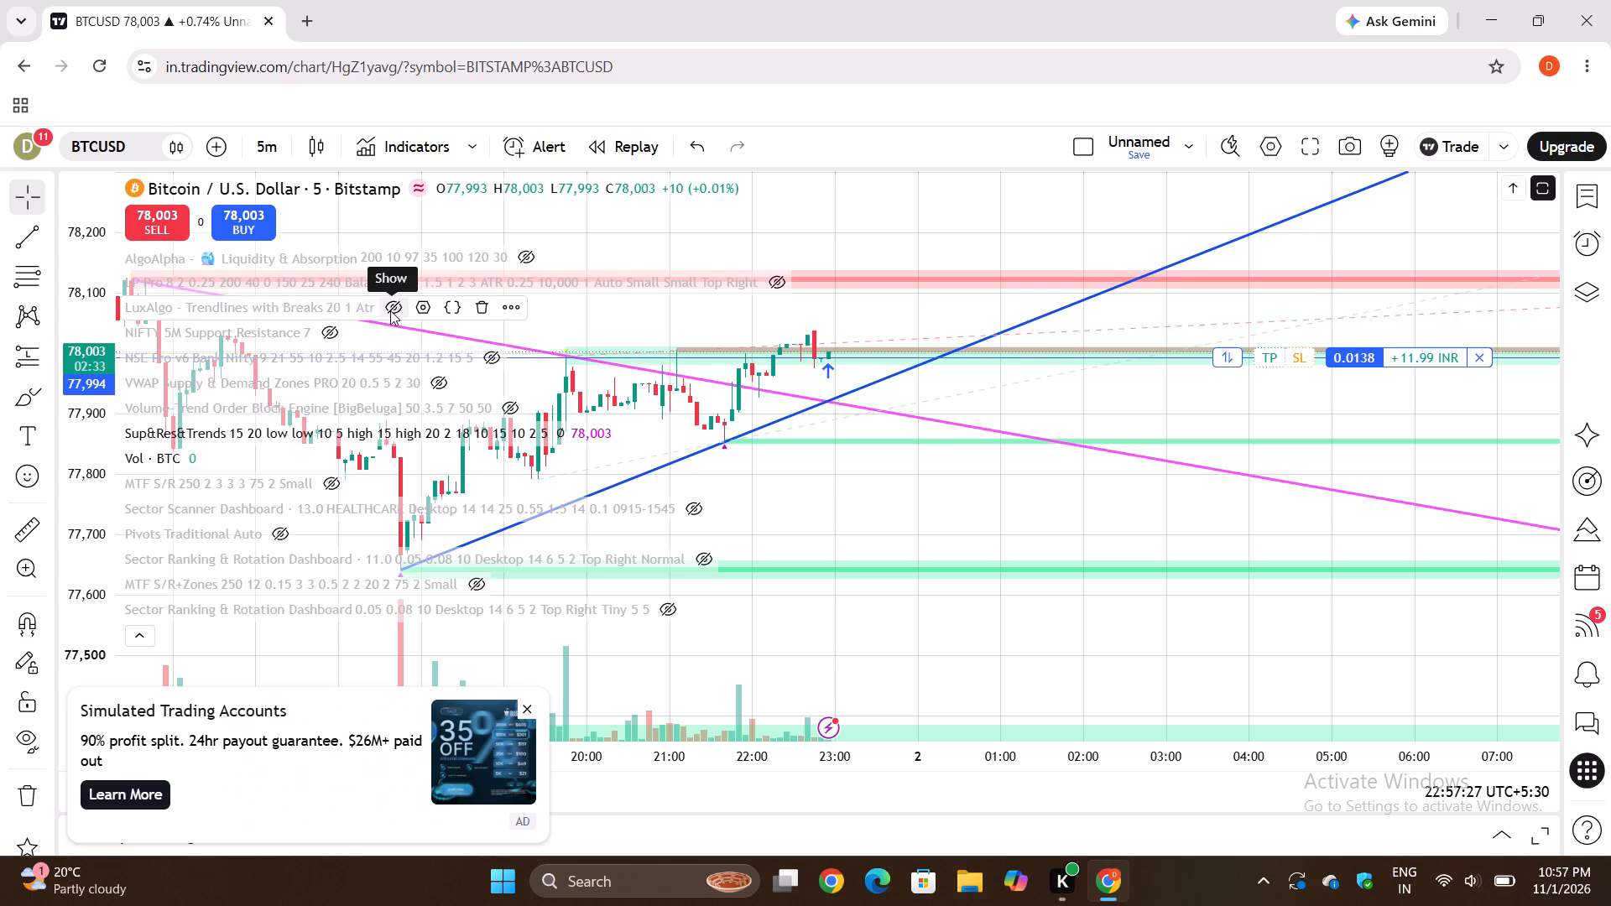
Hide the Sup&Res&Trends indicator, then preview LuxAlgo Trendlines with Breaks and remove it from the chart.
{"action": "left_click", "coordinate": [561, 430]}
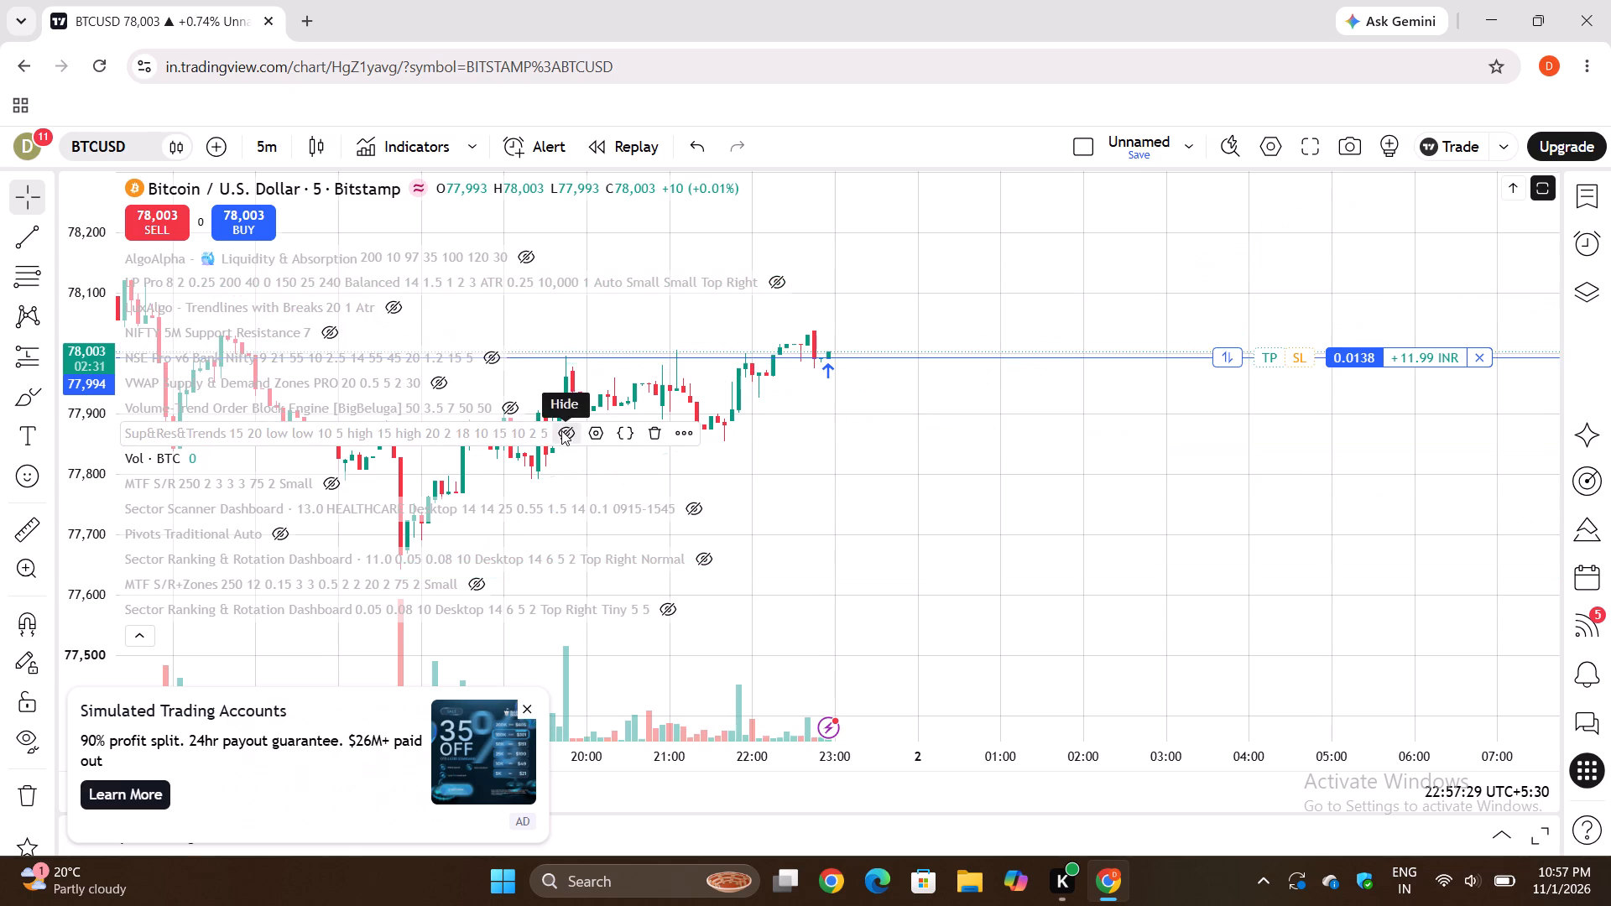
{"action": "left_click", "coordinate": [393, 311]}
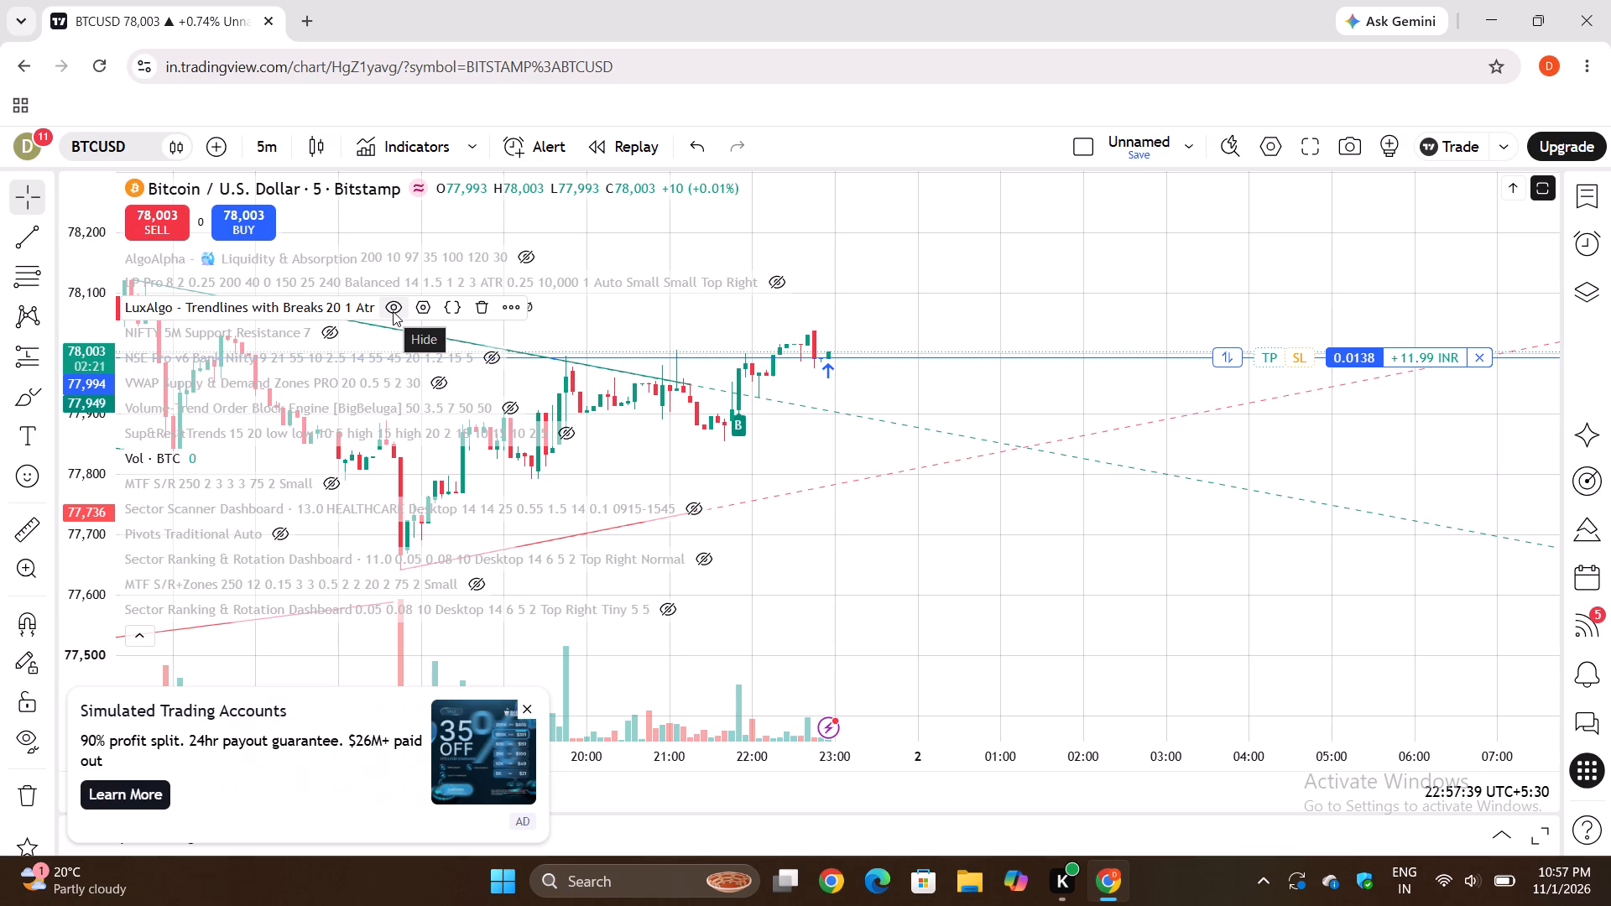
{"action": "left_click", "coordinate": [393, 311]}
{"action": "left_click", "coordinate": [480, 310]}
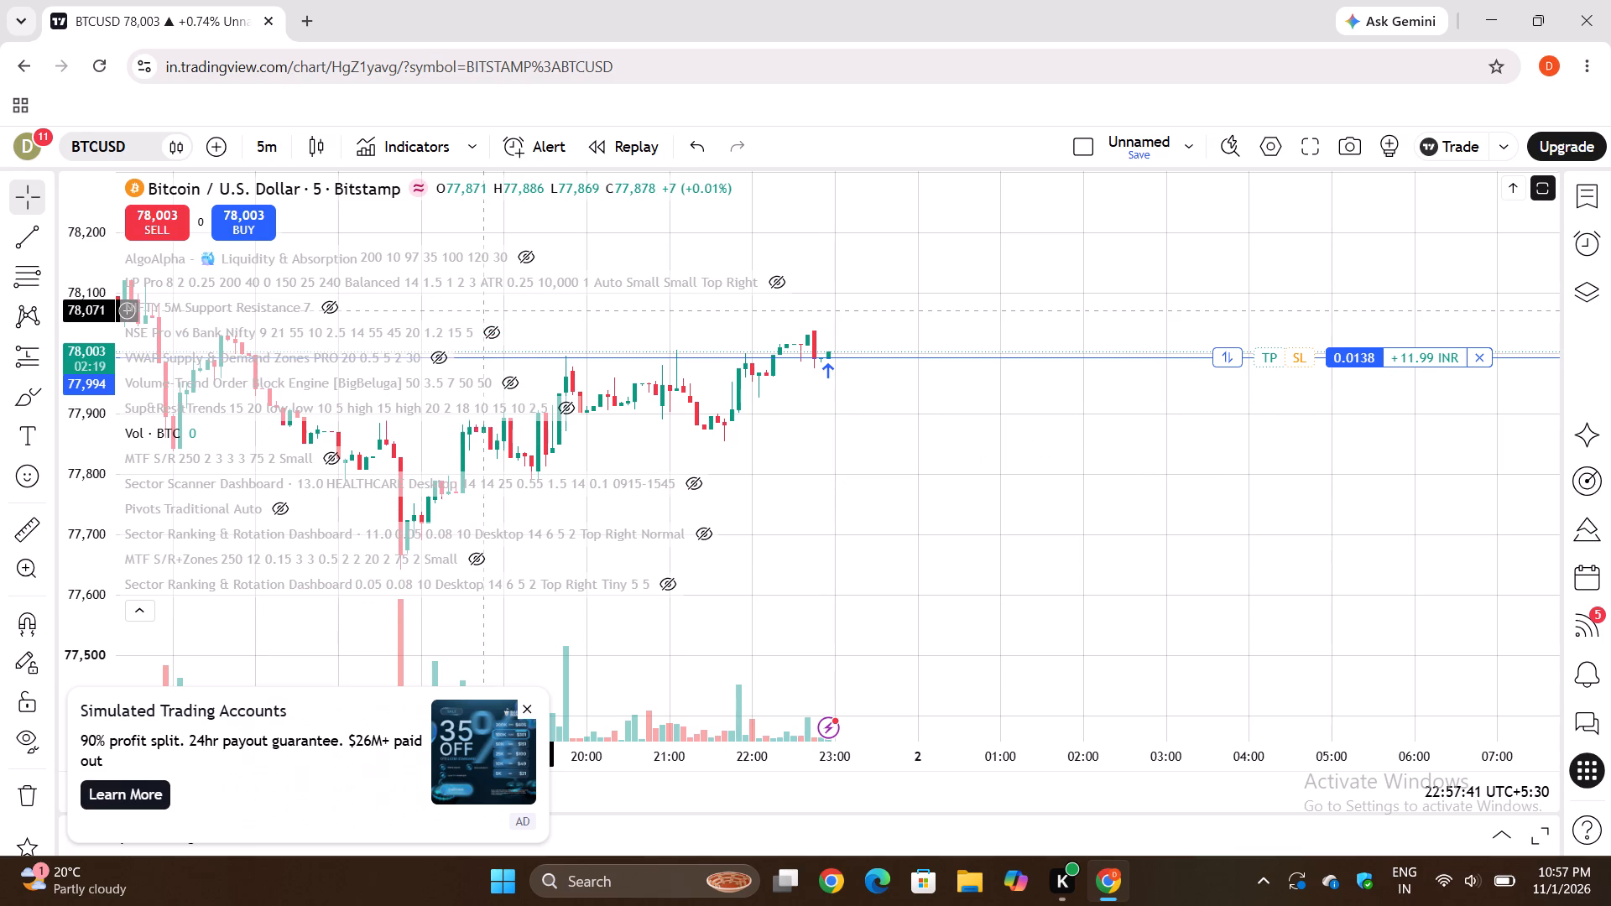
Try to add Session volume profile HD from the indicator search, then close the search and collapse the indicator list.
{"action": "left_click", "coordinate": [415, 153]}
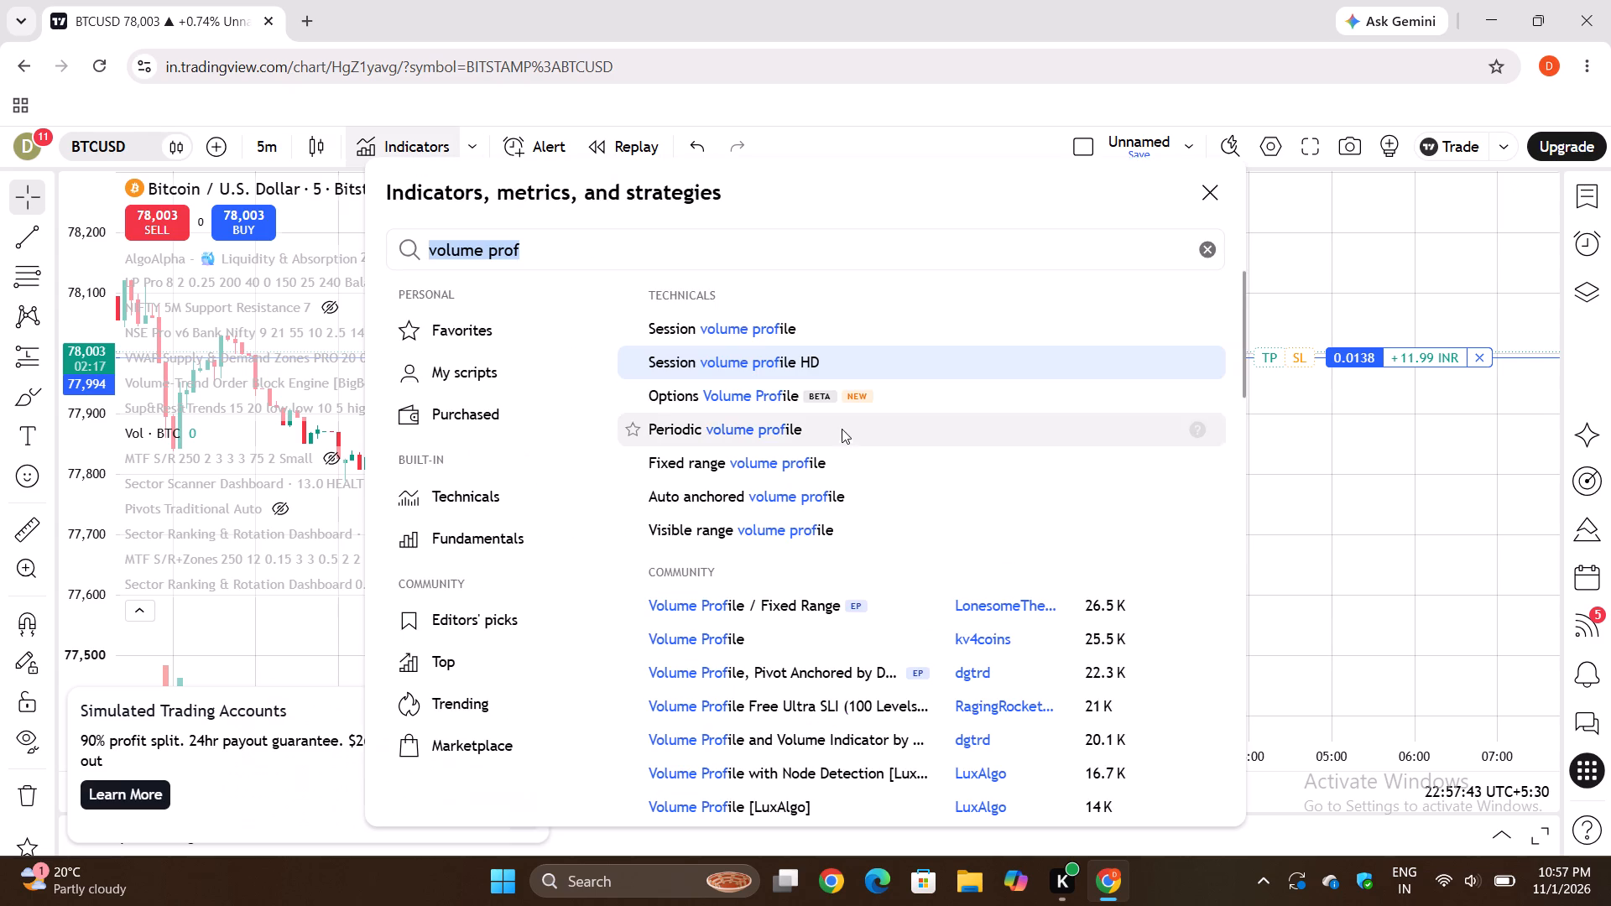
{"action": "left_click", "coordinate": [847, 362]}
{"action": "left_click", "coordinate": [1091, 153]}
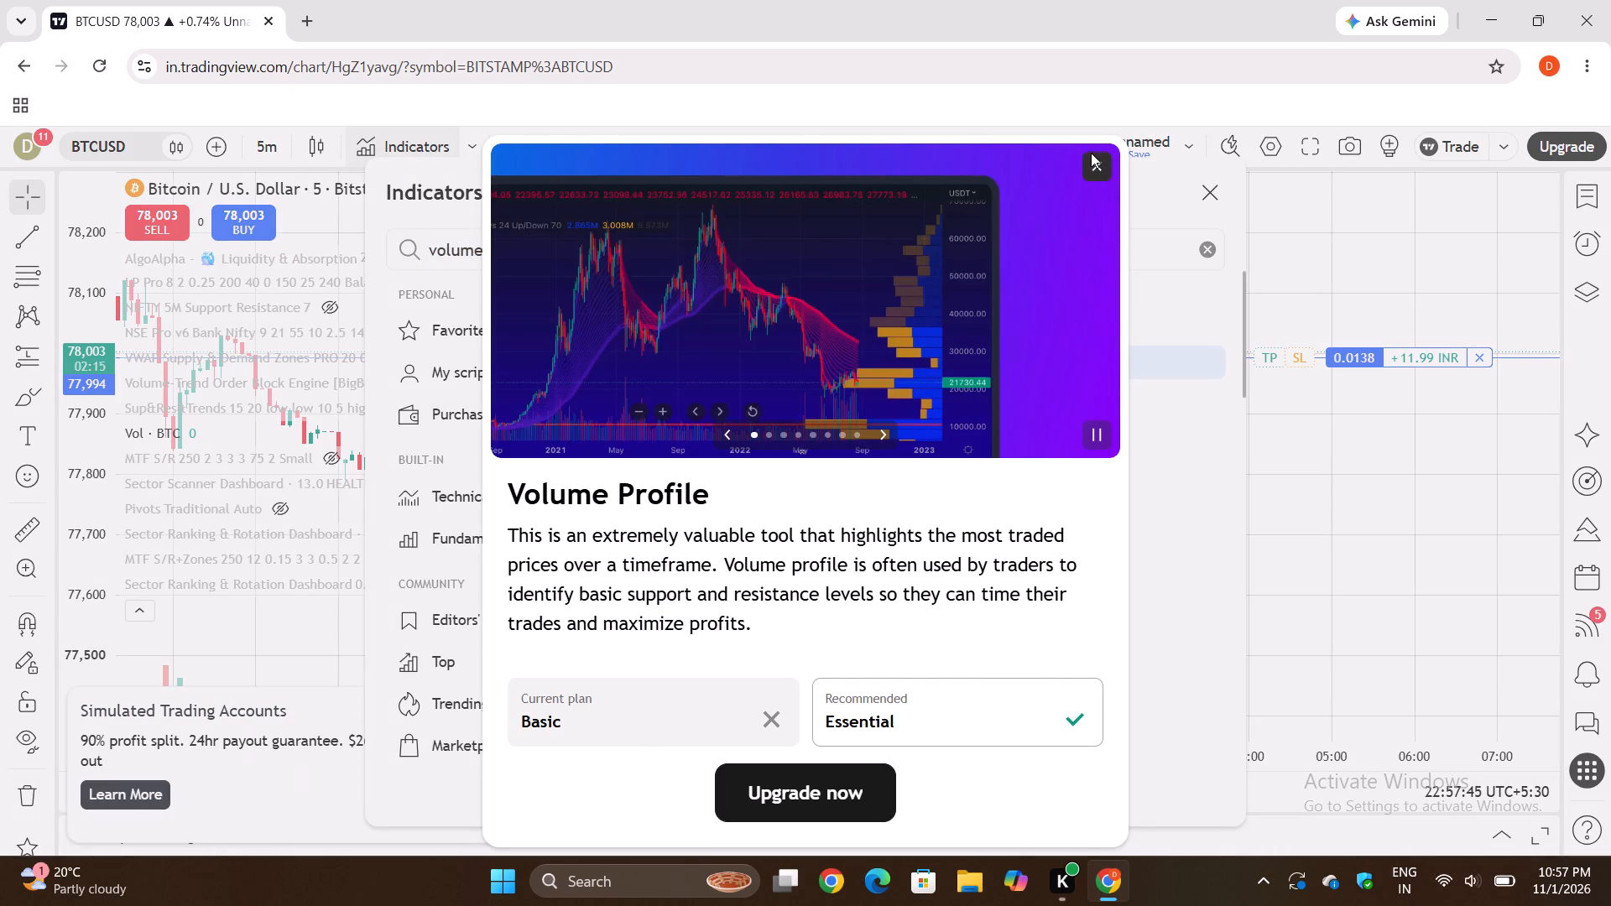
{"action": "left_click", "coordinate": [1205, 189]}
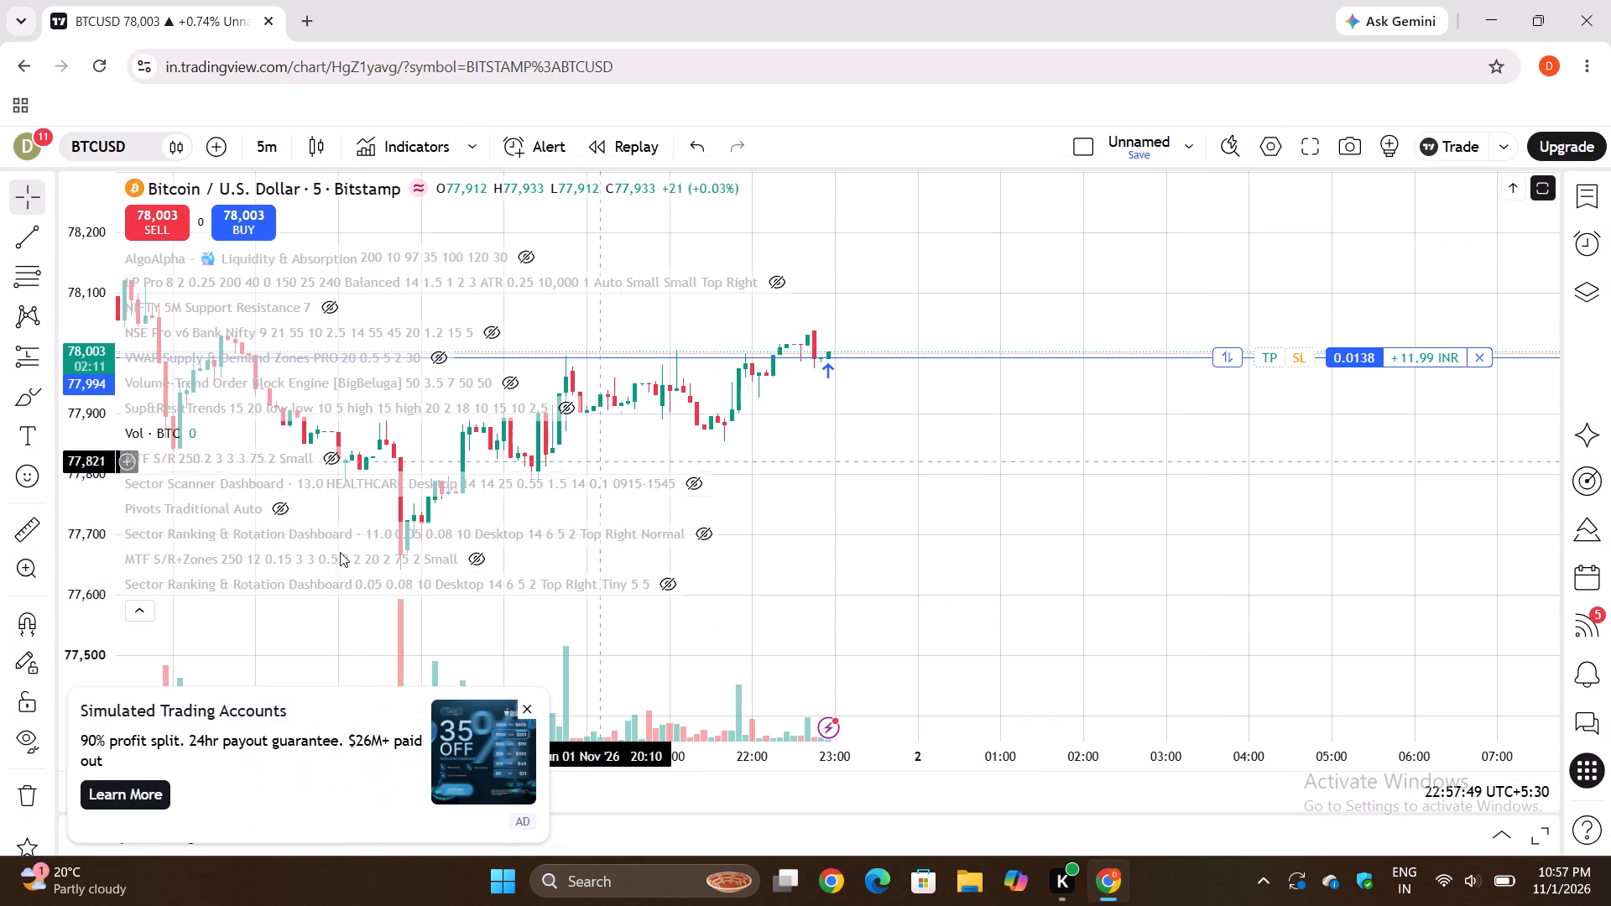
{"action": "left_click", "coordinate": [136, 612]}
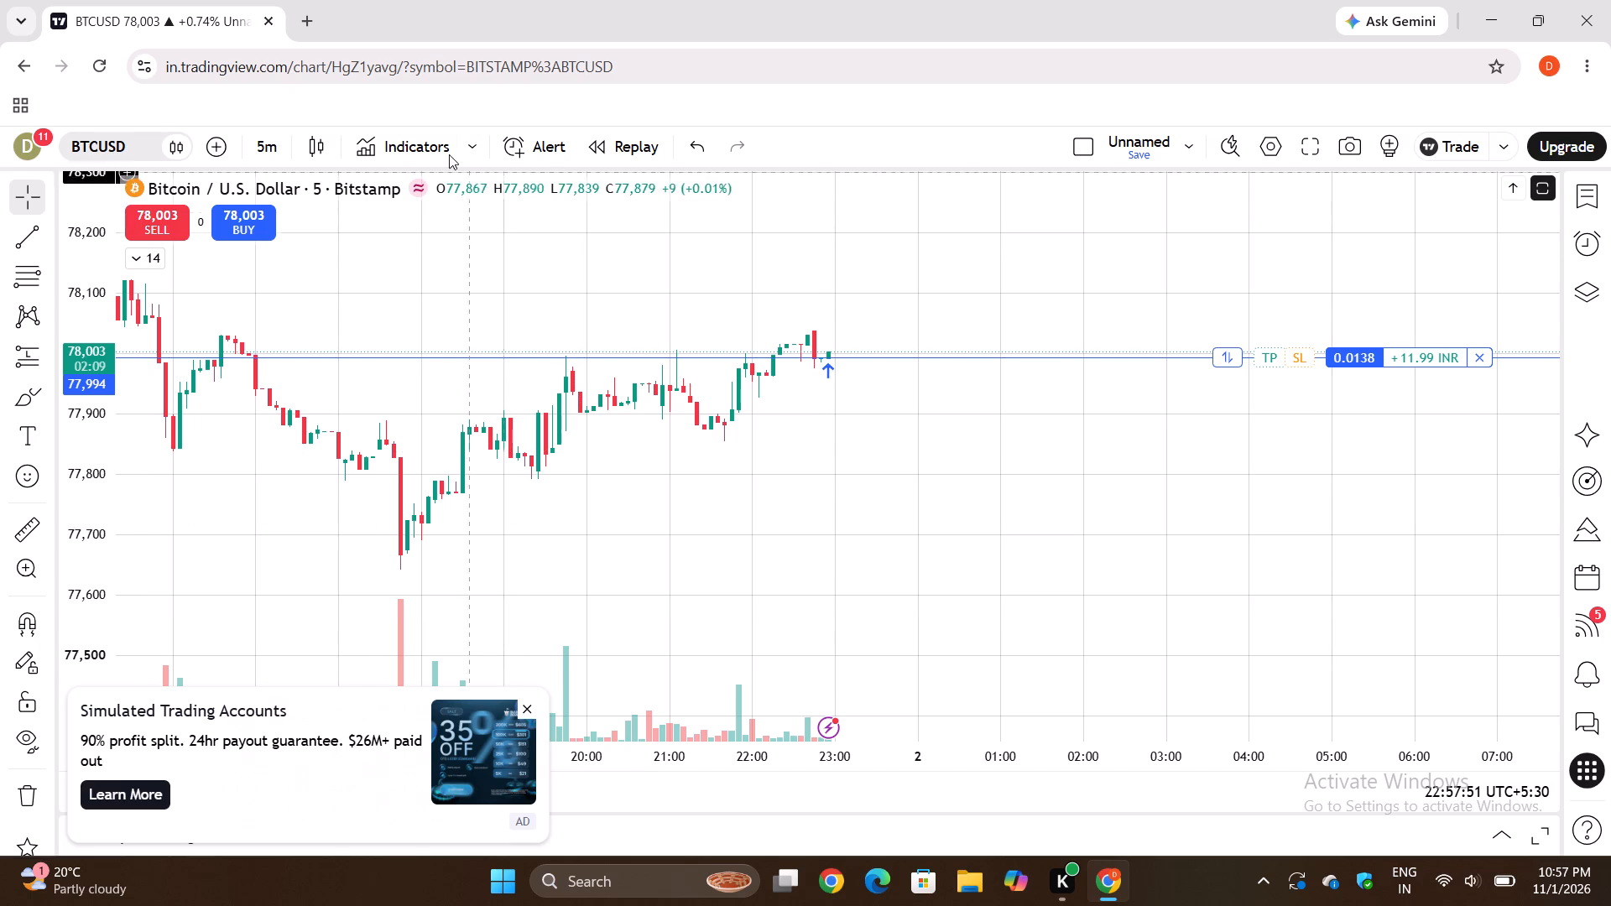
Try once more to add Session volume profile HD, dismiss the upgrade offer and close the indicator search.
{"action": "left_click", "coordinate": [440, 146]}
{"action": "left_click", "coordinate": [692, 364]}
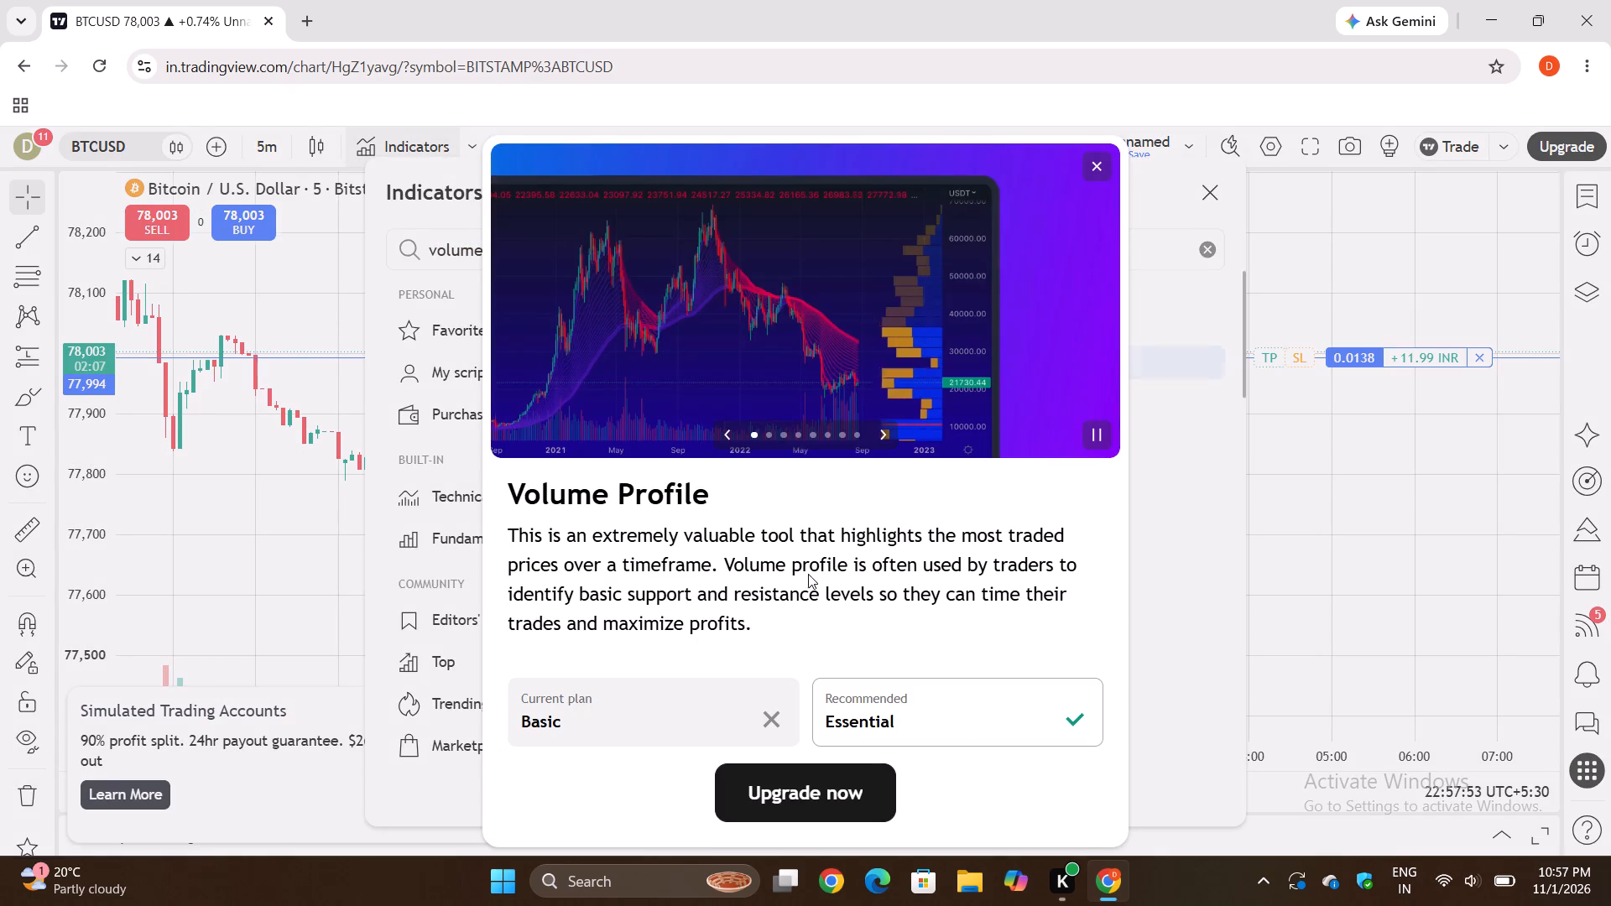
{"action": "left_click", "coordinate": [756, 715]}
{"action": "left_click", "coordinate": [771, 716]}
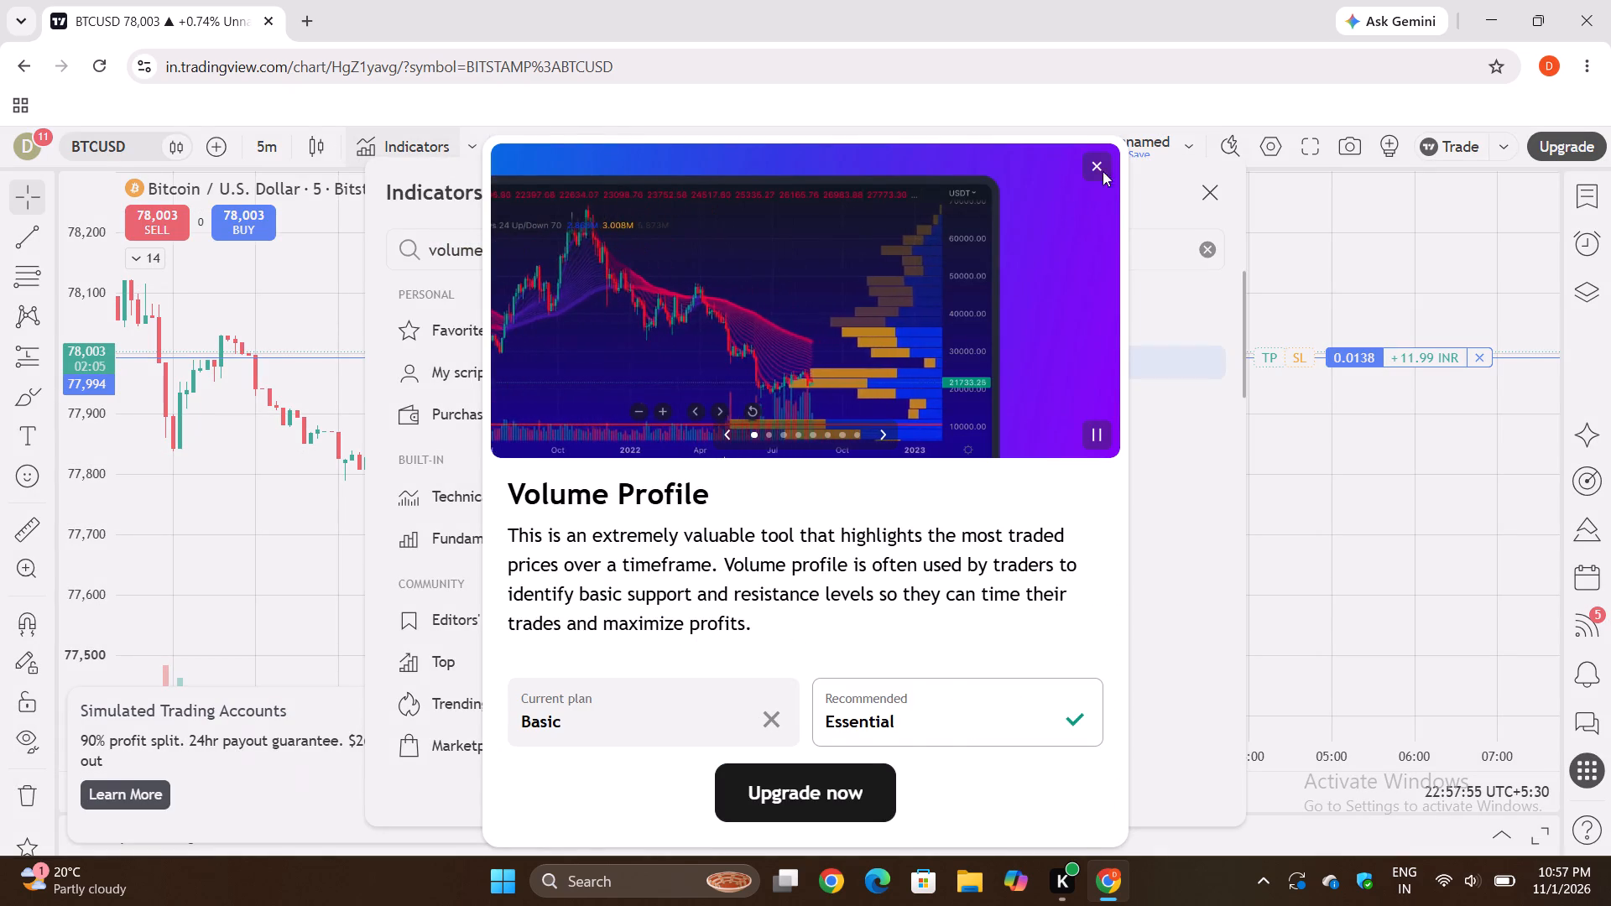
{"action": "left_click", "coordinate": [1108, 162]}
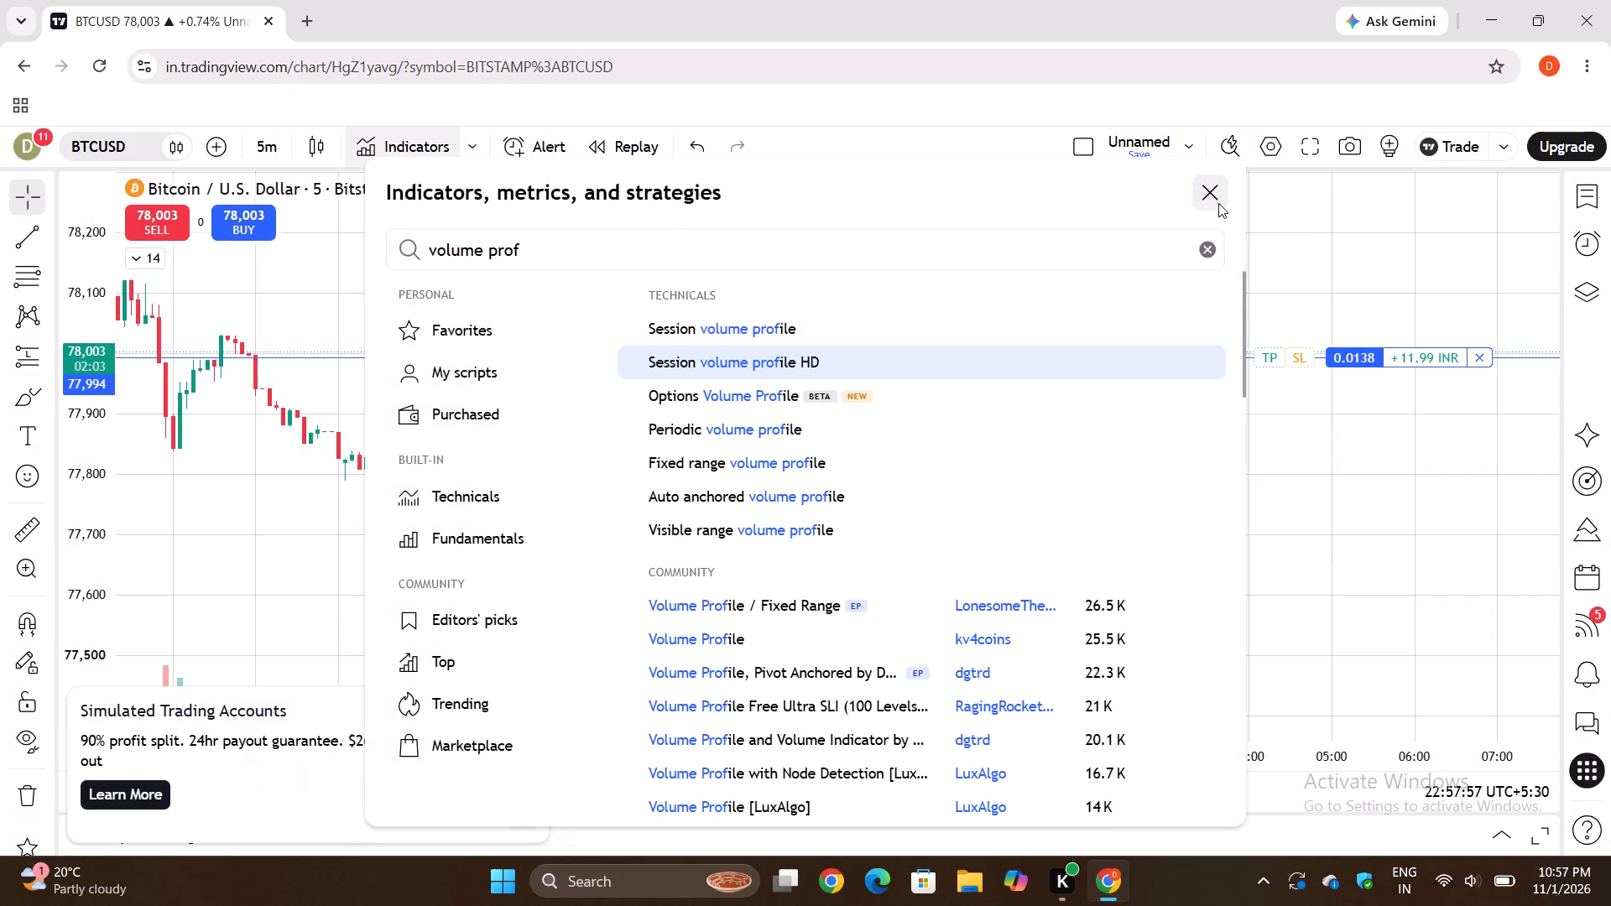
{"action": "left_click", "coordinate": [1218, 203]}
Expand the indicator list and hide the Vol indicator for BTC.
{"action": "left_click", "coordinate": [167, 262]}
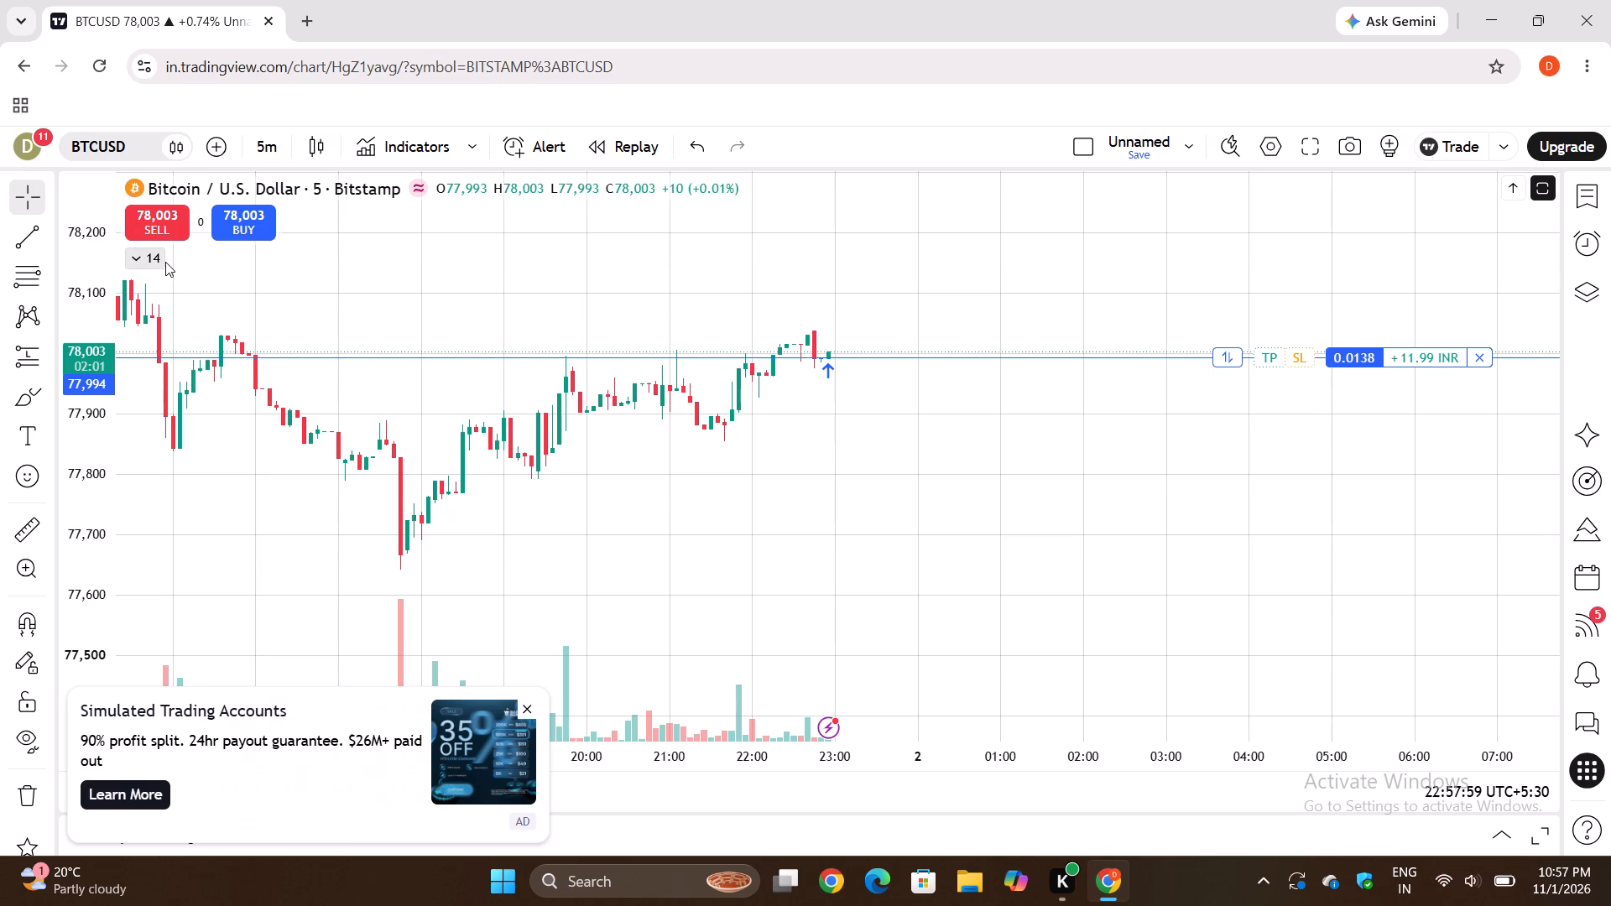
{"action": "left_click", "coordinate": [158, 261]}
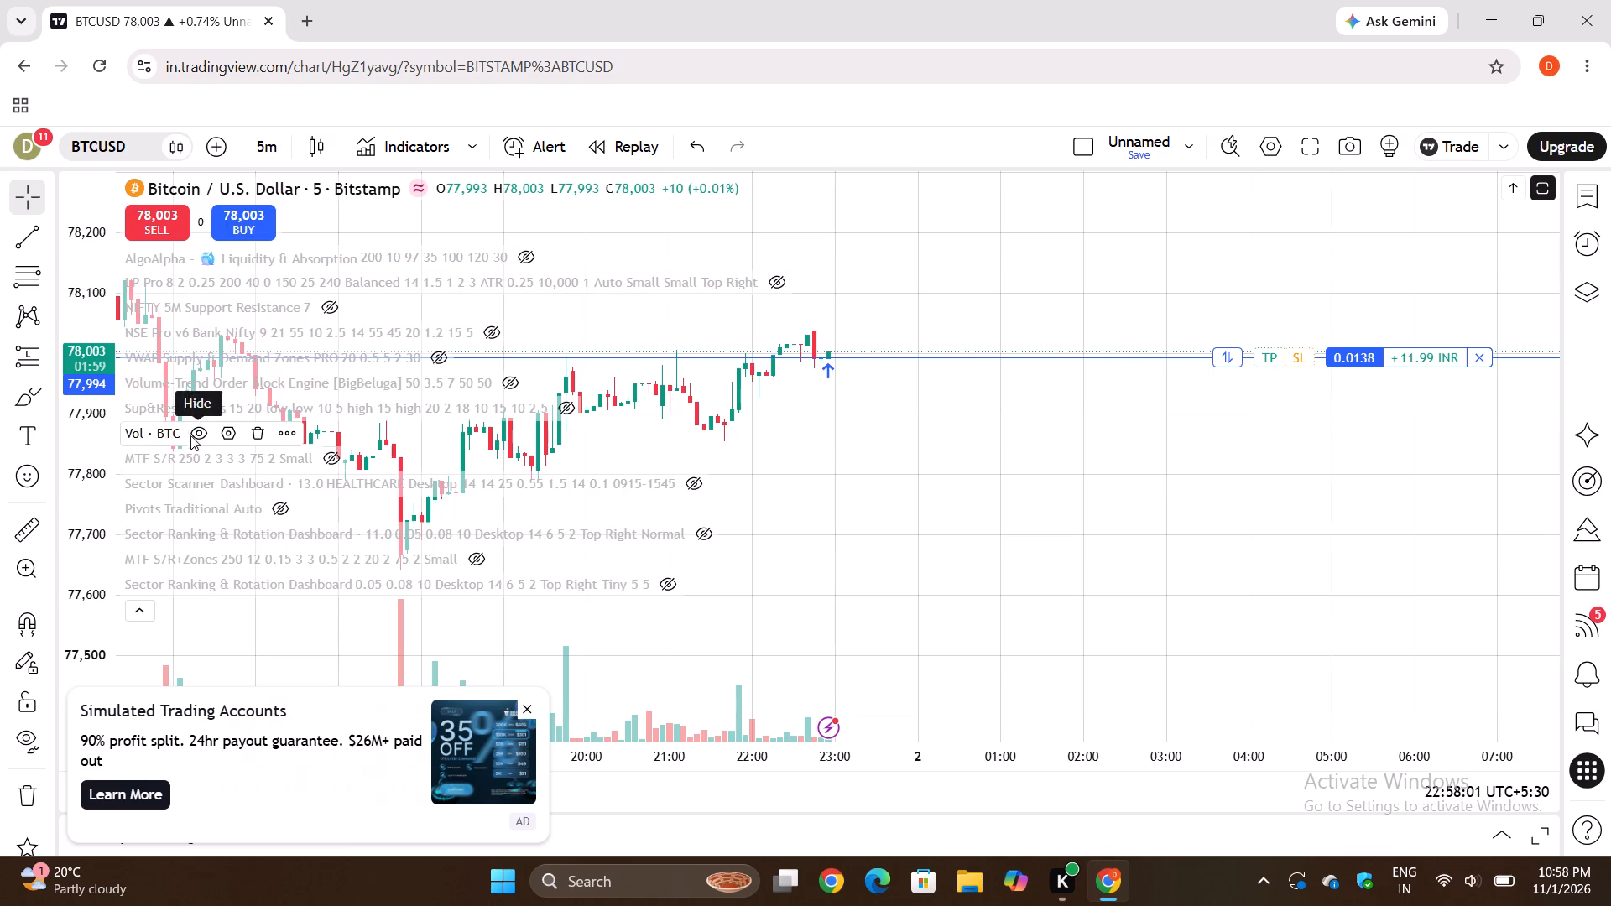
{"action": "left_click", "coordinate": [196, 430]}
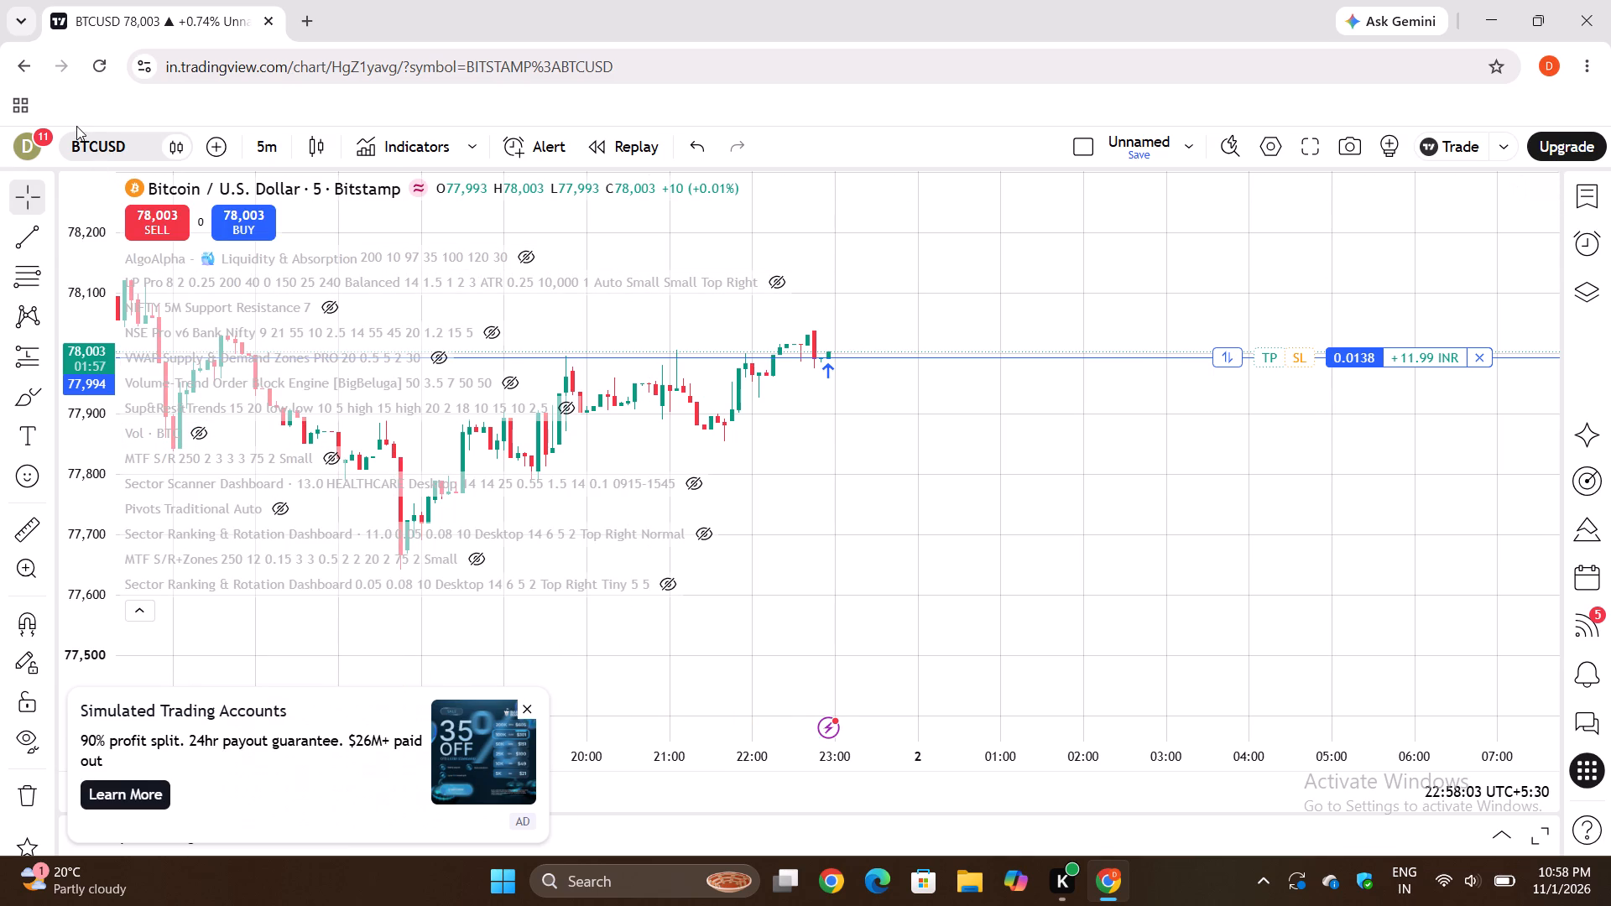
Reload the chart page, discarding unsaved changes, and leave empty space after the latest BTCUSD candles.
{"action": "left_click", "coordinate": [99, 65]}
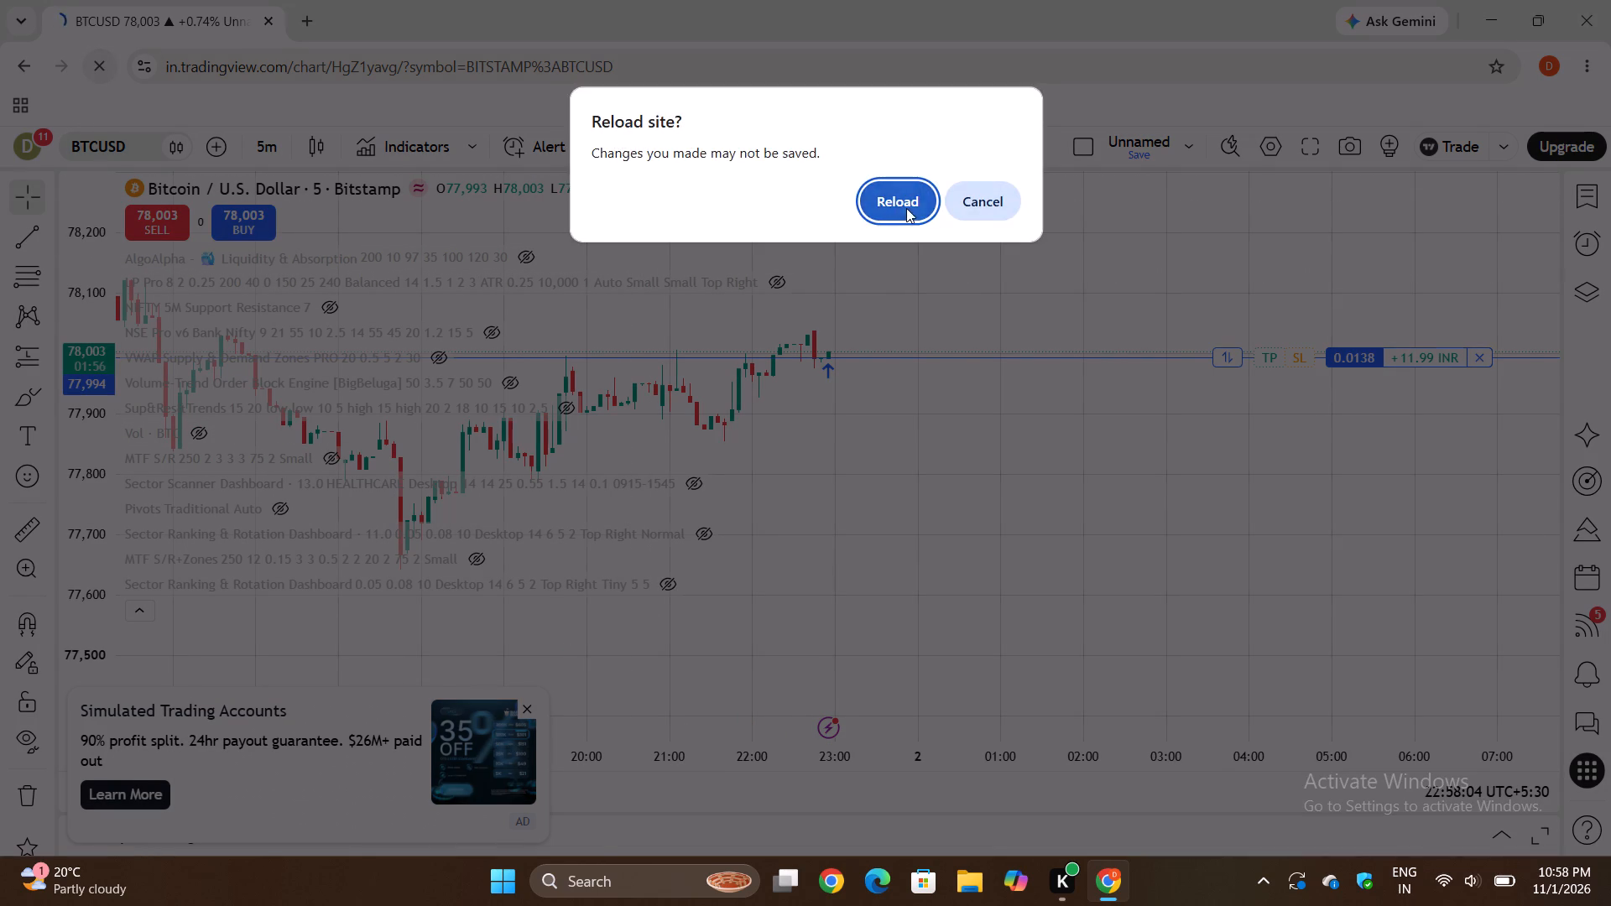
{"action": "left_click", "coordinate": [906, 208]}
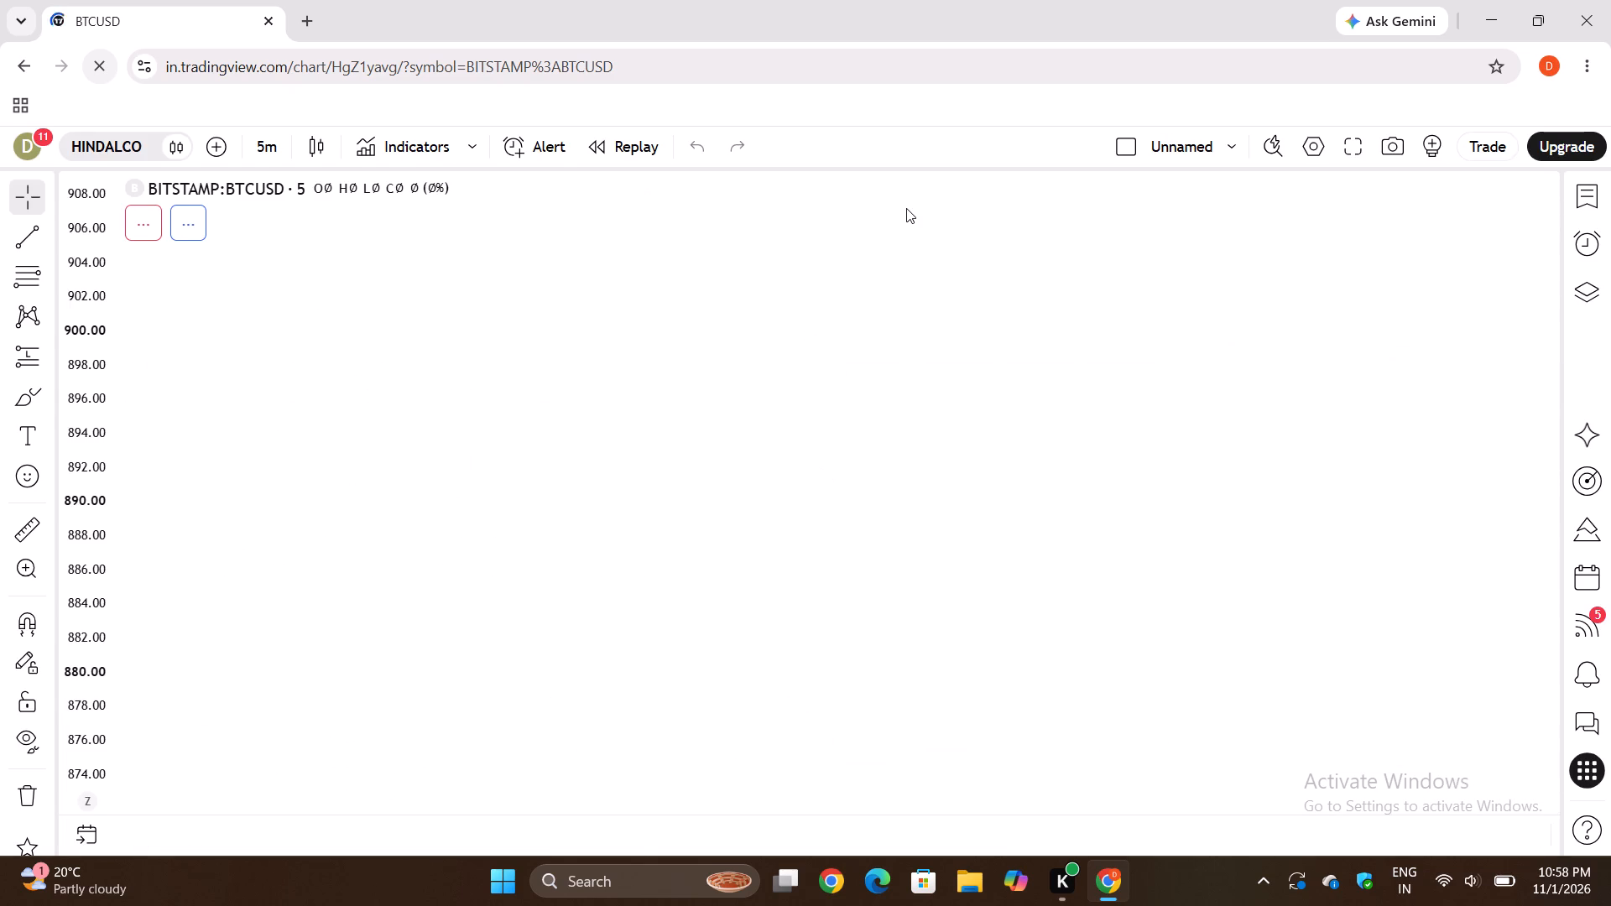
{"action": "scroll", "coordinate": [1065, 480], "scroll_direction": "left", "scroll_amount": 3}
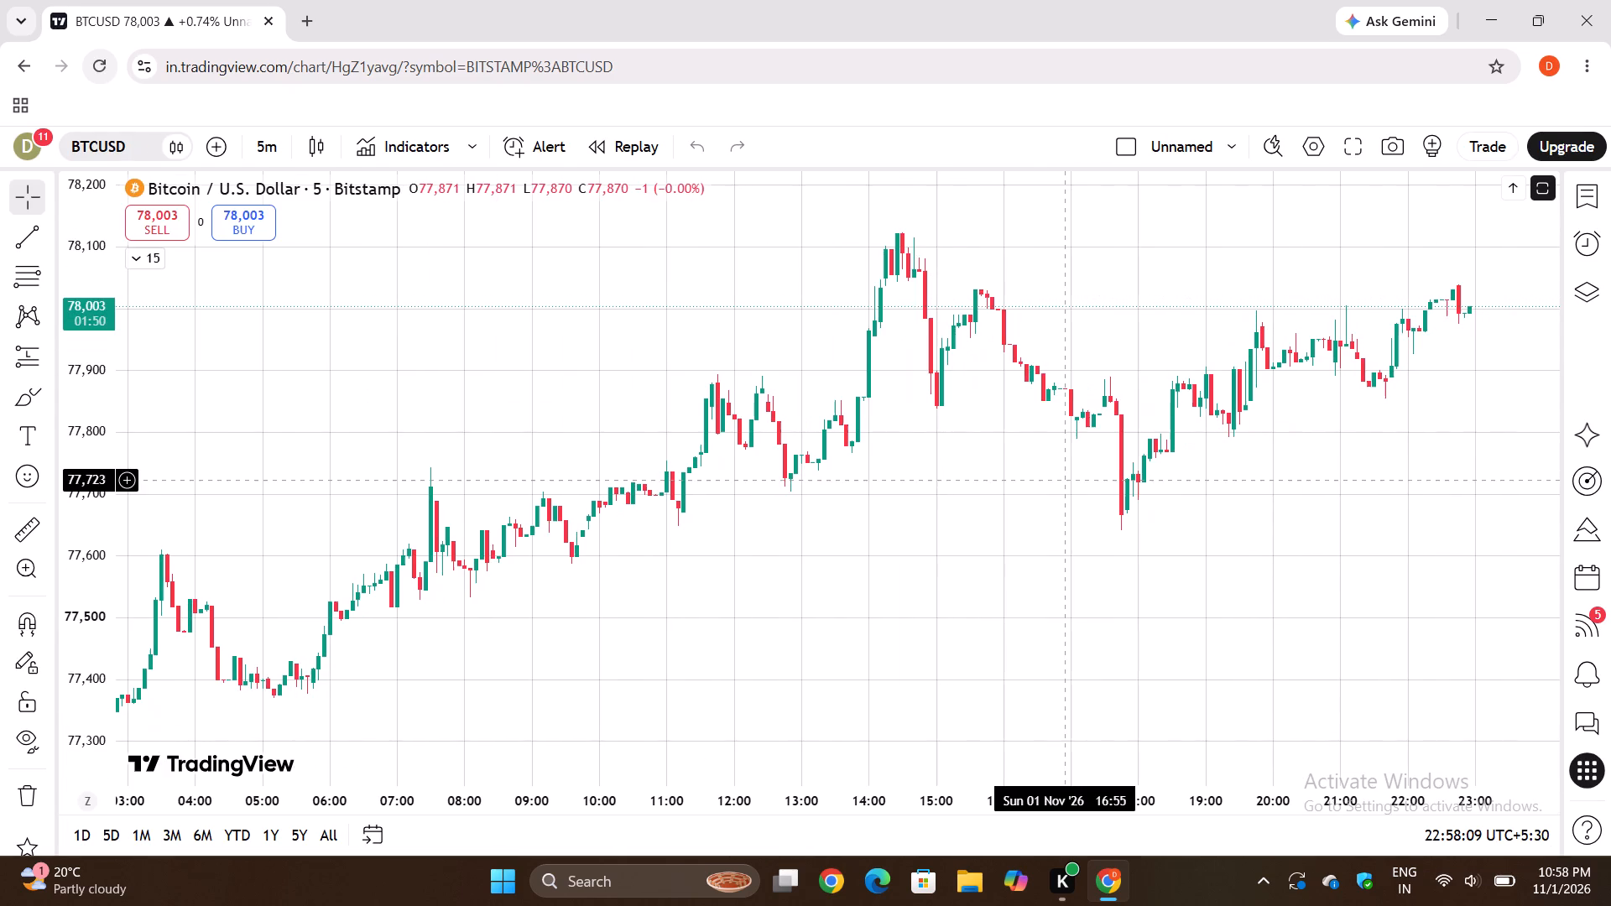
{"action": "scroll", "coordinate": [1065, 480], "scroll_direction": "left", "scroll_amount": 3}
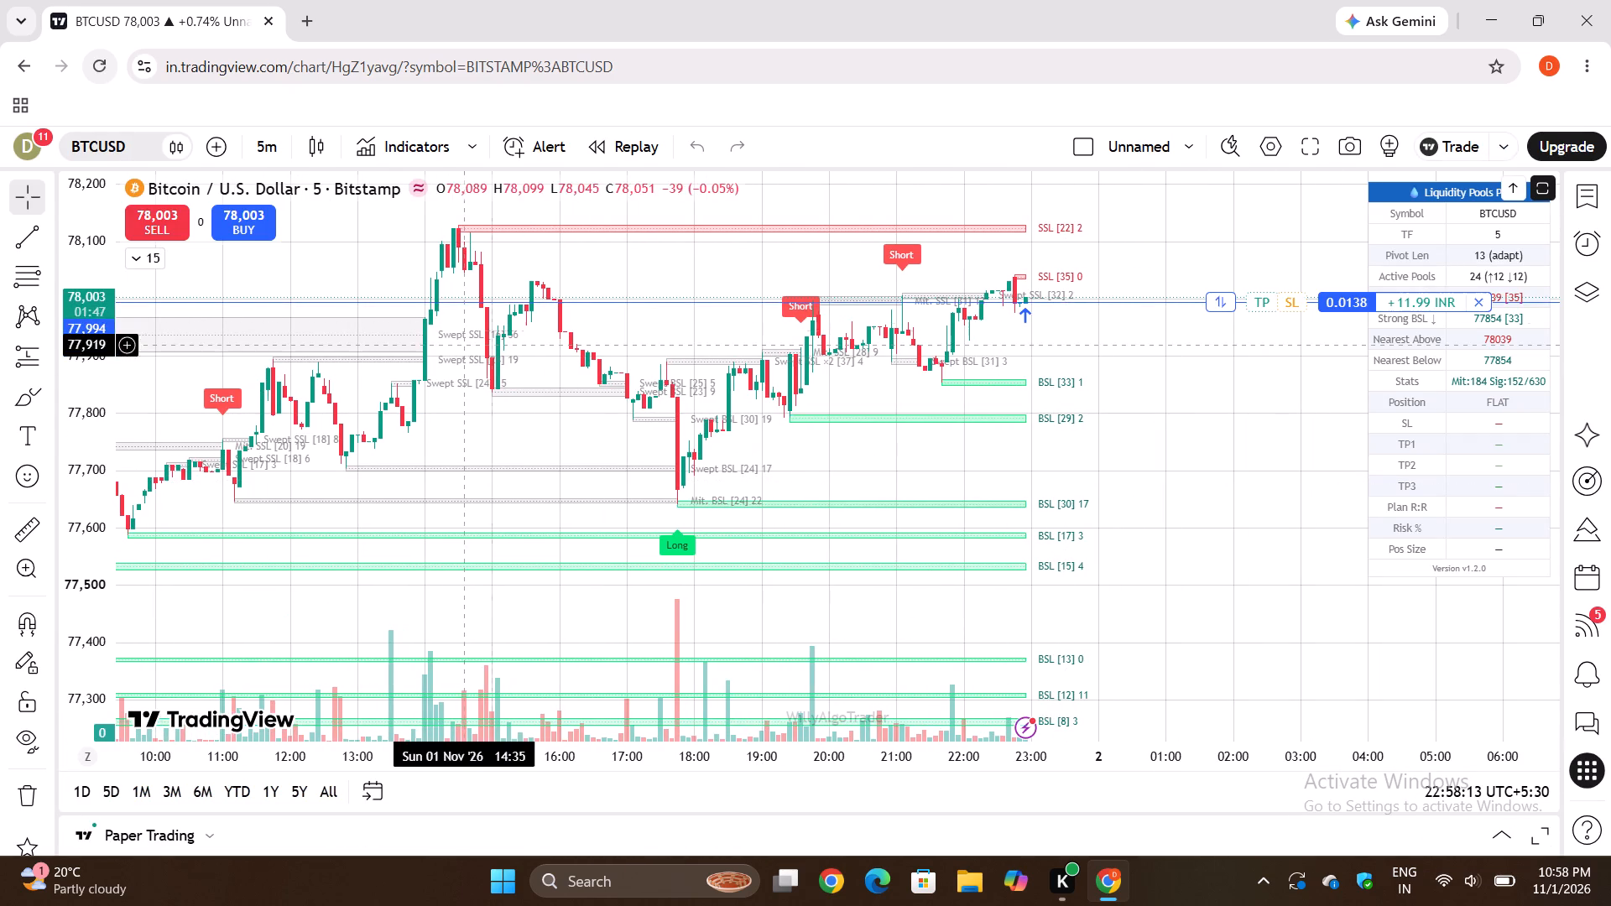
Expand the indicator list and hide the LP Pro liquidity pools indicator.
{"action": "left_click", "coordinate": [159, 260]}
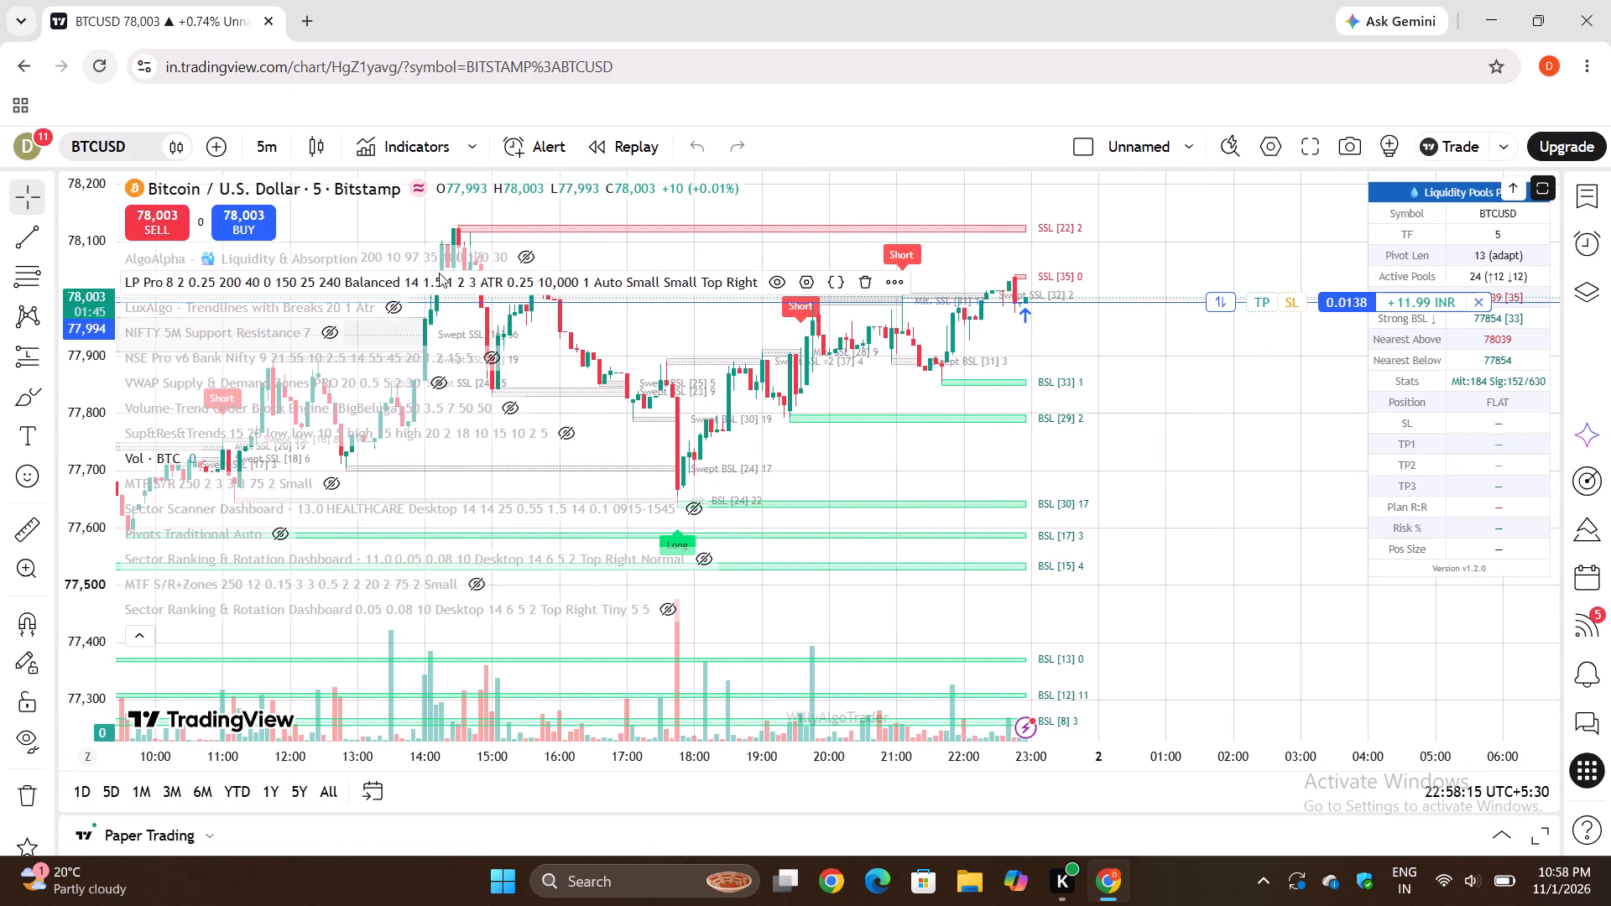
{"action": "double_click", "coordinate": [767, 279]}
{"action": "left_click", "coordinate": [767, 279]}
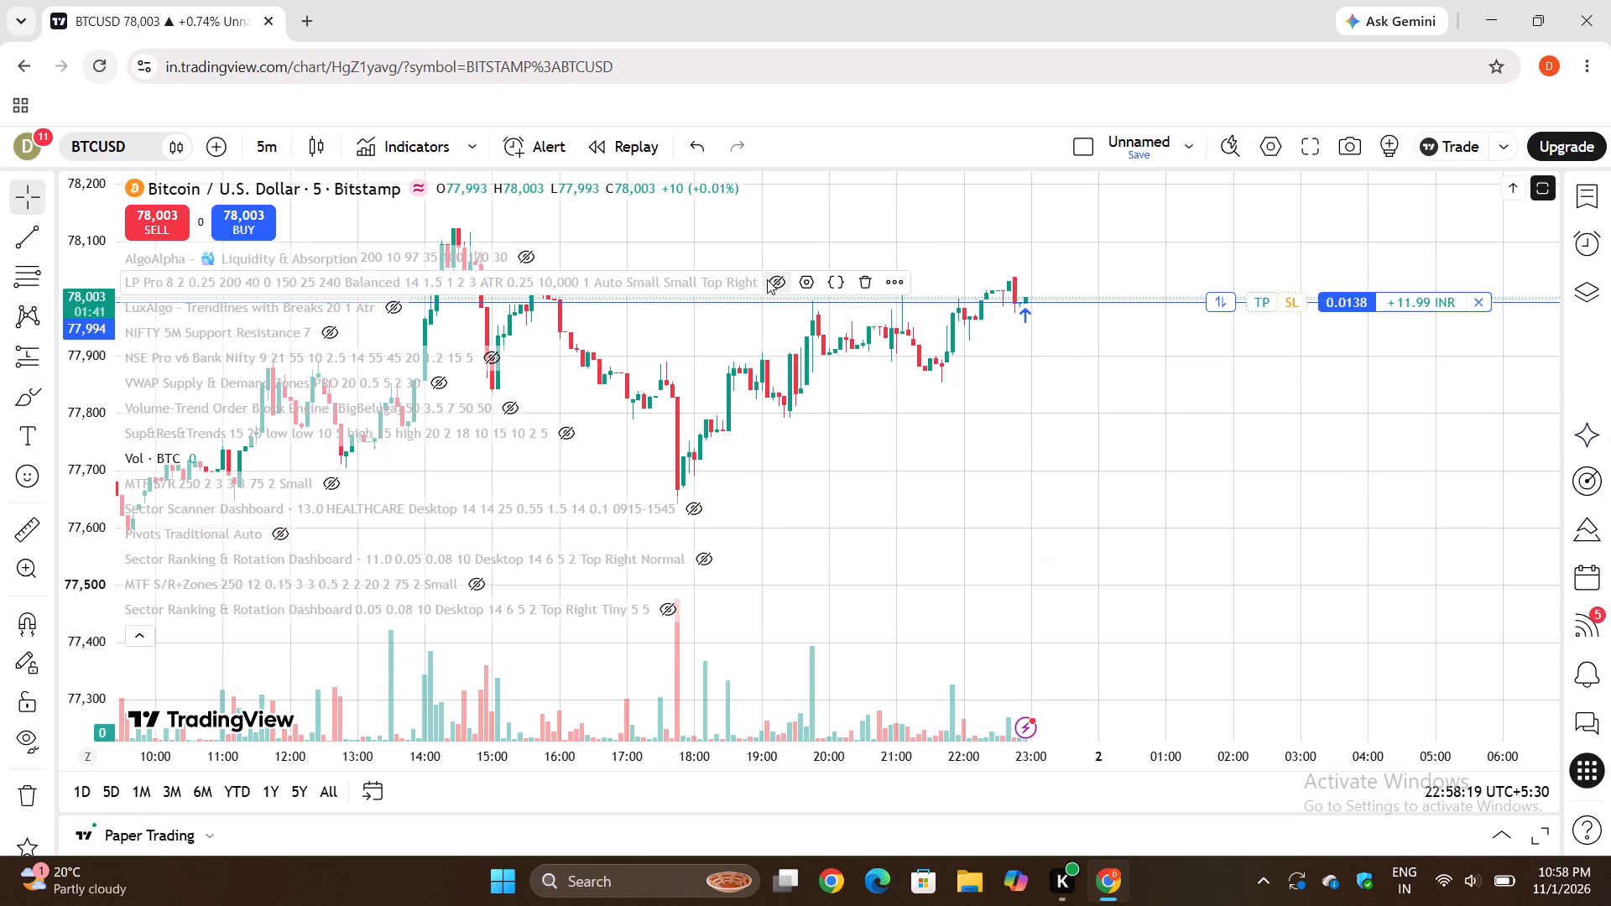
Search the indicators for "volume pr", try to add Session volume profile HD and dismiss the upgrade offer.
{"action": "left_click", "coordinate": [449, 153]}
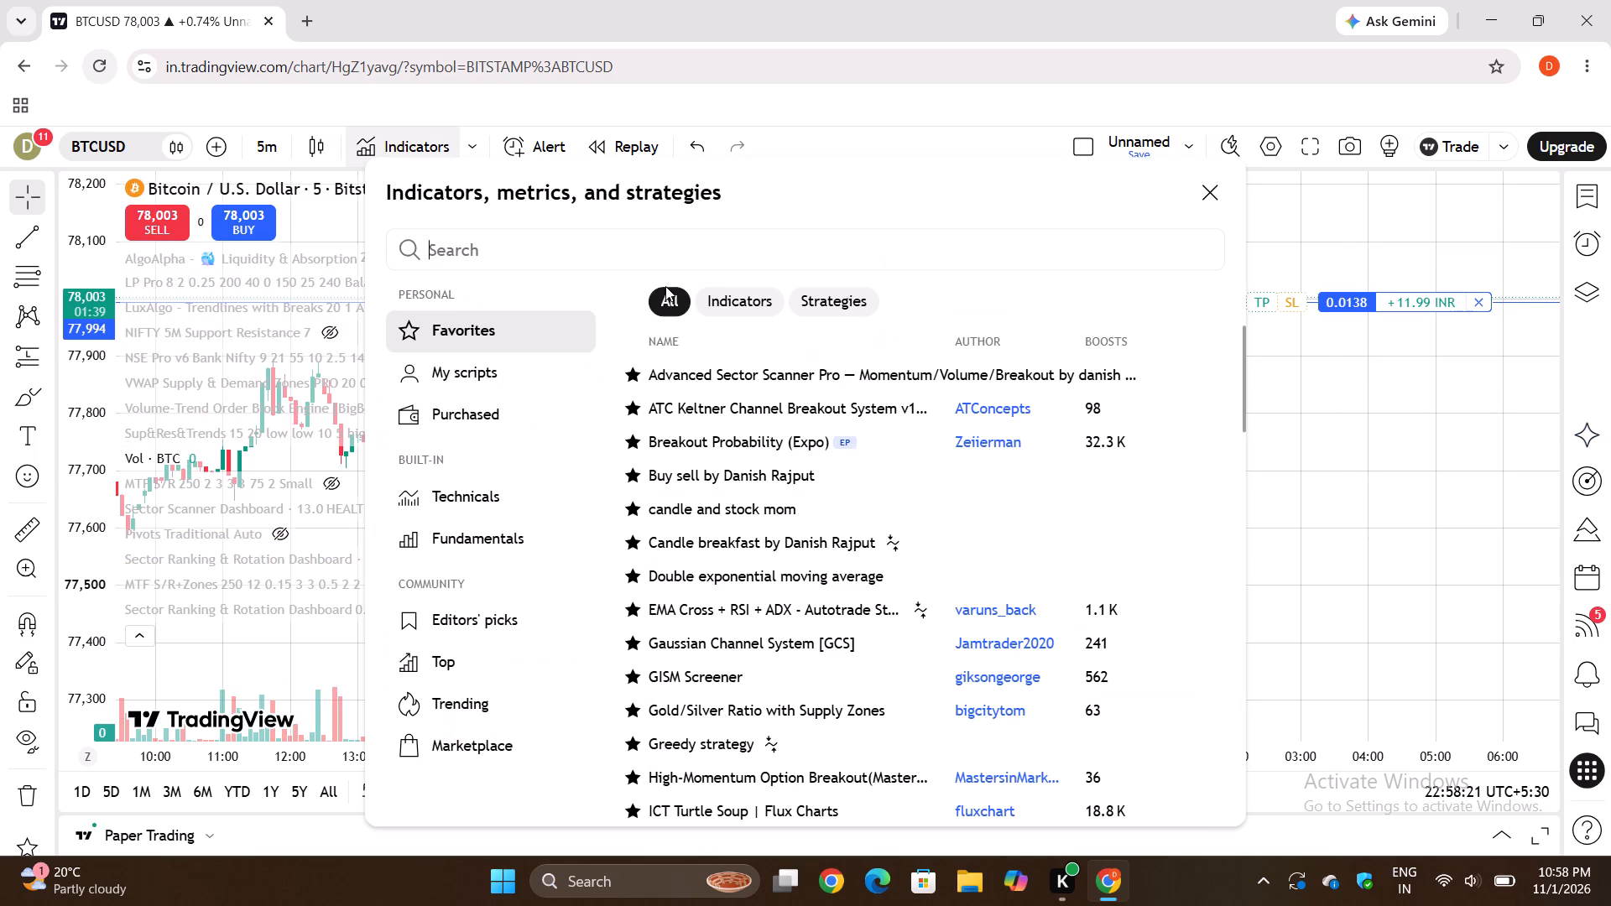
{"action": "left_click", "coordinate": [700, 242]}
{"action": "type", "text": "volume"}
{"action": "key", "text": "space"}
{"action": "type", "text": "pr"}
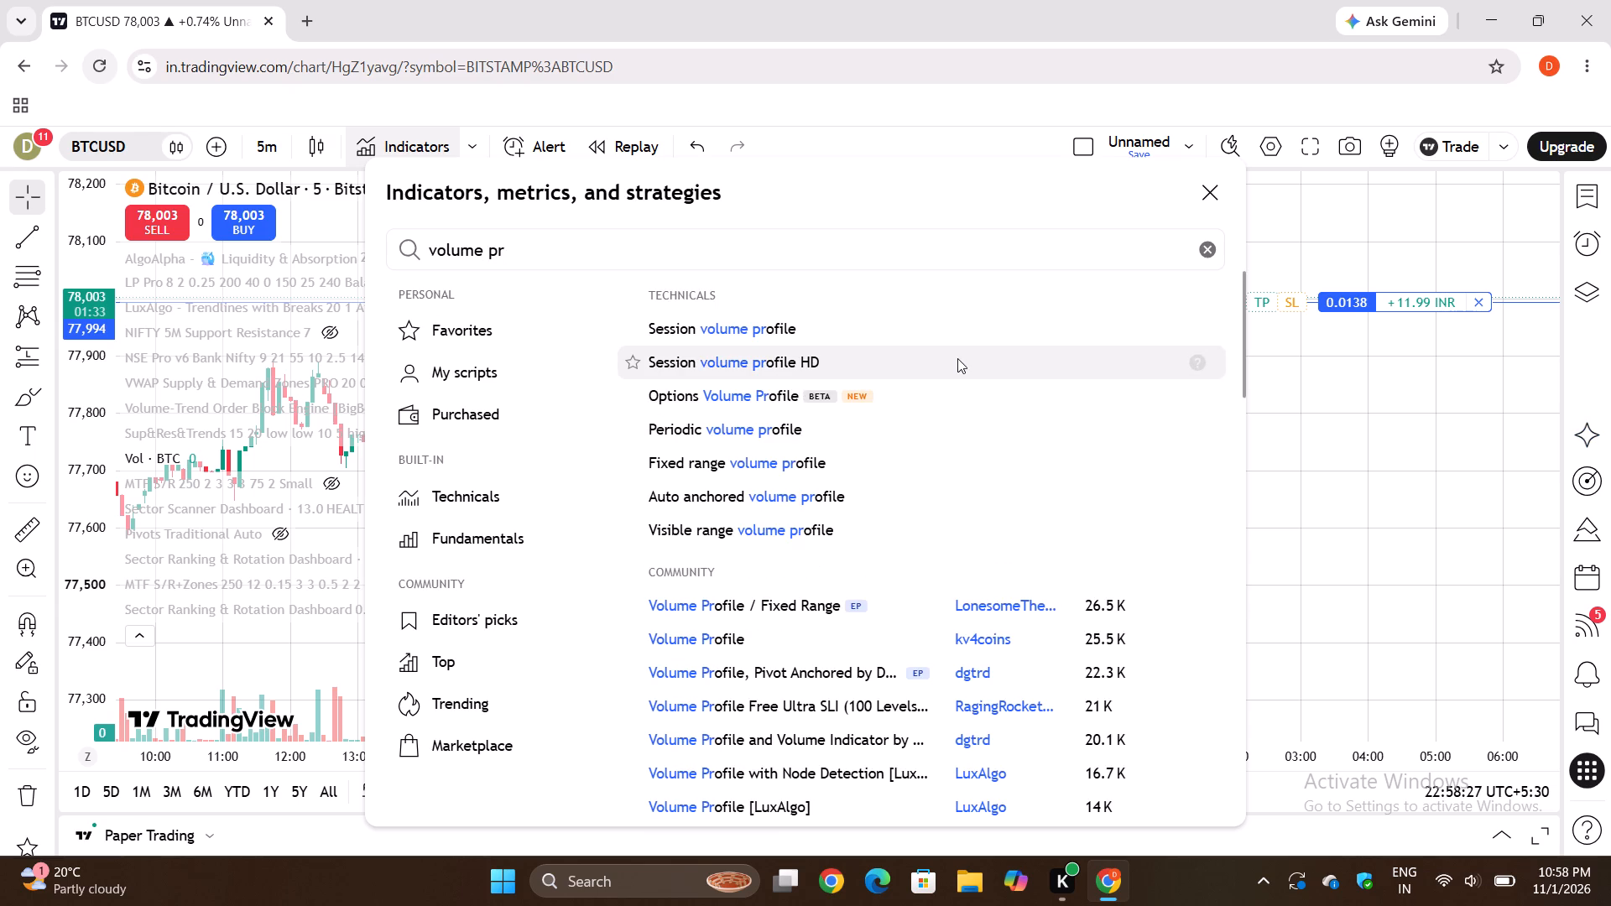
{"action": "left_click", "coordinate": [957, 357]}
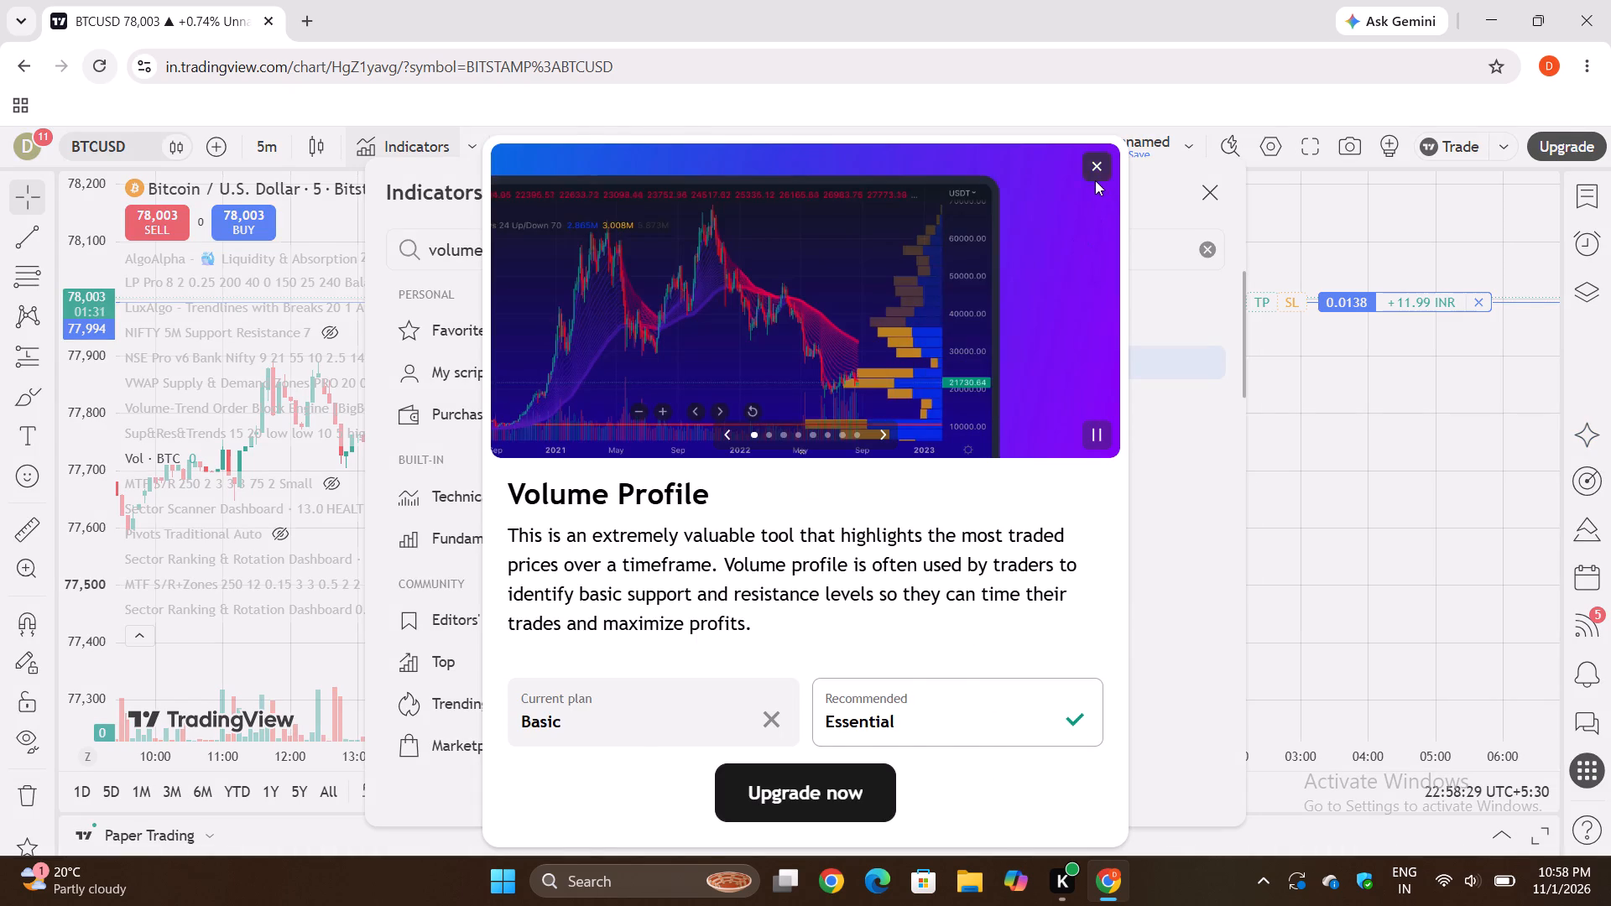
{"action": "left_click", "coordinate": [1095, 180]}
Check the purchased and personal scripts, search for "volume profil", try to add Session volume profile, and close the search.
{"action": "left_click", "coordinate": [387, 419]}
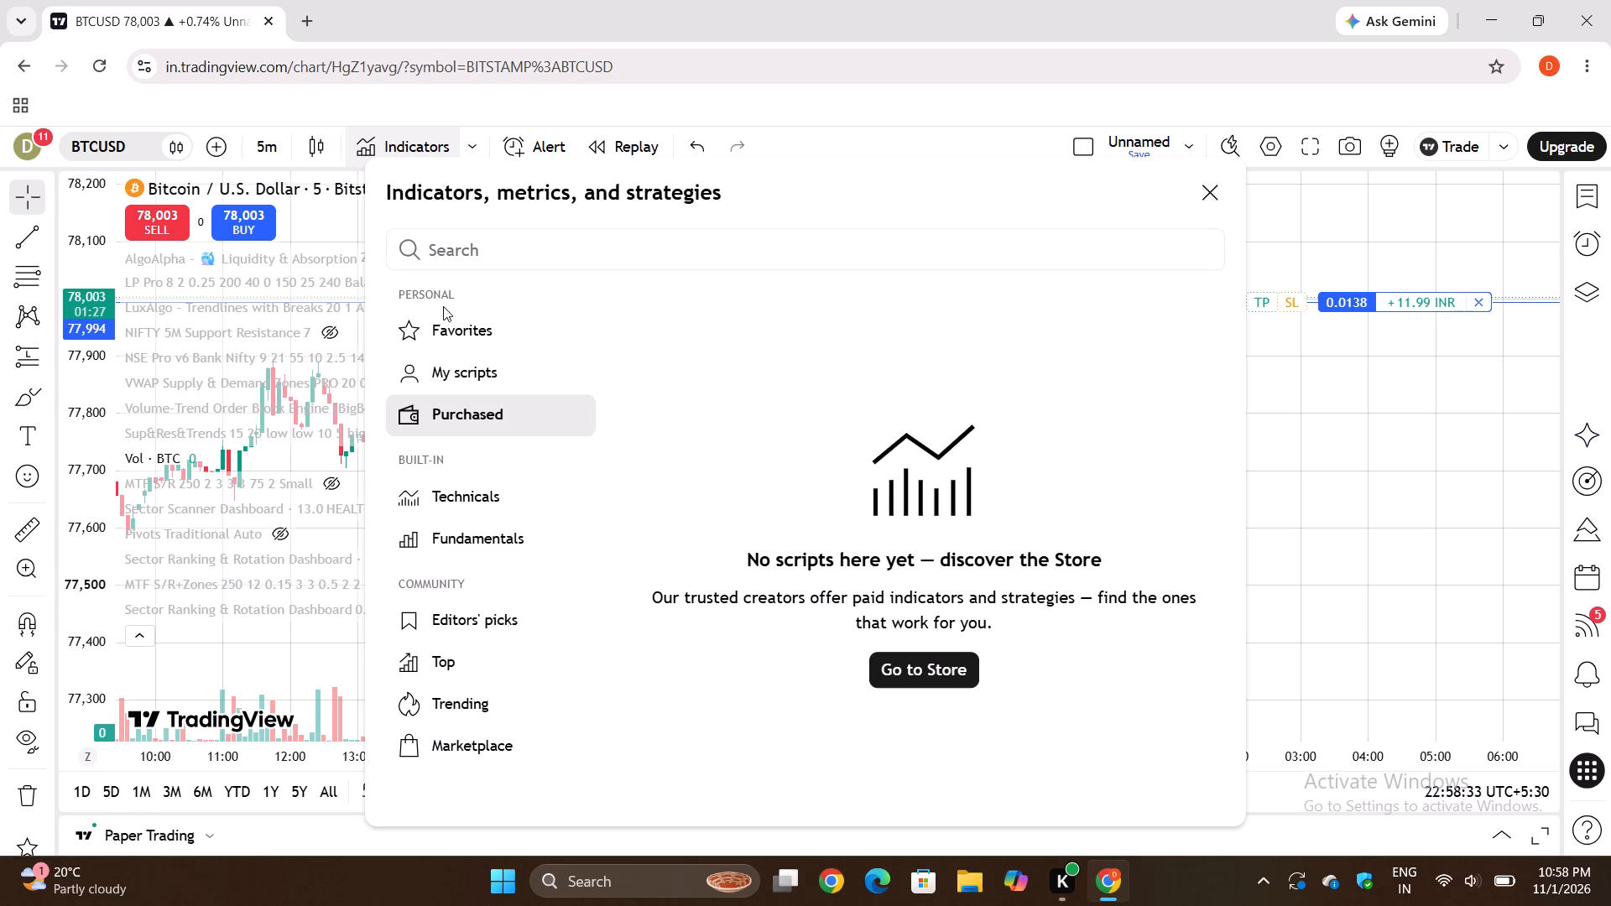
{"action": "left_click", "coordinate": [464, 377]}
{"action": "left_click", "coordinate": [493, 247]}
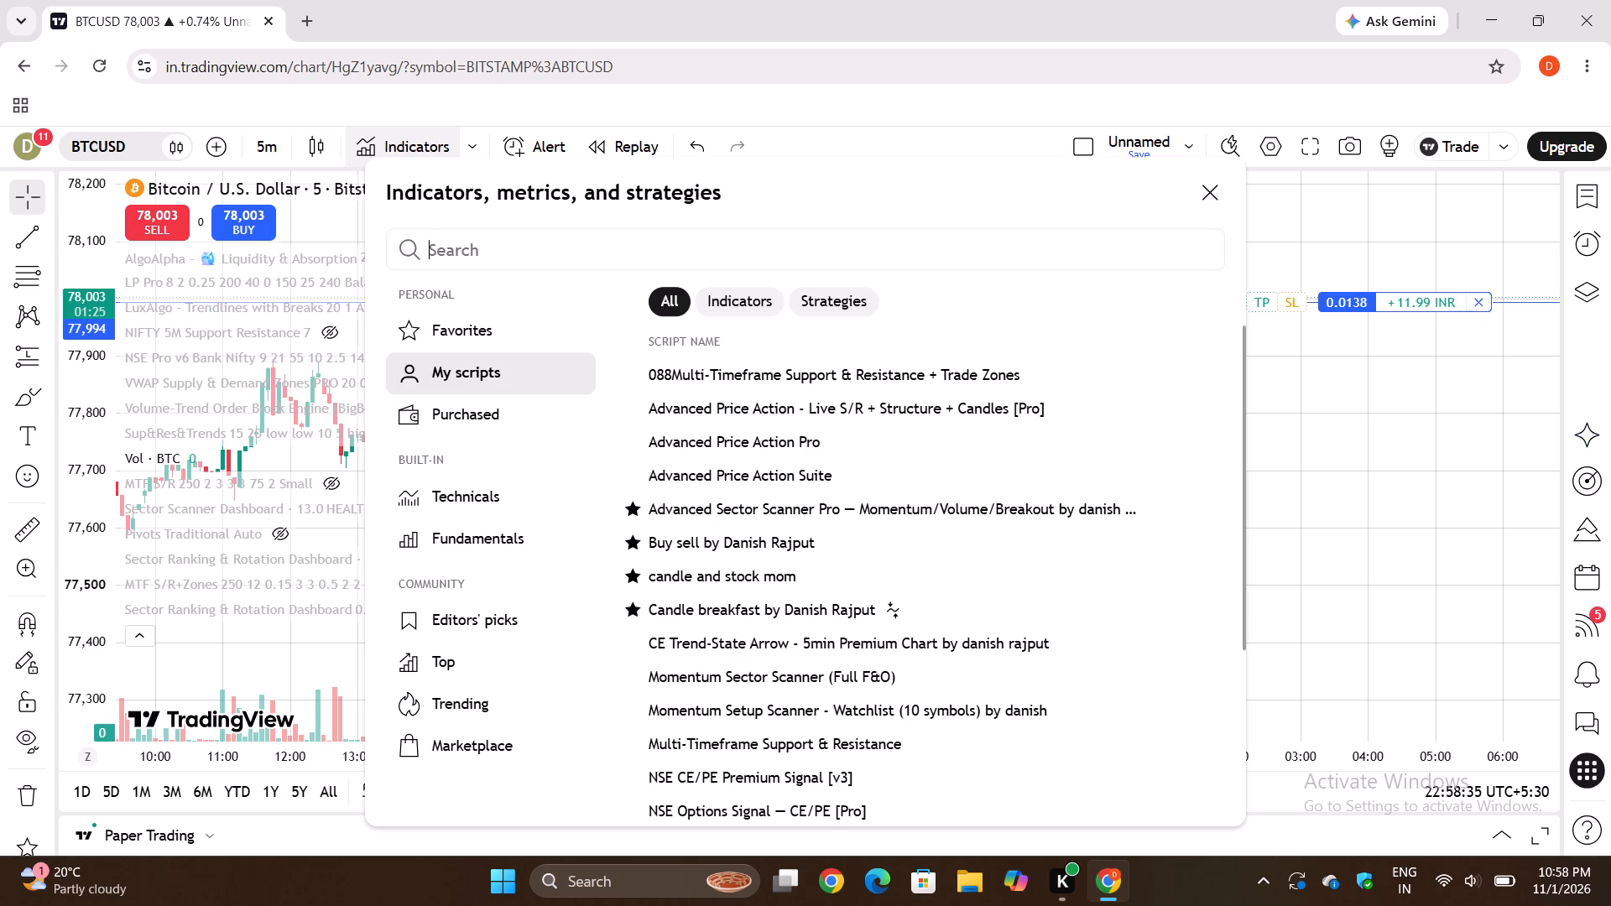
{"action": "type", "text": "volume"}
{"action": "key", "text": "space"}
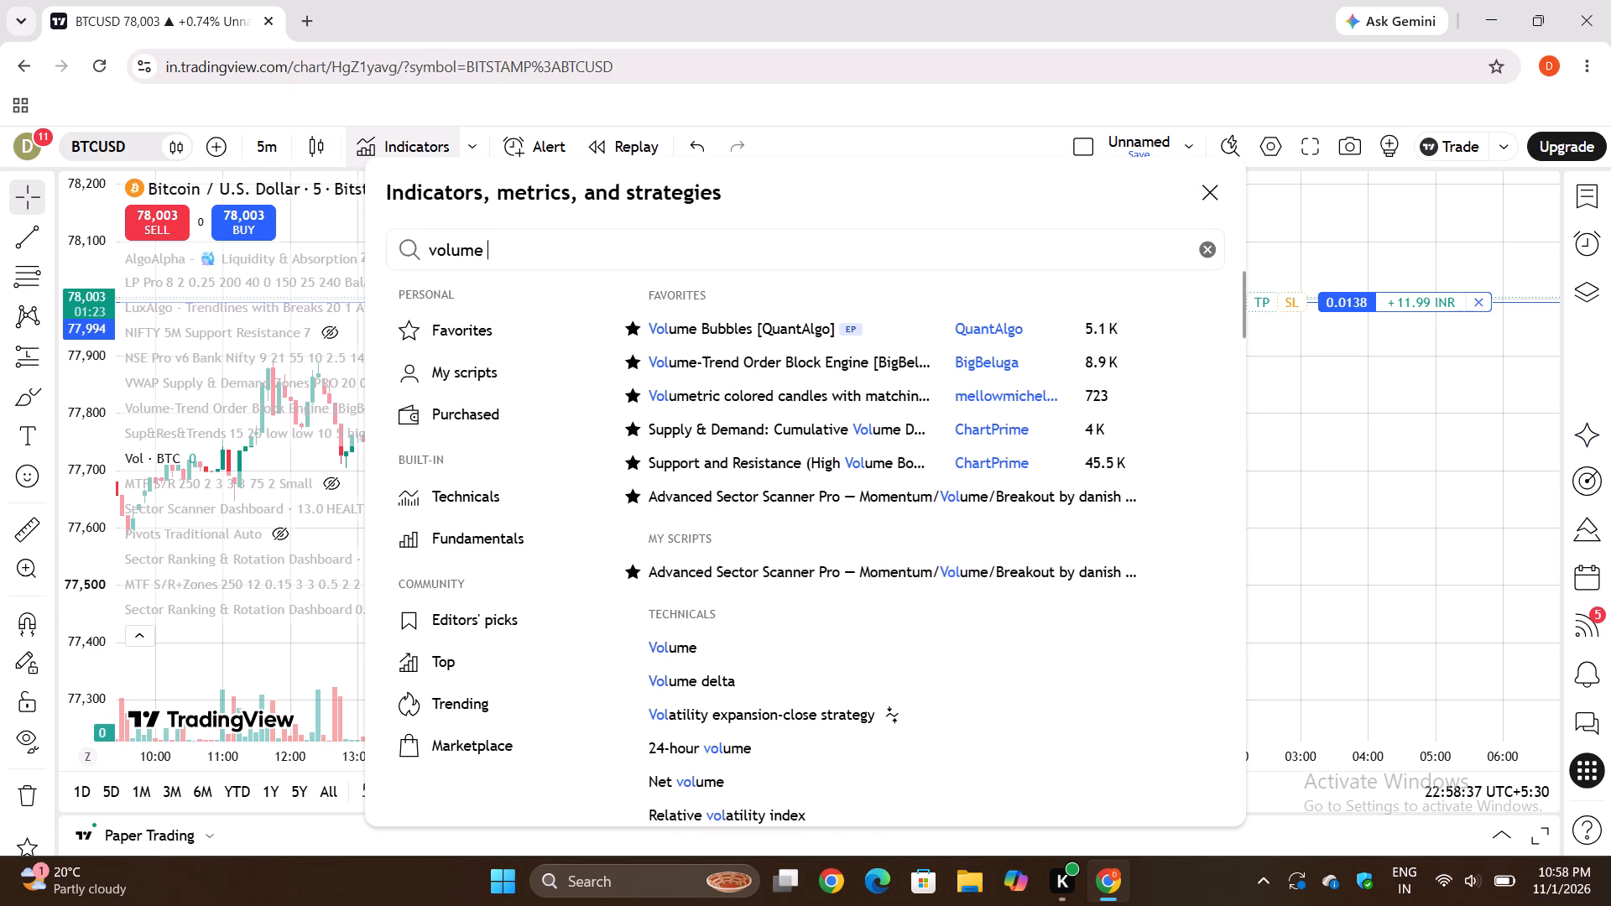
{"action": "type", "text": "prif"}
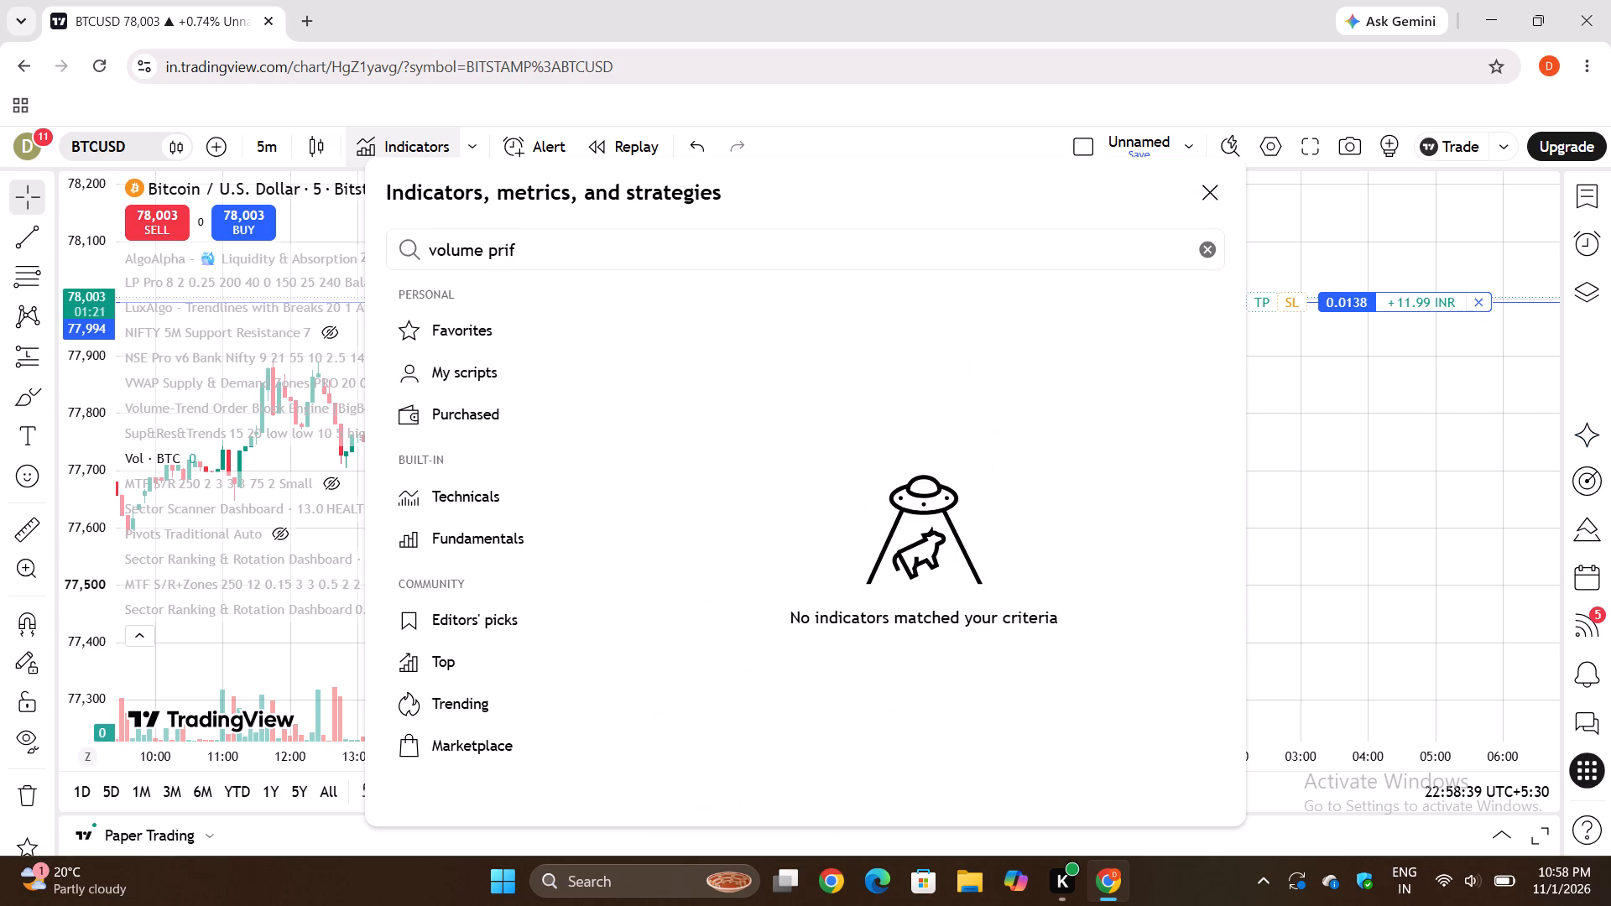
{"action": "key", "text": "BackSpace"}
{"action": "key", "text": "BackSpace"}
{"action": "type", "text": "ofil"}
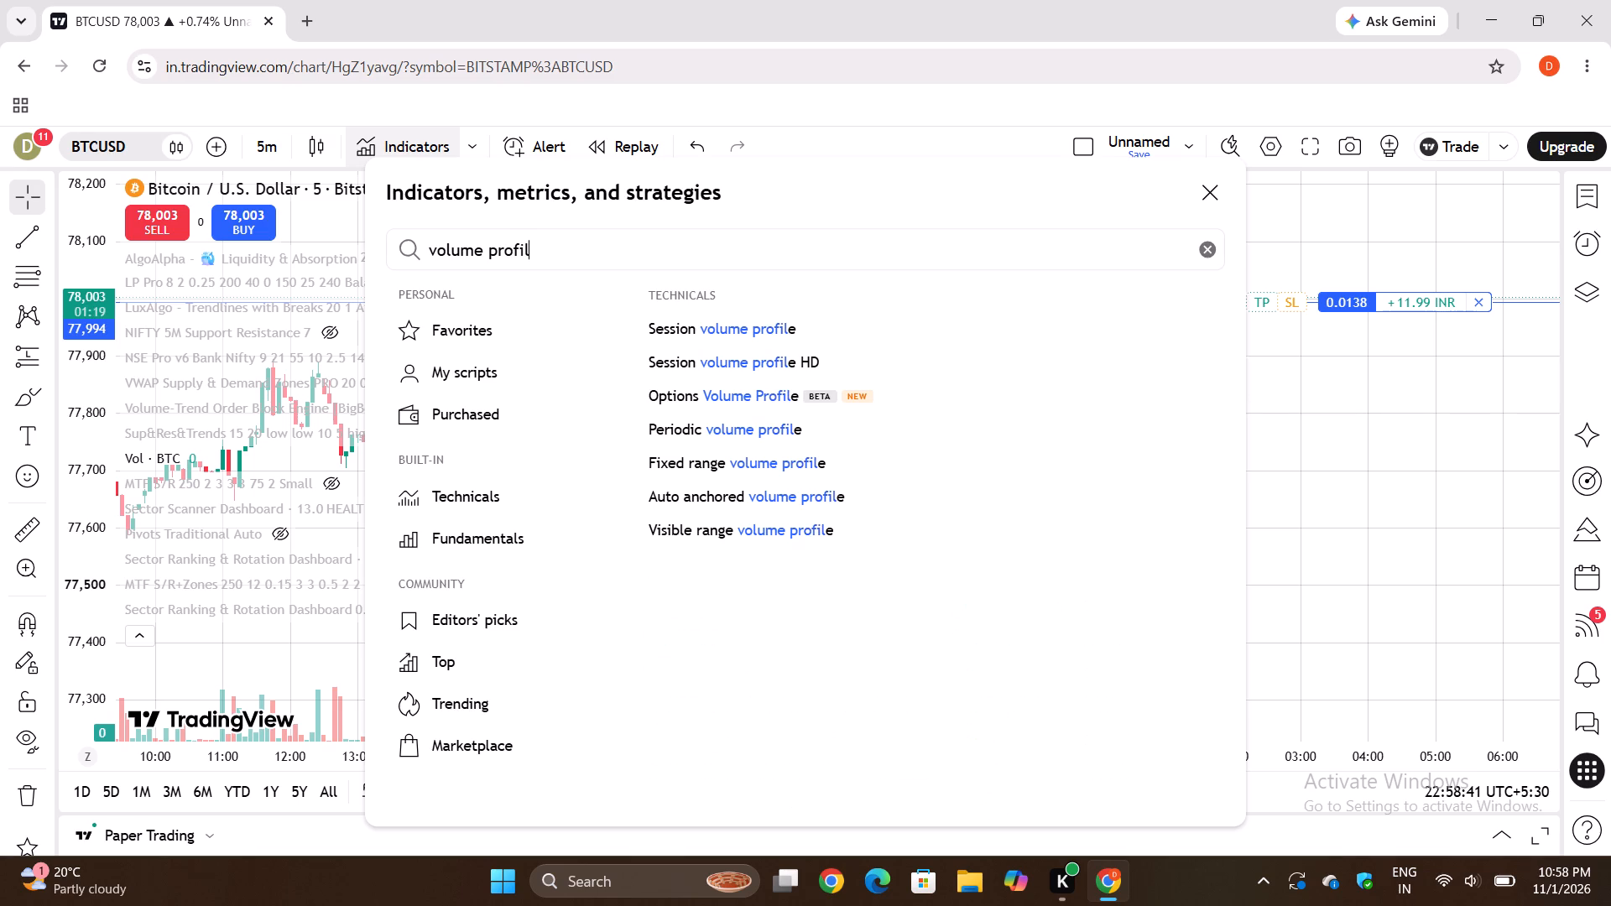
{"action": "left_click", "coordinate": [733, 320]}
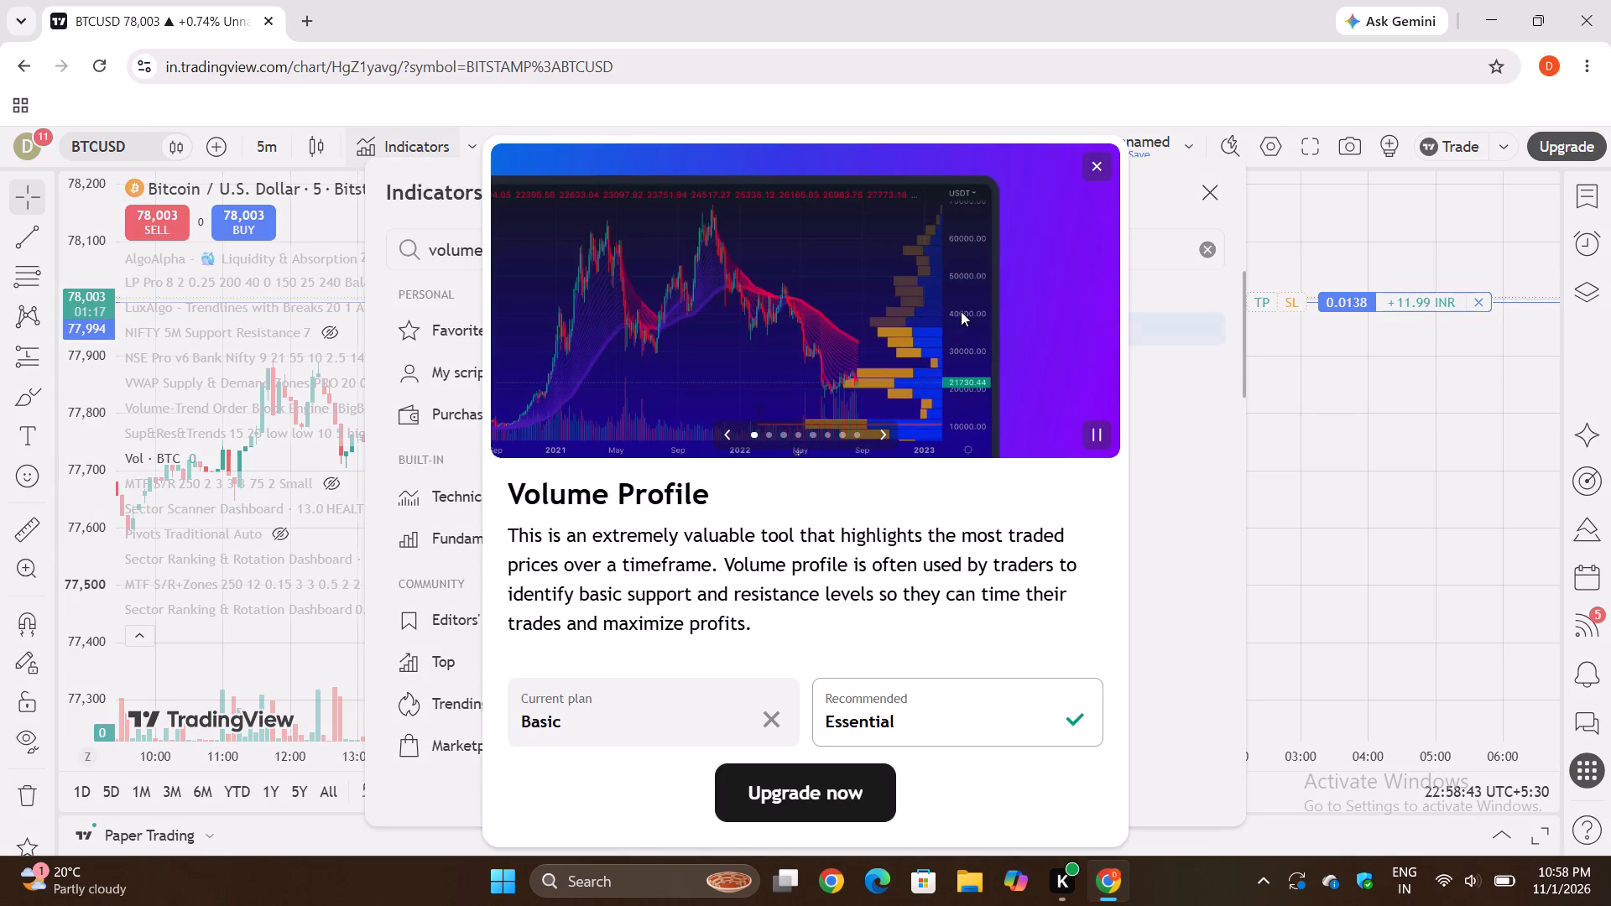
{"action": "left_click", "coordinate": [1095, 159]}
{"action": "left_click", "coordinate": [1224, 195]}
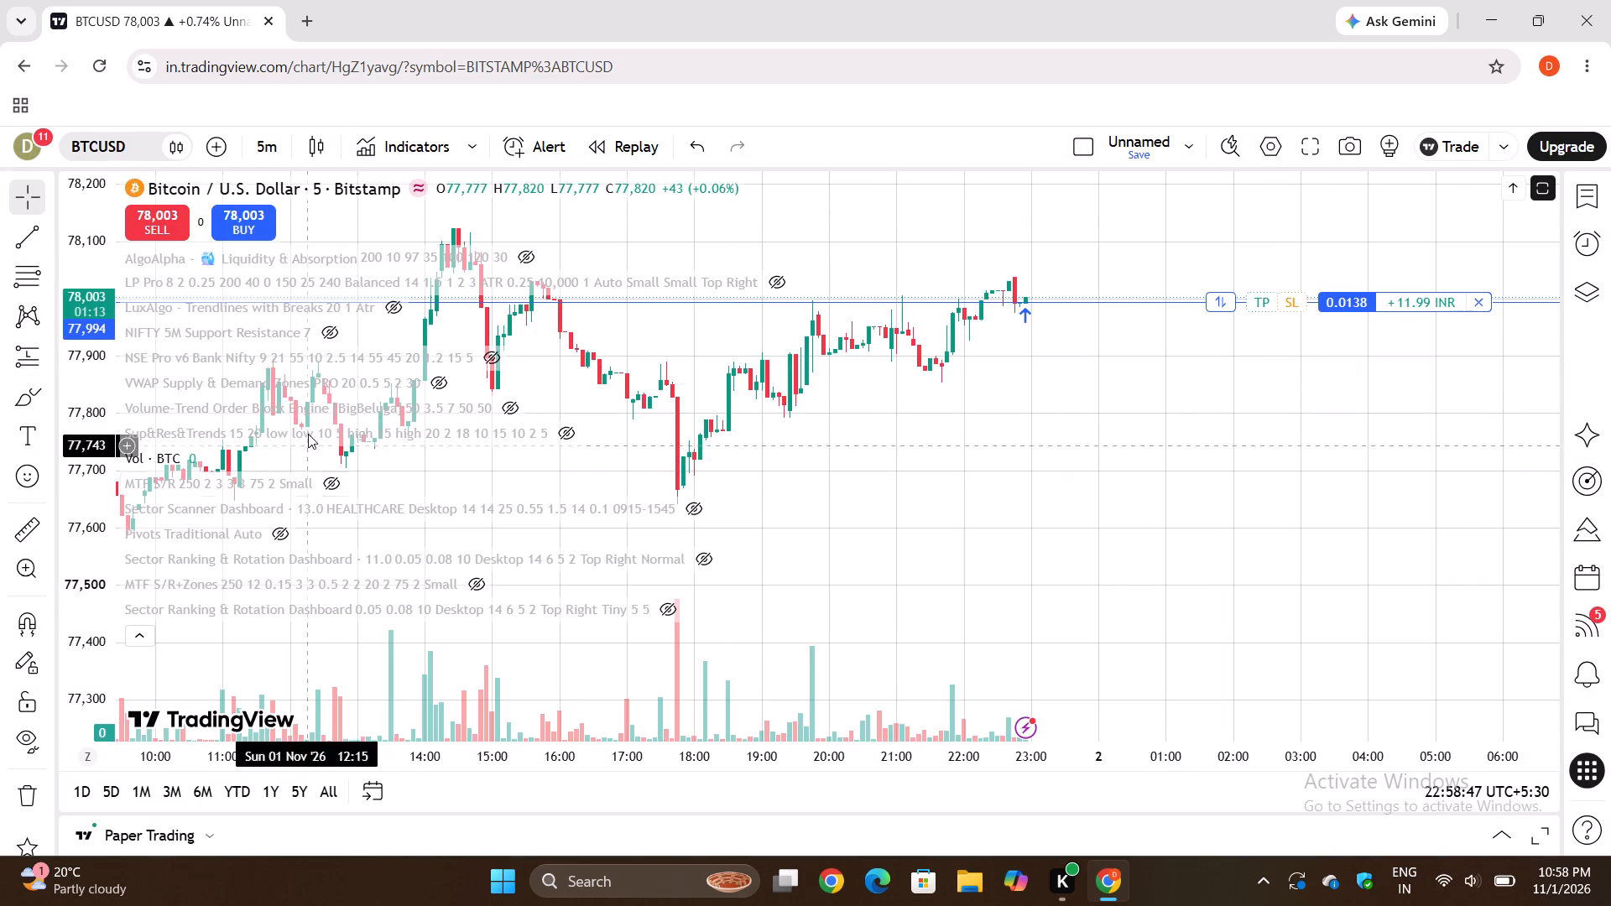
Show the NSE Pro v6 Bank Nifty indicator, collapse the indicator list and examine its signals on earlier BTCUSD candles.
{"action": "left_click", "coordinate": [491, 358]}
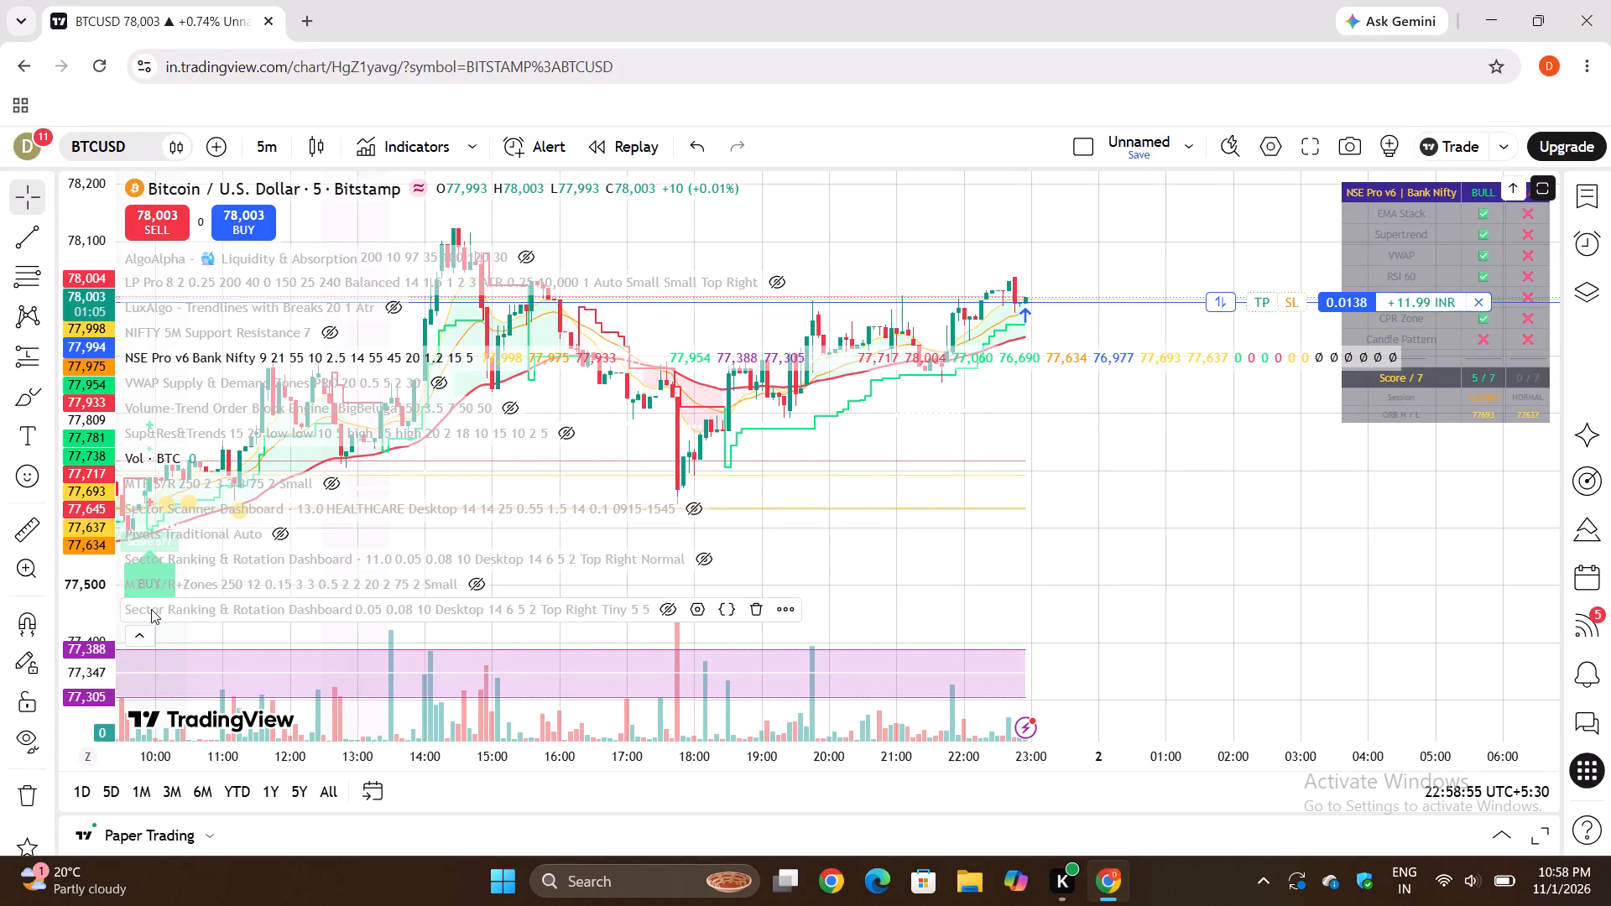
{"action": "left_click", "coordinate": [148, 633]}
{"action": "left_click_drag", "start_coordinate": [504, 564], "coordinate": [1139, 441]}
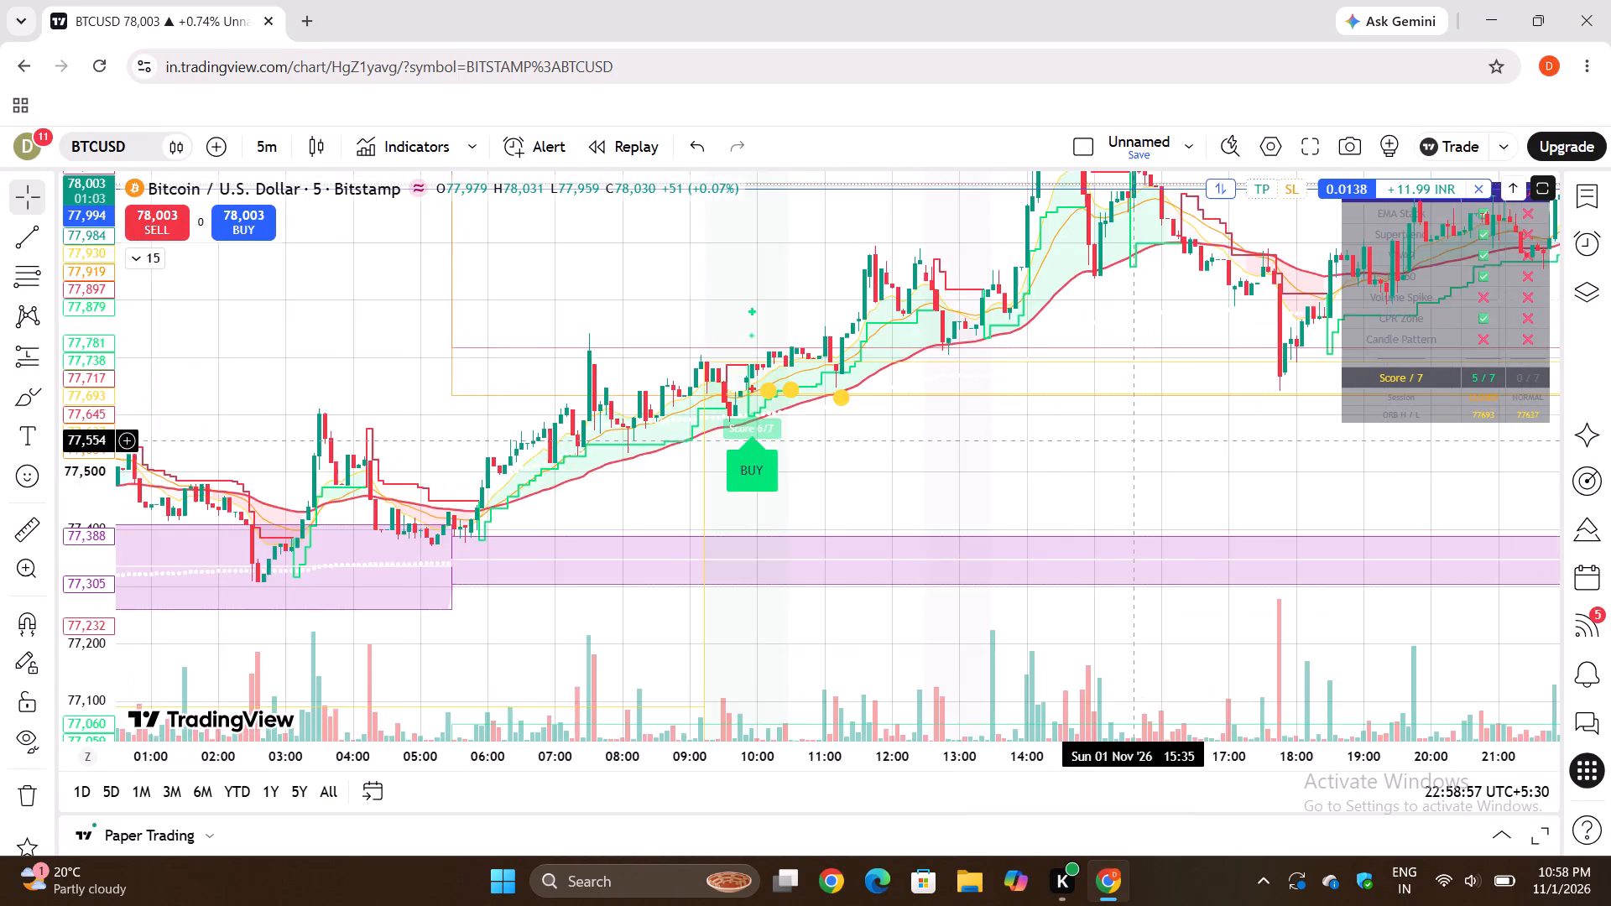
{"action": "left_click_drag", "start_coordinate": [1139, 441], "coordinate": [1304, 423]}
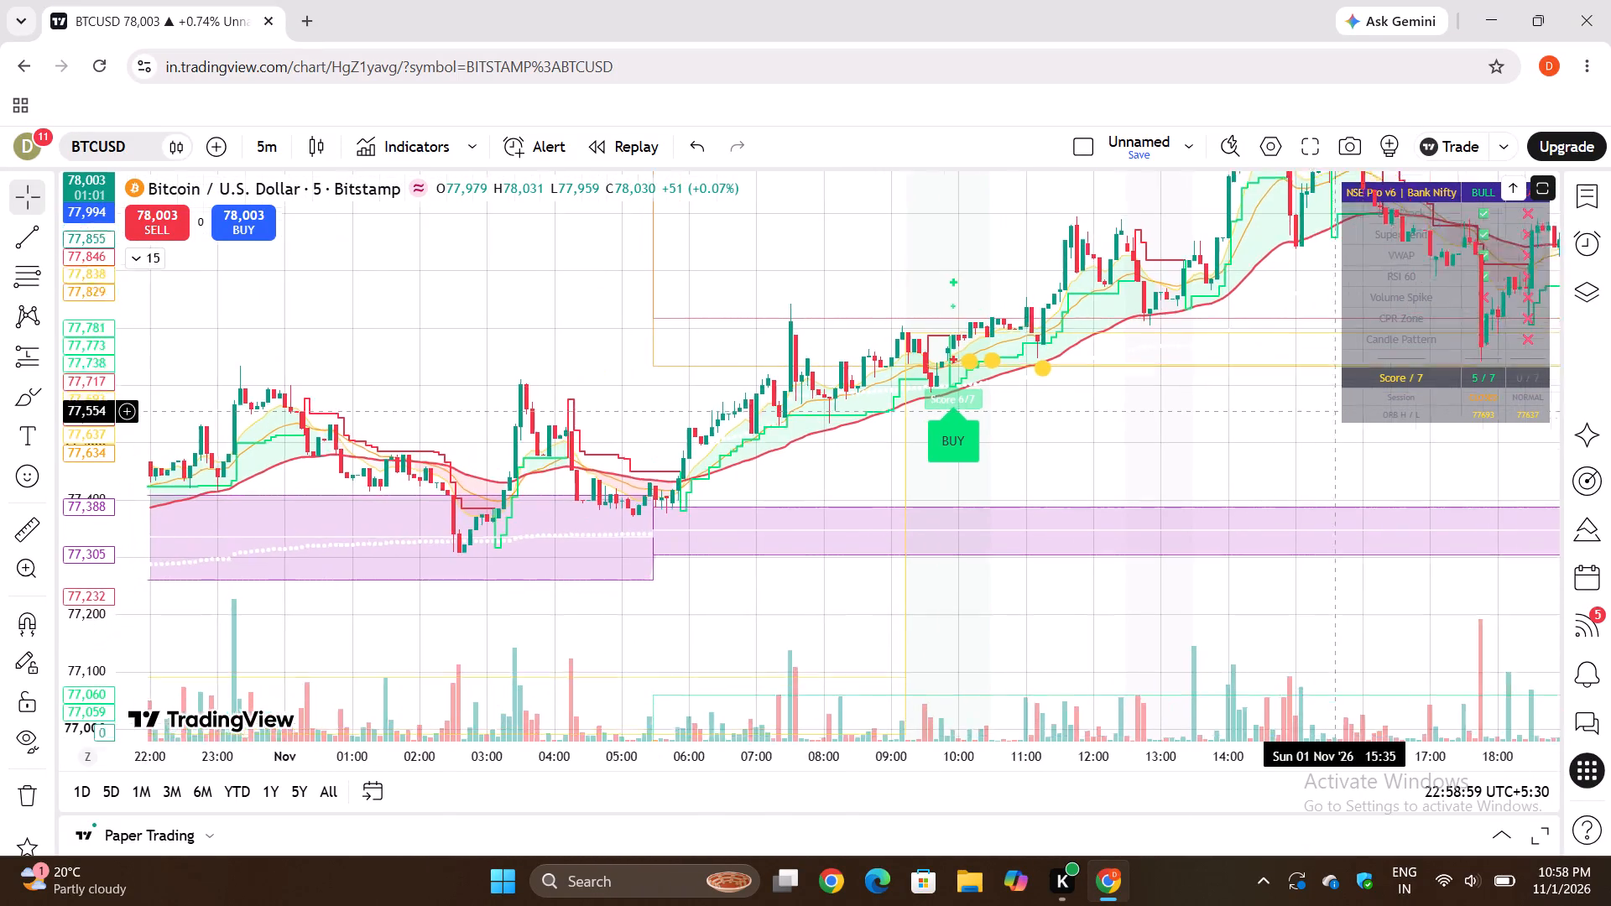
Examine the NSE Pro v6 buy and sell signals on earlier BTCUSD 5-minute candles and return to the latest candles.
{"action": "left_click_drag", "start_coordinate": [1304, 423], "coordinate": [1610, 263]}
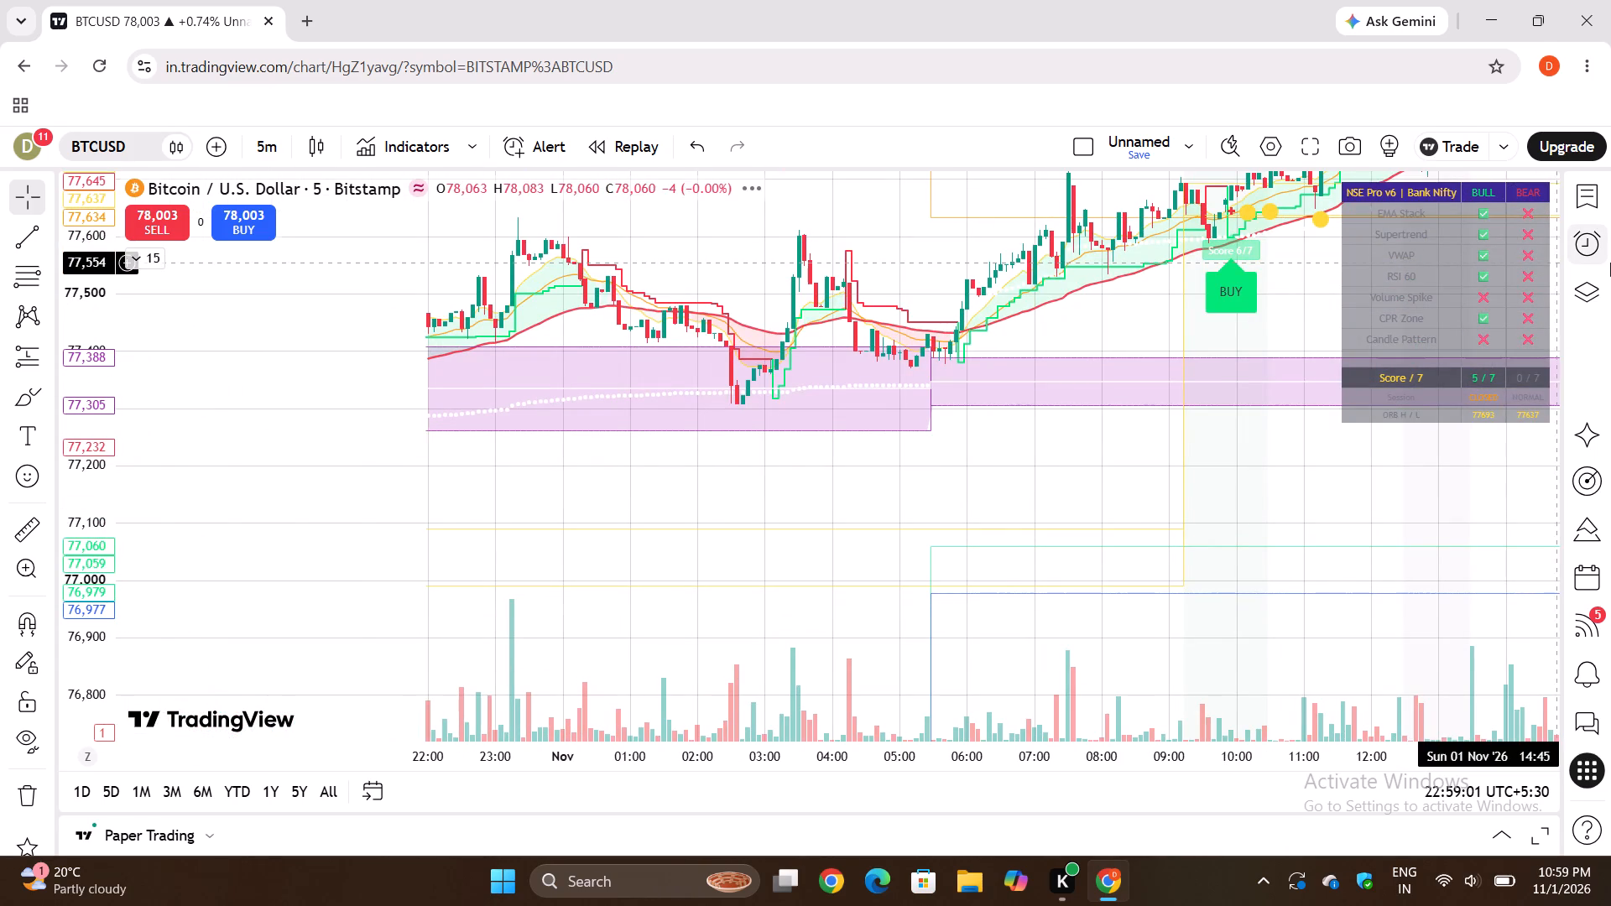
{"action": "left_click_drag", "start_coordinate": [1135, 383], "coordinate": [1450, 508]}
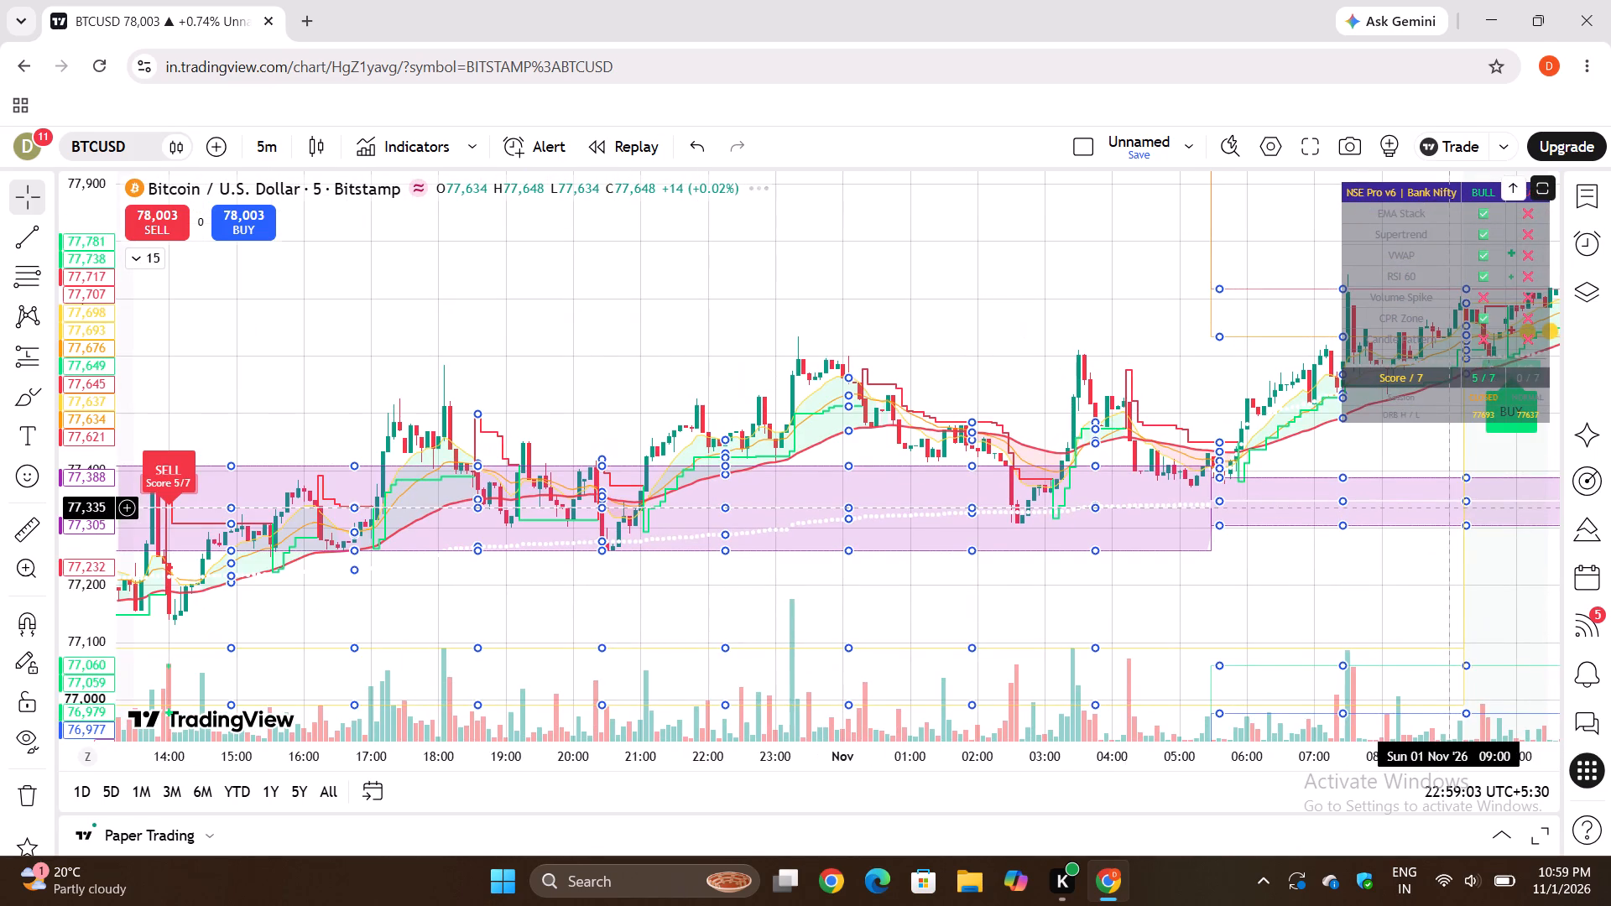
{"action": "left_click_drag", "start_coordinate": [1105, 516], "coordinate": [1463, 432]}
{"action": "left_click_drag", "start_coordinate": [1026, 500], "coordinate": [1423, 476]}
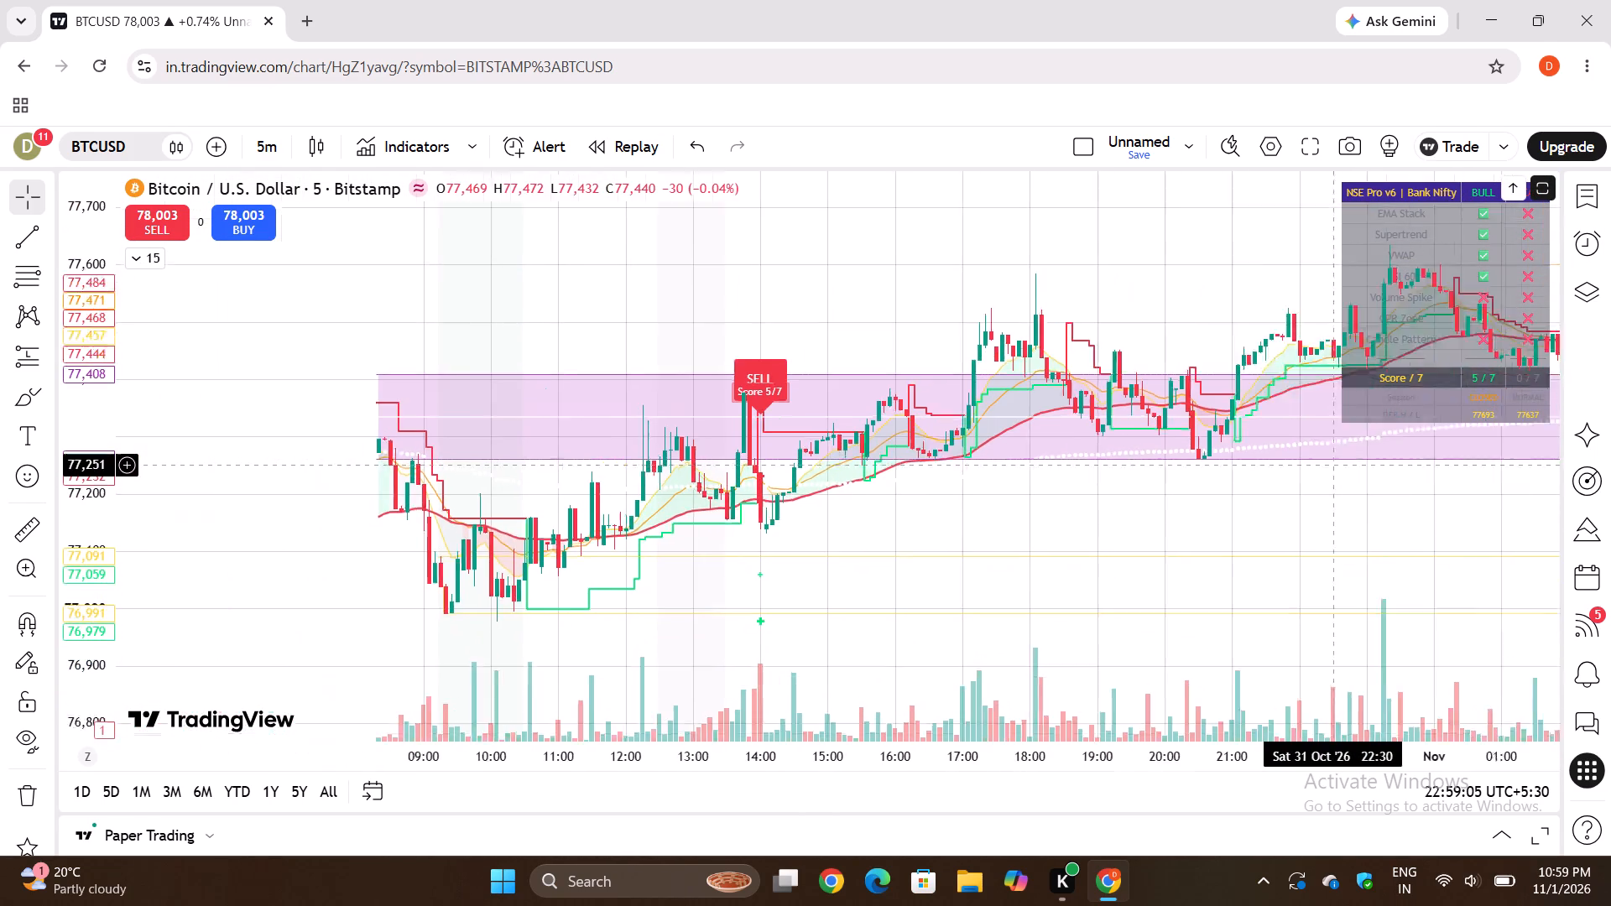
{"action": "left_click_drag", "start_coordinate": [1423, 476], "coordinate": [1462, 482]}
{"action": "left_click_drag", "start_coordinate": [1452, 483], "coordinate": [1019, 516]}
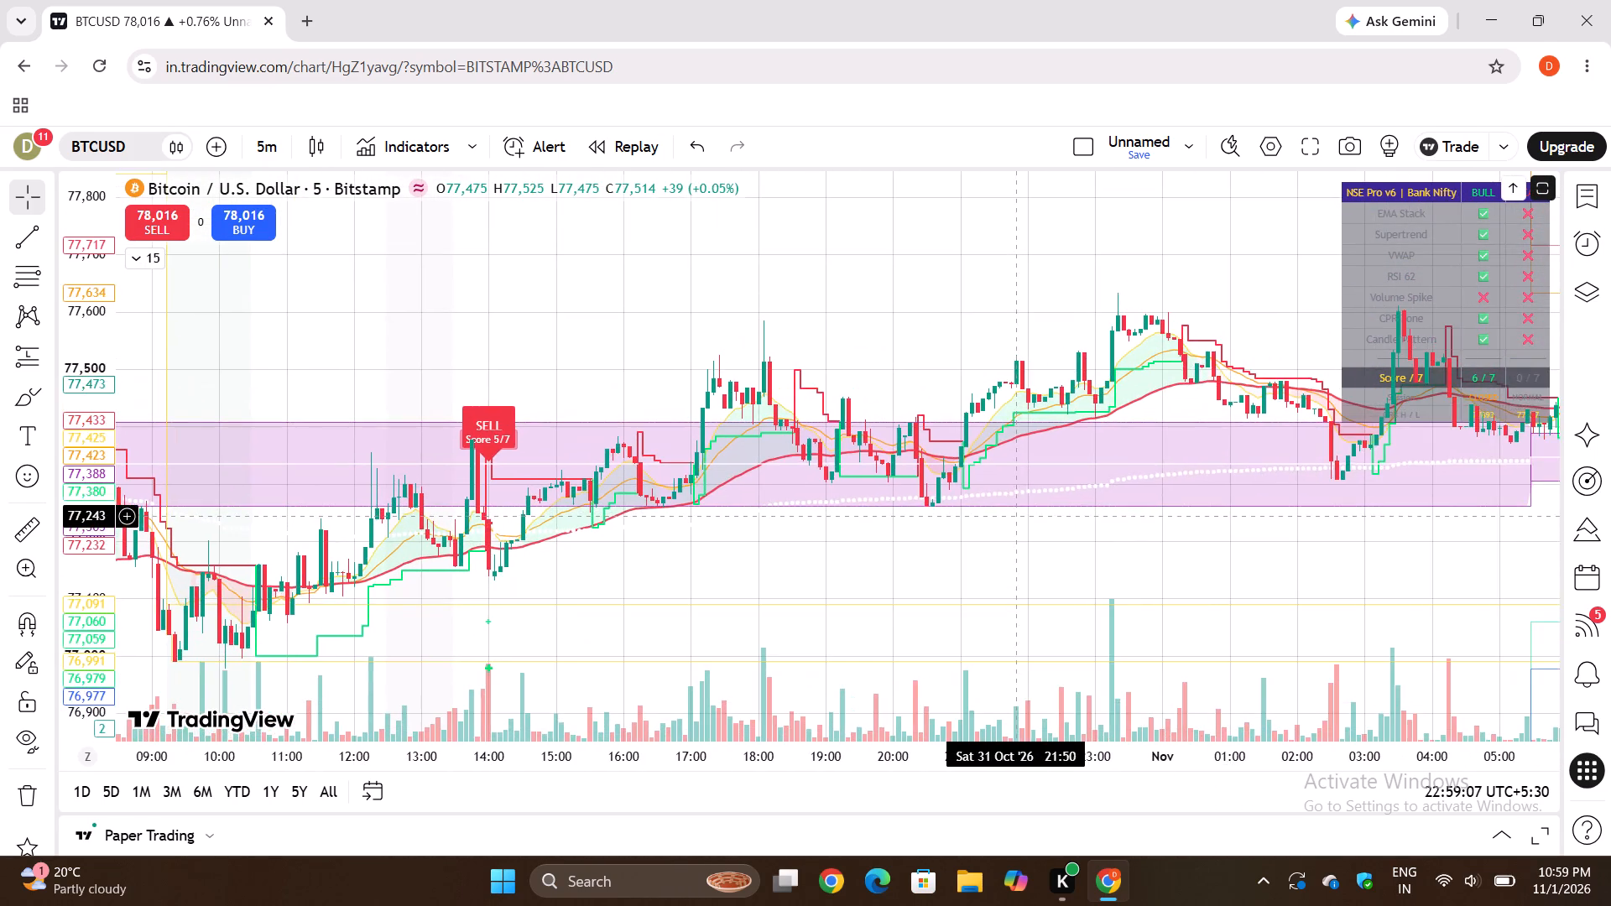
{"action": "left_click_drag", "start_coordinate": [1054, 507], "coordinate": [396, 700]}
{"action": "left_click_drag", "start_coordinate": [930, 549], "coordinate": [518, 471]}
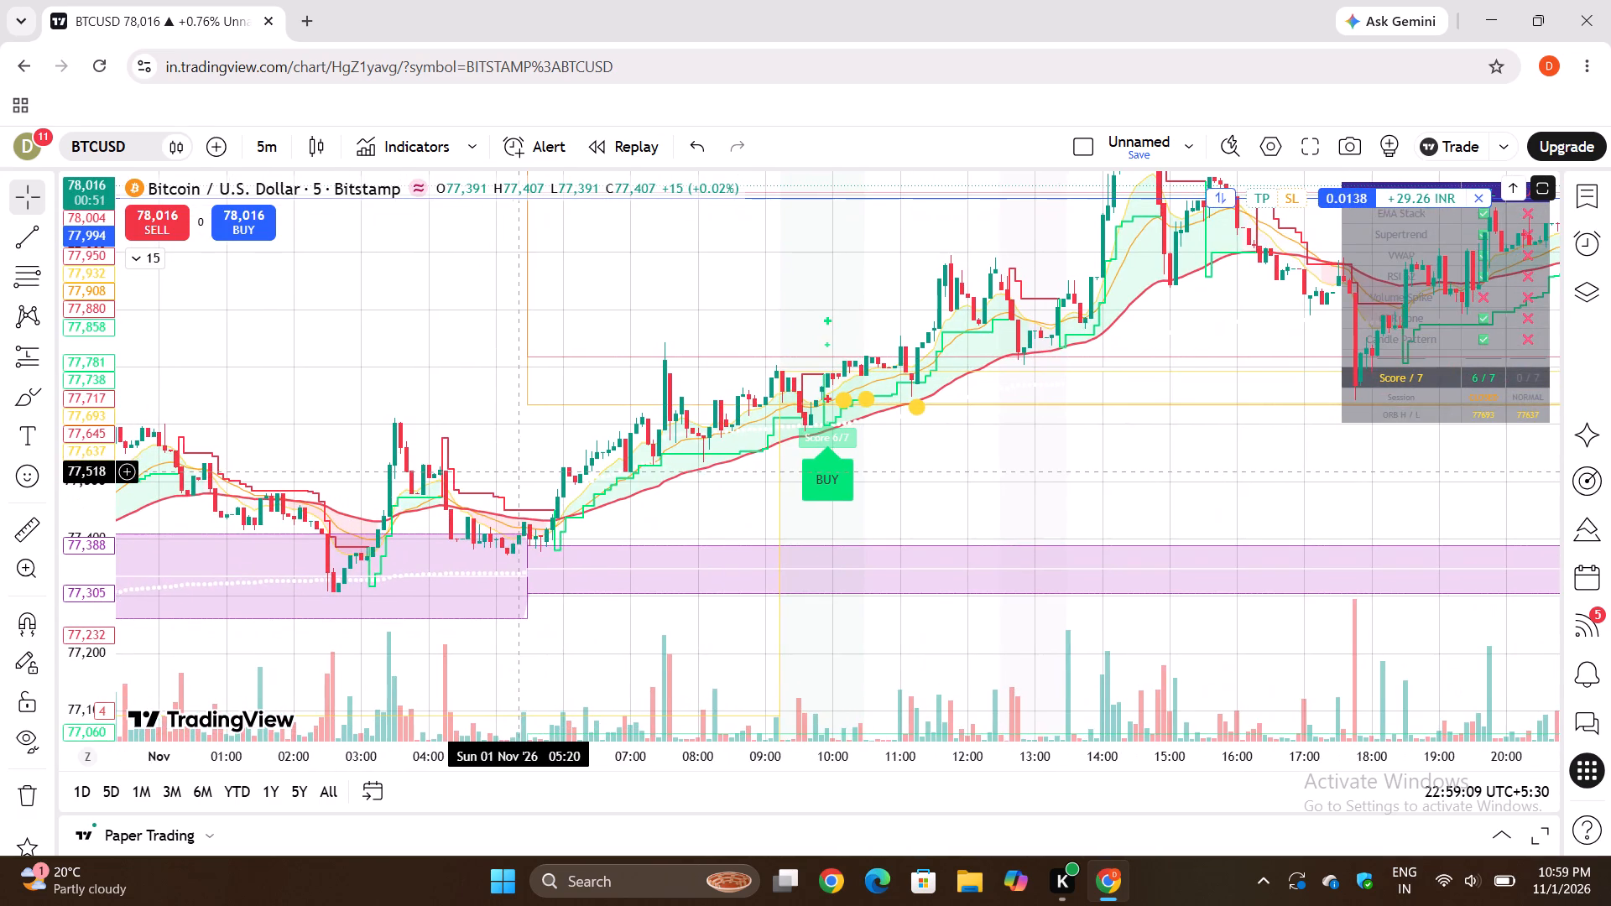
{"action": "left_click_drag", "start_coordinate": [779, 525], "coordinate": [670, 619]}
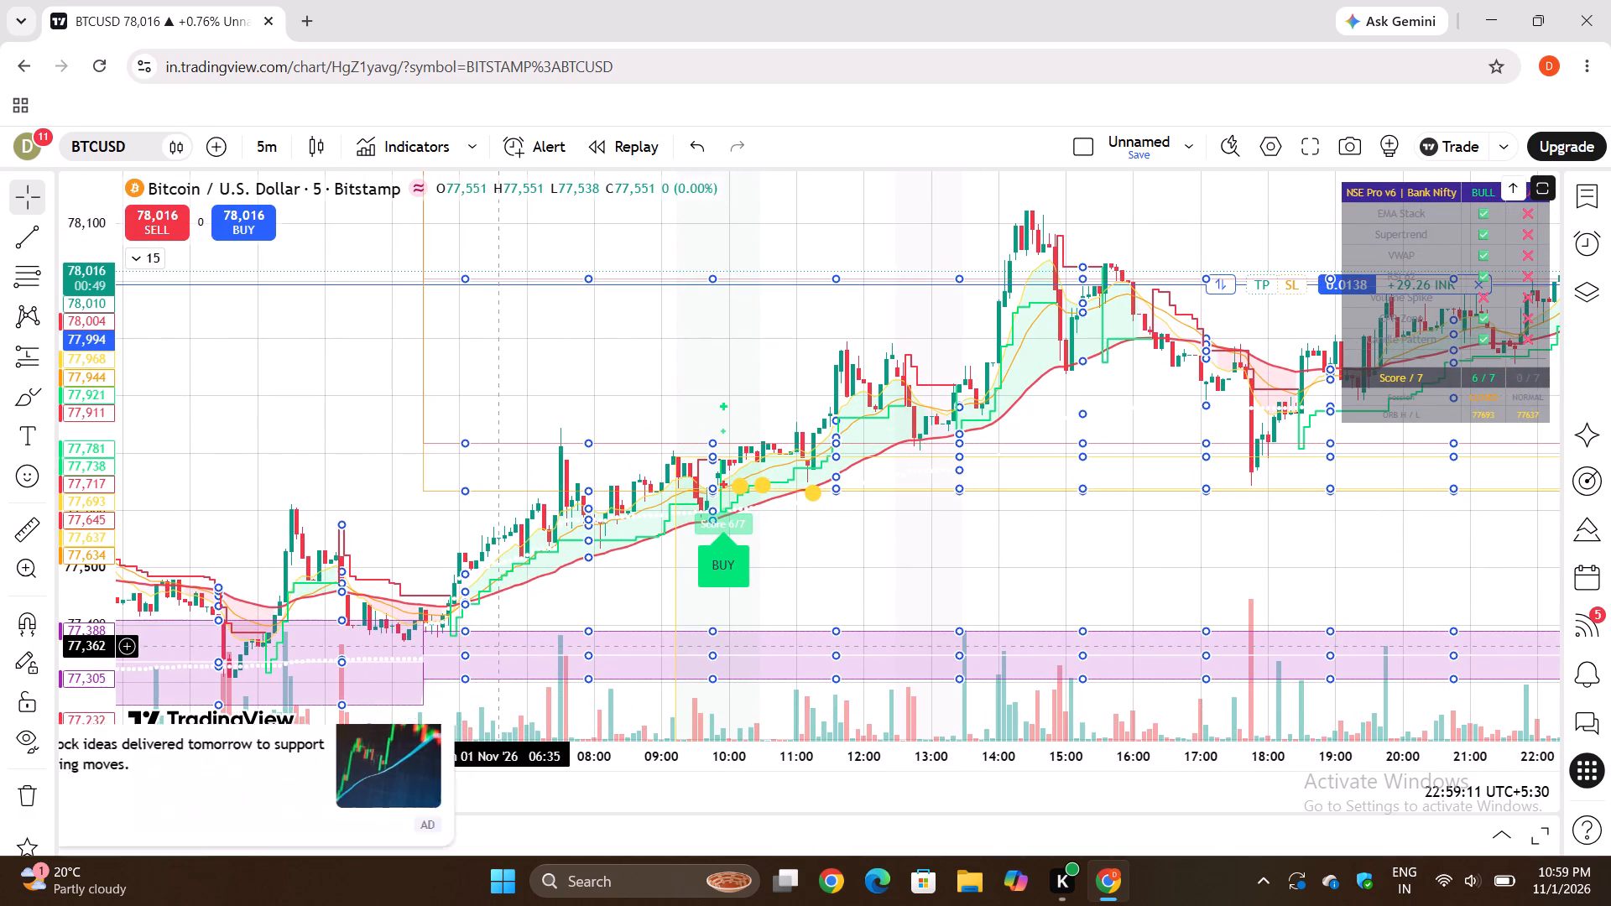
{"action": "scroll", "coordinate": [660, 506], "scroll_direction": "left", "scroll_amount": 3}
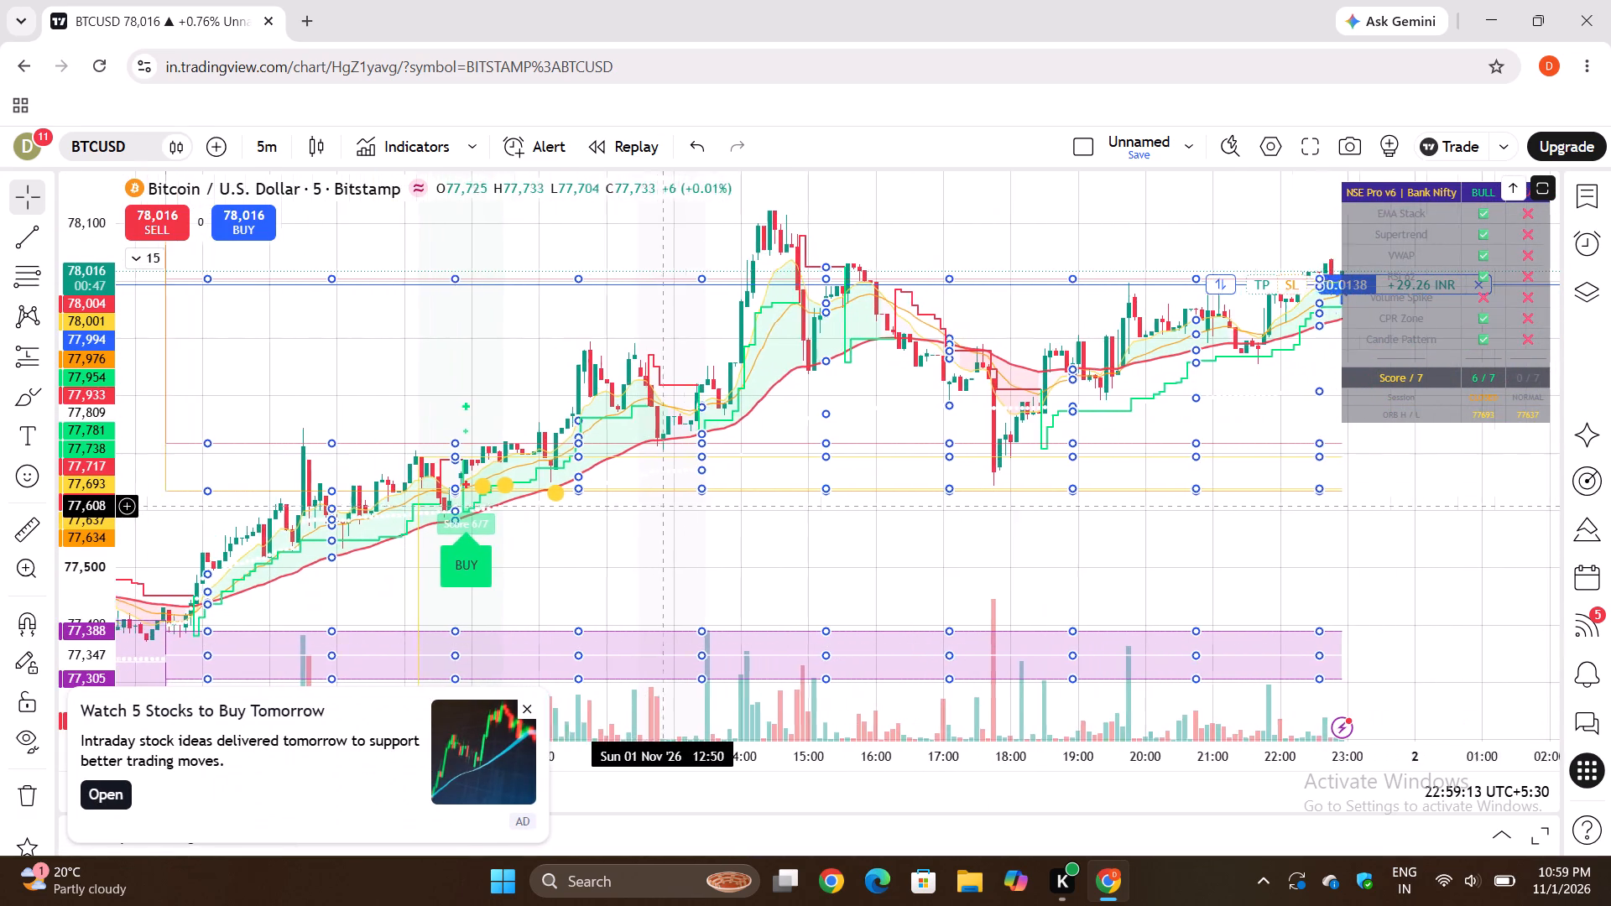
{"action": "scroll", "coordinate": [660, 506], "scroll_direction": "left", "scroll_amount": 2}
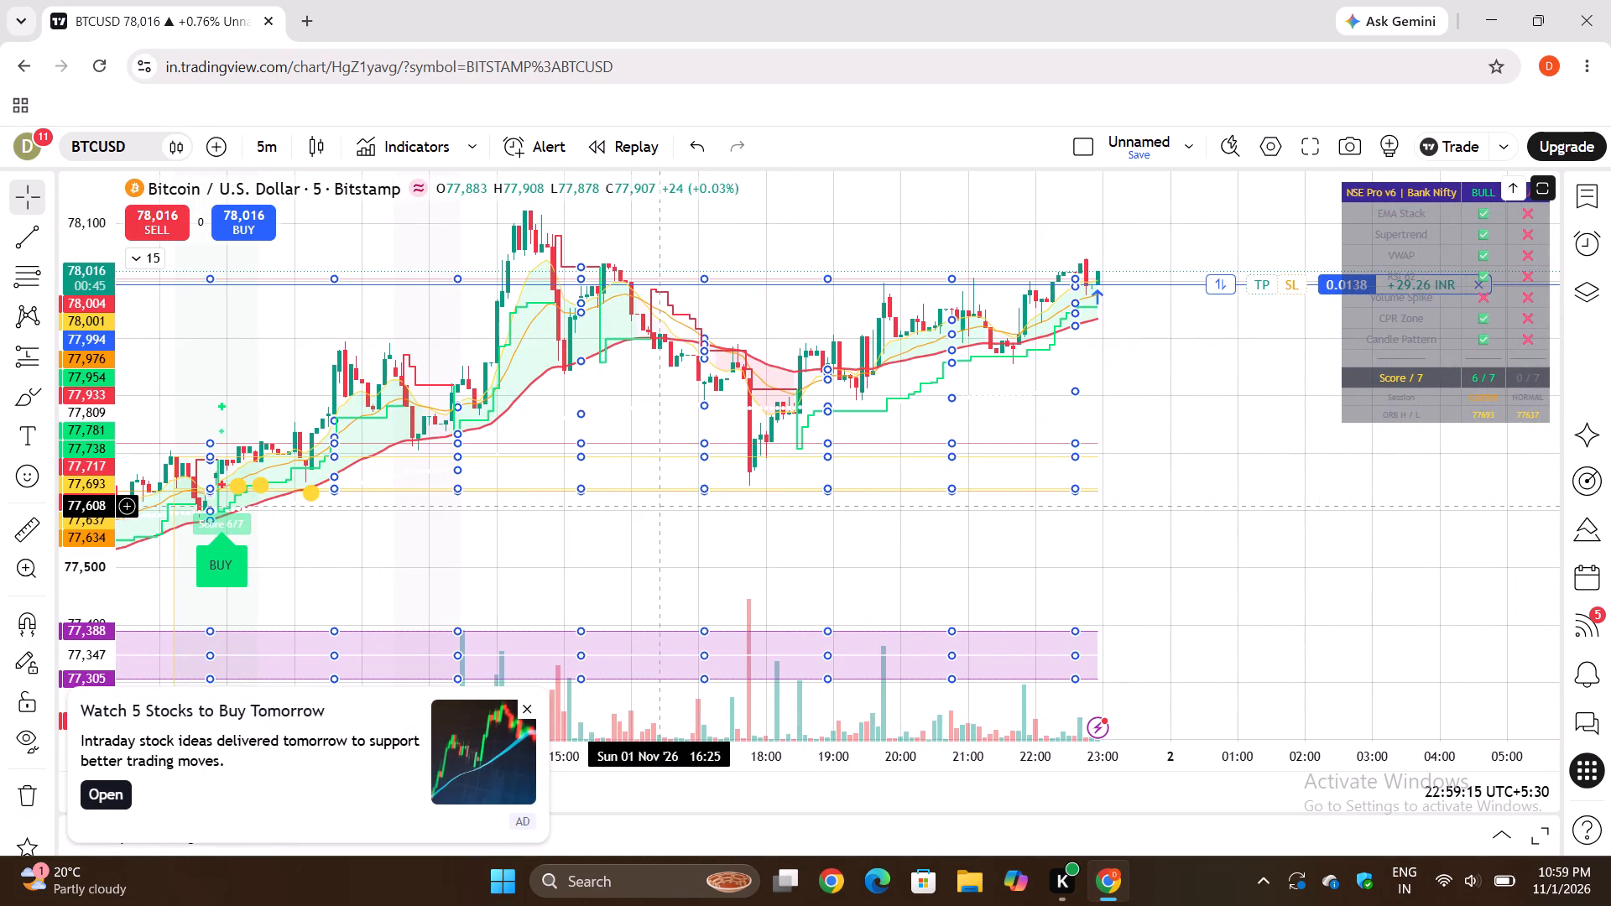
Expand the indicator list and hide the NSE Pro v6 Bank Nifty indicator.
{"action": "left_click", "coordinate": [141, 258]}
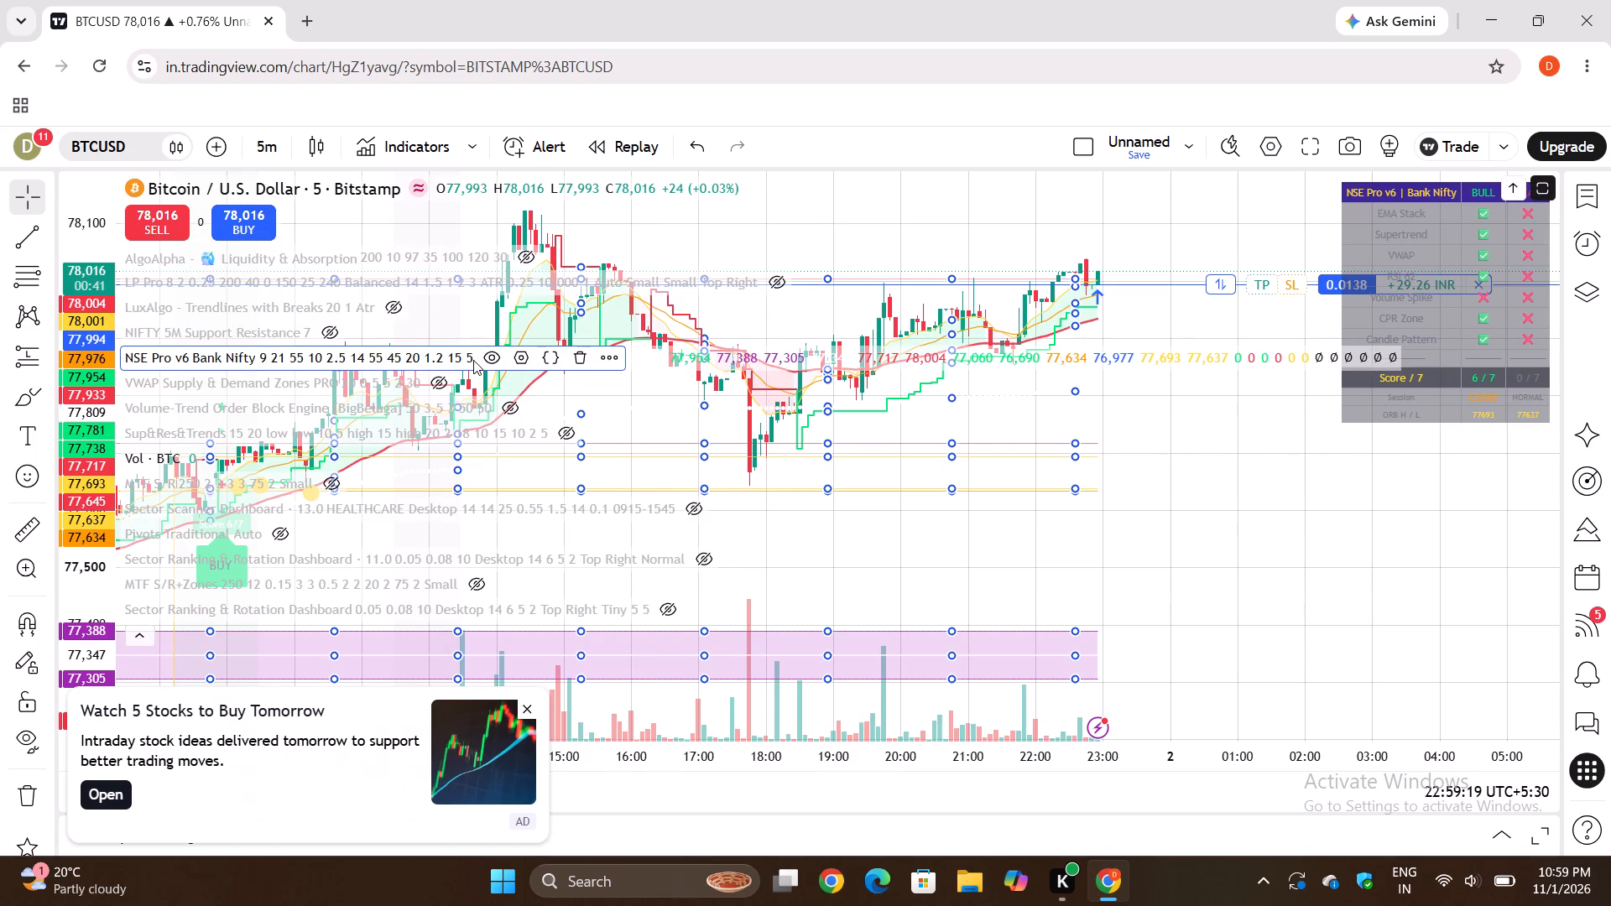
{"action": "left_click", "coordinate": [473, 360]}
{"action": "left_click", "coordinate": [493, 360]}
Show the VWAP Supply & Demand Zones PRO indicator briefly and remove it from the chart.
{"action": "left_click", "coordinate": [430, 385]}
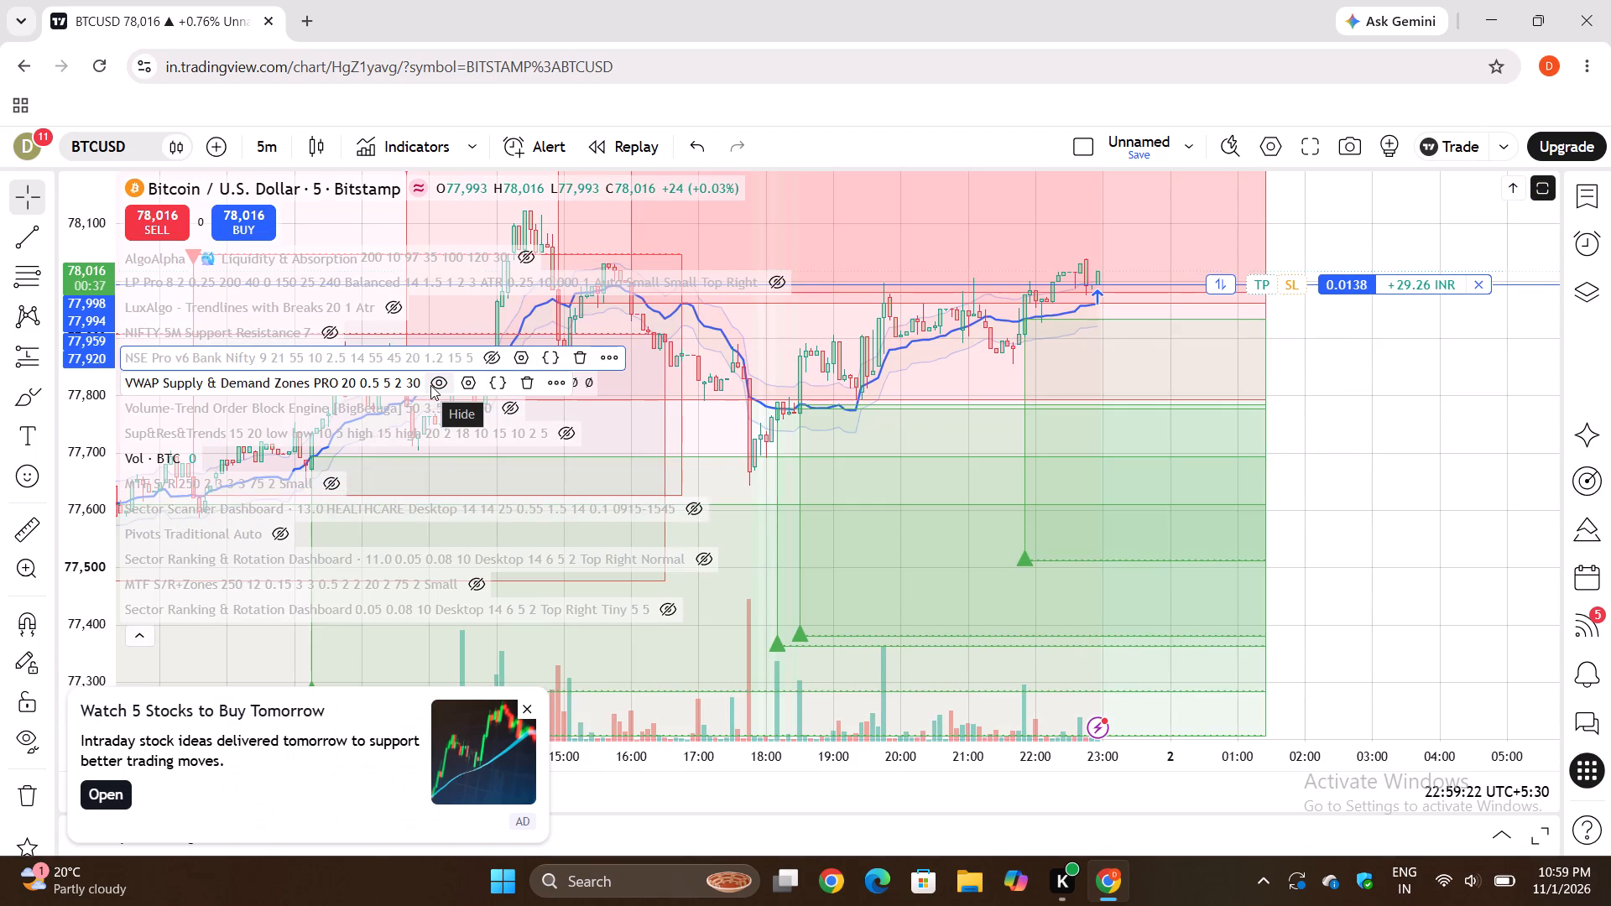
{"action": "left_click", "coordinate": [430, 385]}
{"action": "left_click", "coordinate": [532, 388]}
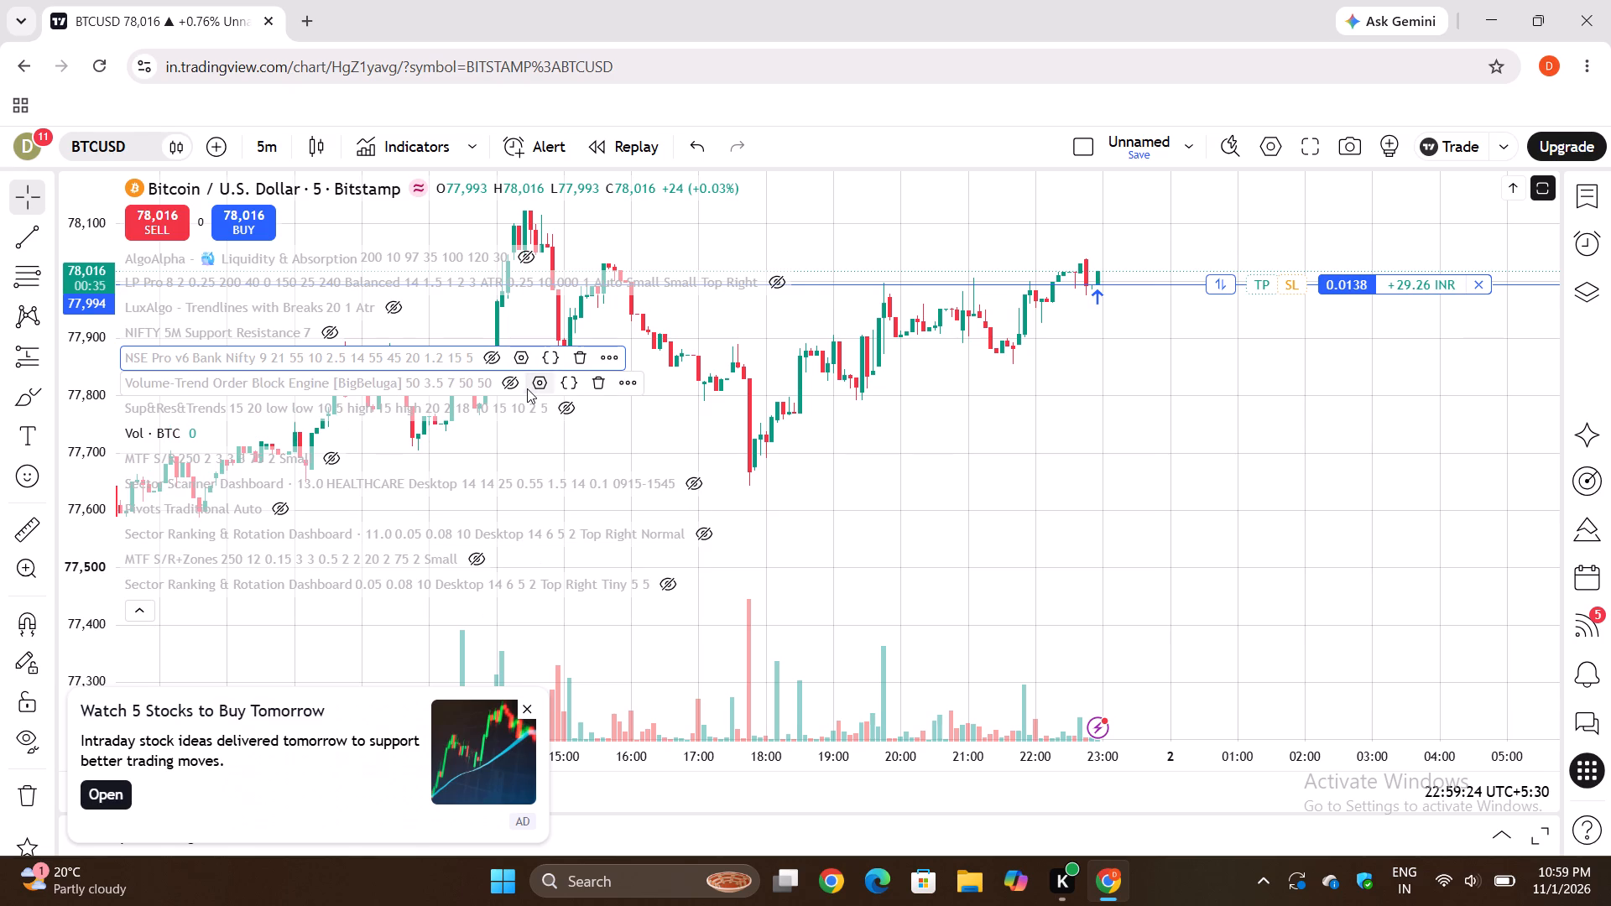
Show the Volume-Trend Order Block Engine [BigBeluga] indicator, examine its order blocks on the BTCUSD candles, and remove it from the chart.
{"action": "left_click", "coordinate": [507, 381]}
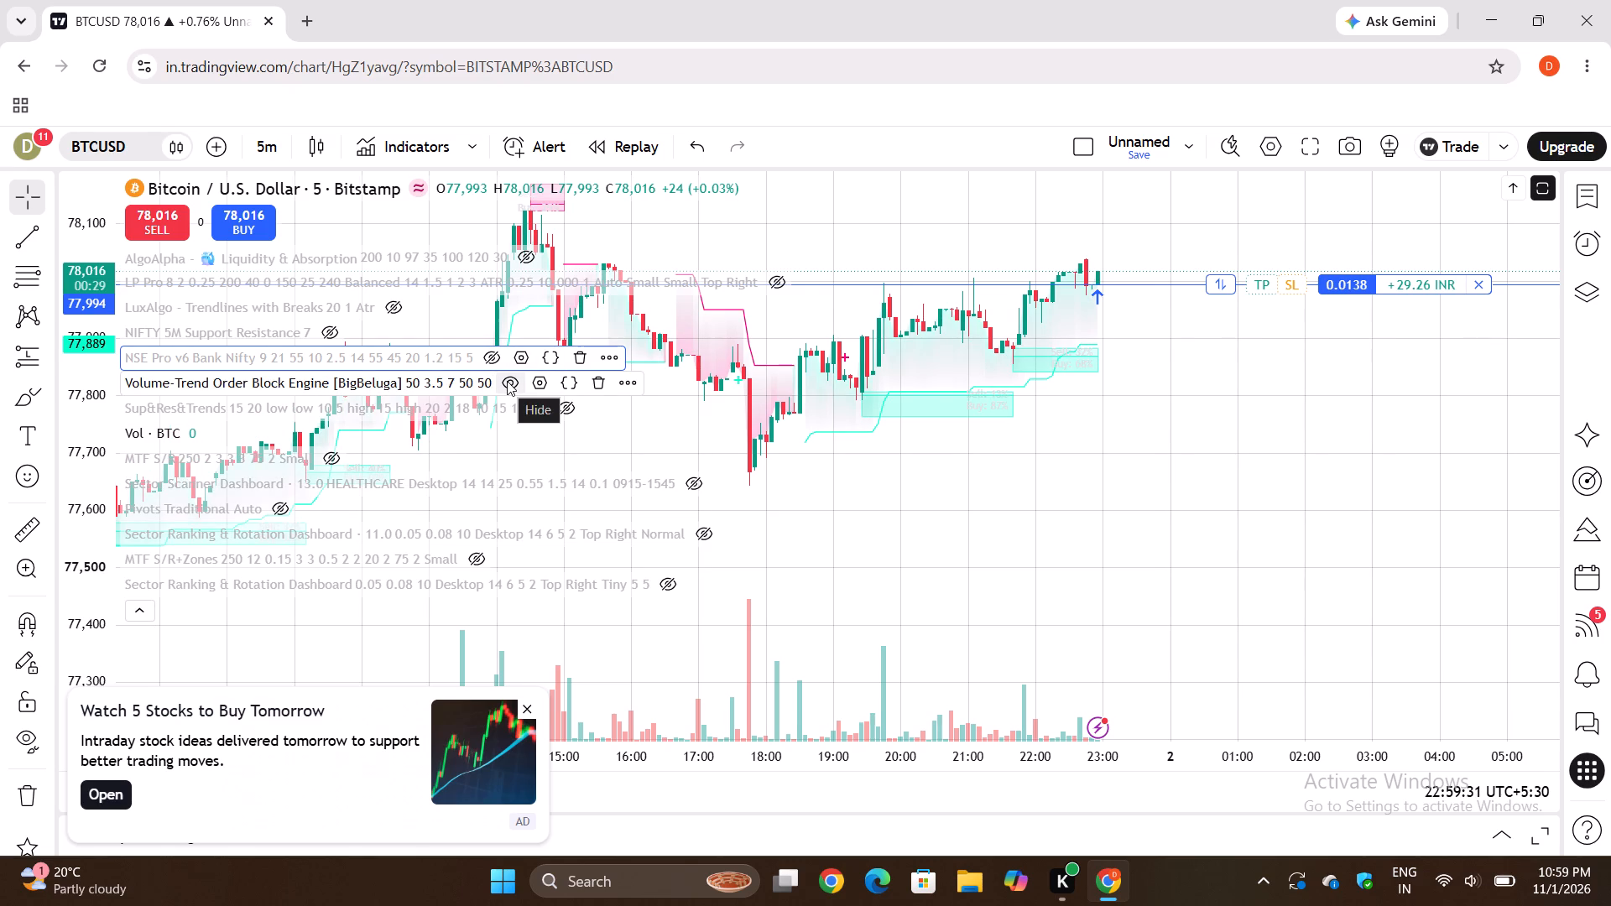
{"action": "left_click", "coordinate": [134, 617]}
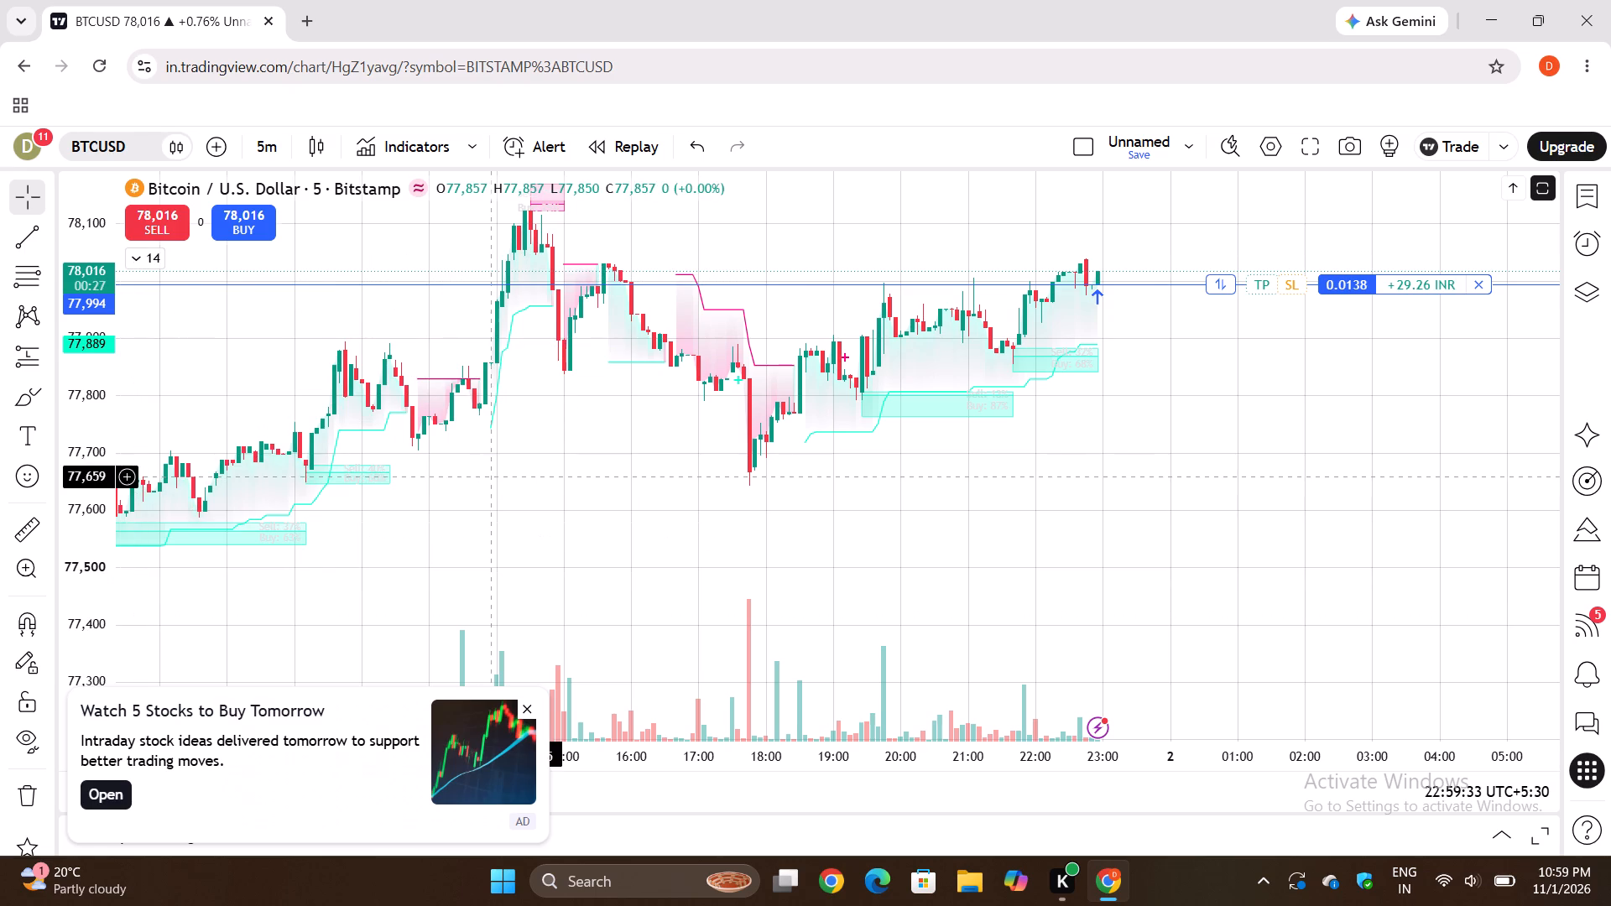
{"action": "left_click_drag", "start_coordinate": [630, 404], "coordinate": [670, 472]}
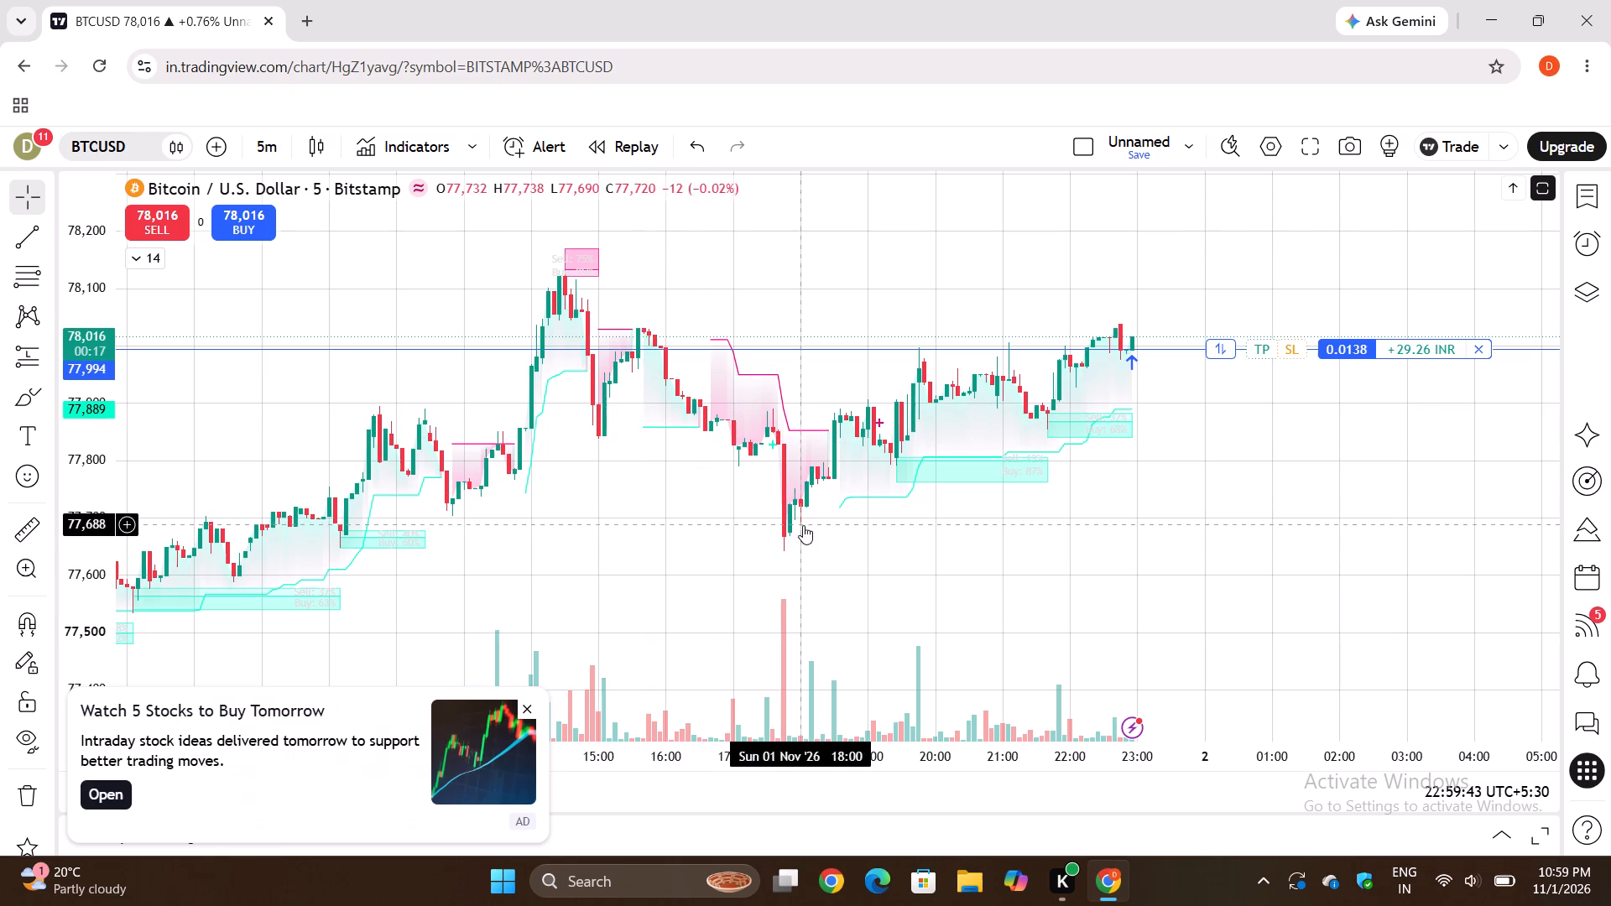
{"action": "scroll", "coordinate": [715, 505], "scroll_direction": "right", "scroll_amount": 1}
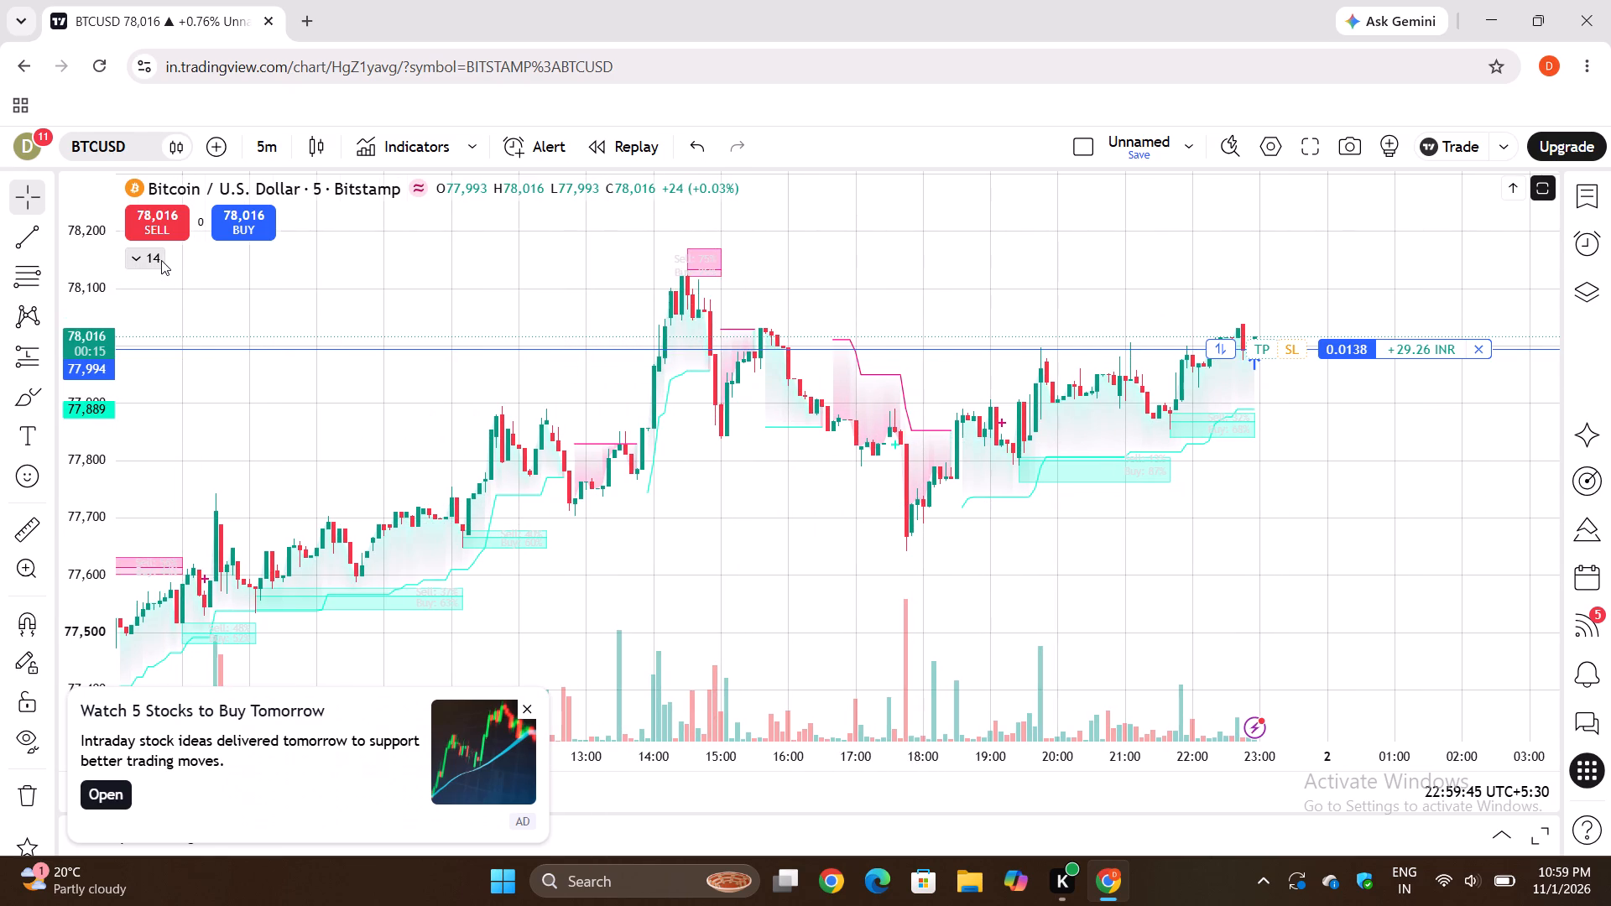
{"action": "left_click", "coordinate": [161, 260]}
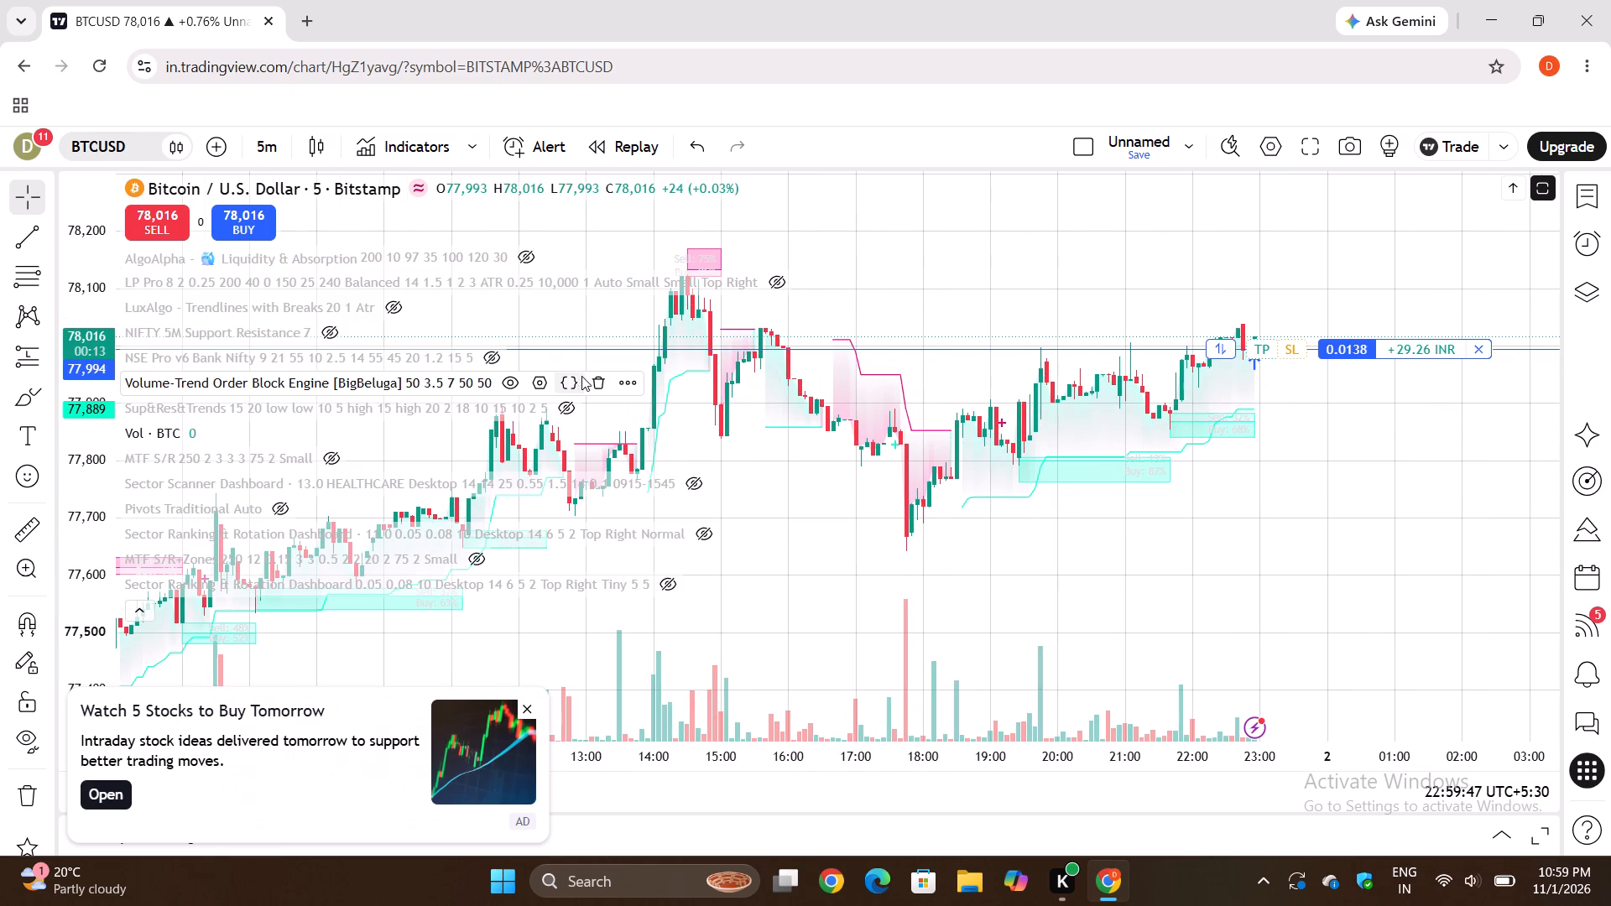
{"action": "left_click", "coordinate": [591, 381]}
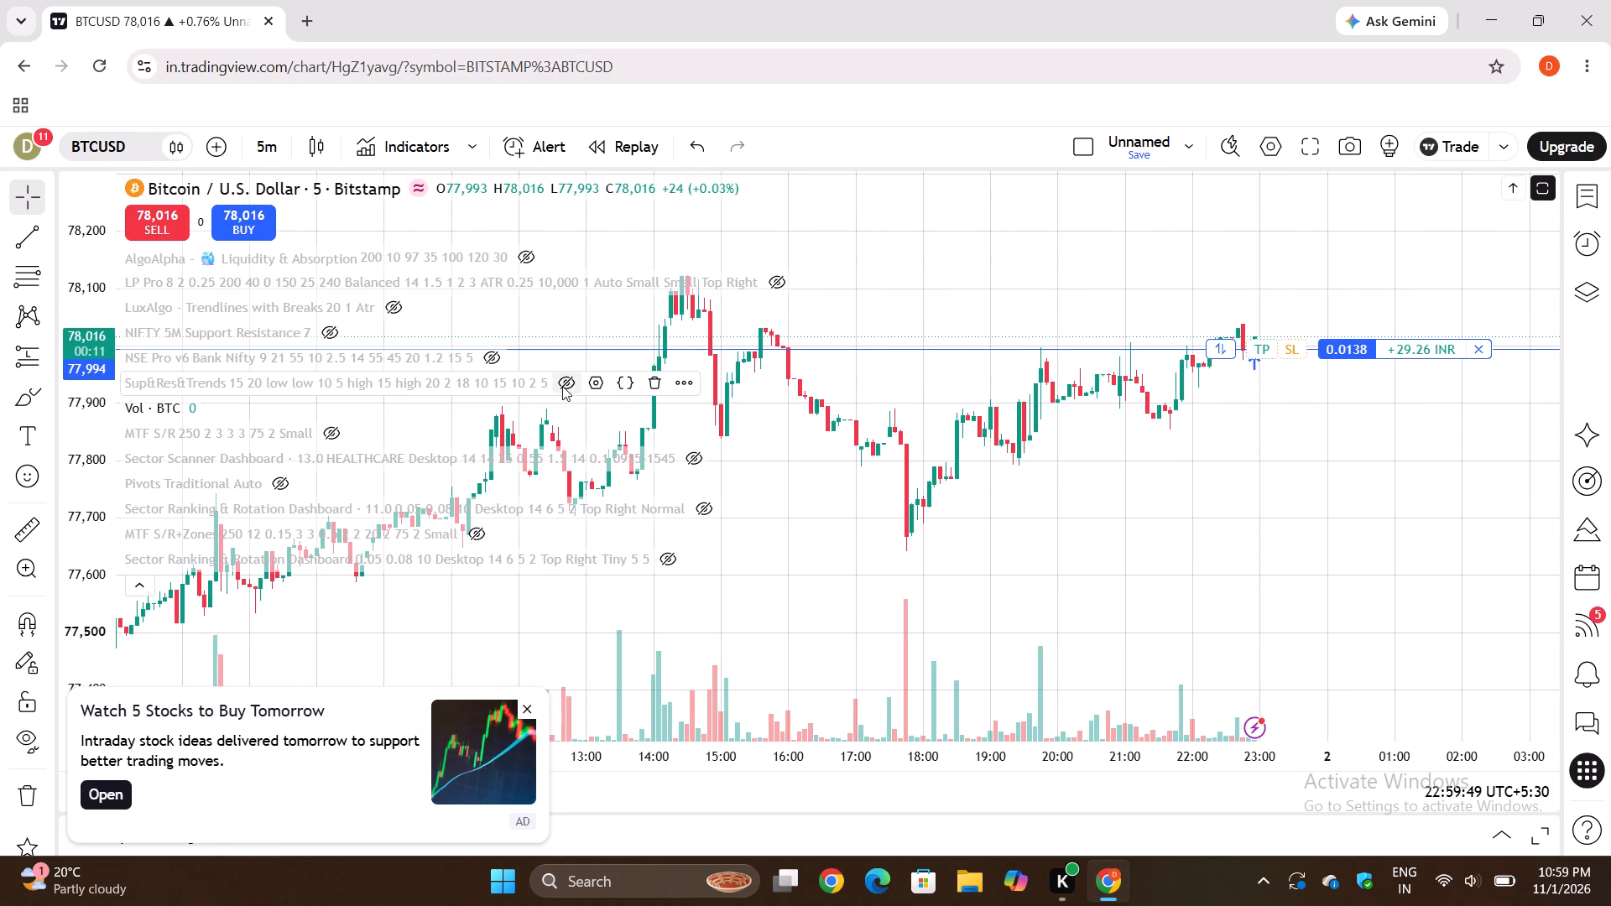
Show the Sup&Res&Trends indicator, check its zones and trendlines around the latest candles, and hide it again.
{"action": "left_click", "coordinate": [566, 393]}
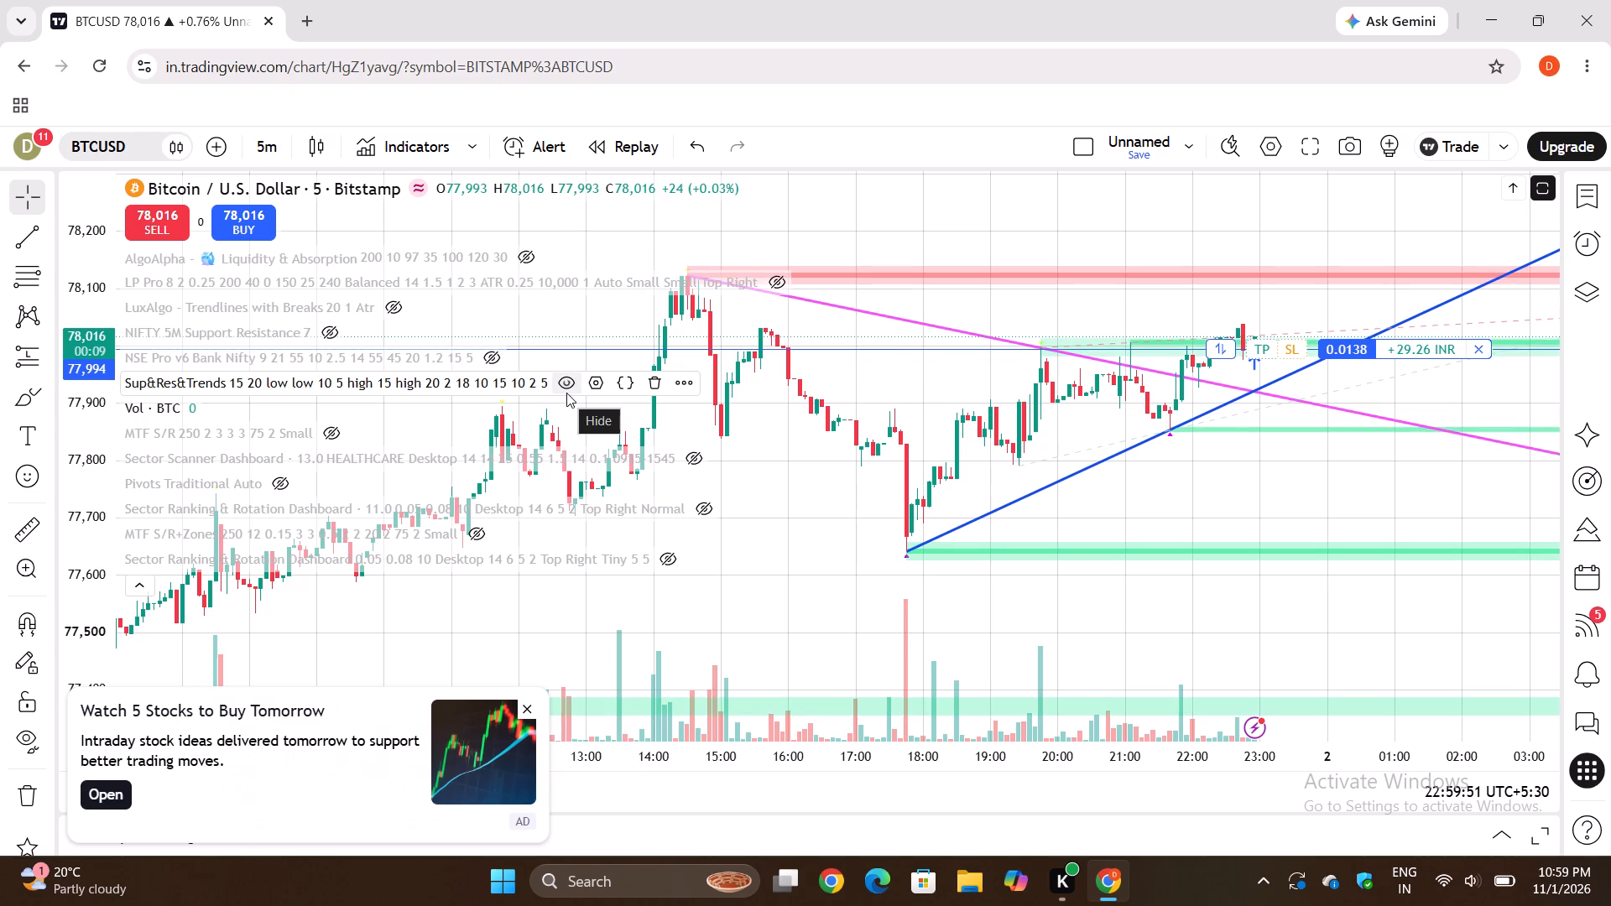
{"action": "scroll", "coordinate": [995, 482], "scroll_direction": "left", "scroll_amount": 2}
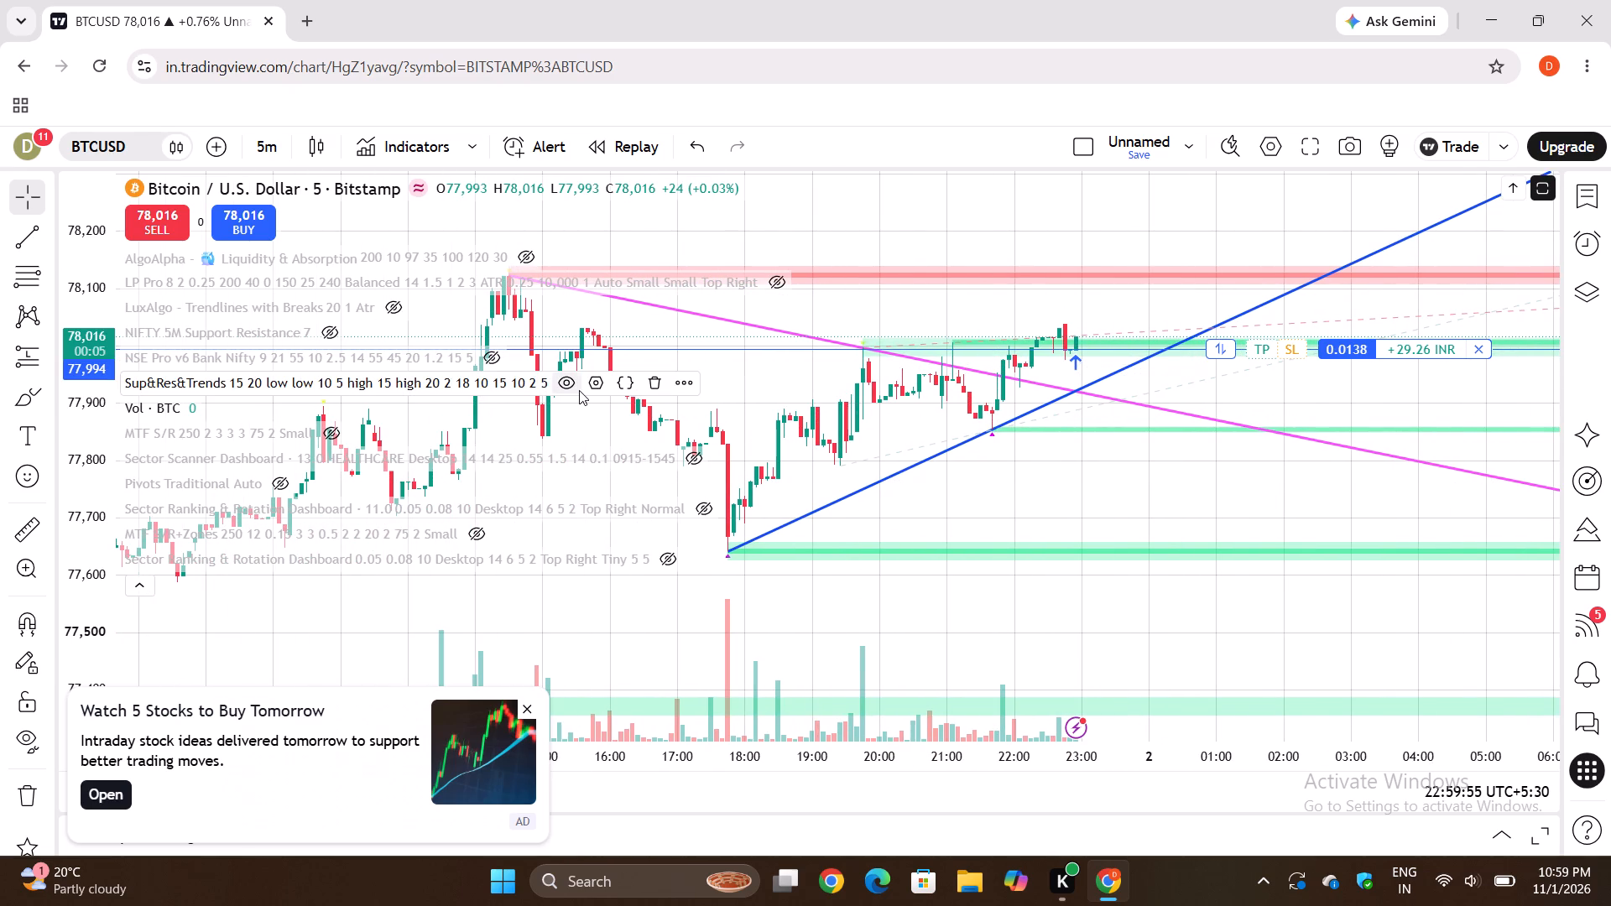
{"action": "left_click", "coordinate": [570, 389]}
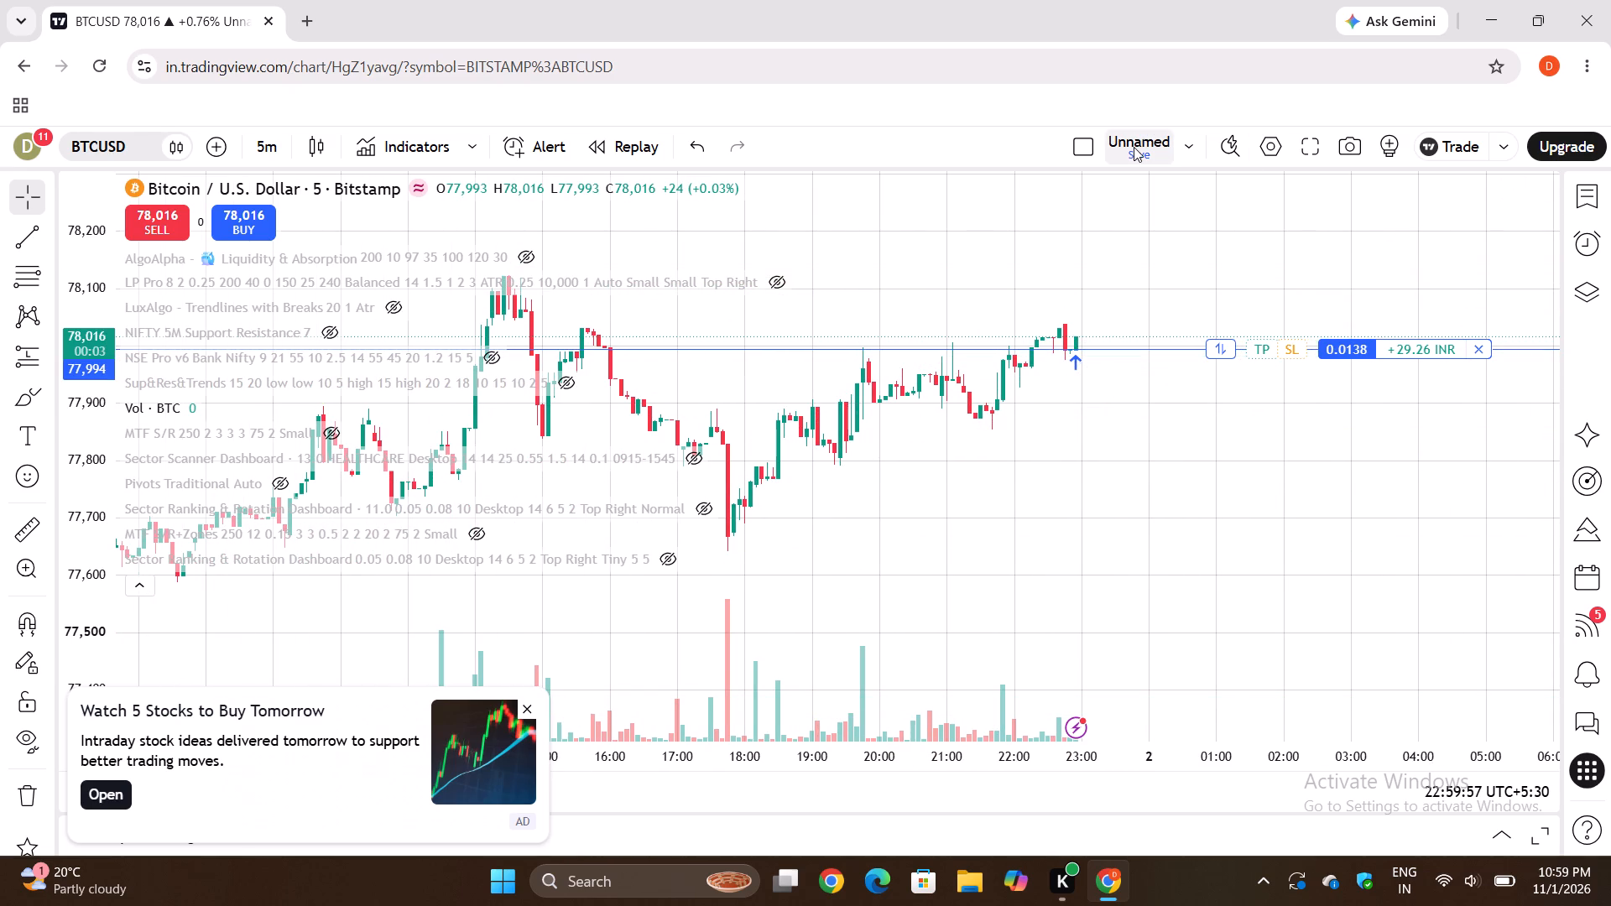
Save the Unnamed chart layout.
{"action": "left_click", "coordinate": [1134, 147]}
{"action": "left_click", "coordinate": [1134, 156]}
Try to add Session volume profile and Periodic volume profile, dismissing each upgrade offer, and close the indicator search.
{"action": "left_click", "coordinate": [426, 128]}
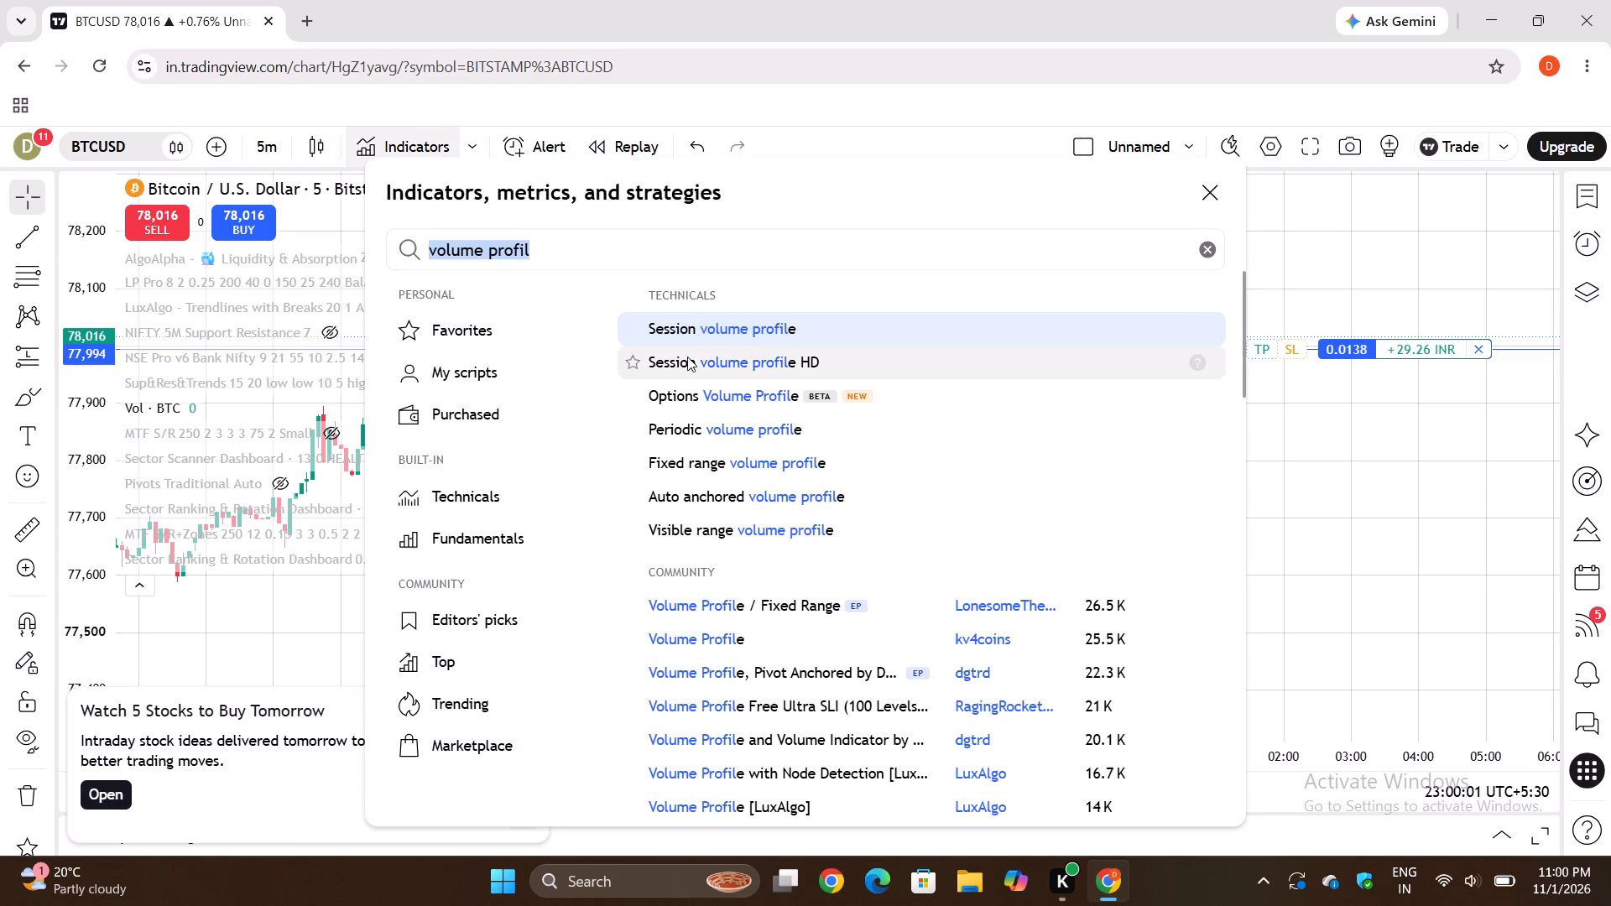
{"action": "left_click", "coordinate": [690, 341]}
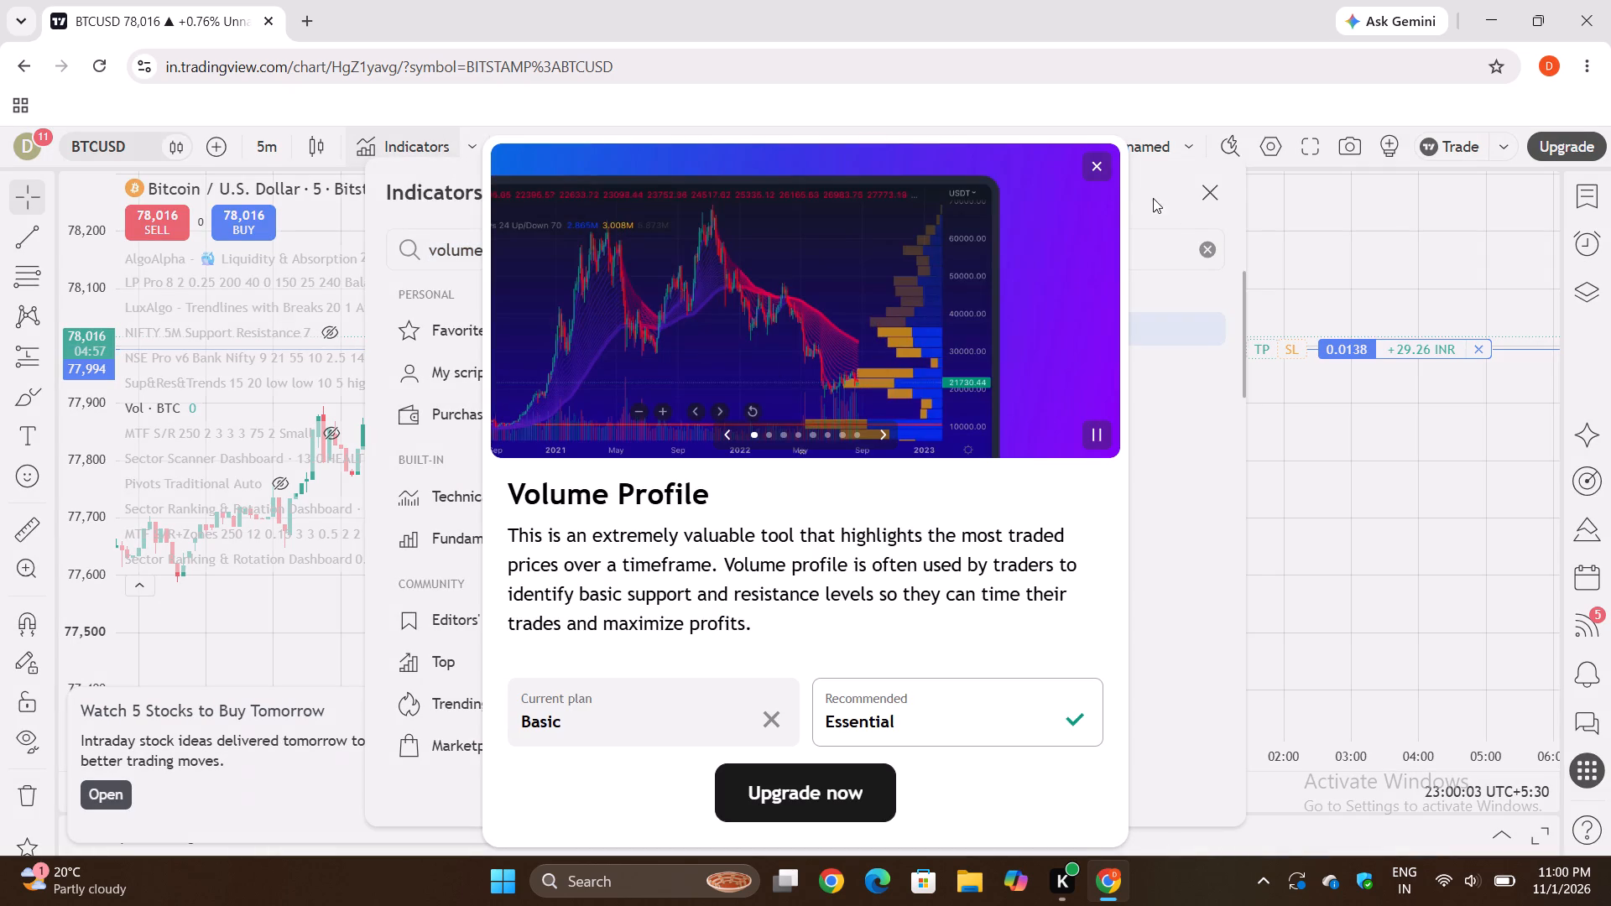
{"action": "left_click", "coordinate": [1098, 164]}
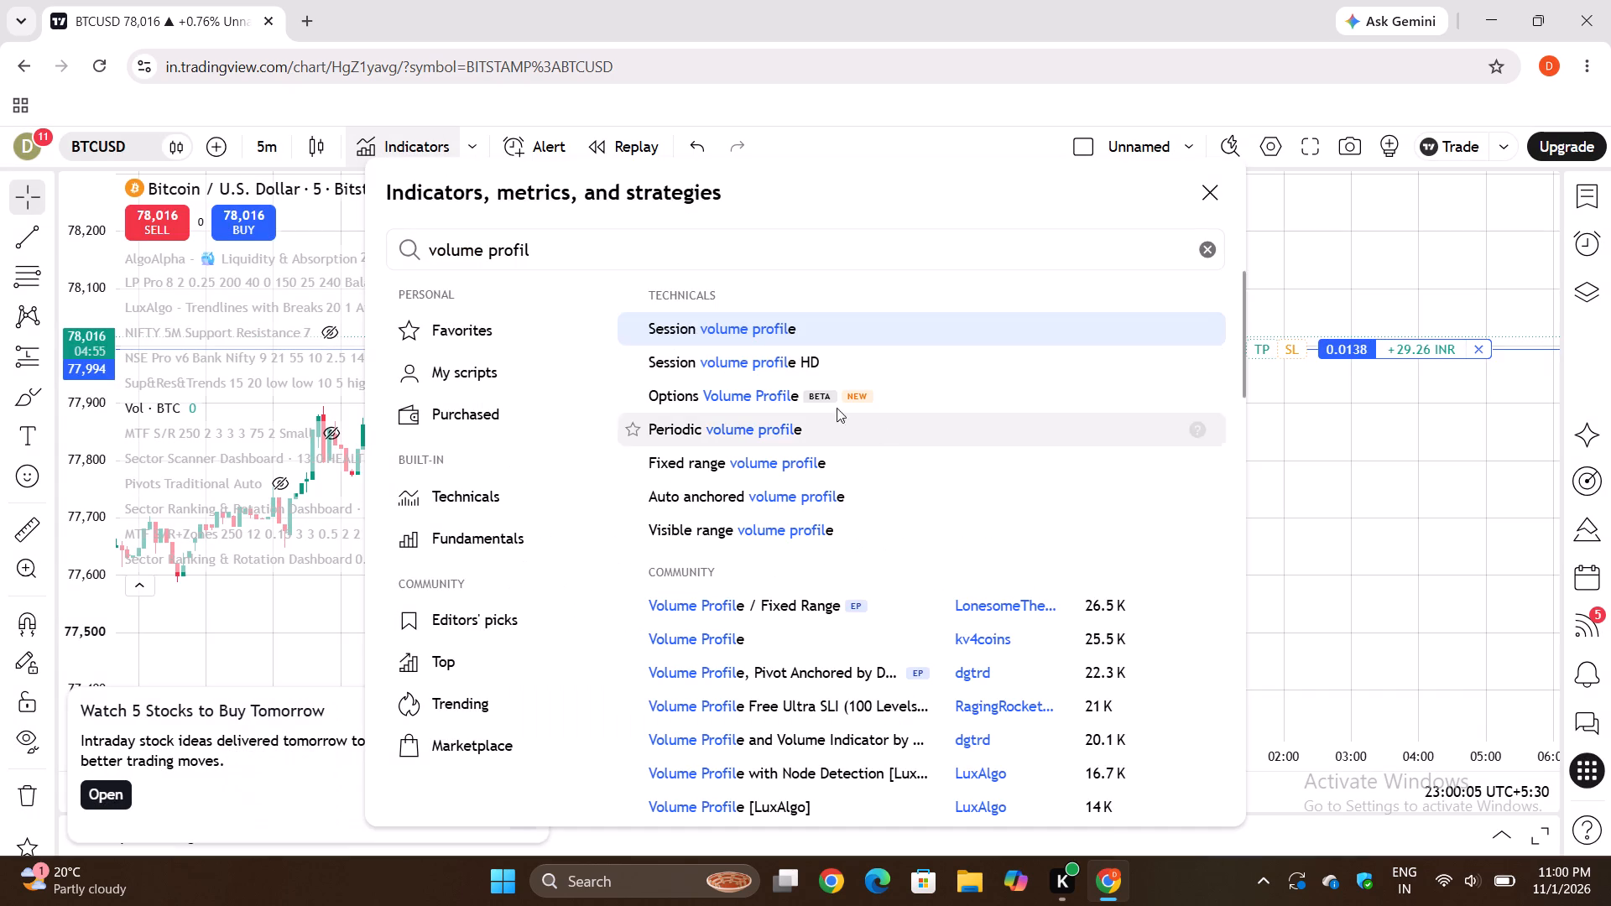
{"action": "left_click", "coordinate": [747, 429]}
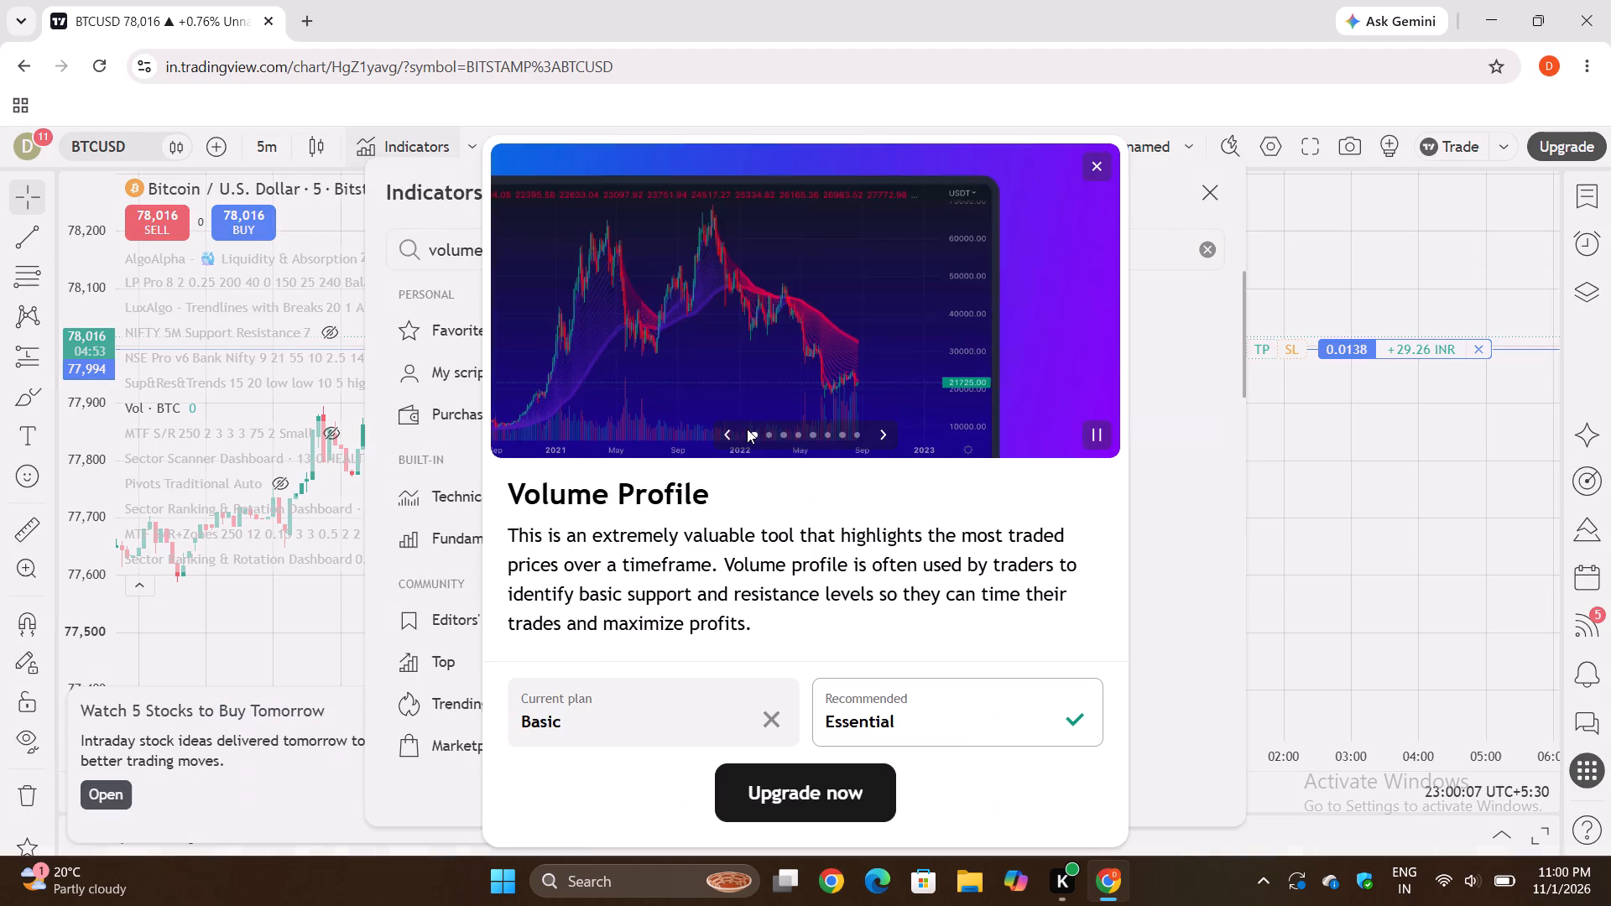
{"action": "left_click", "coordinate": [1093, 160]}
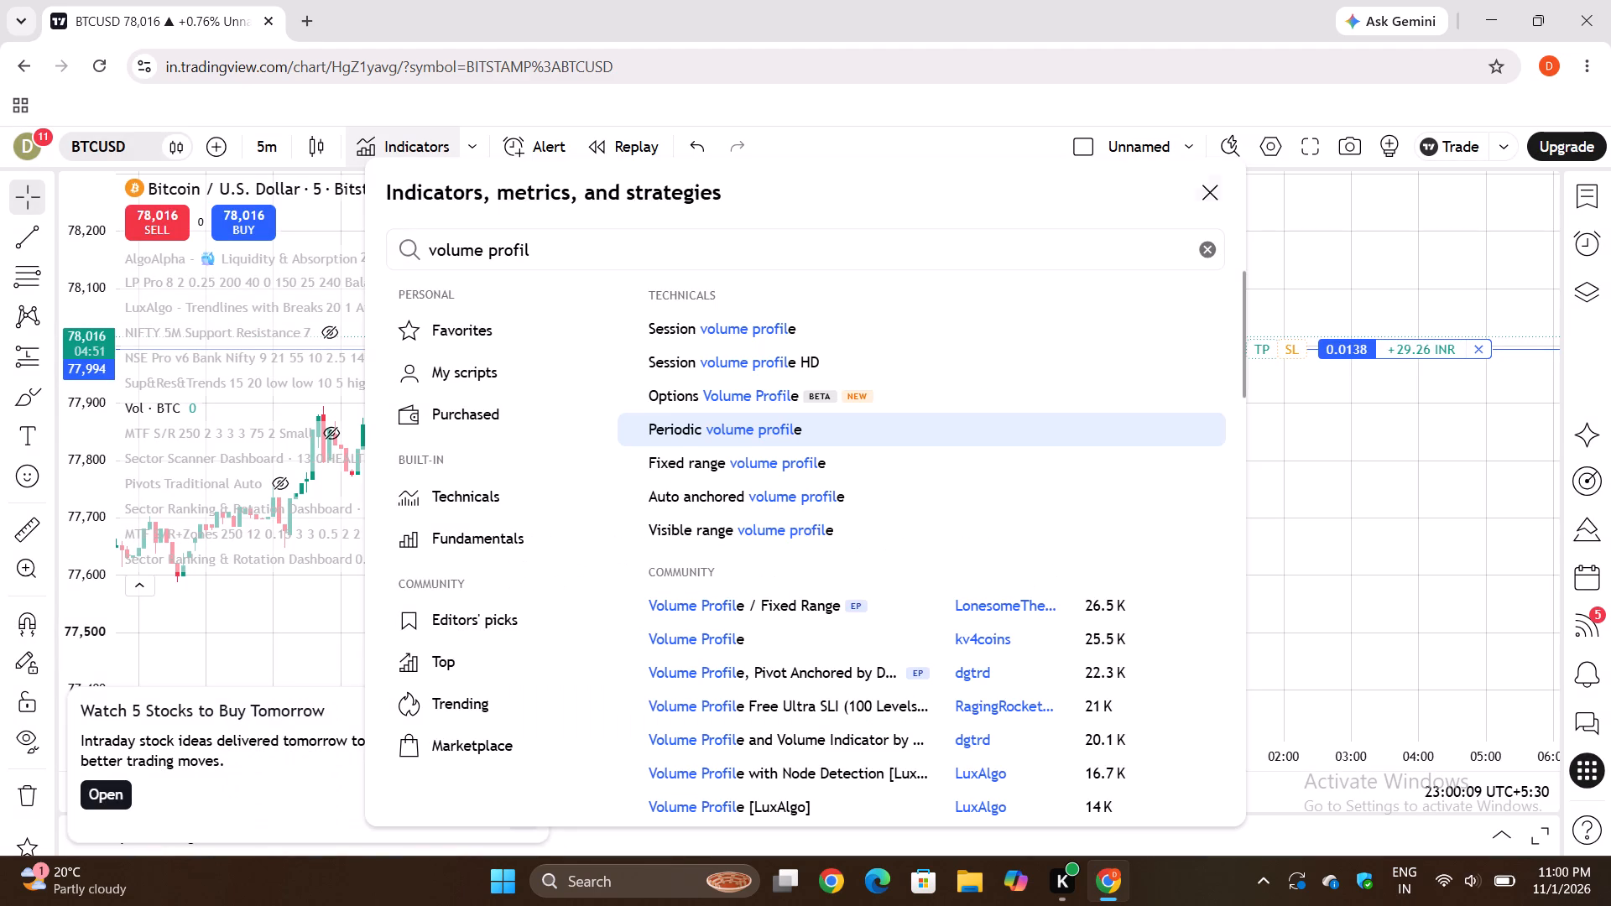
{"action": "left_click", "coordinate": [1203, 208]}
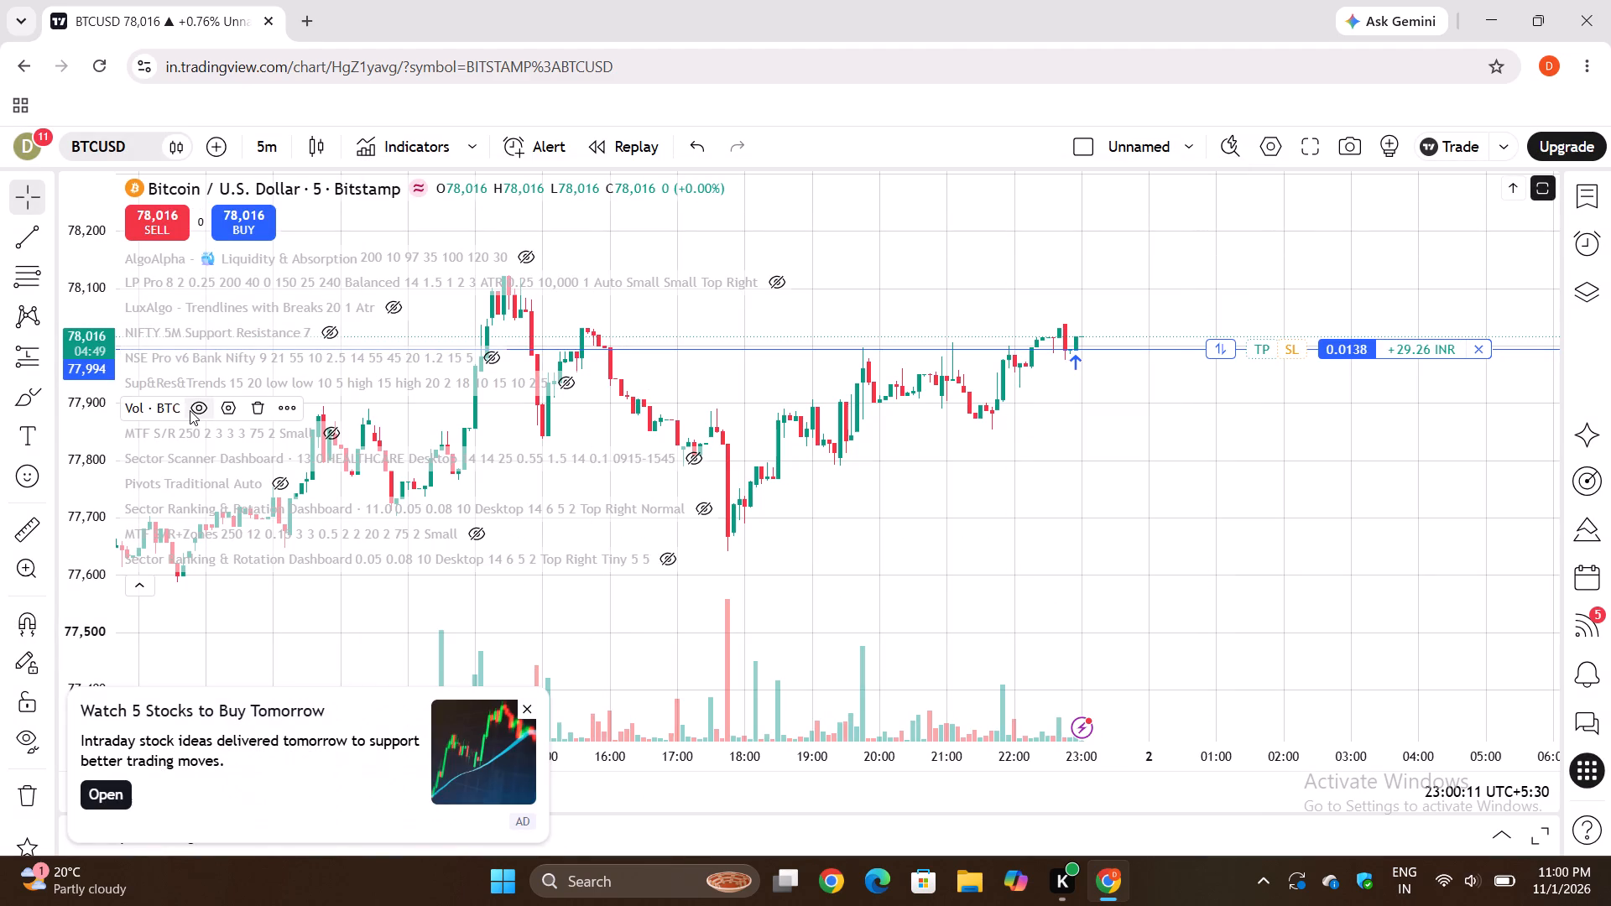
Hide the Vol · BTC volume indicator.
{"action": "left_click", "coordinate": [190, 410]}
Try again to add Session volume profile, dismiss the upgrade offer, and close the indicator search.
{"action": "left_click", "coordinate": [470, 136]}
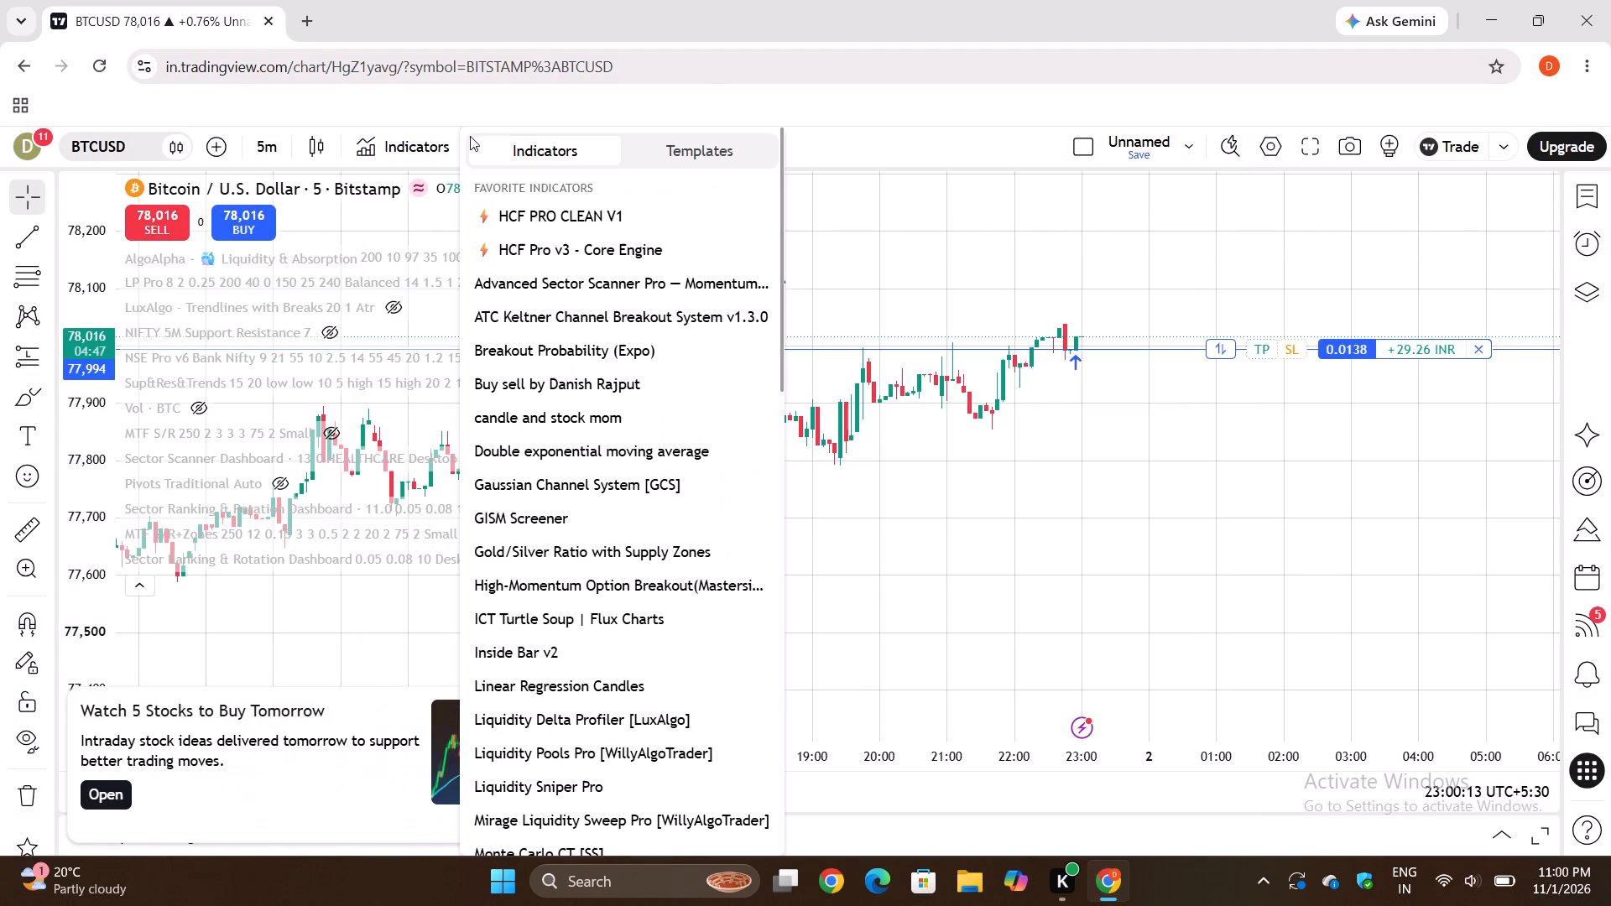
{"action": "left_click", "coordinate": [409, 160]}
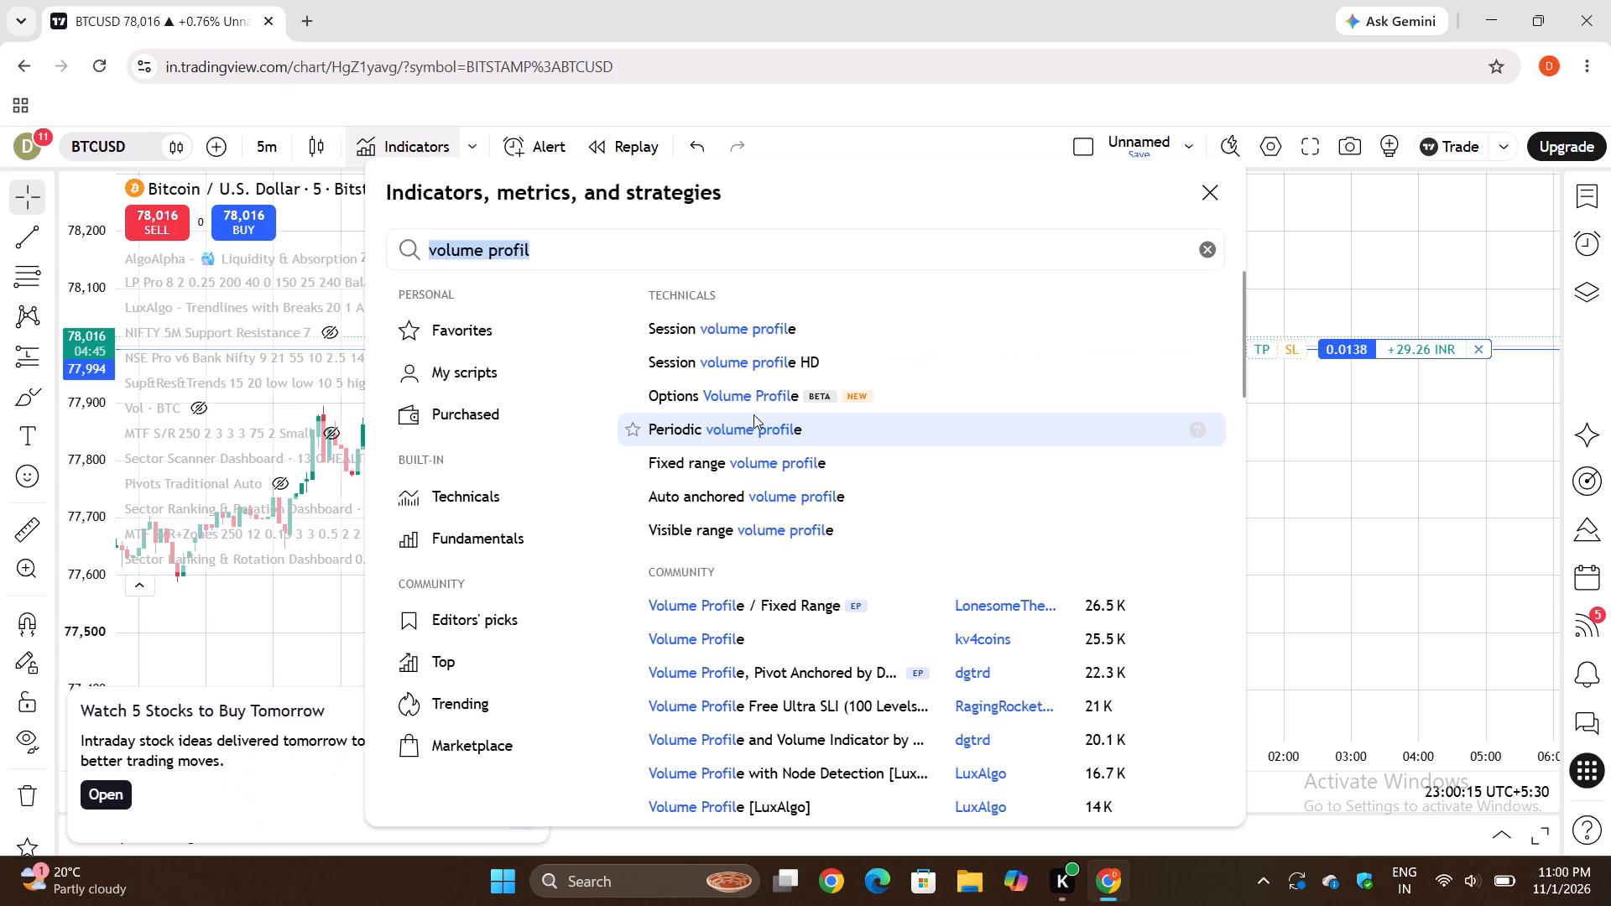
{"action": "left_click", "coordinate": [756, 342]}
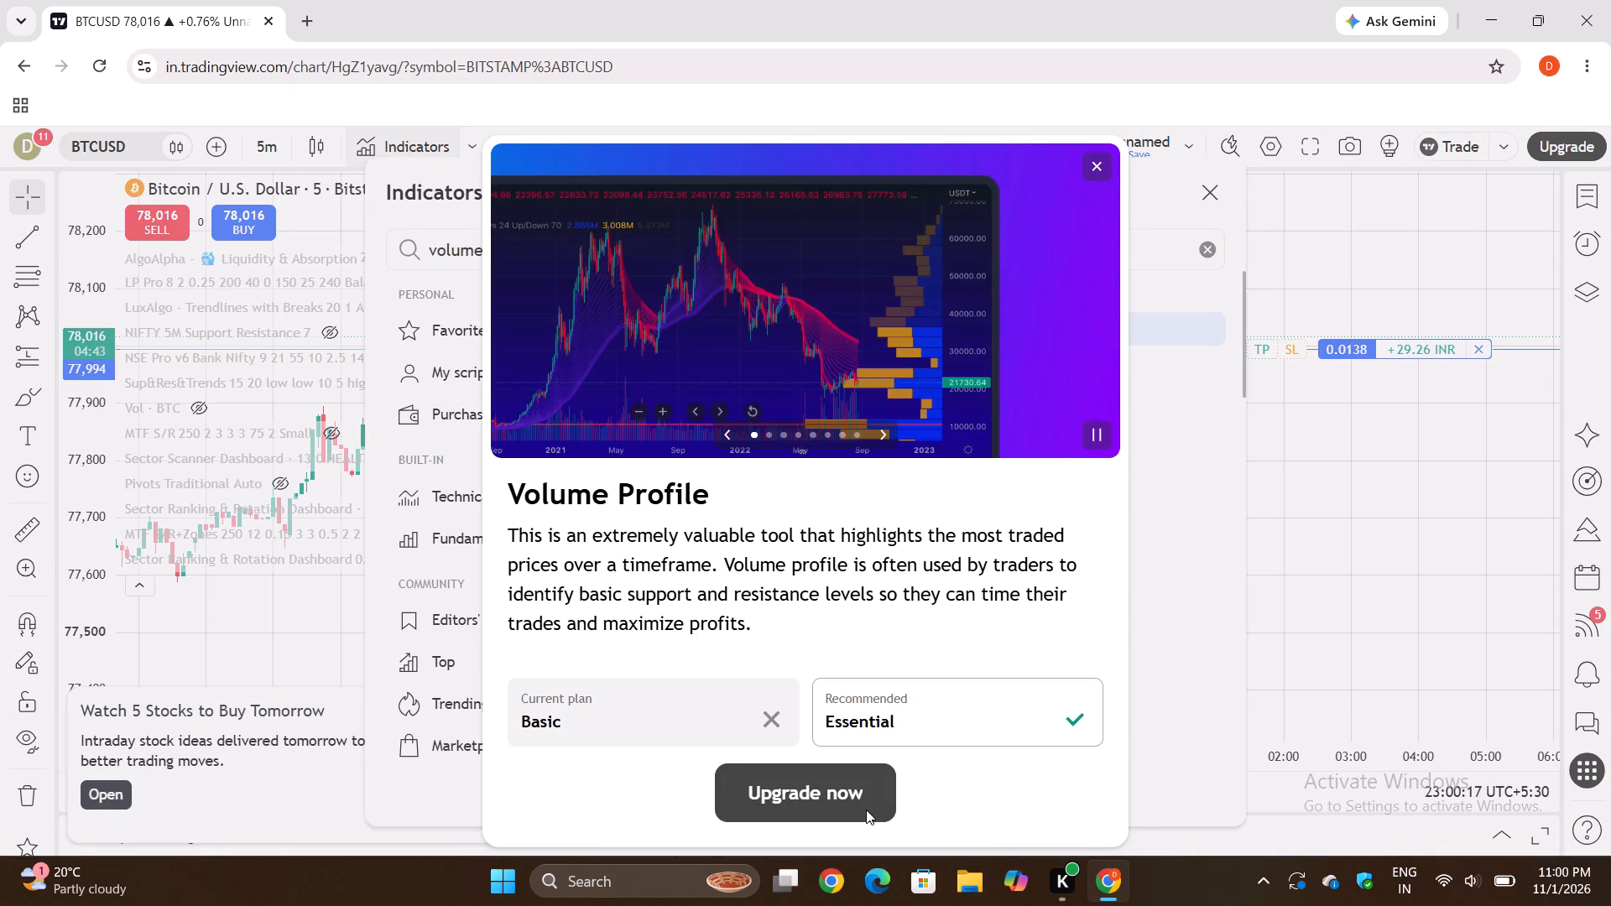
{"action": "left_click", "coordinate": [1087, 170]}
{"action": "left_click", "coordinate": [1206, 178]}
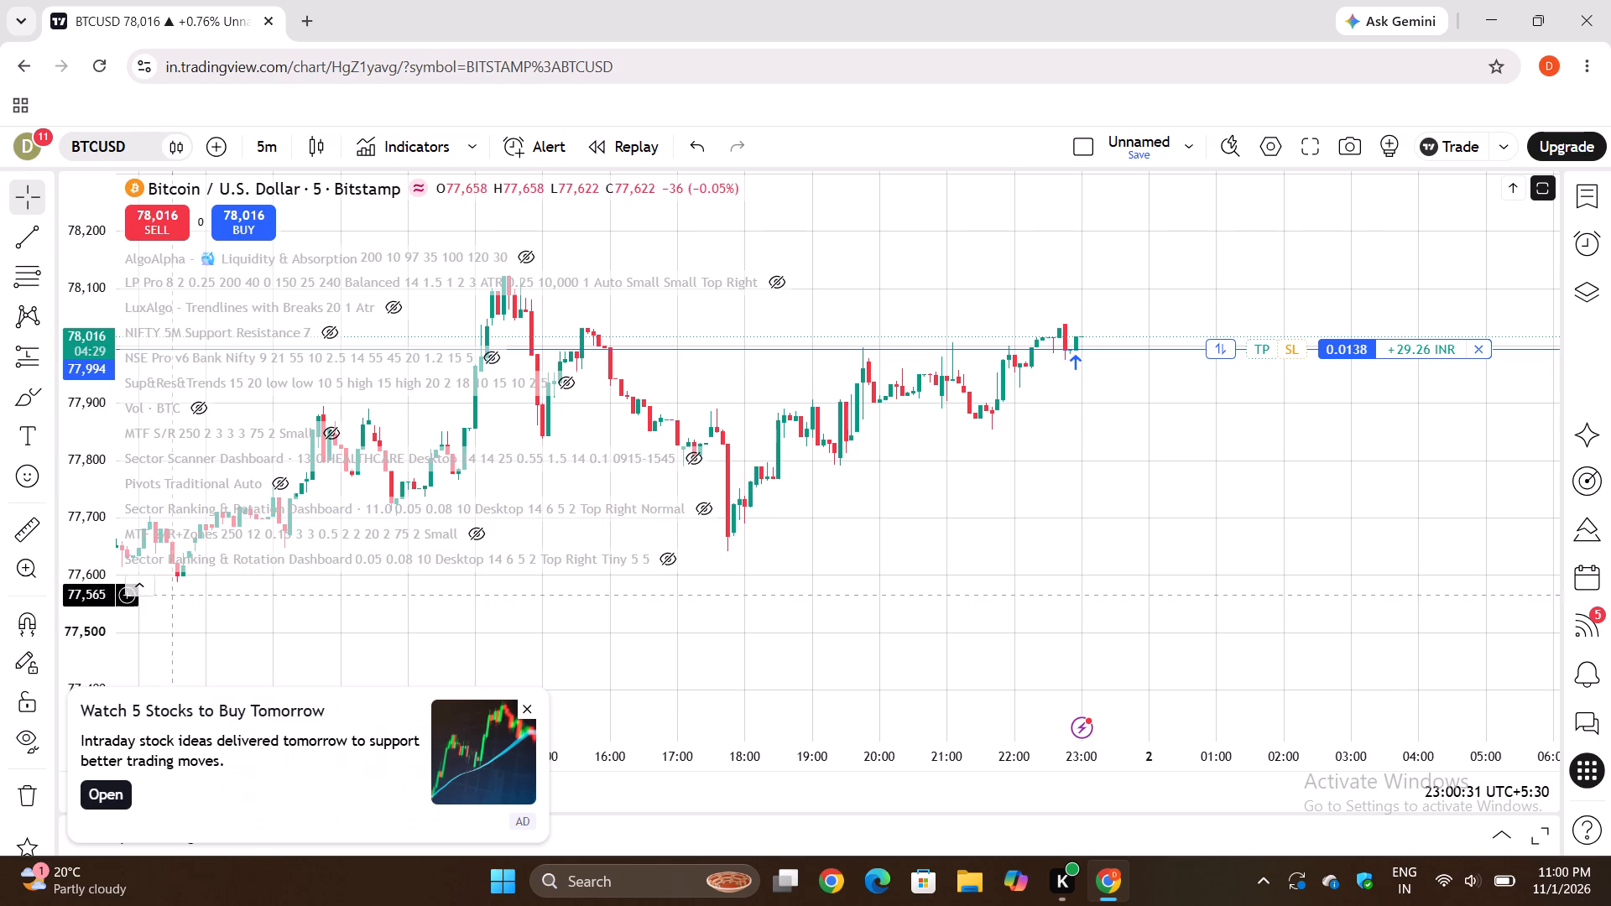
Collapse the indicator list, close the Watch 5 Stocks to Buy Tomorrow advertisement, and expand the list again.
{"action": "left_click", "coordinate": [144, 593]}
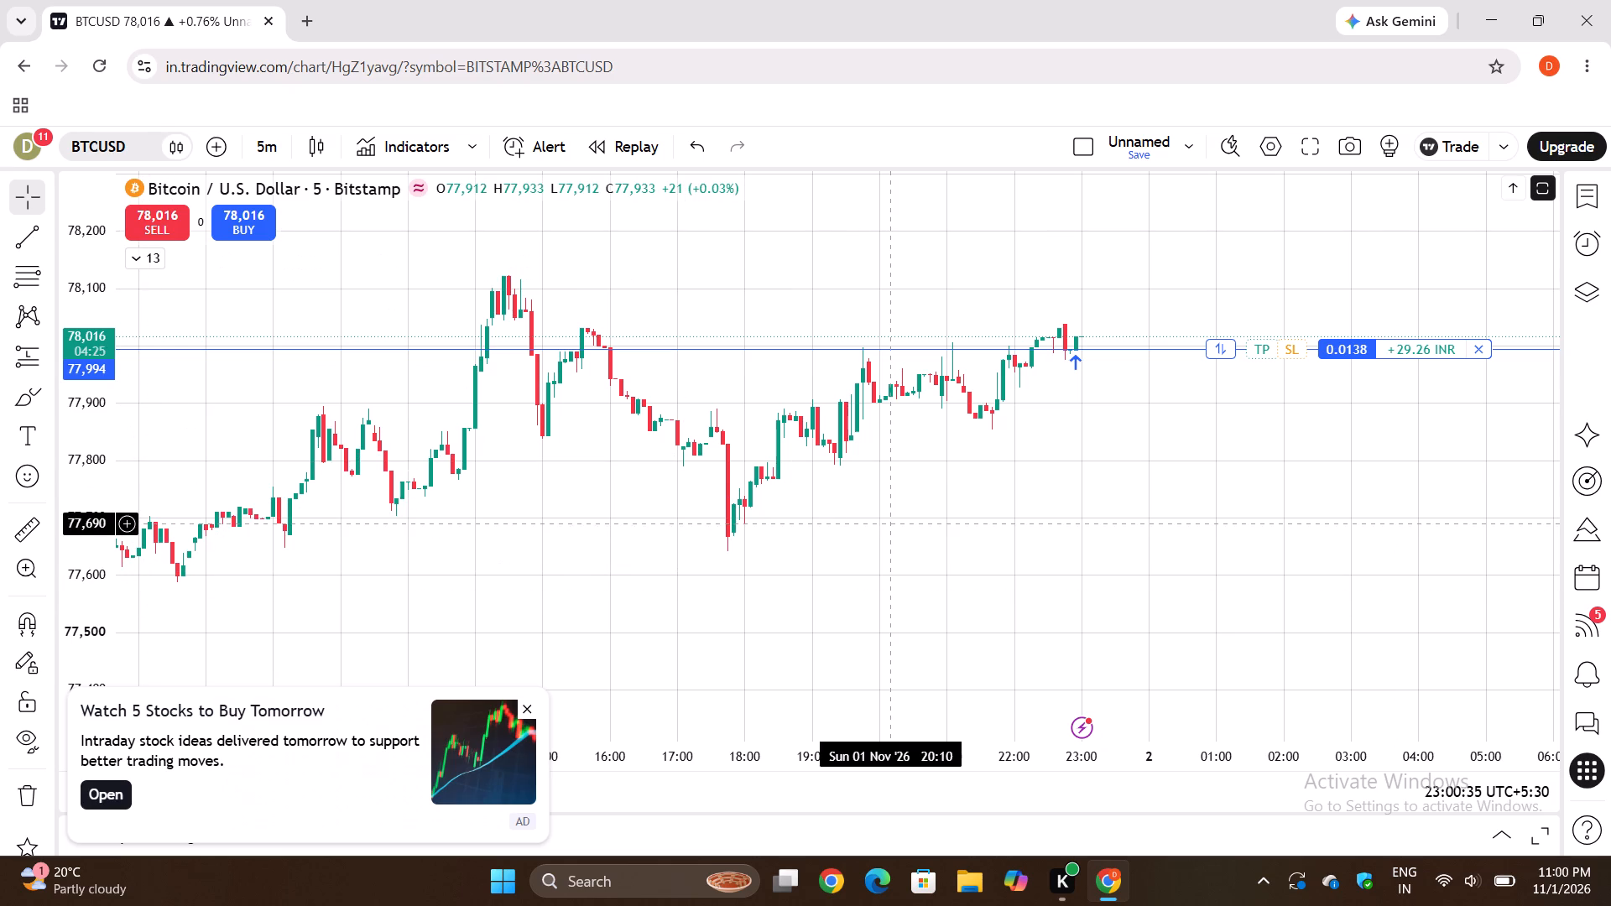
{"action": "left_click", "coordinate": [529, 707]}
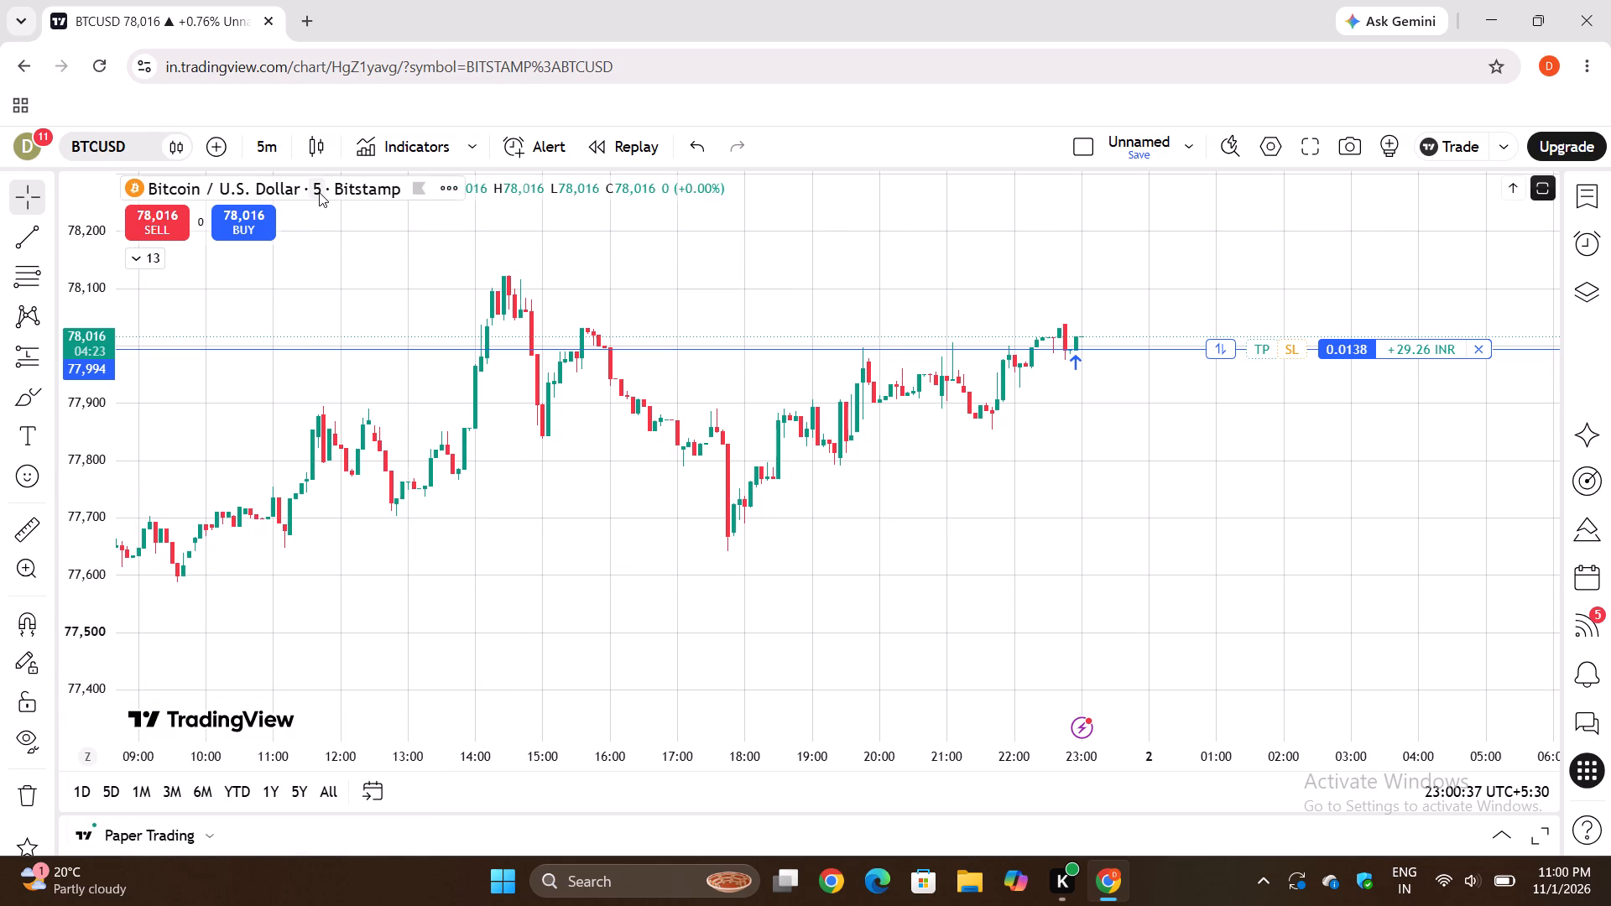
{"action": "left_click", "coordinate": [158, 262]}
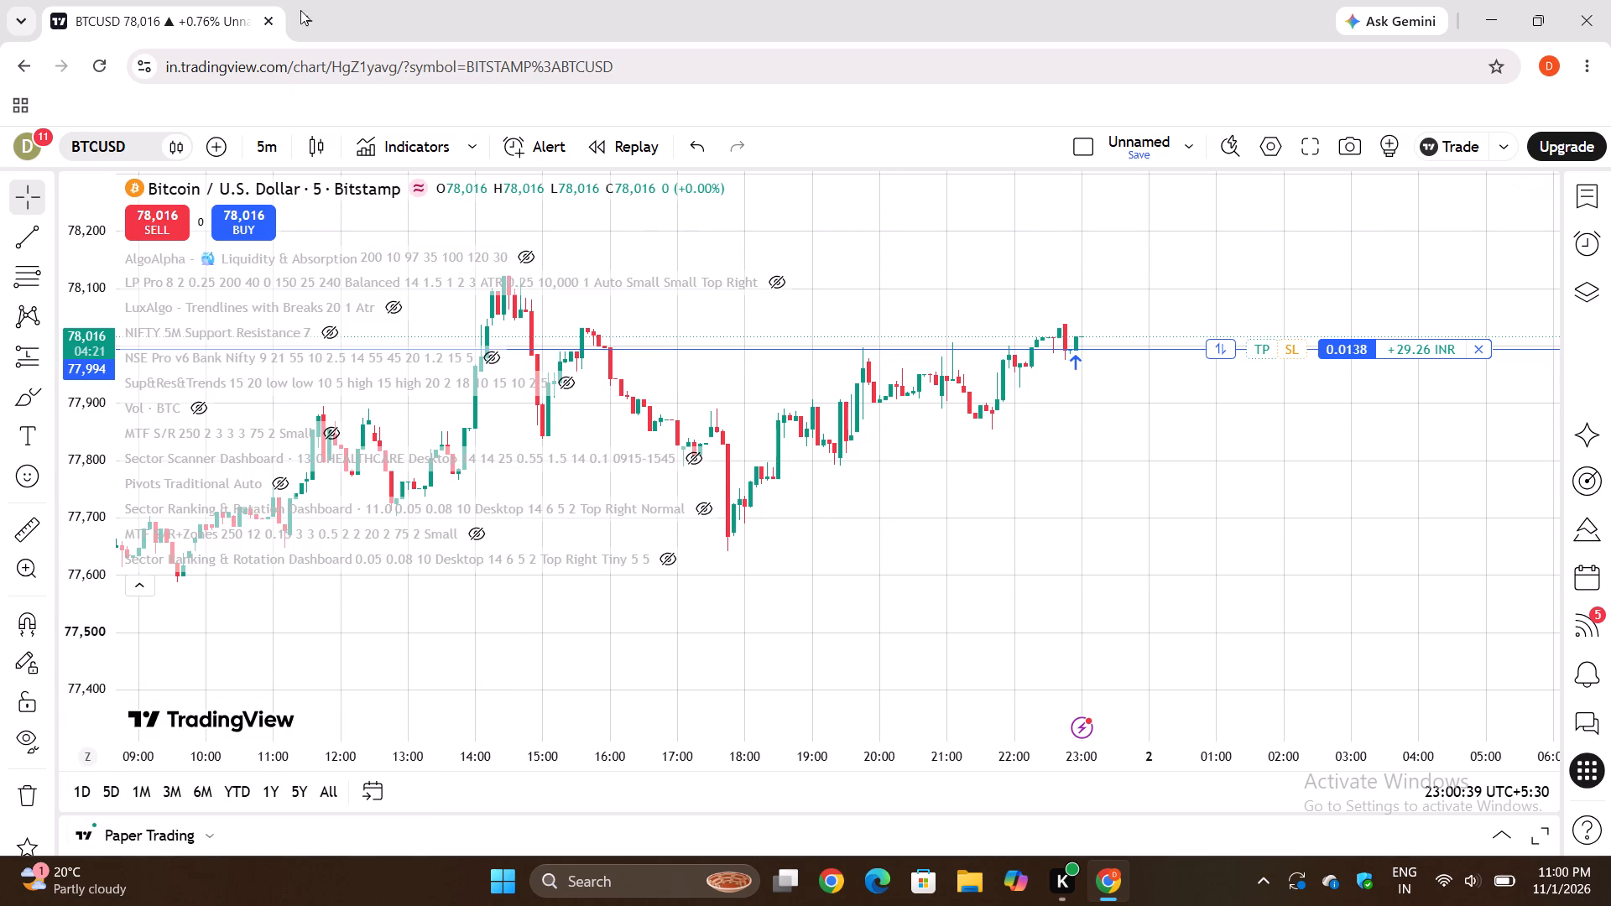
Open the Nifty 50 Index page in a new browser tab and launch its full chart.
{"action": "left_click", "coordinate": [291, 19]}
{"action": "left_click", "coordinate": [310, 24]}
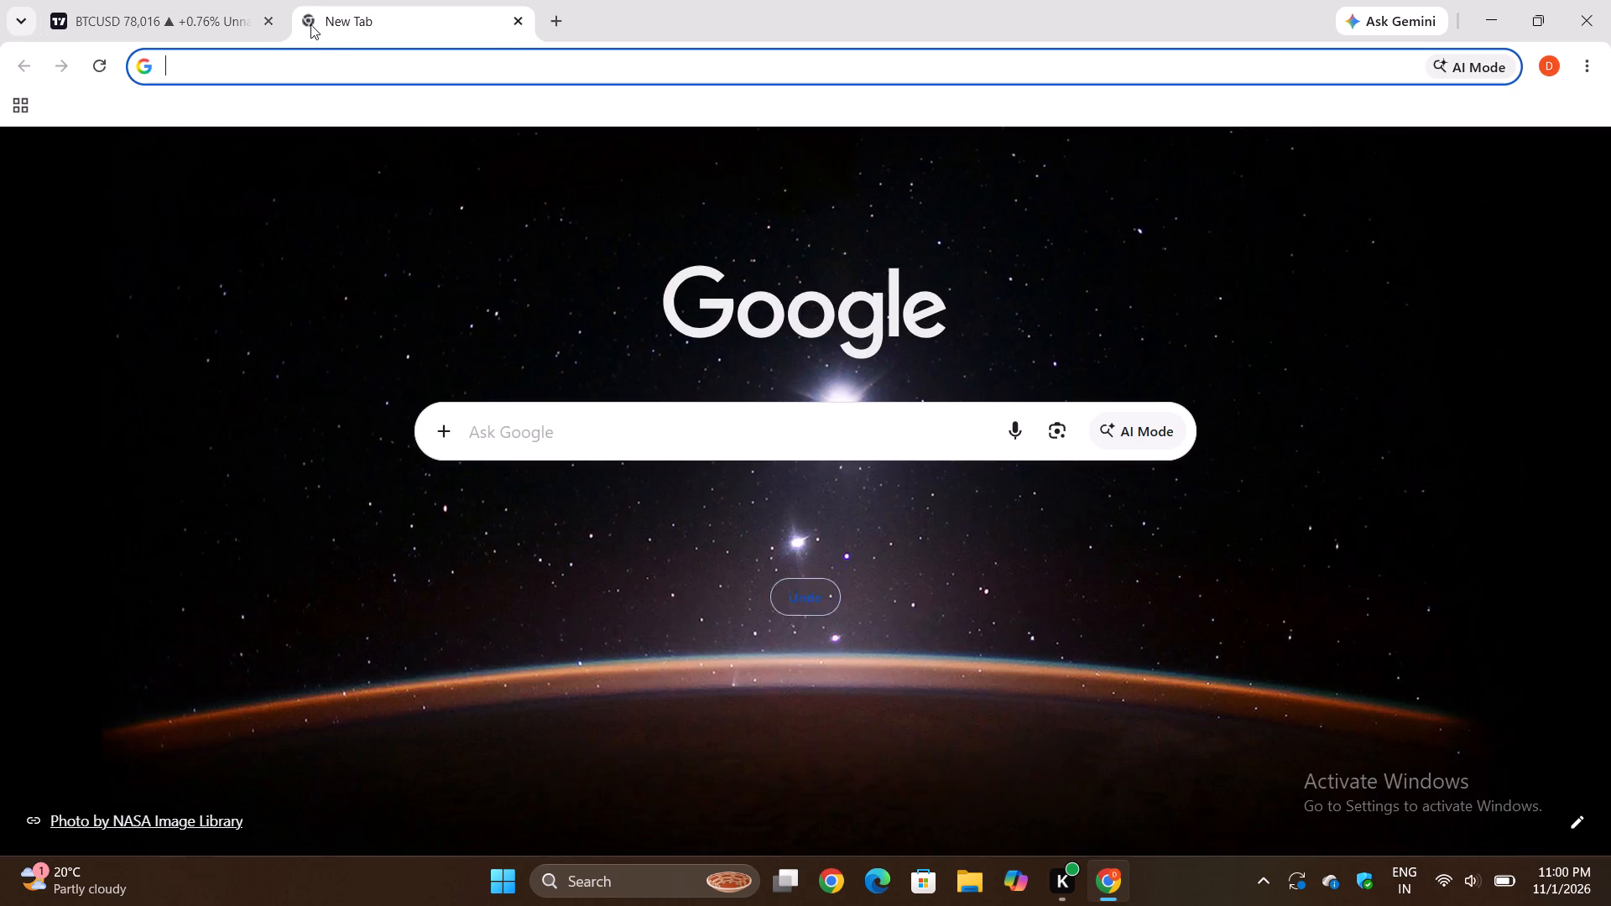
{"action": "left_click", "coordinate": [477, 649]}
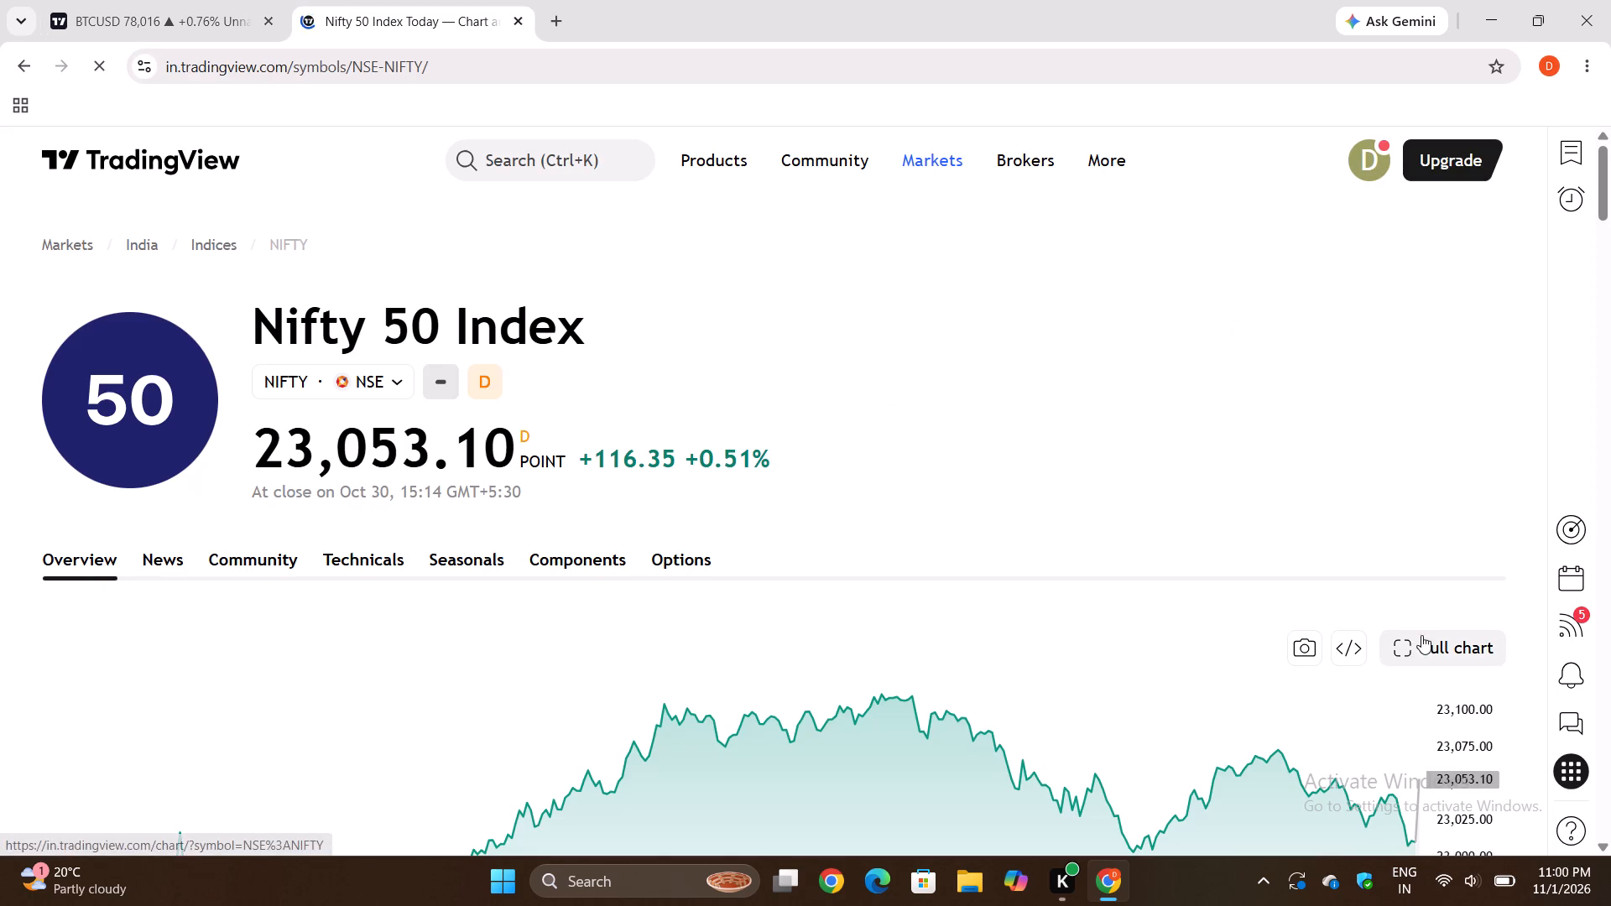
{"action": "left_click", "coordinate": [1463, 646]}
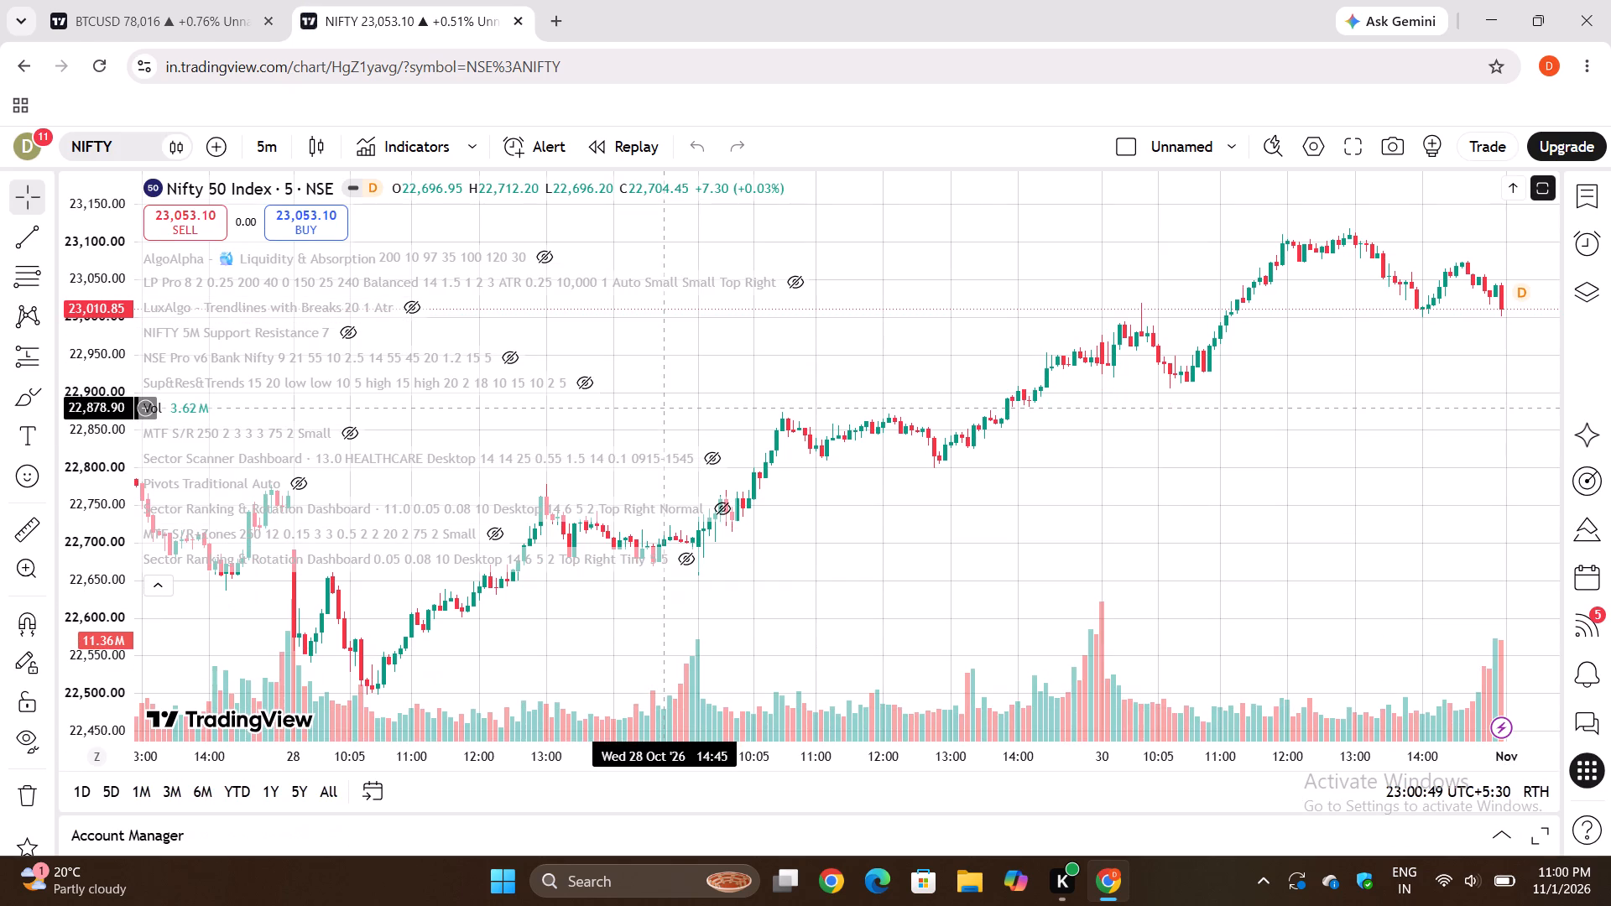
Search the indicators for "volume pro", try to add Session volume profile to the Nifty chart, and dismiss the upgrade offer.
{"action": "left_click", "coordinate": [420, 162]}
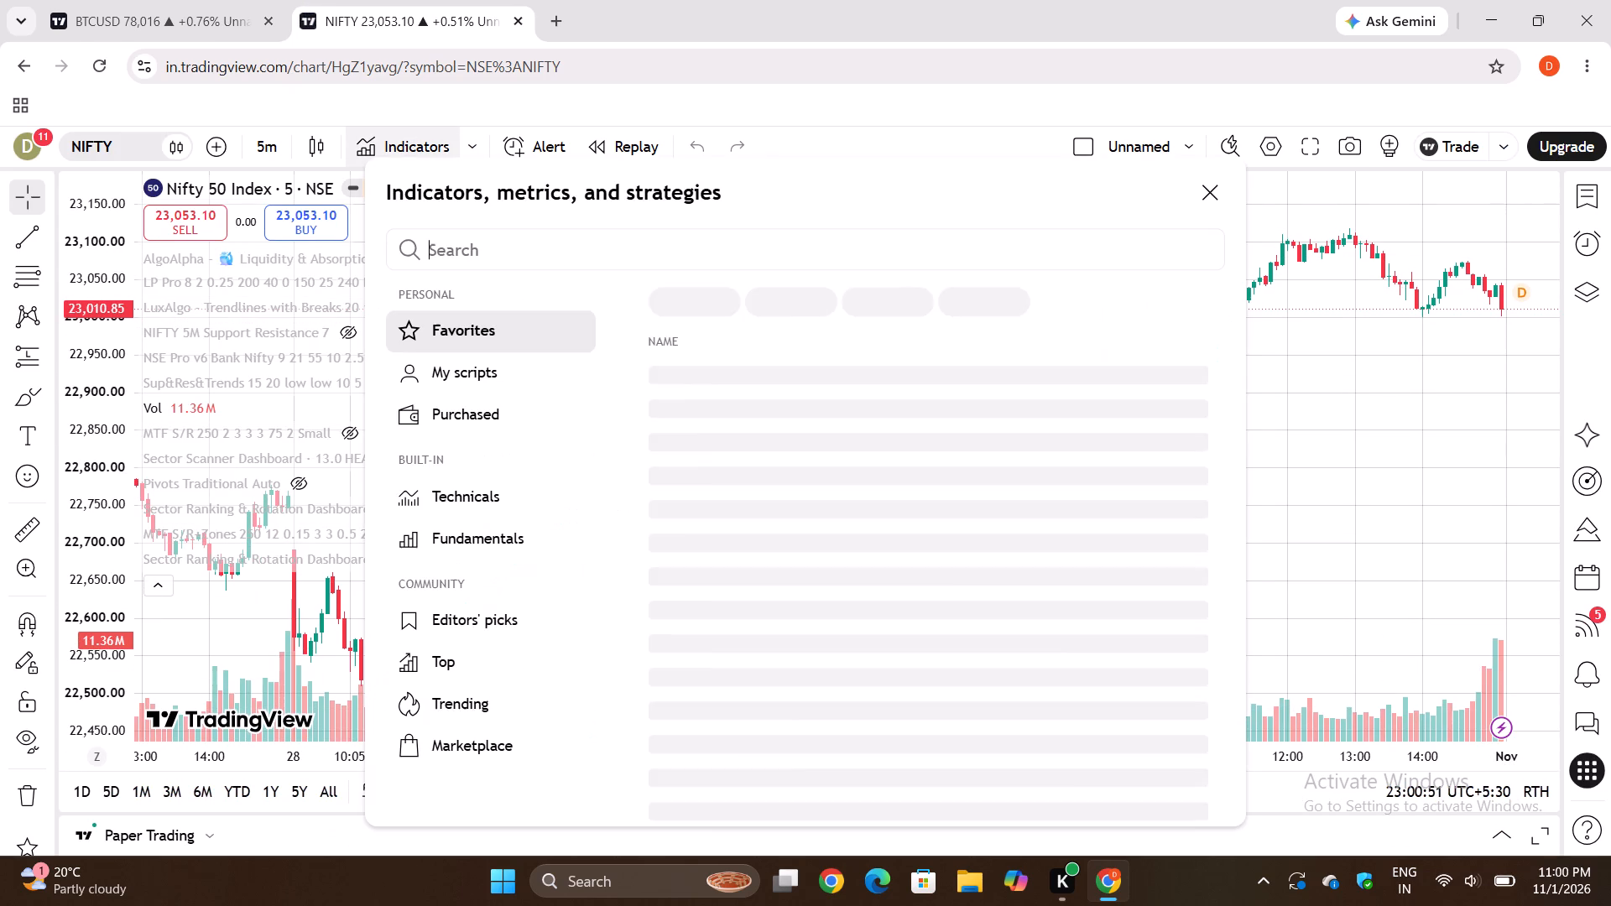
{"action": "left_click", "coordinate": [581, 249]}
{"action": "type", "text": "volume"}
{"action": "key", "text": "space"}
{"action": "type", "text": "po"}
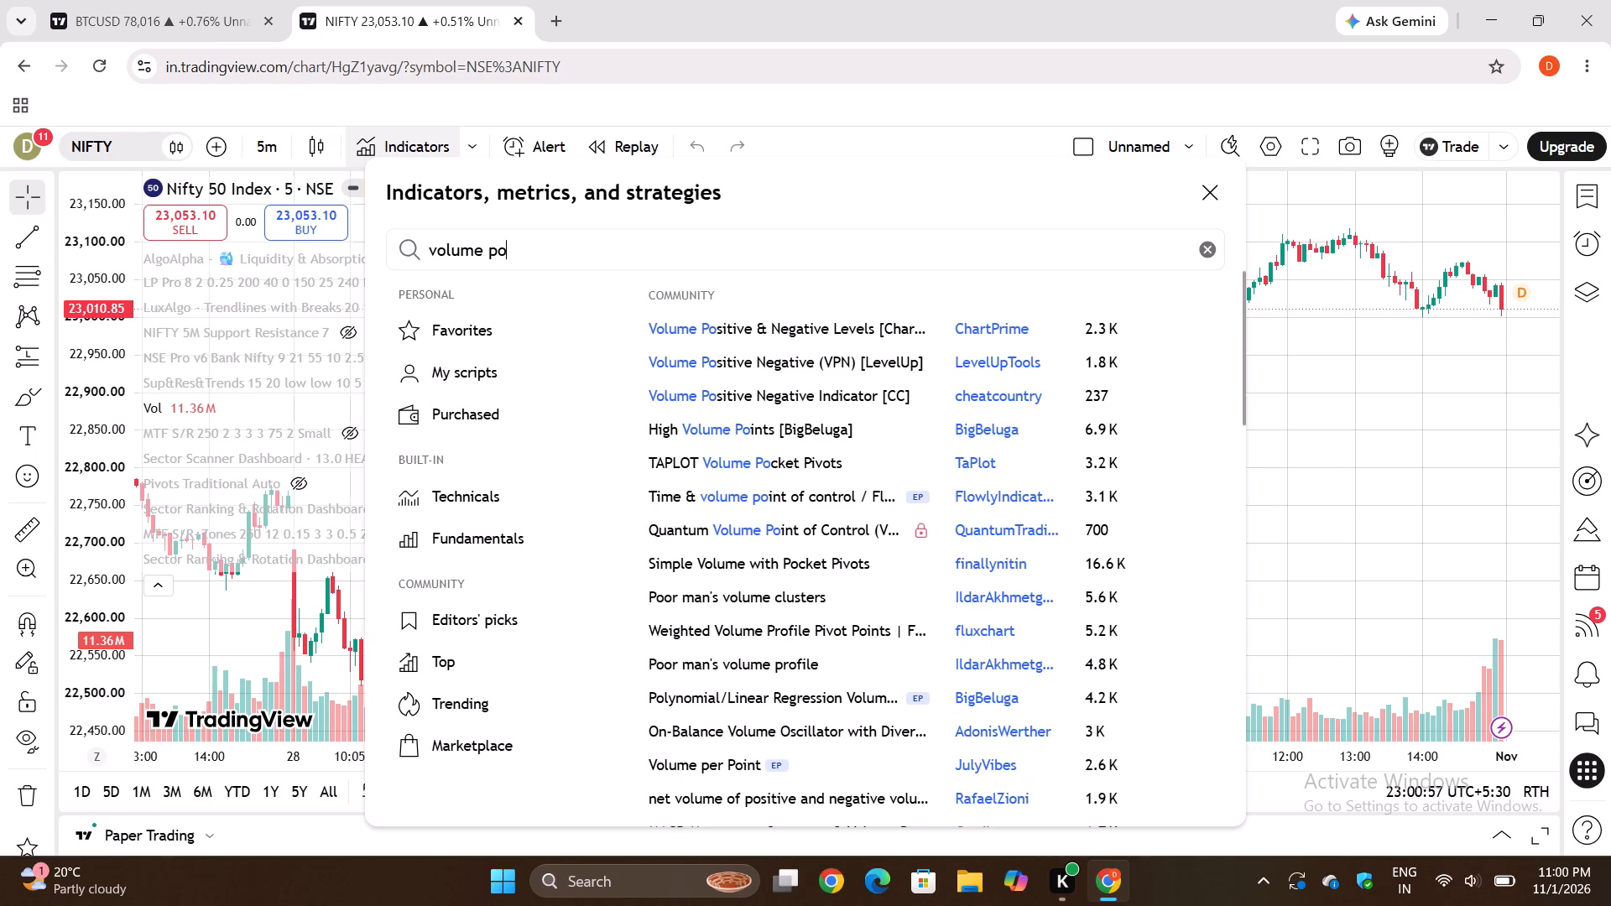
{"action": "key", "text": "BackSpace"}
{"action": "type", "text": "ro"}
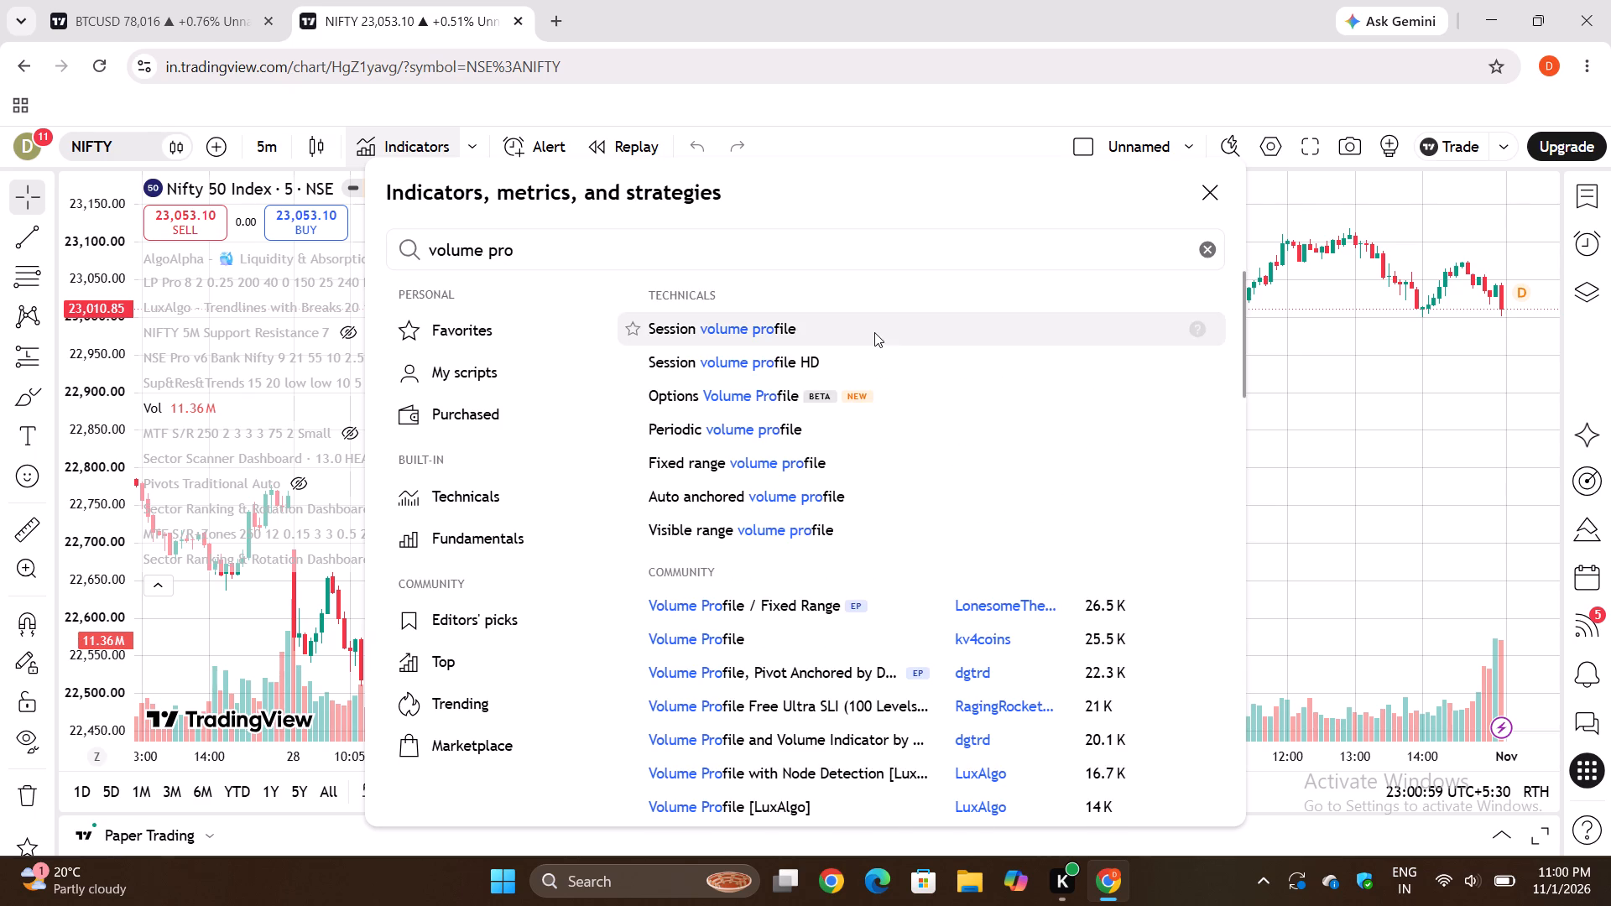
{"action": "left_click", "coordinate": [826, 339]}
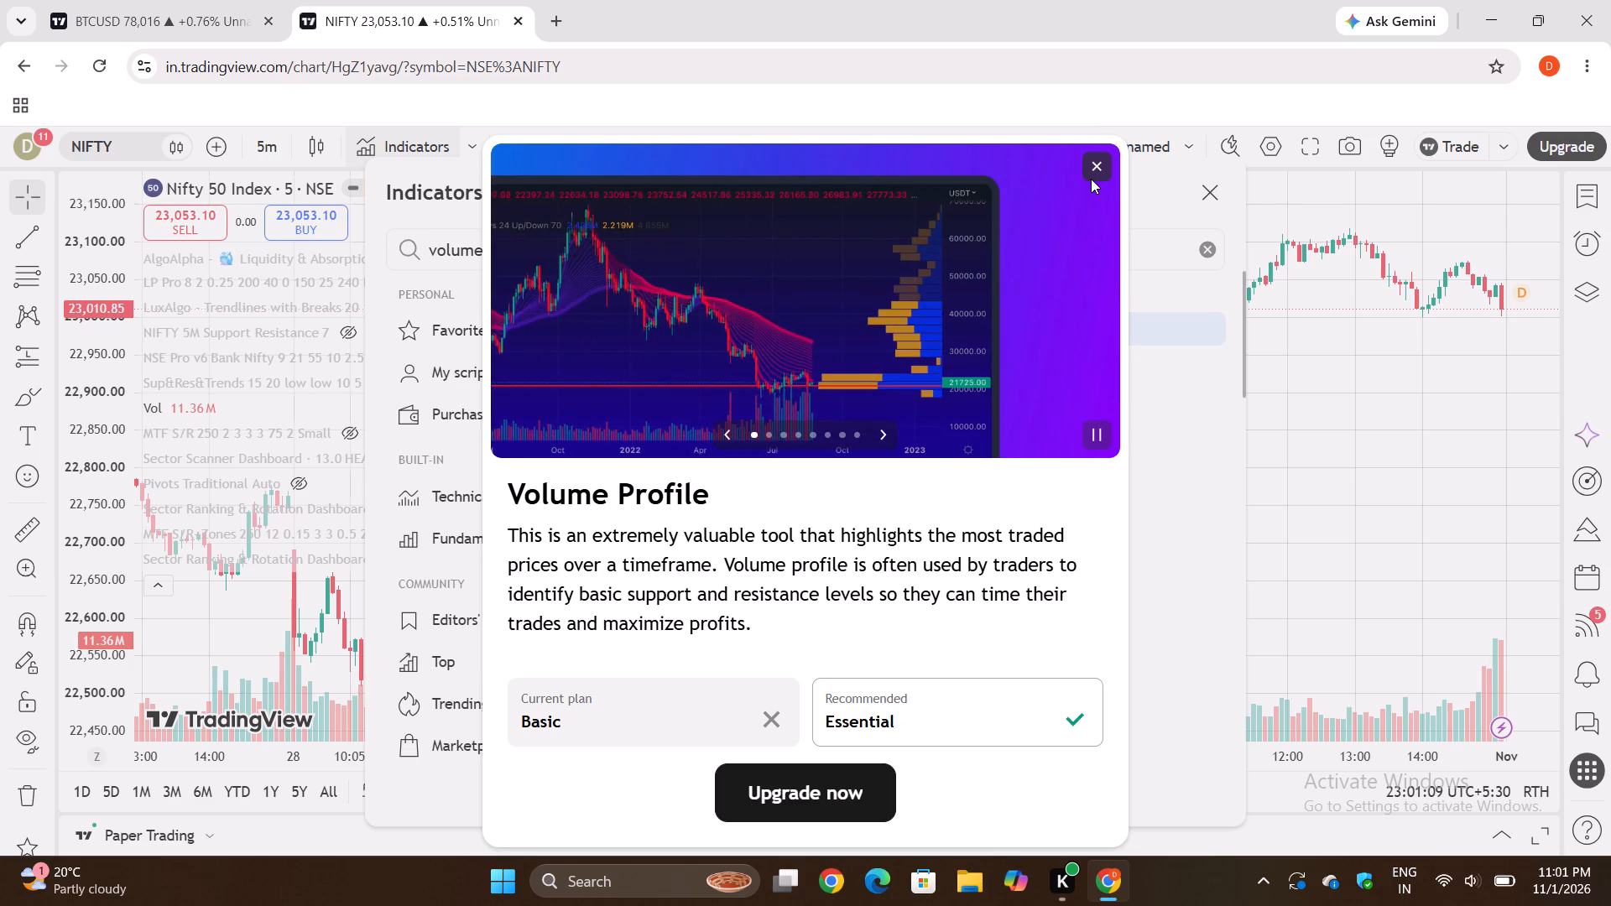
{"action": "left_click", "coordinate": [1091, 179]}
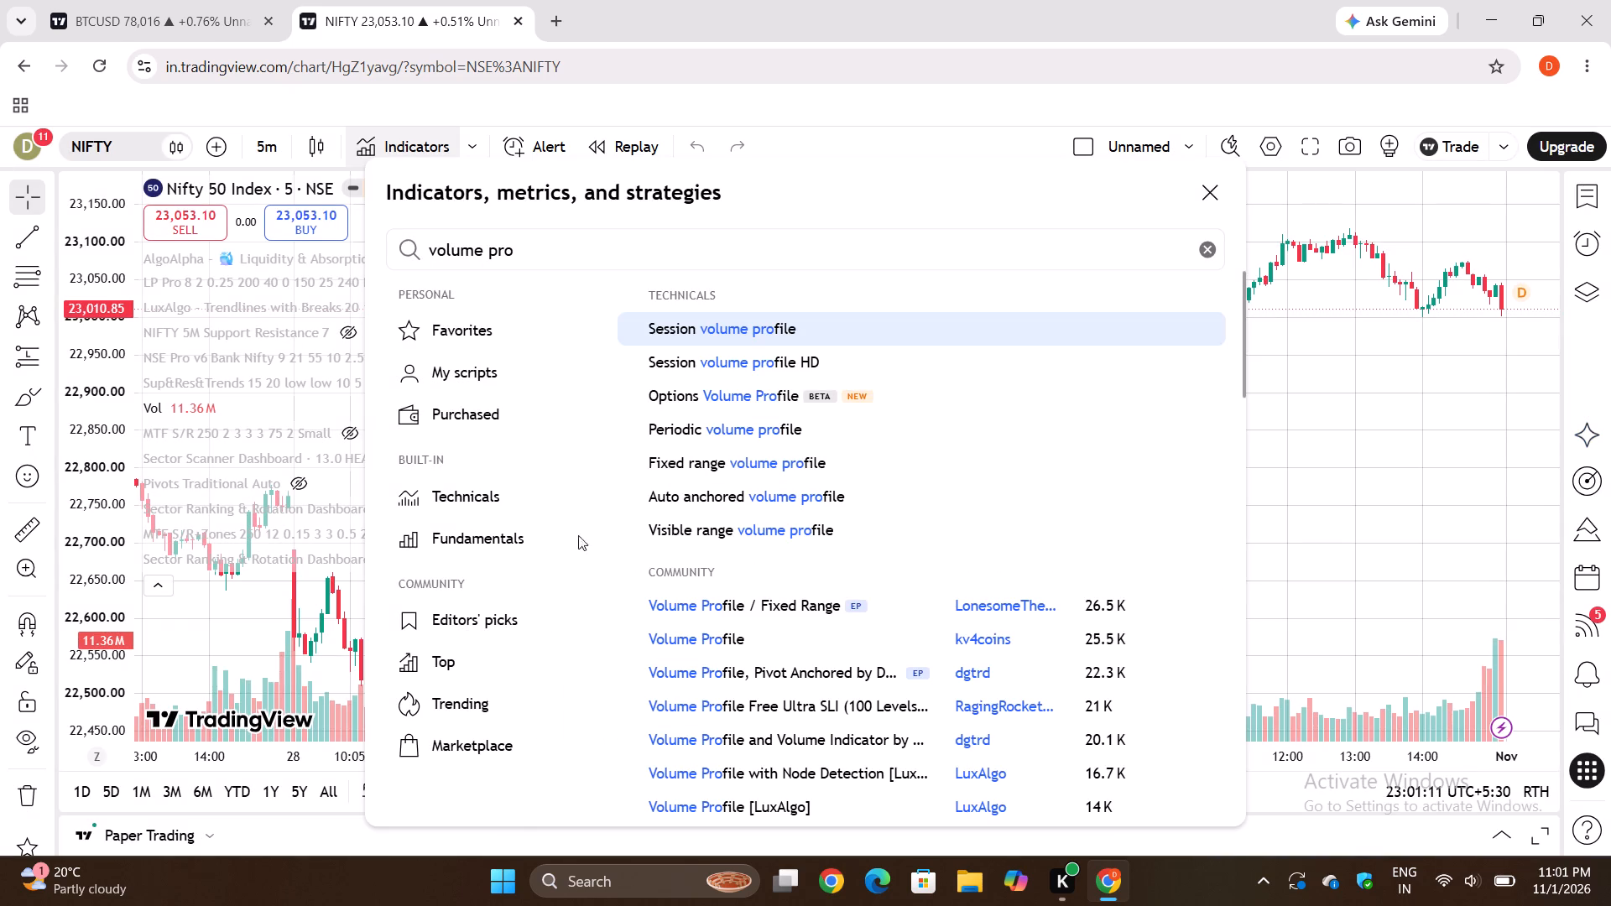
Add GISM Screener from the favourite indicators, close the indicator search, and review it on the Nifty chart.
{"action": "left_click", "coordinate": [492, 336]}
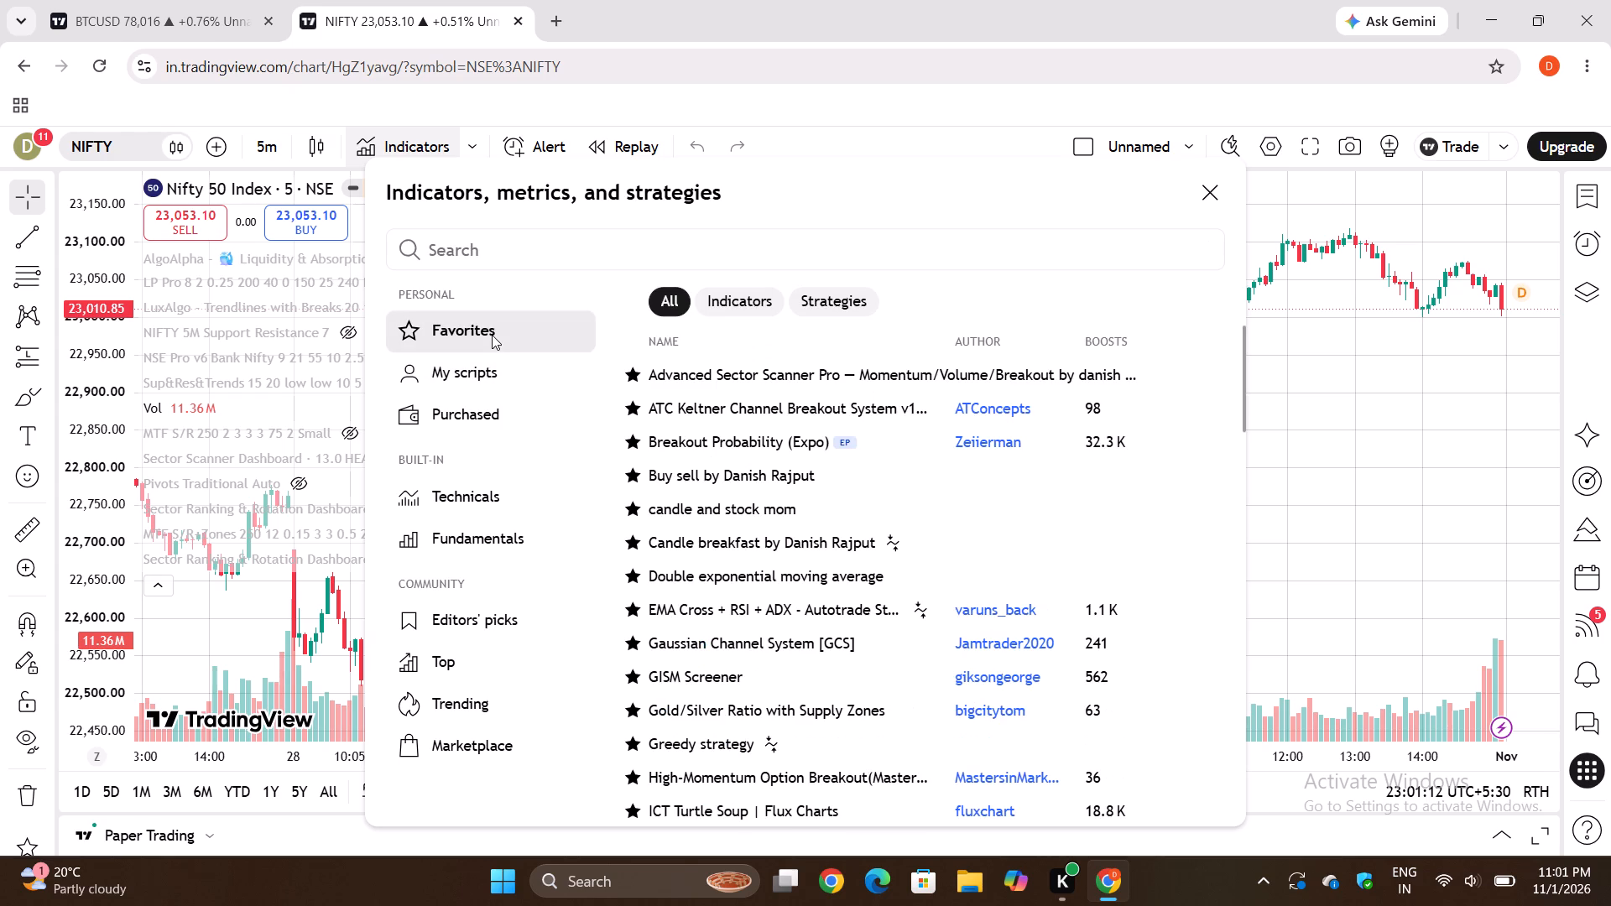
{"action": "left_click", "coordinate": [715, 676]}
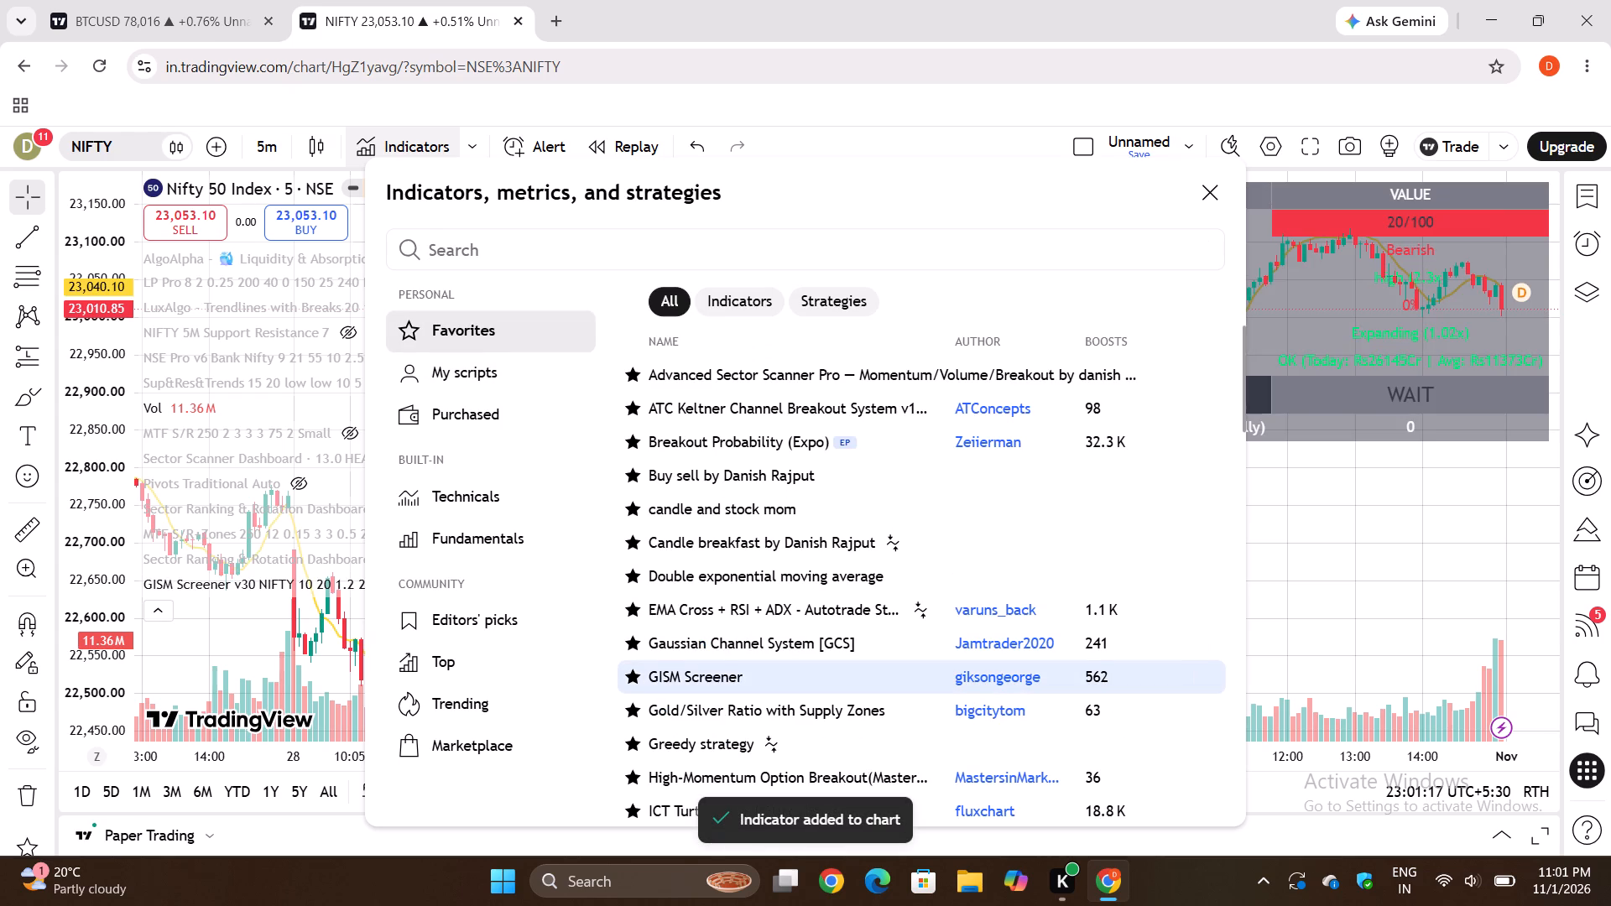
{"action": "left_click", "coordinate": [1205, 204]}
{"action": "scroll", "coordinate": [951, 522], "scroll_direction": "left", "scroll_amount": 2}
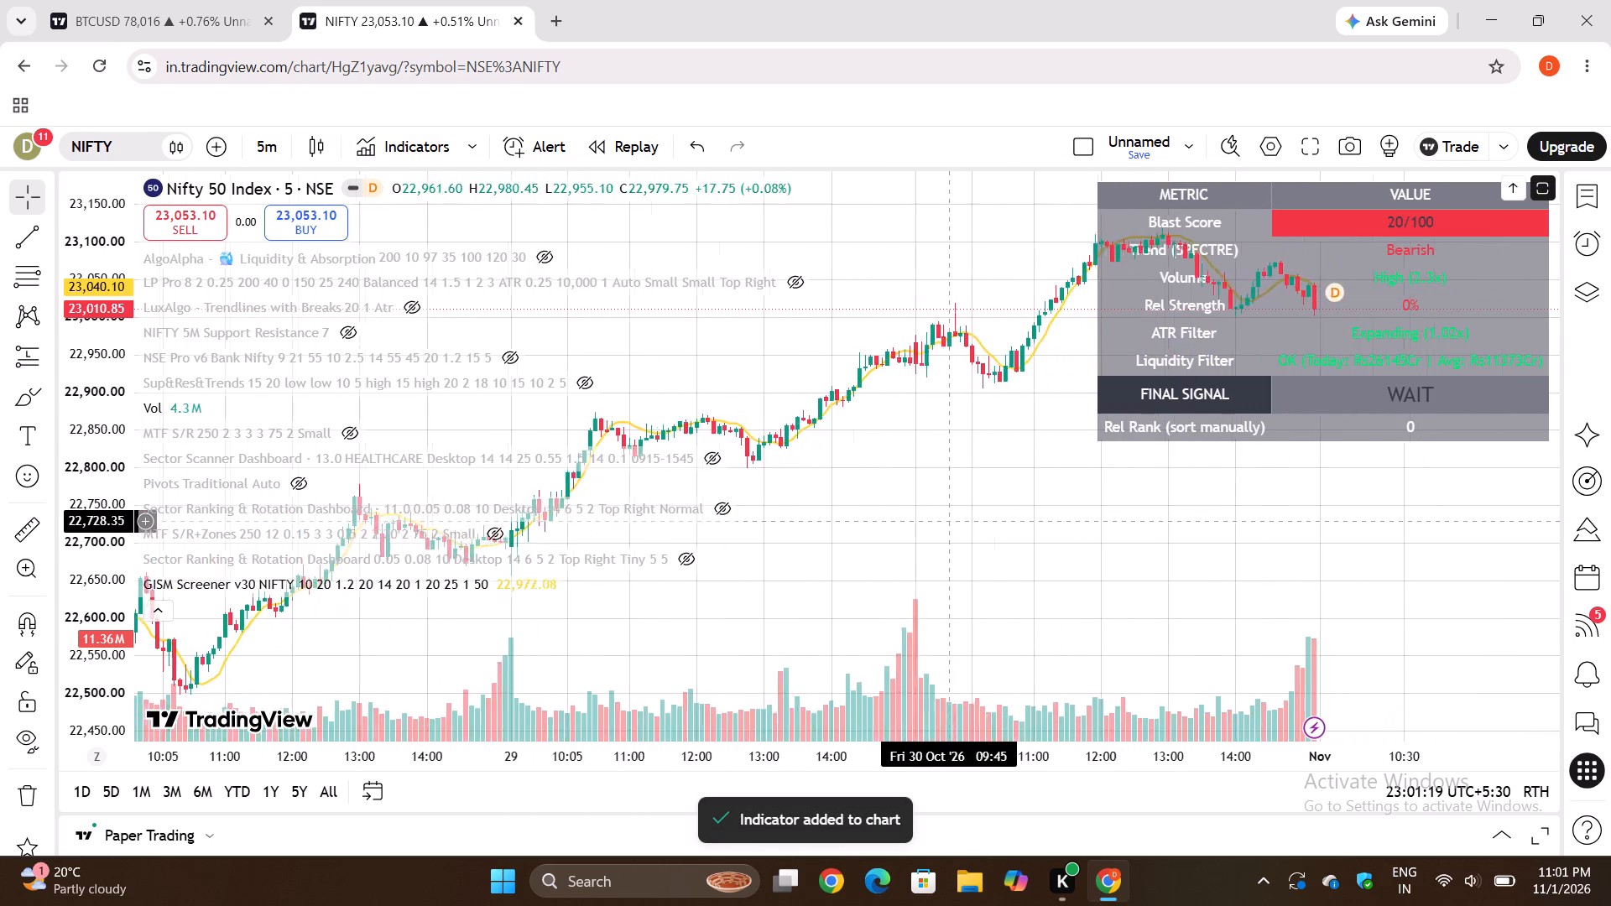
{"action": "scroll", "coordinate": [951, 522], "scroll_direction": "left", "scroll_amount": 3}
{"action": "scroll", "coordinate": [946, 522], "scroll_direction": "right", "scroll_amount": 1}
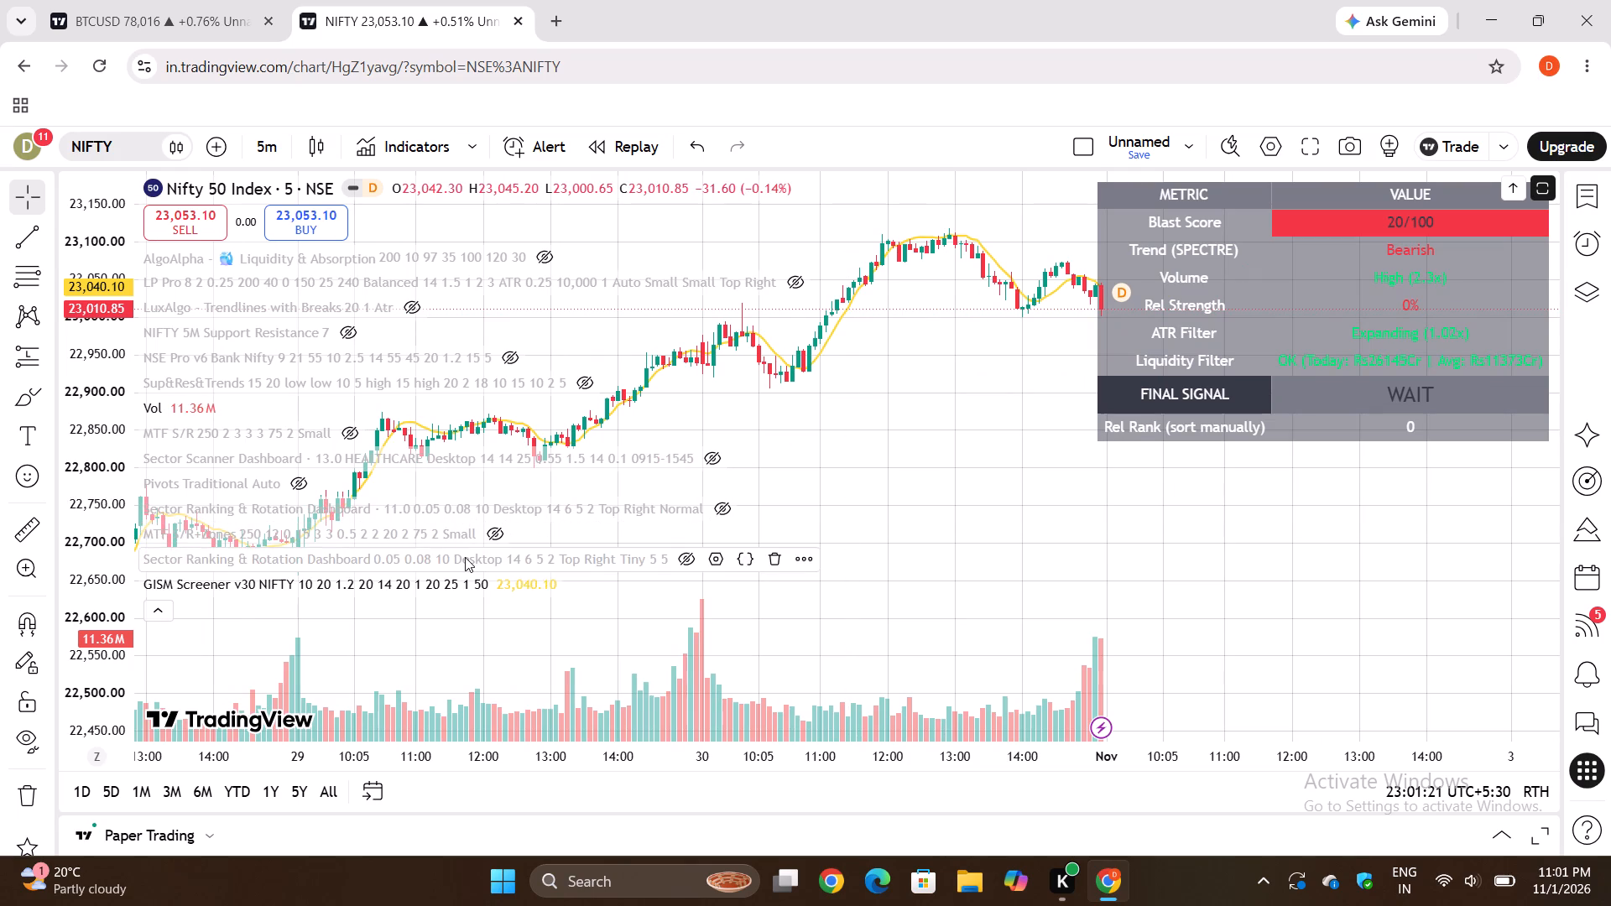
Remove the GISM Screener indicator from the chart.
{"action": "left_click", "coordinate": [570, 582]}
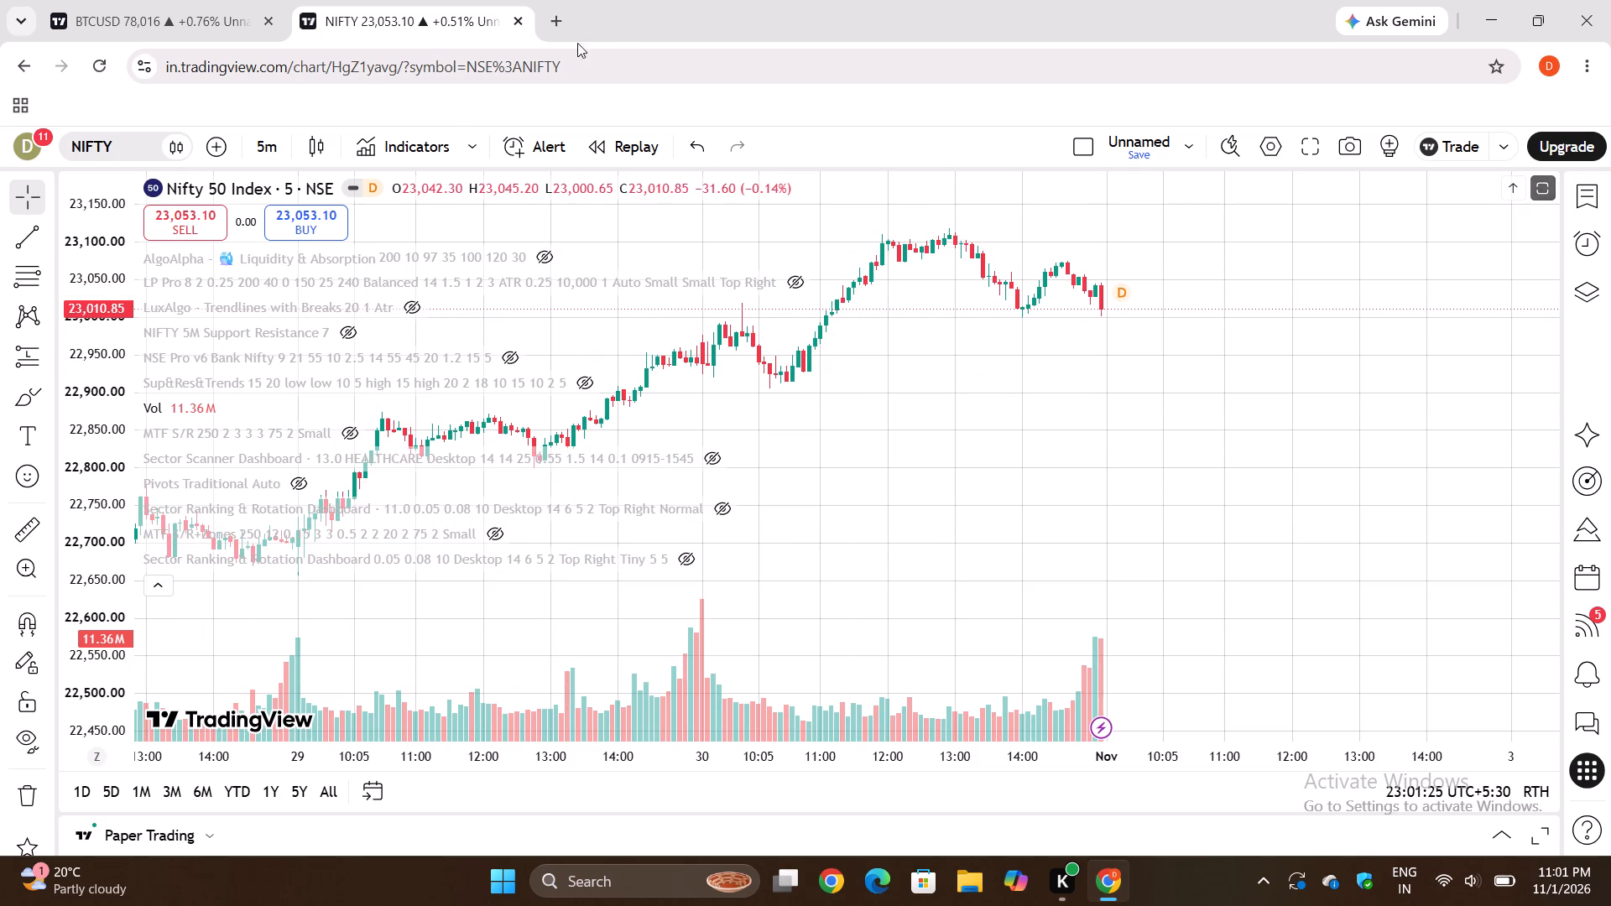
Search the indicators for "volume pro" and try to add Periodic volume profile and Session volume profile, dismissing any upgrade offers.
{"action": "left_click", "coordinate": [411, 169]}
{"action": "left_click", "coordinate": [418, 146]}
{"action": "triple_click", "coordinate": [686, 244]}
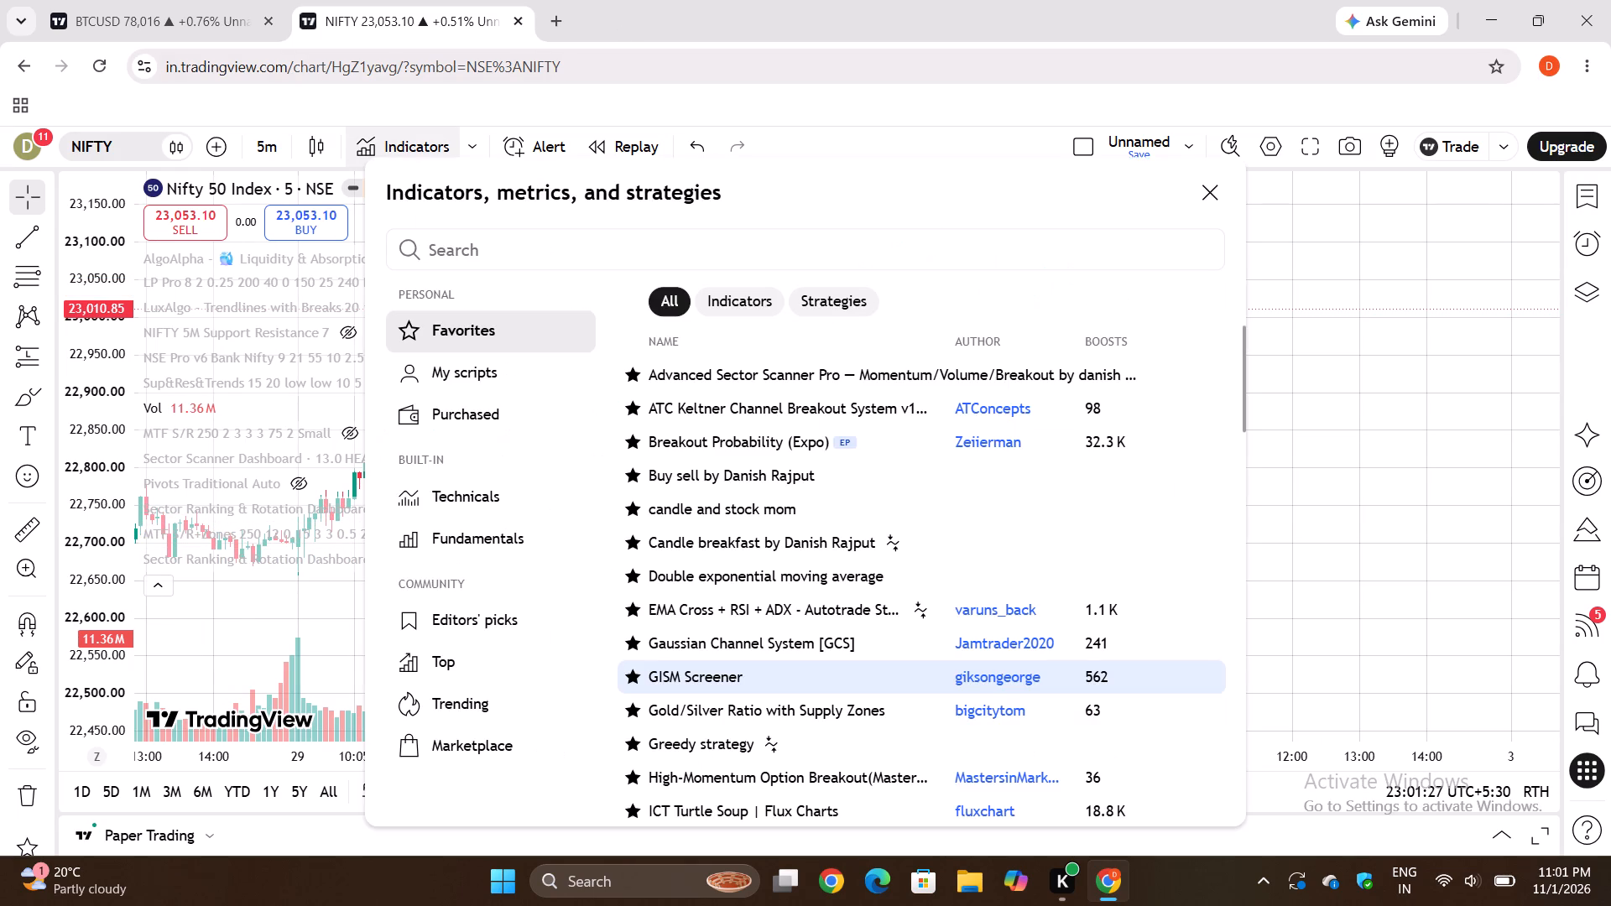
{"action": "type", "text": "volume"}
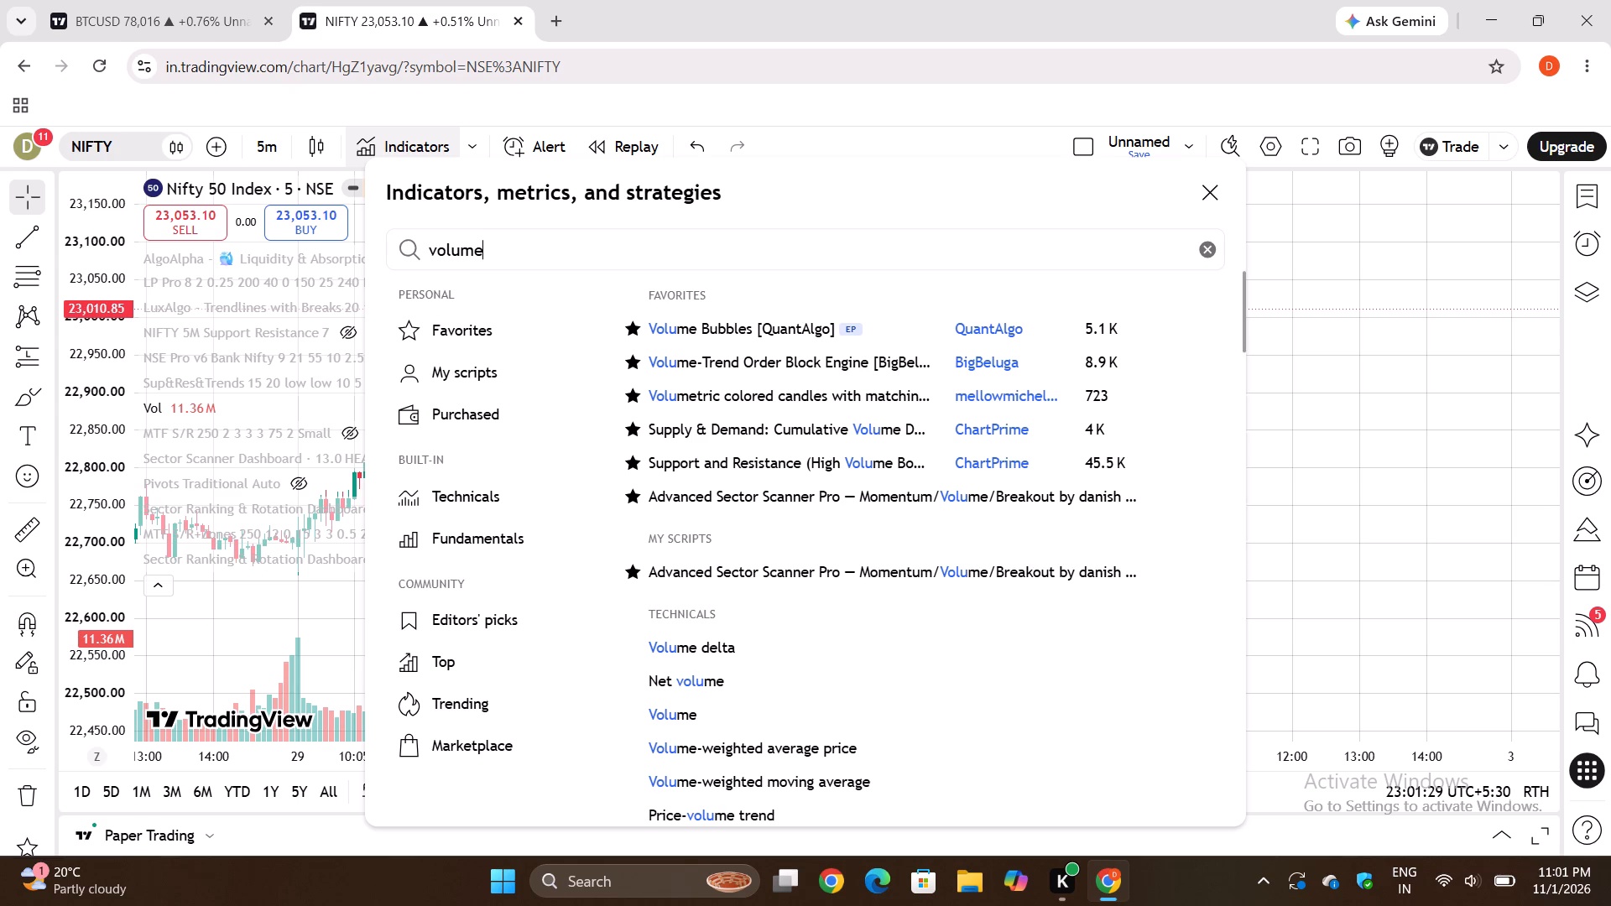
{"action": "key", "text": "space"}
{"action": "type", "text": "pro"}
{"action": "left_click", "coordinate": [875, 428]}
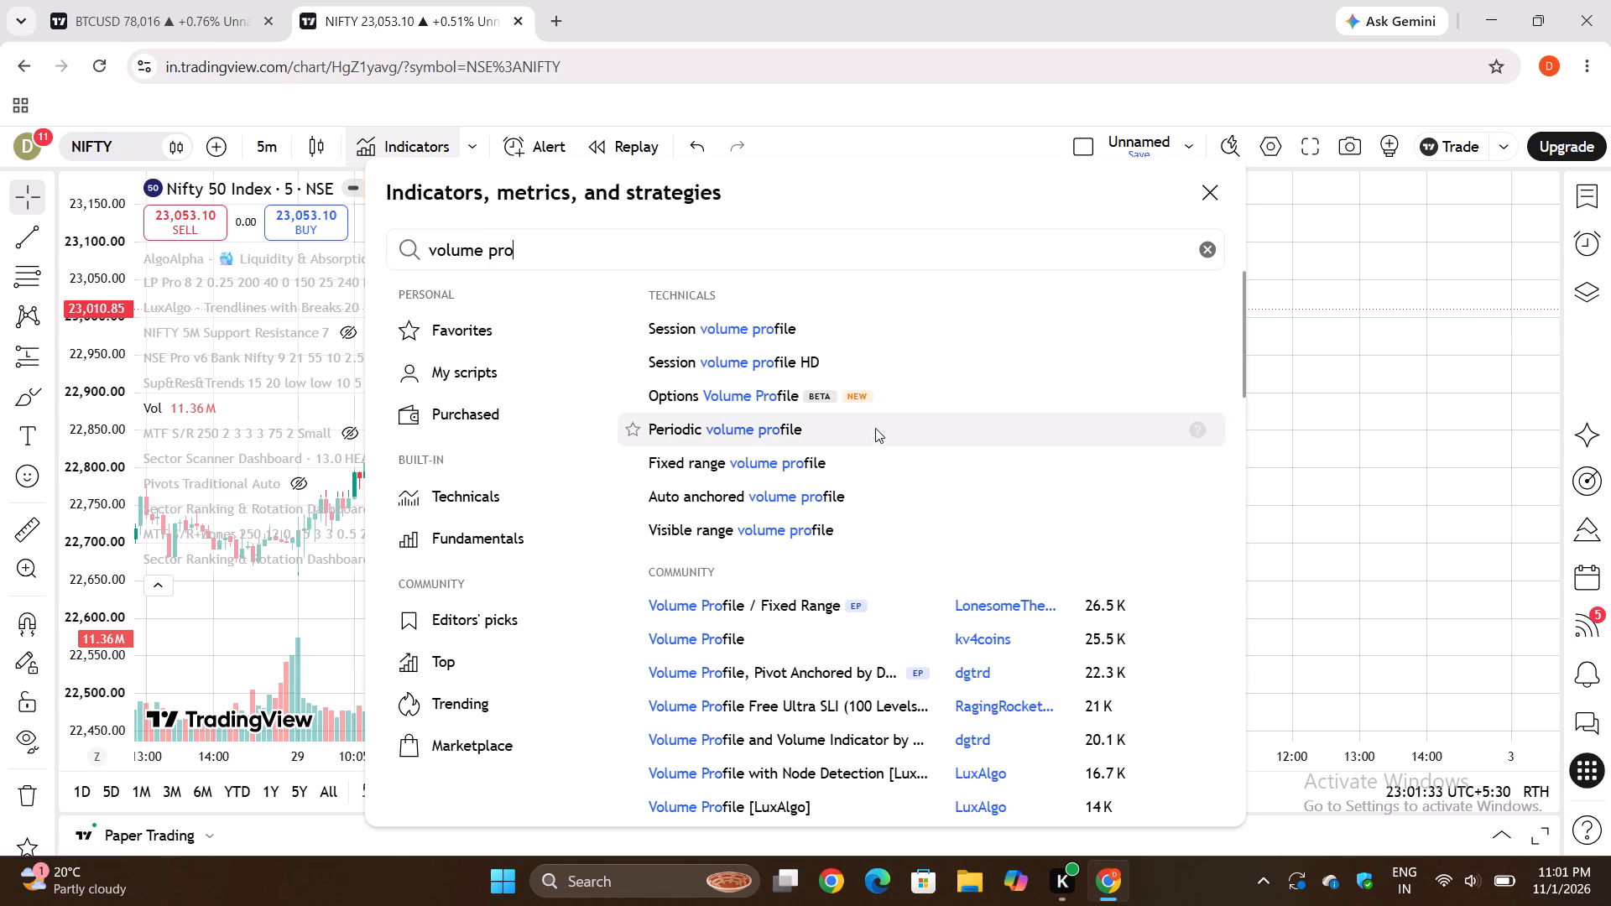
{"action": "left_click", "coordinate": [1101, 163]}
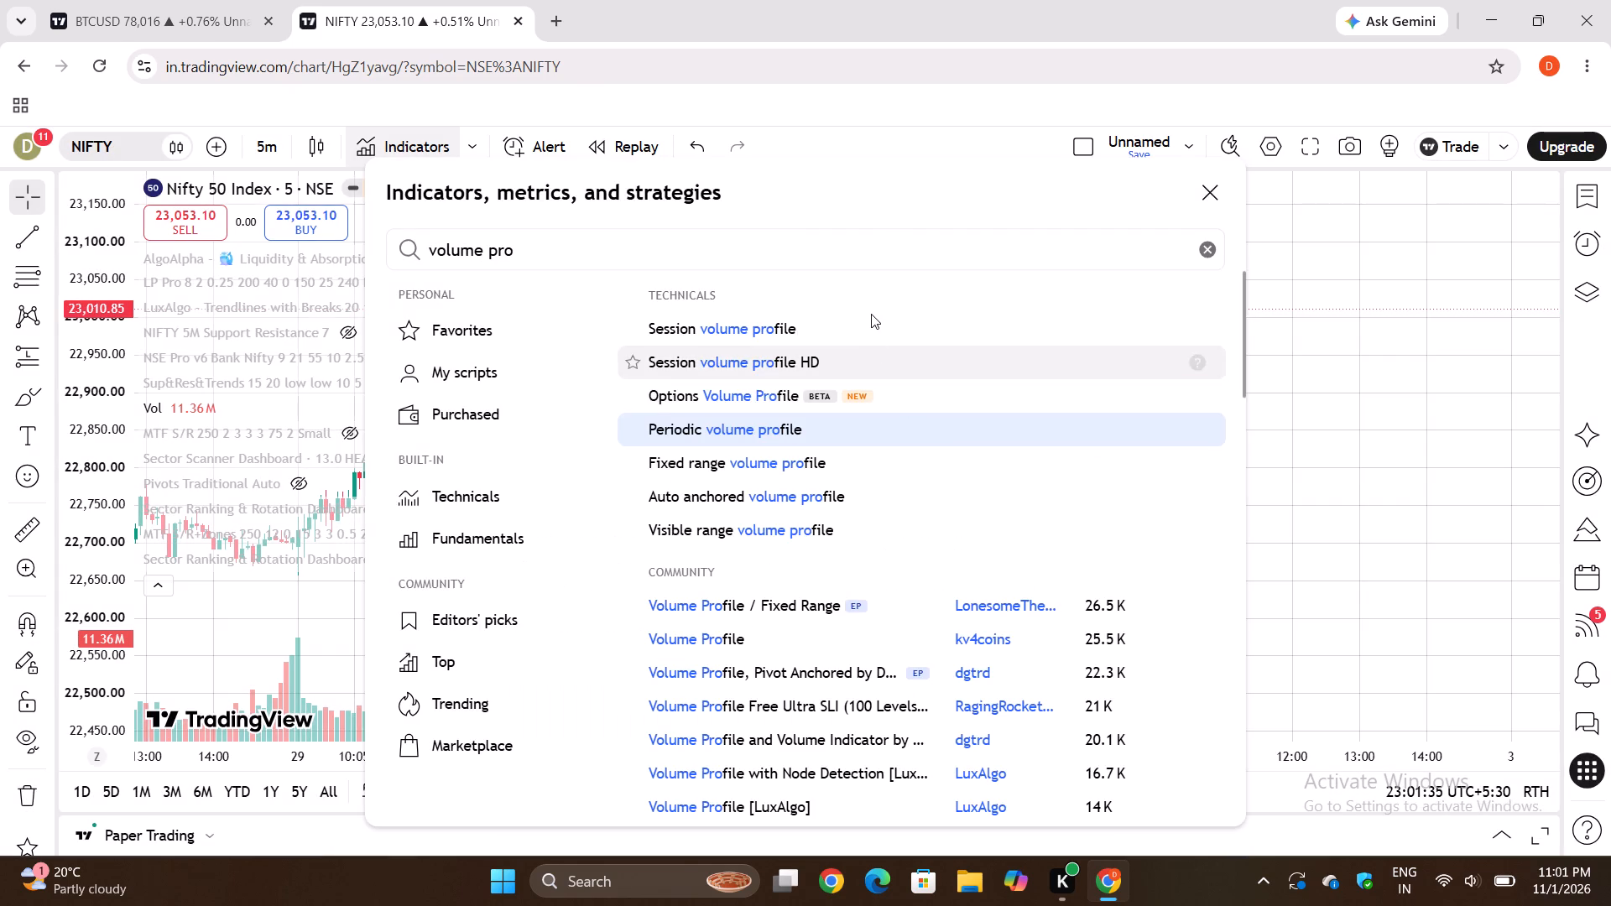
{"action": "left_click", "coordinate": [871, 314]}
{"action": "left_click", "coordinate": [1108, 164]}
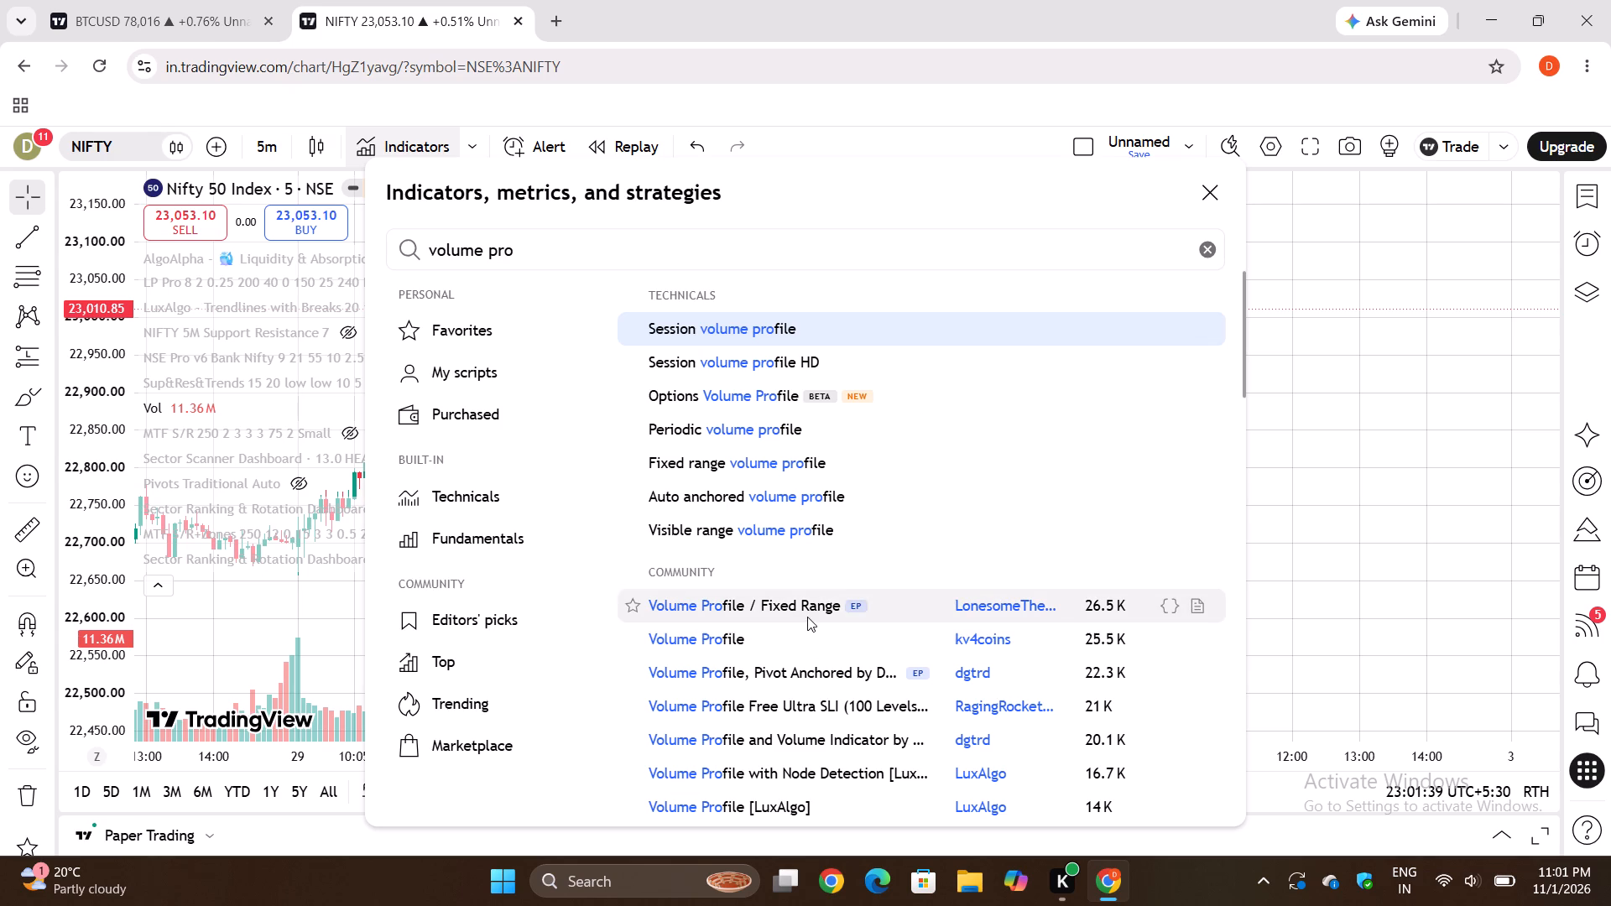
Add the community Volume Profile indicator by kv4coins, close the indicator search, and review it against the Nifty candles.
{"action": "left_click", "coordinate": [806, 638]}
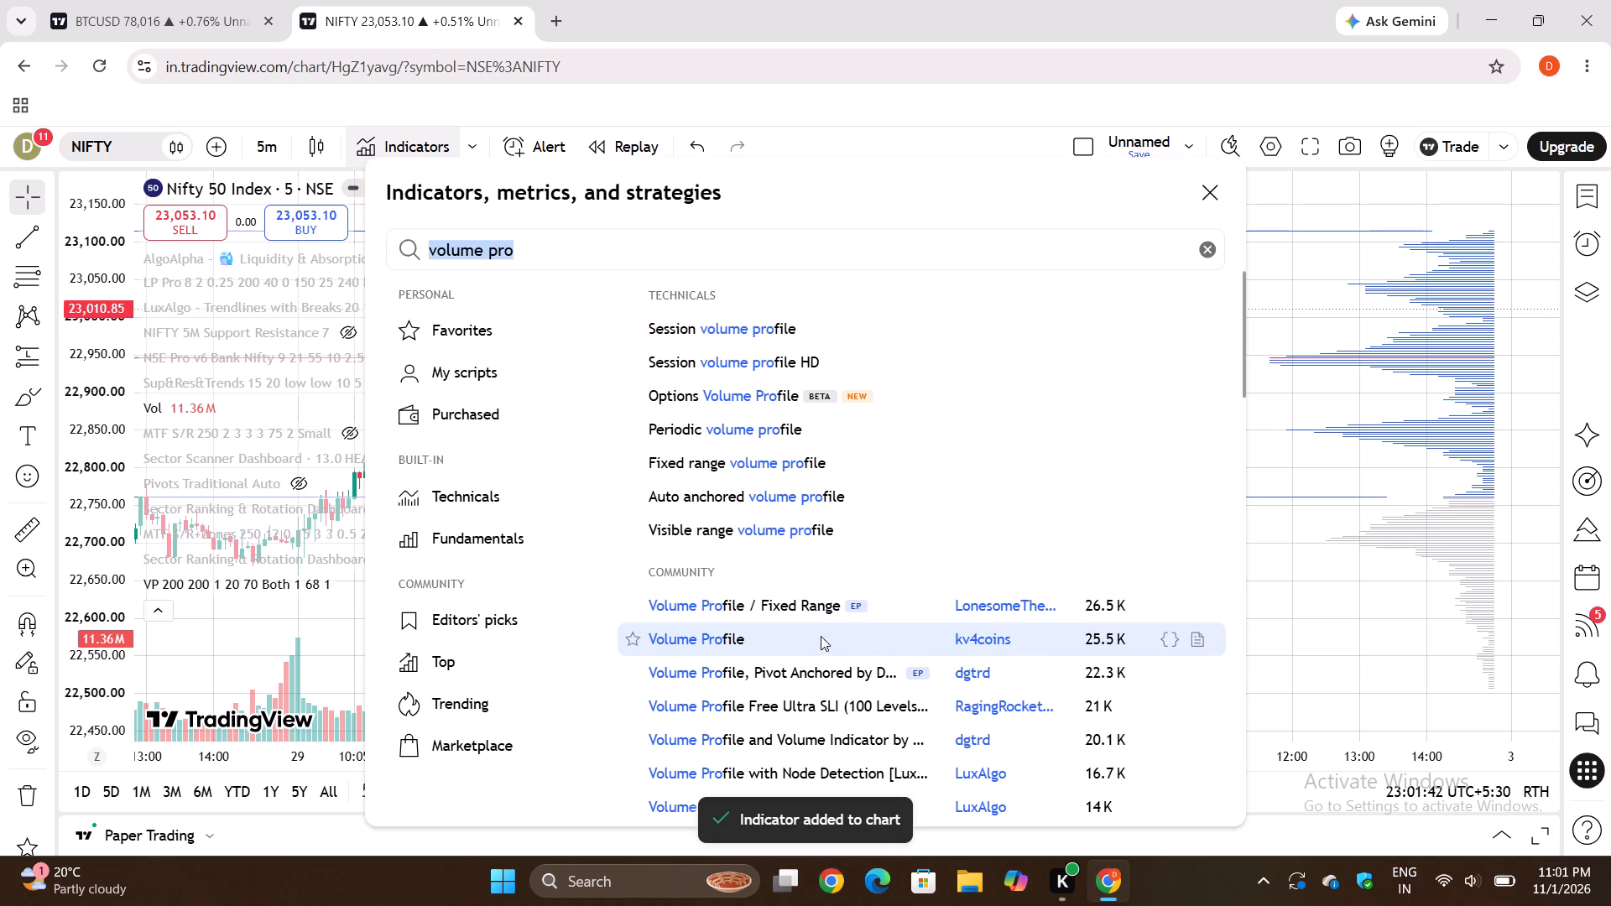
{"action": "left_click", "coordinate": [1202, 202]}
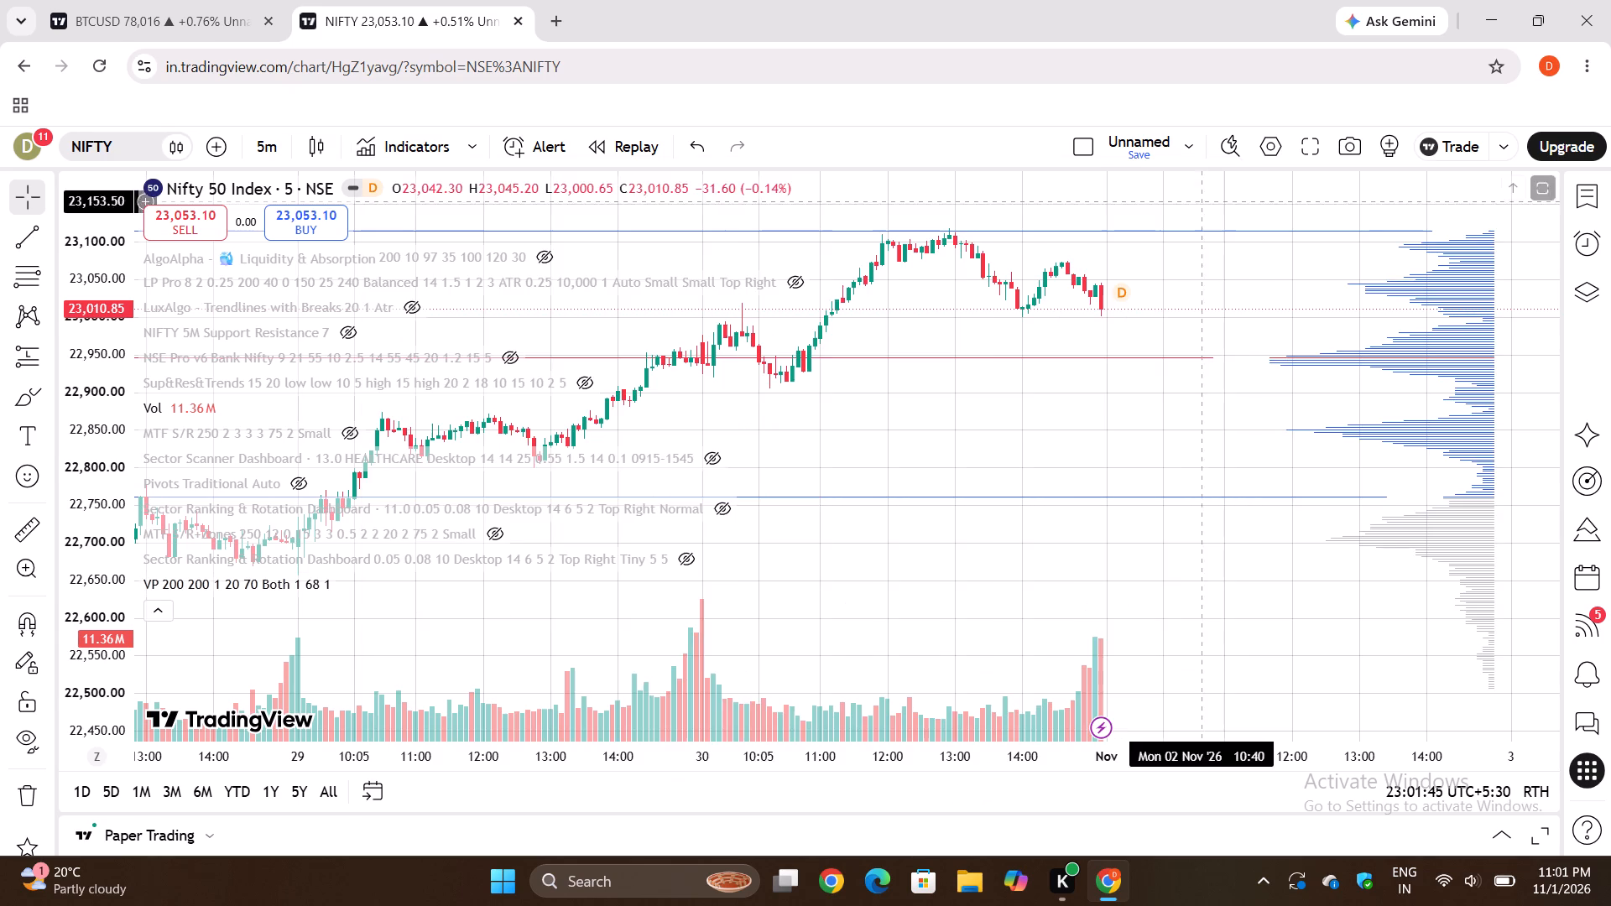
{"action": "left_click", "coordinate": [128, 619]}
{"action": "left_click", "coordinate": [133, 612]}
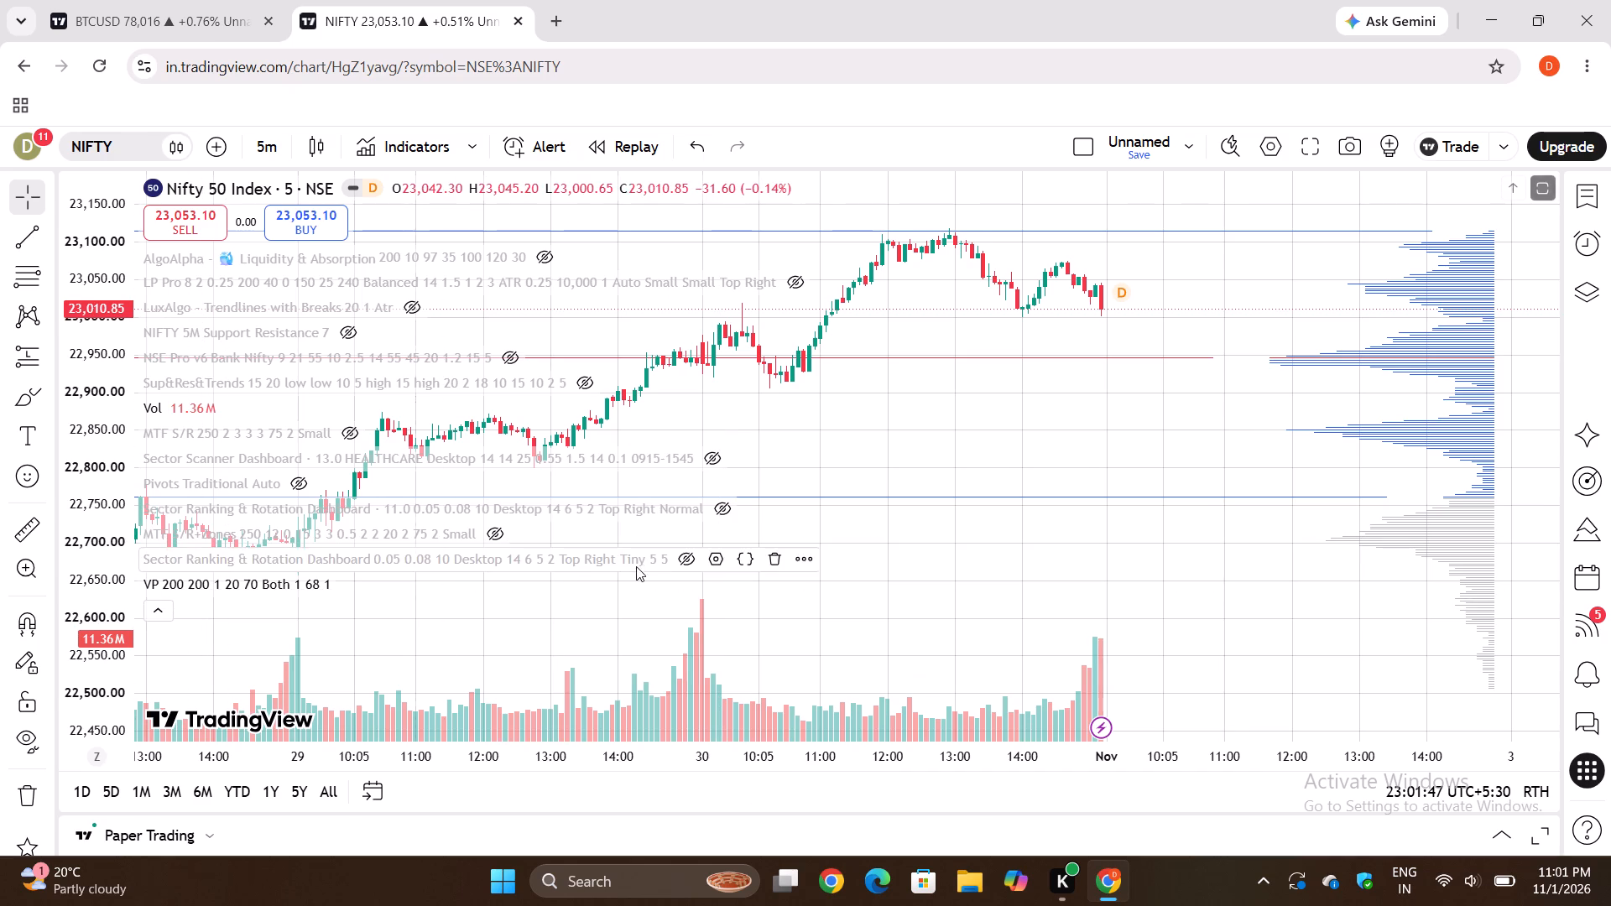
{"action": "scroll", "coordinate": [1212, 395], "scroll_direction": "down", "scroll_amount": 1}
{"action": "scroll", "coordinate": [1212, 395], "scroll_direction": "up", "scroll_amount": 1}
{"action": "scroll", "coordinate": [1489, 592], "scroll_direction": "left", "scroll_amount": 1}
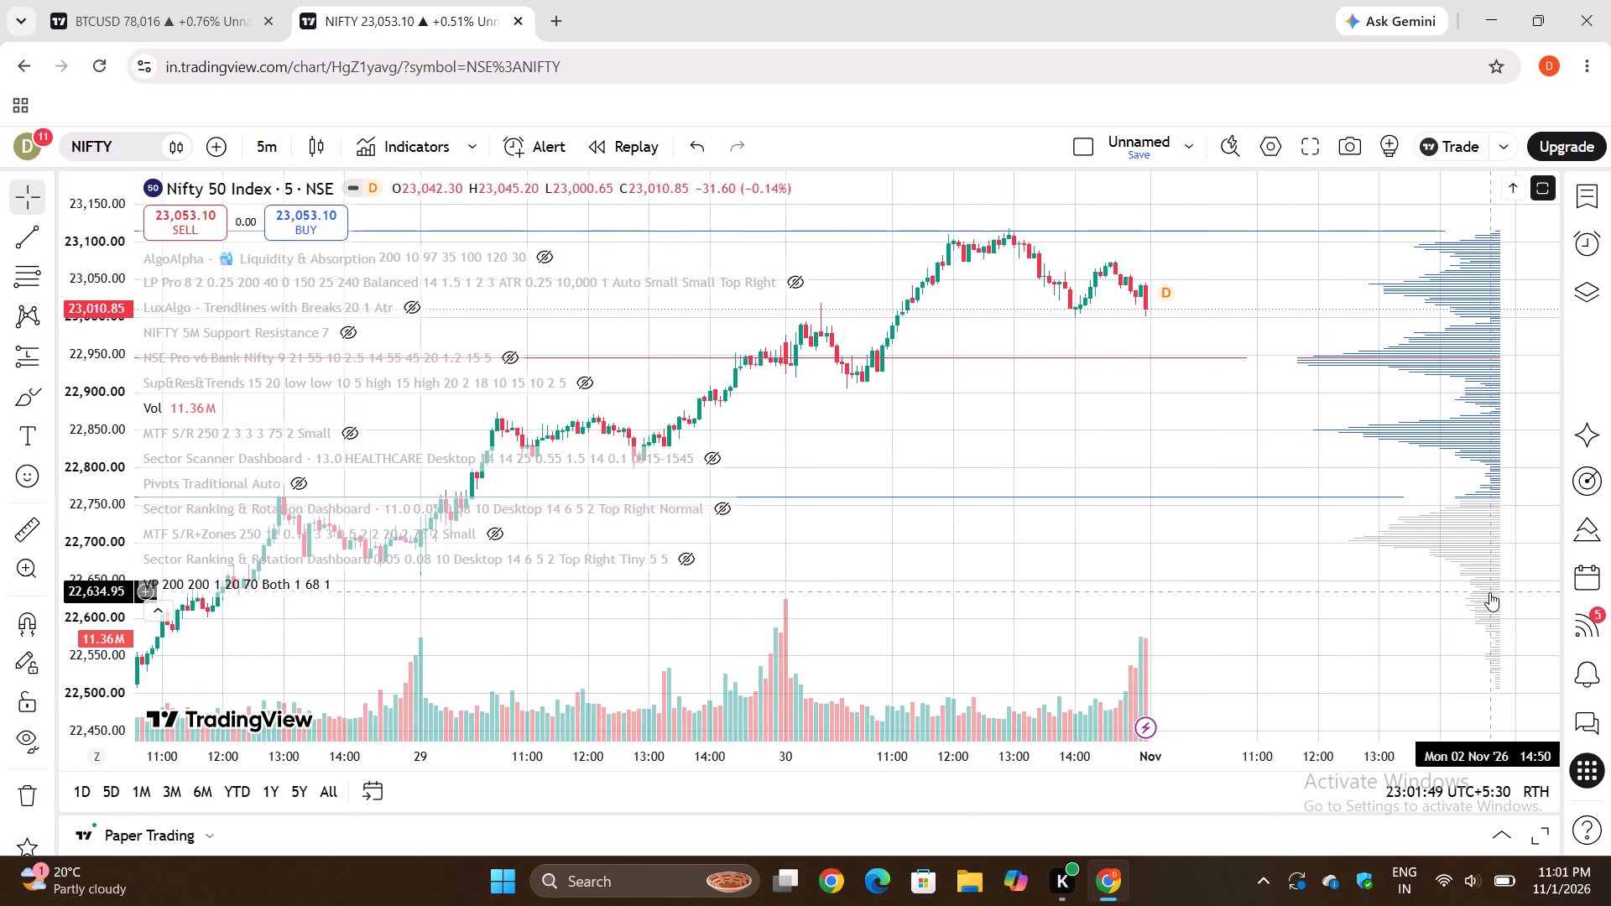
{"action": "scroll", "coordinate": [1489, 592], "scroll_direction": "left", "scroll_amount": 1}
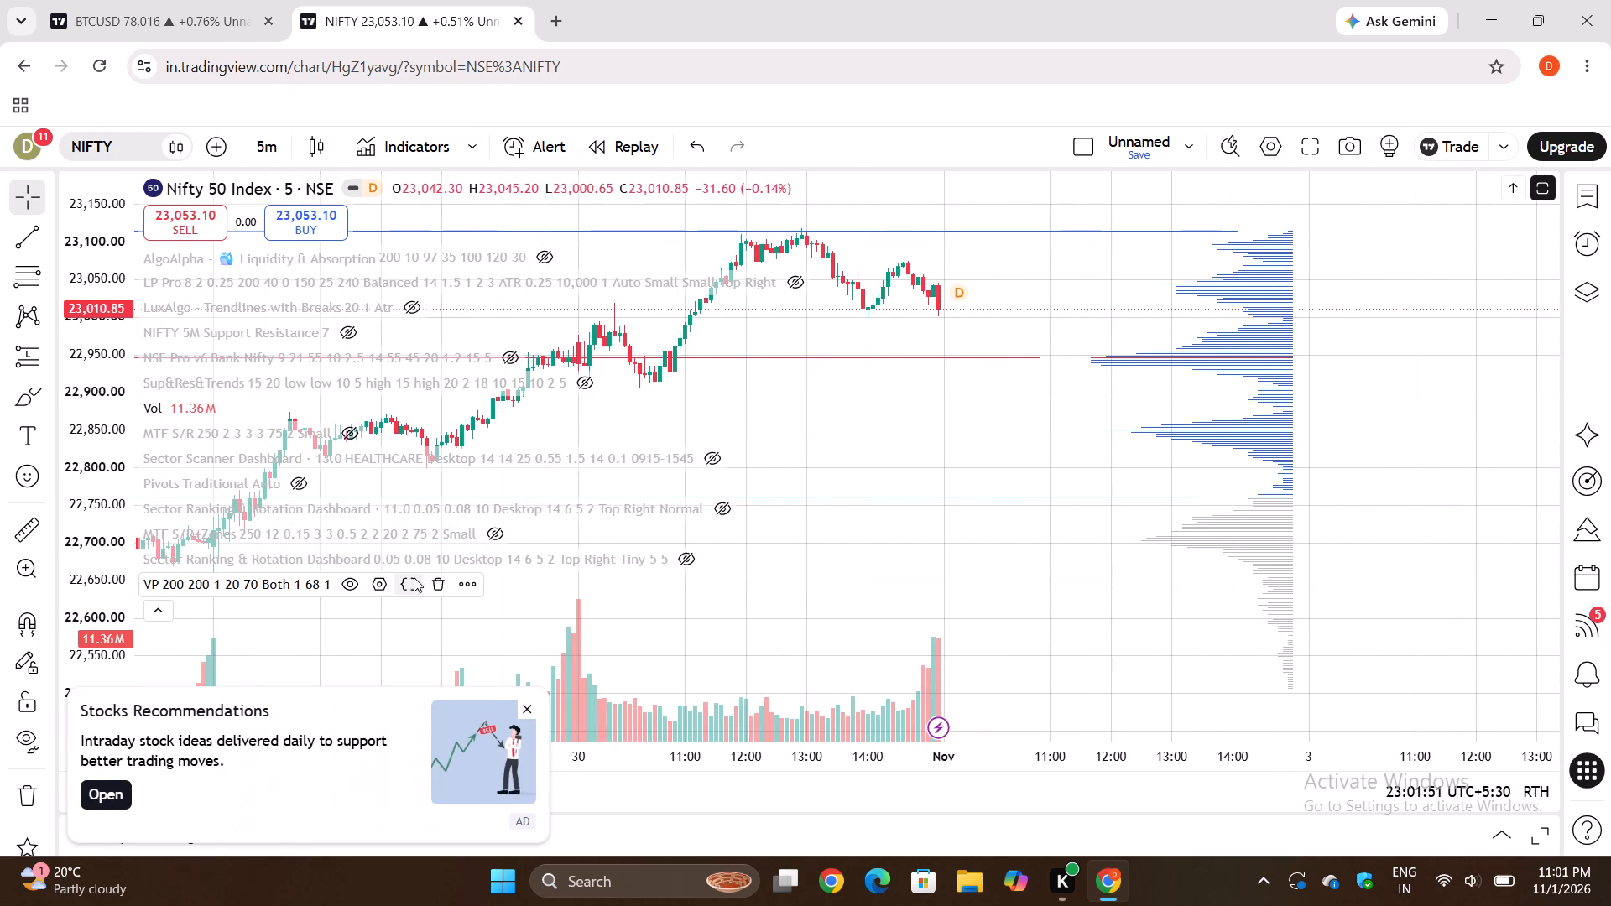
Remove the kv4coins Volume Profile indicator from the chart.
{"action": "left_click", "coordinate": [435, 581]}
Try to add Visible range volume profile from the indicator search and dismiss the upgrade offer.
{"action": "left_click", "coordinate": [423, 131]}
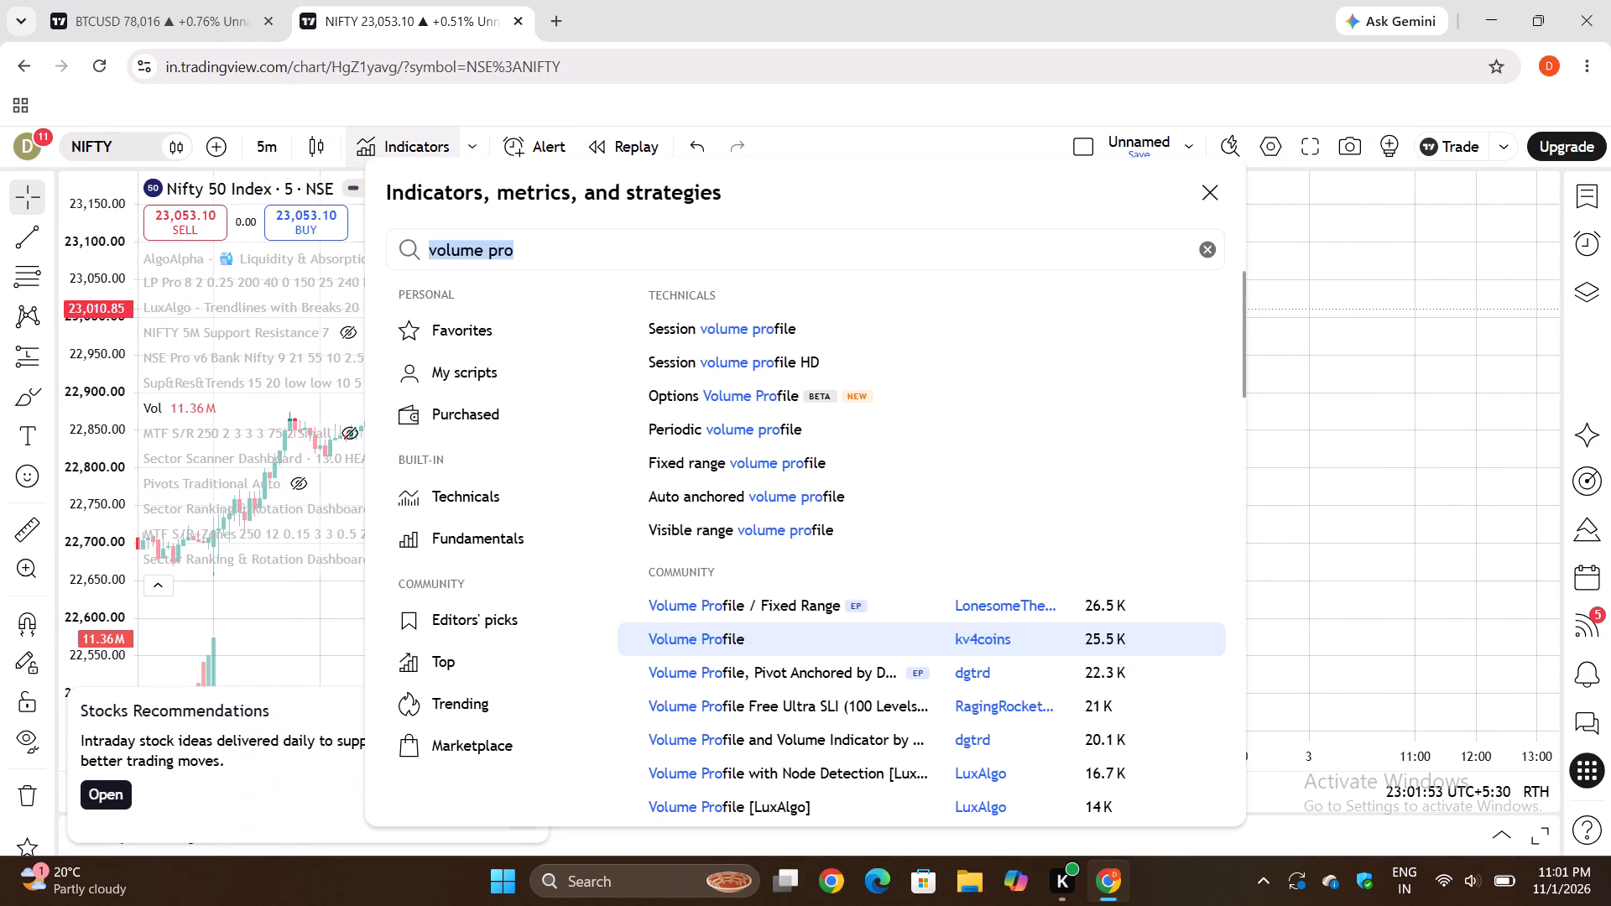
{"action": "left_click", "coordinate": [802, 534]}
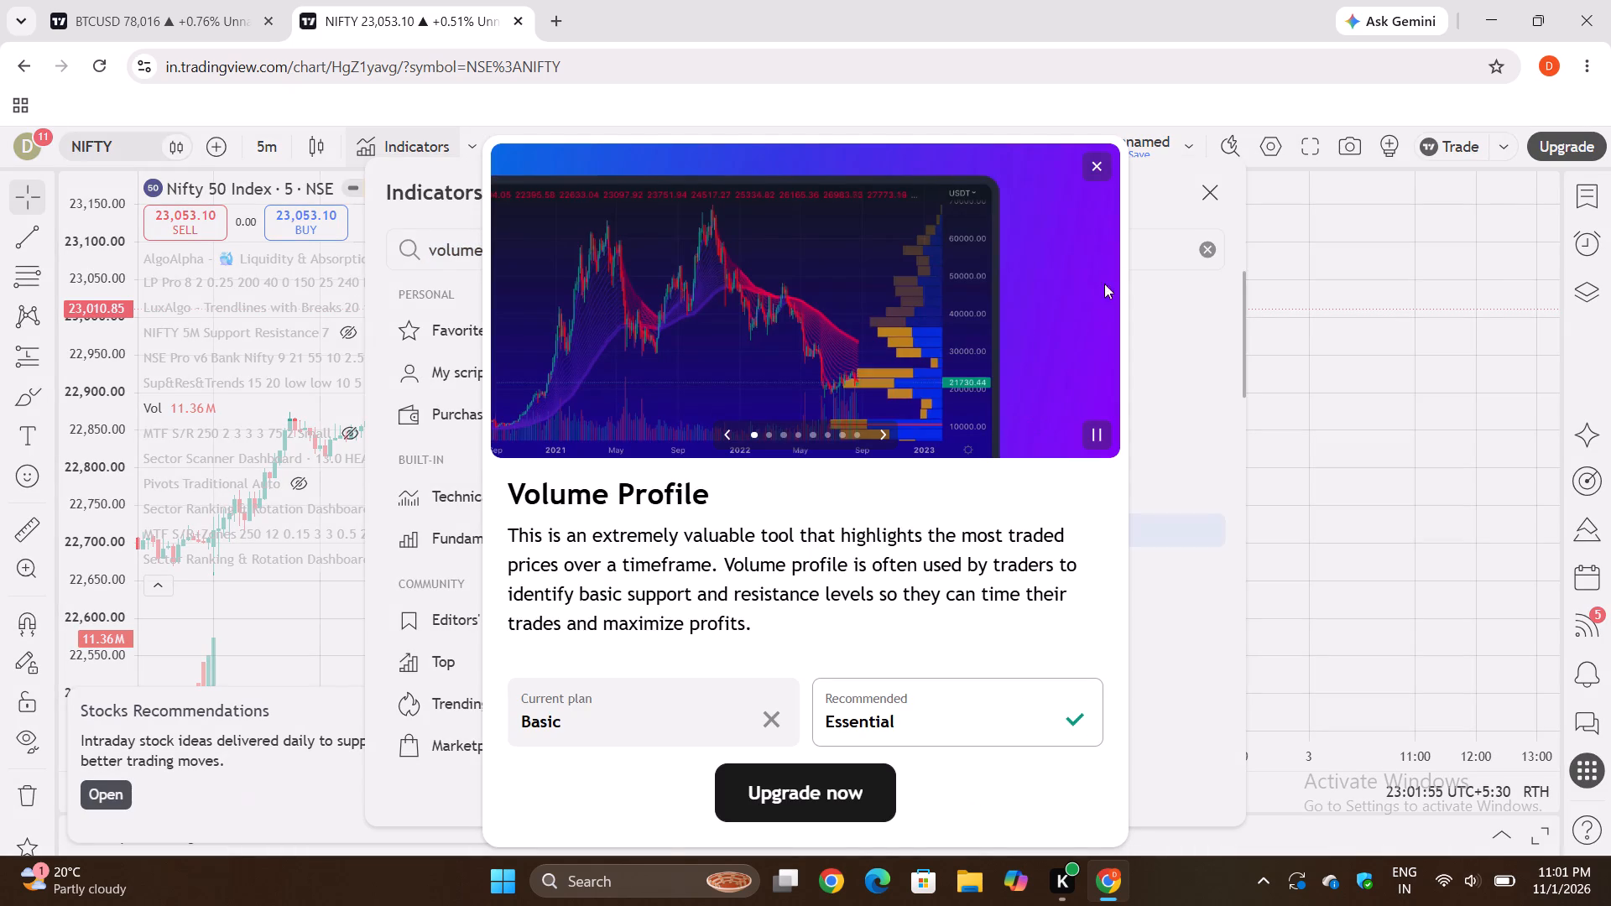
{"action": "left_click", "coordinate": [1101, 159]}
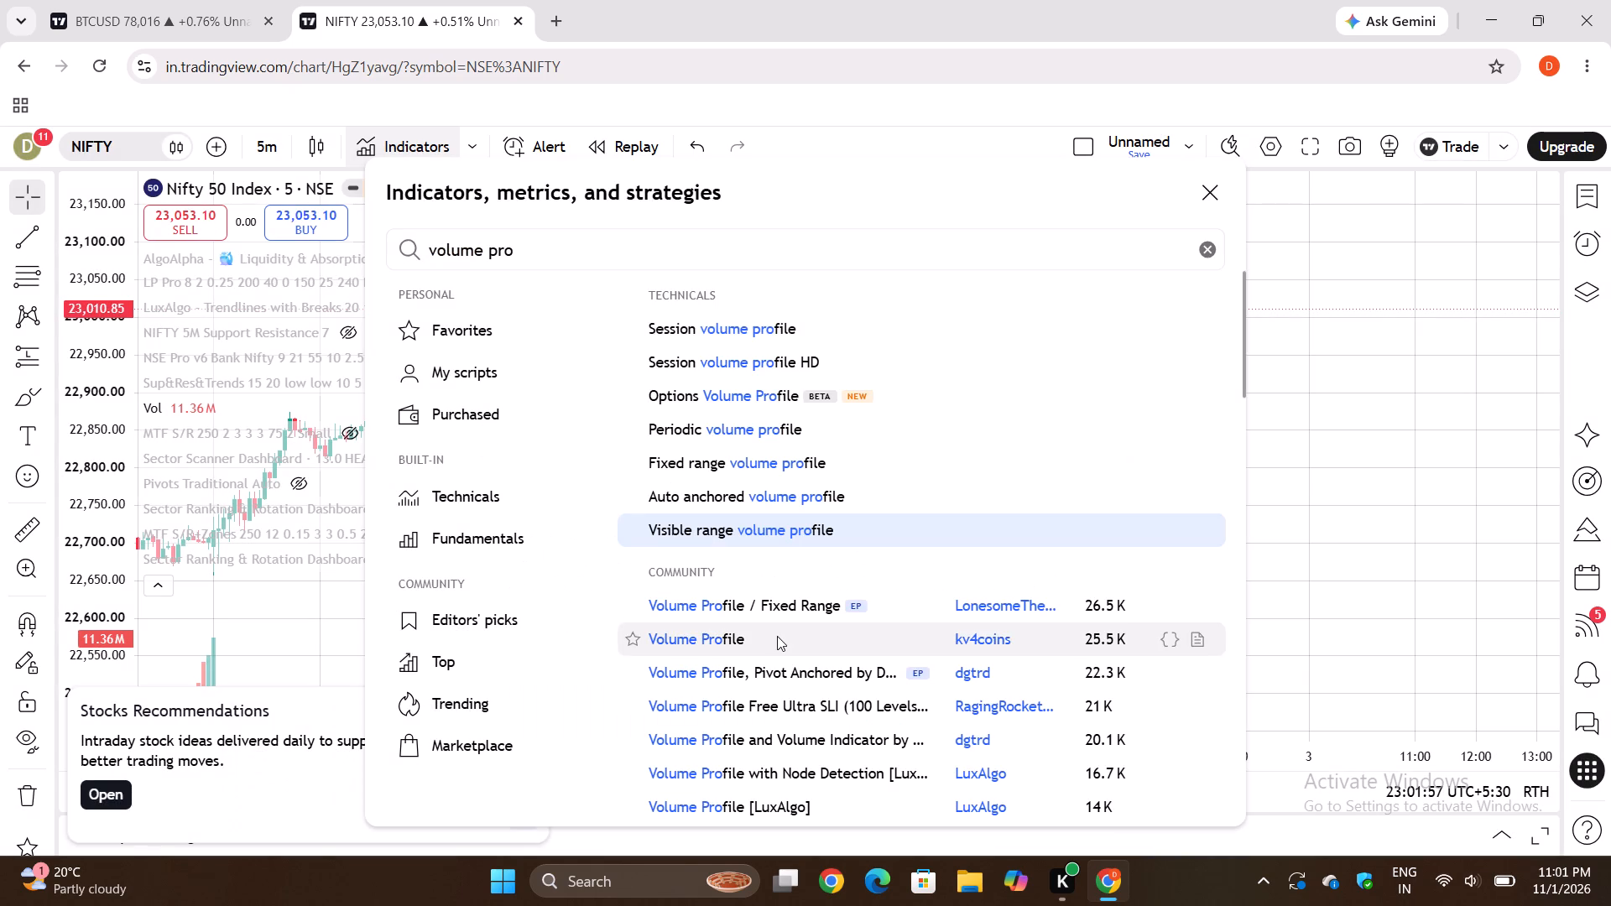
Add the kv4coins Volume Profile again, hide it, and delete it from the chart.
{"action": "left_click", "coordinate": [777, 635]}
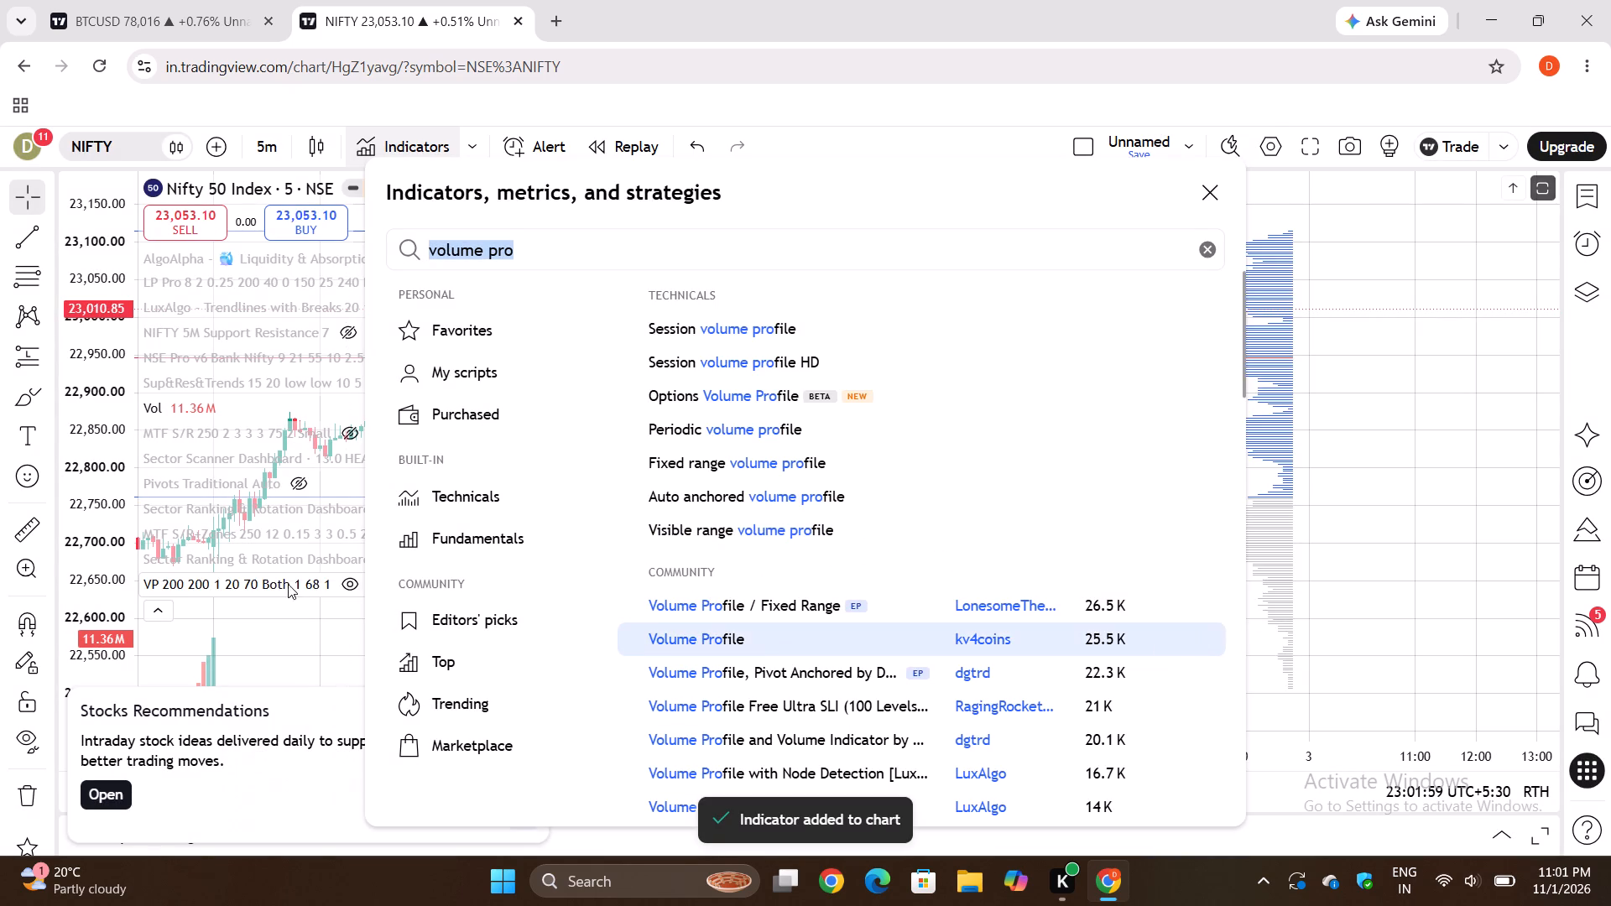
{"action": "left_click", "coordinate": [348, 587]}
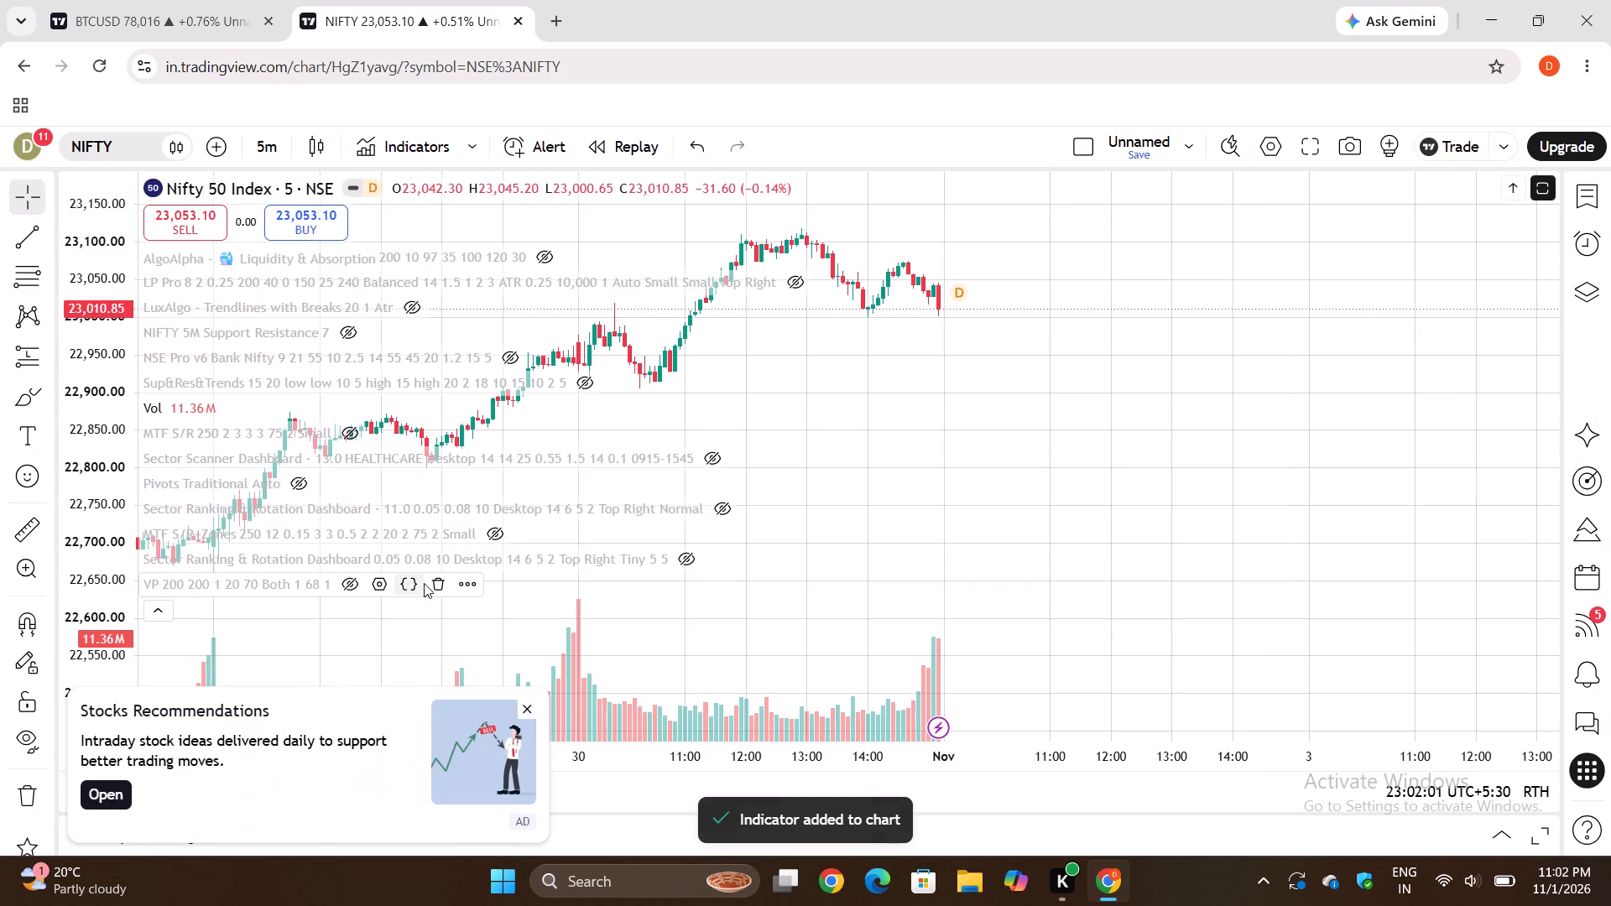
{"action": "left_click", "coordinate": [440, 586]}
Add the community indicator Volume Profile / Fixed Range, close the indicator search, and collapse the chart's indicator list.
{"action": "left_click", "coordinate": [441, 158]}
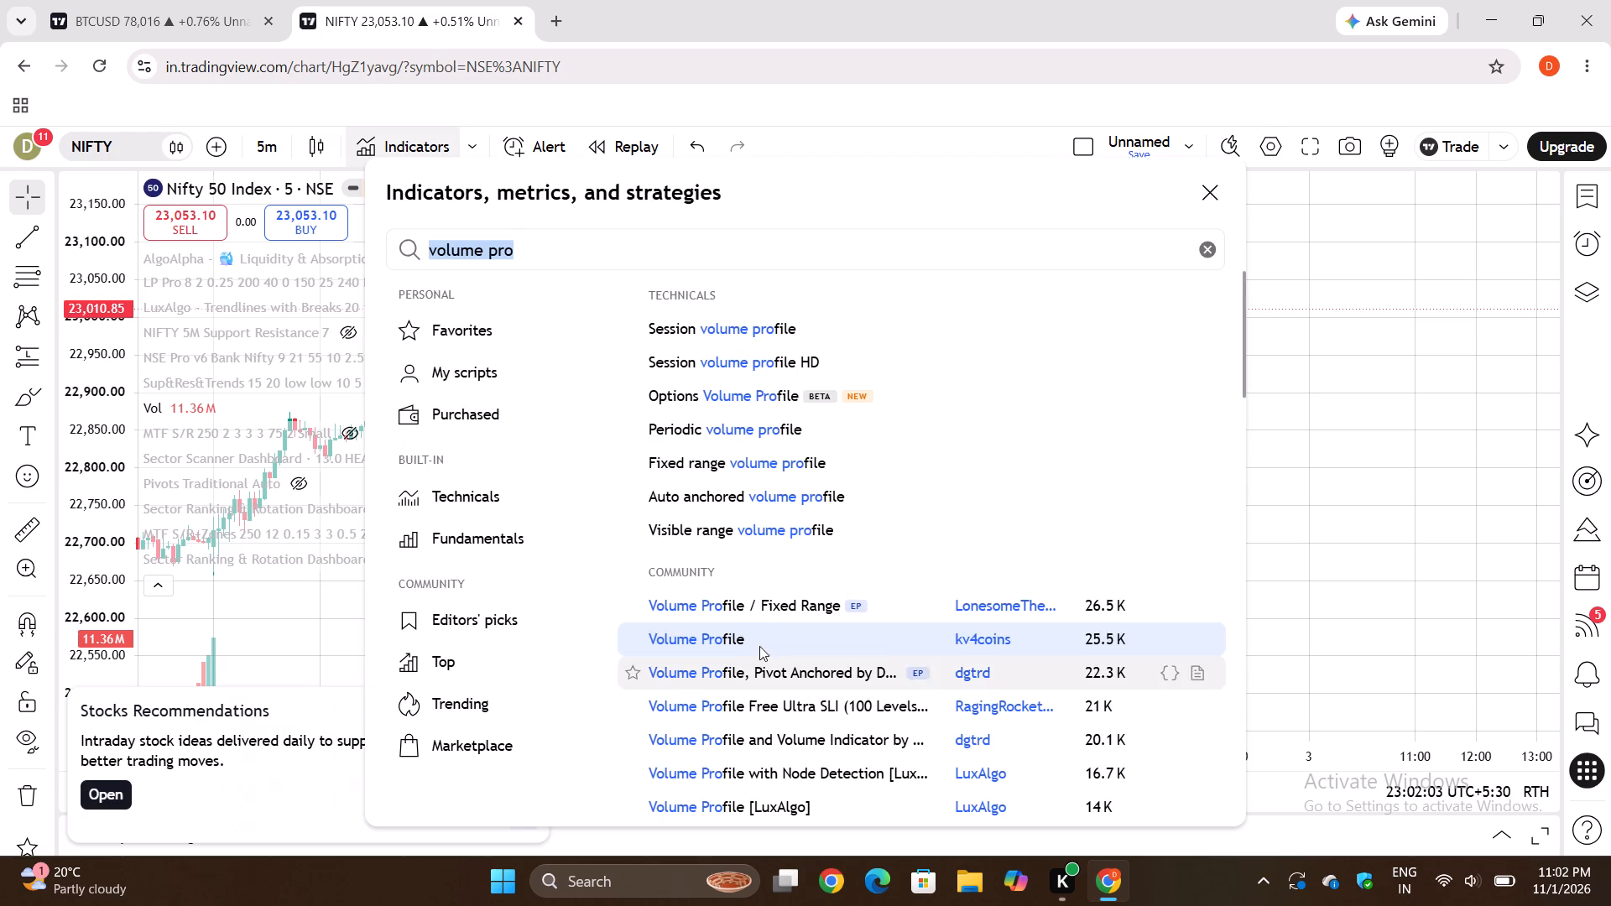
{"action": "left_click", "coordinate": [760, 618]}
{"action": "left_click", "coordinate": [1206, 190]}
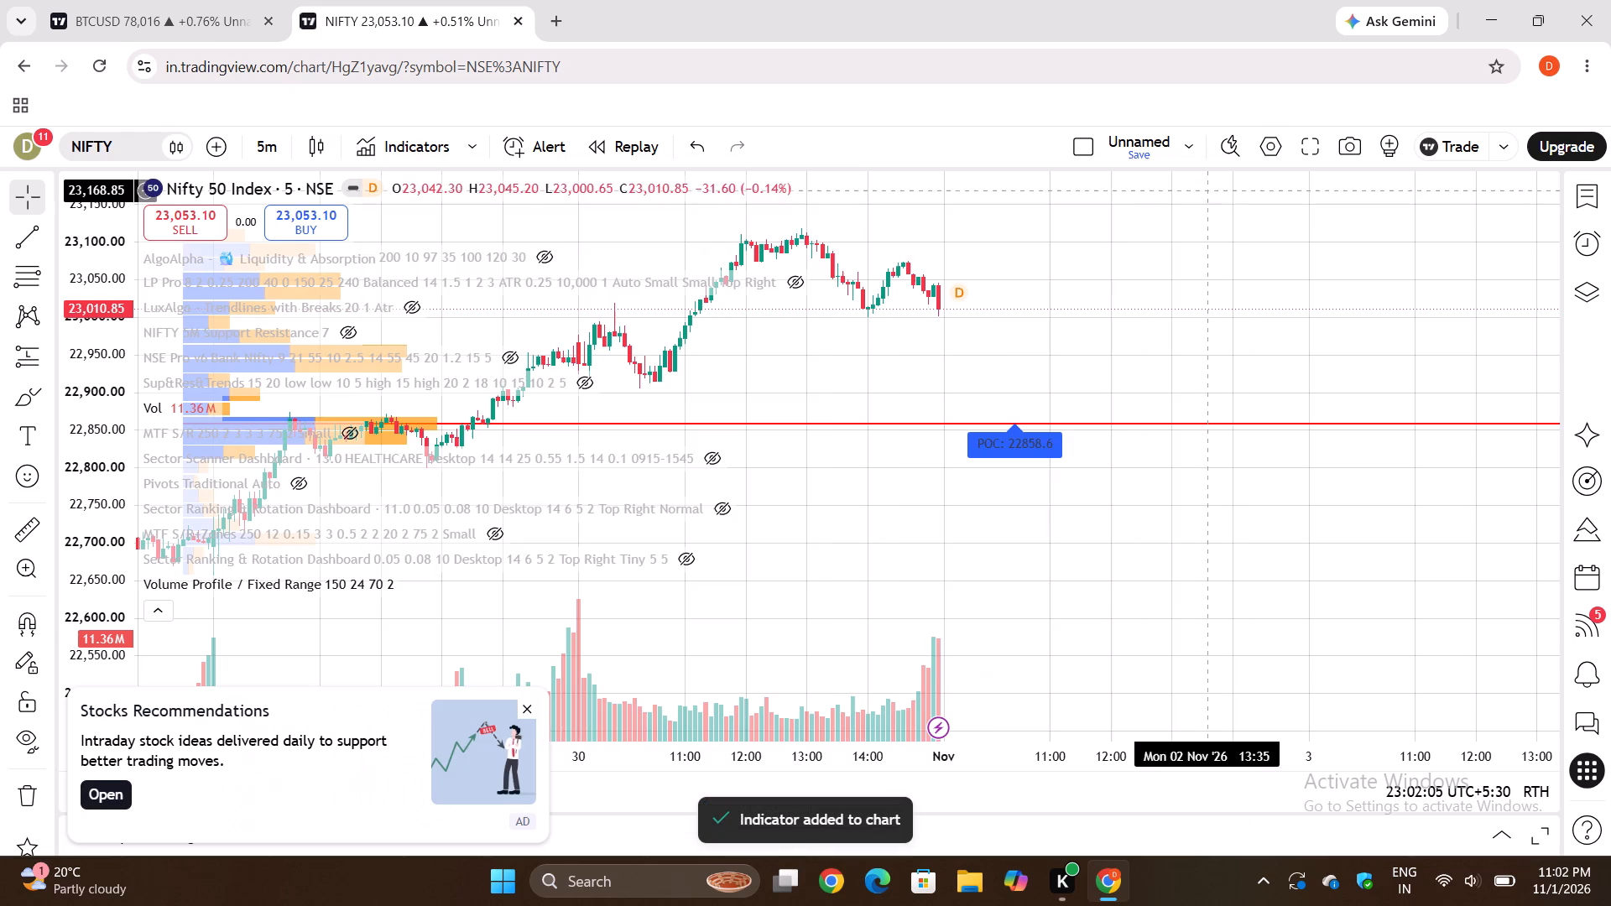
{"action": "left_click", "coordinate": [158, 612]}
Examine the fixed range volume profile and its POC line against the Nifty 5-minute candles.
{"action": "scroll", "coordinate": [396, 374], "scroll_direction": "up", "scroll_amount": 2}
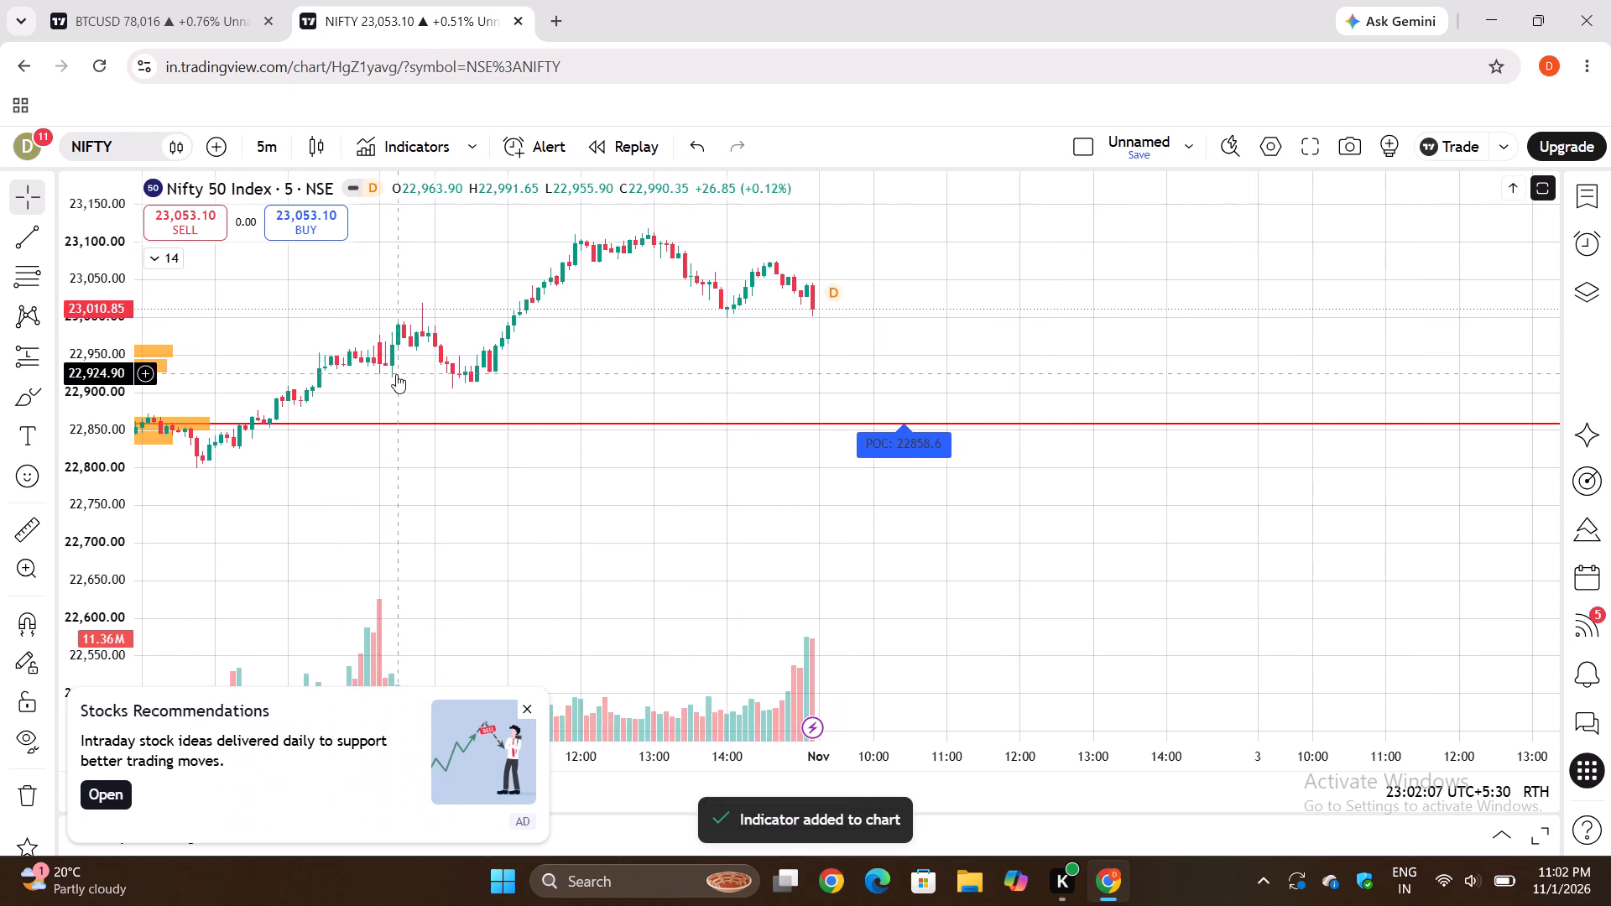
{"action": "scroll", "coordinate": [396, 374], "scroll_direction": "right", "scroll_amount": 3}
{"action": "left_click", "coordinate": [396, 374]}
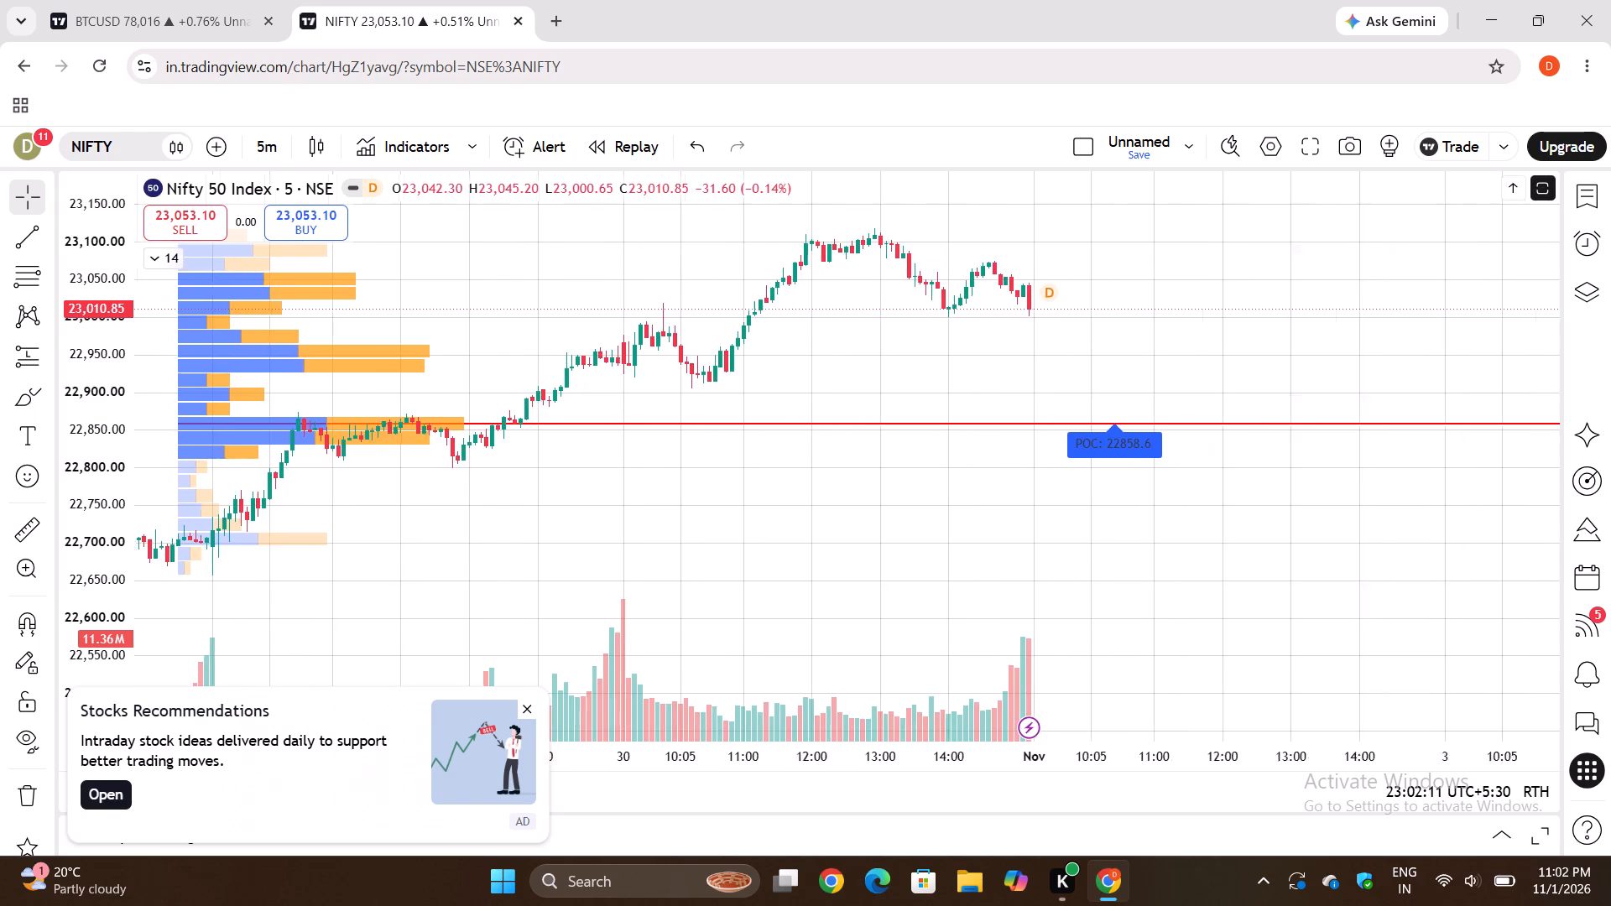
{"action": "left_click_drag", "start_coordinate": [683, 322], "coordinate": [680, 512]}
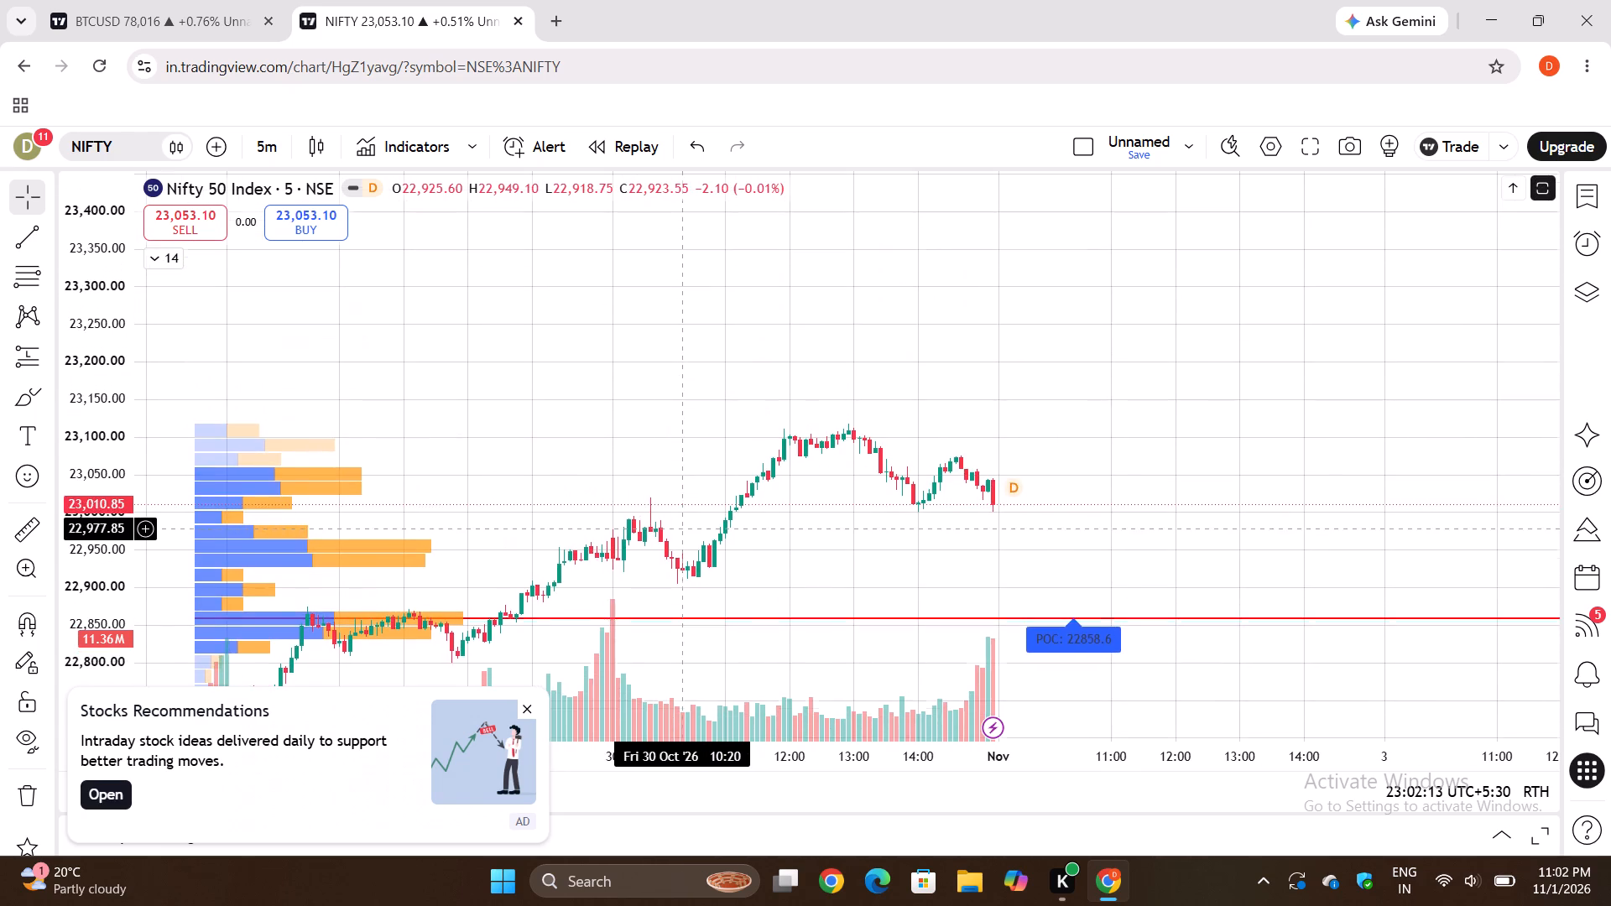
{"action": "left_click_drag", "start_coordinate": [680, 512], "coordinate": [707, 381]}
{"action": "left_click_drag", "start_coordinate": [305, 500], "coordinate": [387, 585]}
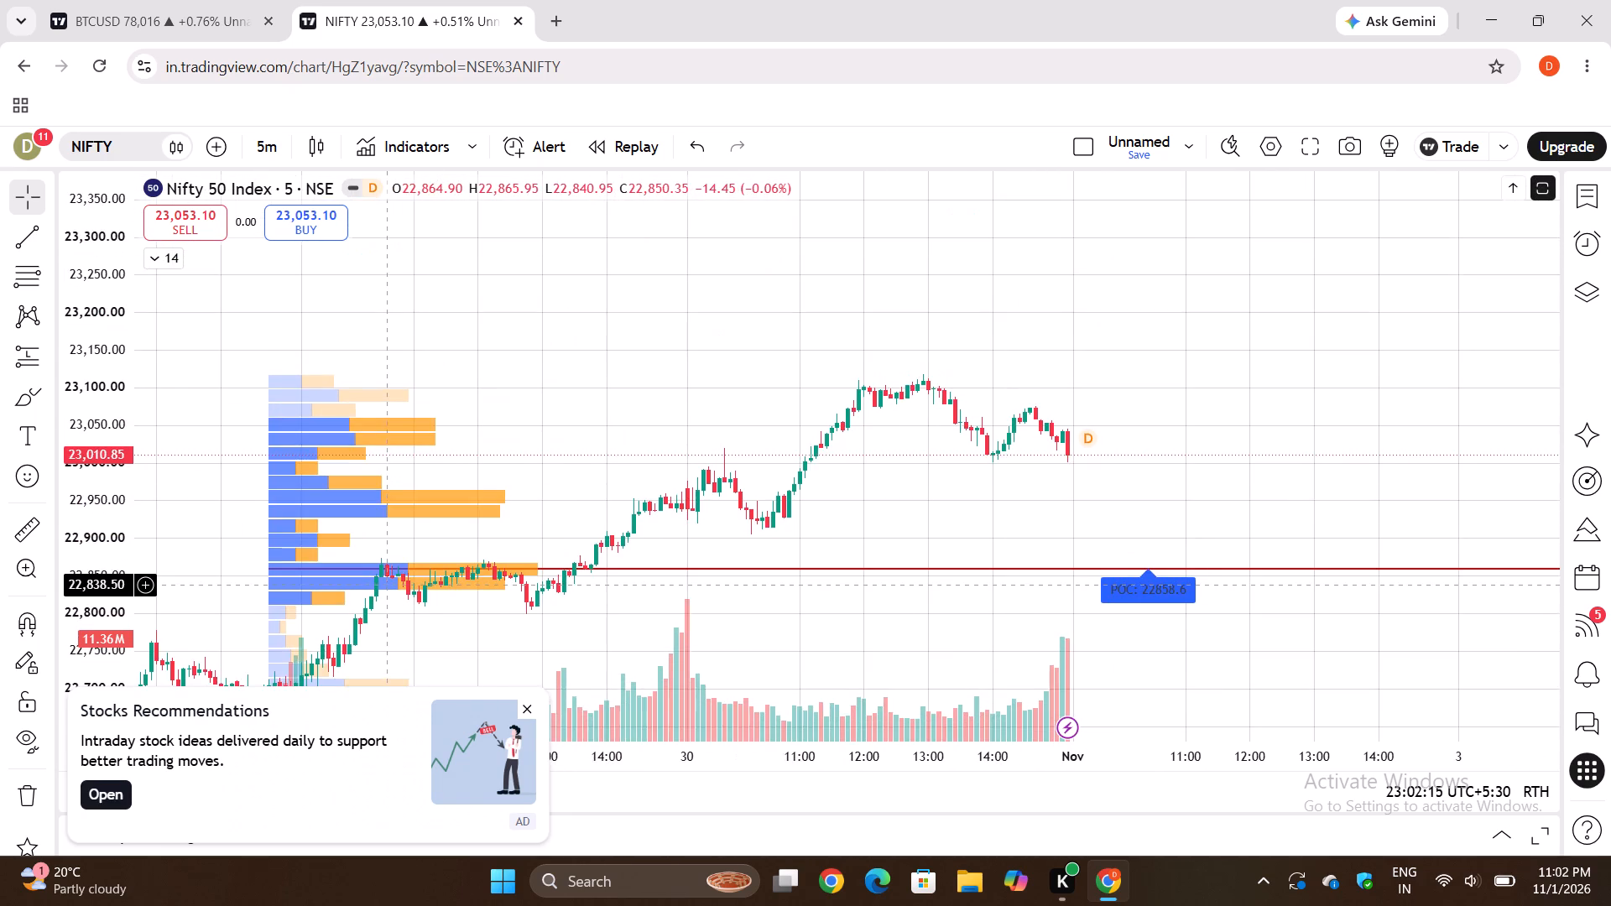
{"action": "left_click_drag", "start_coordinate": [387, 585], "coordinate": [389, 570]}
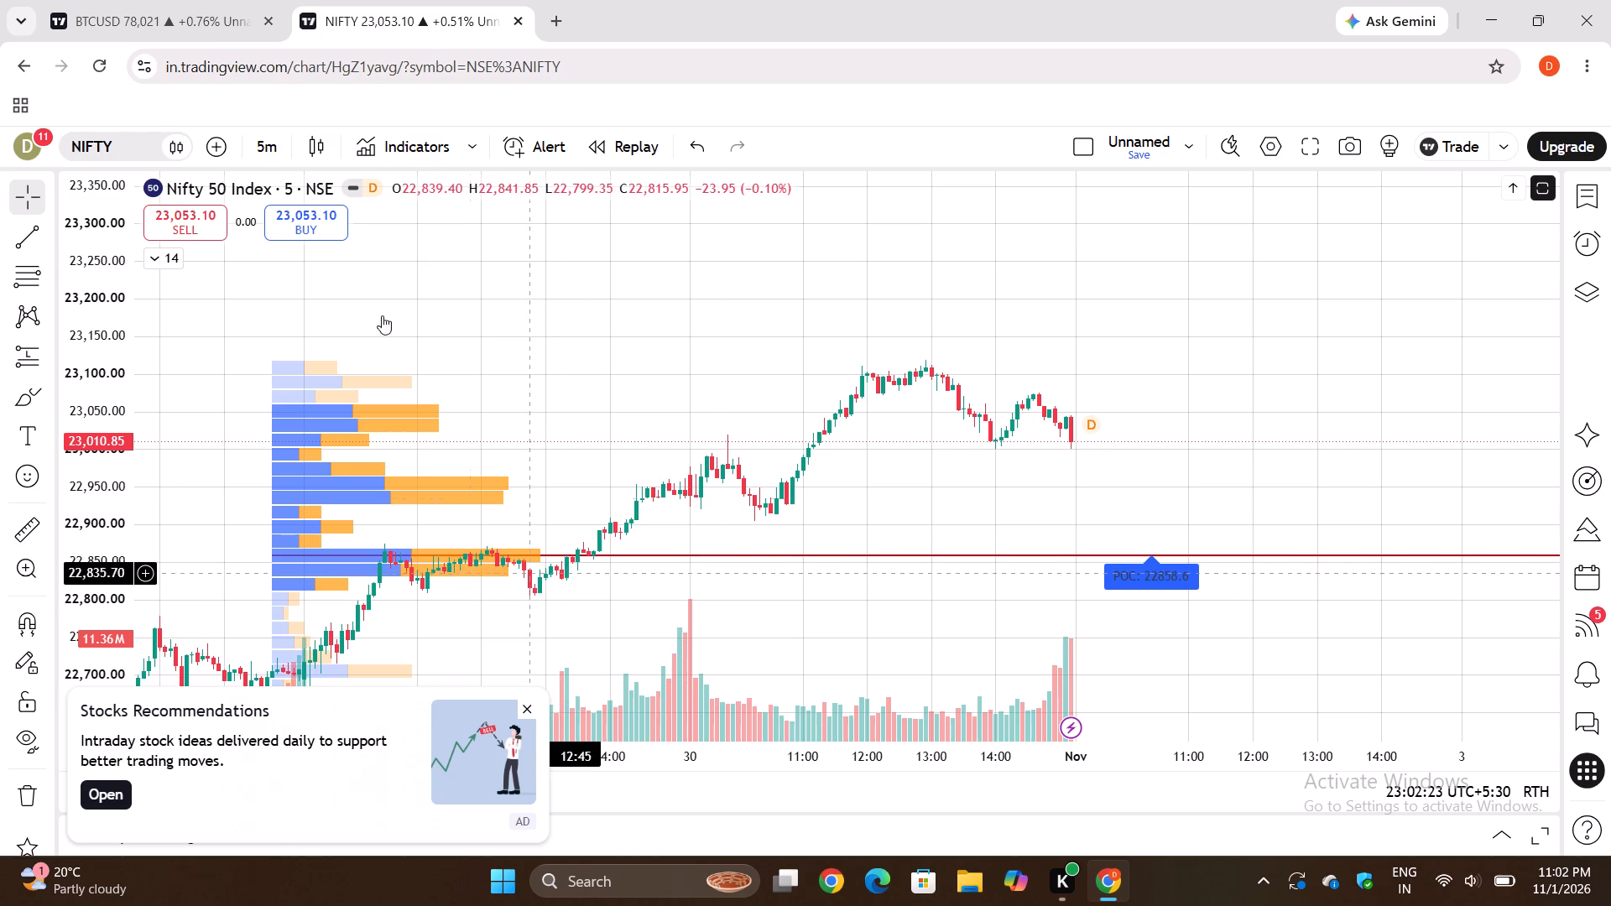
Delete the Volume Profile / Fixed Range indicator from the Nifty 5-minute chart.
{"action": "left_click", "coordinate": [445, 136]}
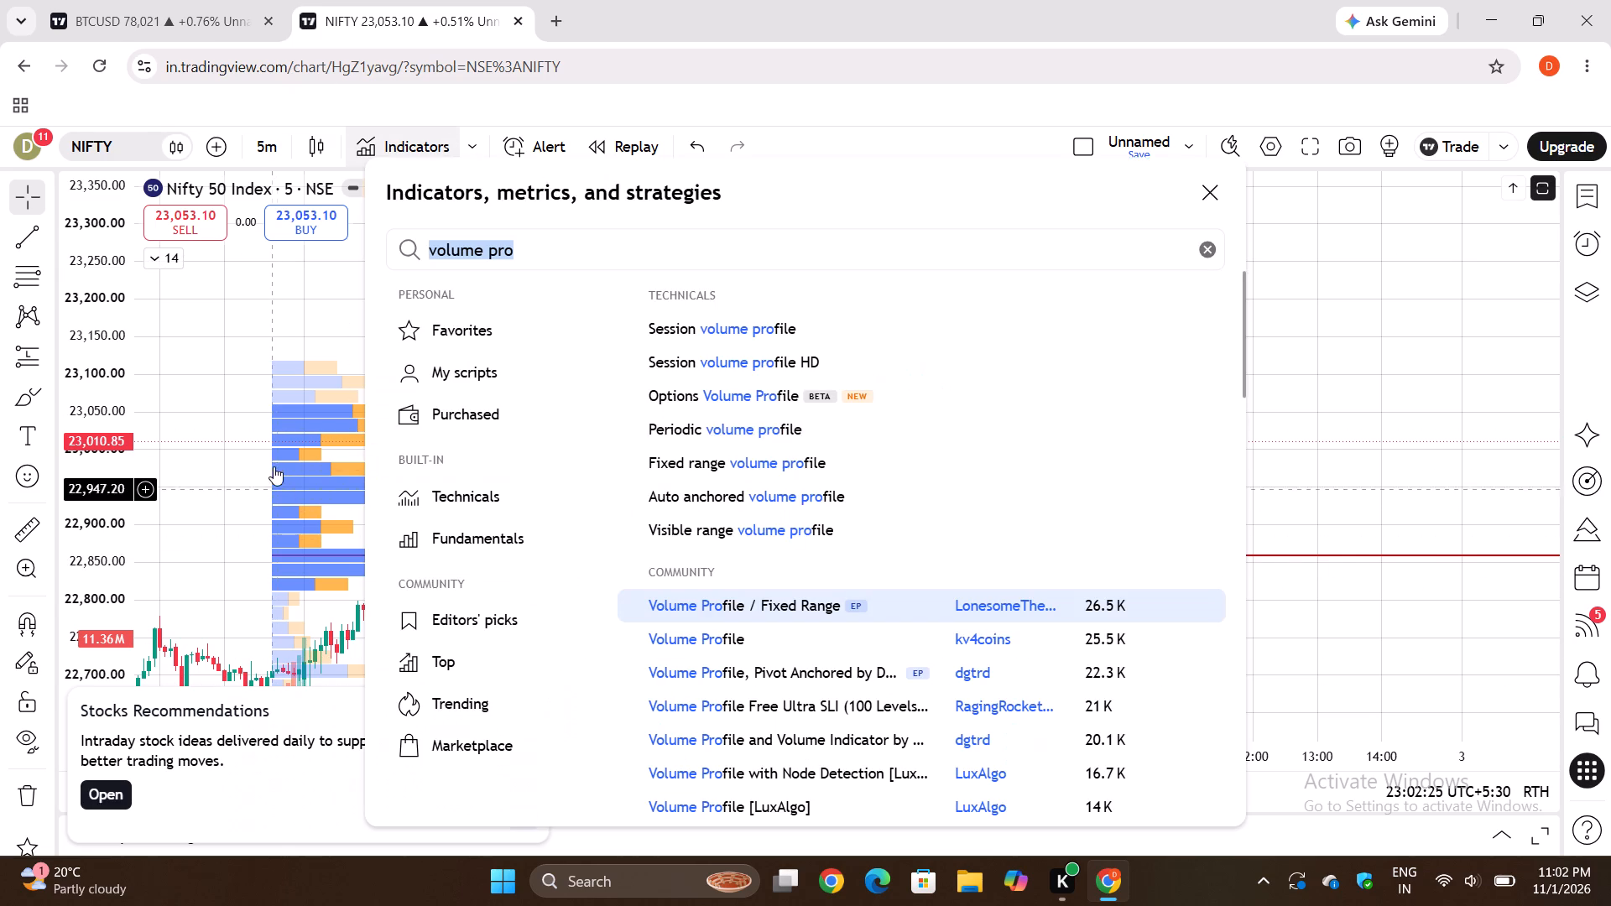
{"action": "left_click", "coordinate": [274, 465]}
{"action": "left_click", "coordinate": [161, 250]}
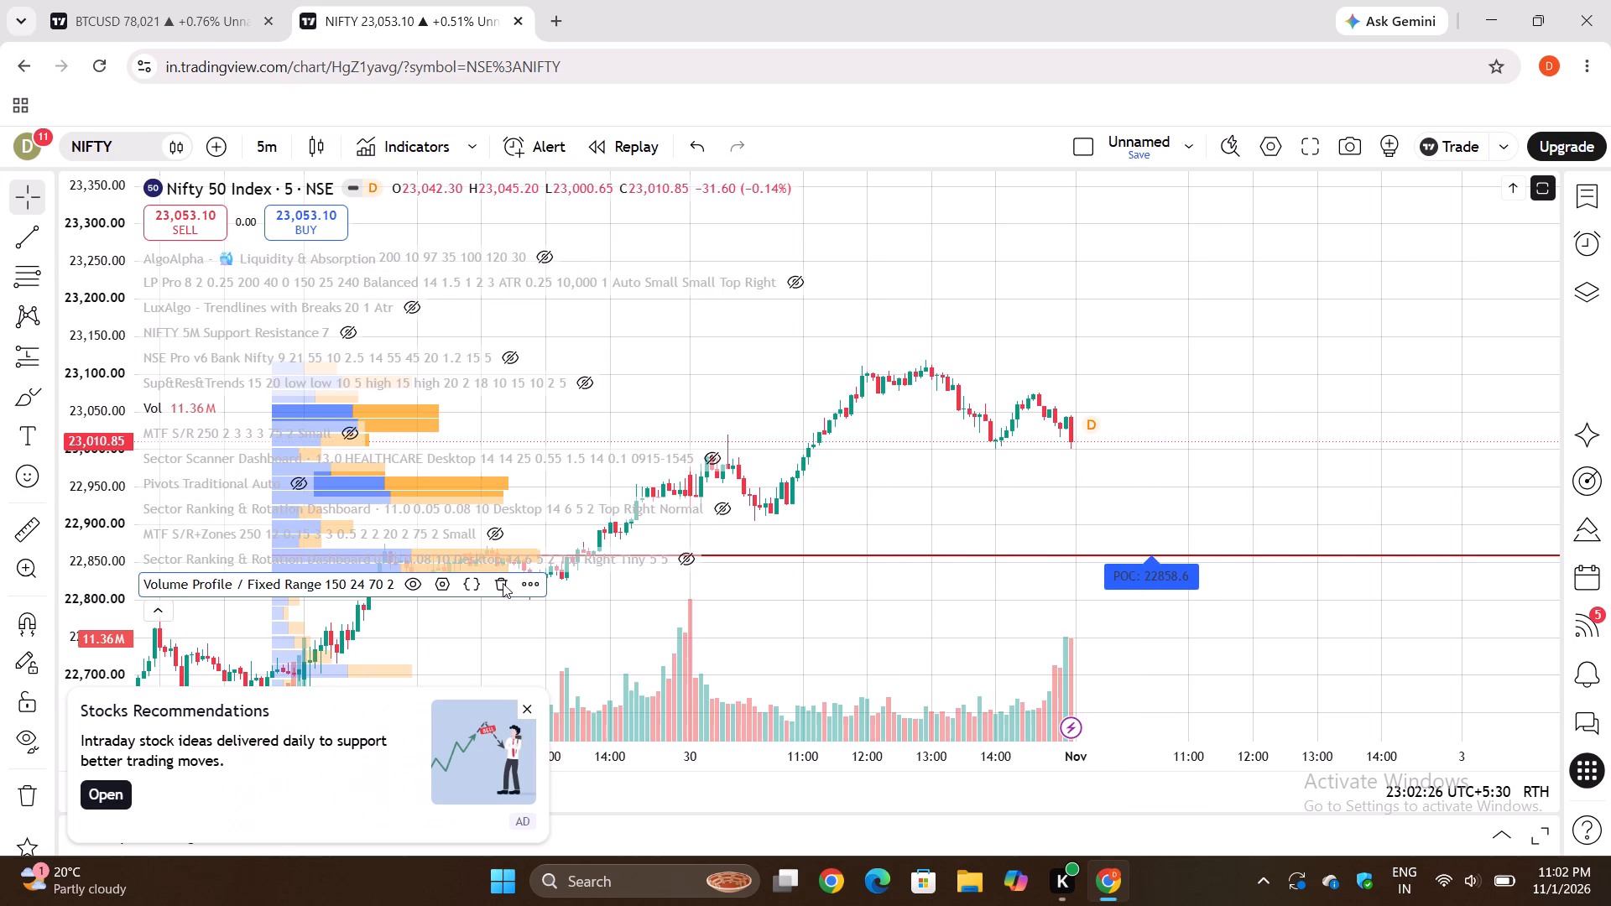
{"action": "left_click", "coordinate": [503, 583]}
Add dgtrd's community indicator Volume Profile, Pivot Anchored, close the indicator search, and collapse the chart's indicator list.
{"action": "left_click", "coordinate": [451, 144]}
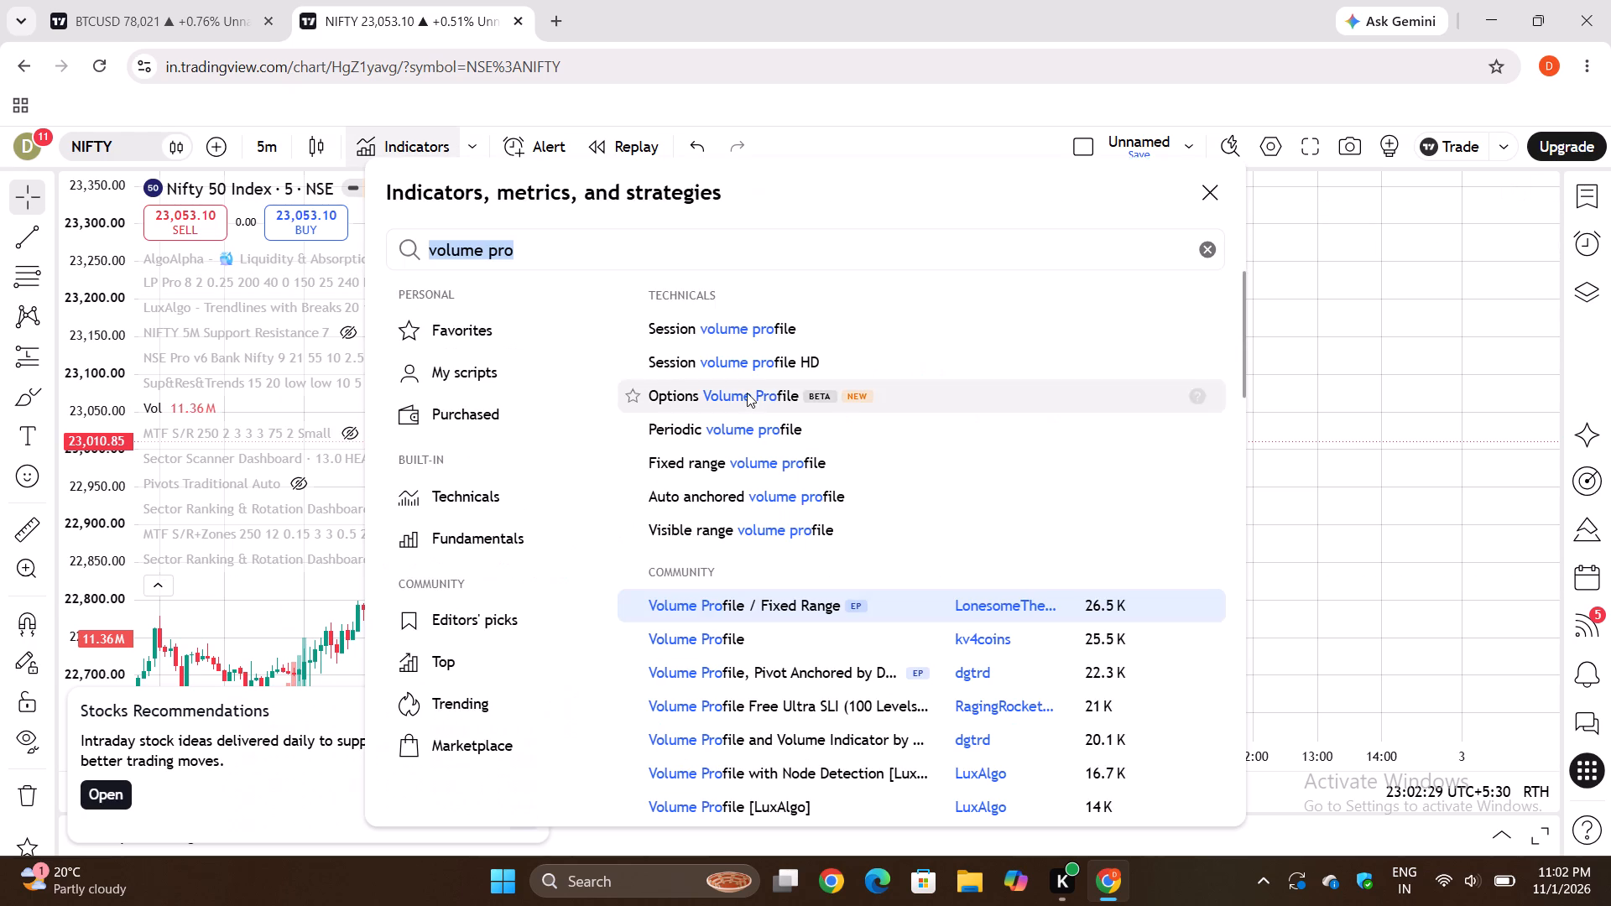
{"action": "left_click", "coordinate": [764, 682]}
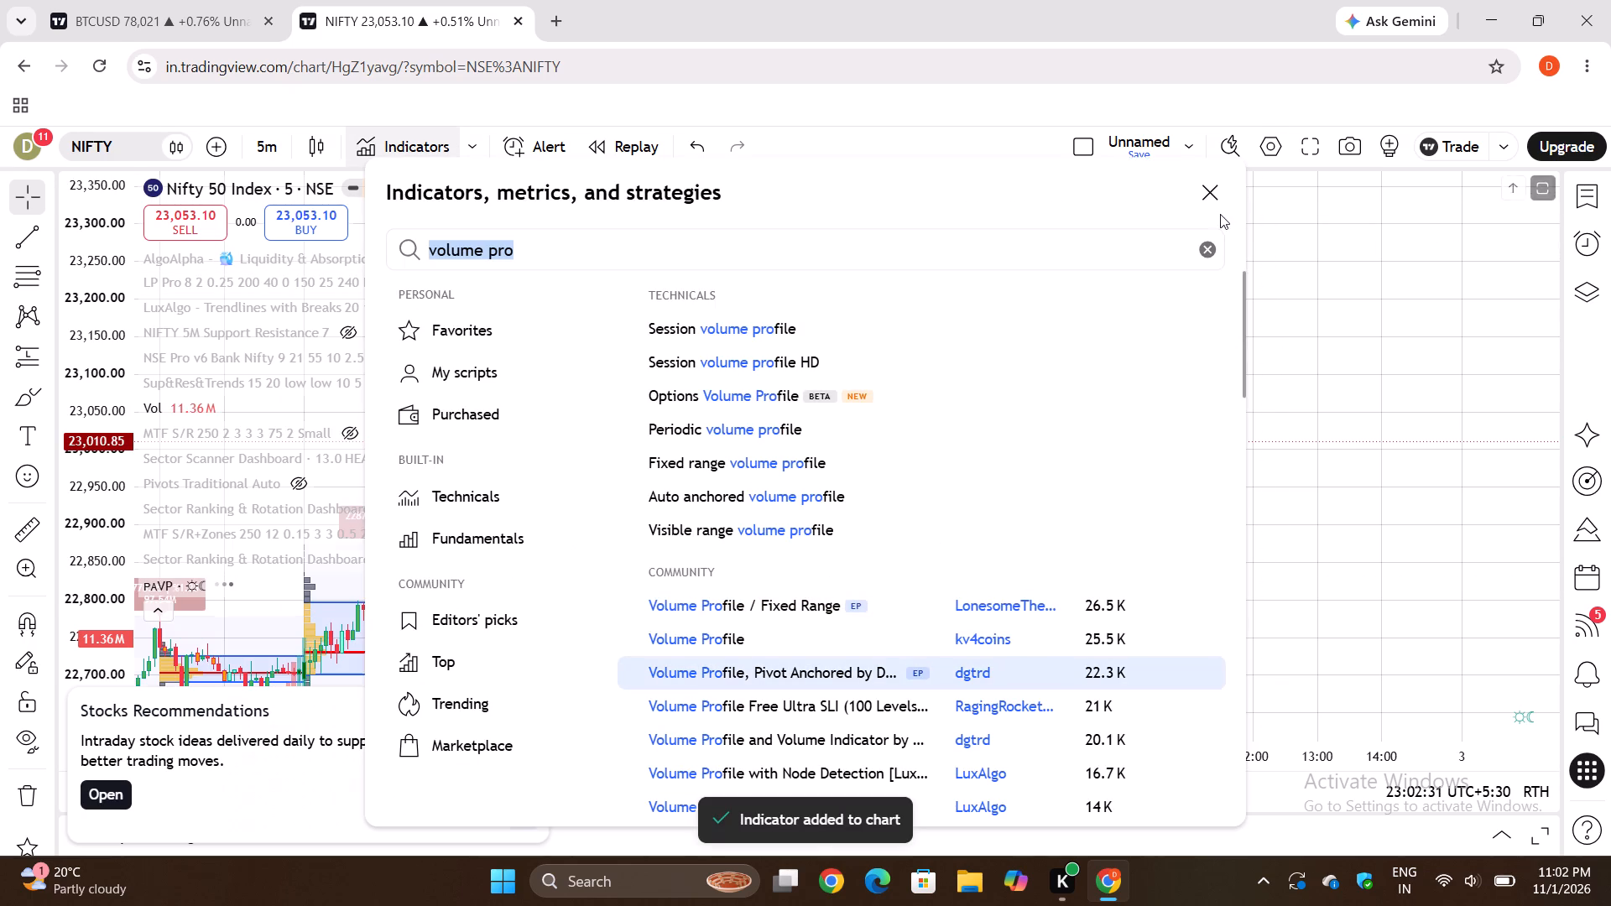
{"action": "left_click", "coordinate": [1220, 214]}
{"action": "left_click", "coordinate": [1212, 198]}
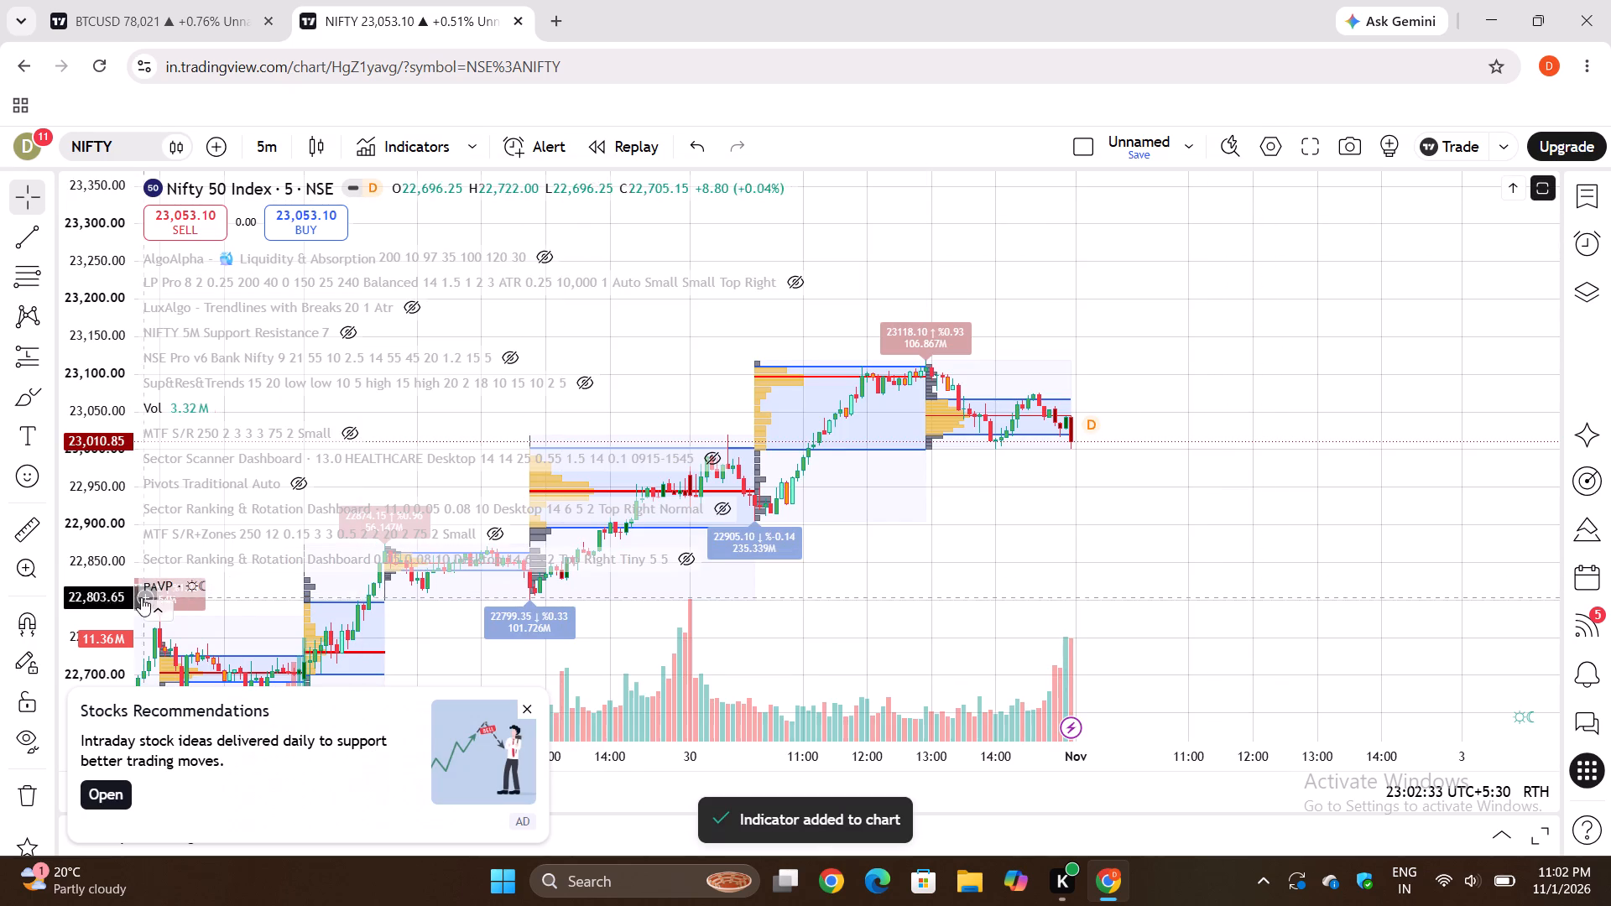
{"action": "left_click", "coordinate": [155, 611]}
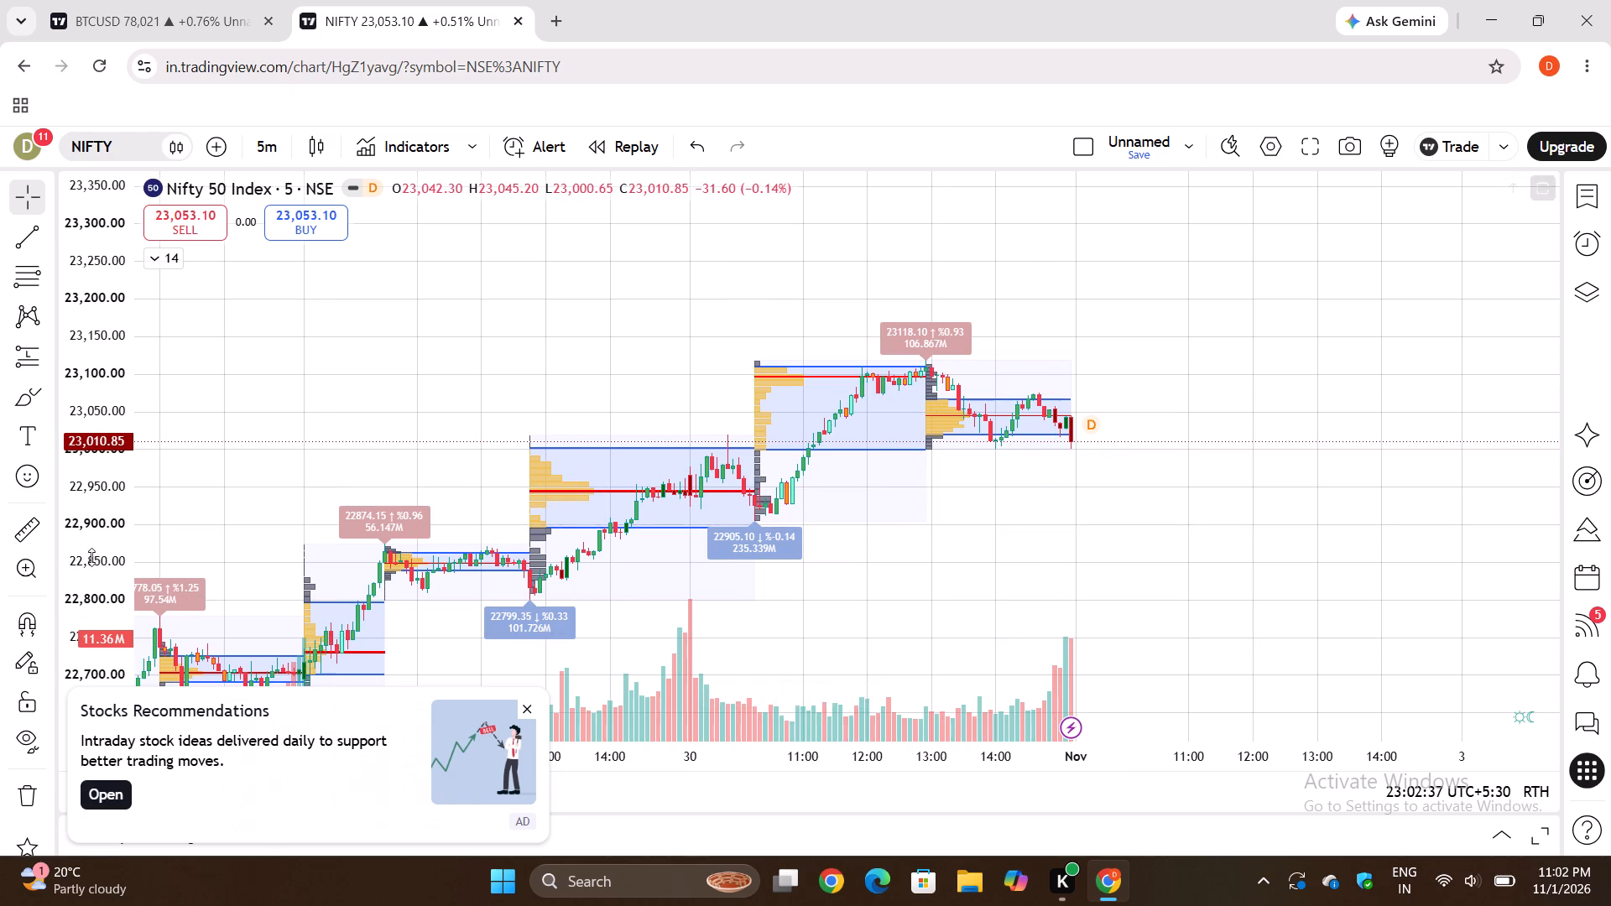
Examine the pivot-anchored volume profiles and their levels across the recent Nifty swings.
{"action": "left_click_drag", "start_coordinate": [98, 557], "coordinate": [61, 353]}
{"action": "left_click_drag", "start_coordinate": [737, 310], "coordinate": [368, 406]}
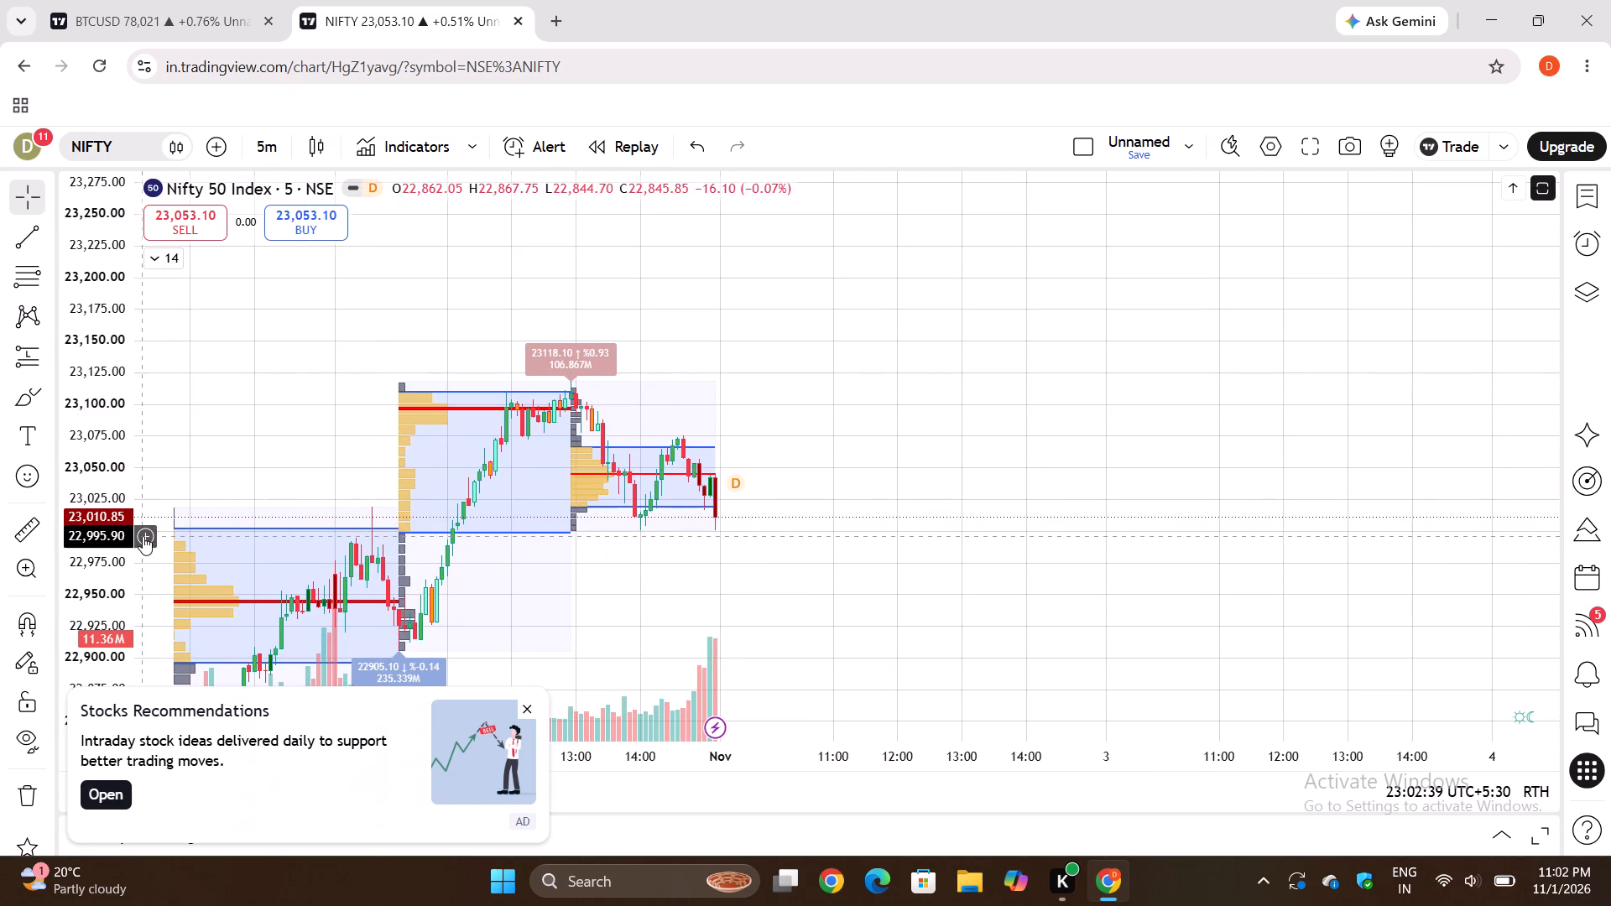
{"action": "left_click_drag", "start_coordinate": [103, 568], "coordinate": [147, 377]}
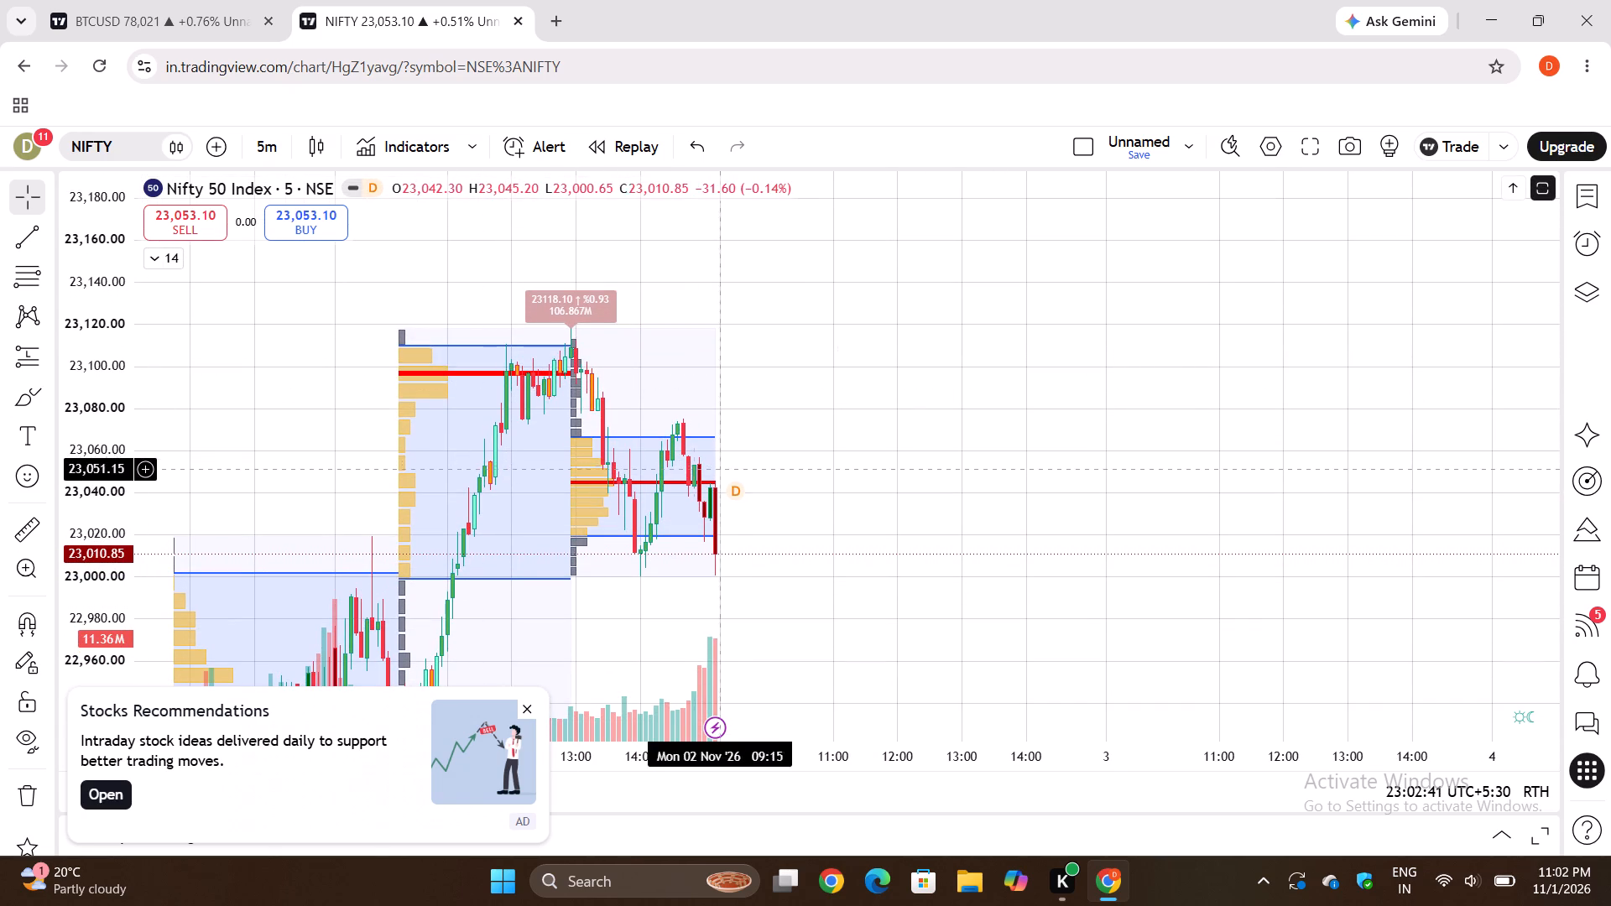
{"action": "left_click_drag", "start_coordinate": [692, 552], "coordinate": [953, 401]}
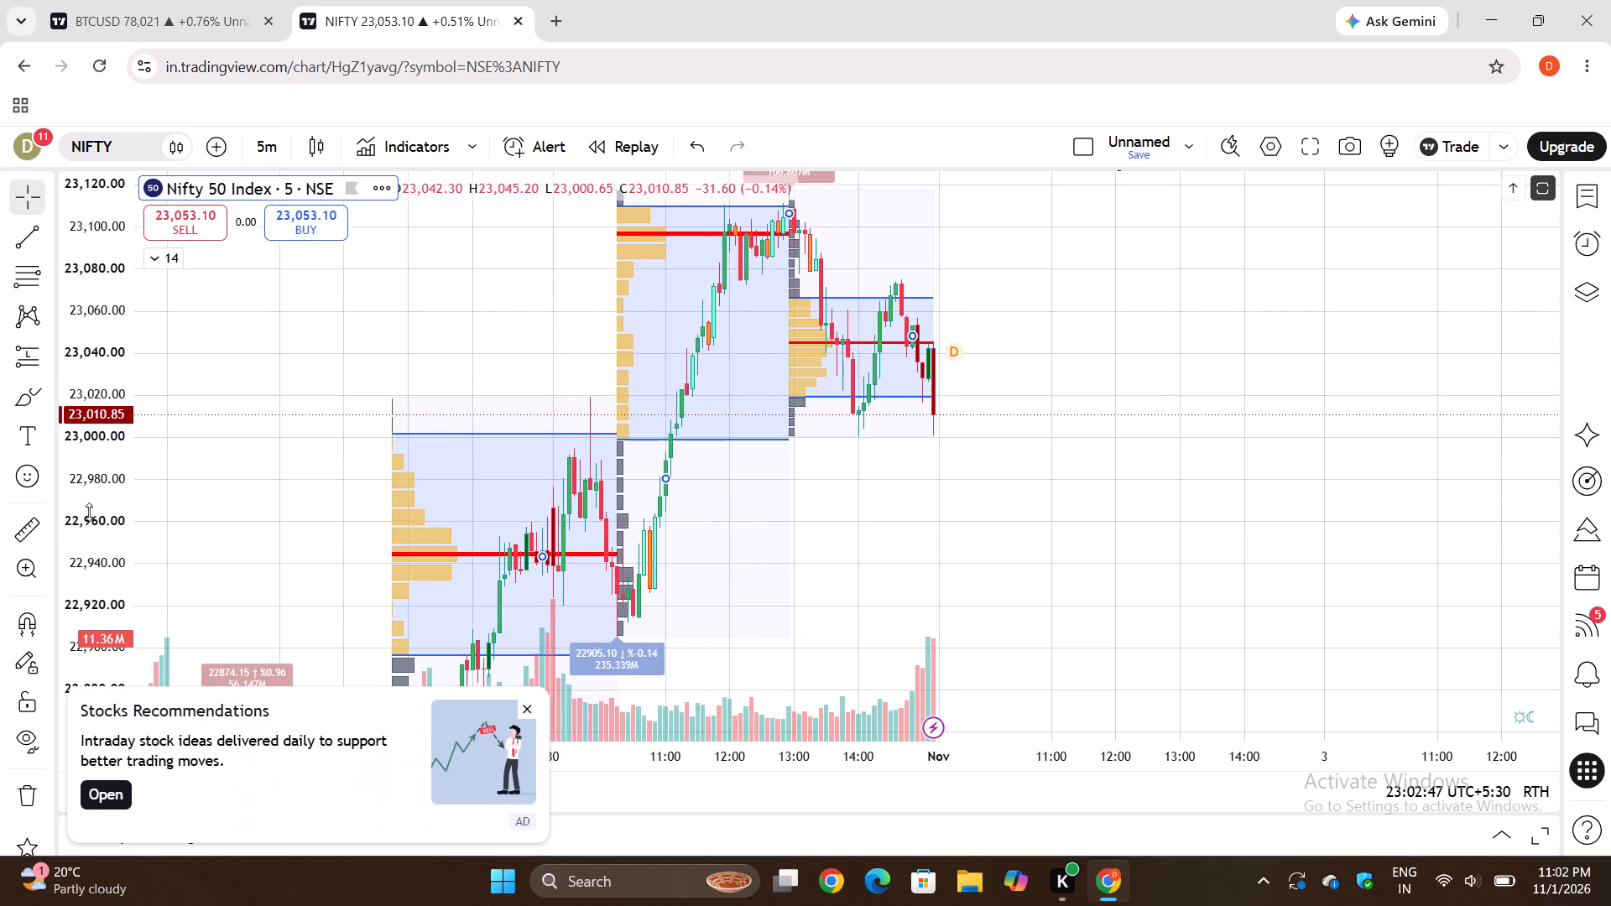
{"action": "left_click_drag", "start_coordinate": [96, 376], "coordinate": [116, 557]}
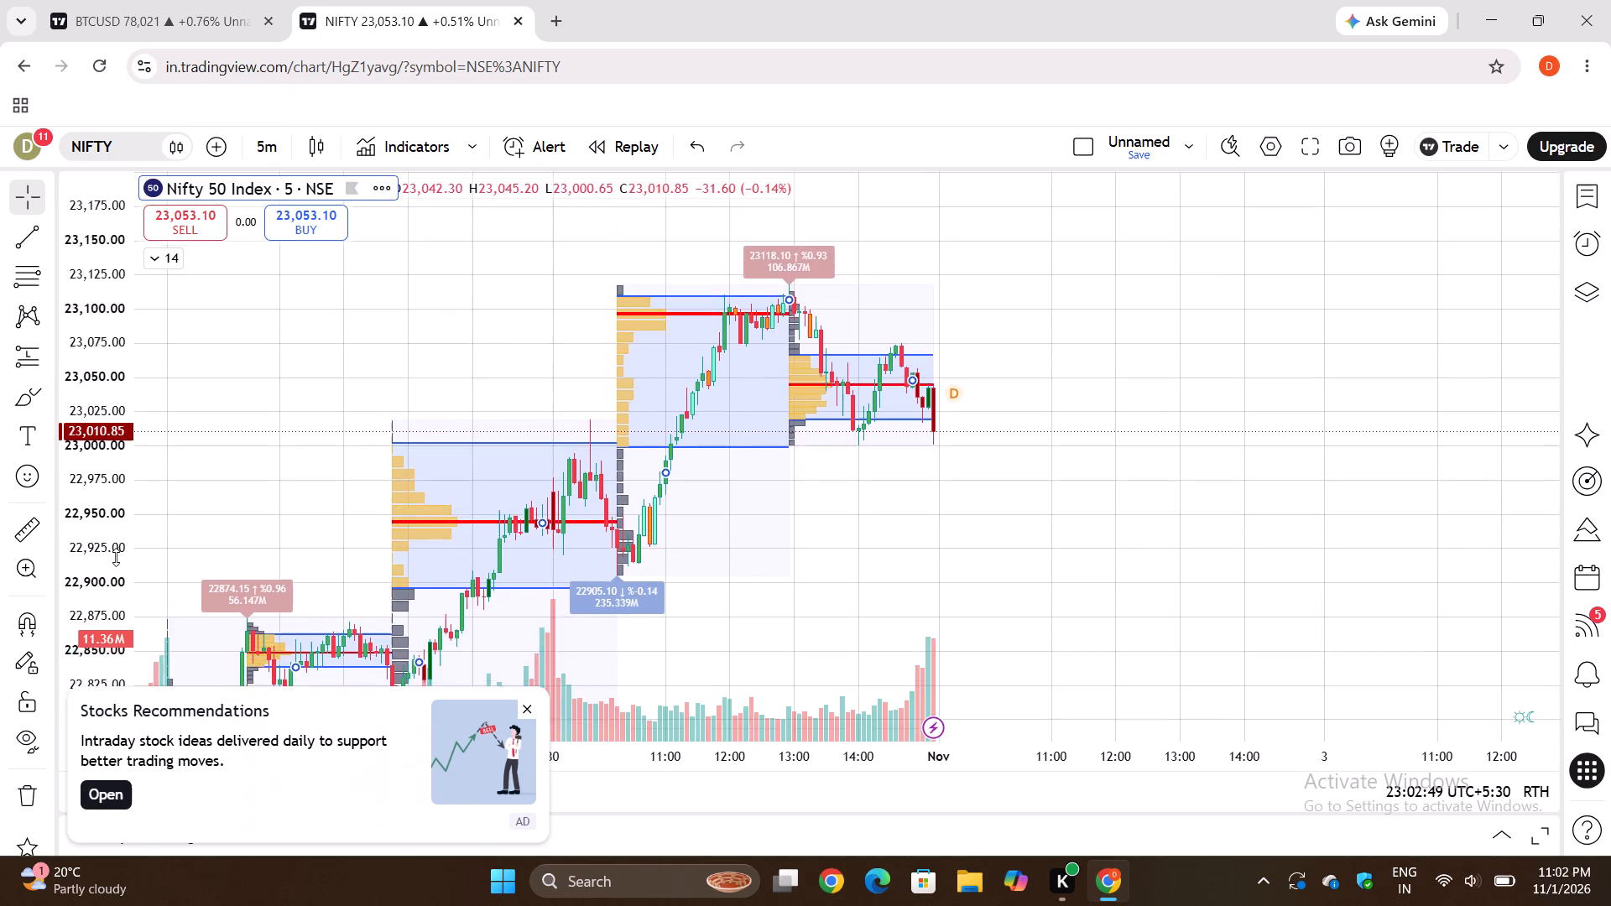
{"action": "left_click_drag", "start_coordinate": [116, 557], "coordinate": [117, 615]}
{"action": "left_click_drag", "start_coordinate": [121, 599], "coordinate": [128, 538]}
{"action": "left_click_drag", "start_coordinate": [375, 546], "coordinate": [533, 388]}
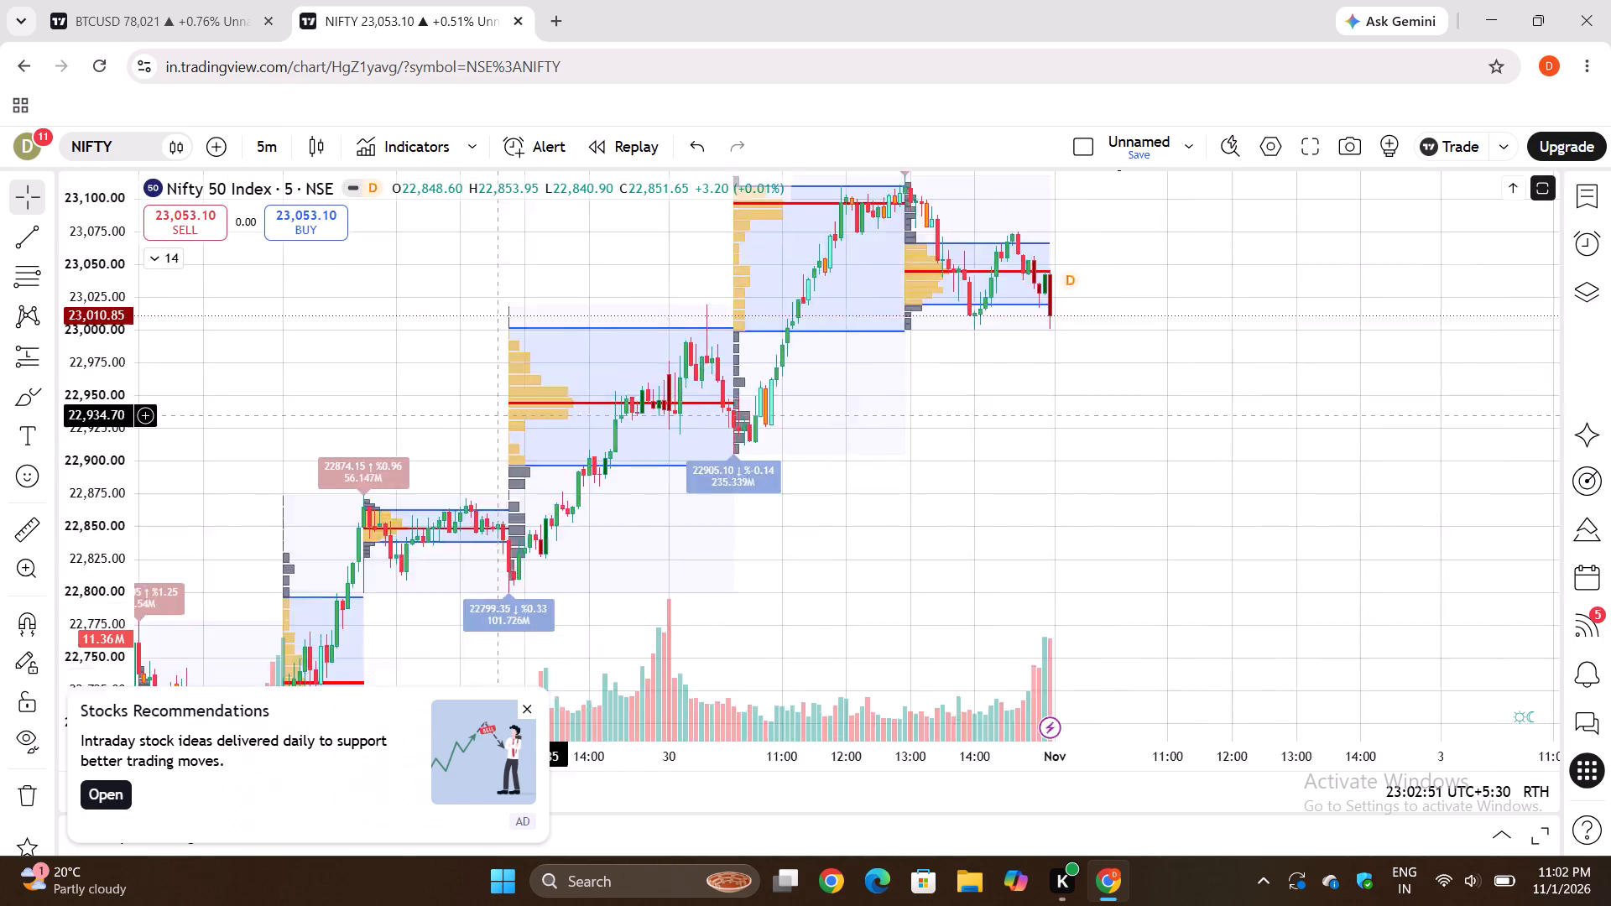
{"action": "left_click_drag", "start_coordinate": [533, 388], "coordinate": [680, 264]}
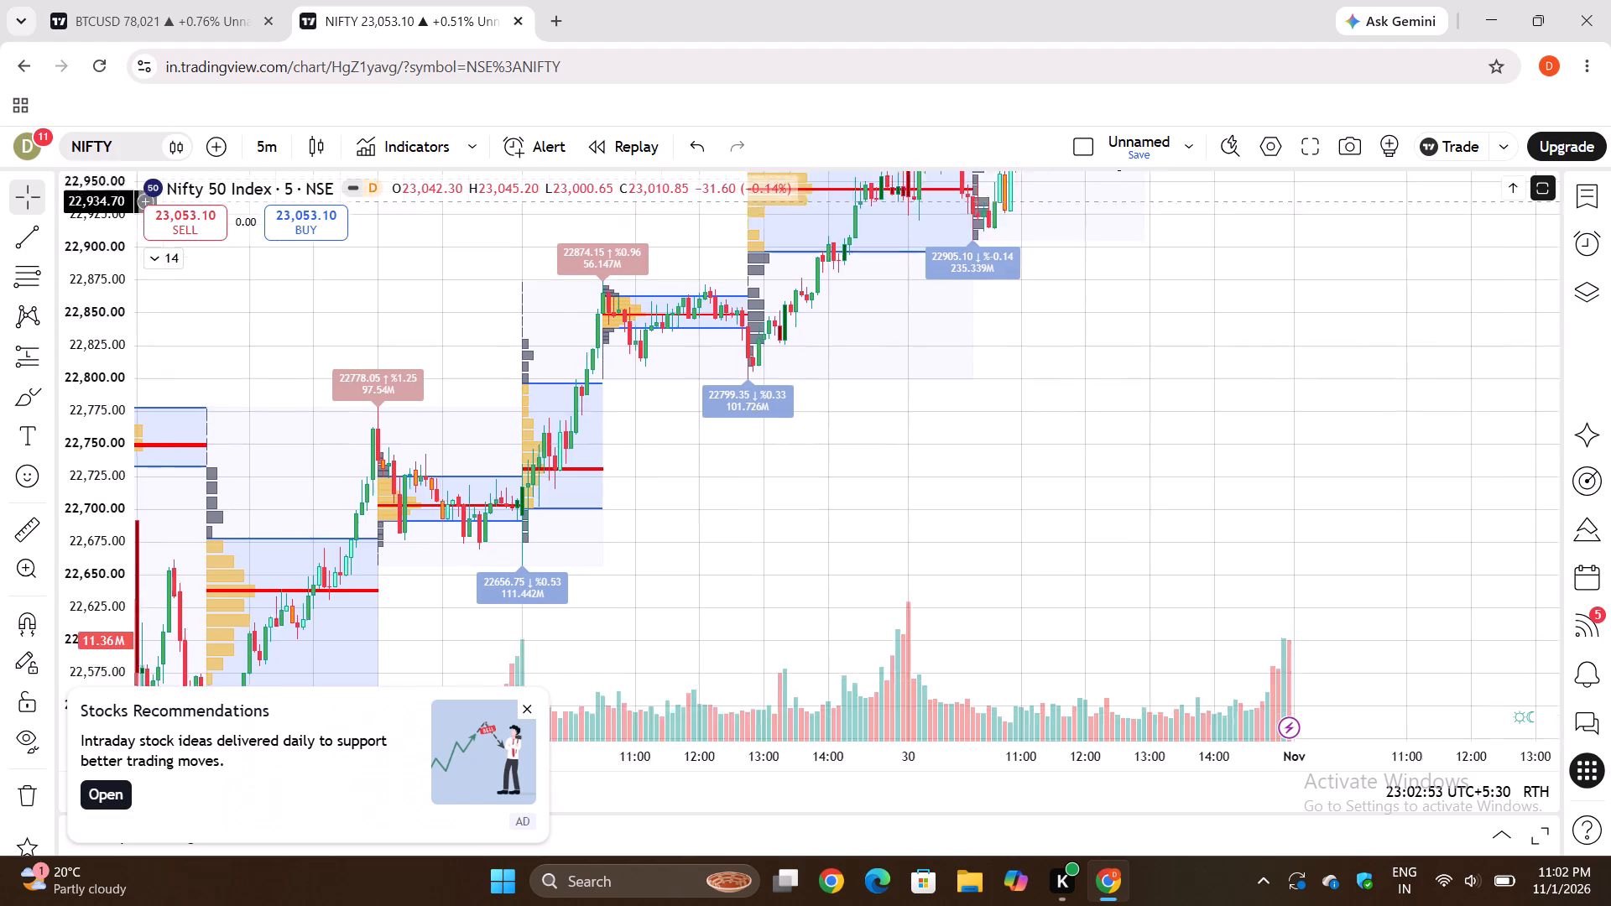
{"action": "left_click_drag", "start_coordinate": [680, 264], "coordinate": [562, 471]}
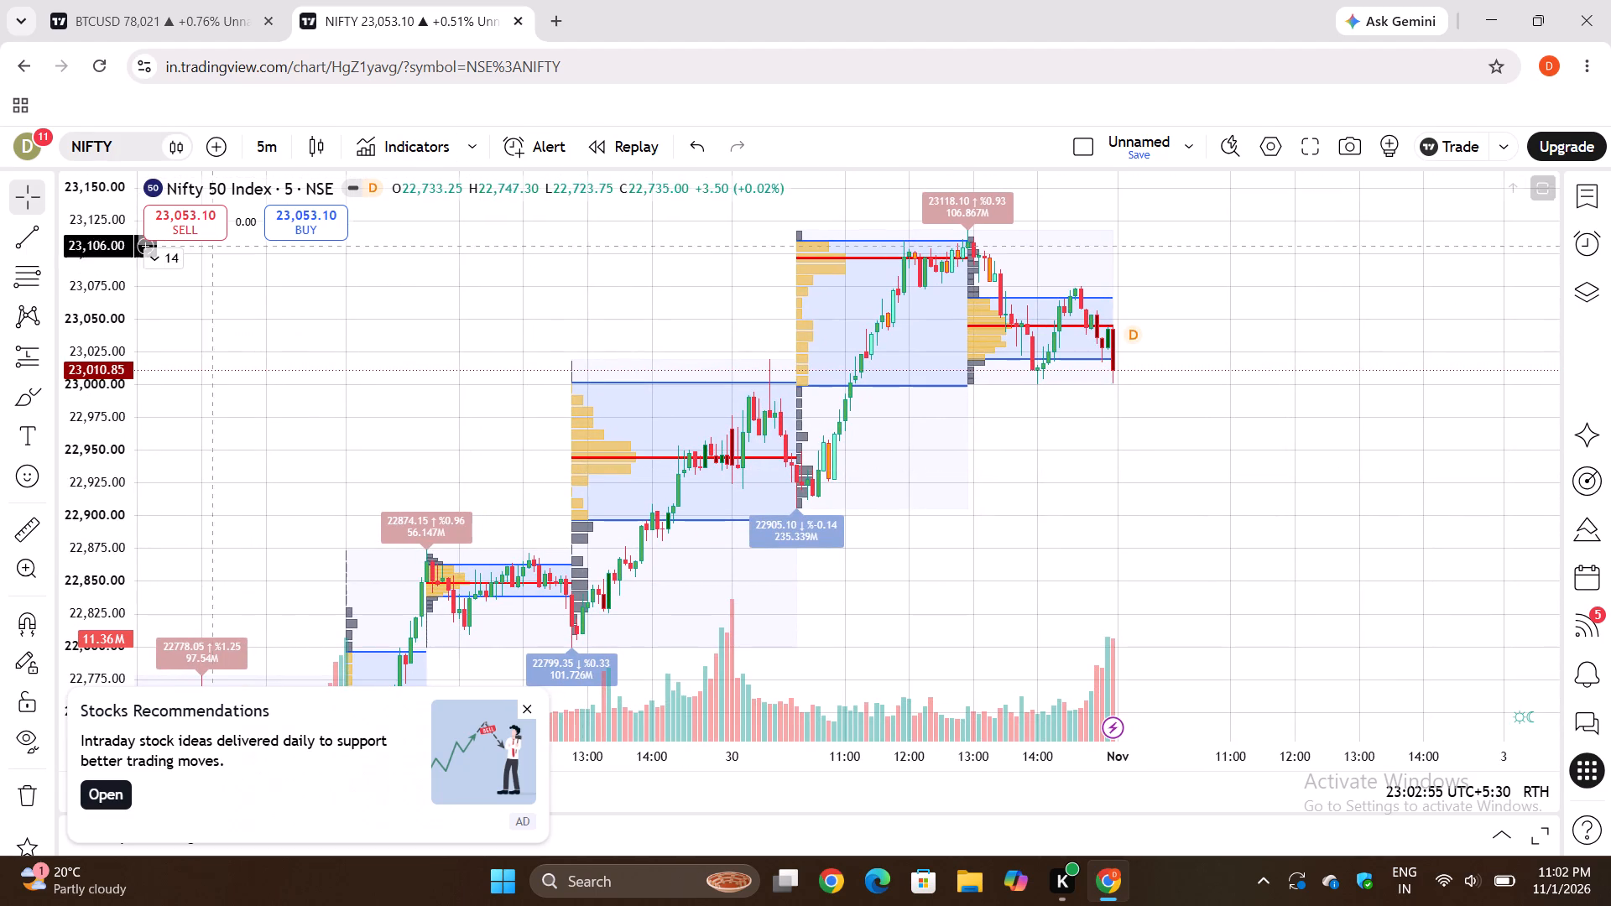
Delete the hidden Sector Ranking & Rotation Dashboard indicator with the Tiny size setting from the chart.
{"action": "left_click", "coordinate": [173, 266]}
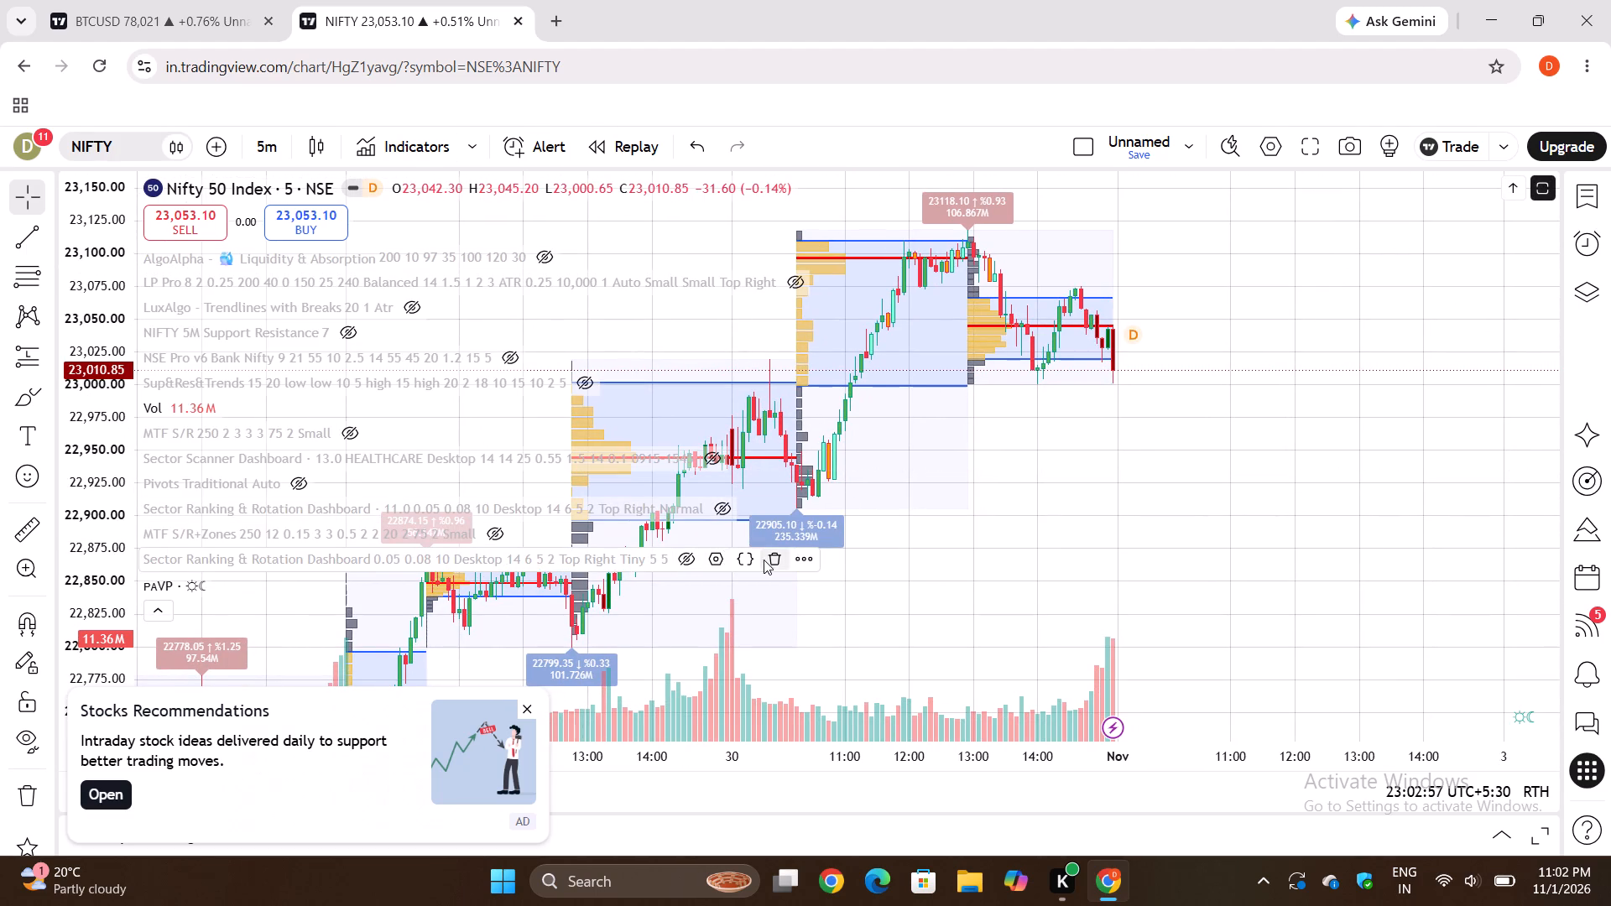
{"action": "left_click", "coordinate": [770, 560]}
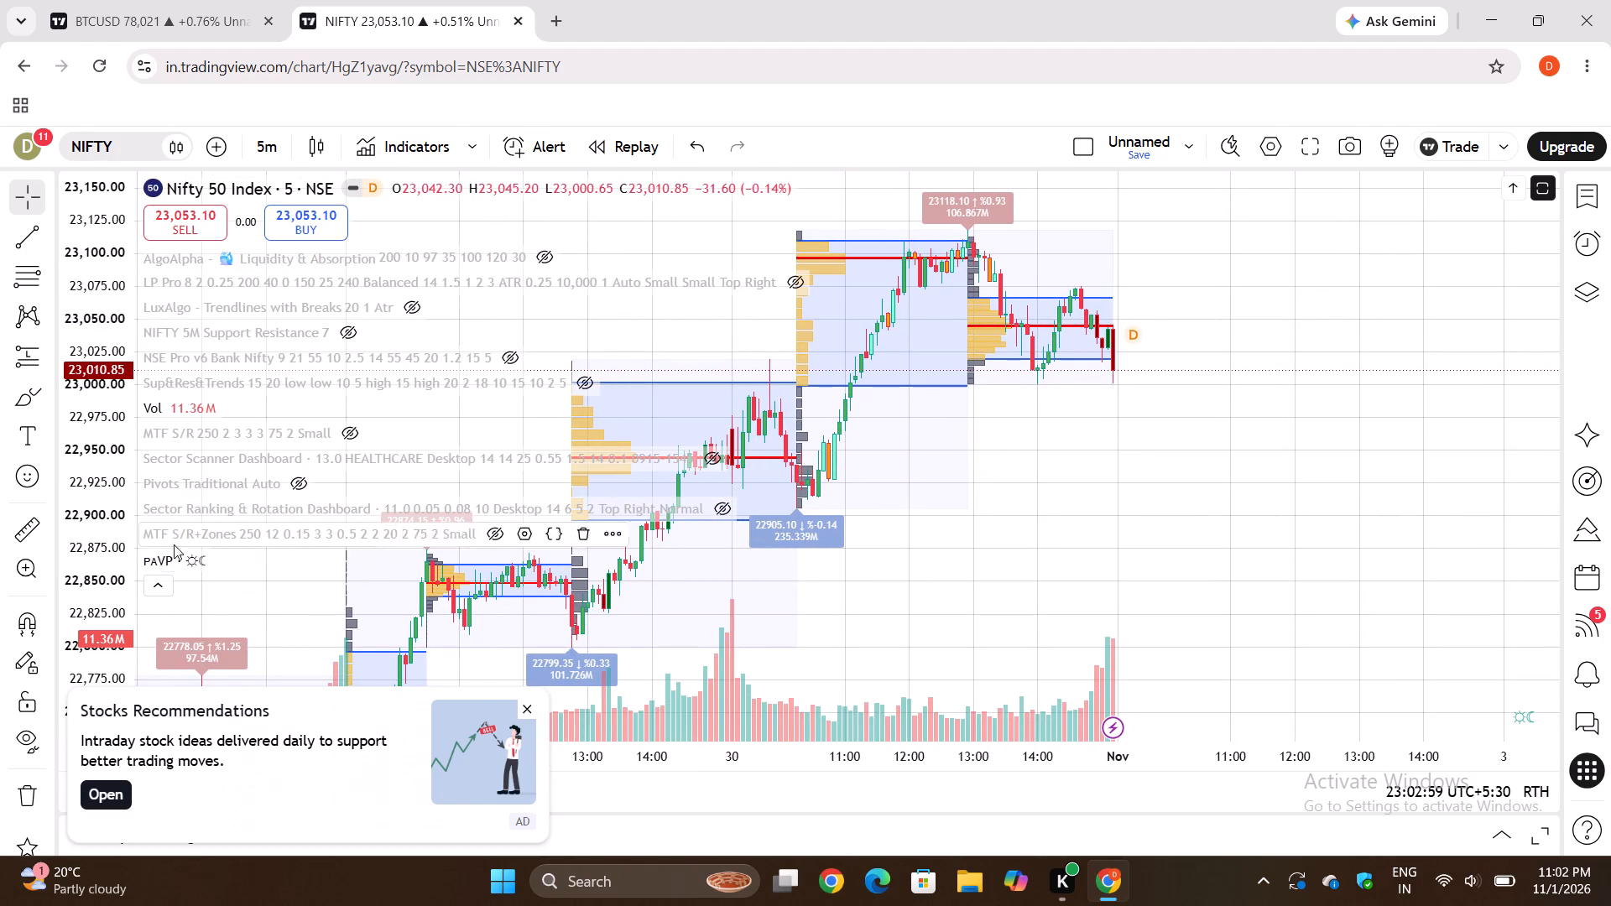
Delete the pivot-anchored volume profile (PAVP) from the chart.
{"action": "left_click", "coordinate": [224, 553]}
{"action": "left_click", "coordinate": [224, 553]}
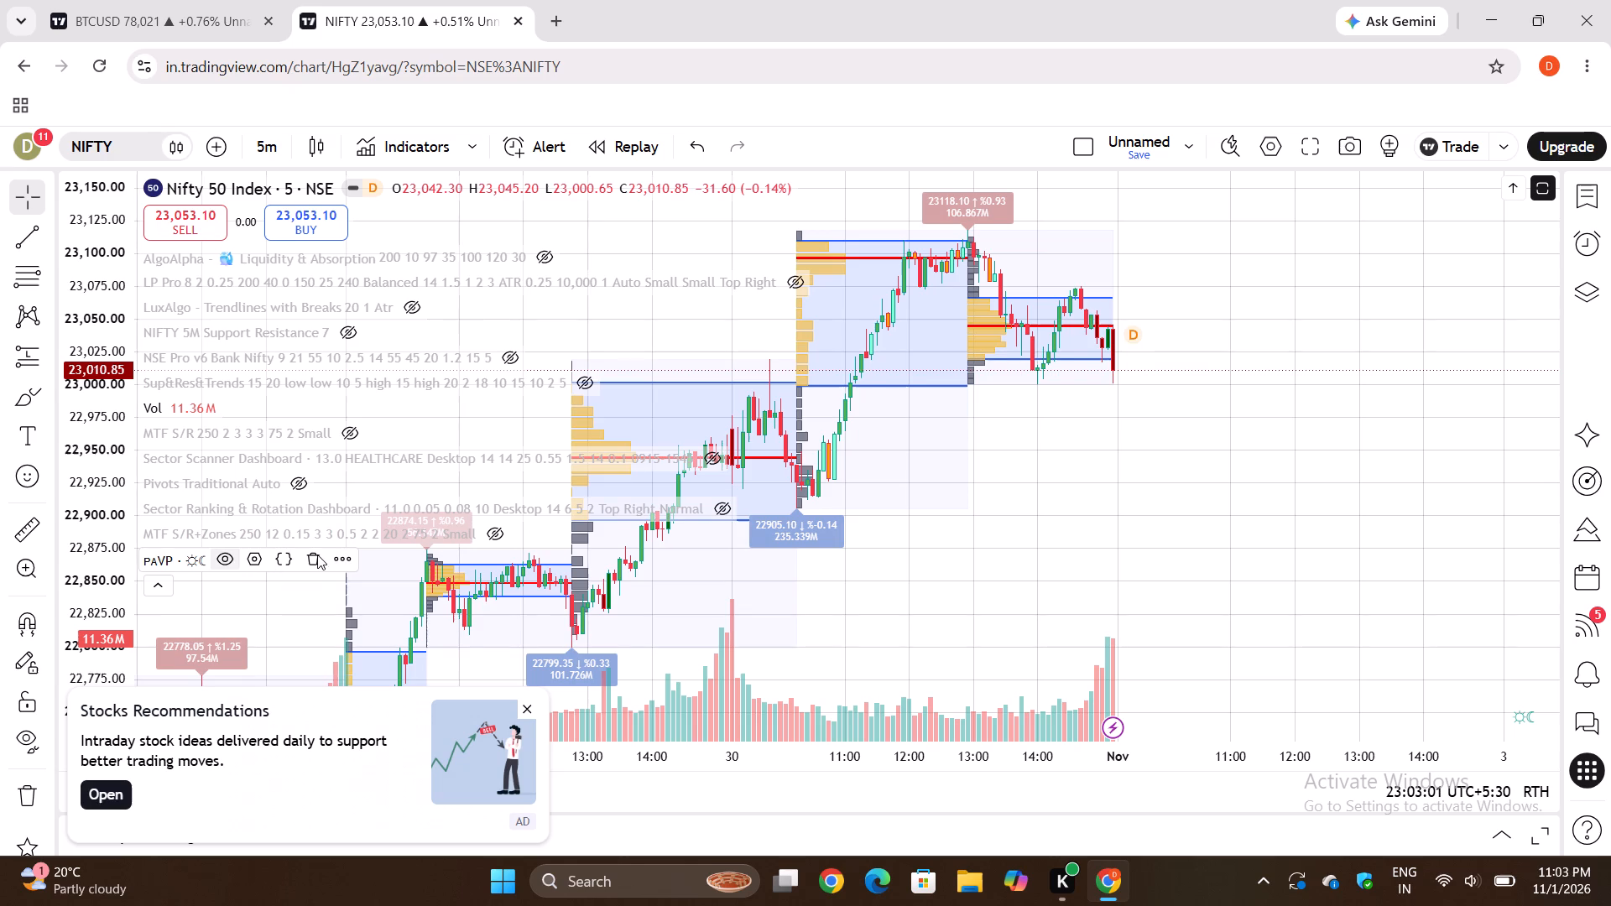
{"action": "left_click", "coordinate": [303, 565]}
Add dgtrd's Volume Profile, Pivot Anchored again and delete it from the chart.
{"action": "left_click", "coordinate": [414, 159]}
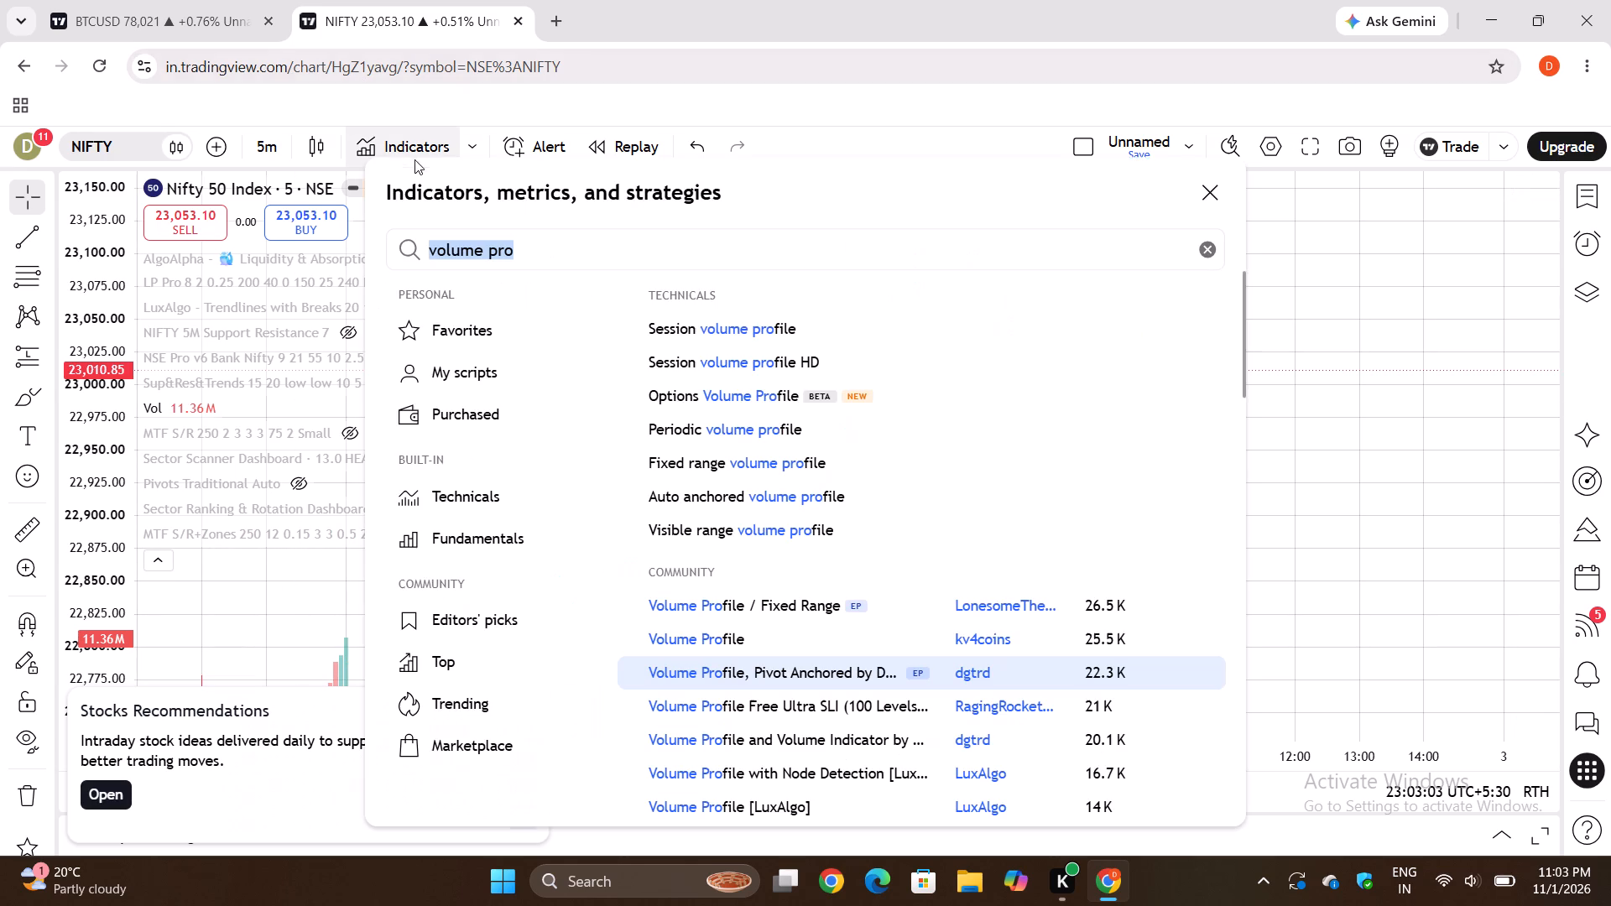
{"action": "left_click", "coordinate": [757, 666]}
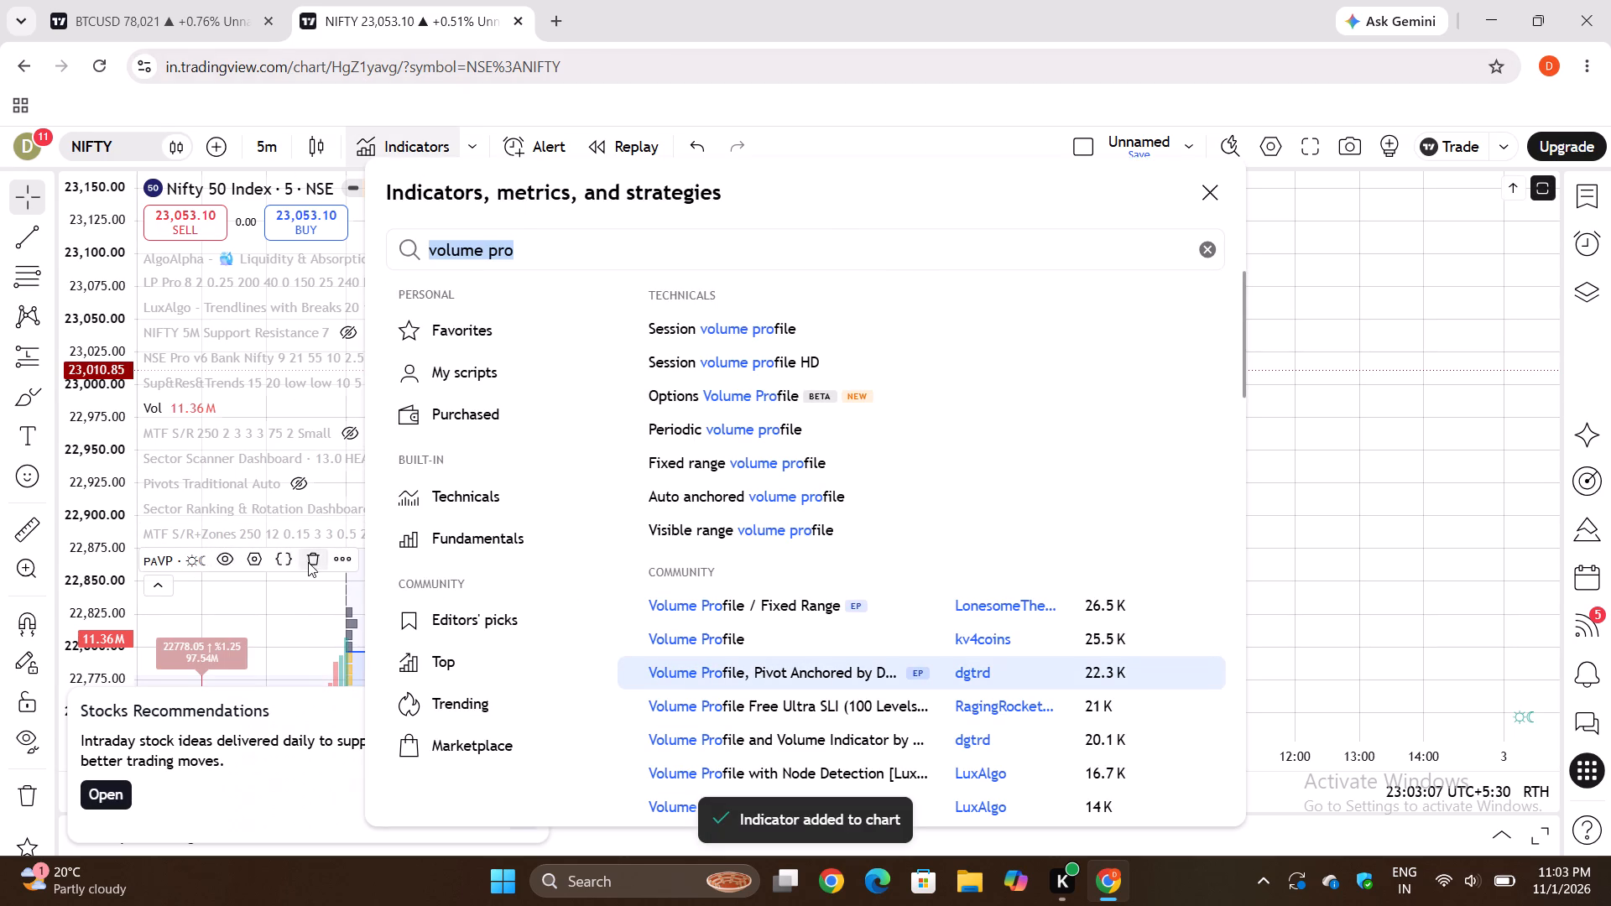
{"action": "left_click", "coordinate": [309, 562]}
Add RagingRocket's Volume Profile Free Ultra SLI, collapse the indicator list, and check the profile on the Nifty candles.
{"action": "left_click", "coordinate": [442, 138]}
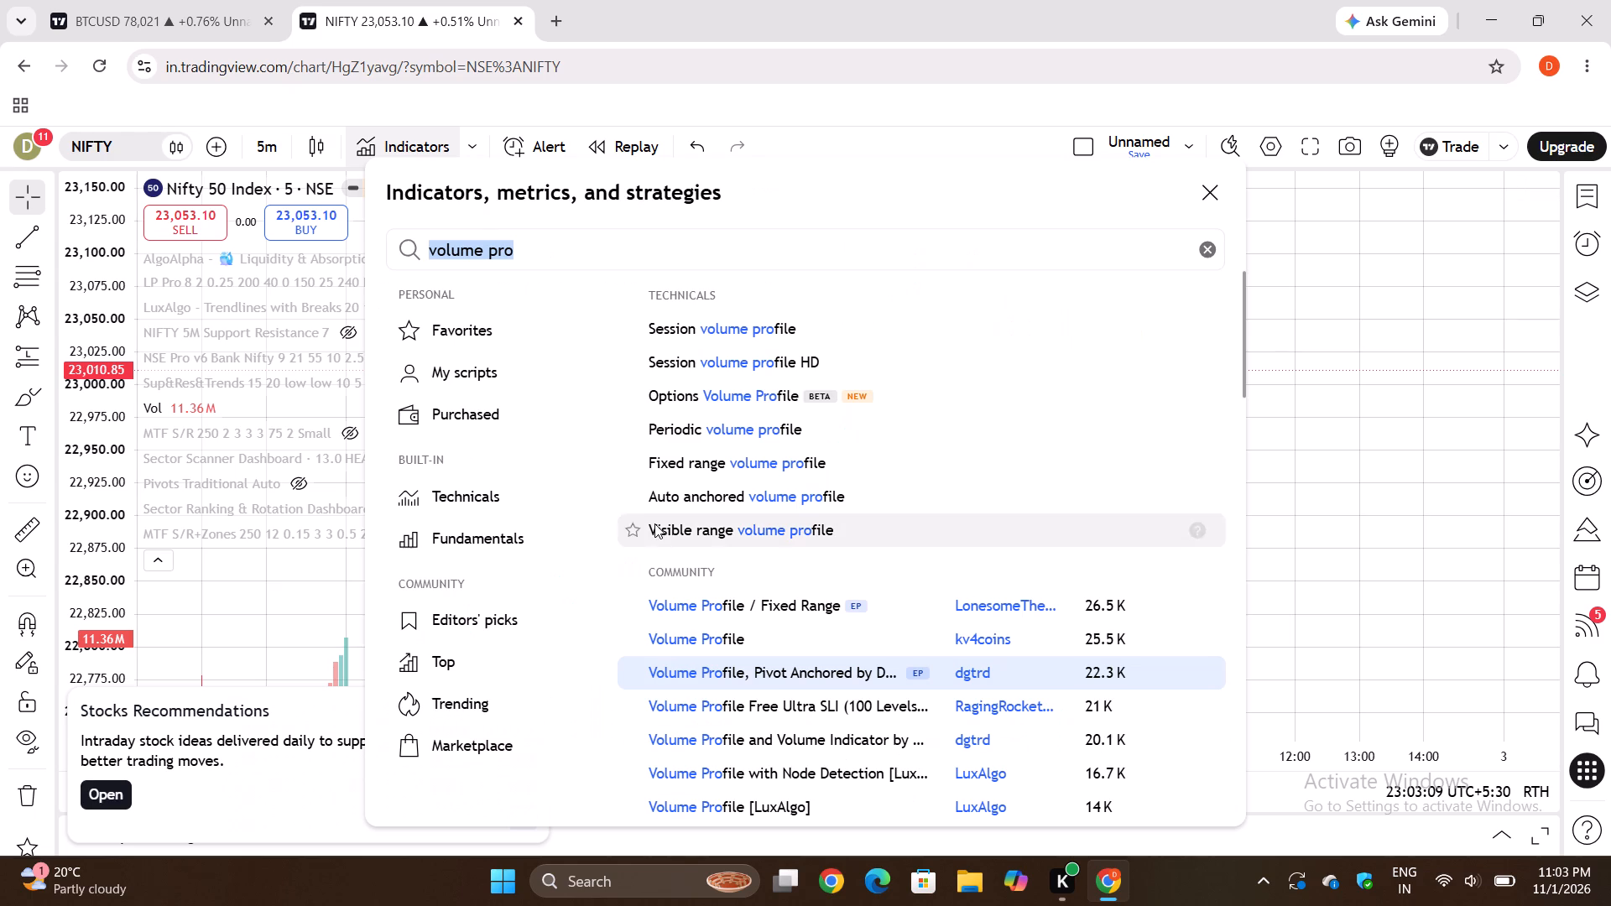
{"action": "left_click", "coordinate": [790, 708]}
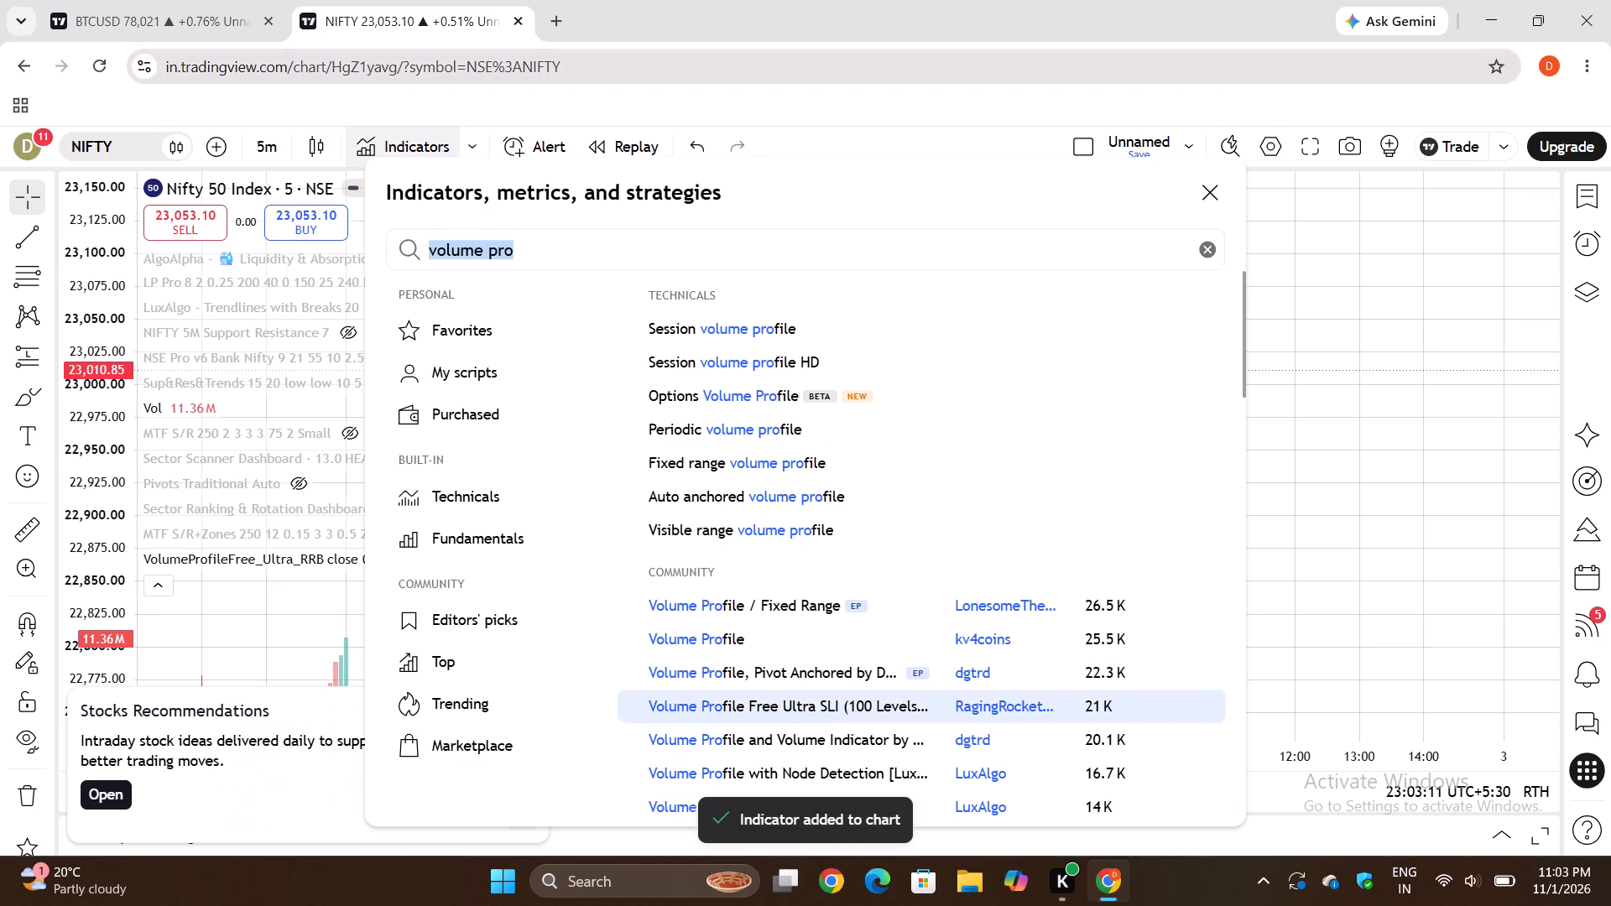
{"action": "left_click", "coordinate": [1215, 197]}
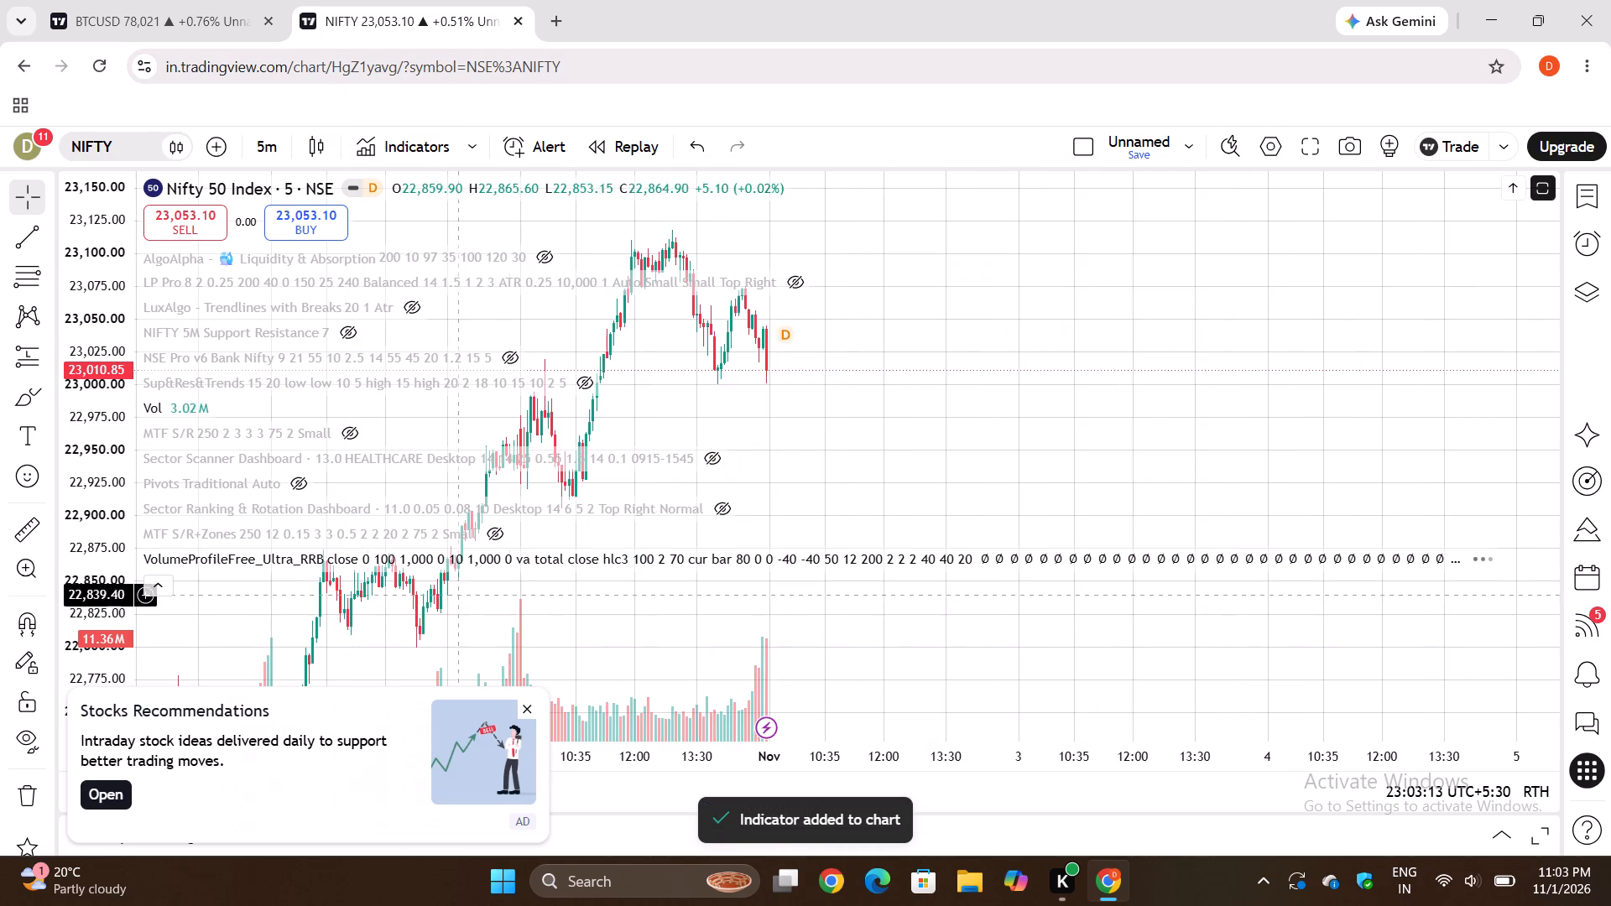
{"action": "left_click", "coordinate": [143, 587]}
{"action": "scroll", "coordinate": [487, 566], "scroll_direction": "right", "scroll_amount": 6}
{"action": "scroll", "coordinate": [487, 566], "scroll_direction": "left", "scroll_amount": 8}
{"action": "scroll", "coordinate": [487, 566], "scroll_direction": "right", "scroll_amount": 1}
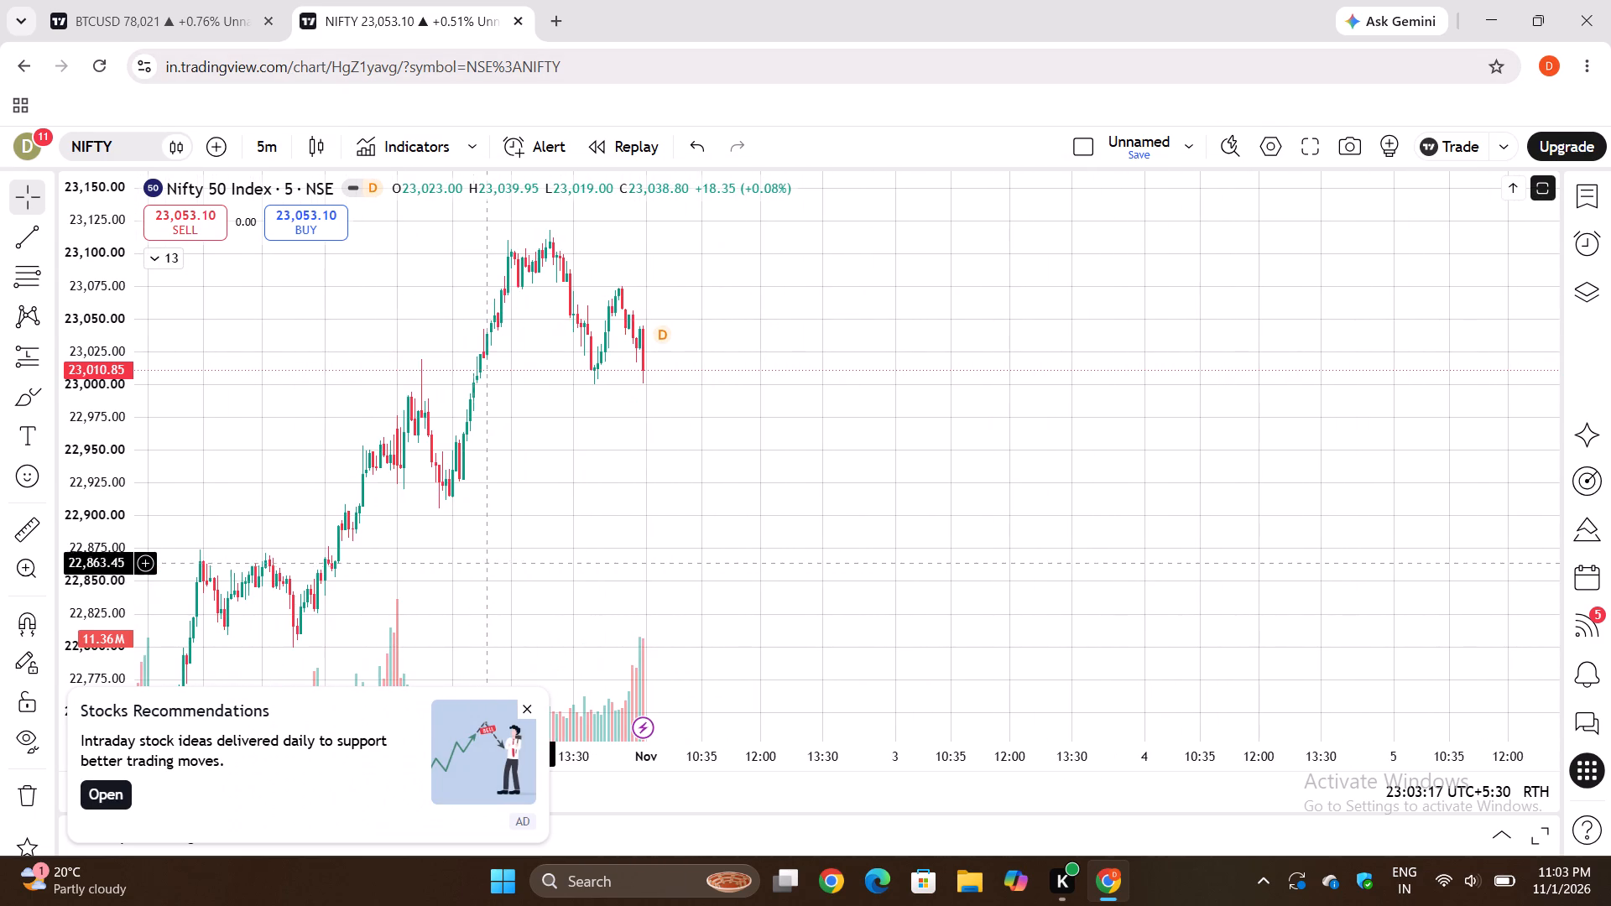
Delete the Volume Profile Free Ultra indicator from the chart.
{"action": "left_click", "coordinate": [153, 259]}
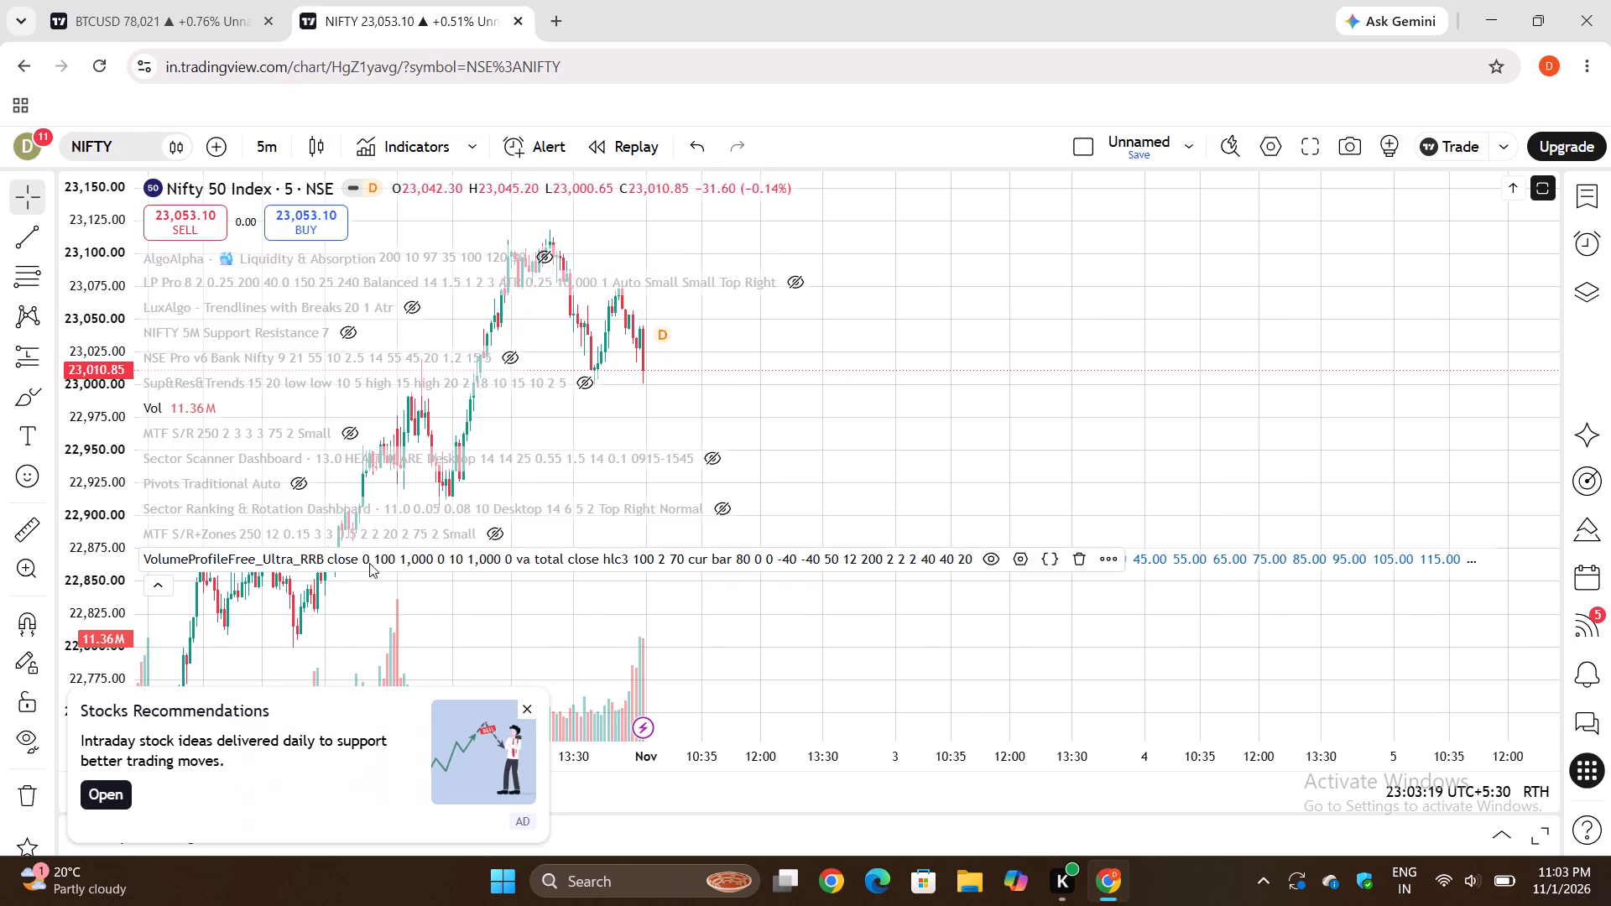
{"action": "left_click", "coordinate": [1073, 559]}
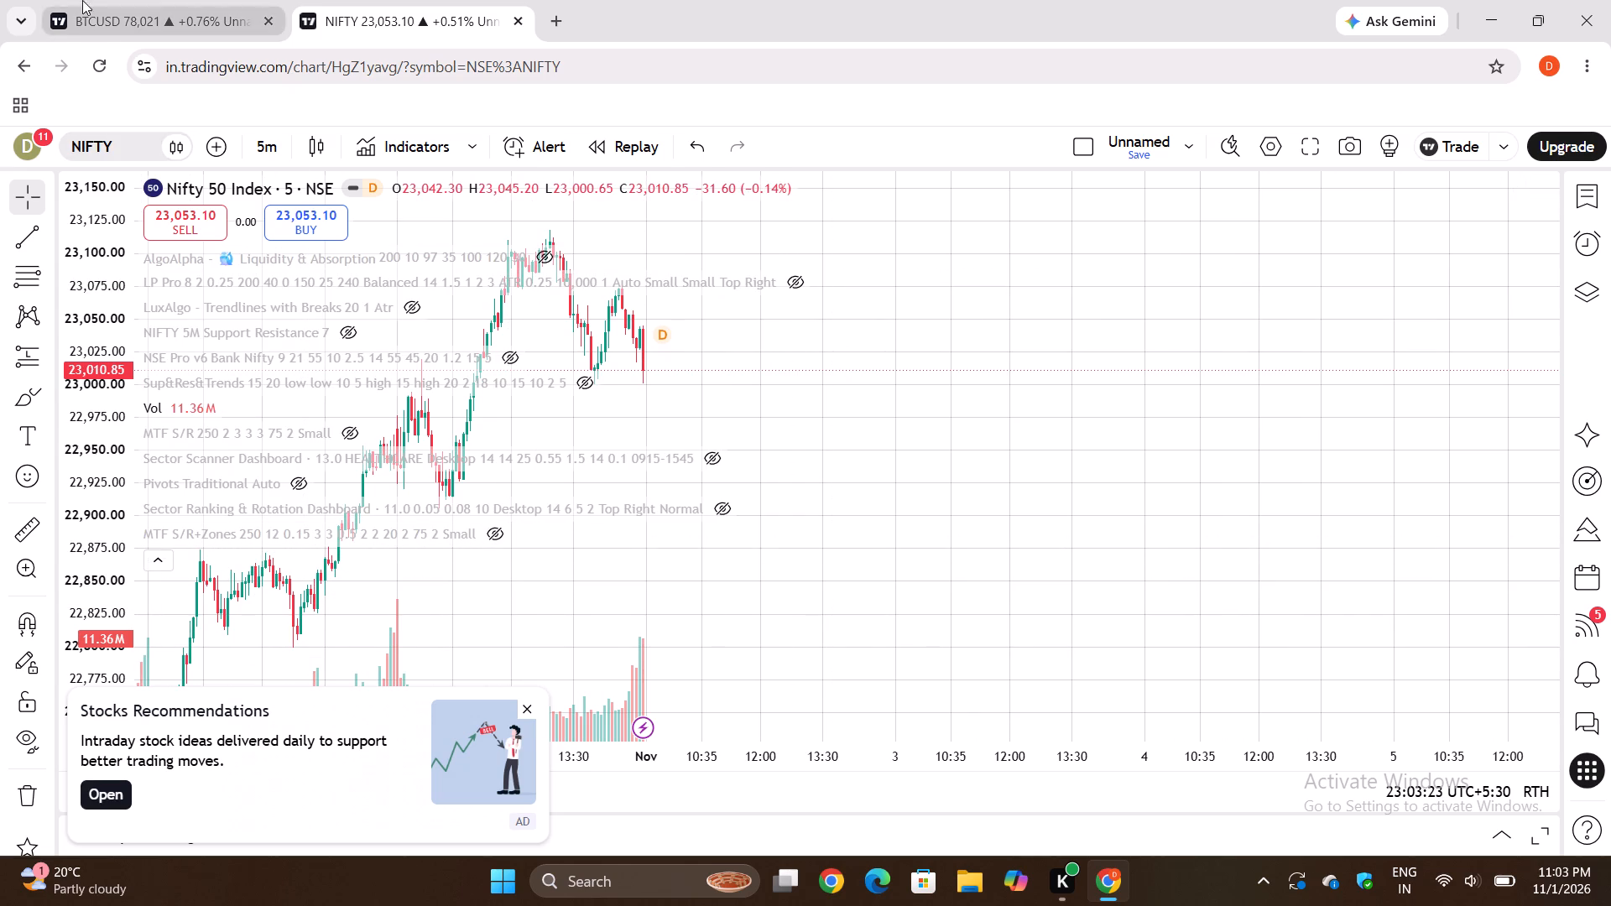
Reload the Nifty chart page, discarding the unsaved changes.
{"action": "left_click", "coordinate": [106, 70]}
{"action": "left_click", "coordinate": [965, 188]}
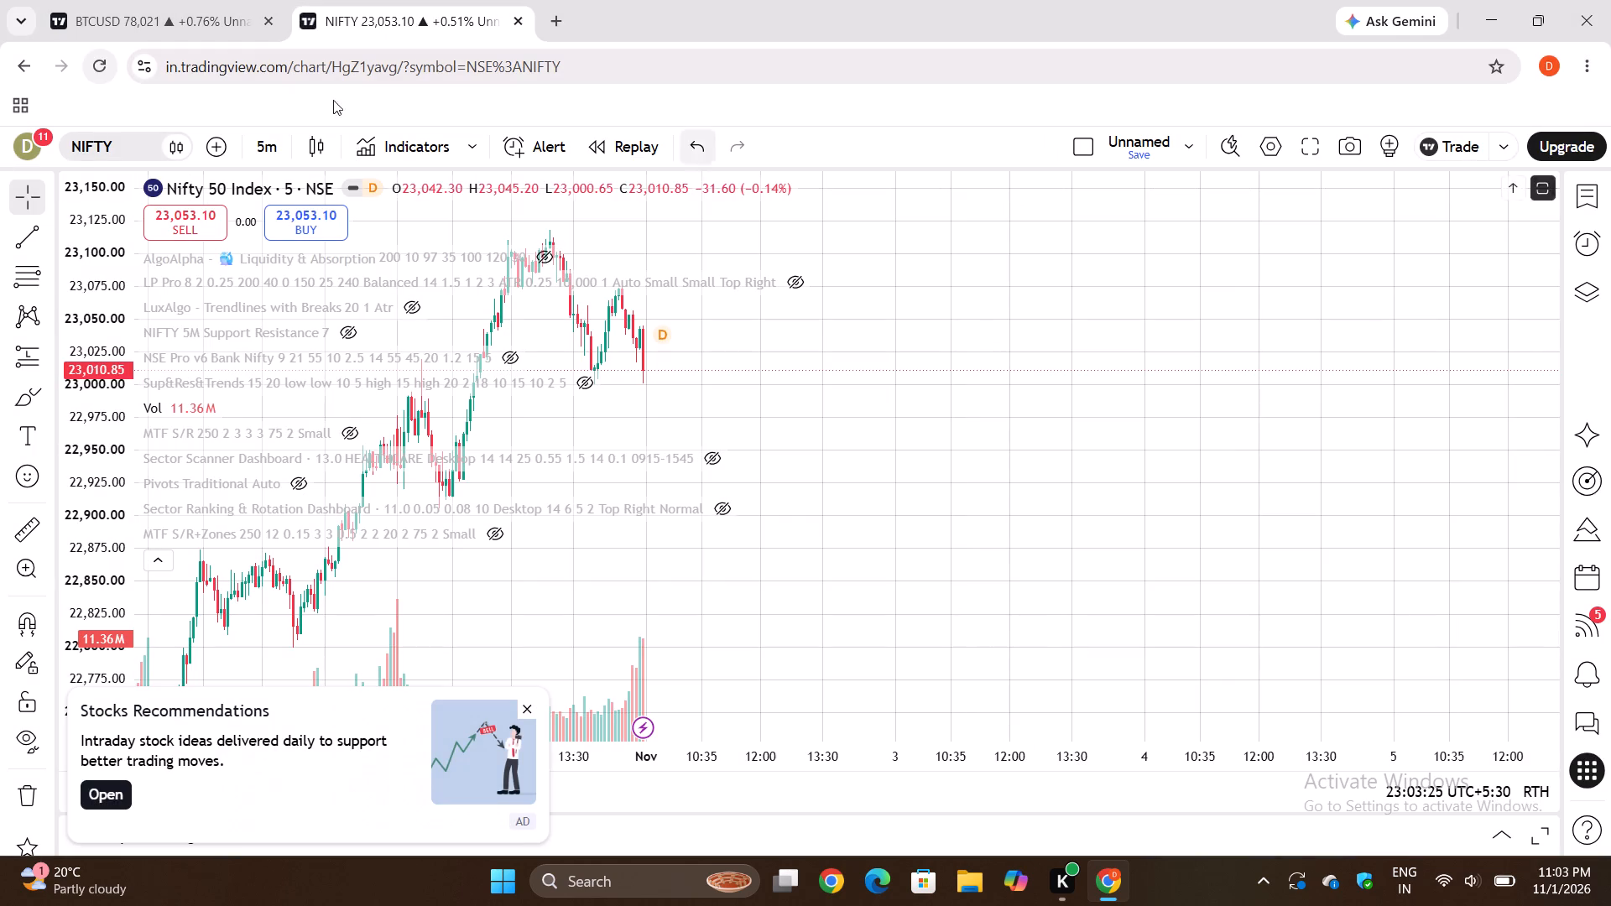
{"action": "left_click", "coordinate": [96, 86]}
{"action": "left_click", "coordinate": [96, 76]}
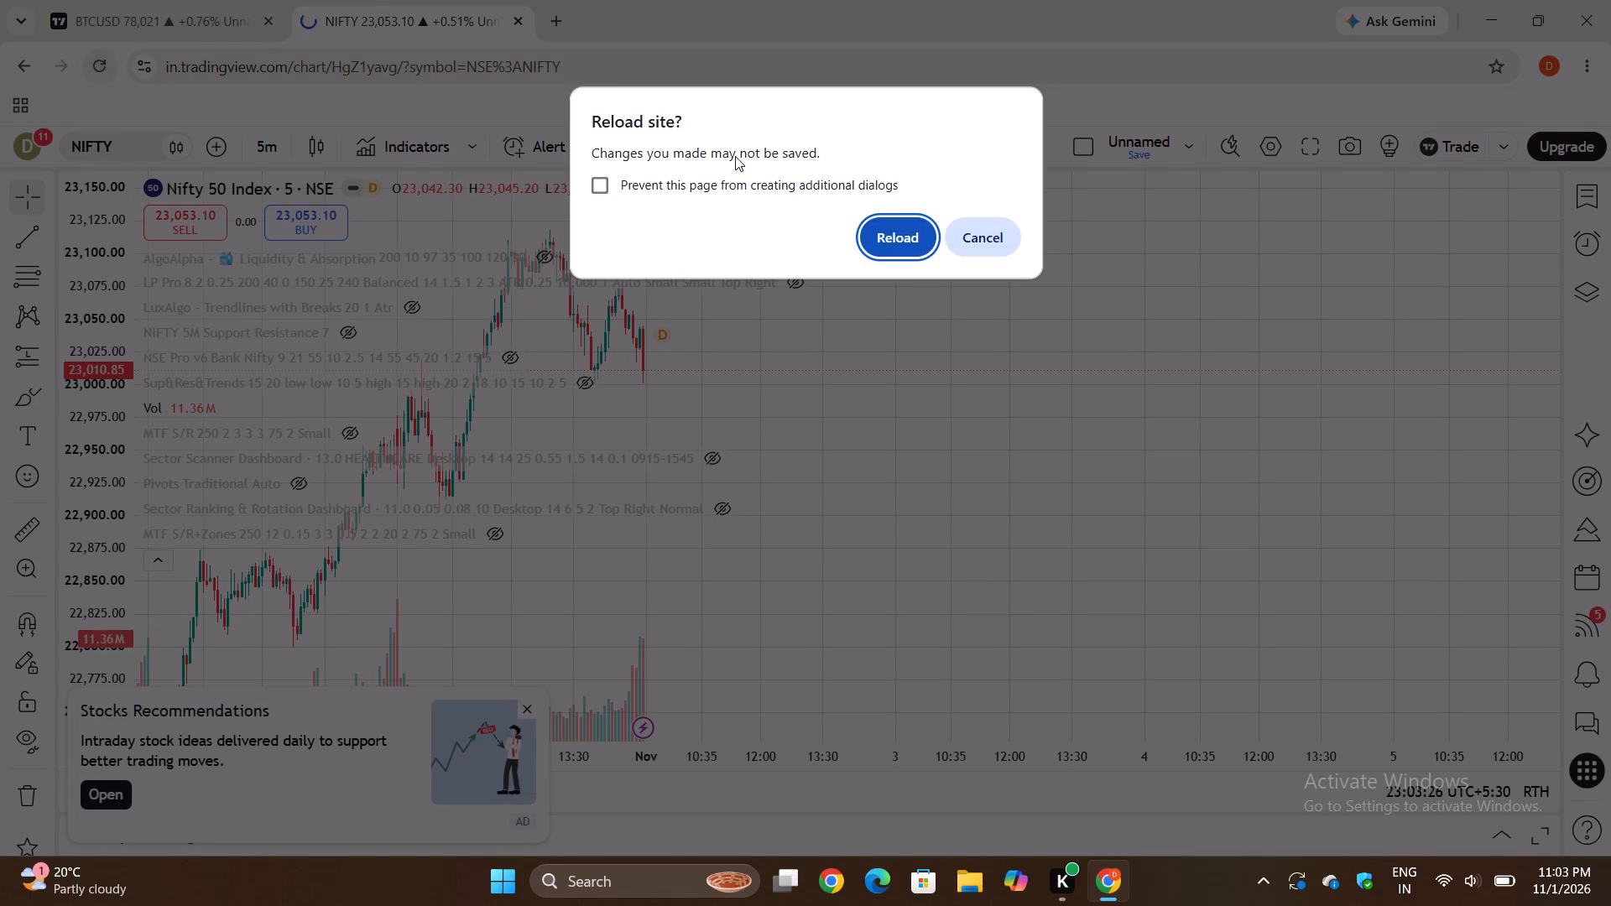
{"action": "left_click", "coordinate": [893, 249]}
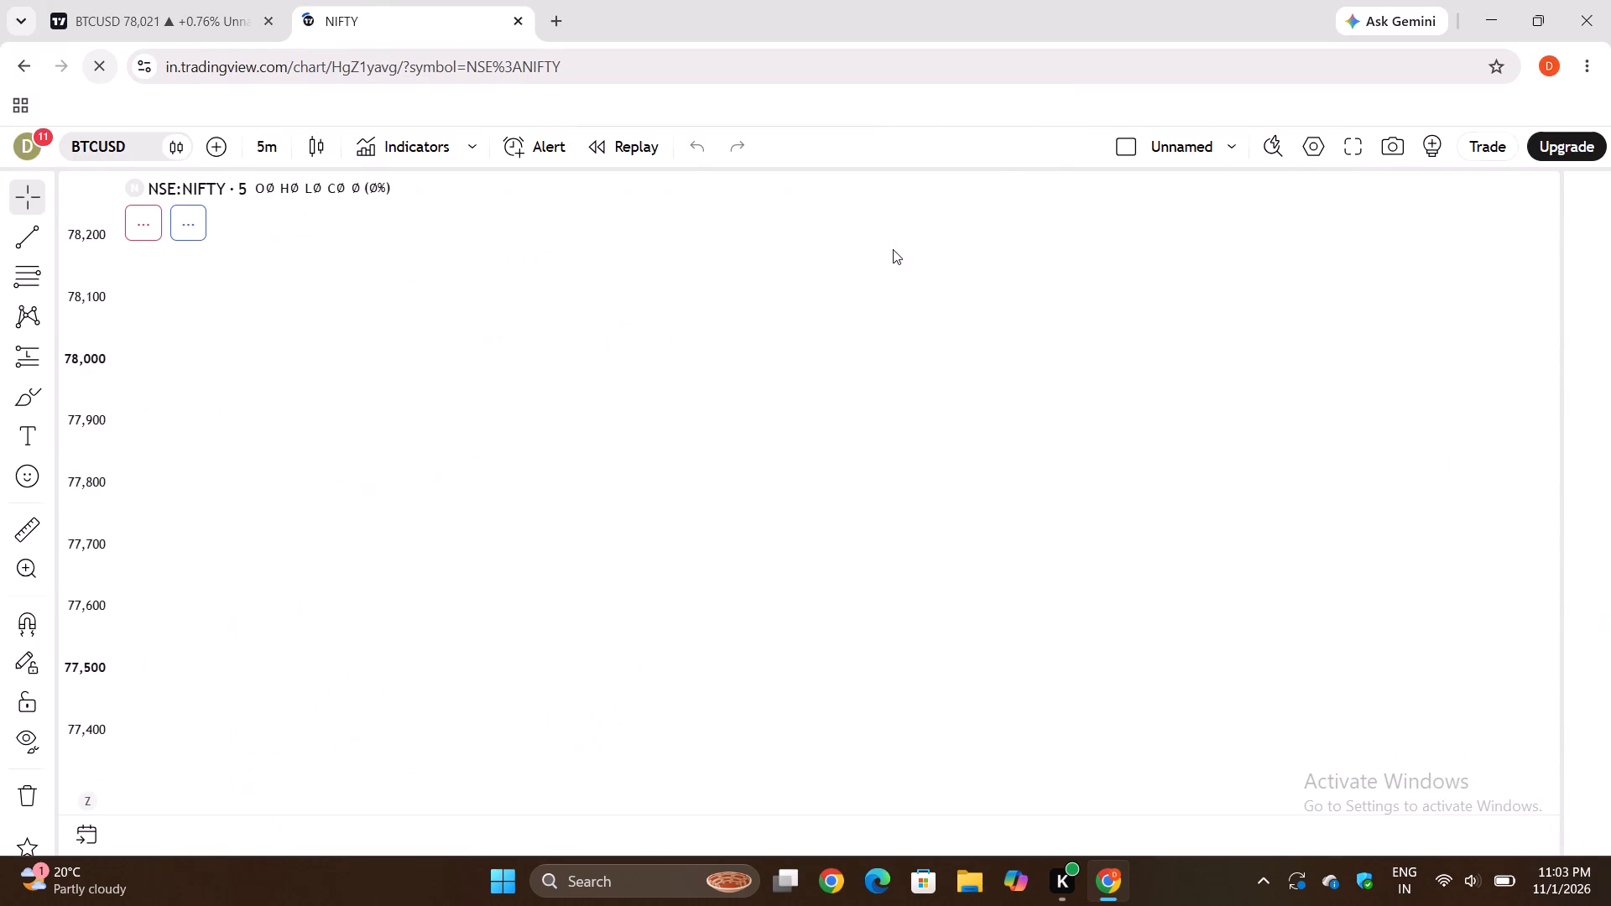
Search the indicators for "volume prof", add dgtrd's Volume Profile and Volume Indicator to the Nifty chart, and close the search.
{"action": "scroll", "coordinate": [904, 388], "scroll_direction": "left", "scroll_amount": 5}
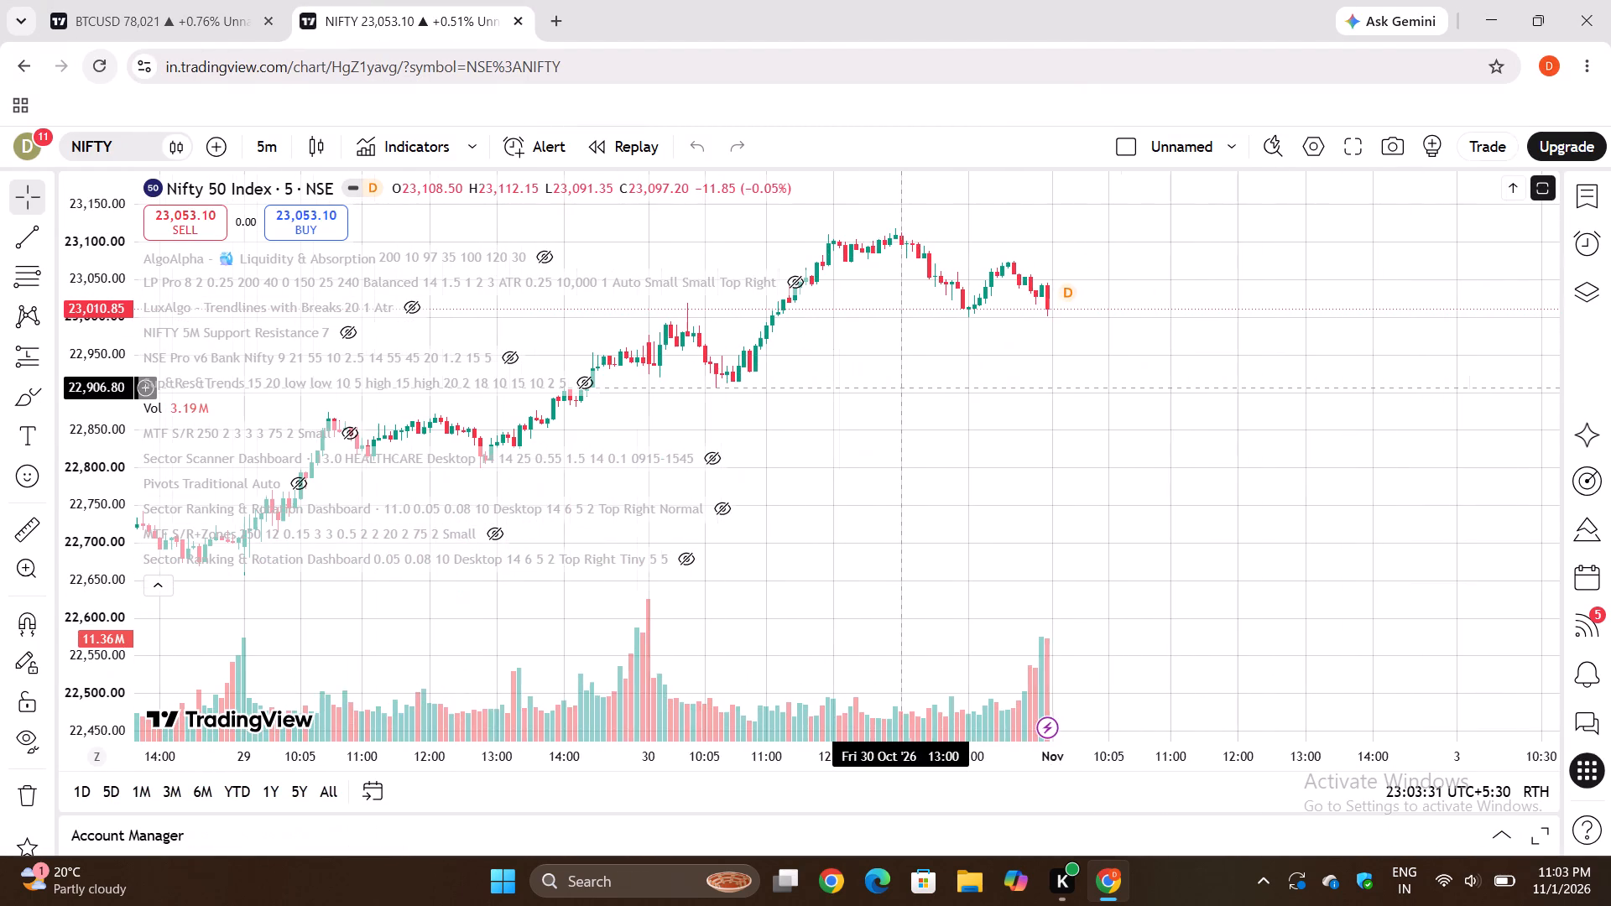
{"action": "left_click", "coordinate": [418, 139]}
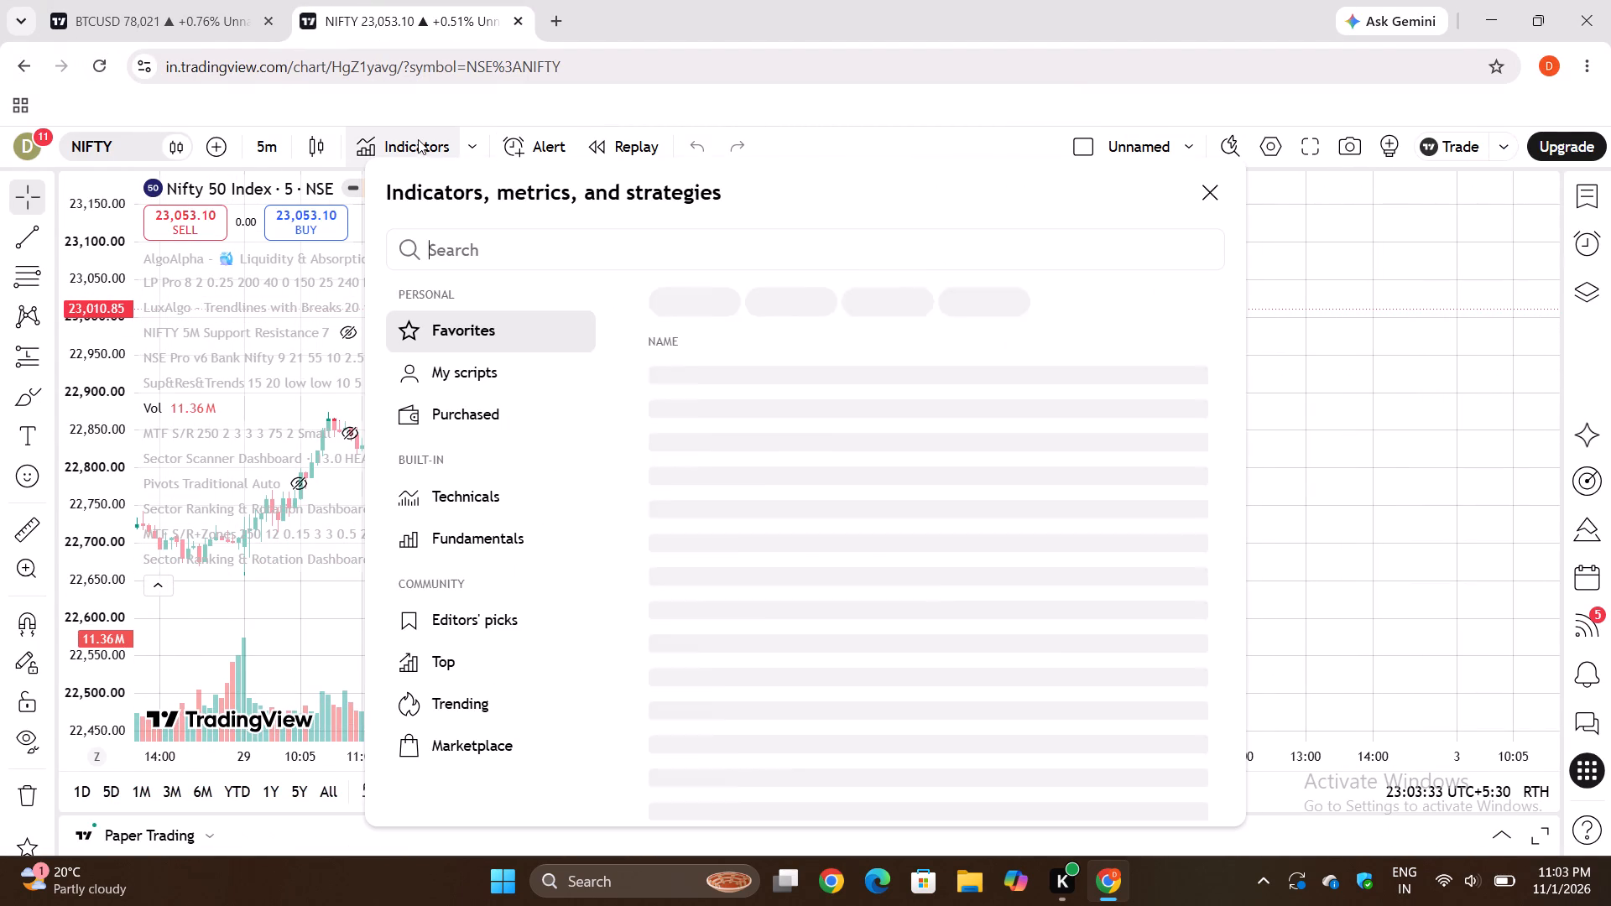
{"action": "left_click", "coordinate": [632, 244]}
{"action": "type", "text": "volu"}
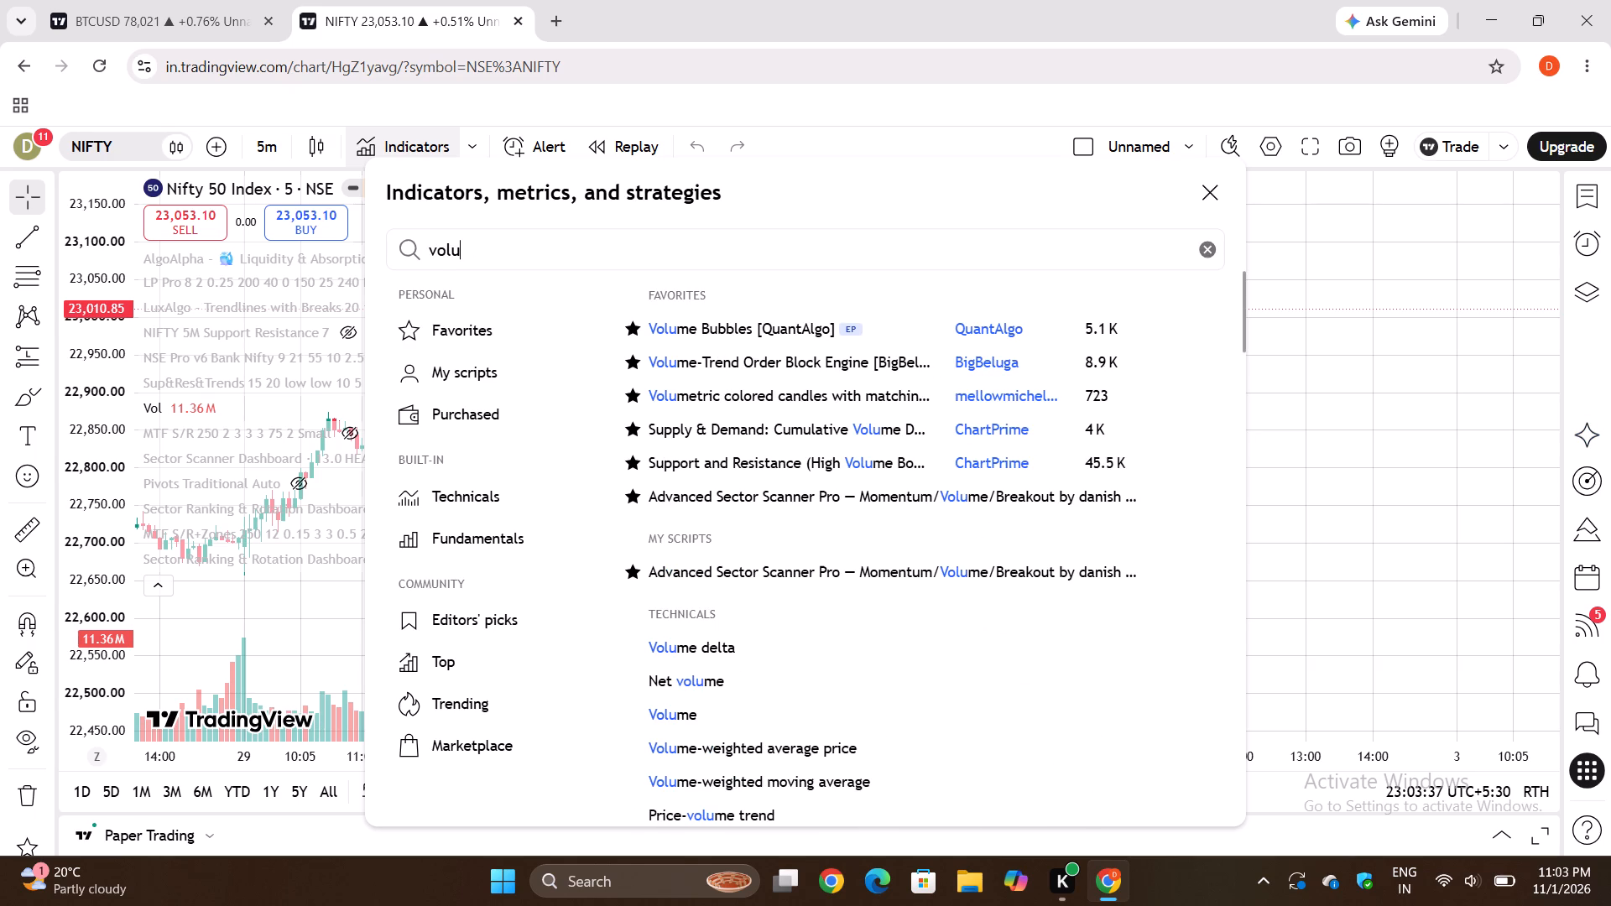
{"action": "type", "text": "me"}
{"action": "key", "text": "space"}
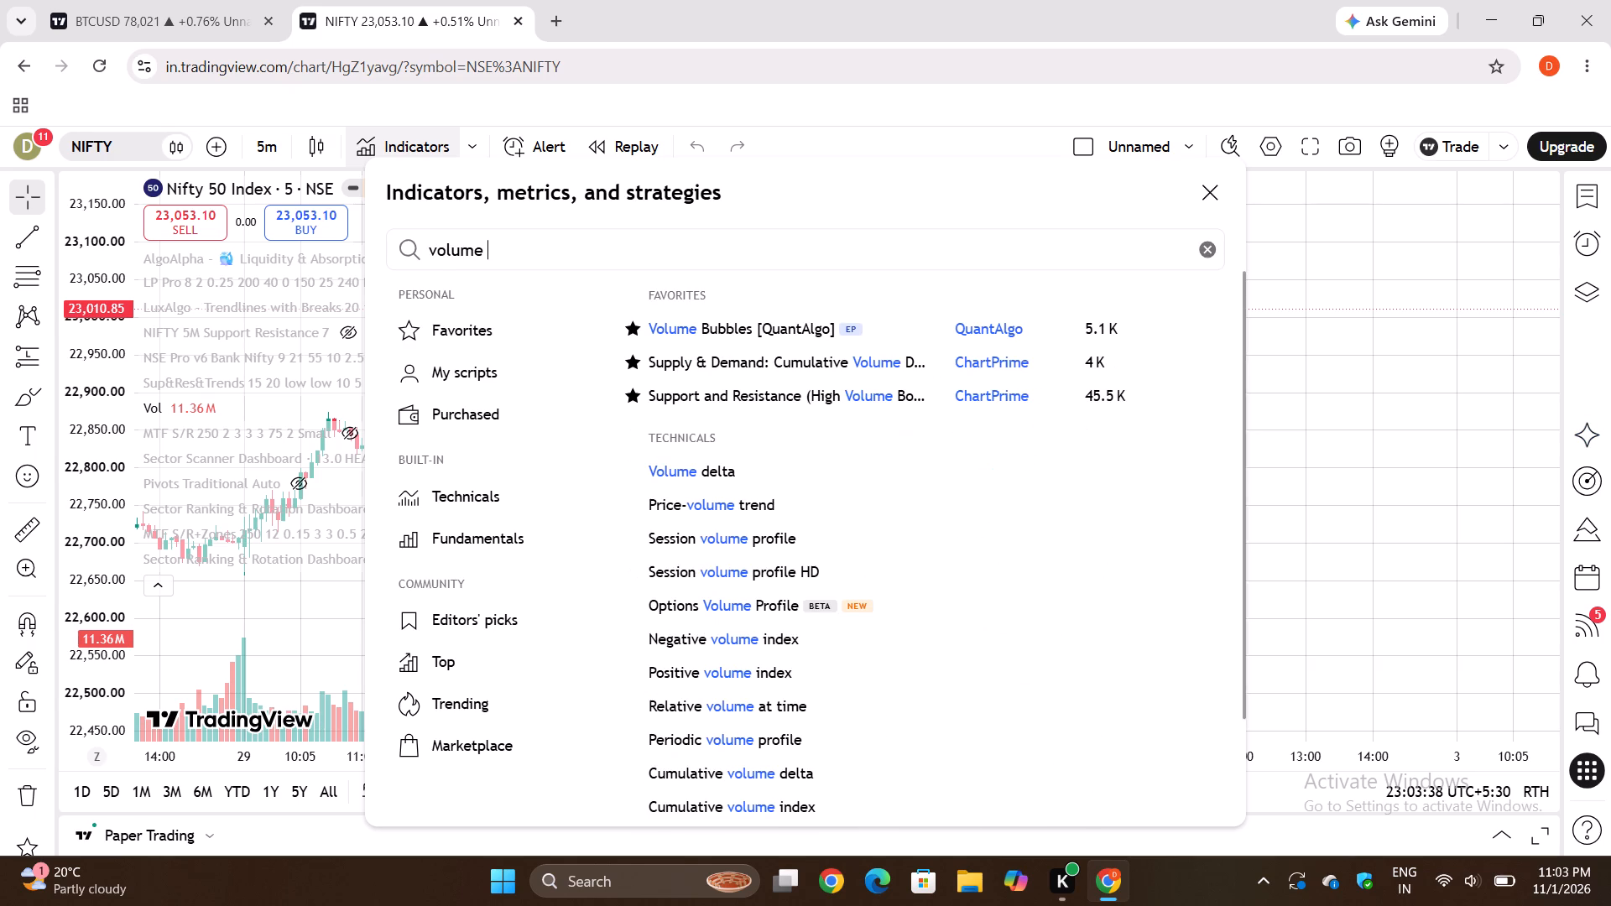
{"action": "type", "text": "prof"}
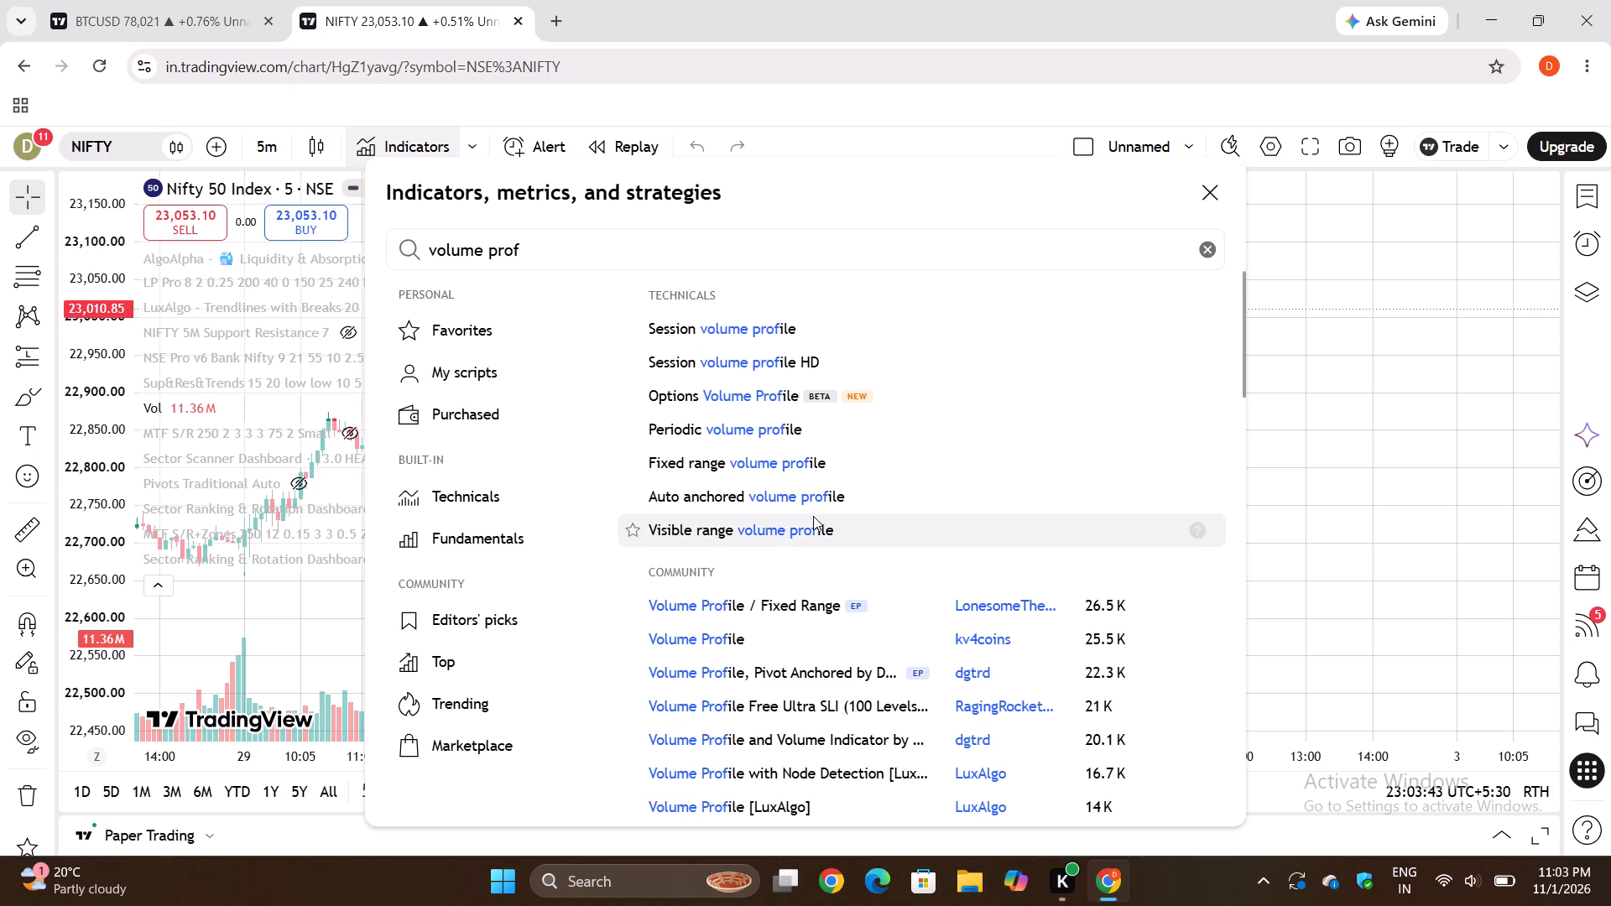
{"action": "scroll", "coordinate": [842, 556], "scroll_direction": "down", "scroll_amount": 1}
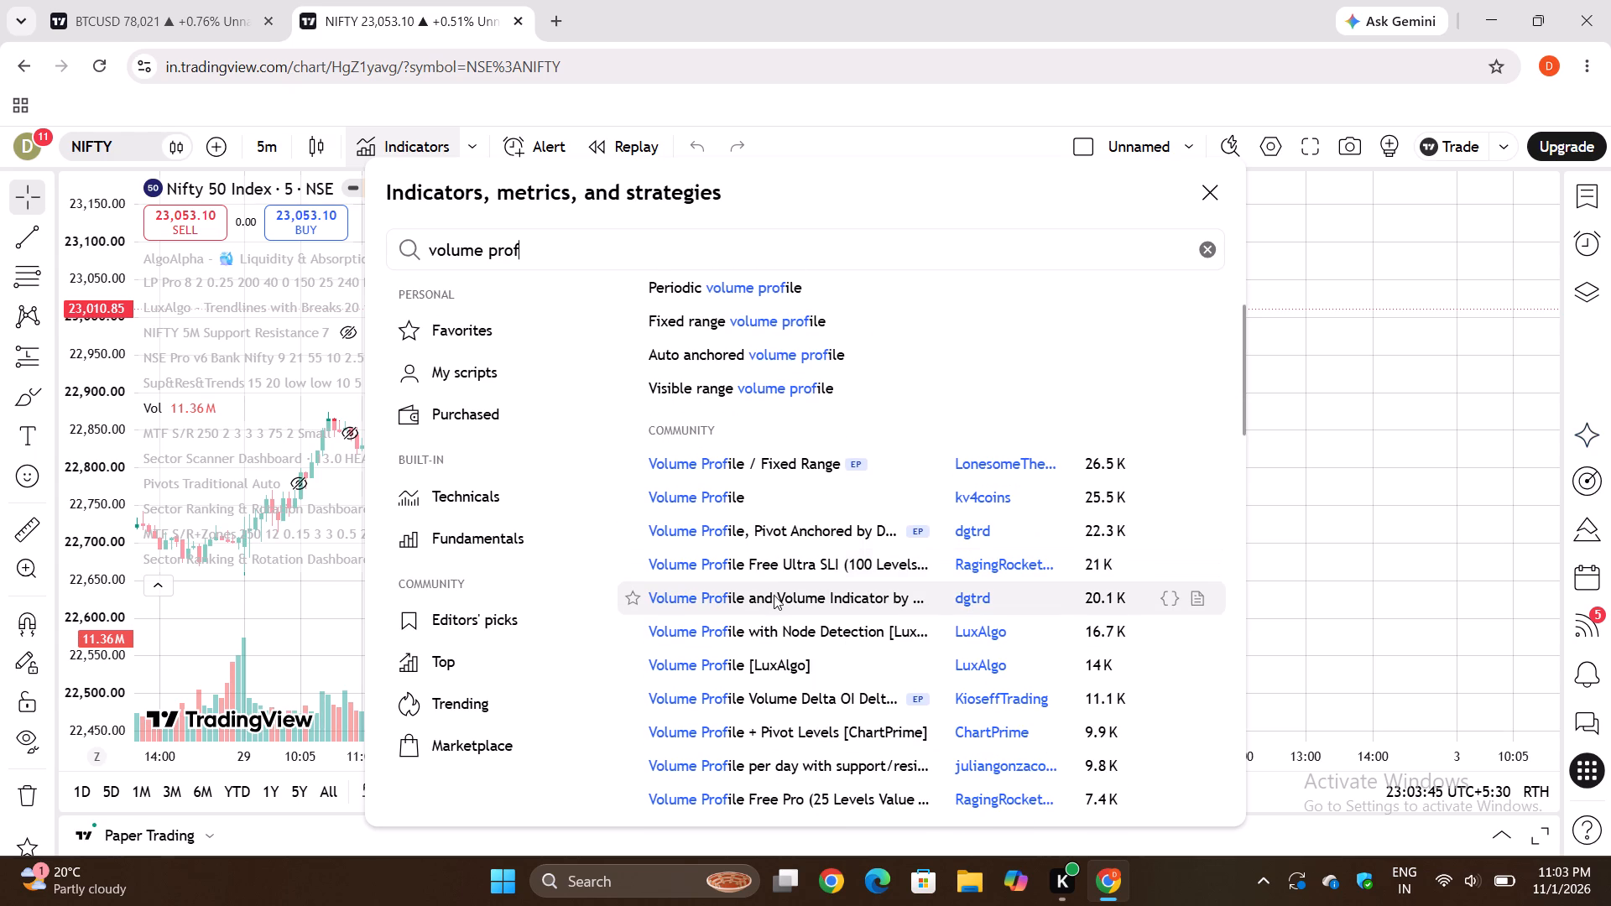
{"action": "left_click", "coordinate": [774, 598]}
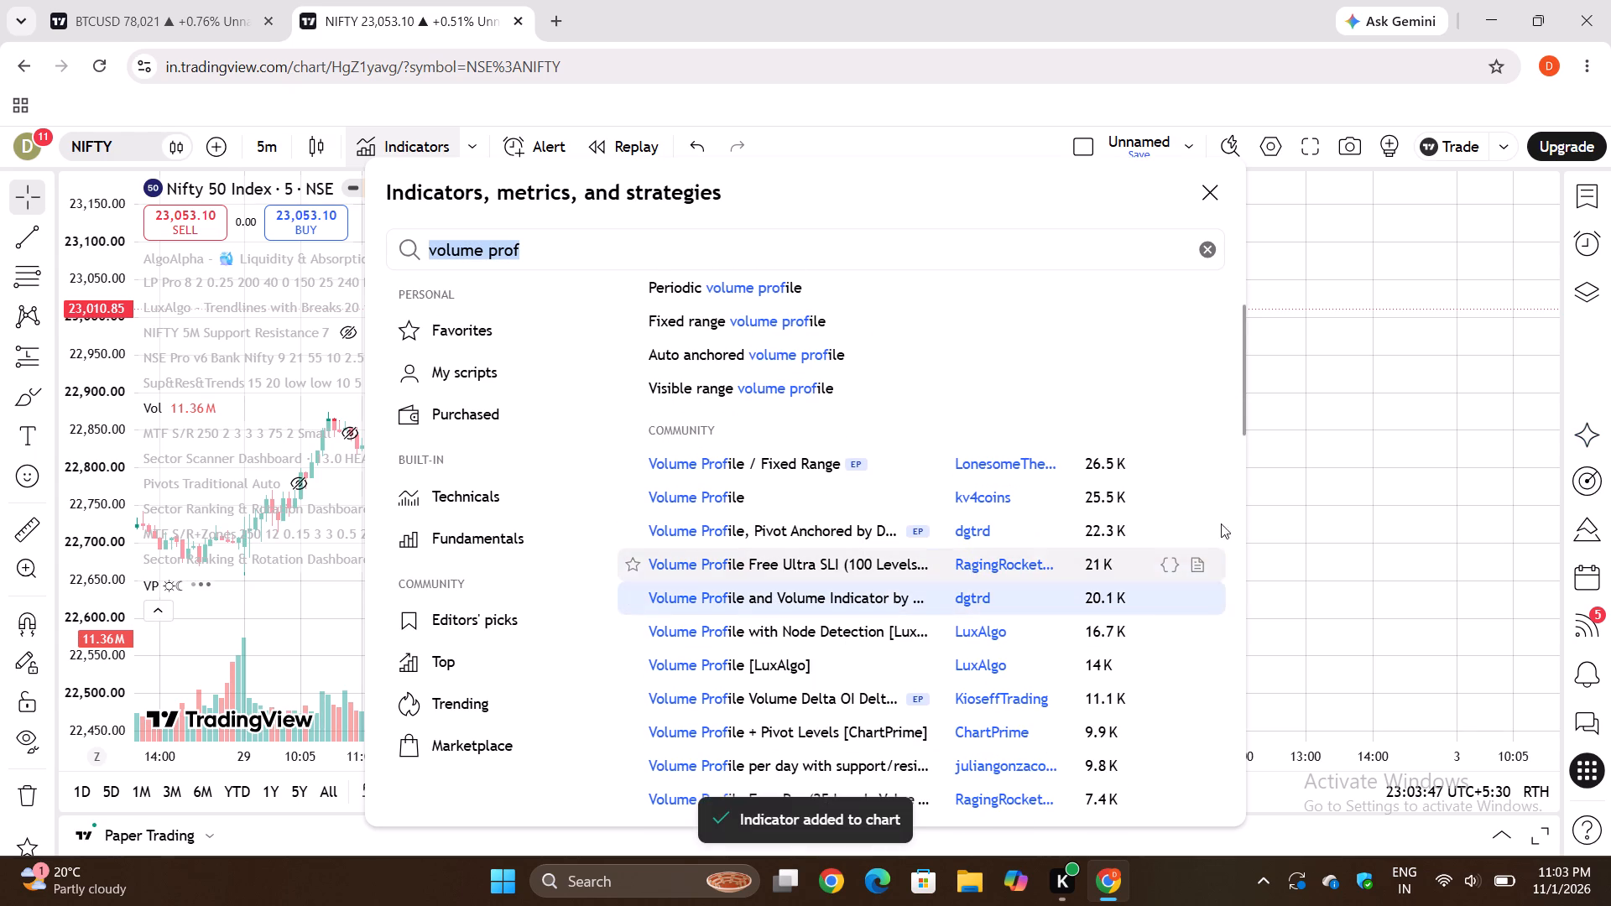
{"action": "left_click", "coordinate": [1341, 537]}
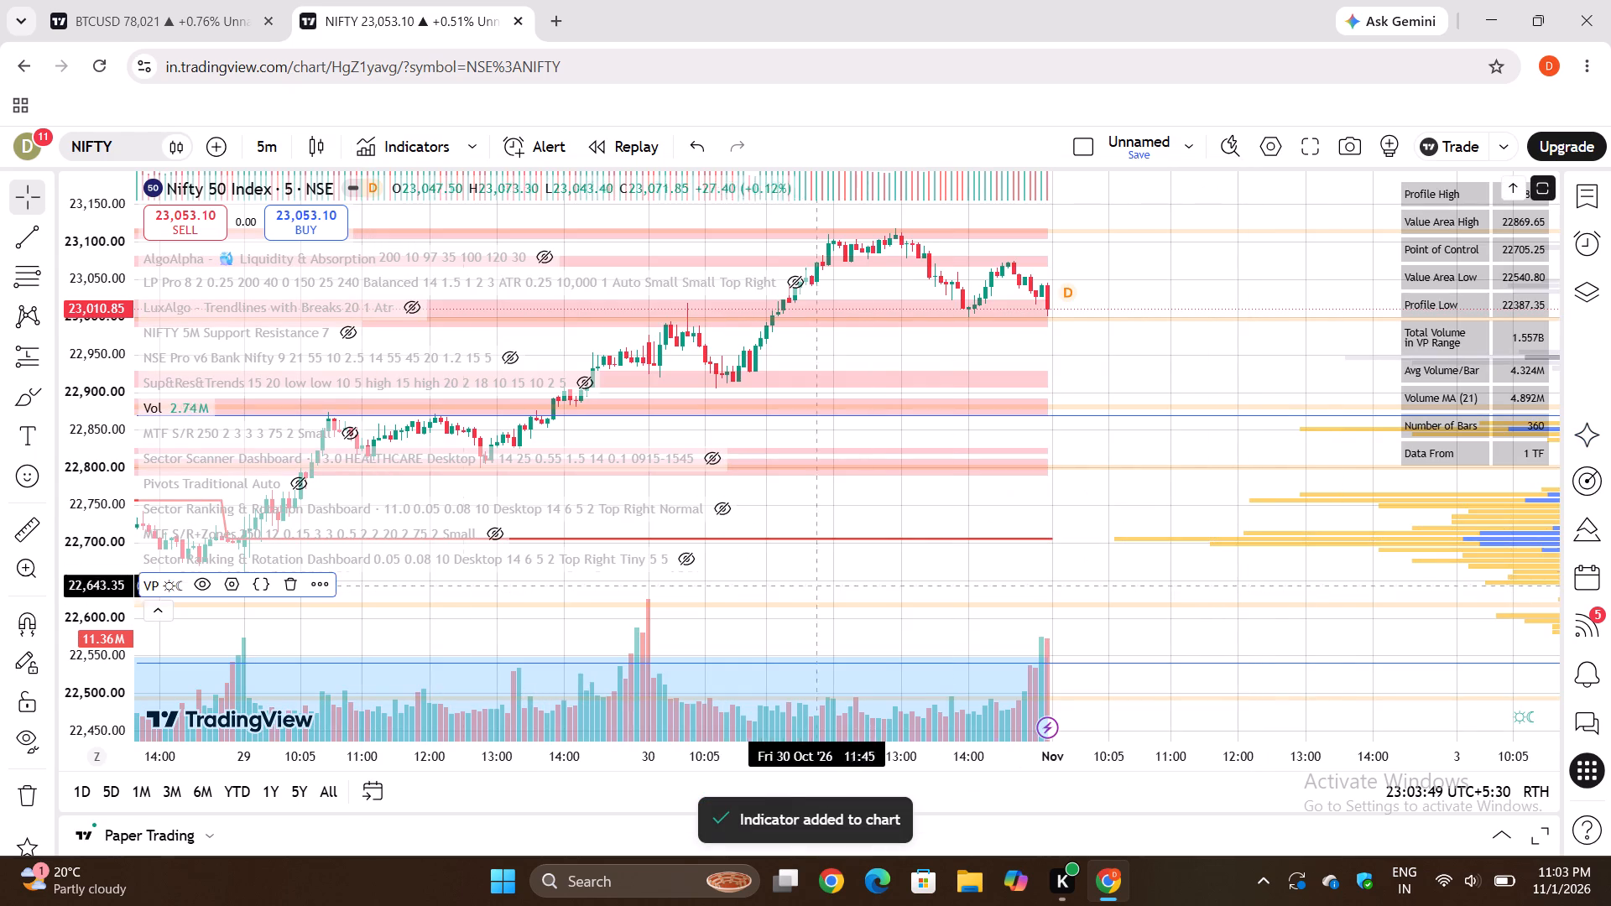
Collapse the indicator list and examine the volume profile, its value area and point of control against the Nifty candles.
{"action": "left_click", "coordinate": [158, 612]}
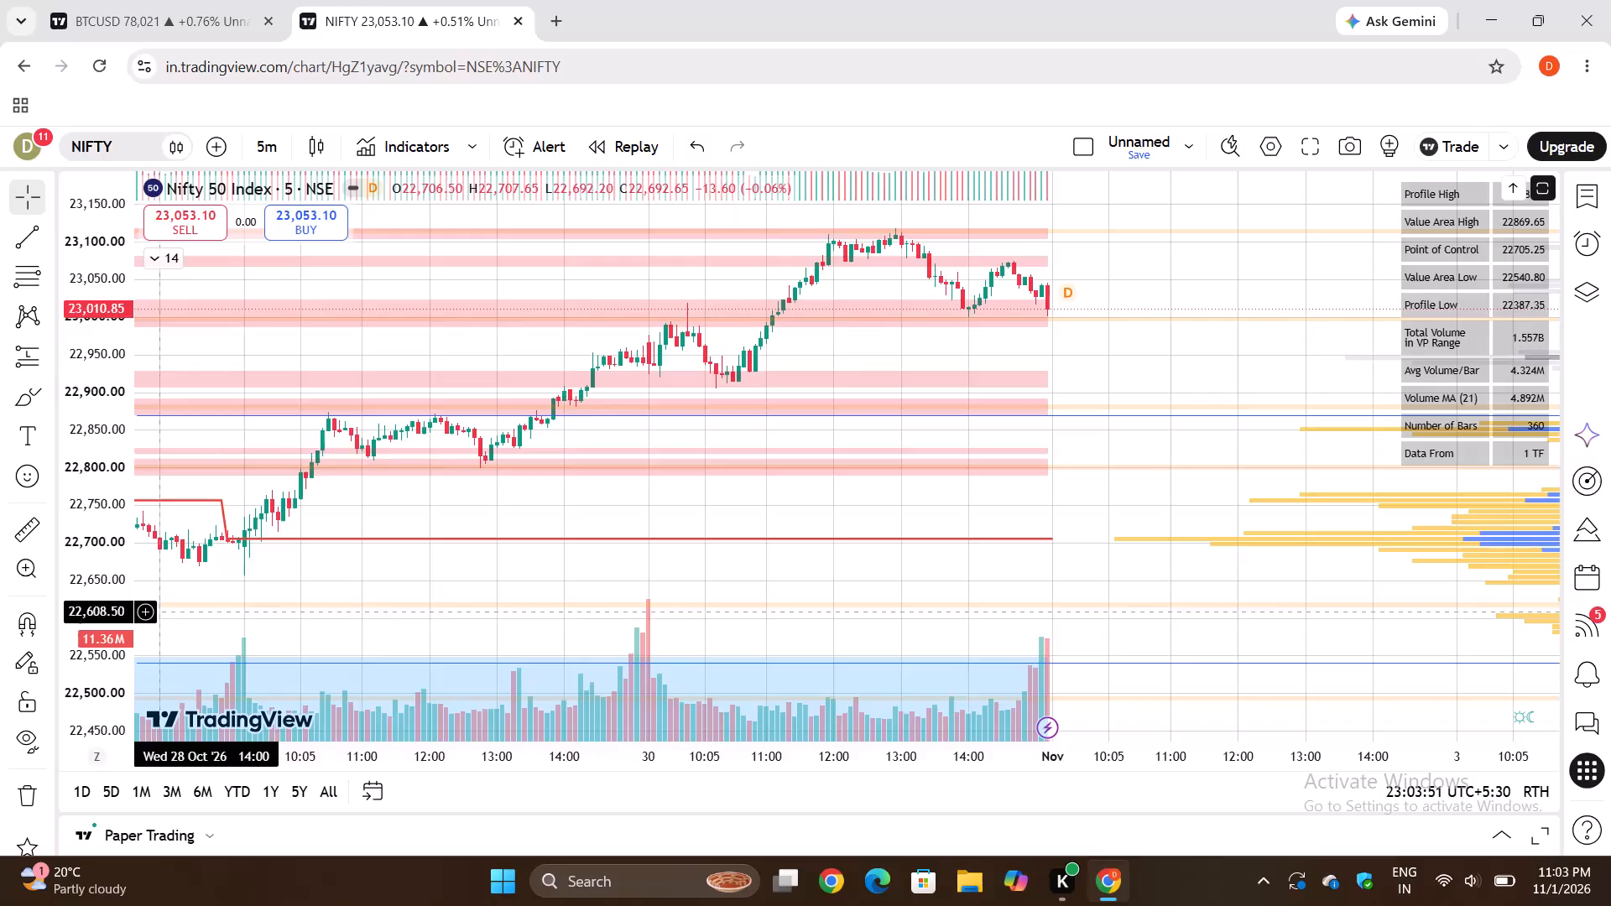
{"action": "scroll", "coordinate": [716, 515], "scroll_direction": "left", "scroll_amount": 5}
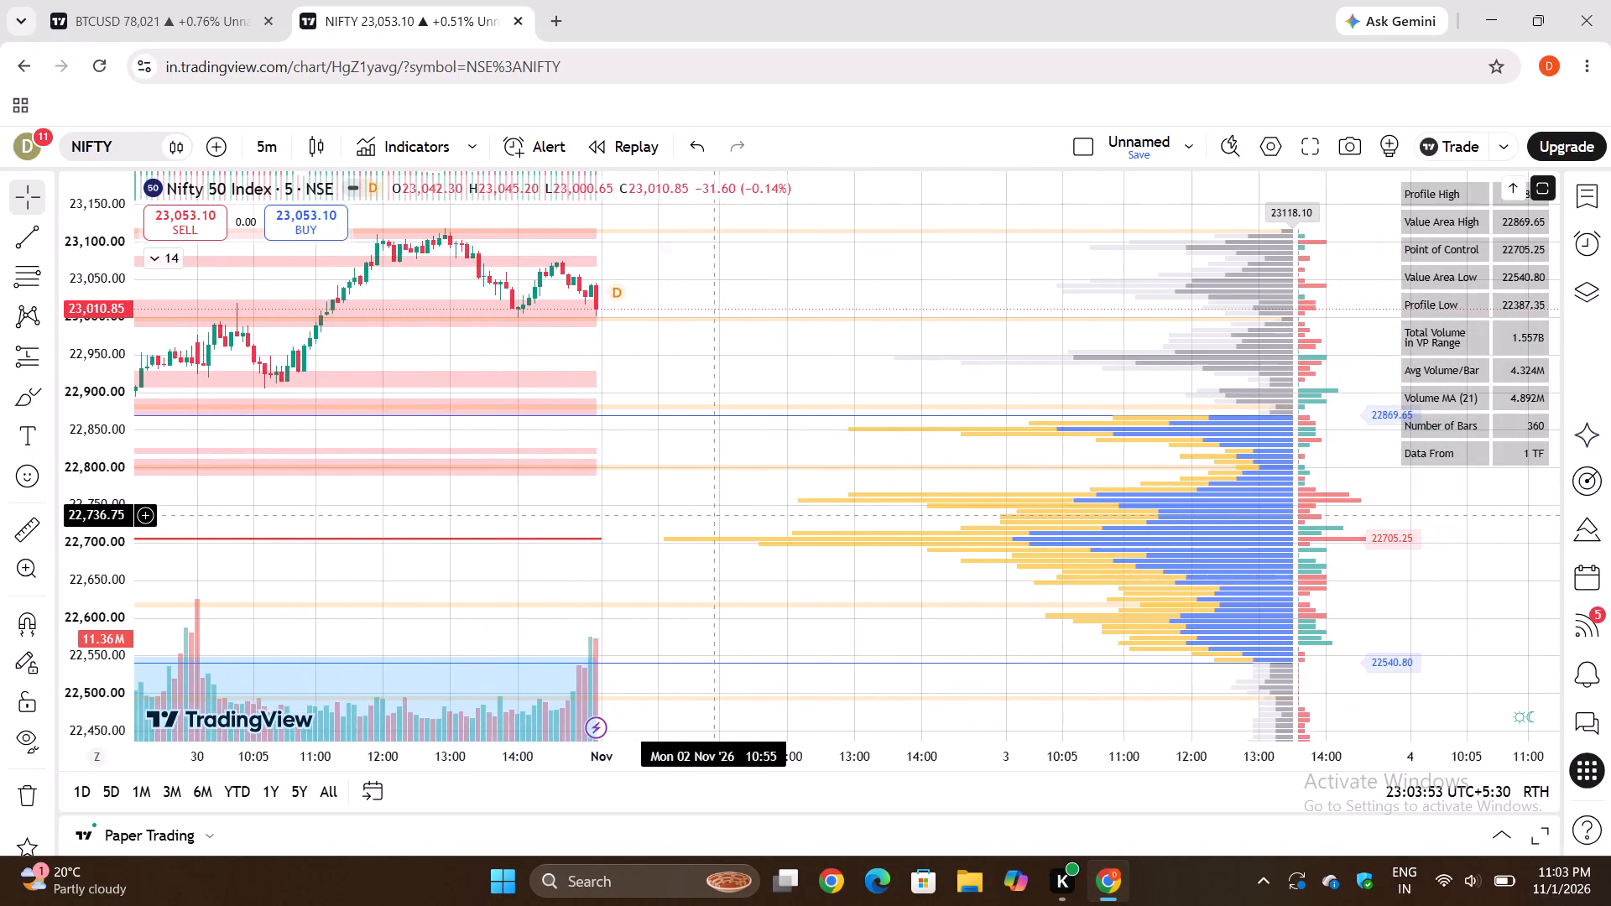
{"action": "scroll", "coordinate": [716, 515], "scroll_direction": "left", "scroll_amount": 1}
{"action": "scroll", "coordinate": [716, 515], "scroll_direction": "right", "scroll_amount": 1}
{"action": "scroll", "coordinate": [716, 515], "scroll_direction": "left", "scroll_amount": 3}
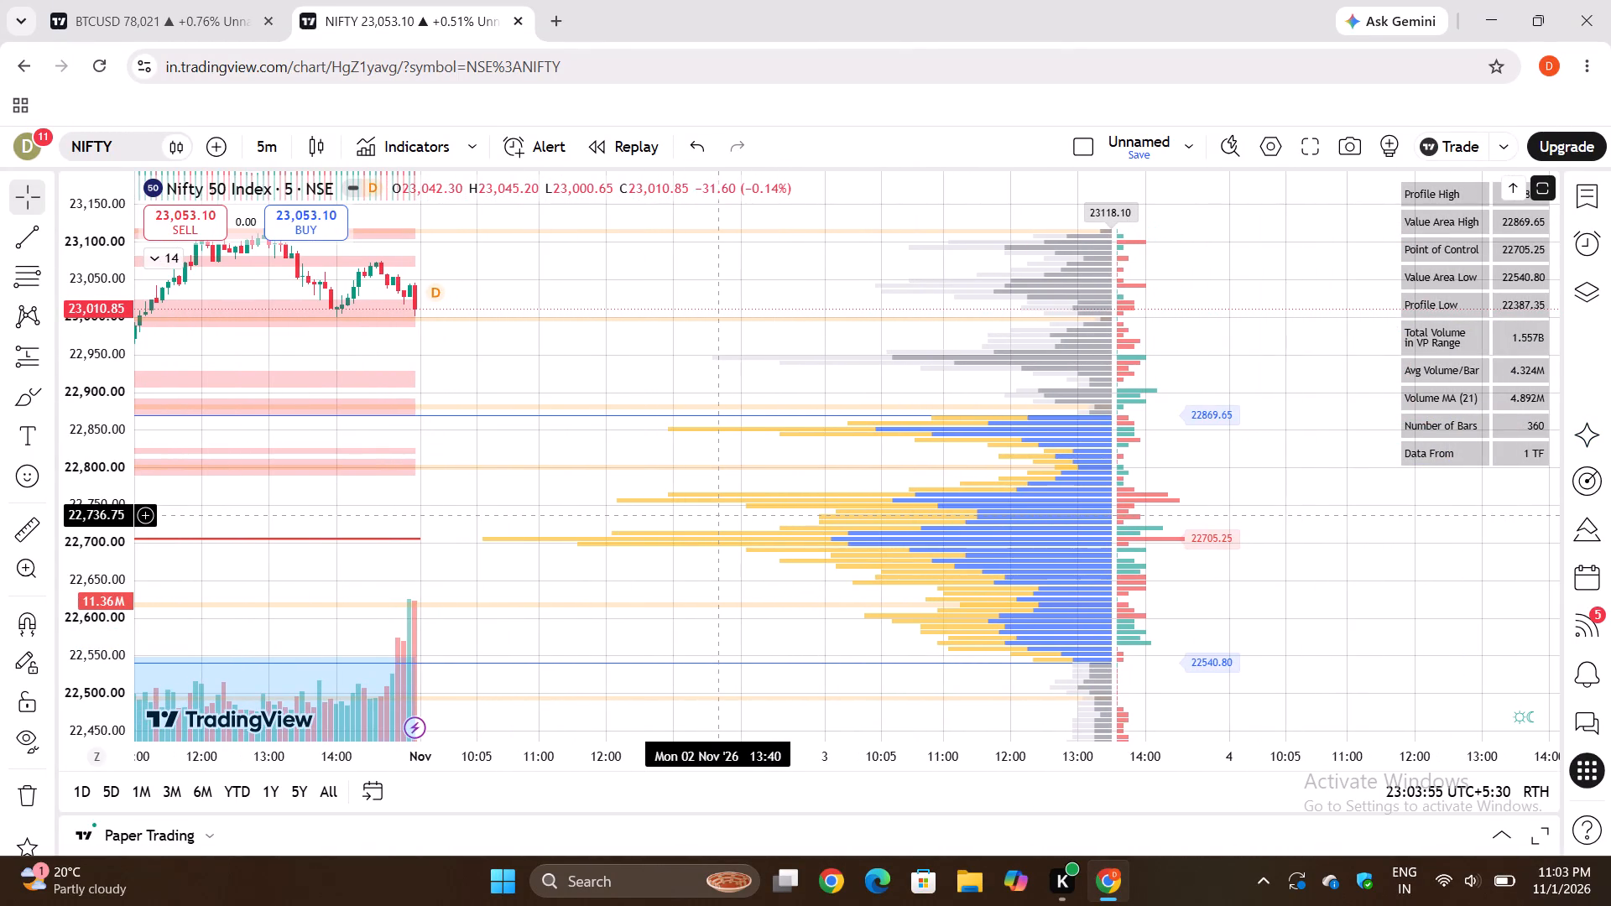
{"action": "scroll", "coordinate": [716, 515], "scroll_direction": "left", "scroll_amount": 1}
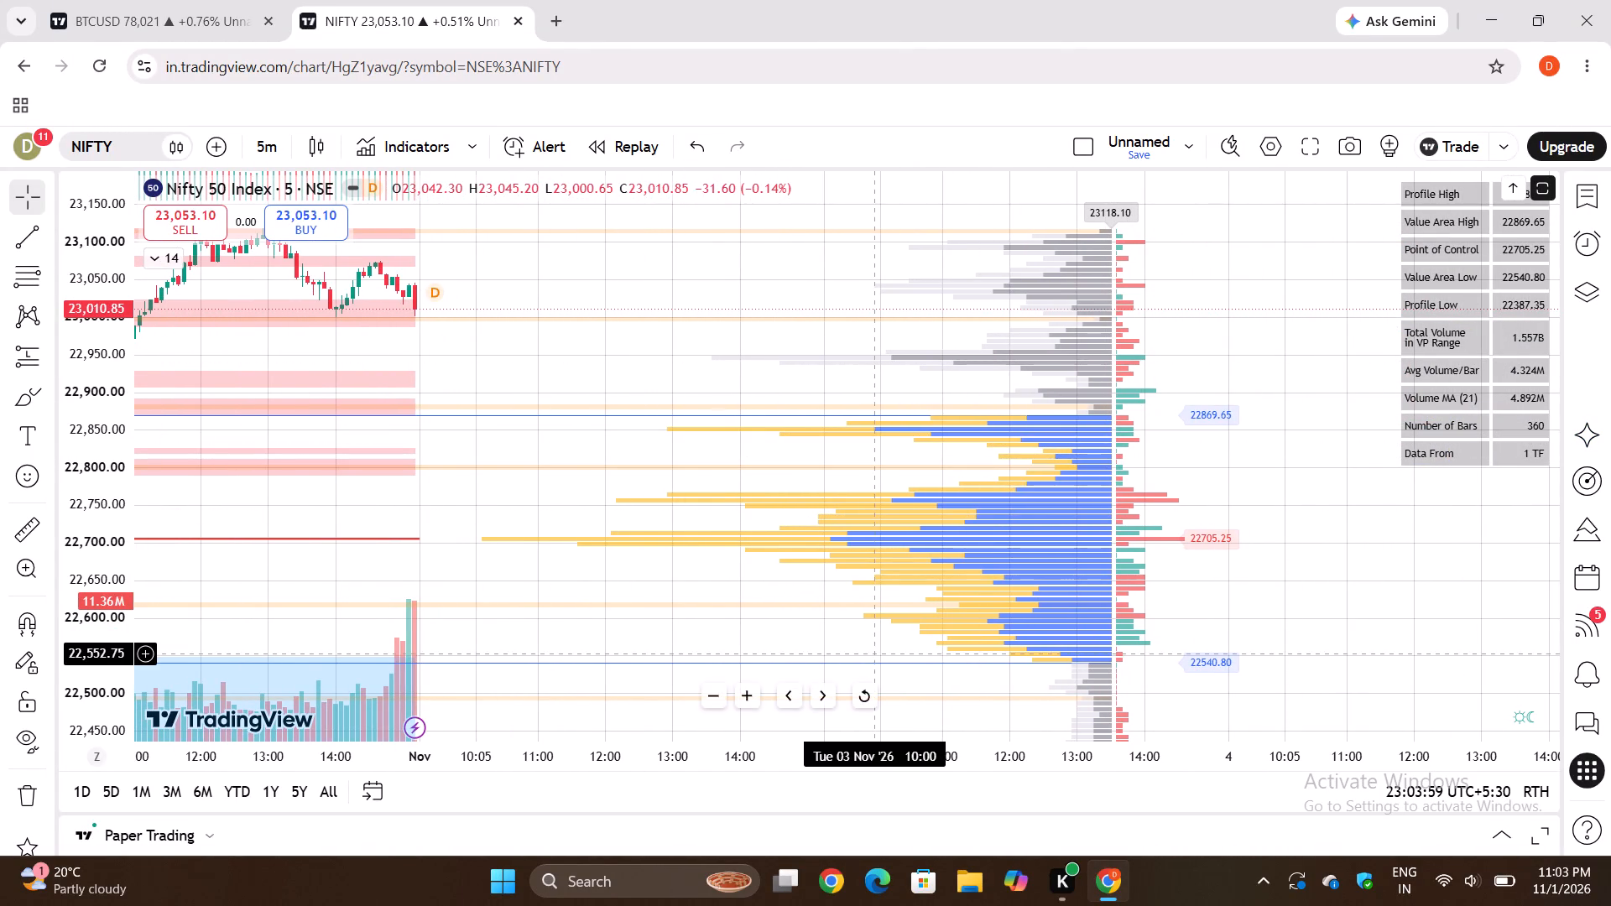
{"action": "scroll", "coordinate": [483, 588], "scroll_direction": "right", "scroll_amount": 8}
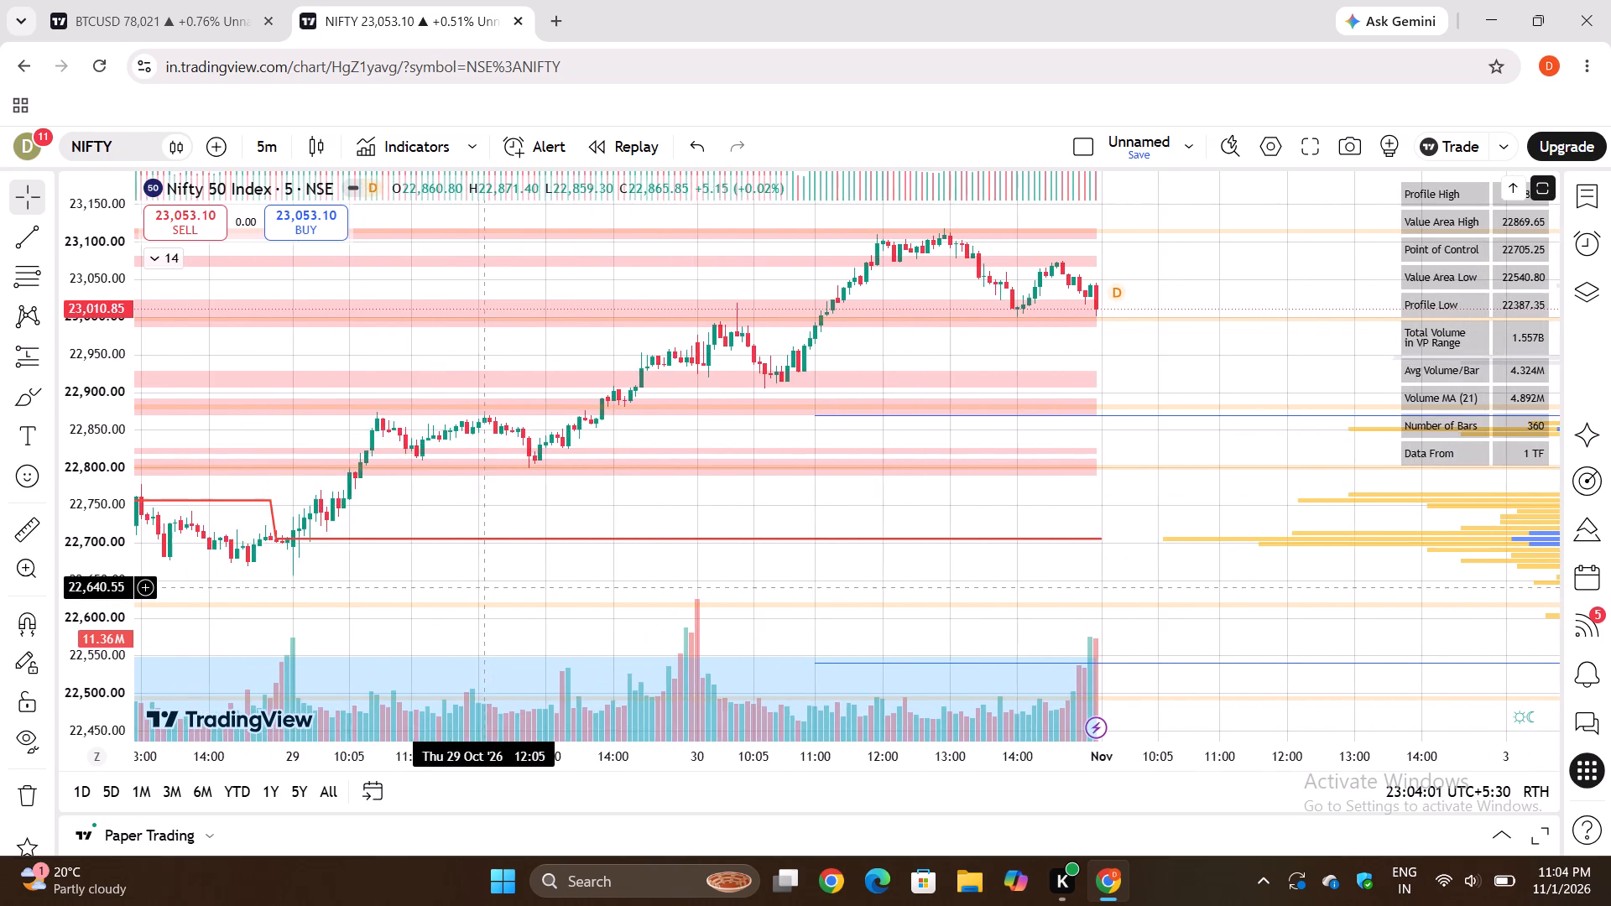
{"action": "scroll", "coordinate": [483, 588], "scroll_direction": "right", "scroll_amount": 1}
{"action": "scroll", "coordinate": [483, 588], "scroll_direction": "left", "scroll_amount": 7}
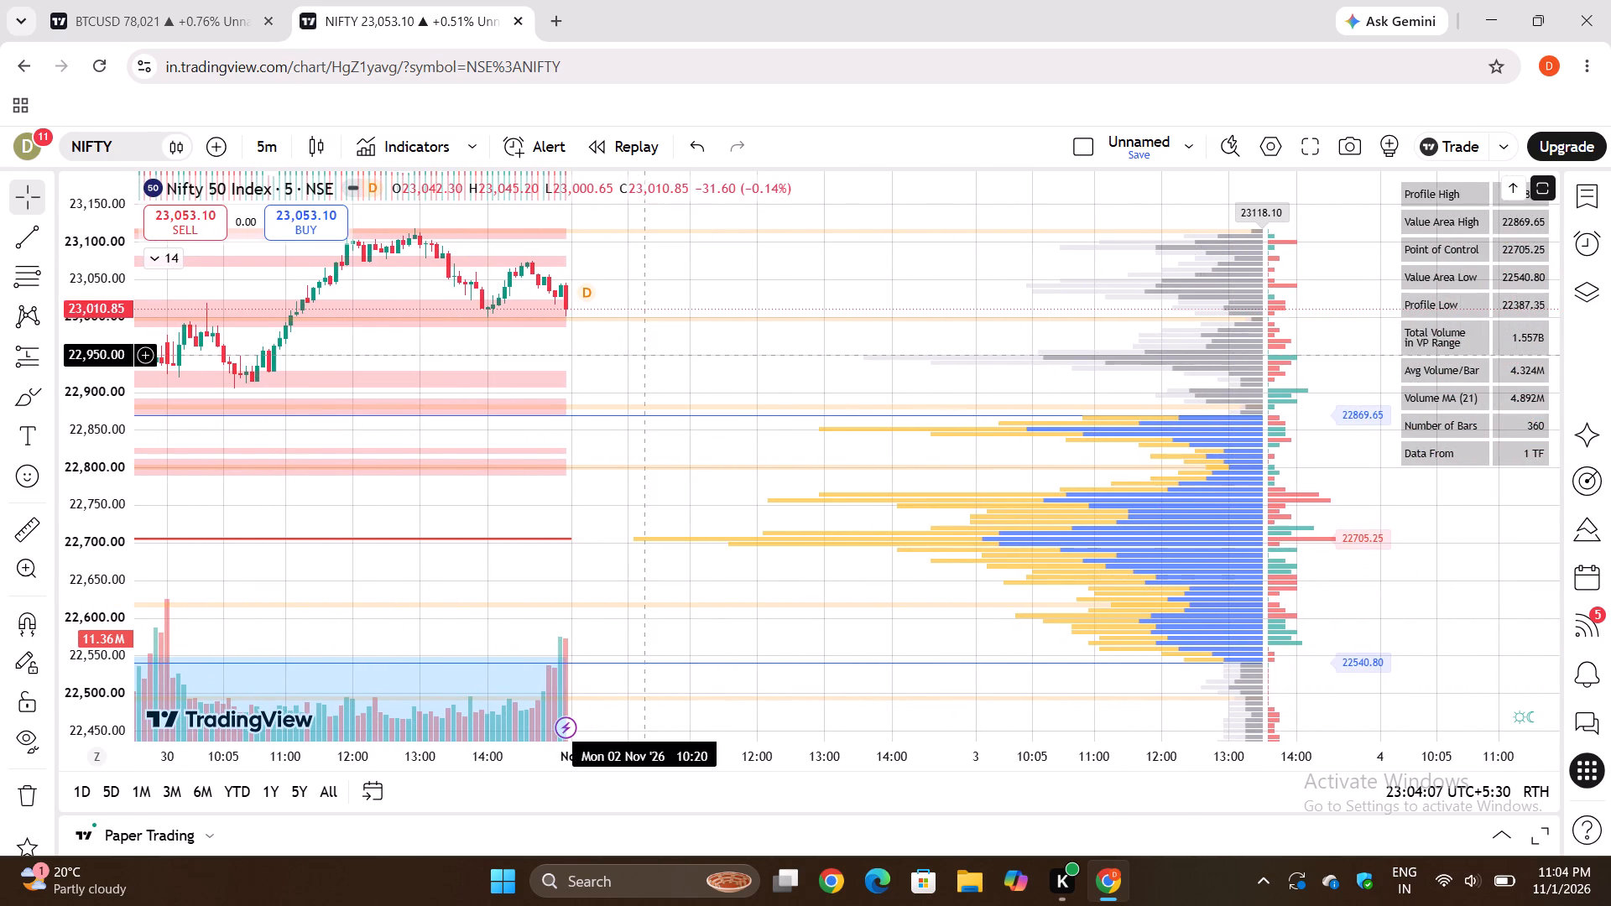
{"action": "scroll", "coordinate": [642, 355], "scroll_direction": "right", "scroll_amount": 6}
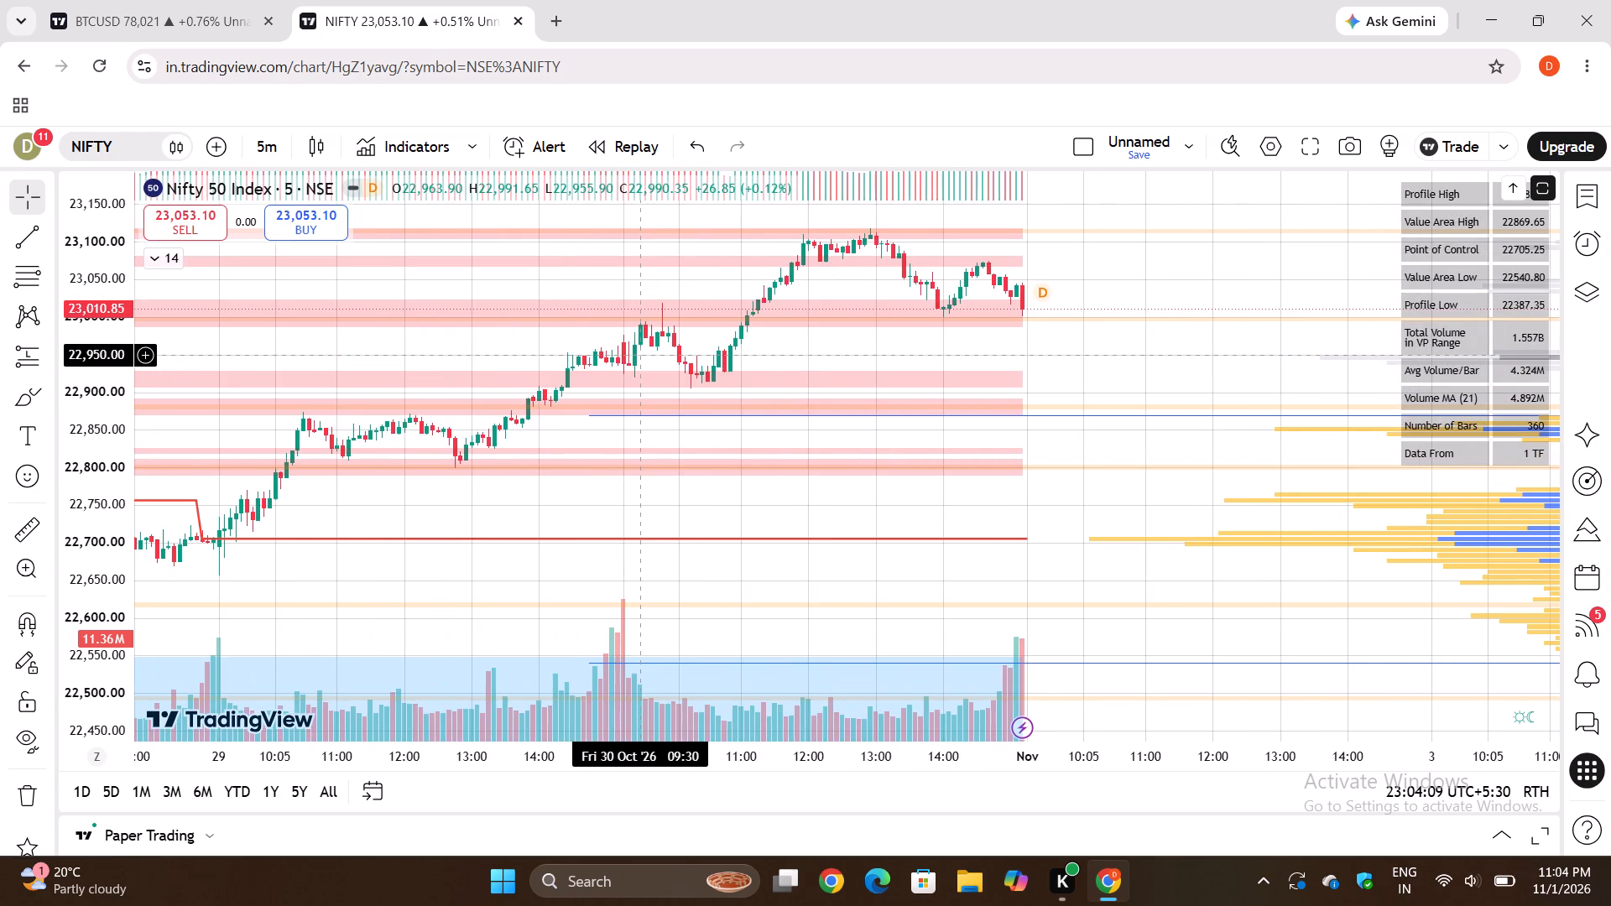
{"action": "scroll", "coordinate": [642, 355], "scroll_direction": "right", "scroll_amount": 3}
{"action": "scroll", "coordinate": [642, 355], "scroll_direction": "left", "scroll_amount": 1}
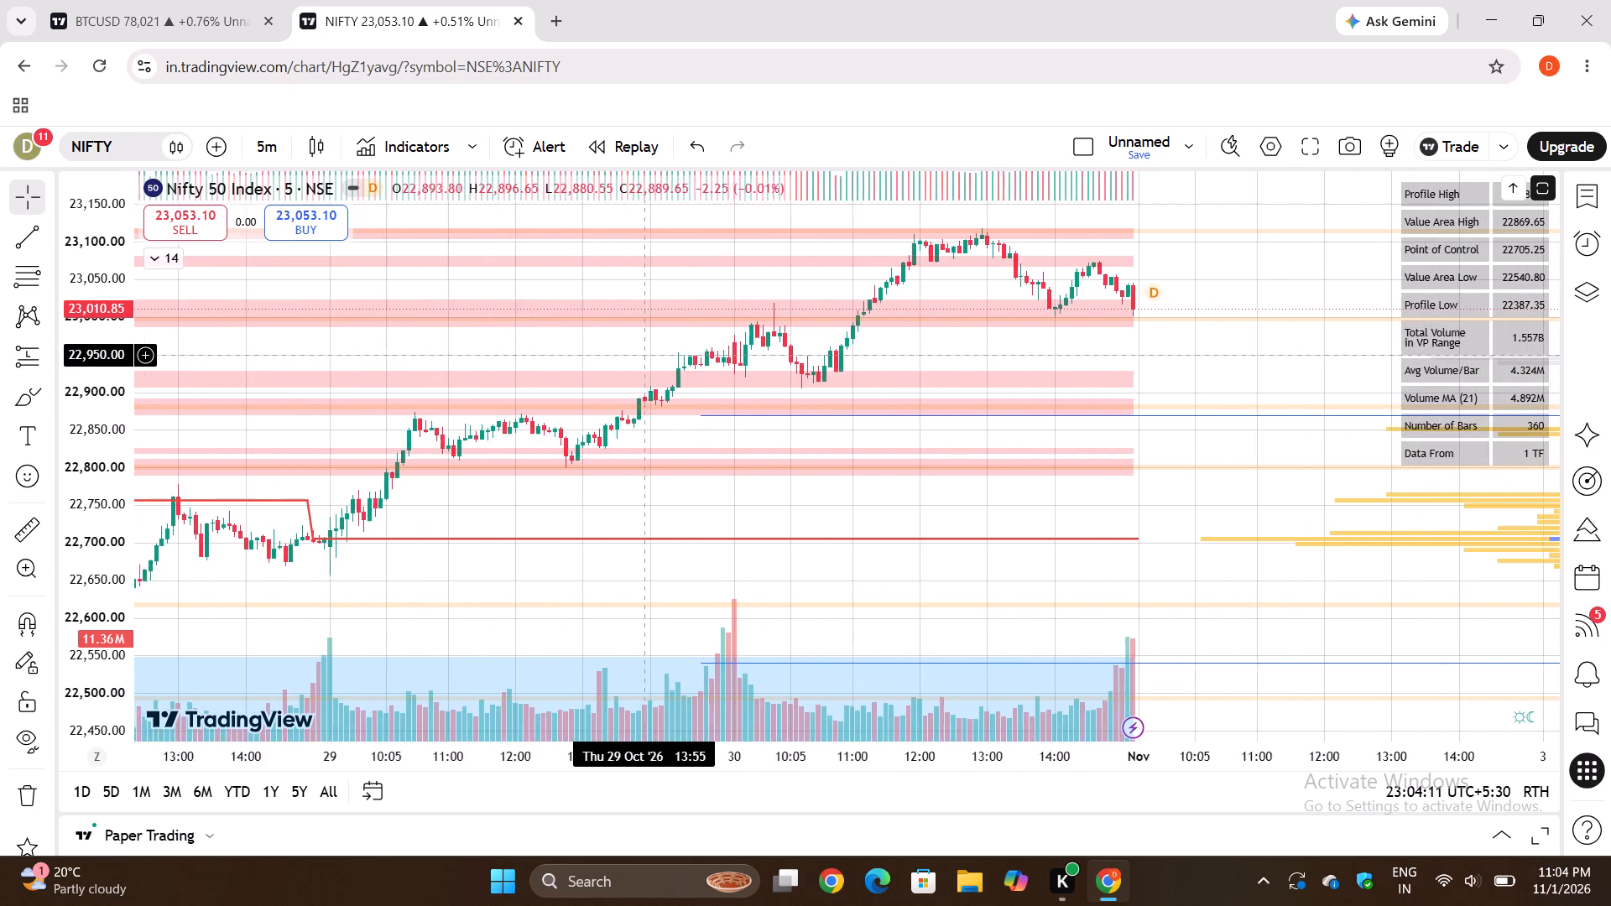
{"action": "scroll", "coordinate": [642, 355], "scroll_direction": "left", "scroll_amount": 1}
{"action": "scroll", "coordinate": [642, 355], "scroll_direction": "right", "scroll_amount": 4}
{"action": "scroll", "coordinate": [642, 355], "scroll_direction": "left", "scroll_amount": 1}
{"action": "scroll", "coordinate": [642, 355], "scroll_direction": "right", "scroll_amount": 1}
{"action": "scroll", "coordinate": [642, 355], "scroll_direction": "left", "scroll_amount": 2}
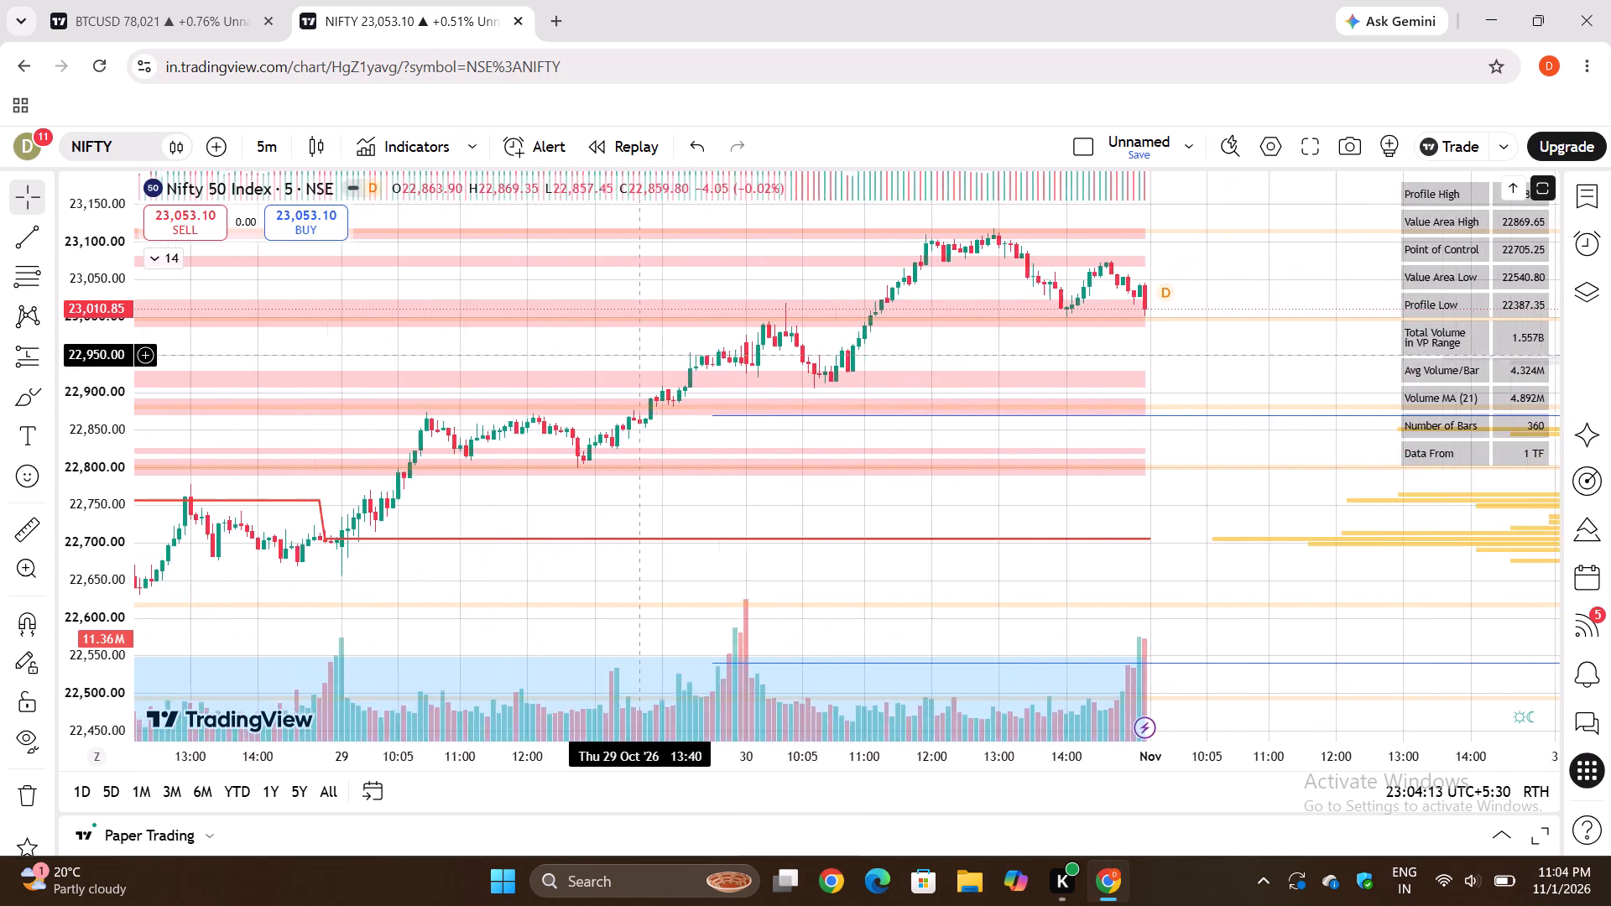
{"action": "scroll", "coordinate": [642, 355], "scroll_direction": "left", "scroll_amount": 5}
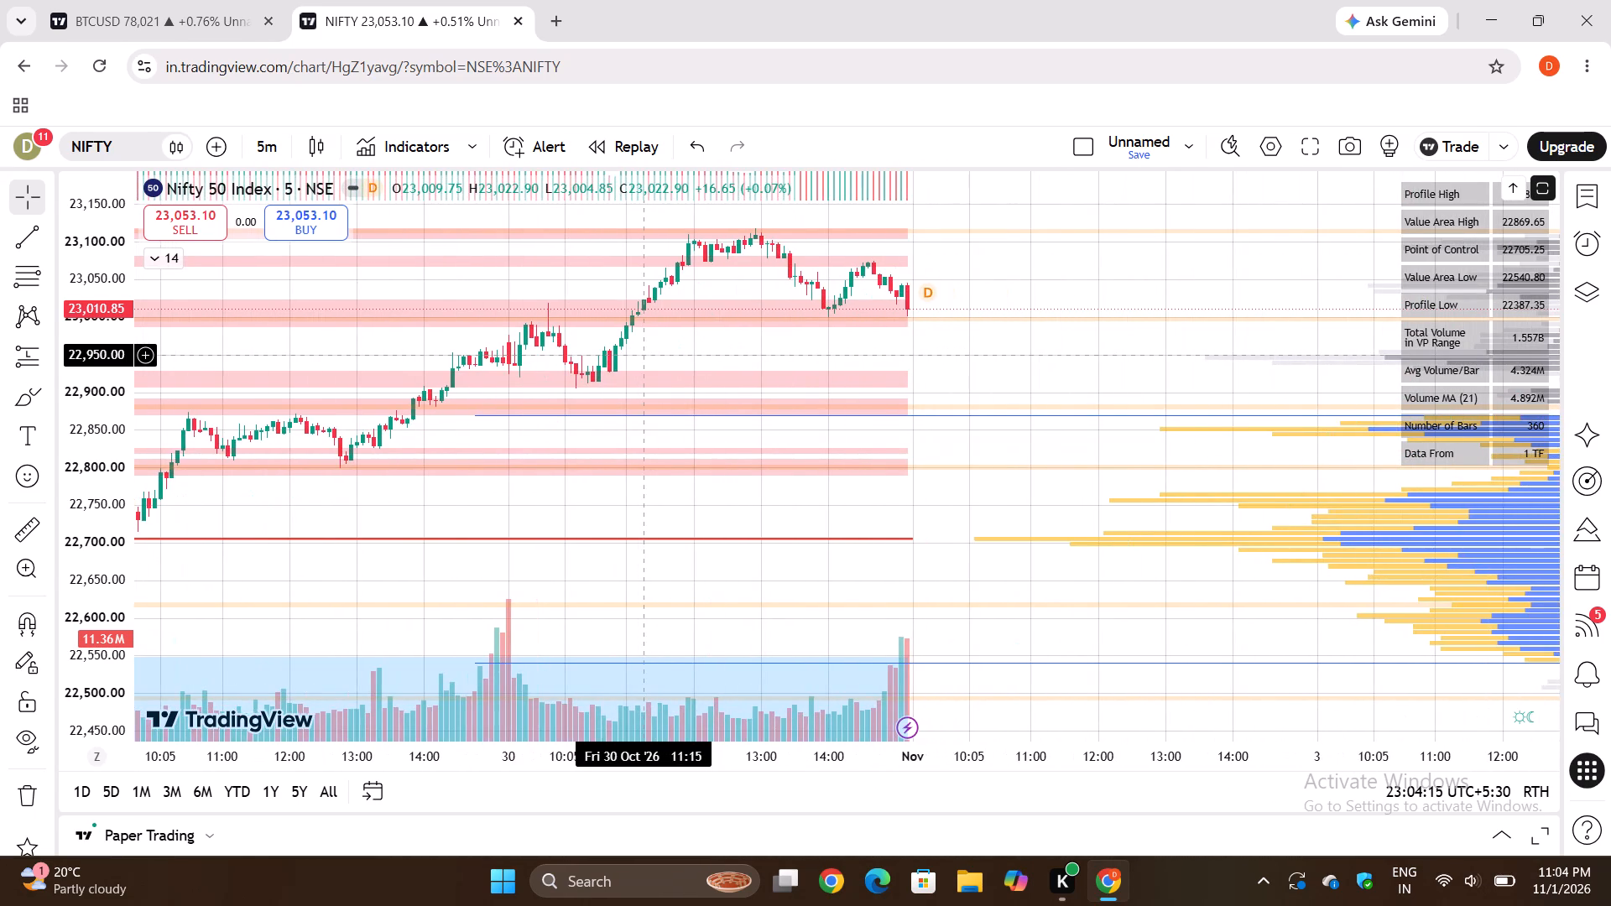
{"action": "scroll", "coordinate": [642, 355], "scroll_direction": "right", "scroll_amount": 9}
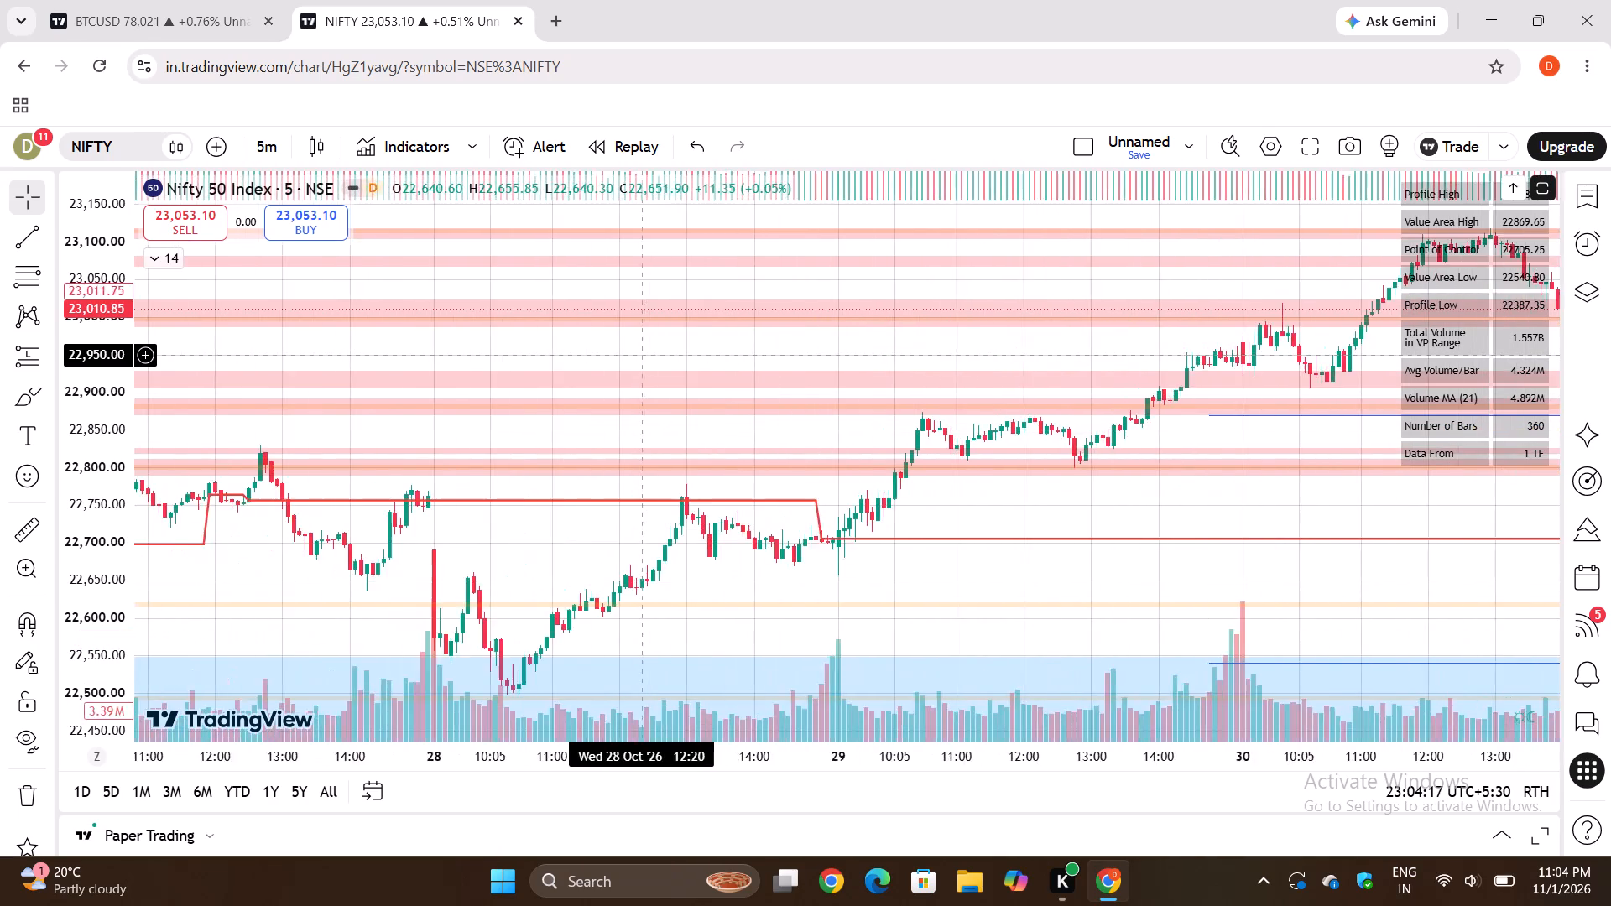
{"action": "scroll", "coordinate": [642, 355], "scroll_direction": "left", "scroll_amount": 5}
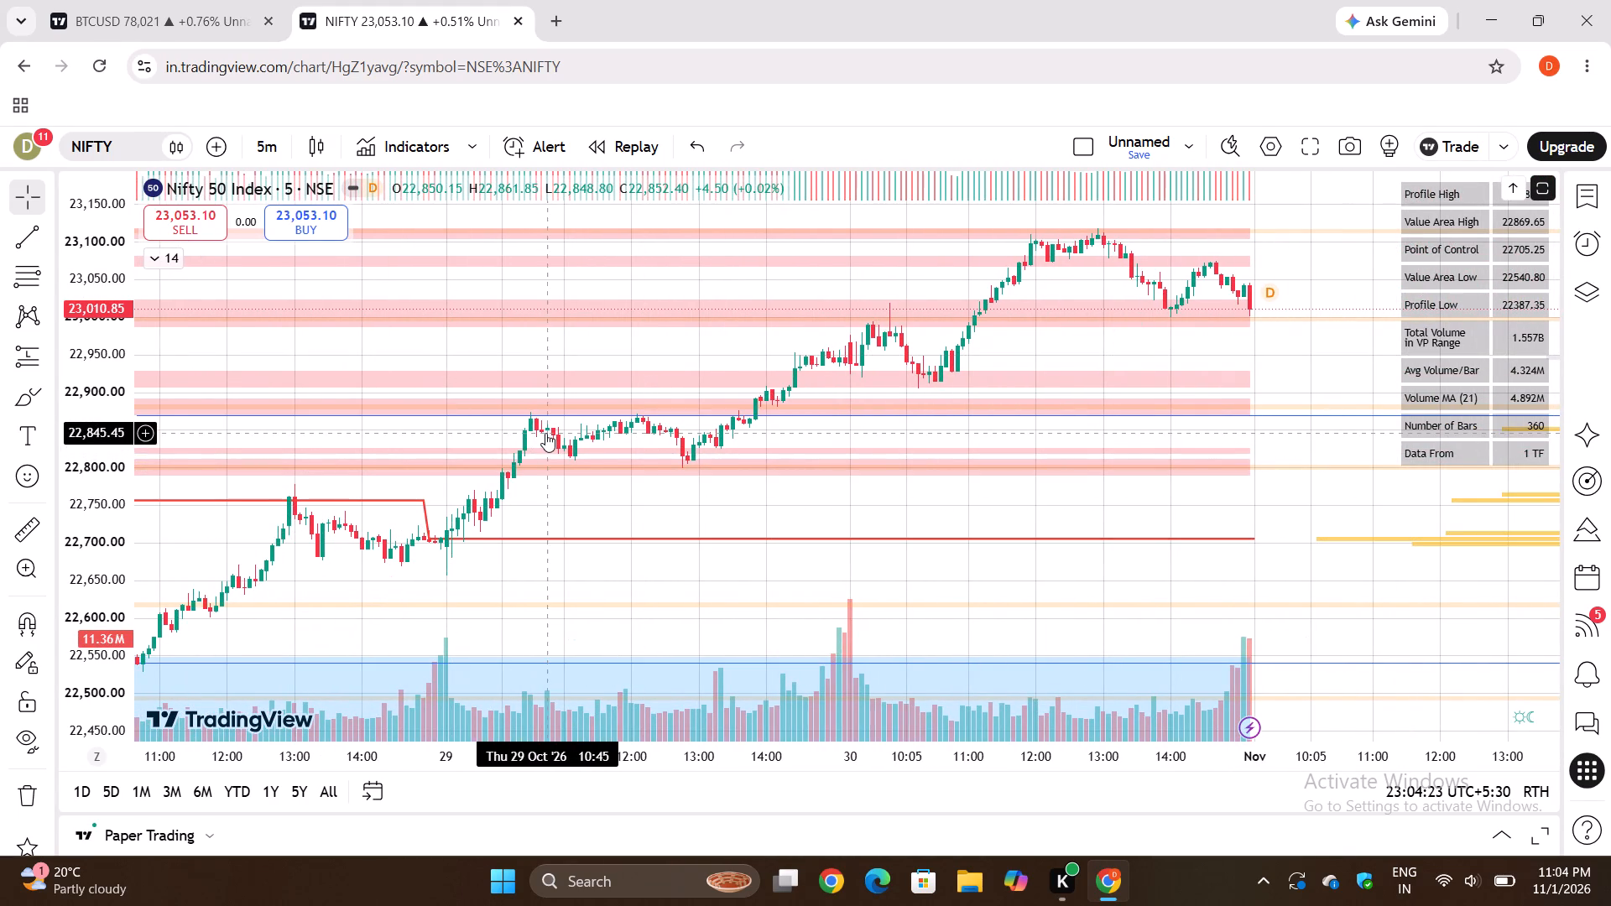
{"action": "scroll", "coordinate": [944, 389], "scroll_direction": "left", "scroll_amount": 1}
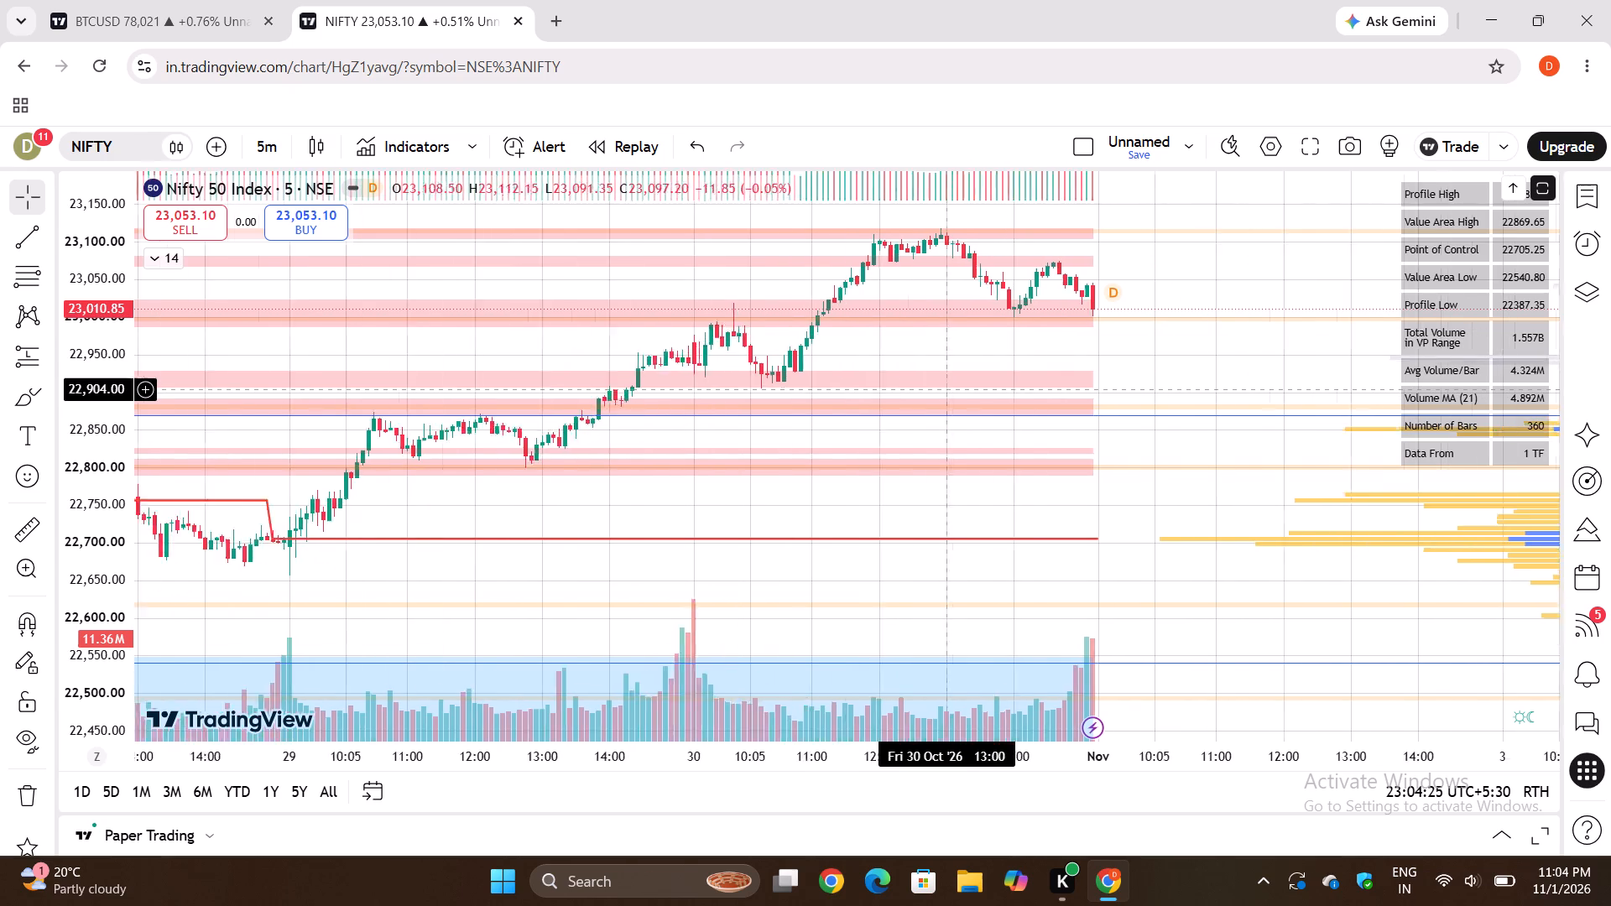
{"action": "scroll", "coordinate": [944, 389], "scroll_direction": "left", "scroll_amount": 2}
Open the publication page of dgtrd's Volume Profile and Volume Indicator and read its description, release notes and annotated example chart.
{"action": "left_click", "coordinate": [170, 263]}
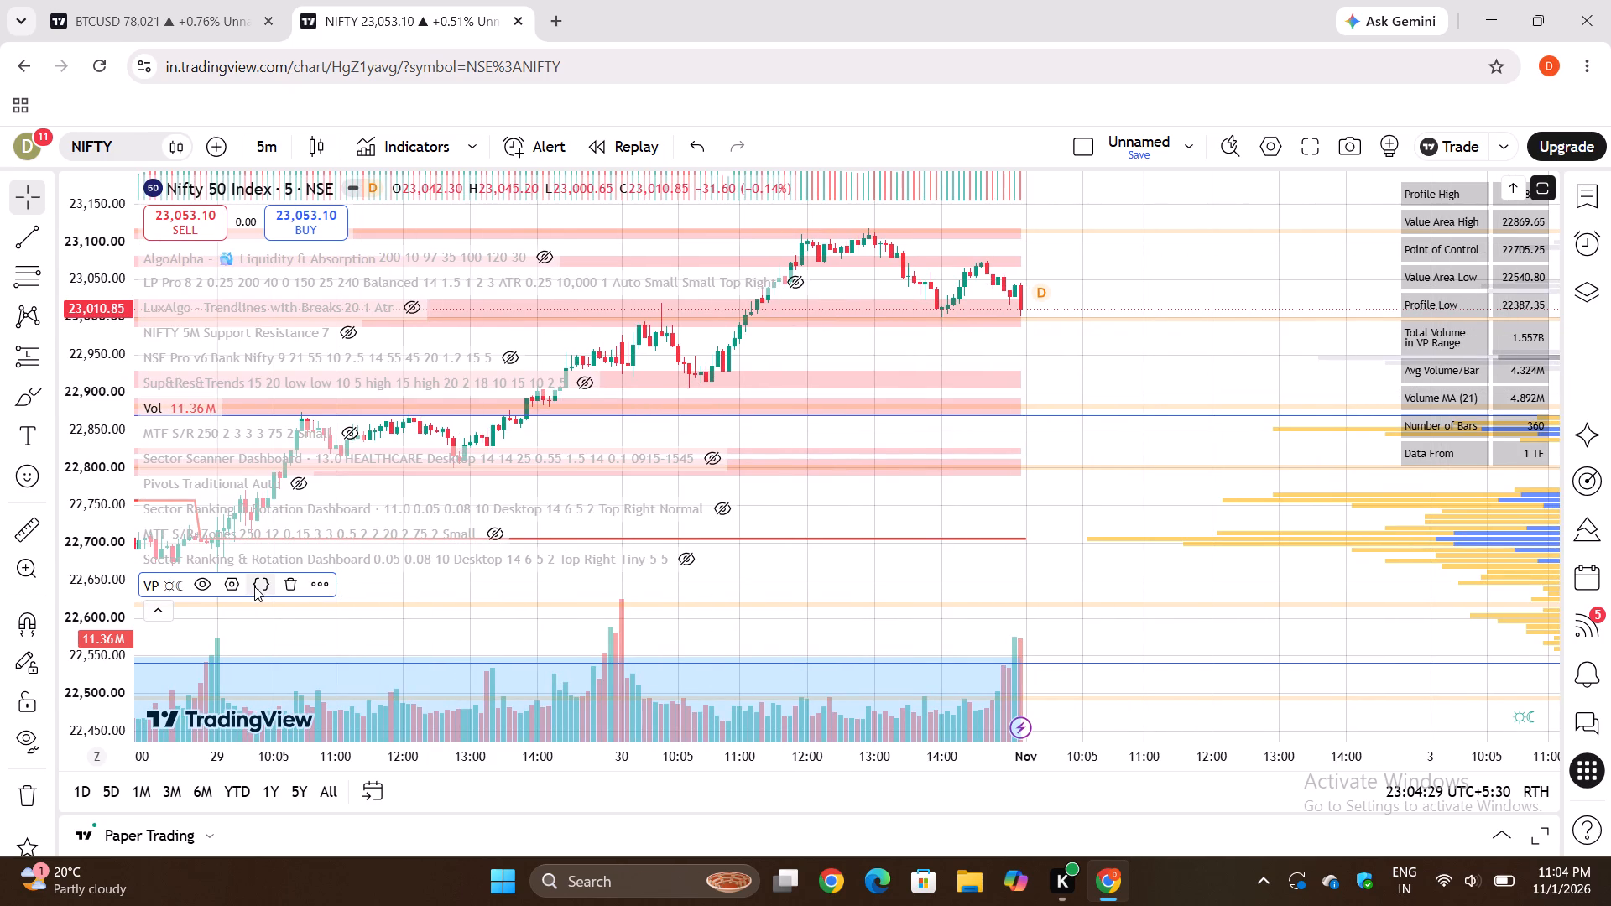
{"action": "left_click", "coordinate": [312, 586]}
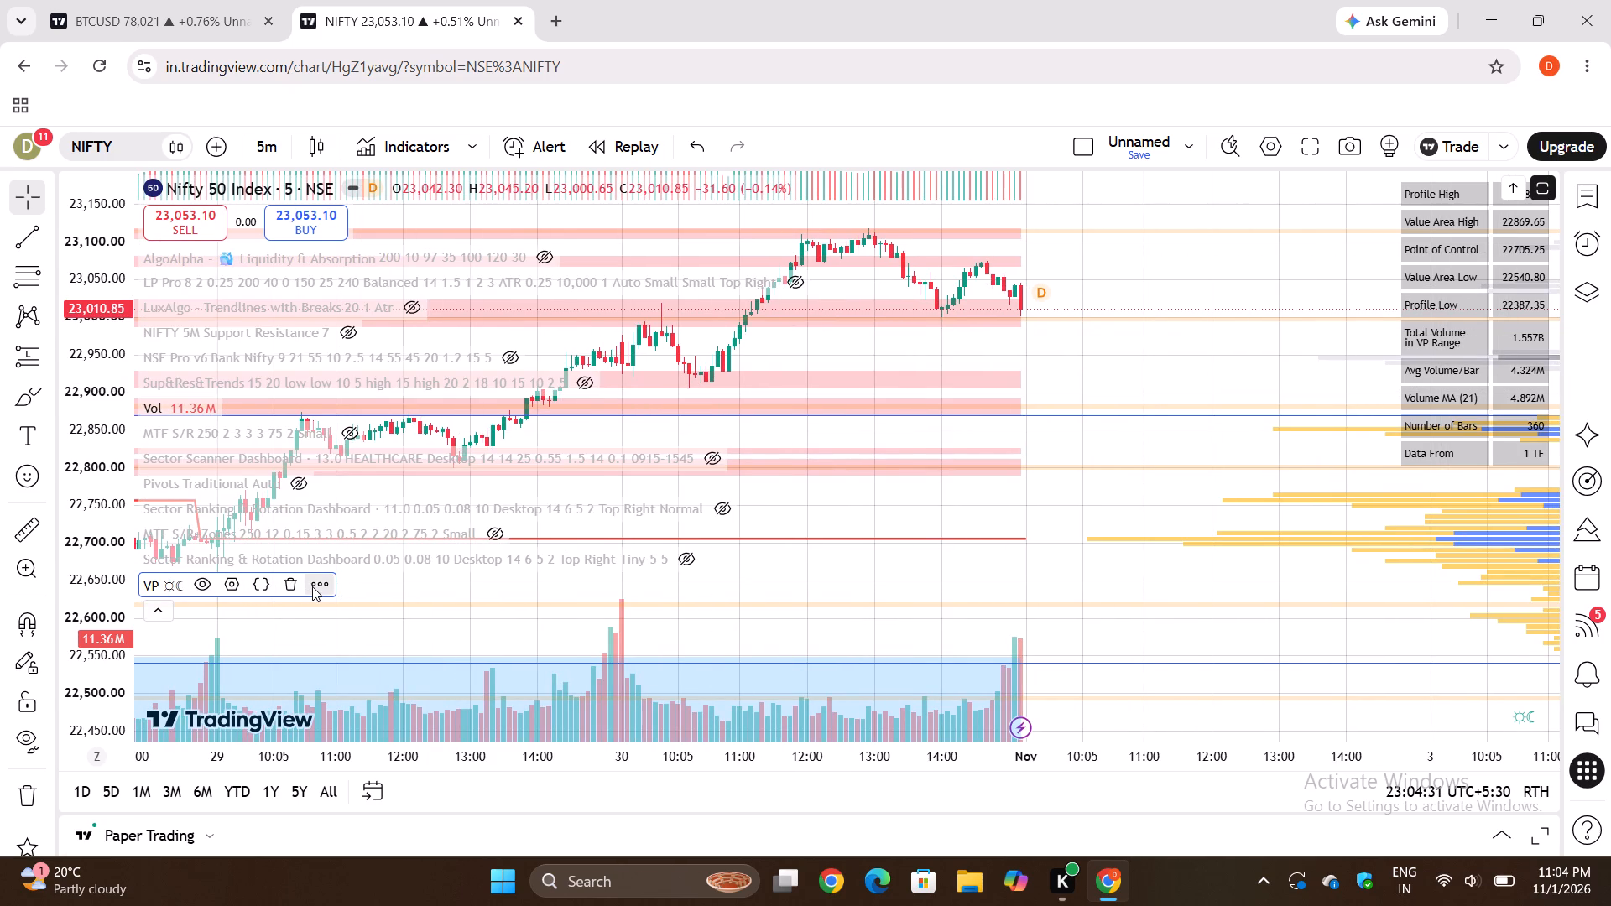
{"action": "left_click", "coordinate": [312, 586]}
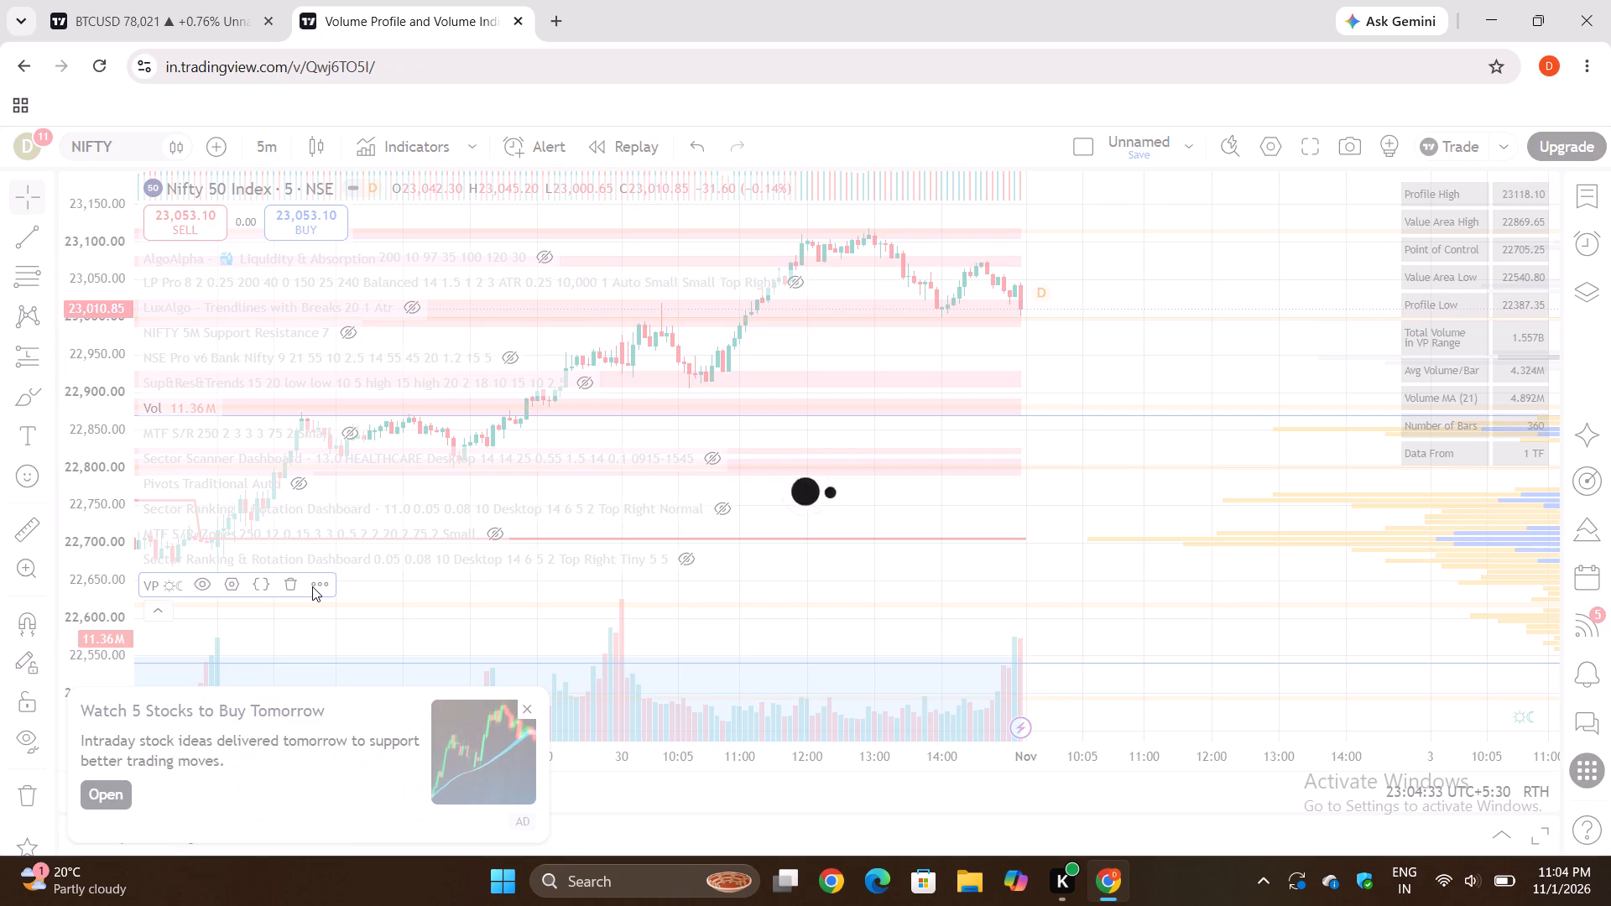
{"action": "scroll", "coordinate": [587, 558], "scroll_direction": "down", "scroll_amount": 2}
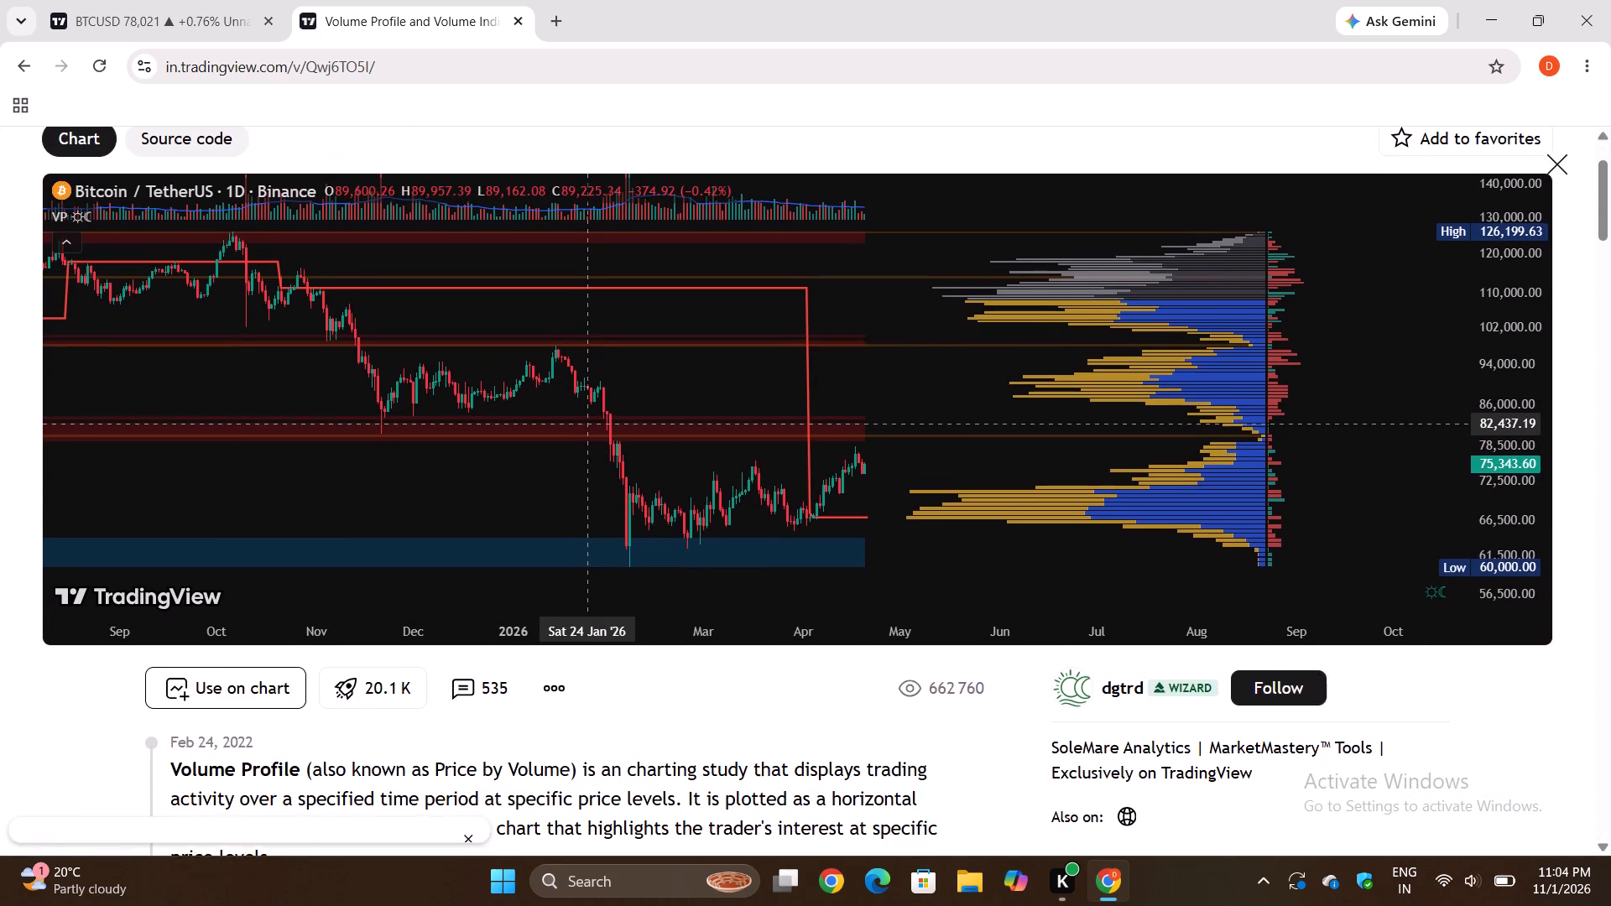
{"action": "scroll", "coordinate": [587, 558], "scroll_direction": "down", "scroll_amount": 2}
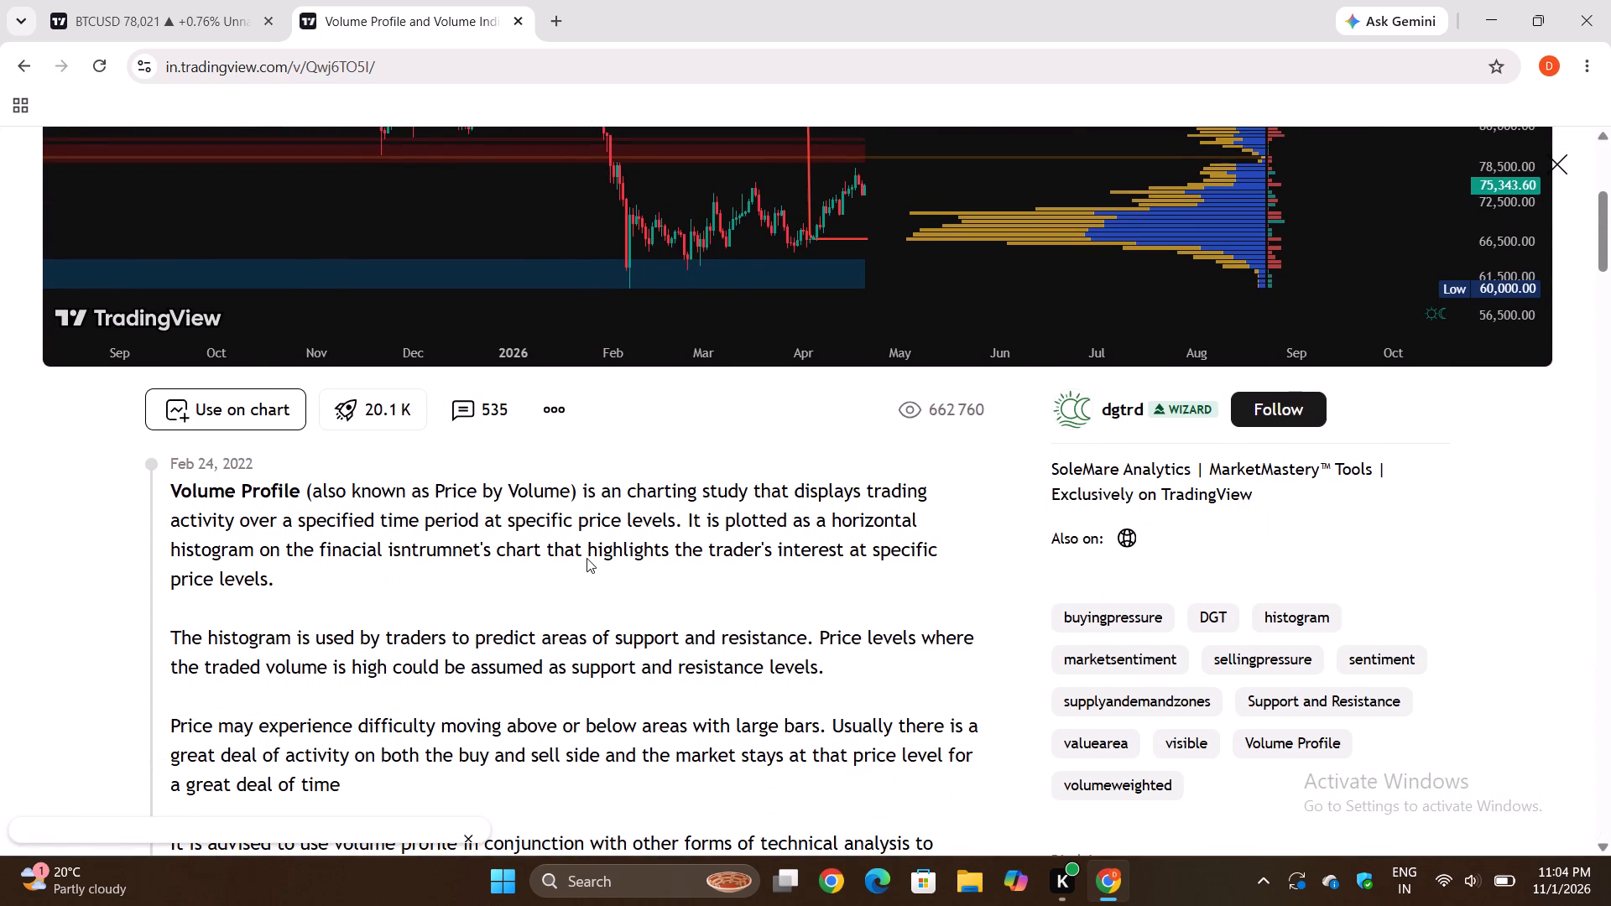
{"action": "scroll", "coordinate": [587, 558], "scroll_direction": "down", "scroll_amount": 2}
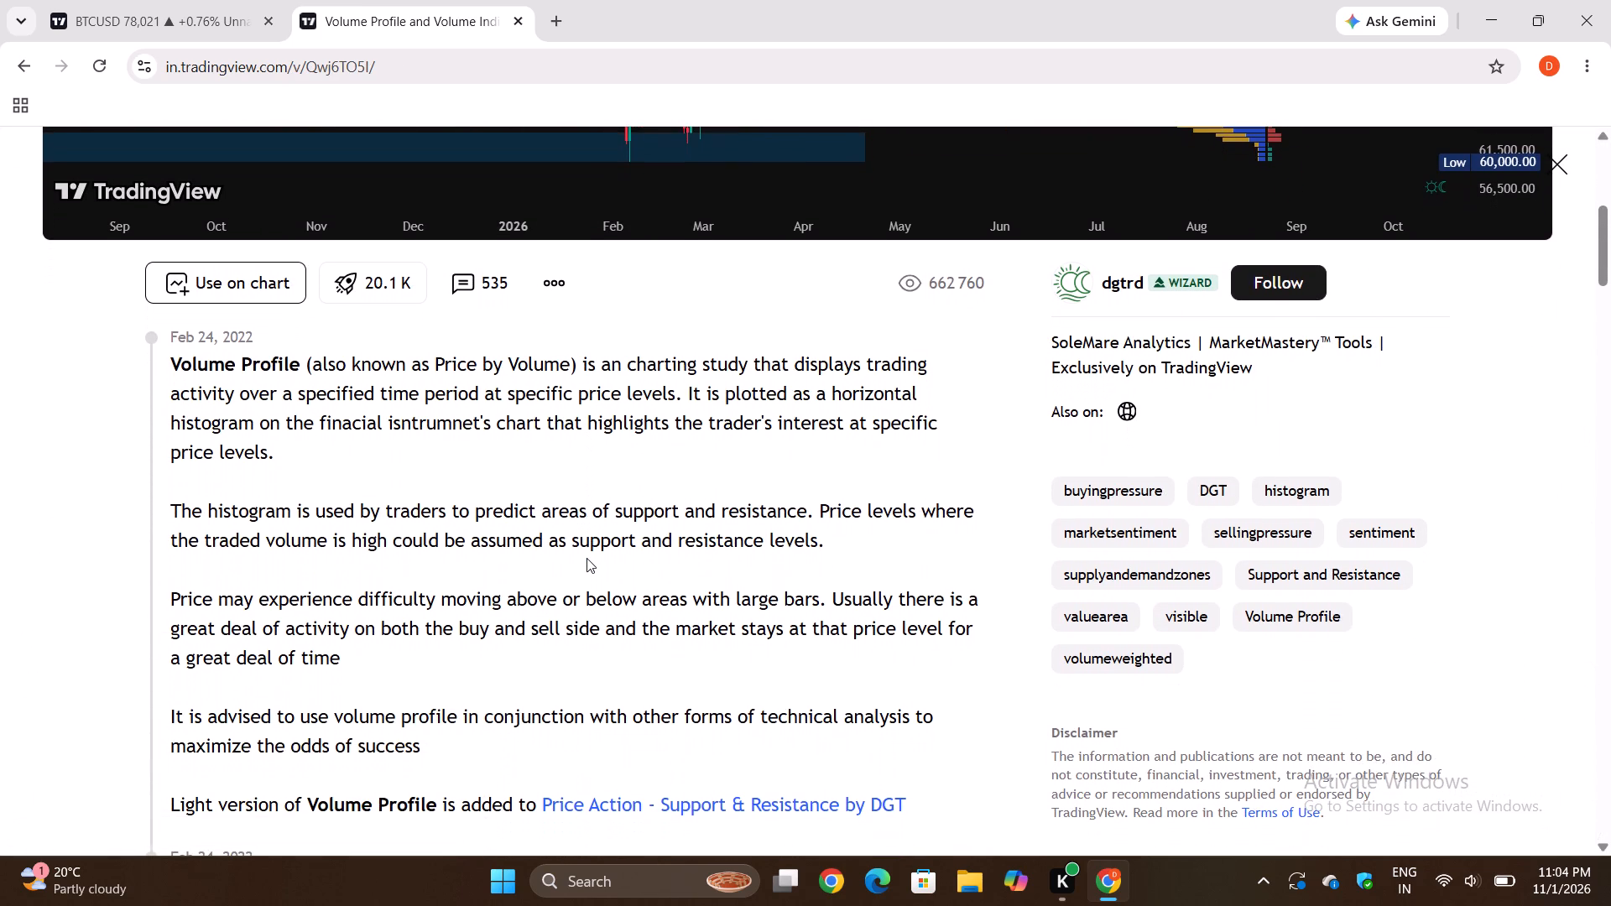
{"action": "scroll", "coordinate": [587, 558], "scroll_direction": "down", "scroll_amount": 3}
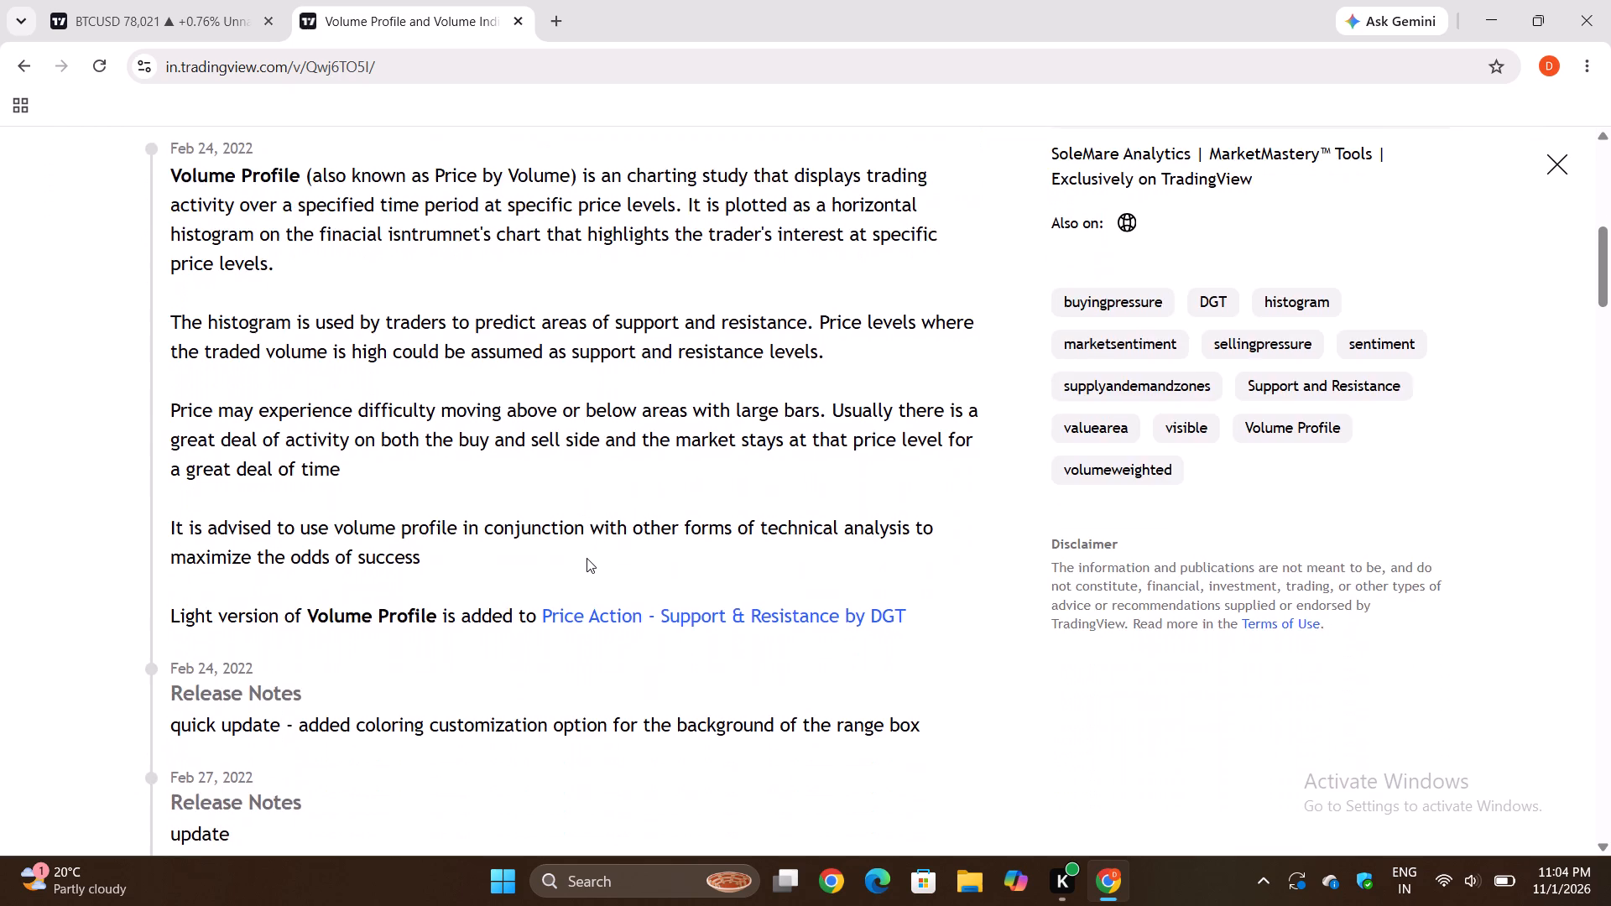
{"action": "scroll", "coordinate": [587, 558], "scroll_direction": "down", "scroll_amount": 11}
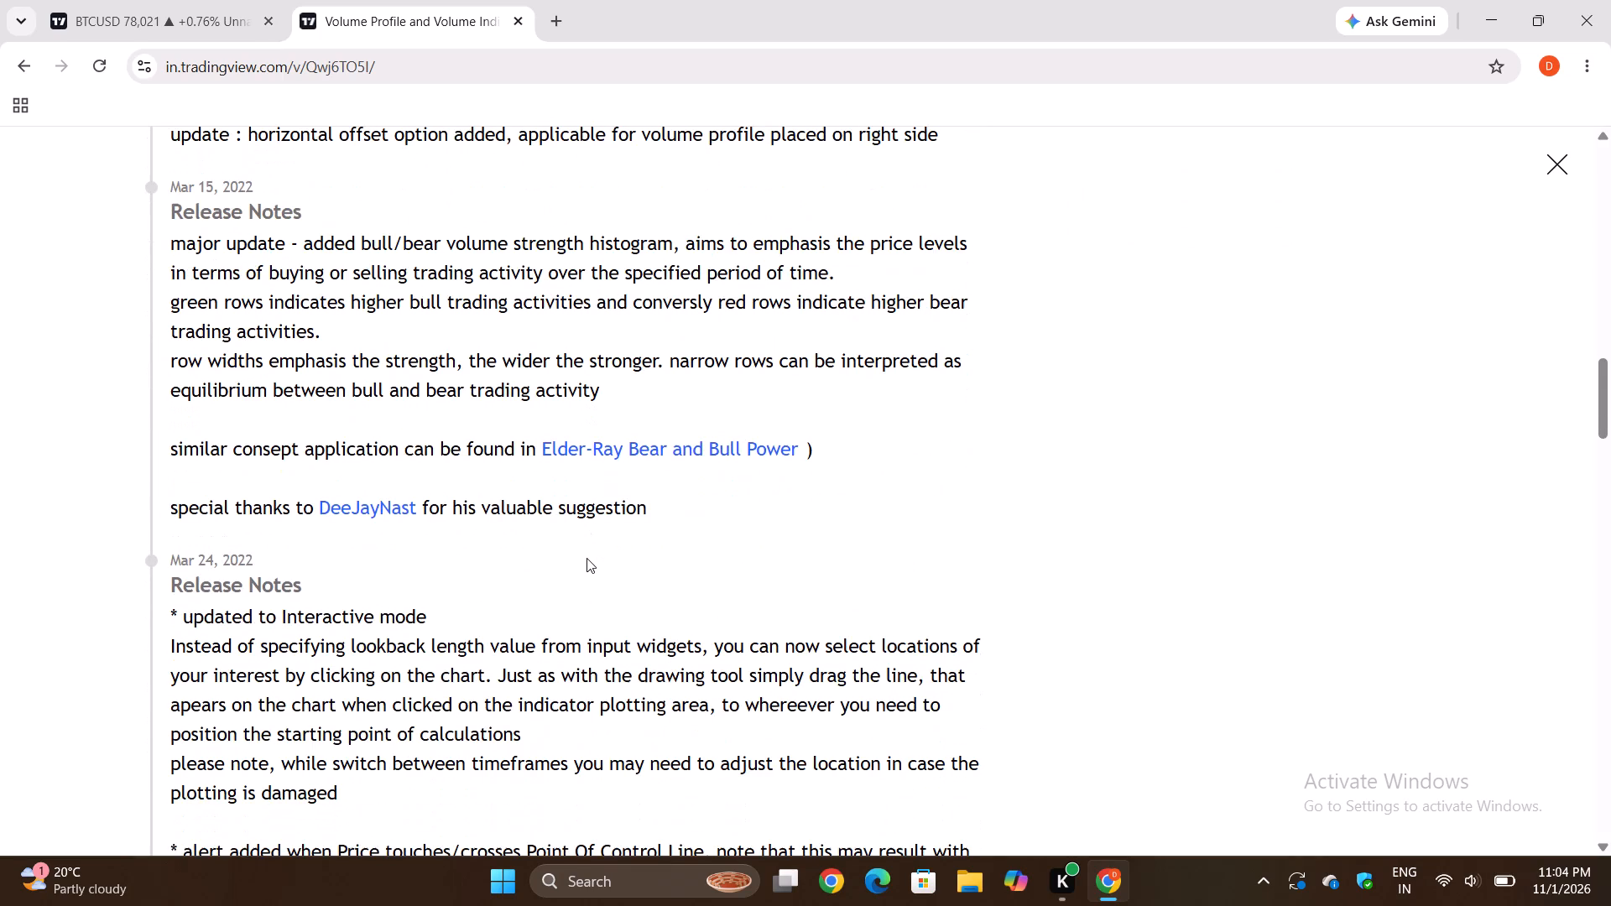
{"action": "scroll", "coordinate": [587, 558], "scroll_direction": "down", "scroll_amount": 1}
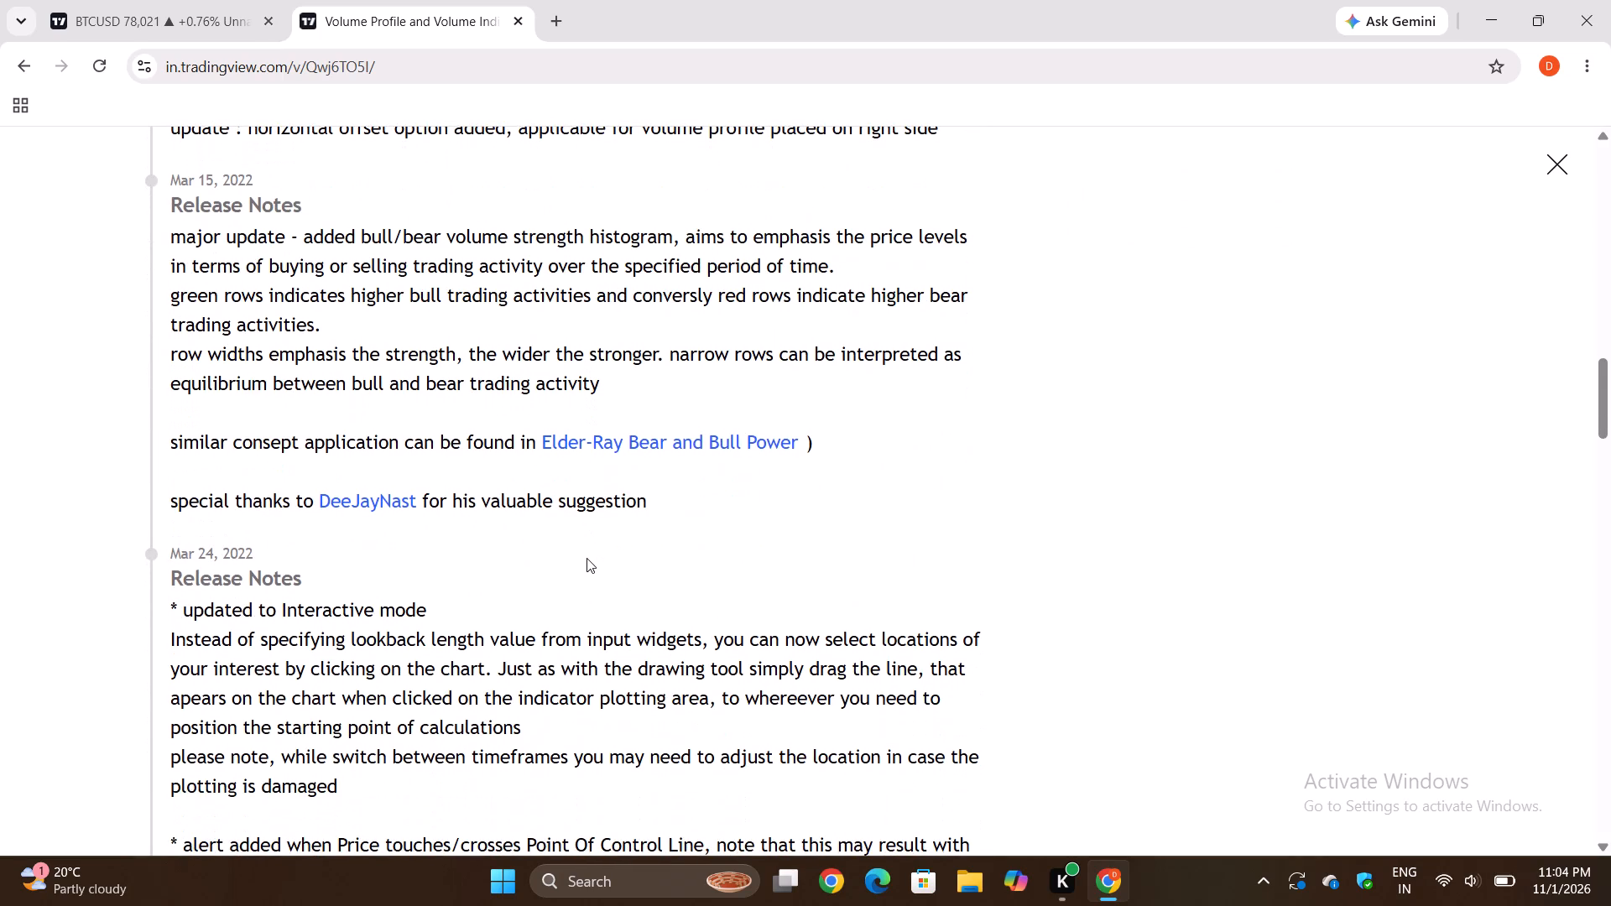
{"action": "scroll", "coordinate": [587, 558], "scroll_direction": "down", "scroll_amount": 3}
{"action": "scroll", "coordinate": [587, 558], "scroll_direction": "up", "scroll_amount": 2}
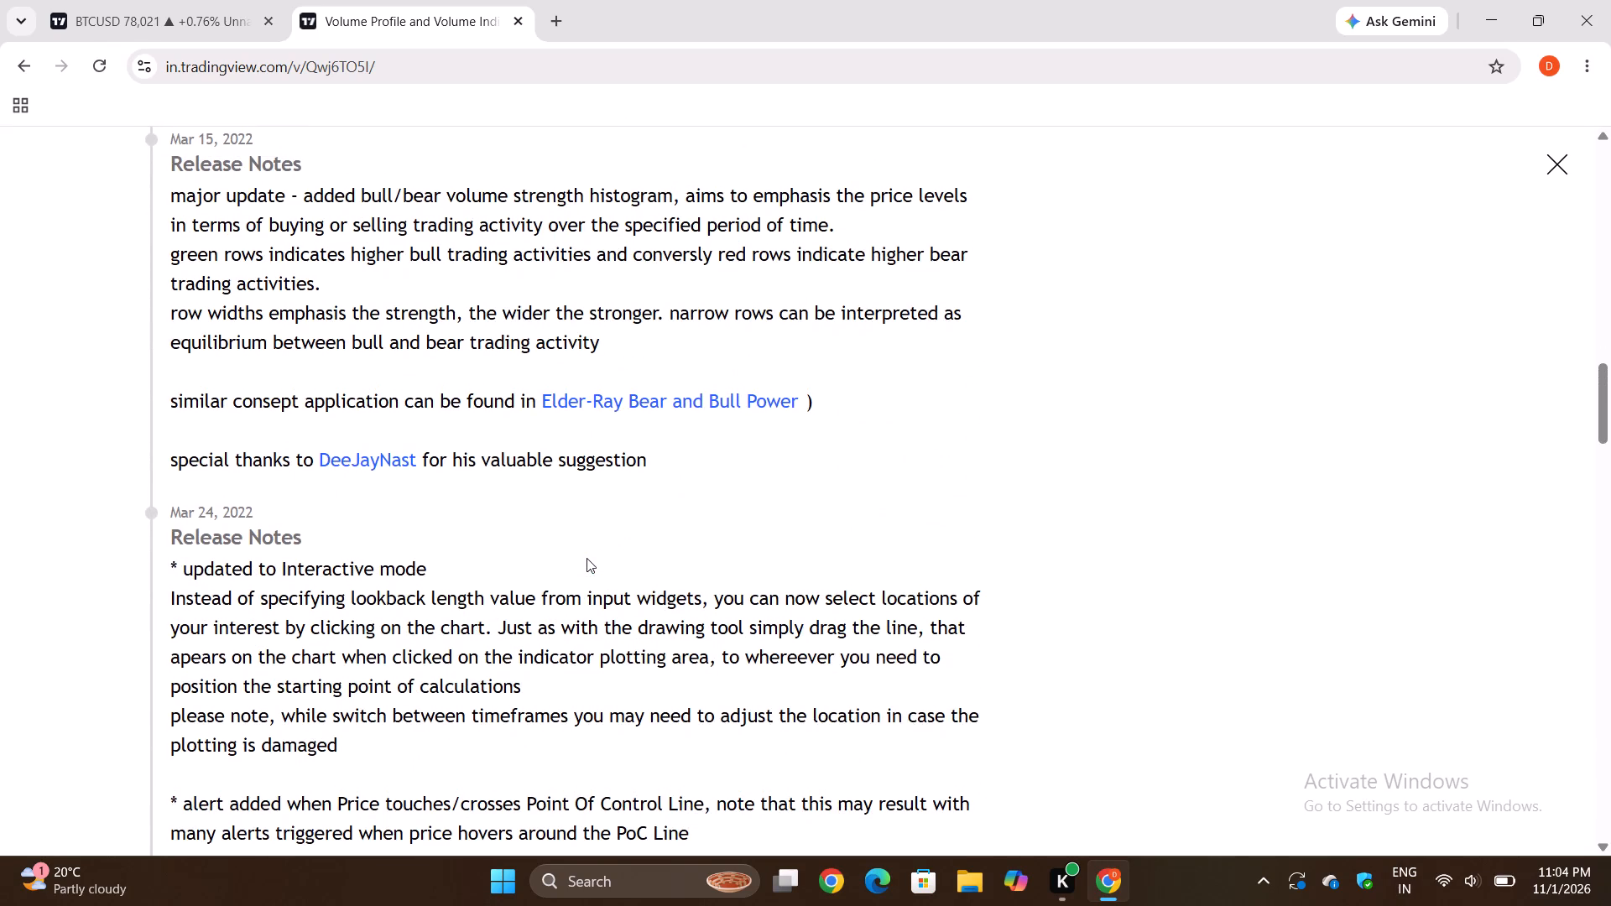
{"action": "scroll", "coordinate": [587, 558], "scroll_direction": "down", "scroll_amount": 6}
{"action": "scroll", "coordinate": [587, 558], "scroll_direction": "up", "scroll_amount": 7}
{"action": "scroll", "coordinate": [587, 558], "scroll_direction": "down", "scroll_amount": 12}
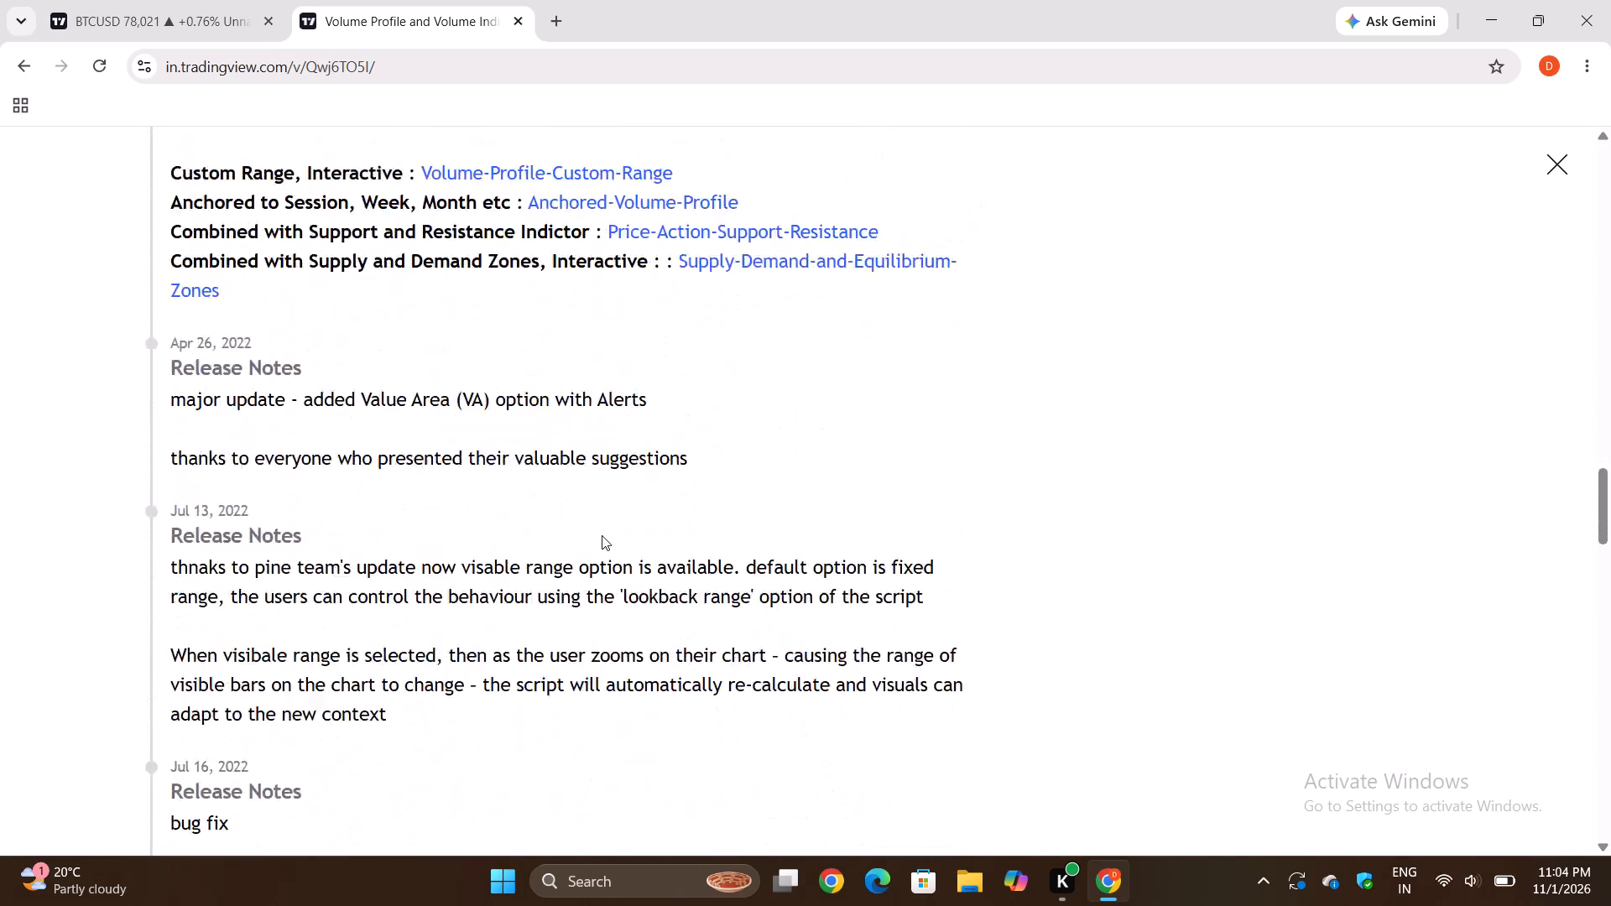
{"action": "scroll", "coordinate": [602, 535], "scroll_direction": "down", "scroll_amount": 17}
{"action": "scroll", "coordinate": [603, 534], "scroll_direction": "up", "scroll_amount": 1}
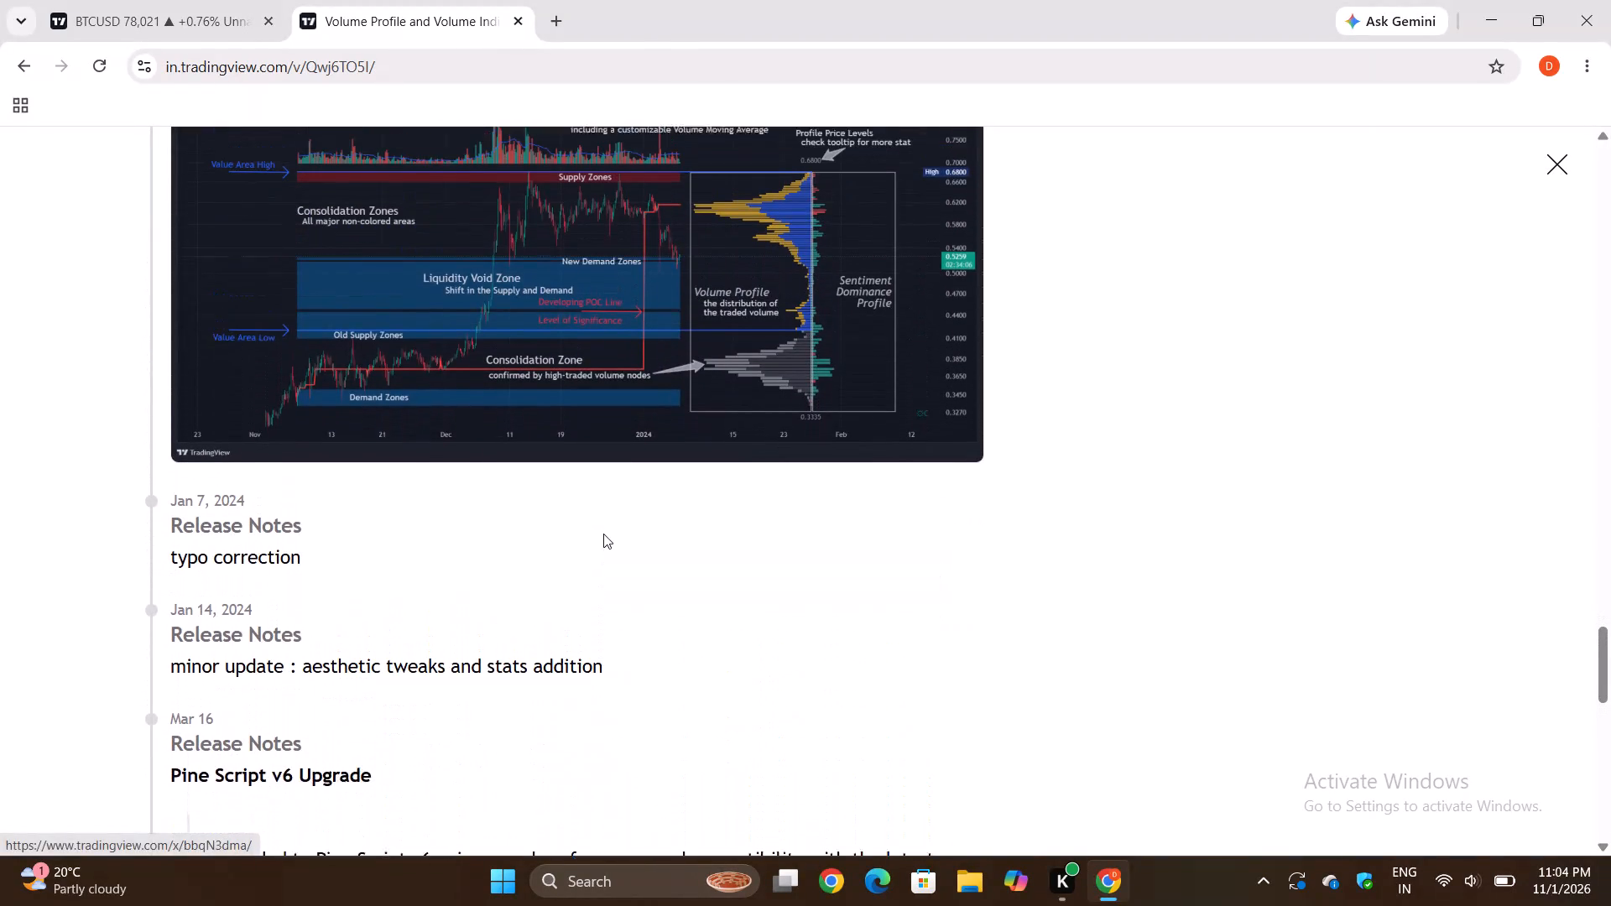
{"action": "scroll", "coordinate": [603, 534], "scroll_direction": "up", "scroll_amount": 2}
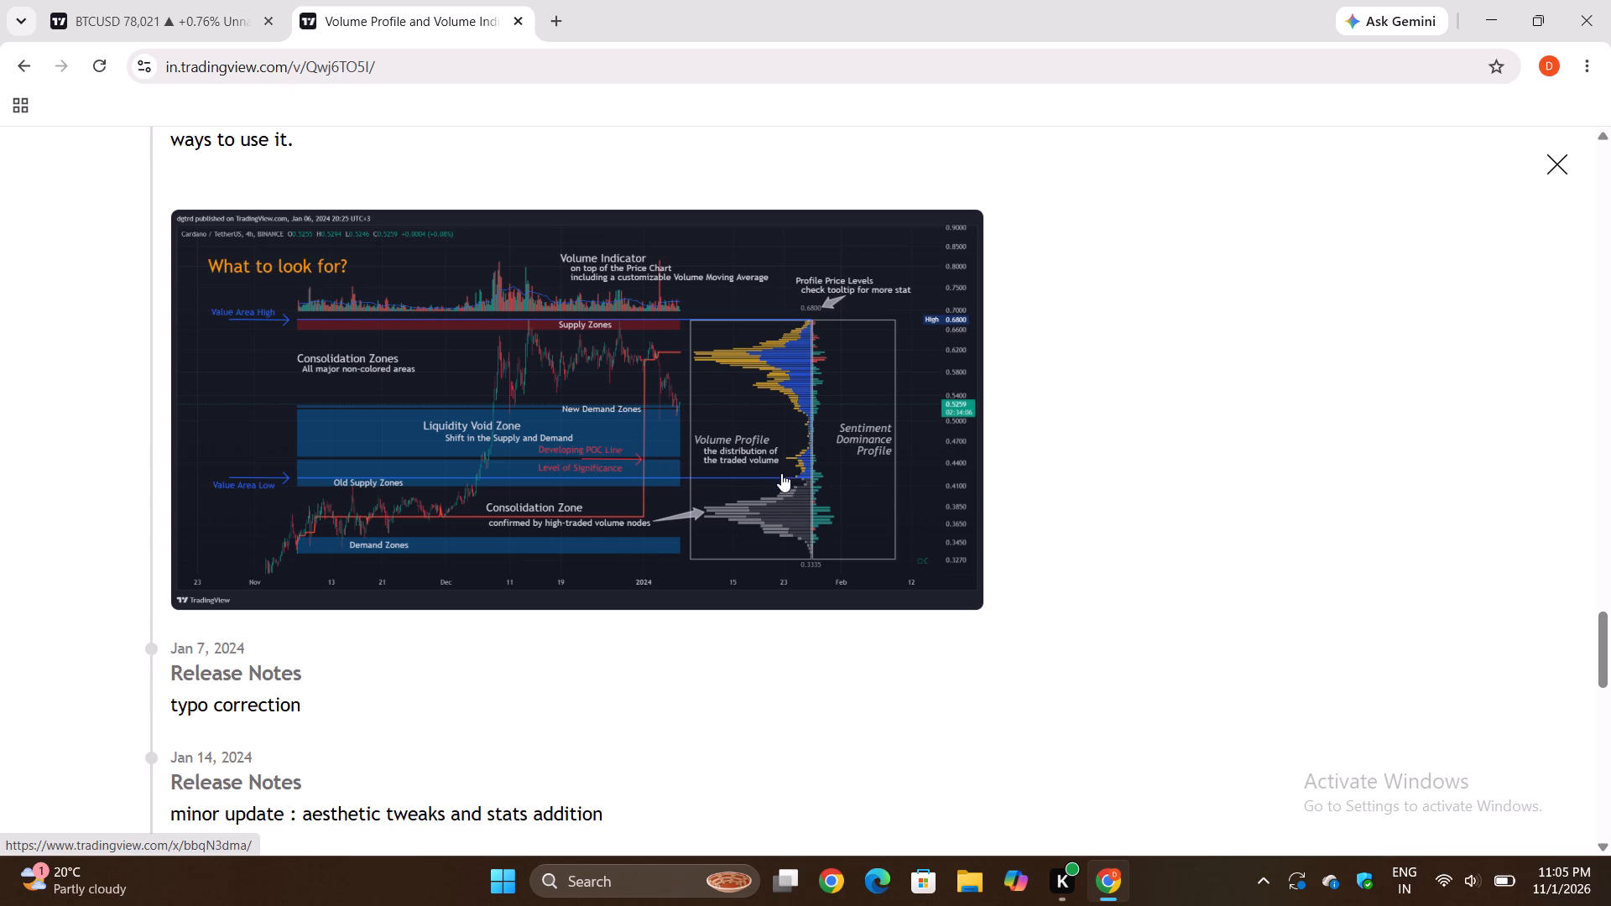
Return to the BTCUSD chart and check the latest candles around the open position.
{"action": "left_click", "coordinate": [216, 0]}
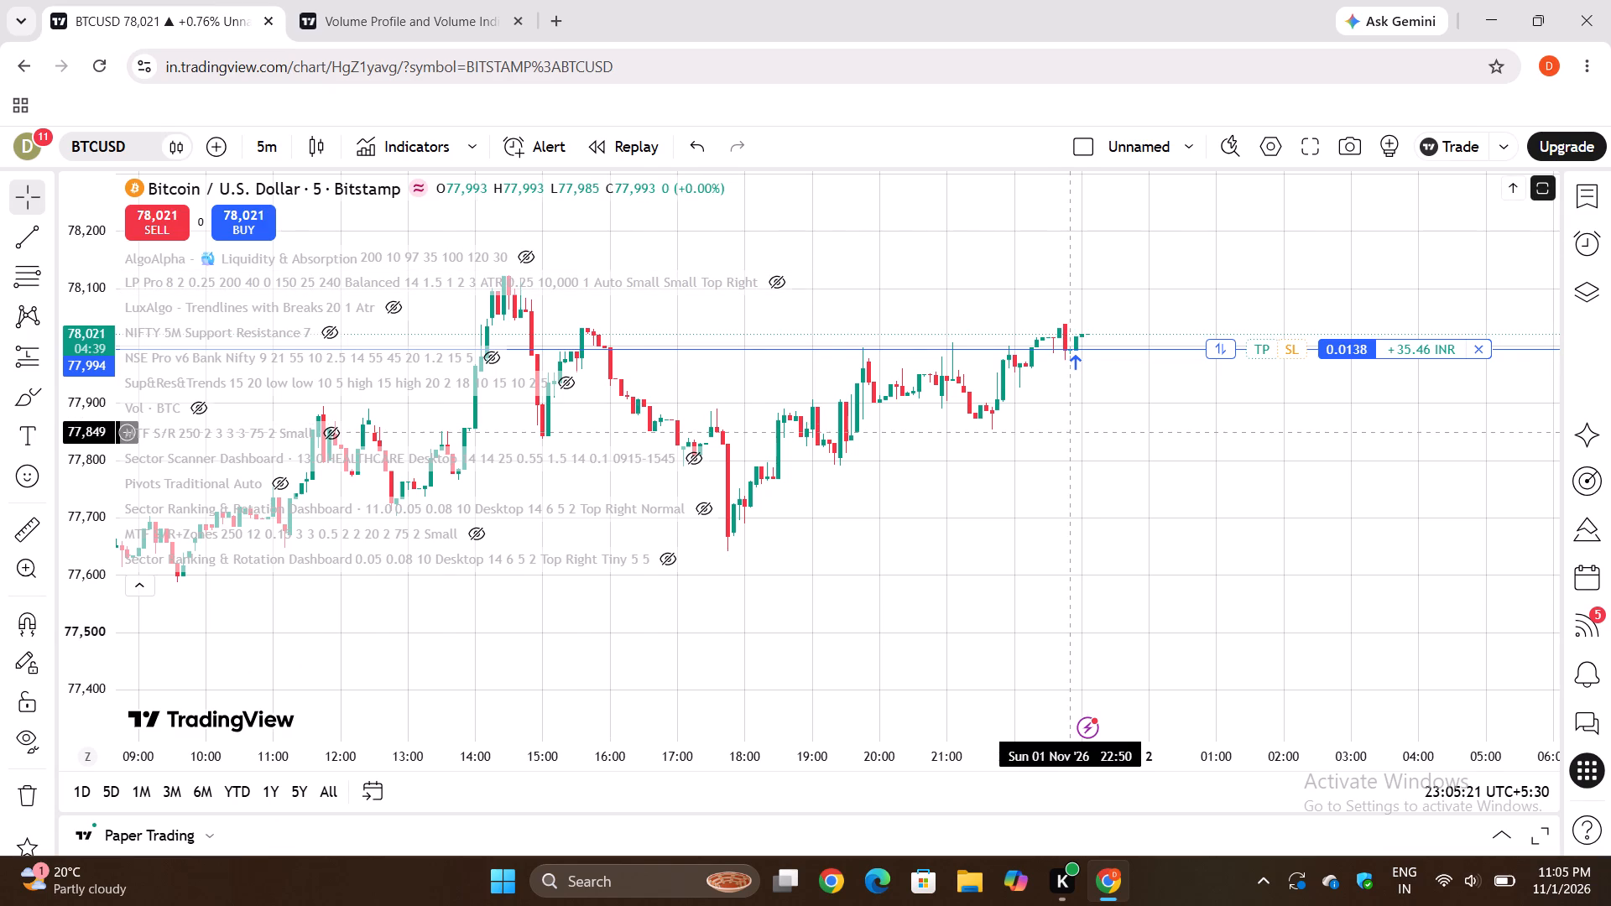
{"action": "scroll", "coordinate": [1071, 433], "scroll_direction": "left", "scroll_amount": 1}
{"action": "scroll", "coordinate": [1071, 433], "scroll_direction": "right", "scroll_amount": 1}
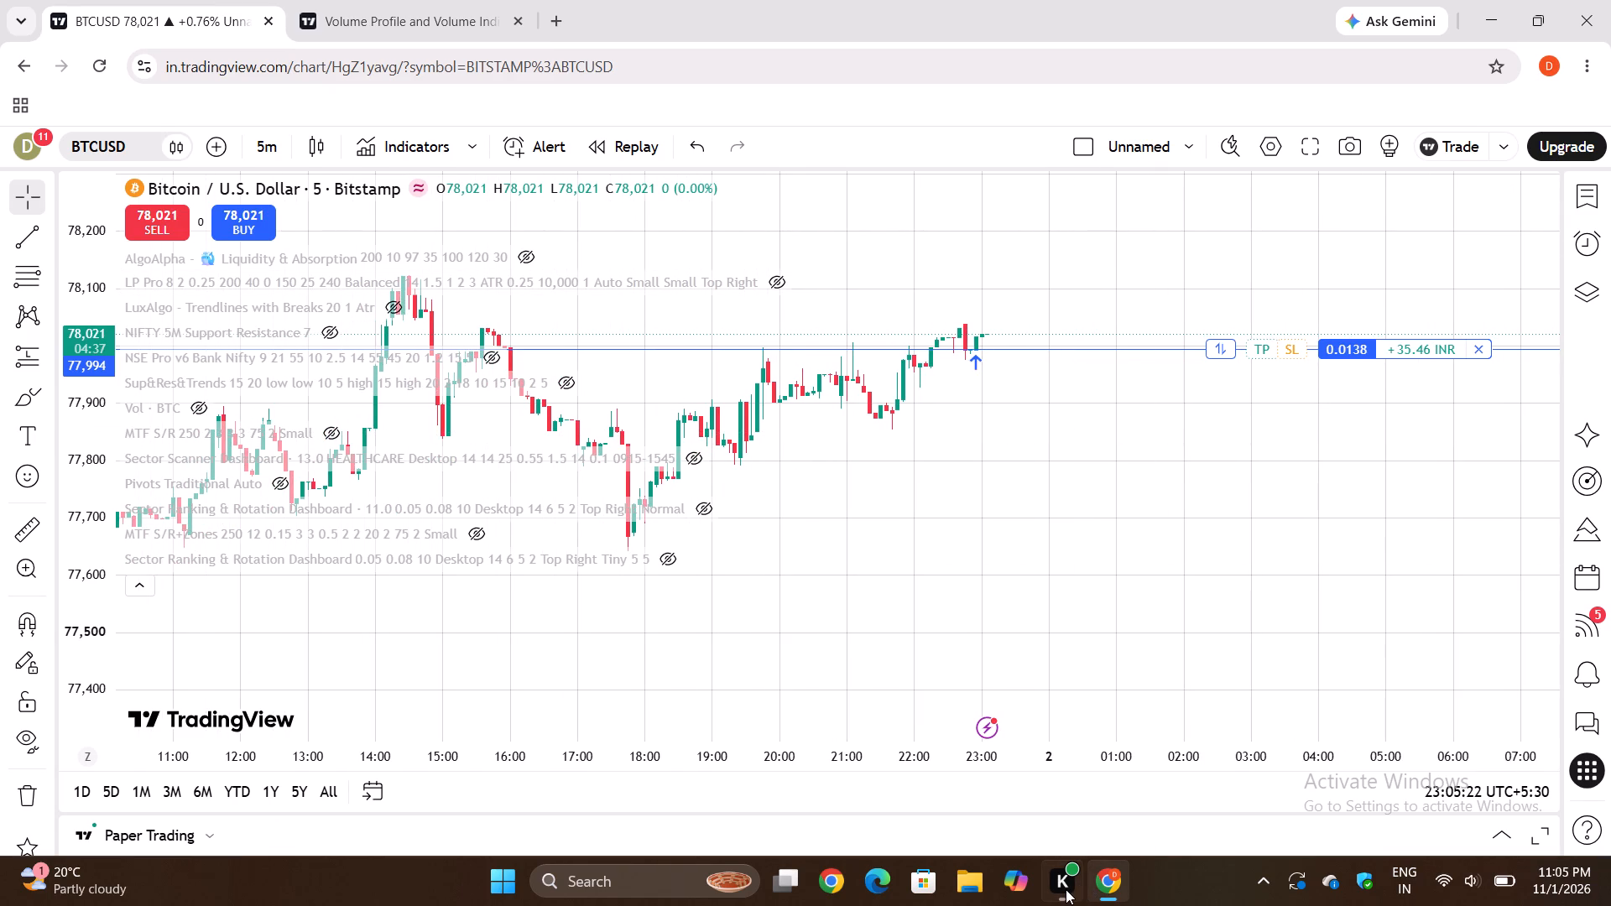
Switch to the Kuro app.
{"action": "left_click", "coordinate": [1066, 889]}
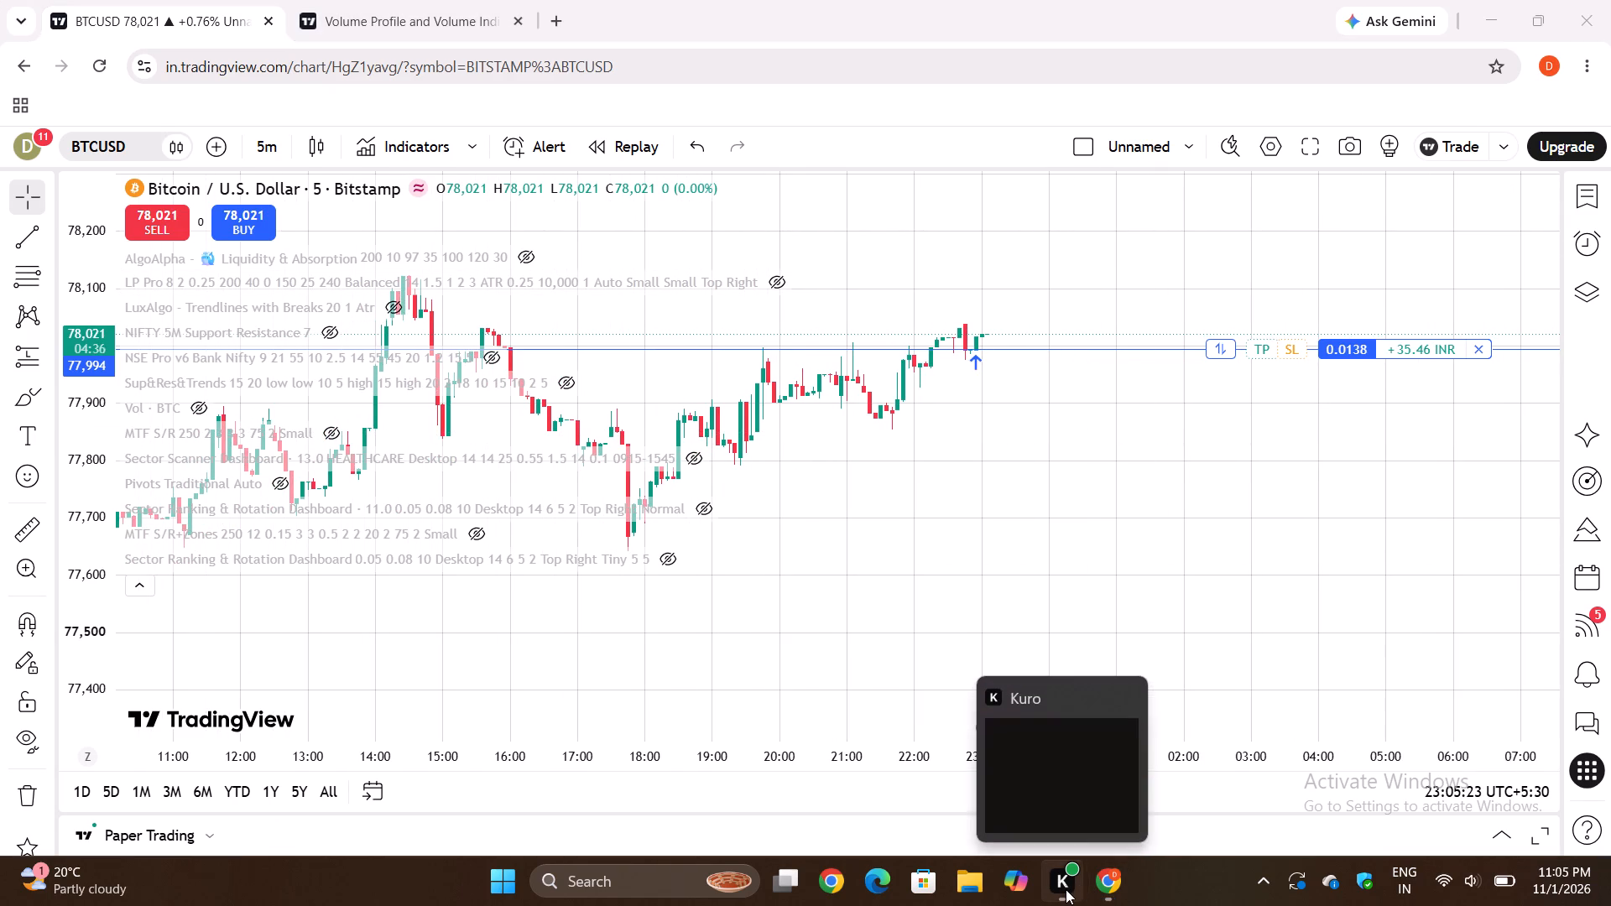
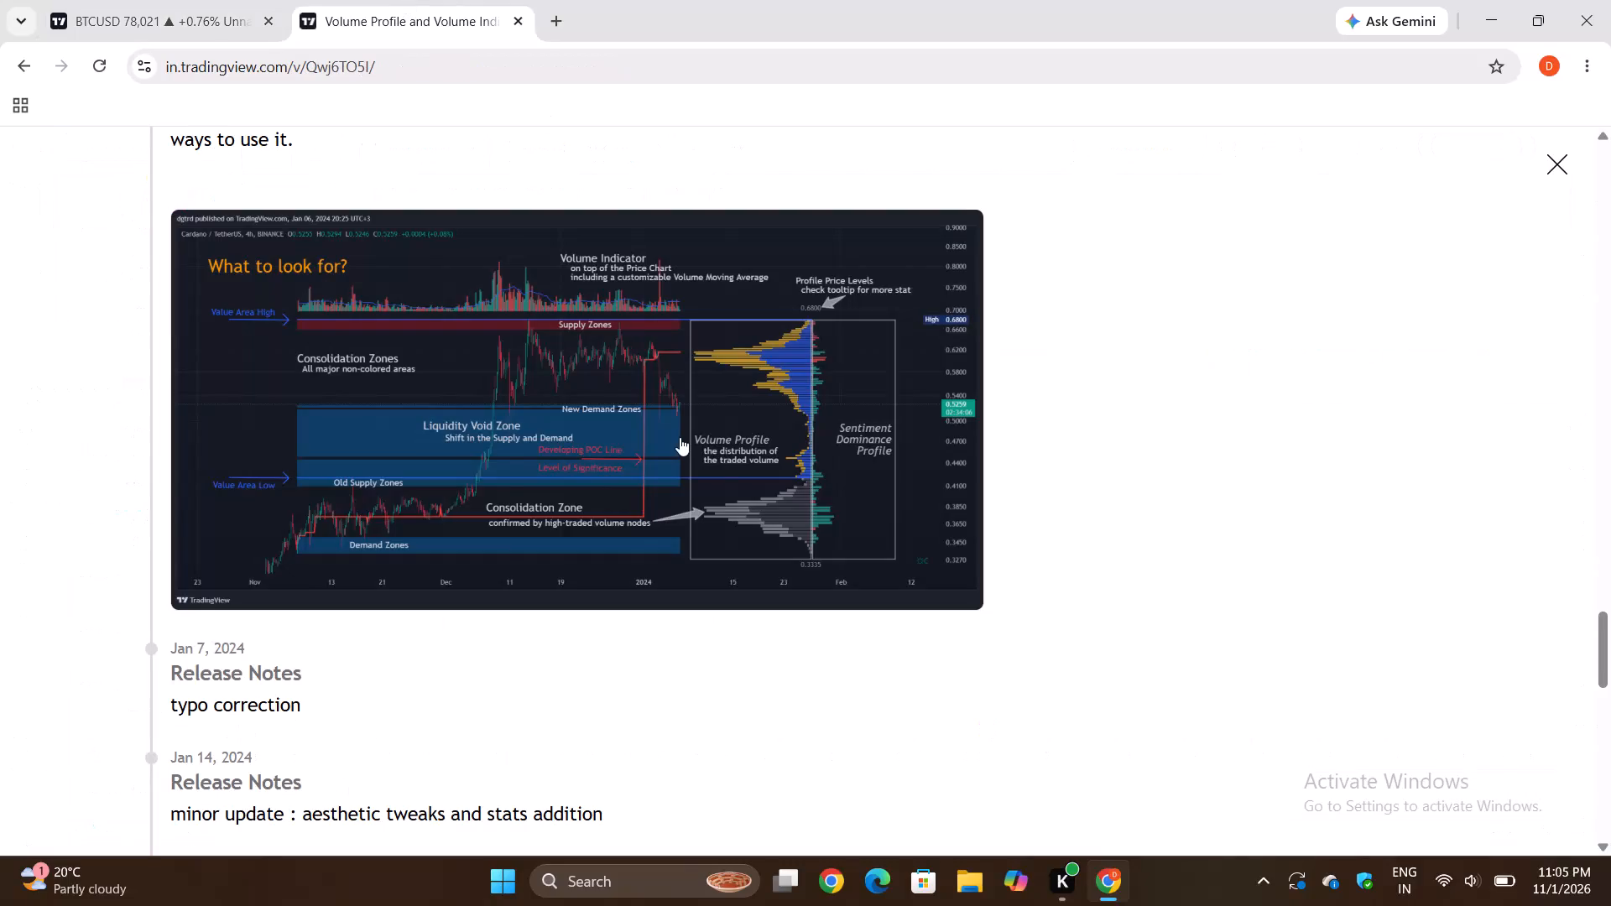
Read the remaining release notes of dgtrd's Volume Profile and Volume Indicator down to the comments, and close the page.
{"action": "scroll", "coordinate": [696, 681], "scroll_direction": "down", "scroll_amount": 1}
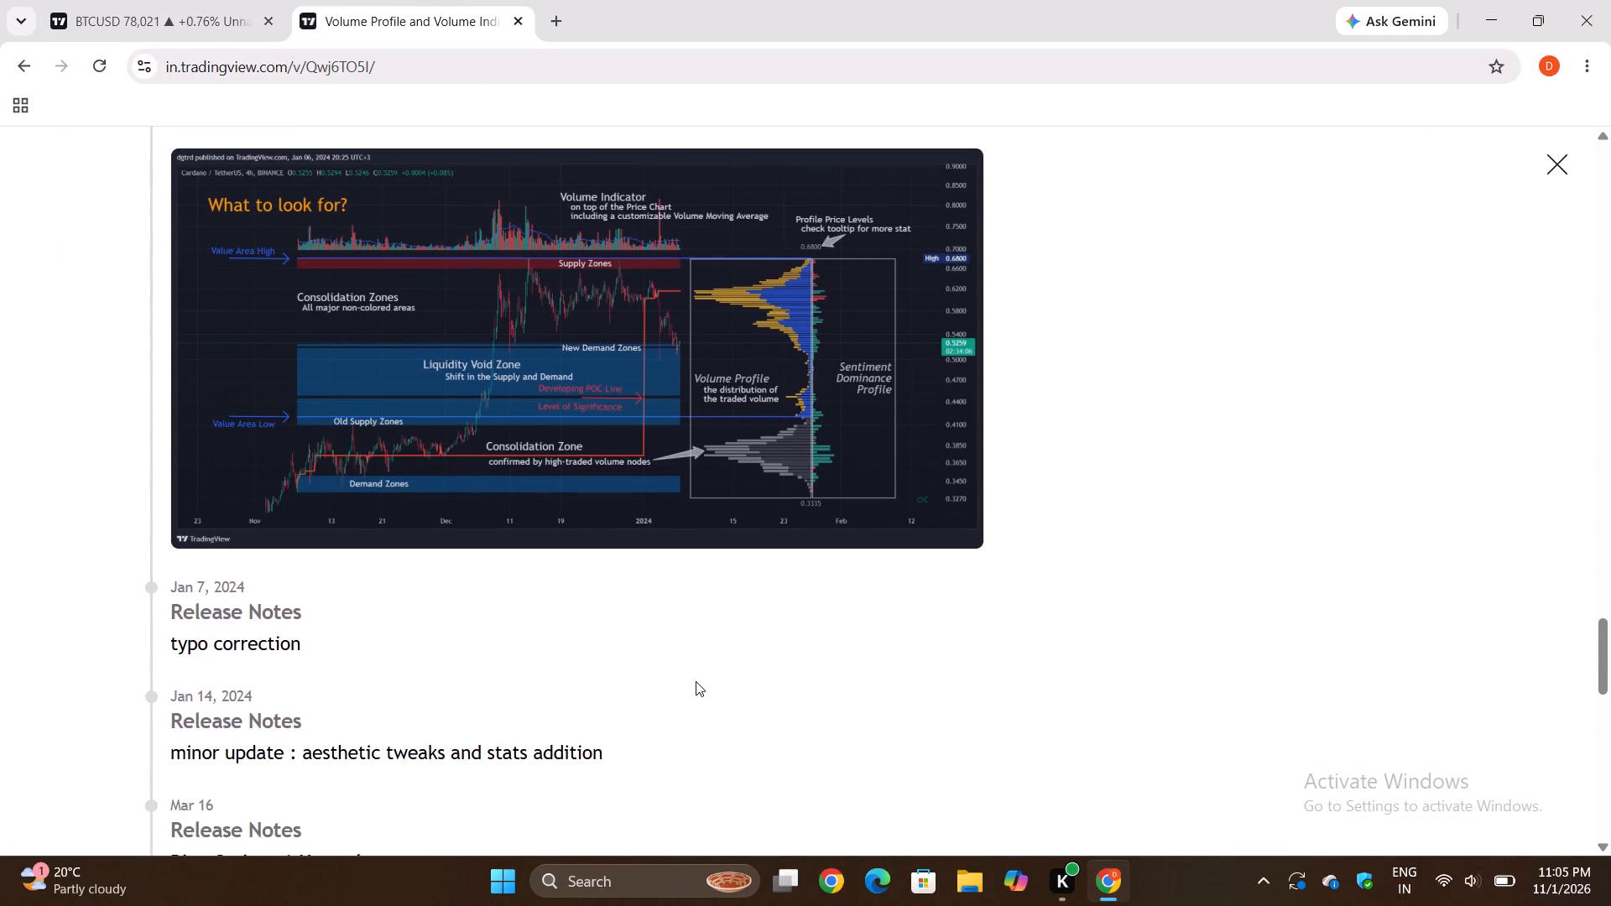
{"action": "scroll", "coordinate": [696, 681], "scroll_direction": "down", "scroll_amount": 3}
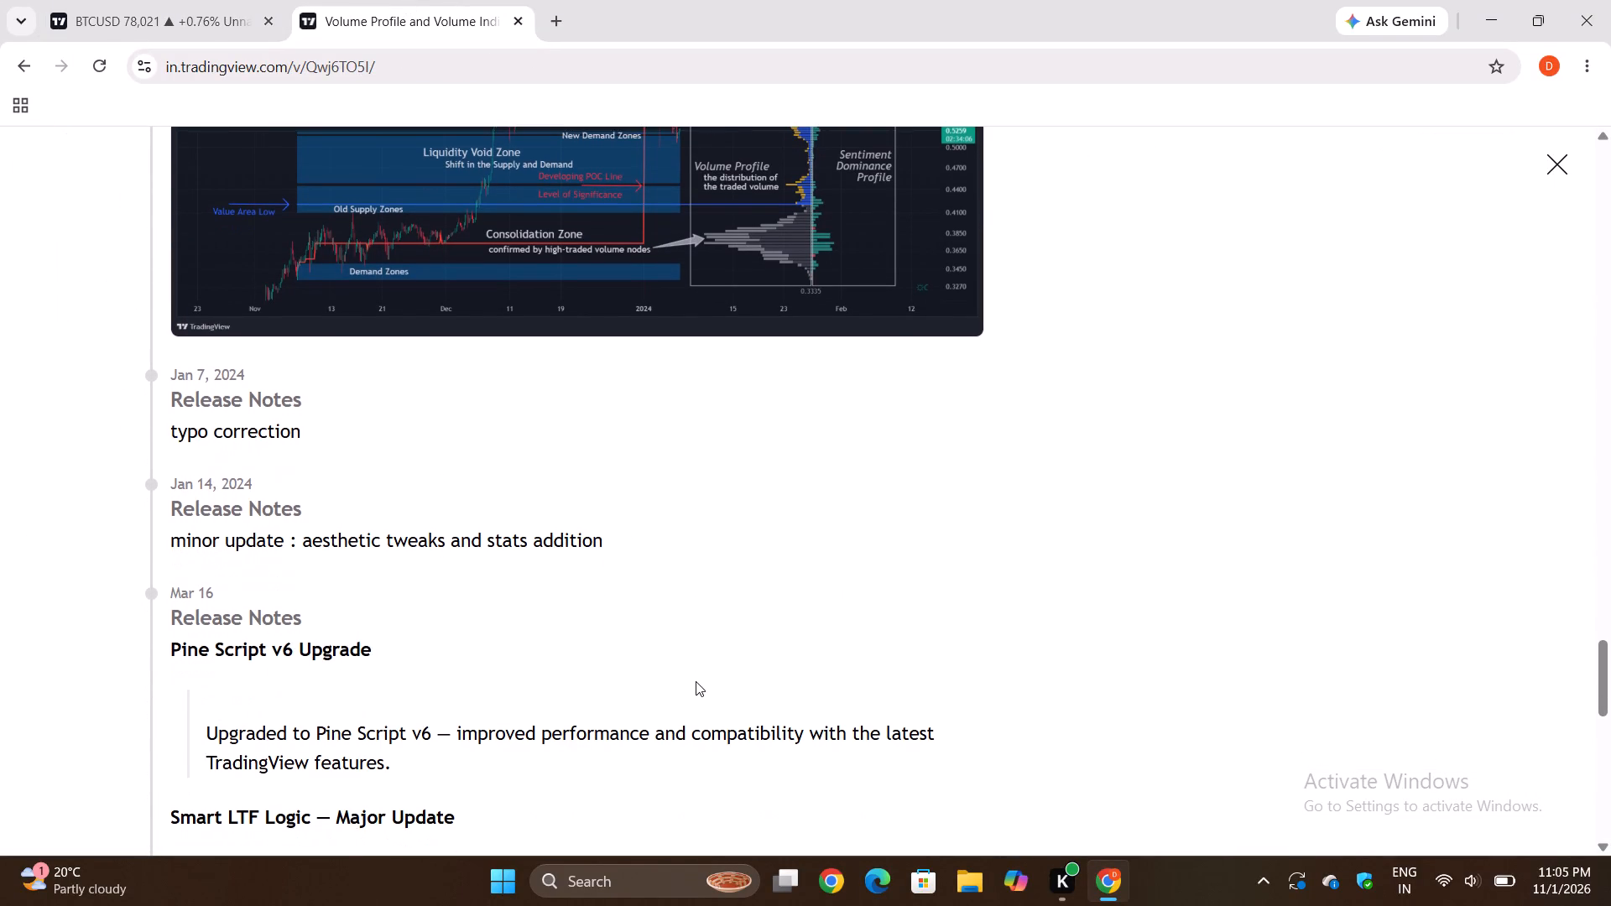
{"action": "scroll", "coordinate": [696, 681], "scroll_direction": "down", "scroll_amount": 5}
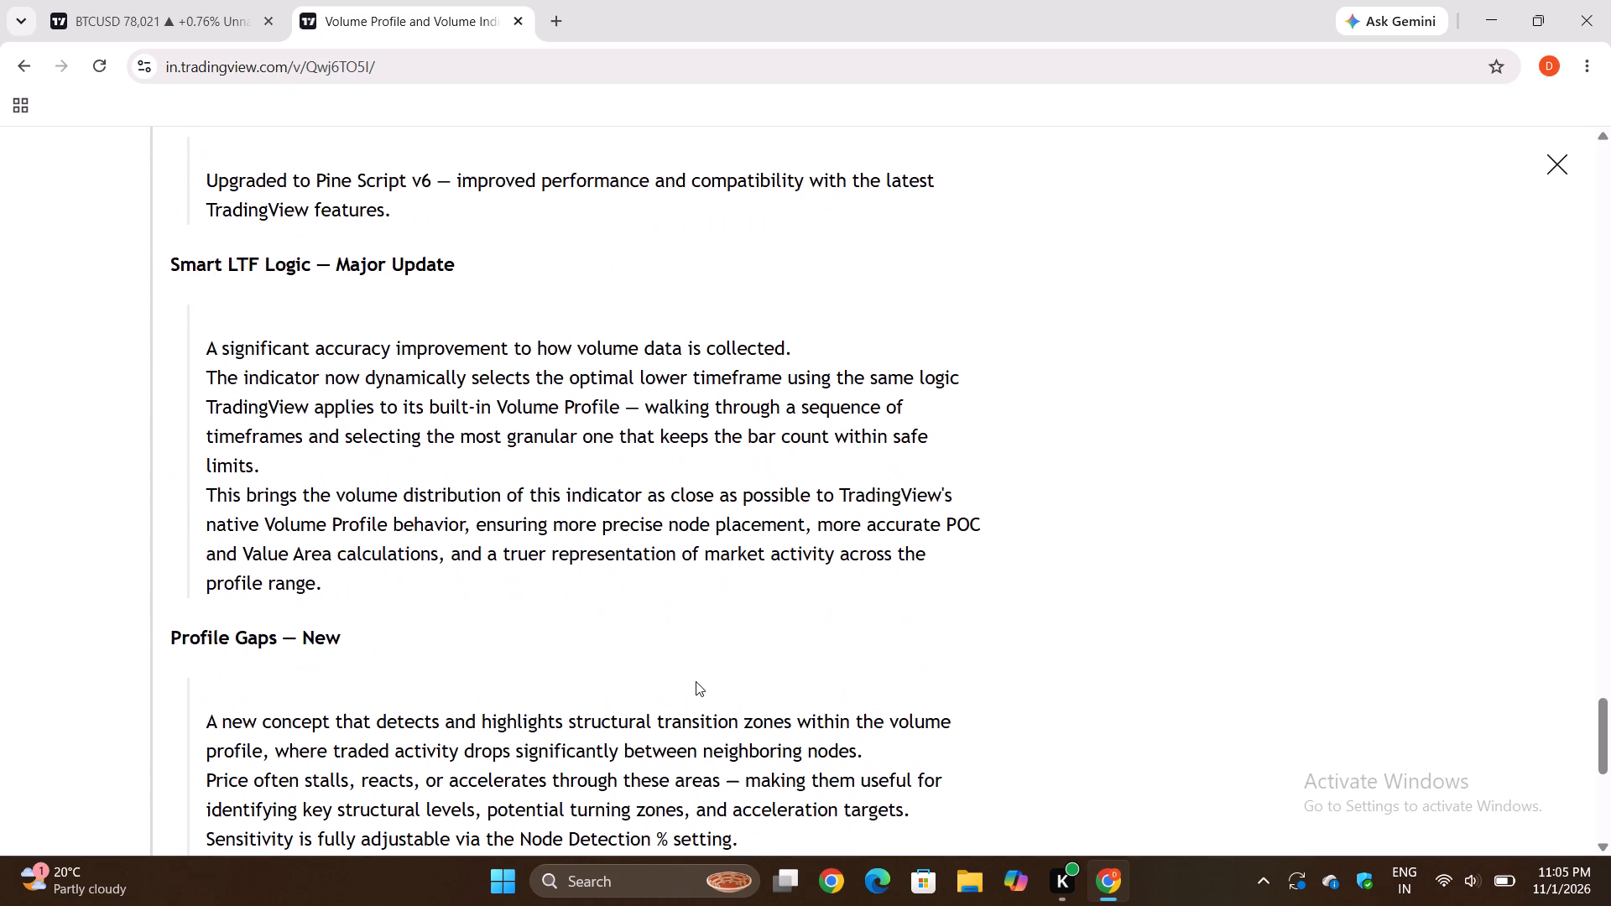
{"action": "scroll", "coordinate": [696, 681], "scroll_direction": "down", "scroll_amount": 8}
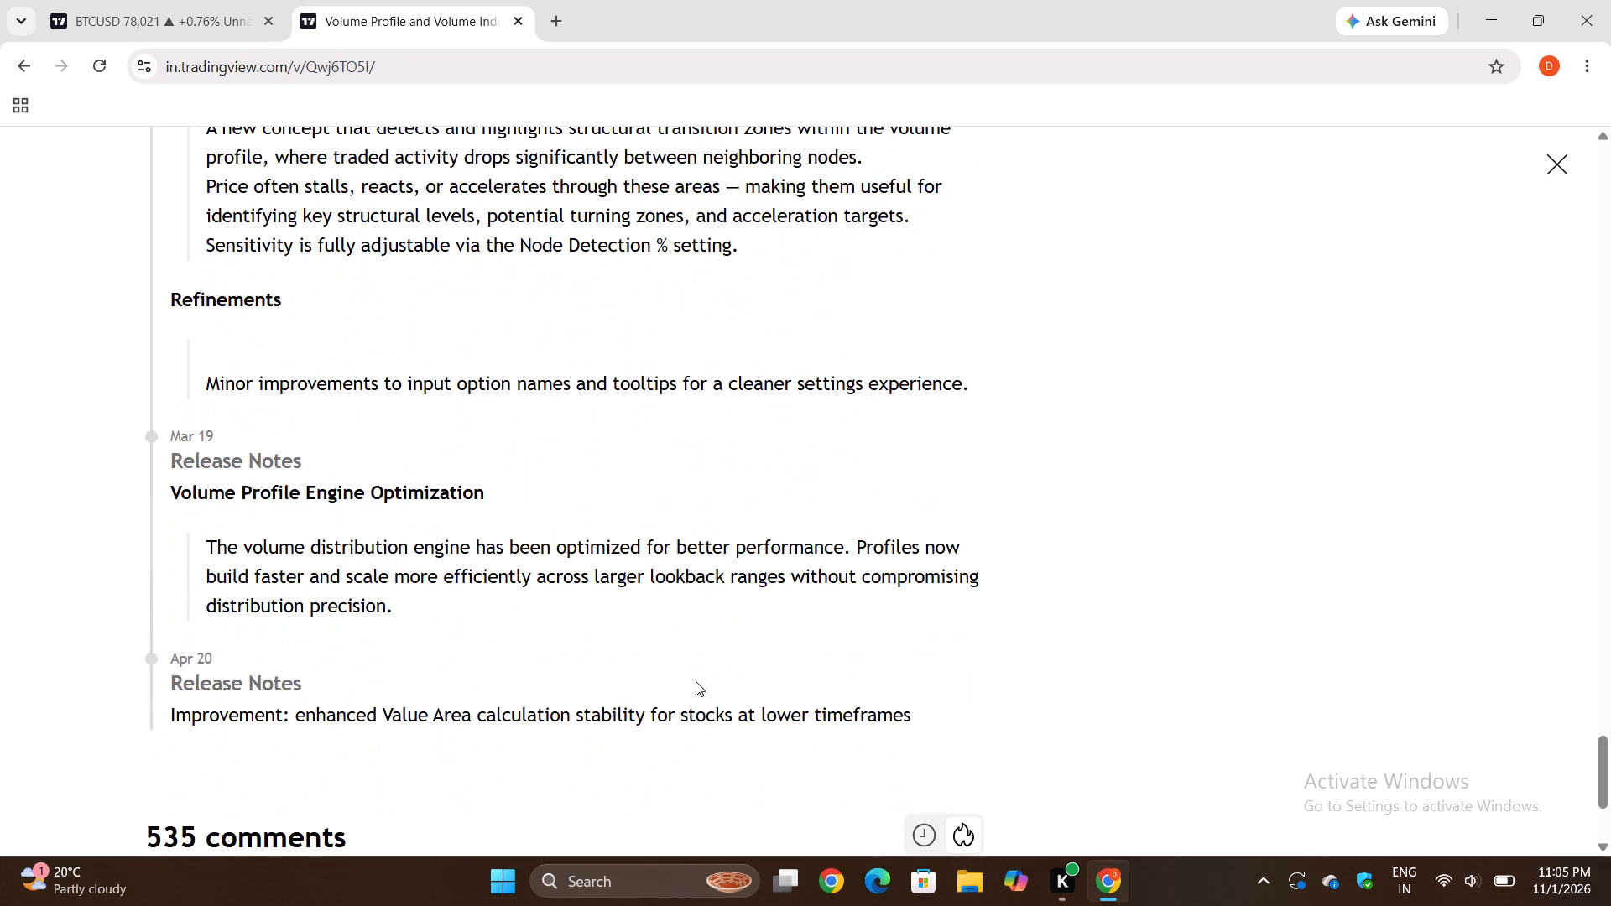
{"action": "scroll", "coordinate": [696, 681], "scroll_direction": "down", "scroll_amount": 4}
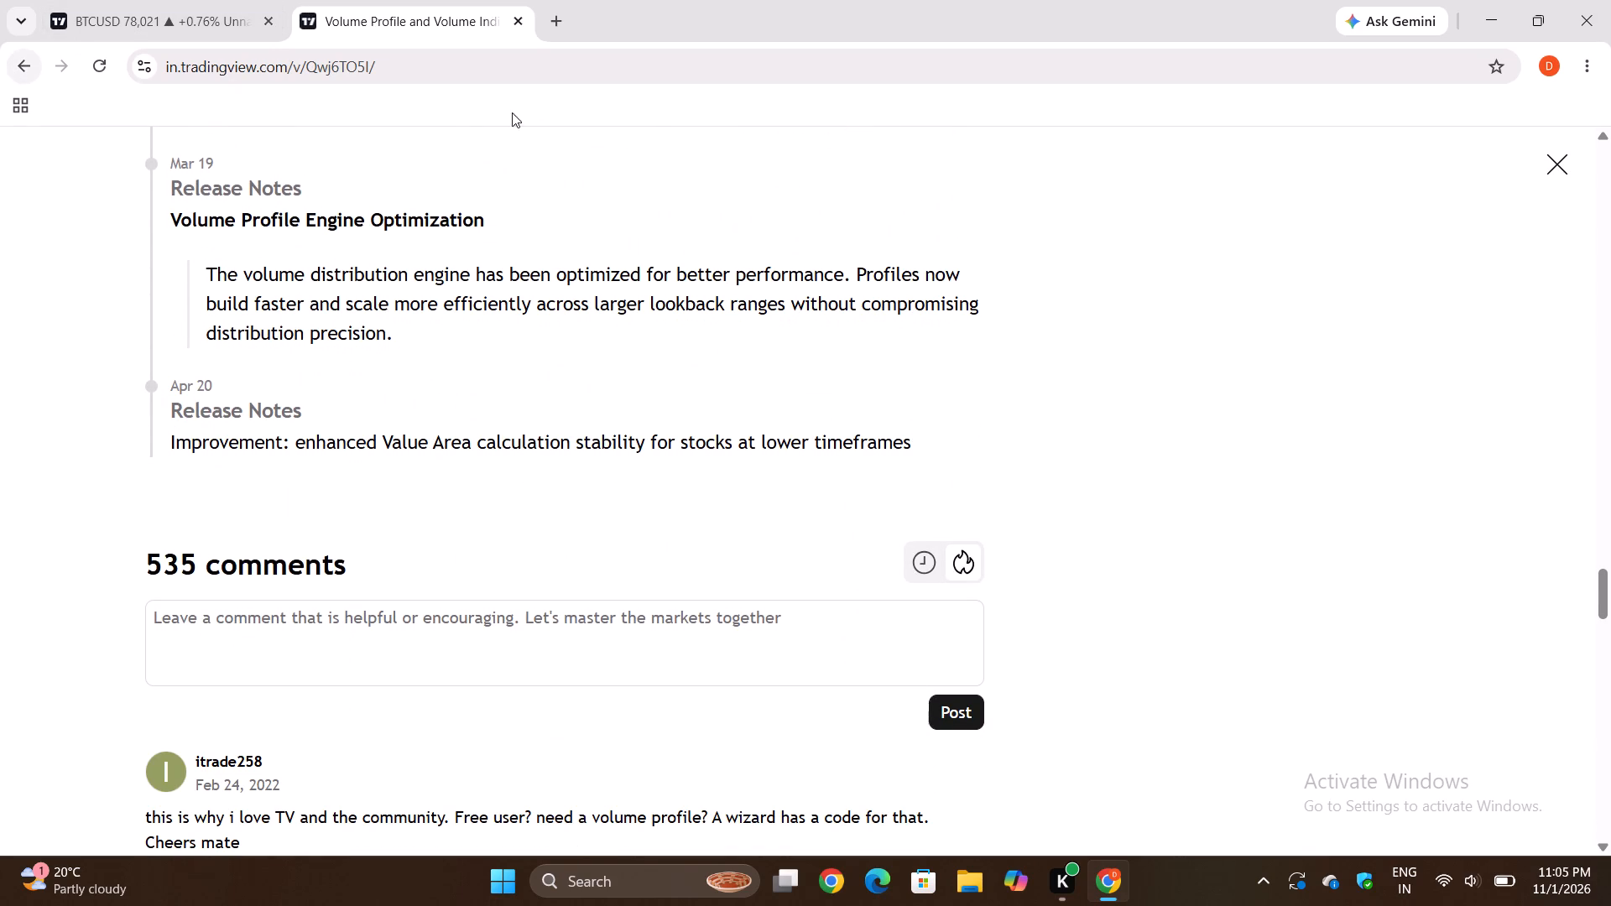
{"action": "left_click", "coordinate": [1540, 156]}
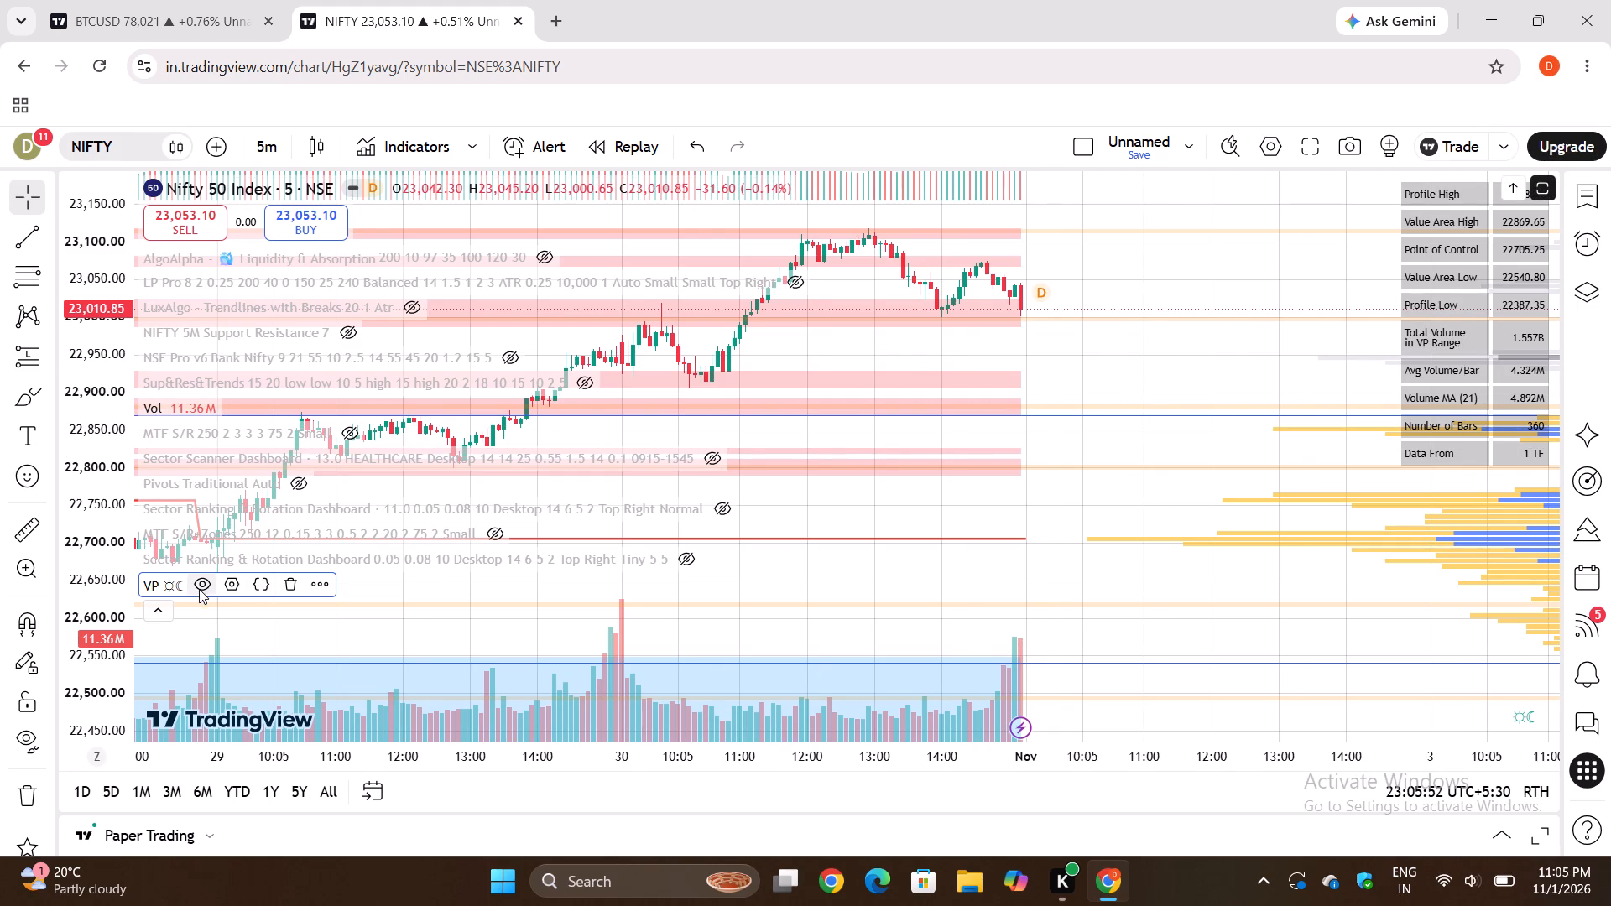
Replace dgtrd's volume profile on the Nifty chart with LuxAlgo's Volume Profile with Node Detection.
{"action": "left_click", "coordinate": [284, 583]}
{"action": "left_click", "coordinate": [406, 156]}
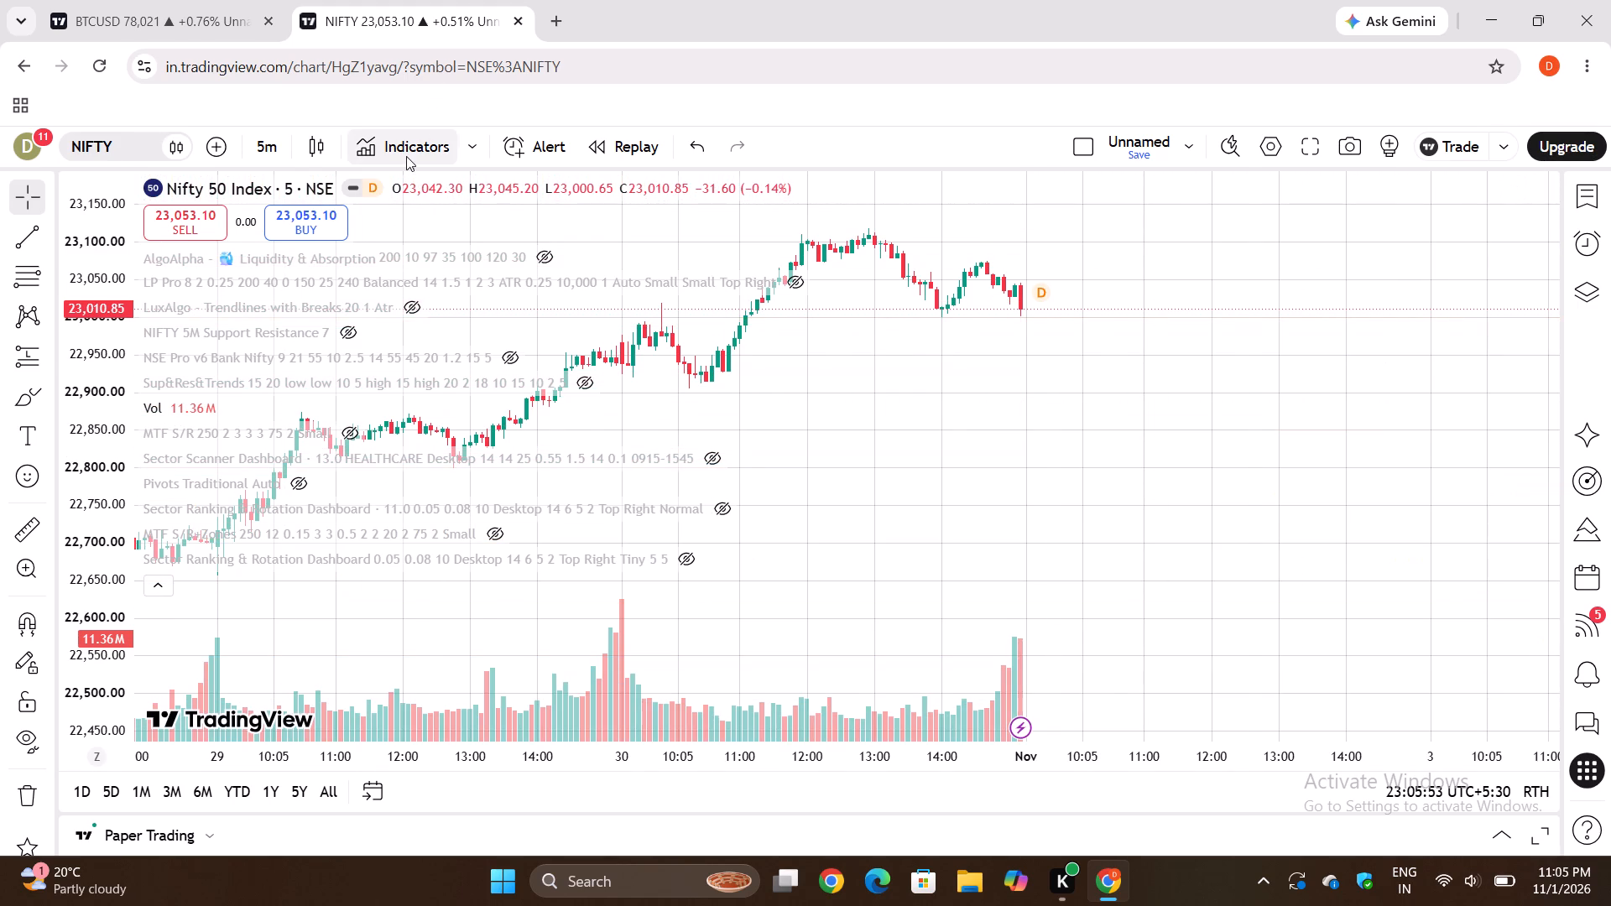
{"action": "left_click", "coordinate": [853, 633]}
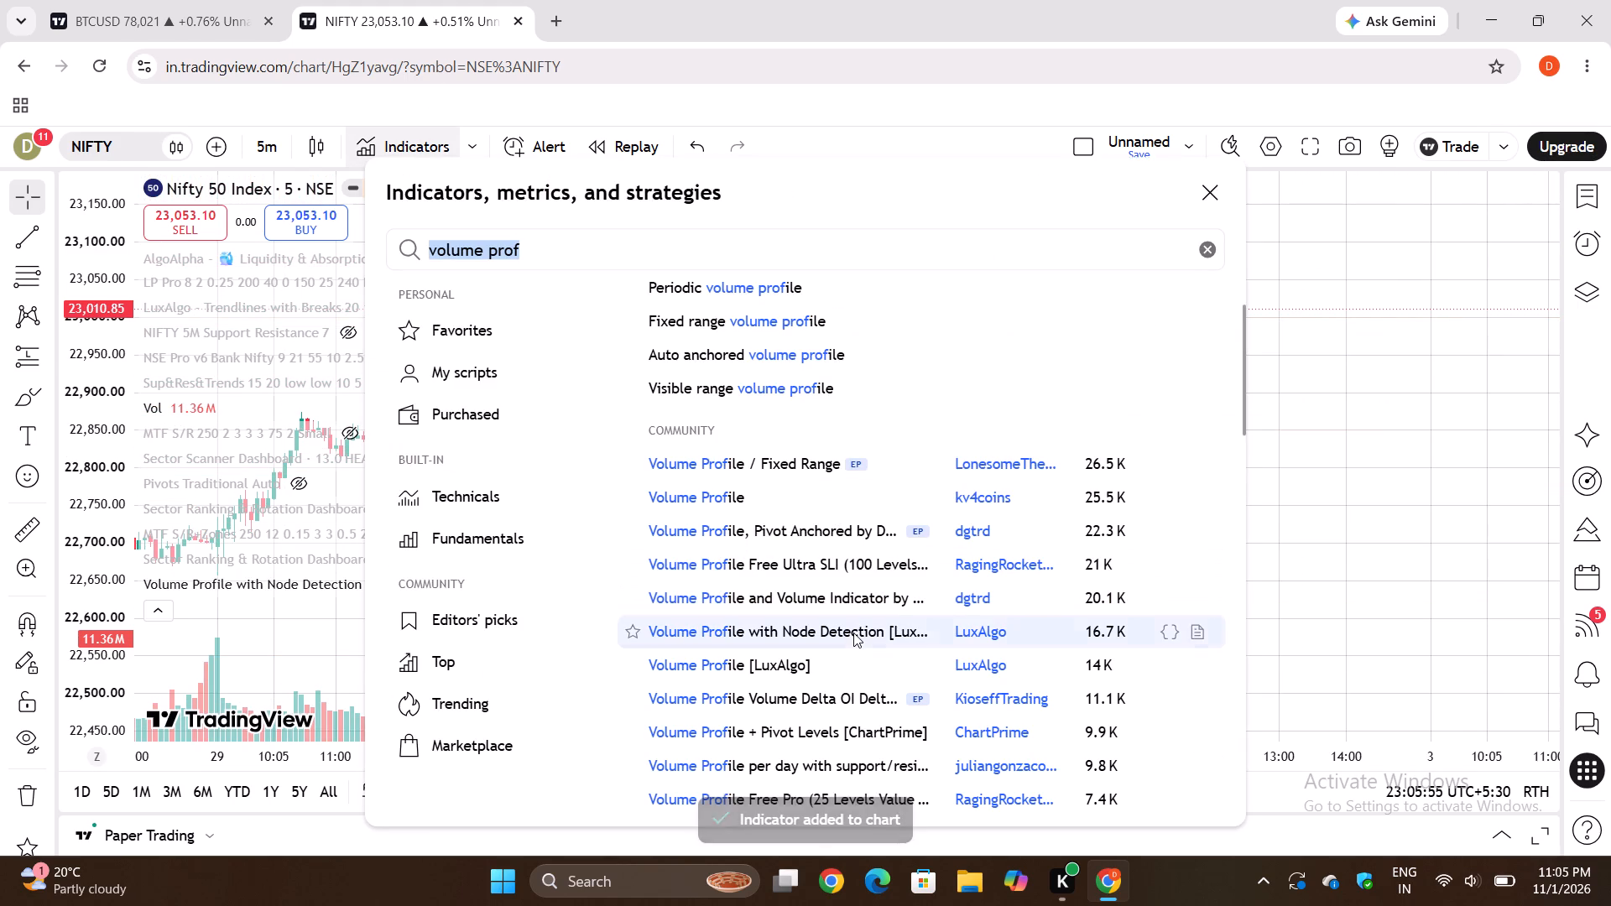
{"action": "left_click", "coordinate": [1372, 377]}
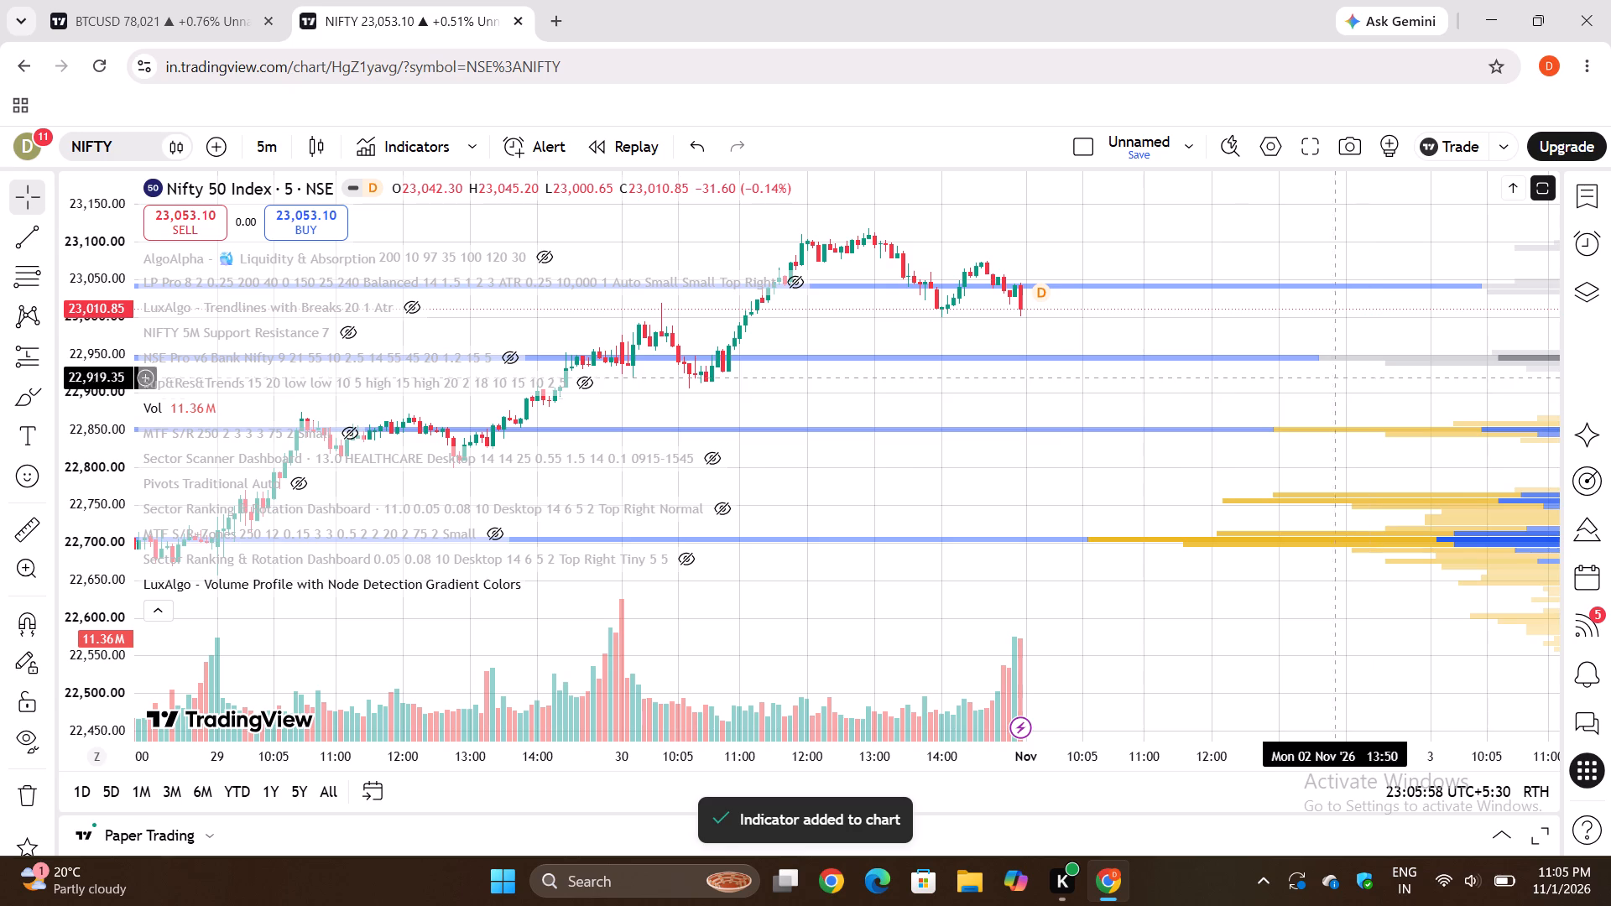
Collapse the indicator list and examine how the Nifty candles behave around the node detection lines and volume profile across the October sessions.
{"action": "scroll", "coordinate": [1260, 564], "scroll_direction": "left", "scroll_amount": 5}
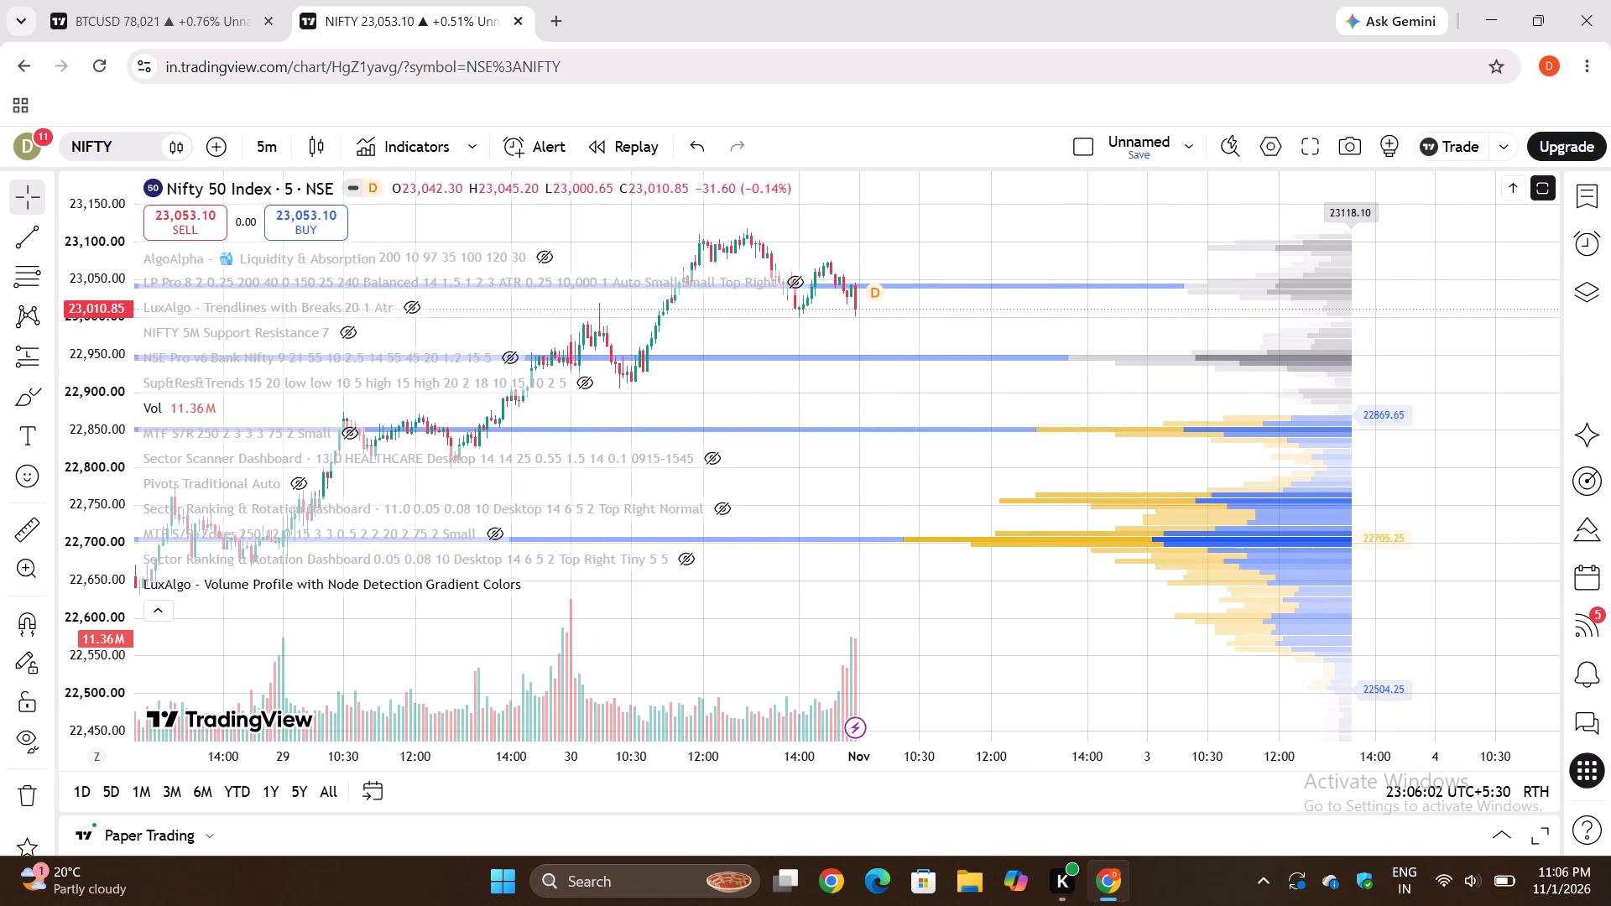
{"action": "left_click", "coordinate": [159, 617]}
{"action": "scroll", "coordinate": [727, 487], "scroll_direction": "right", "scroll_amount": 11}
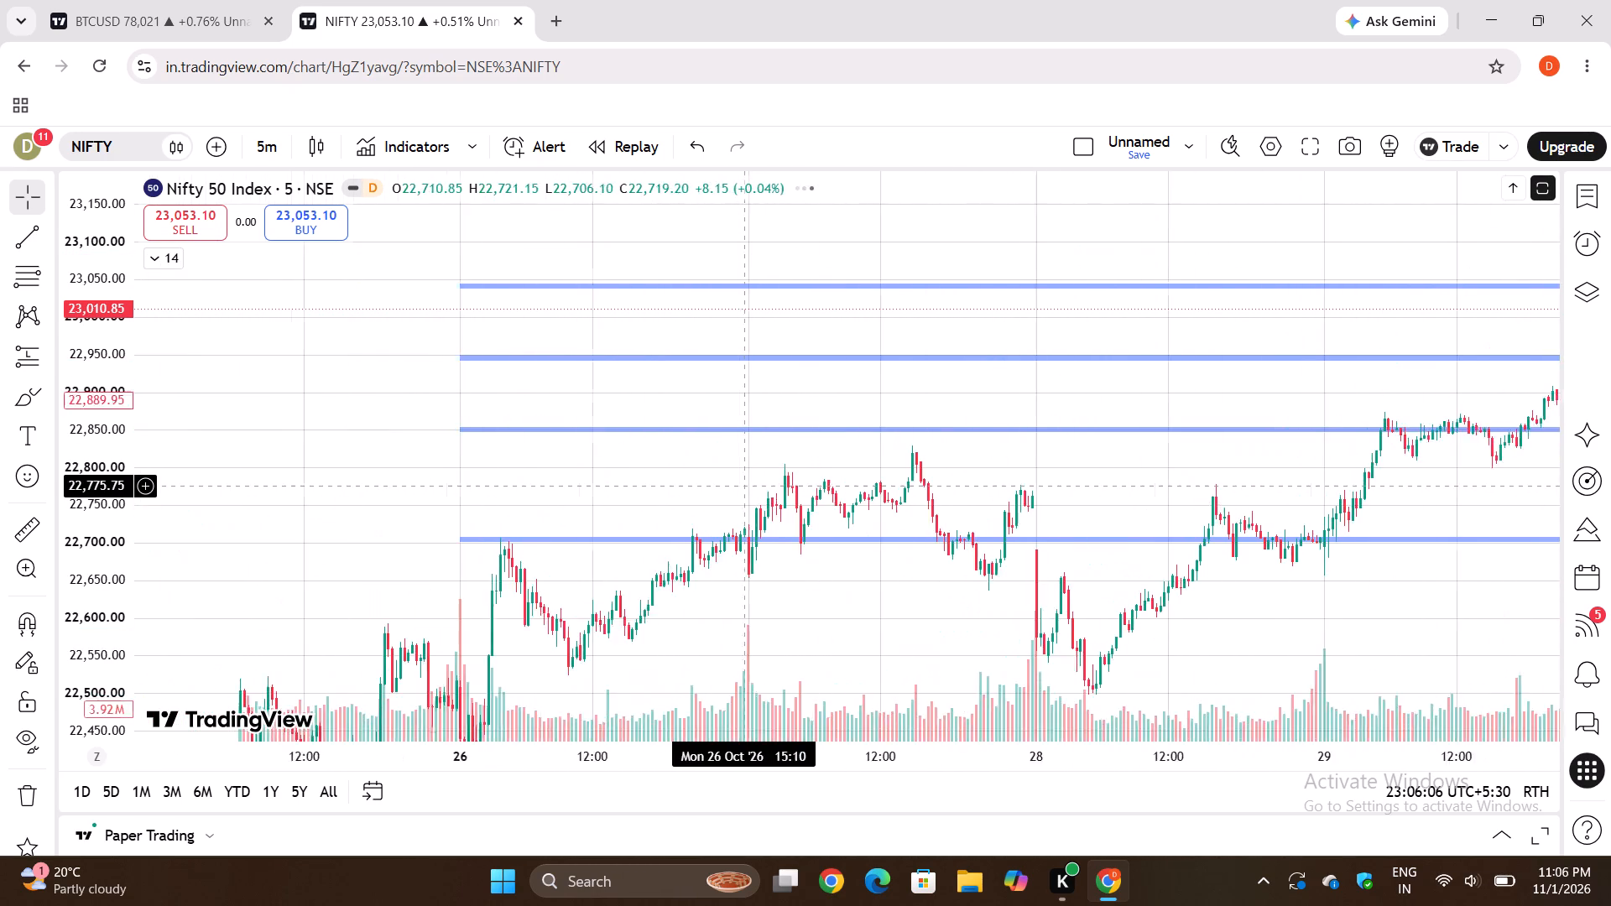
{"action": "scroll", "coordinate": [743, 486], "scroll_direction": "right", "scroll_amount": 11}
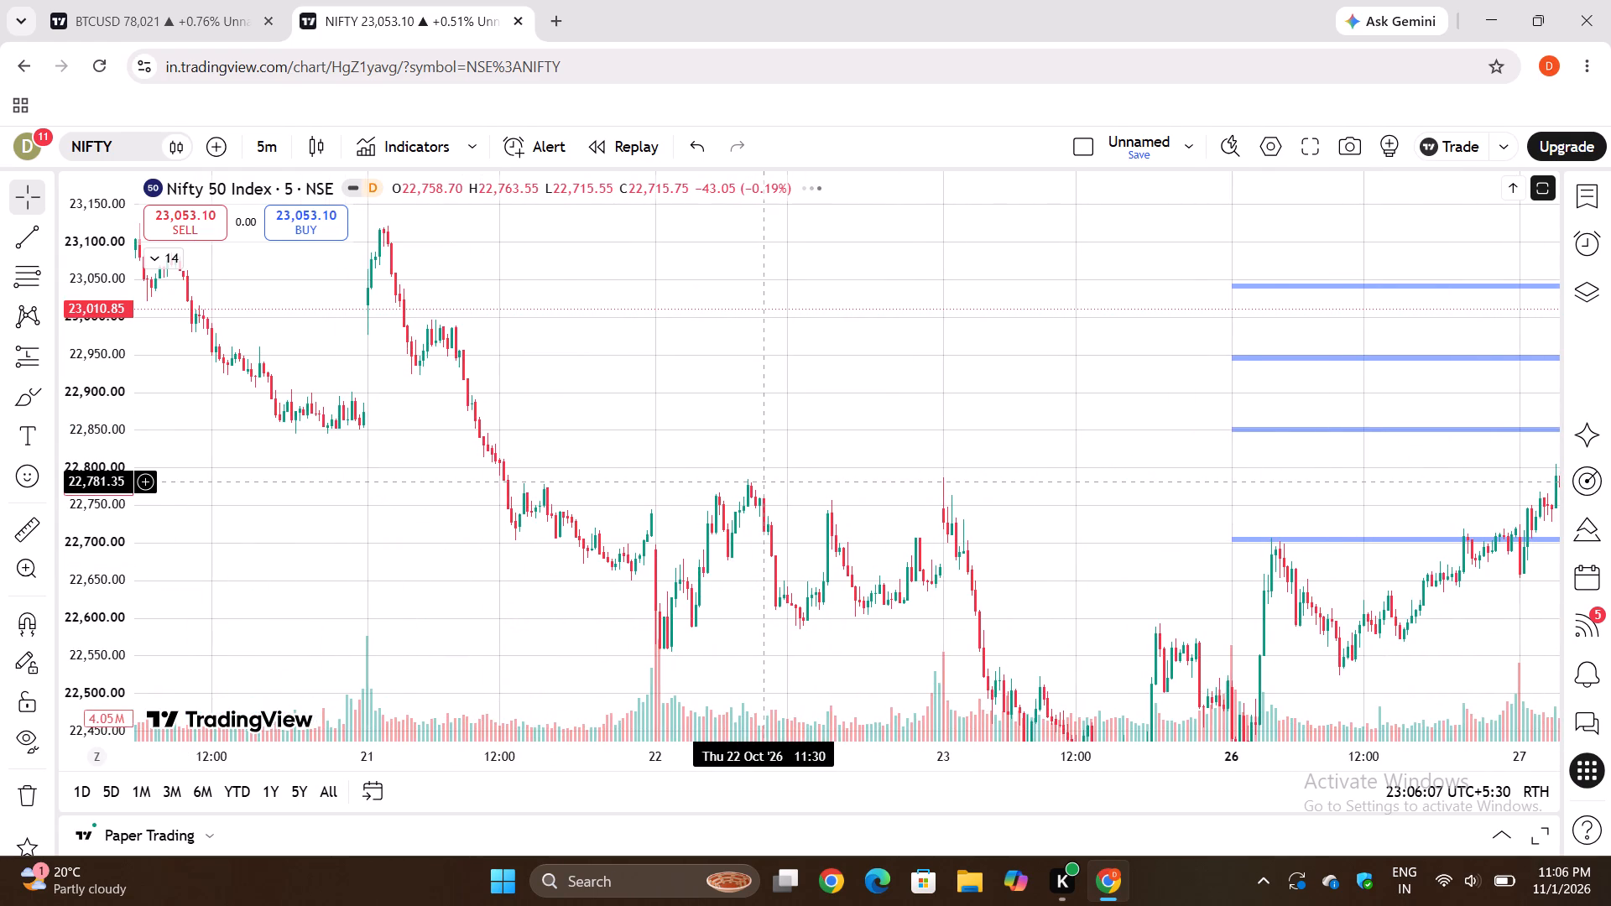
{"action": "scroll", "coordinate": [764, 482], "scroll_direction": "left", "scroll_amount": 5}
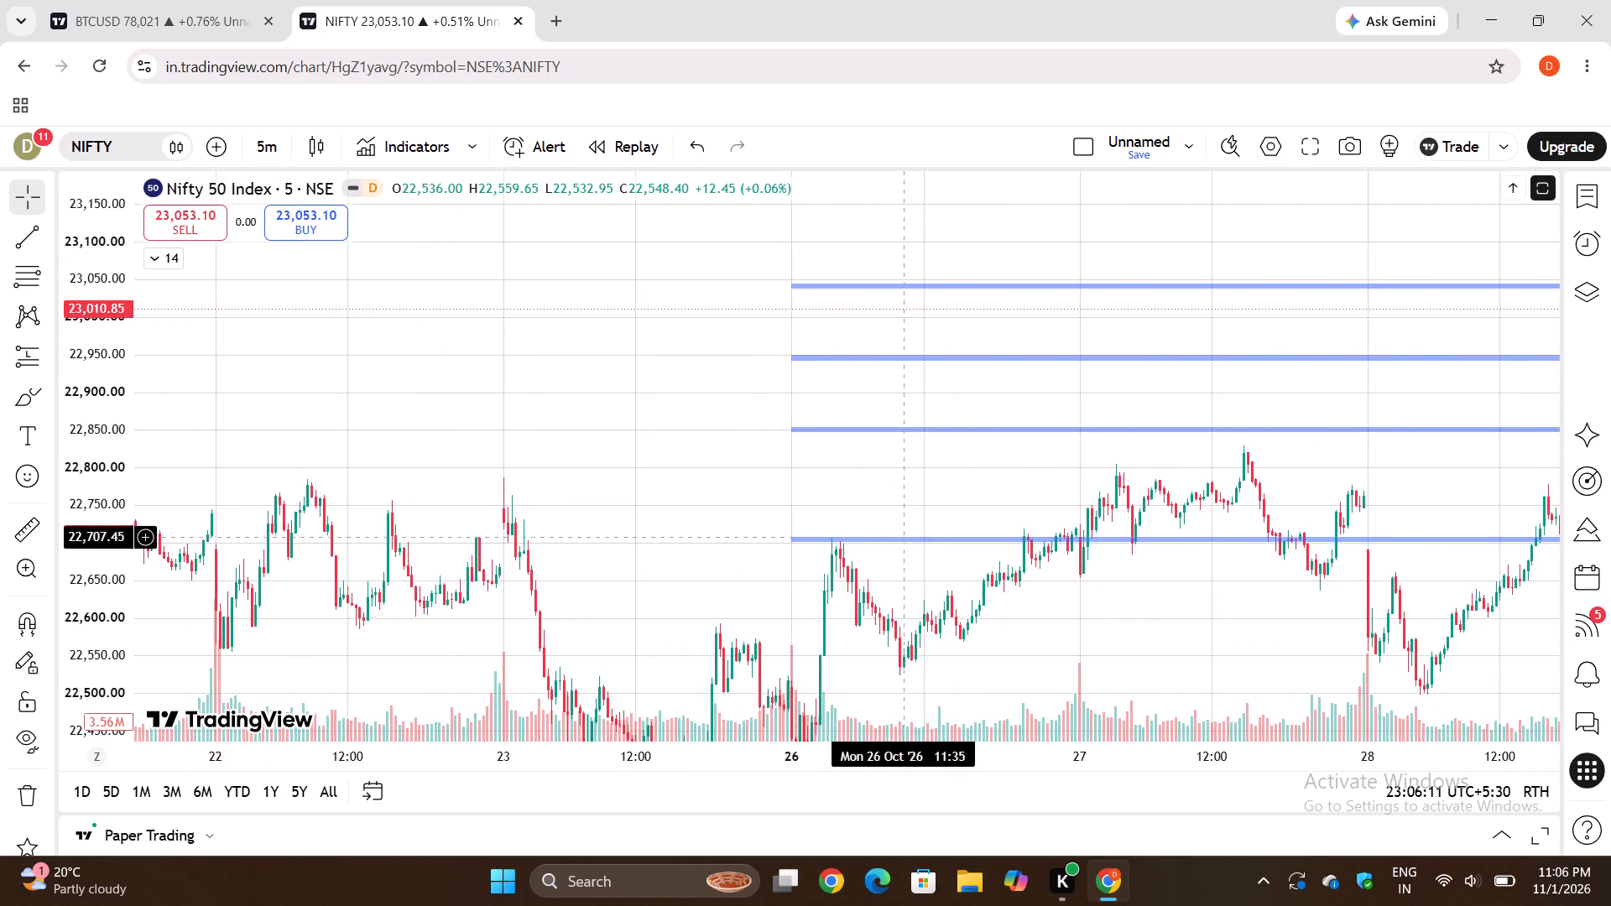
{"action": "scroll", "coordinate": [1097, 630], "scroll_direction": "left", "scroll_amount": 3}
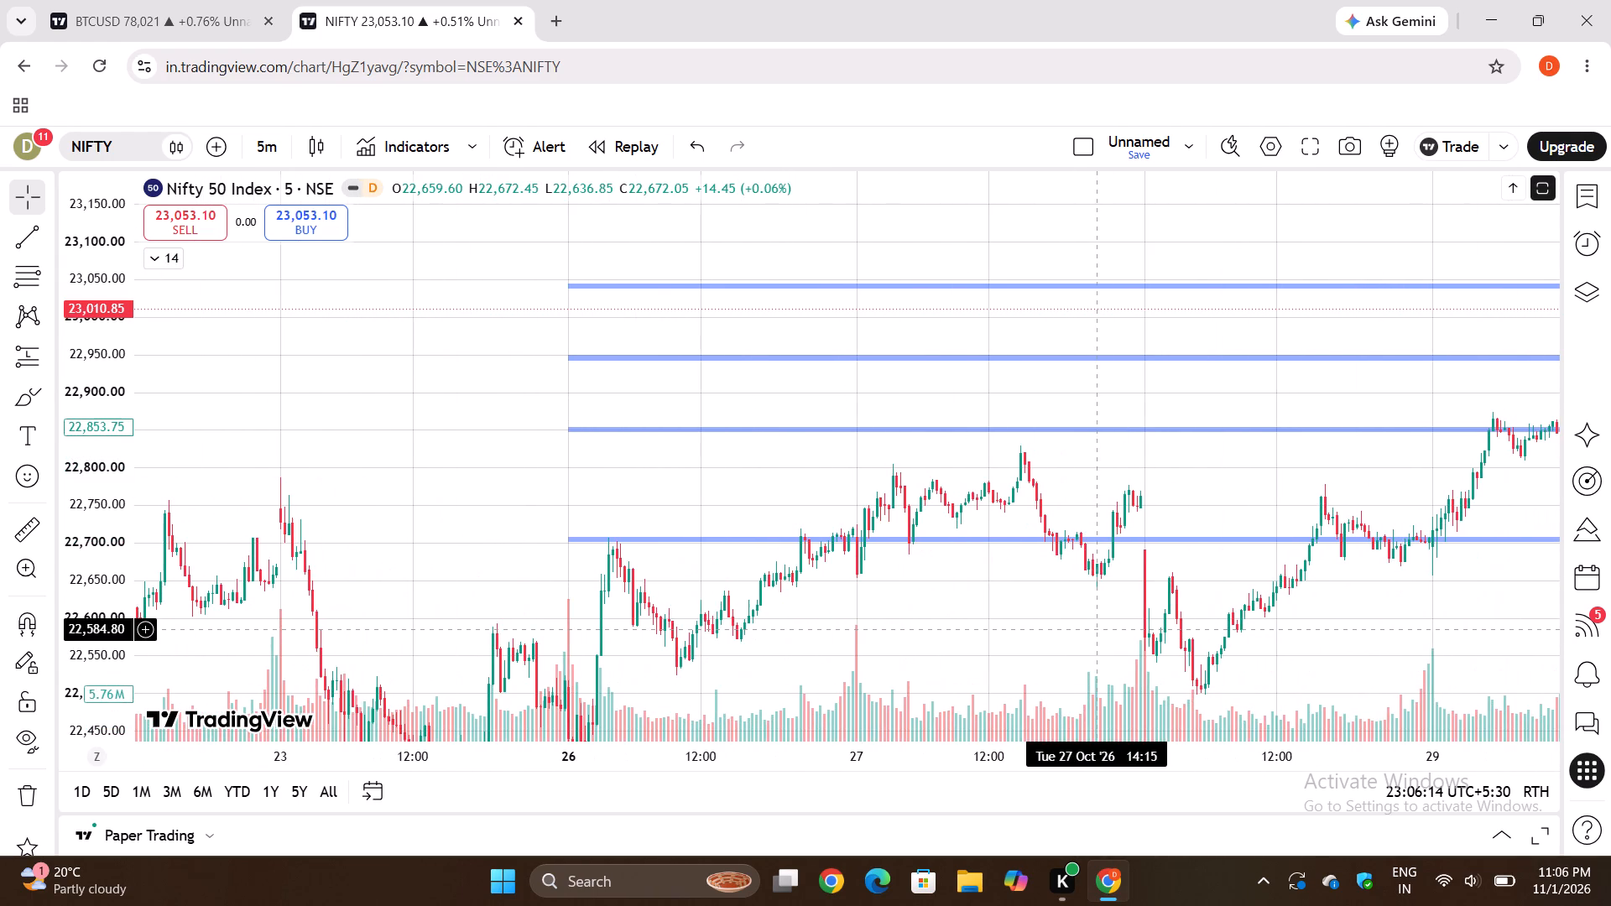
{"action": "scroll", "coordinate": [1097, 630], "scroll_direction": "left", "scroll_amount": 4}
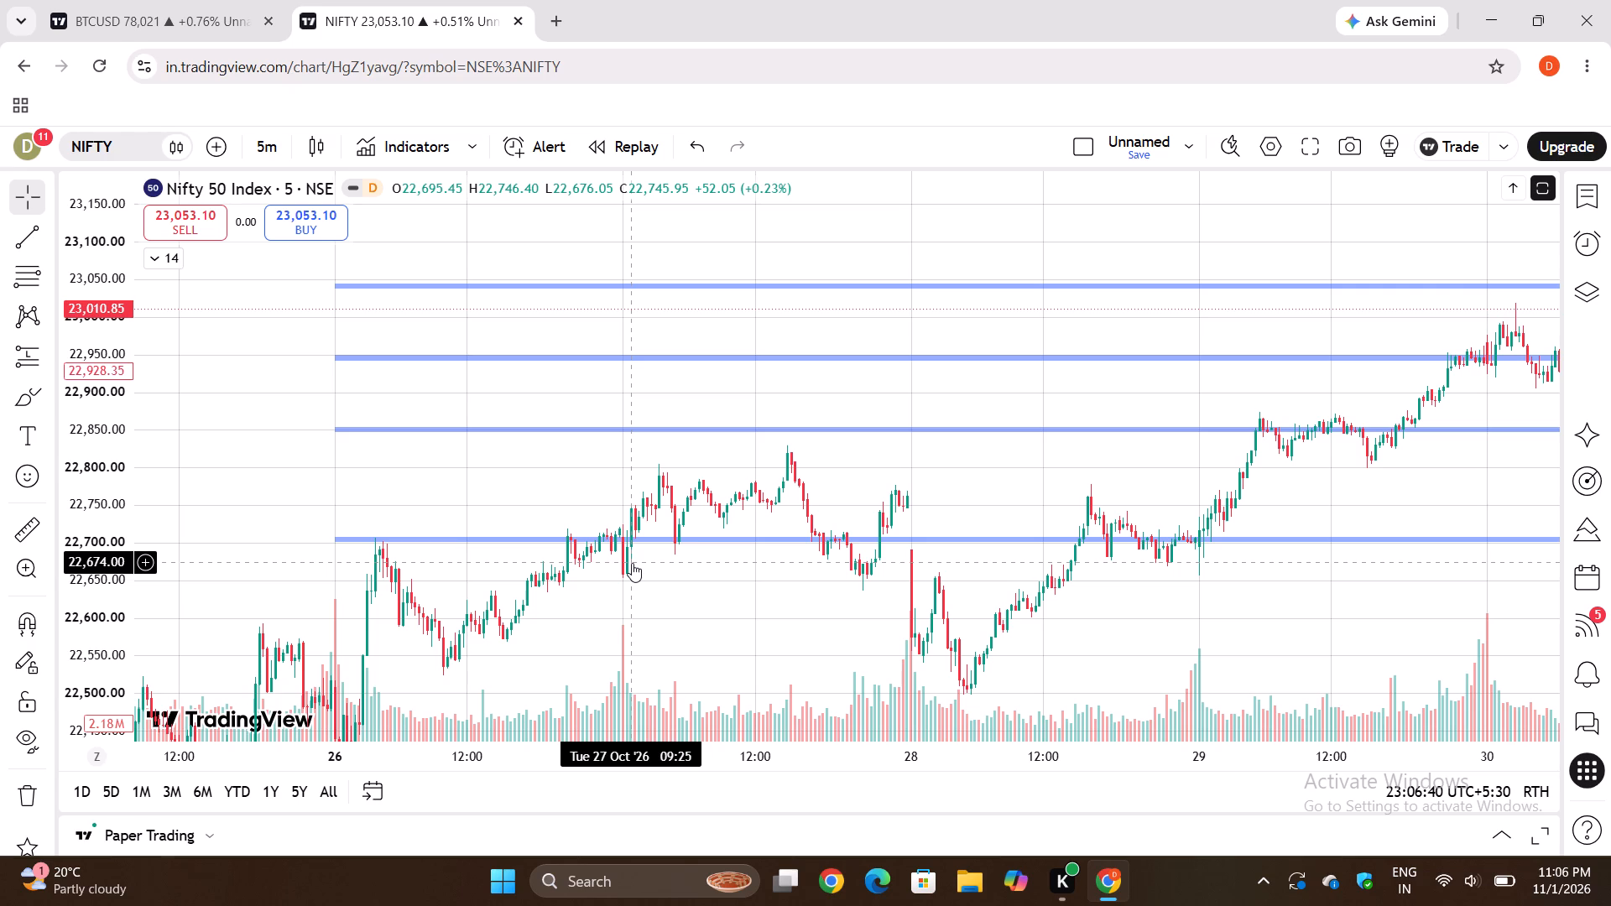
{"action": "scroll", "coordinate": [1097, 538], "scroll_direction": "left", "scroll_amount": 1}
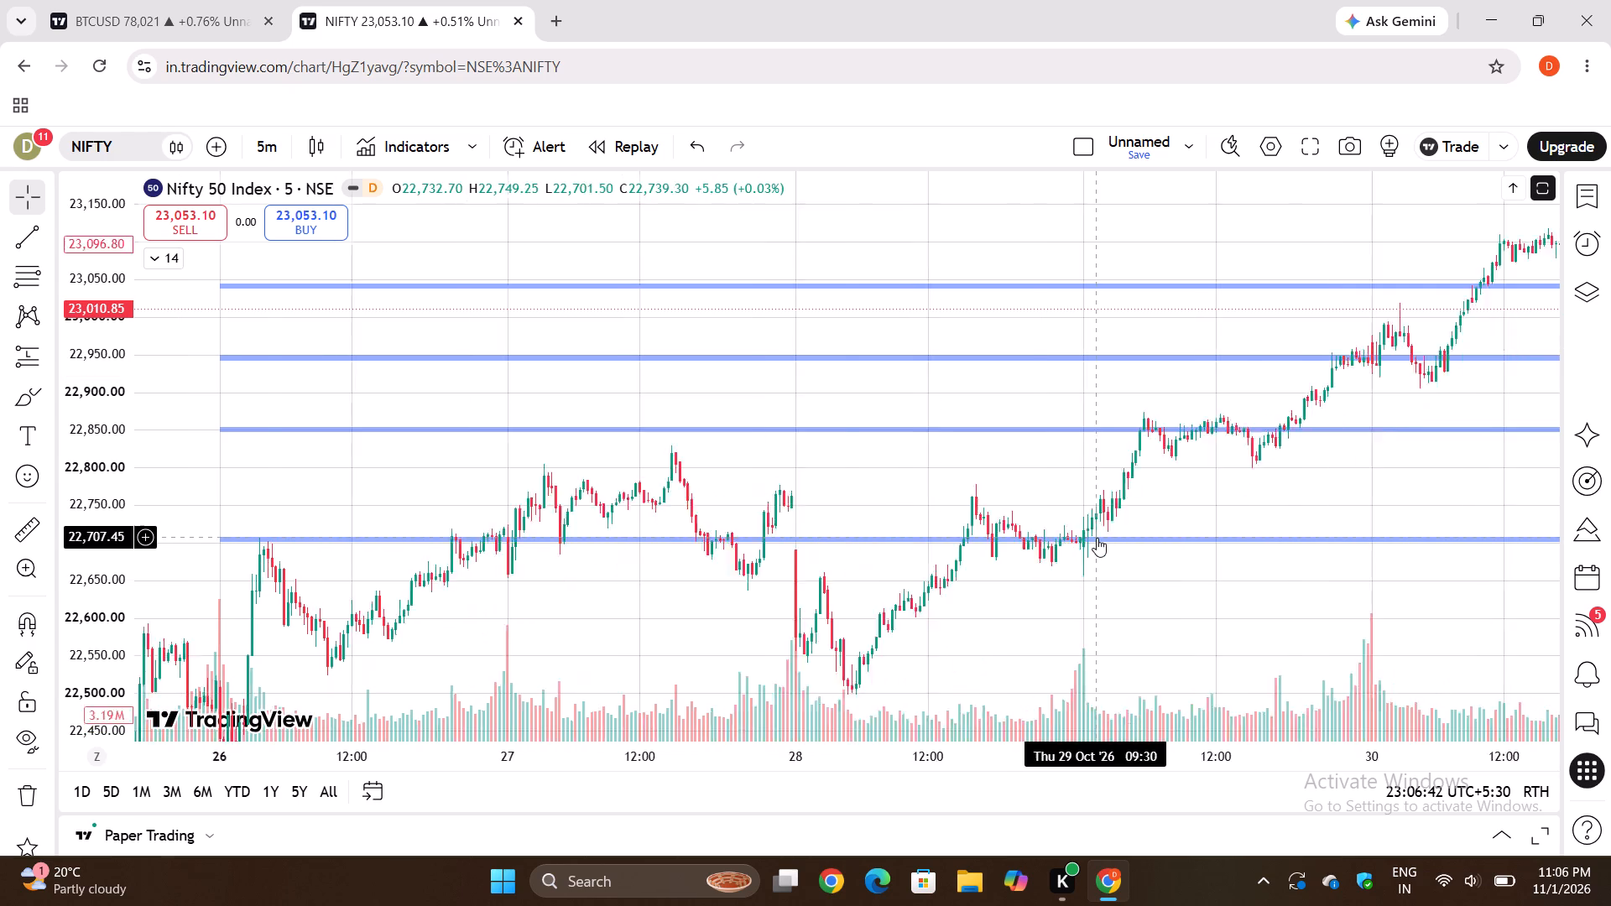
{"action": "scroll", "coordinate": [1097, 538], "scroll_direction": "left", "scroll_amount": 4}
{"action": "scroll", "coordinate": [1097, 538], "scroll_direction": "right", "scroll_amount": 1}
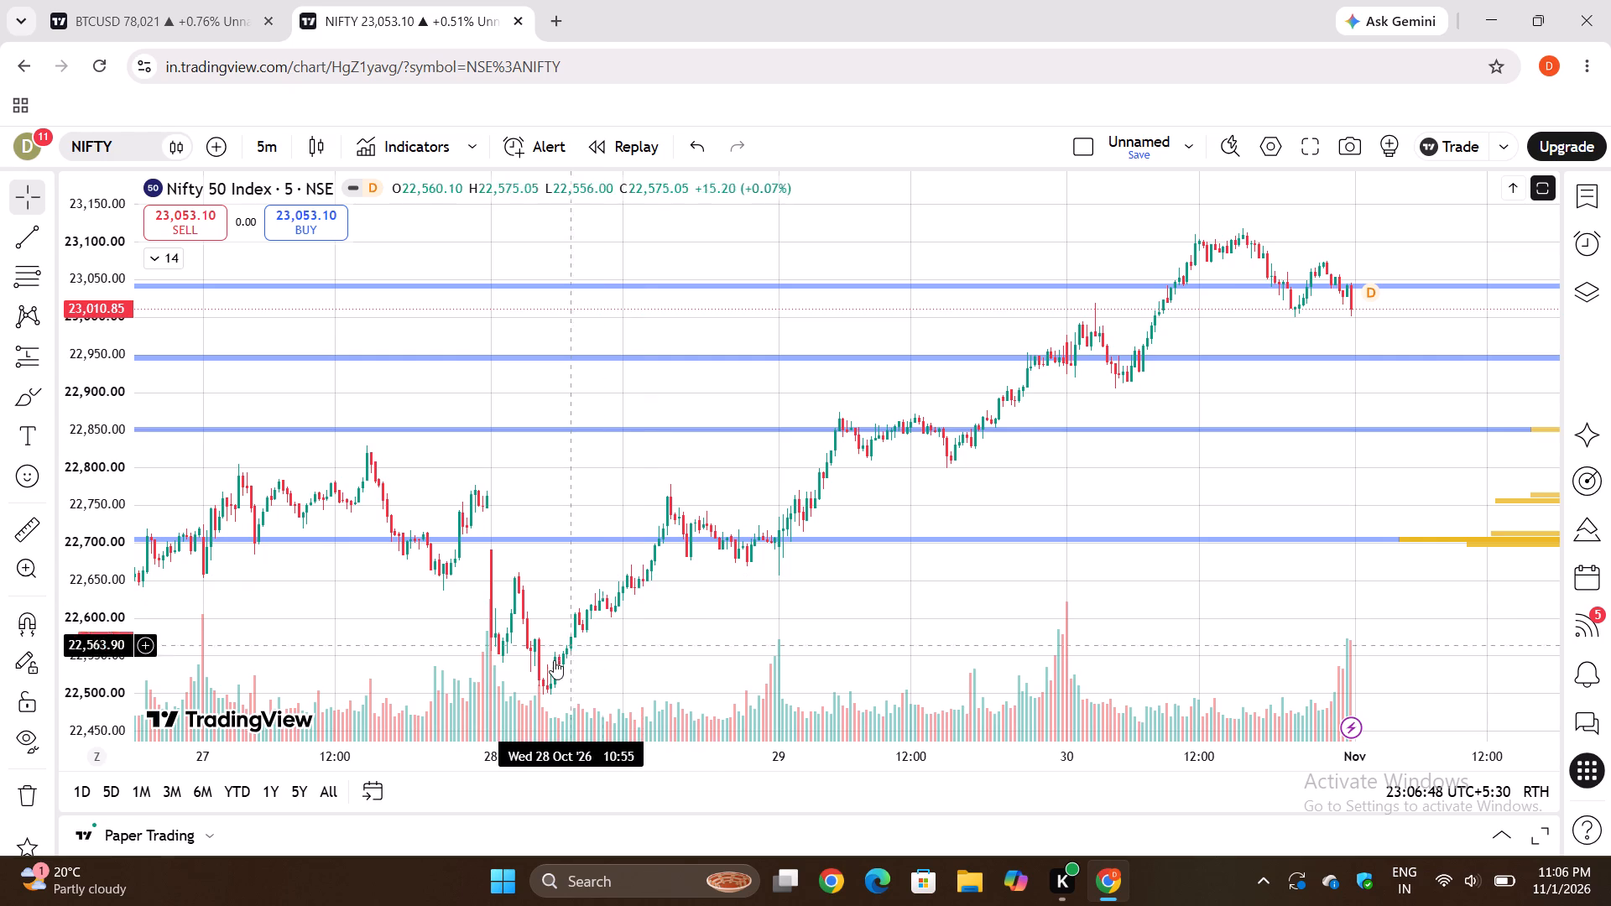
{"action": "scroll", "coordinate": [555, 653], "scroll_direction": "right", "scroll_amount": 2}
{"action": "scroll", "coordinate": [555, 653], "scroll_direction": "left", "scroll_amount": 2}
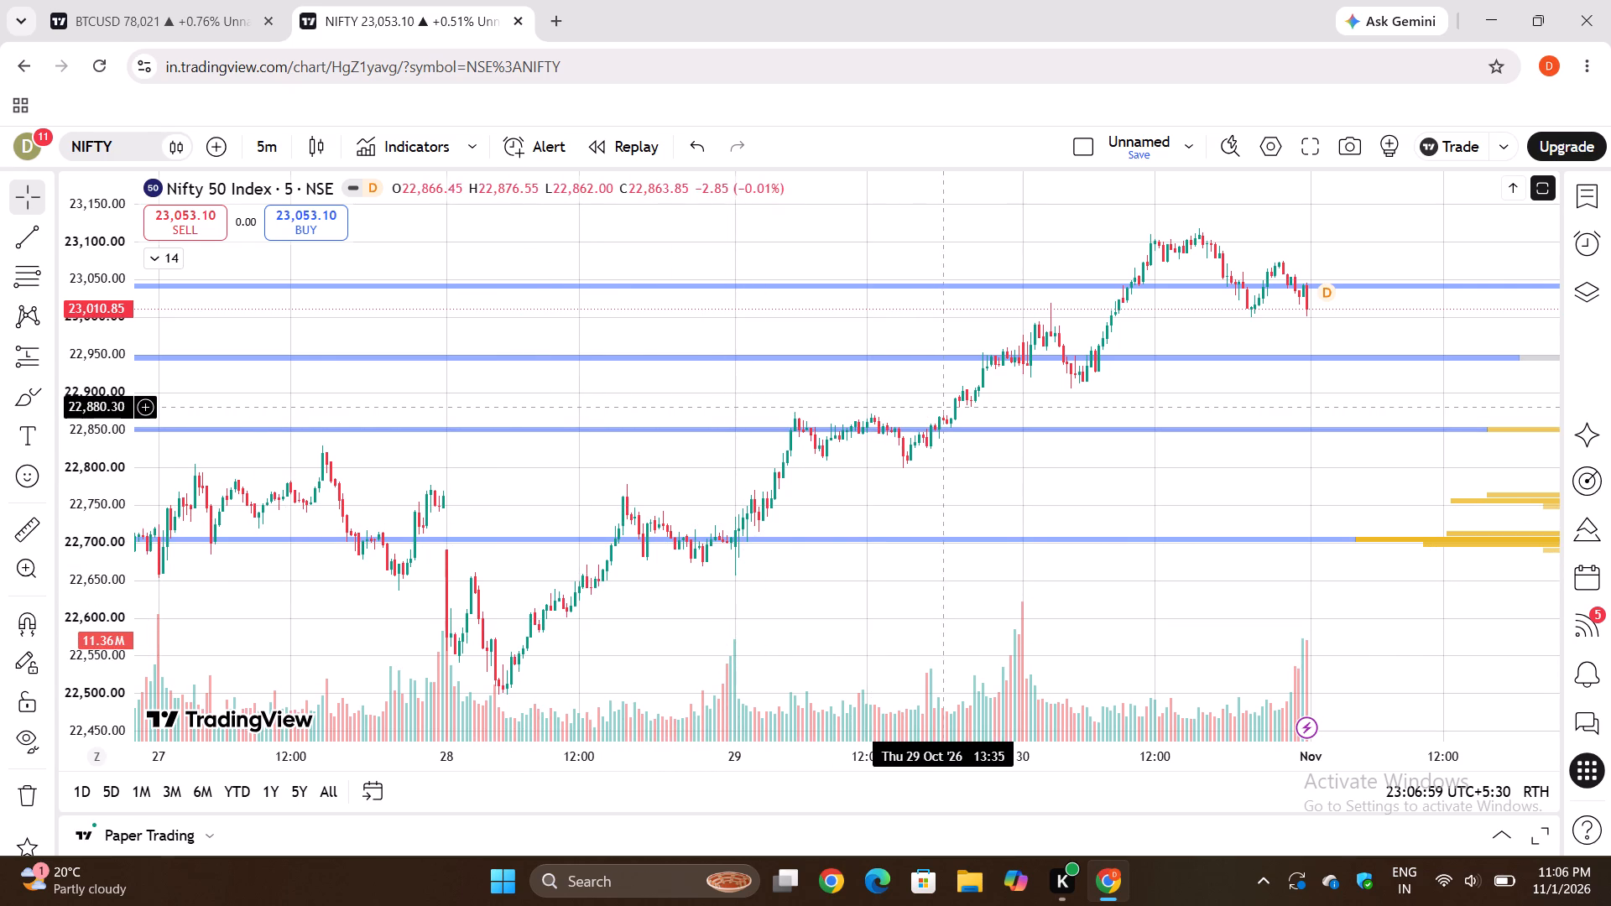
{"action": "scroll", "coordinate": [944, 408], "scroll_direction": "left", "scroll_amount": 3}
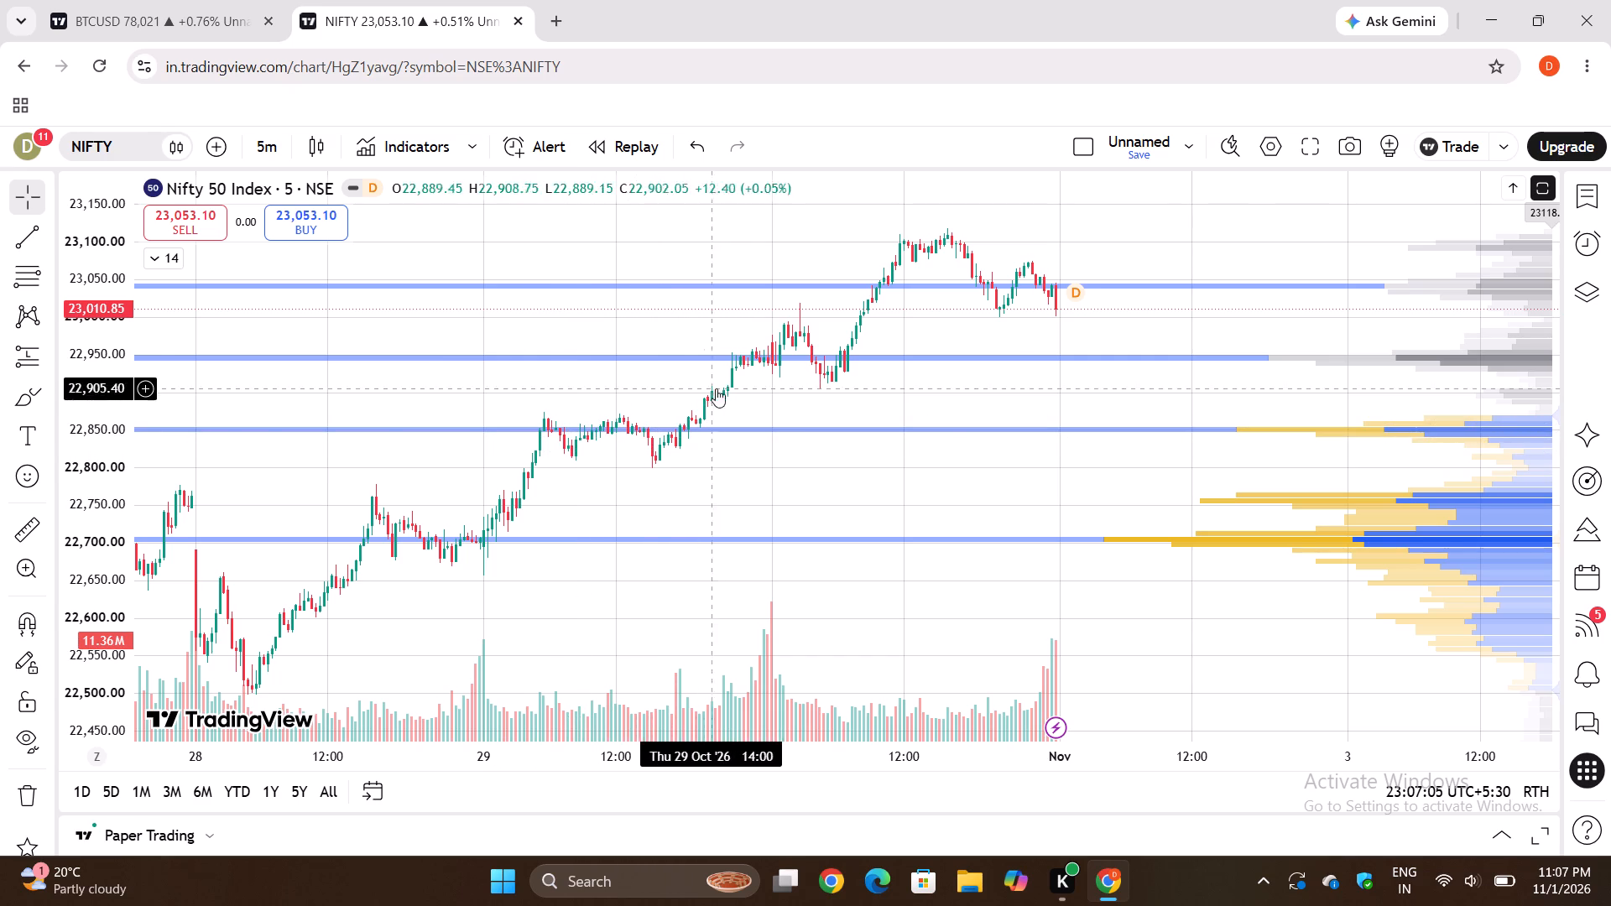
{"action": "scroll", "coordinate": [1018, 372], "scroll_direction": "left", "scroll_amount": 2}
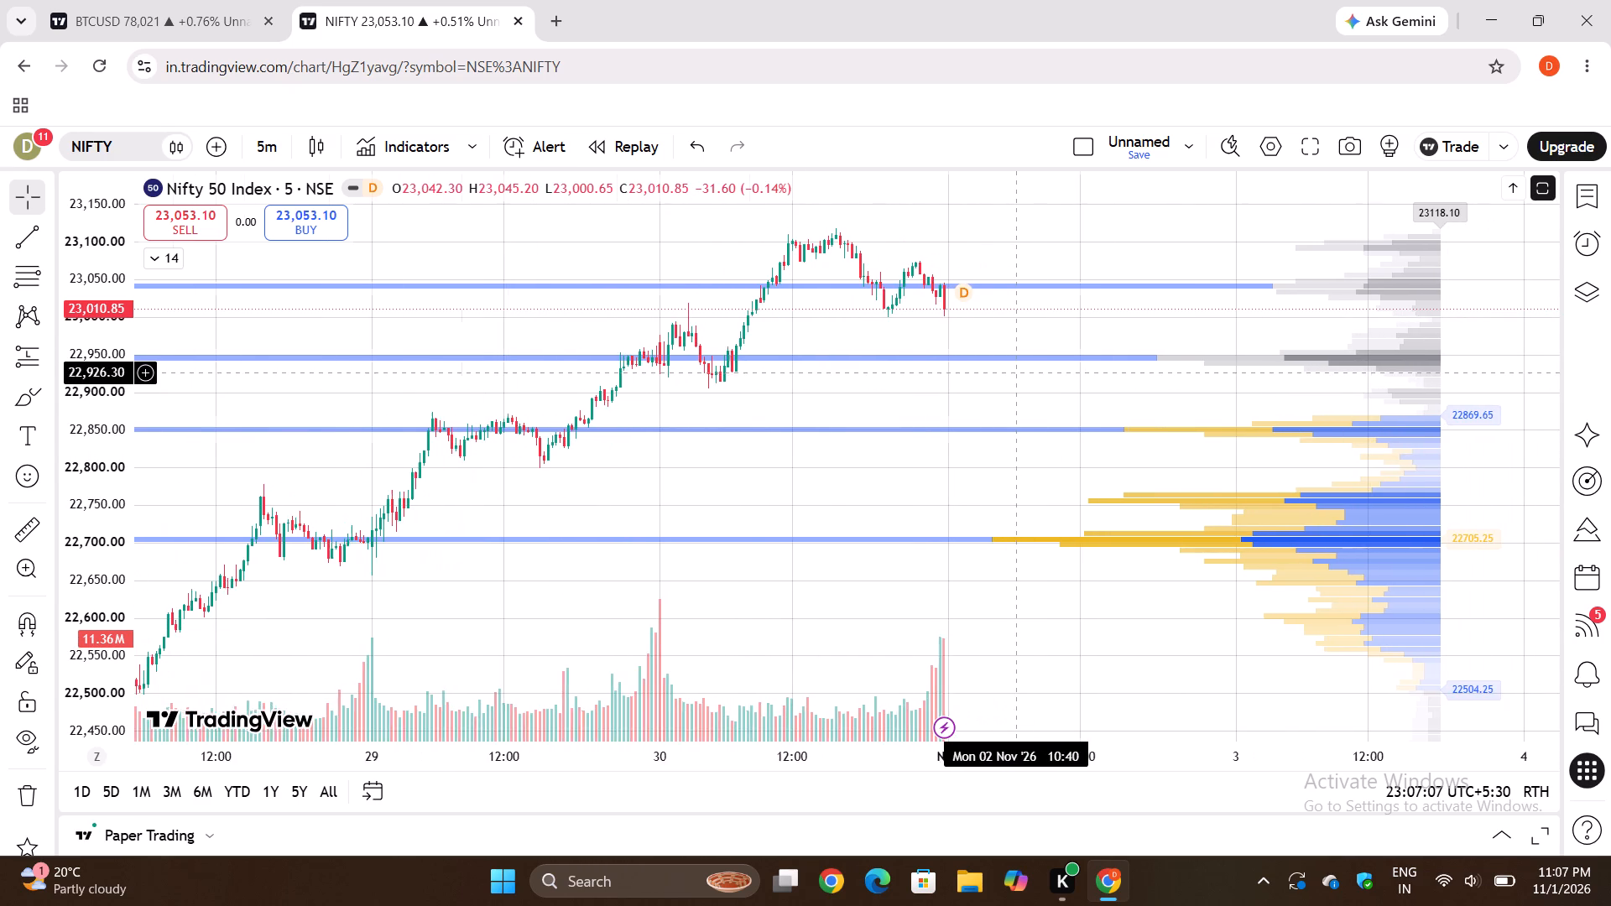
{"action": "scroll", "coordinate": [1018, 372], "scroll_direction": "left", "scroll_amount": 2}
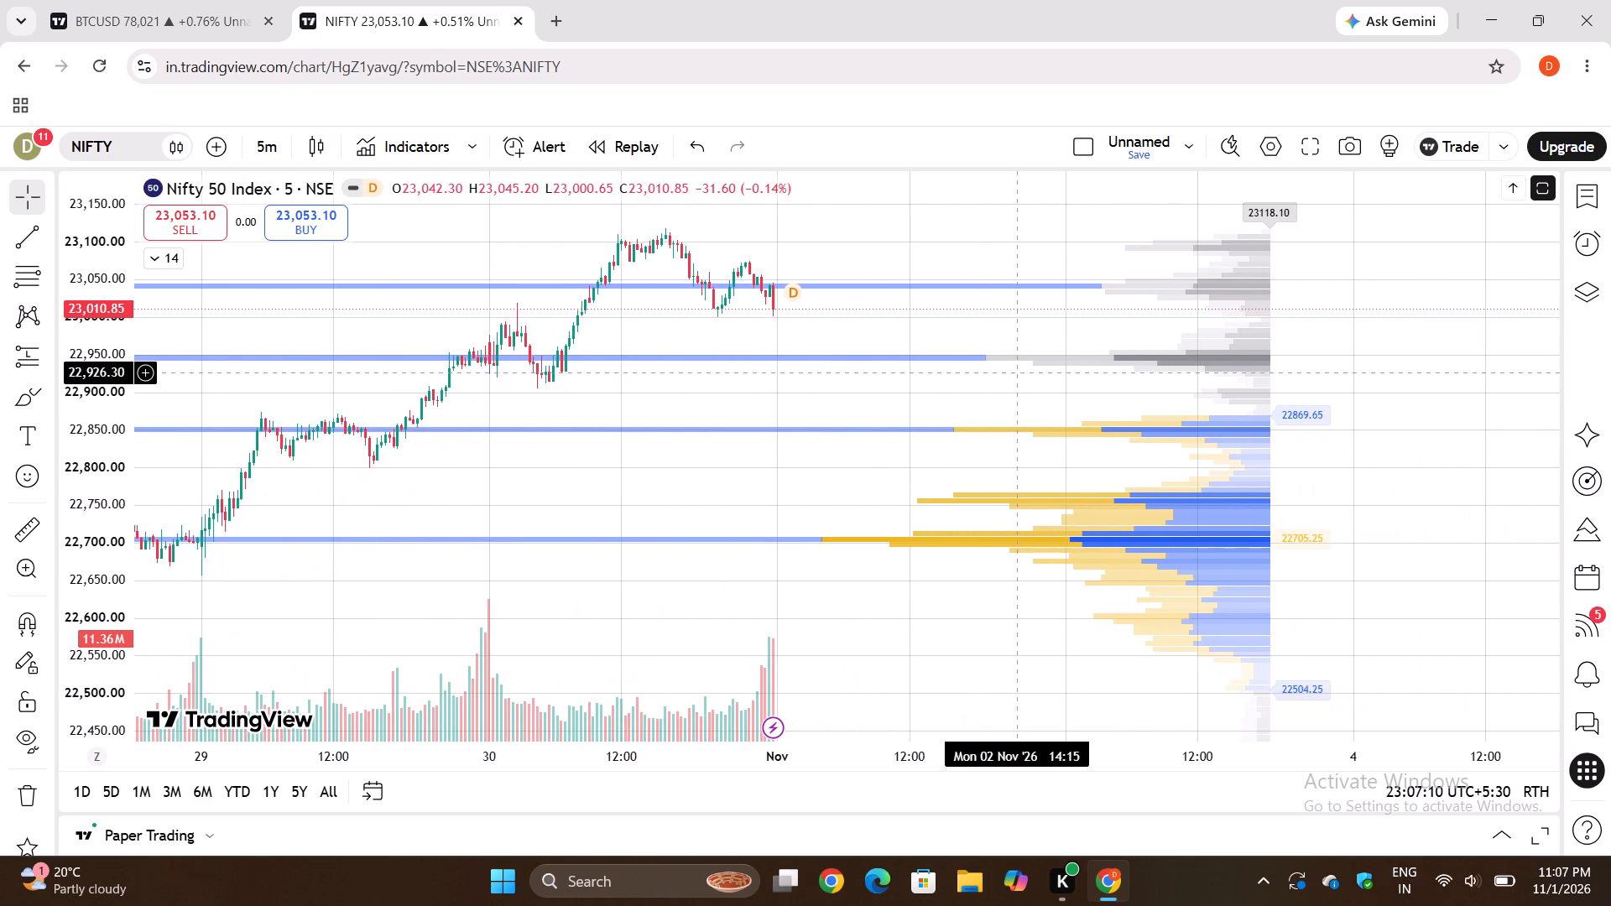
{"action": "left_click", "coordinate": [373, 186]}
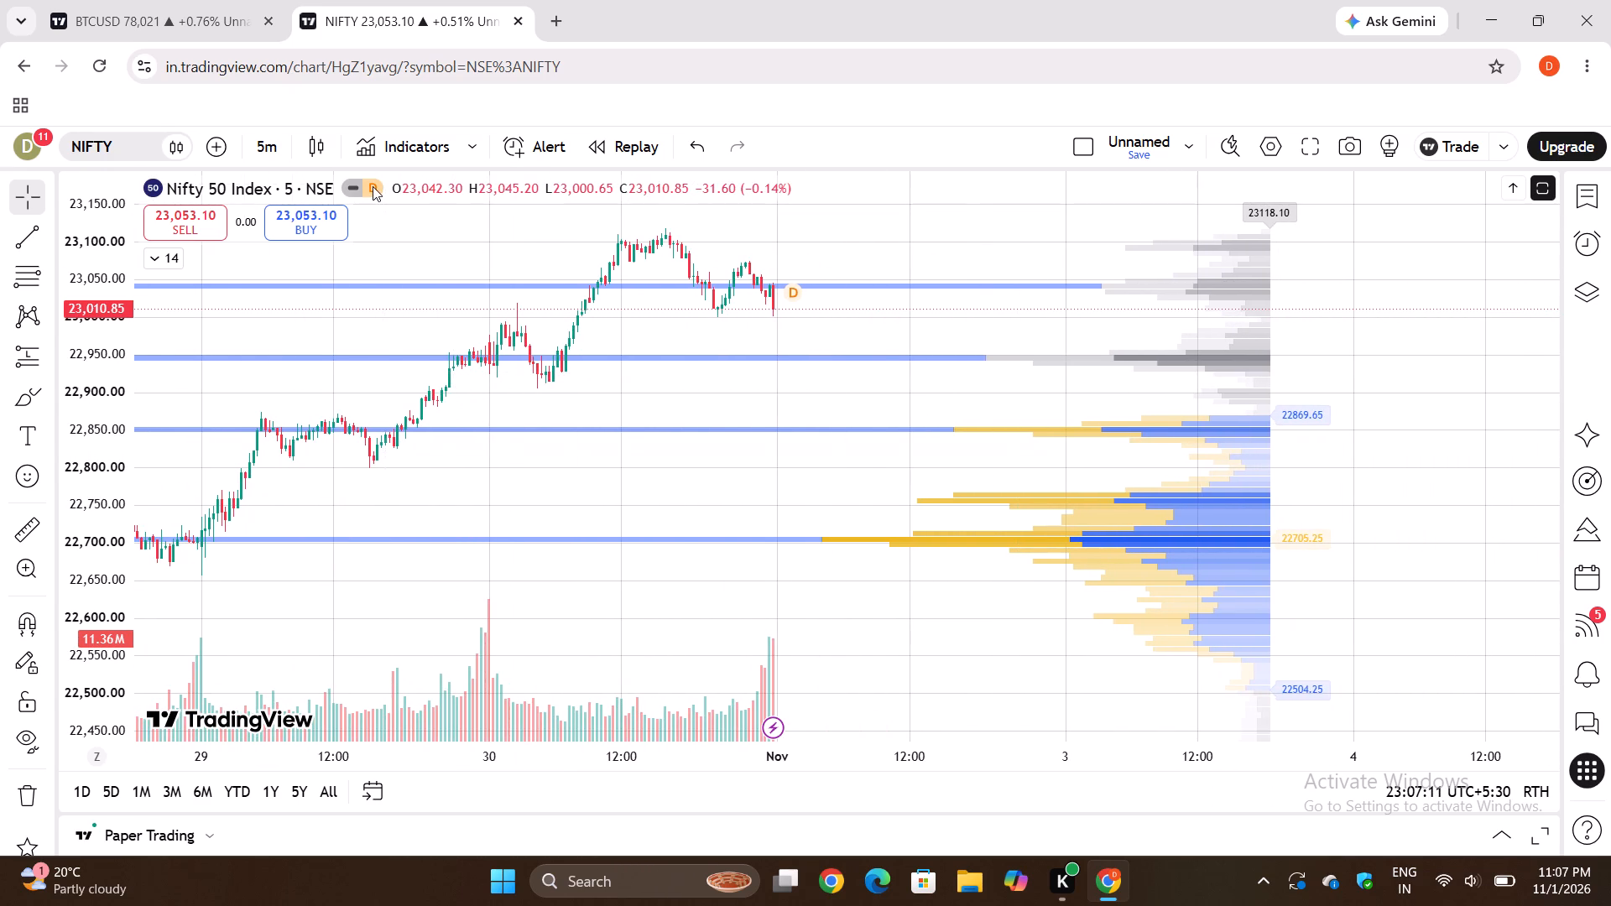
{"action": "left_click", "coordinate": [373, 186]}
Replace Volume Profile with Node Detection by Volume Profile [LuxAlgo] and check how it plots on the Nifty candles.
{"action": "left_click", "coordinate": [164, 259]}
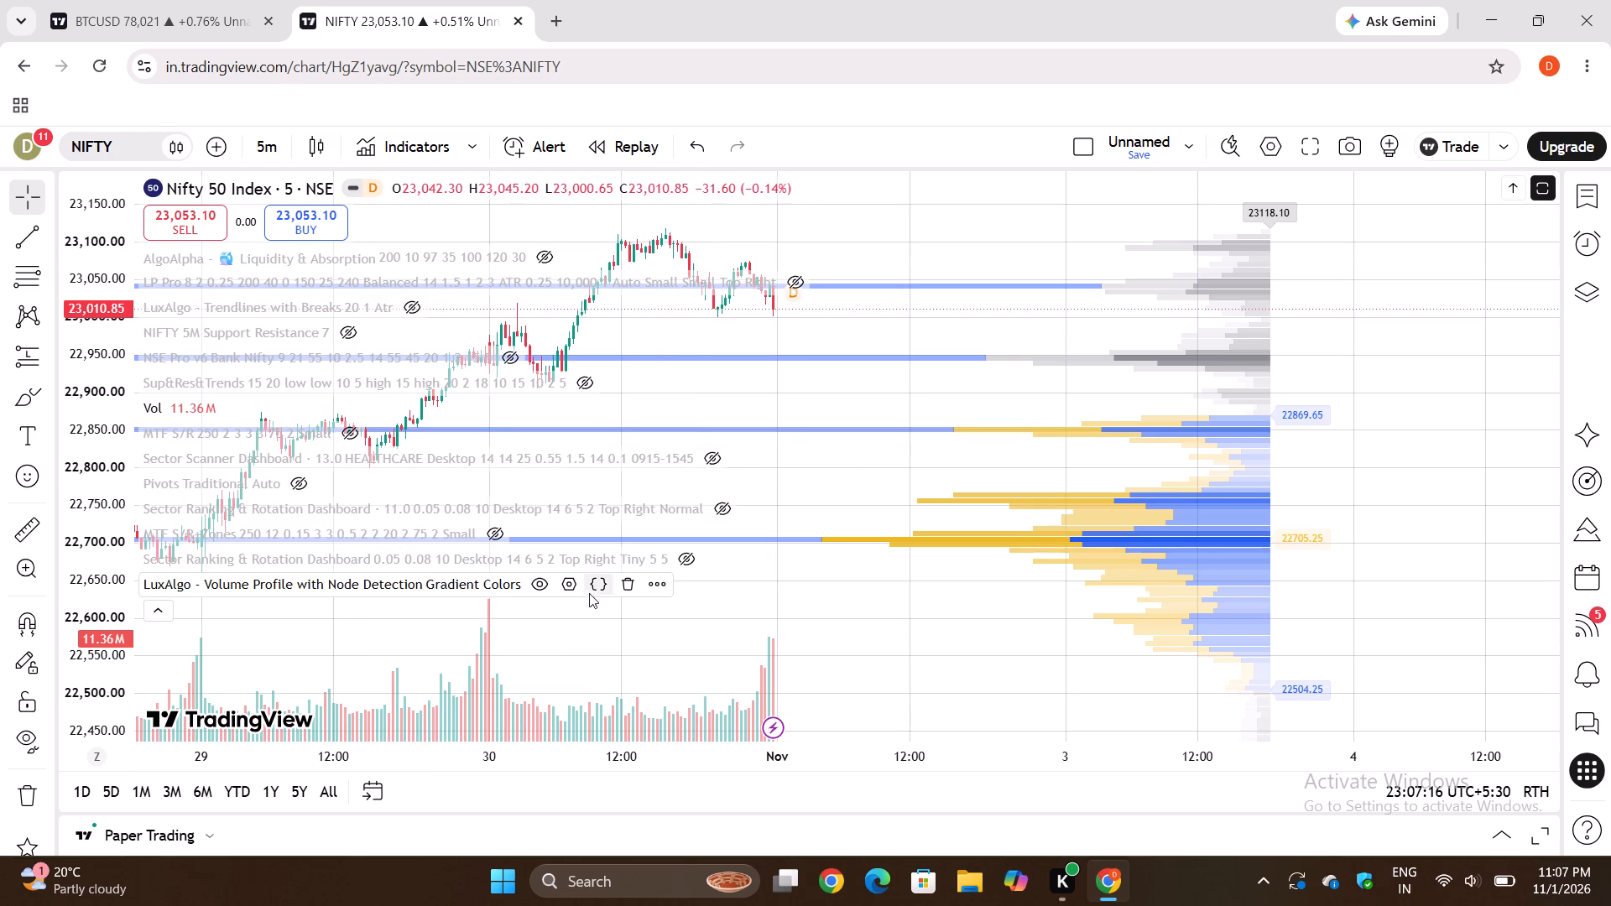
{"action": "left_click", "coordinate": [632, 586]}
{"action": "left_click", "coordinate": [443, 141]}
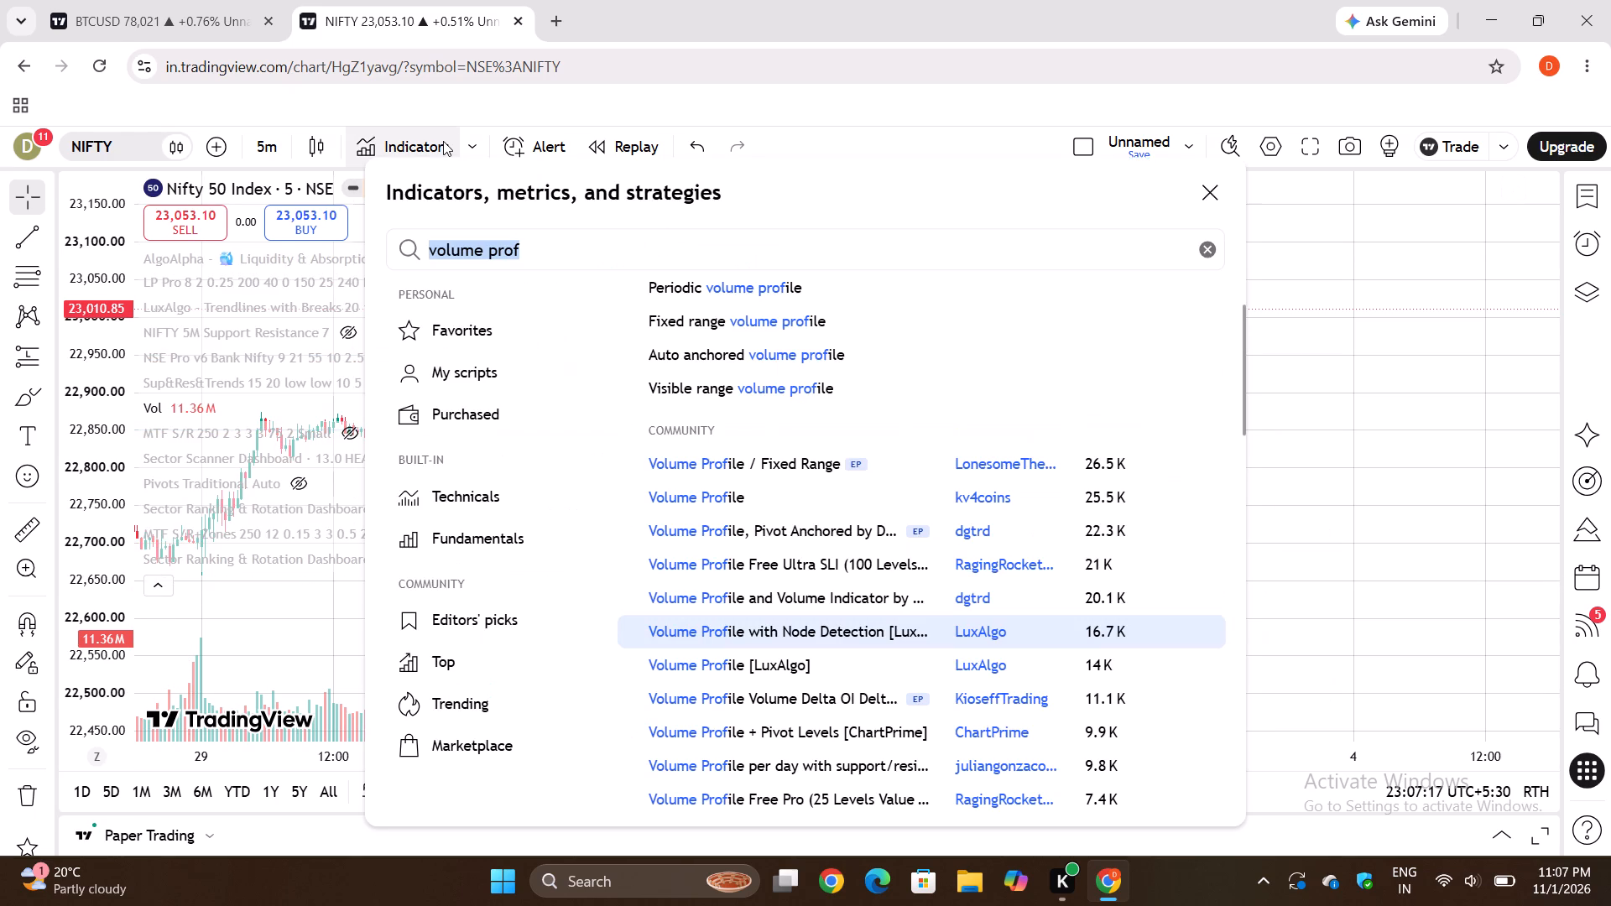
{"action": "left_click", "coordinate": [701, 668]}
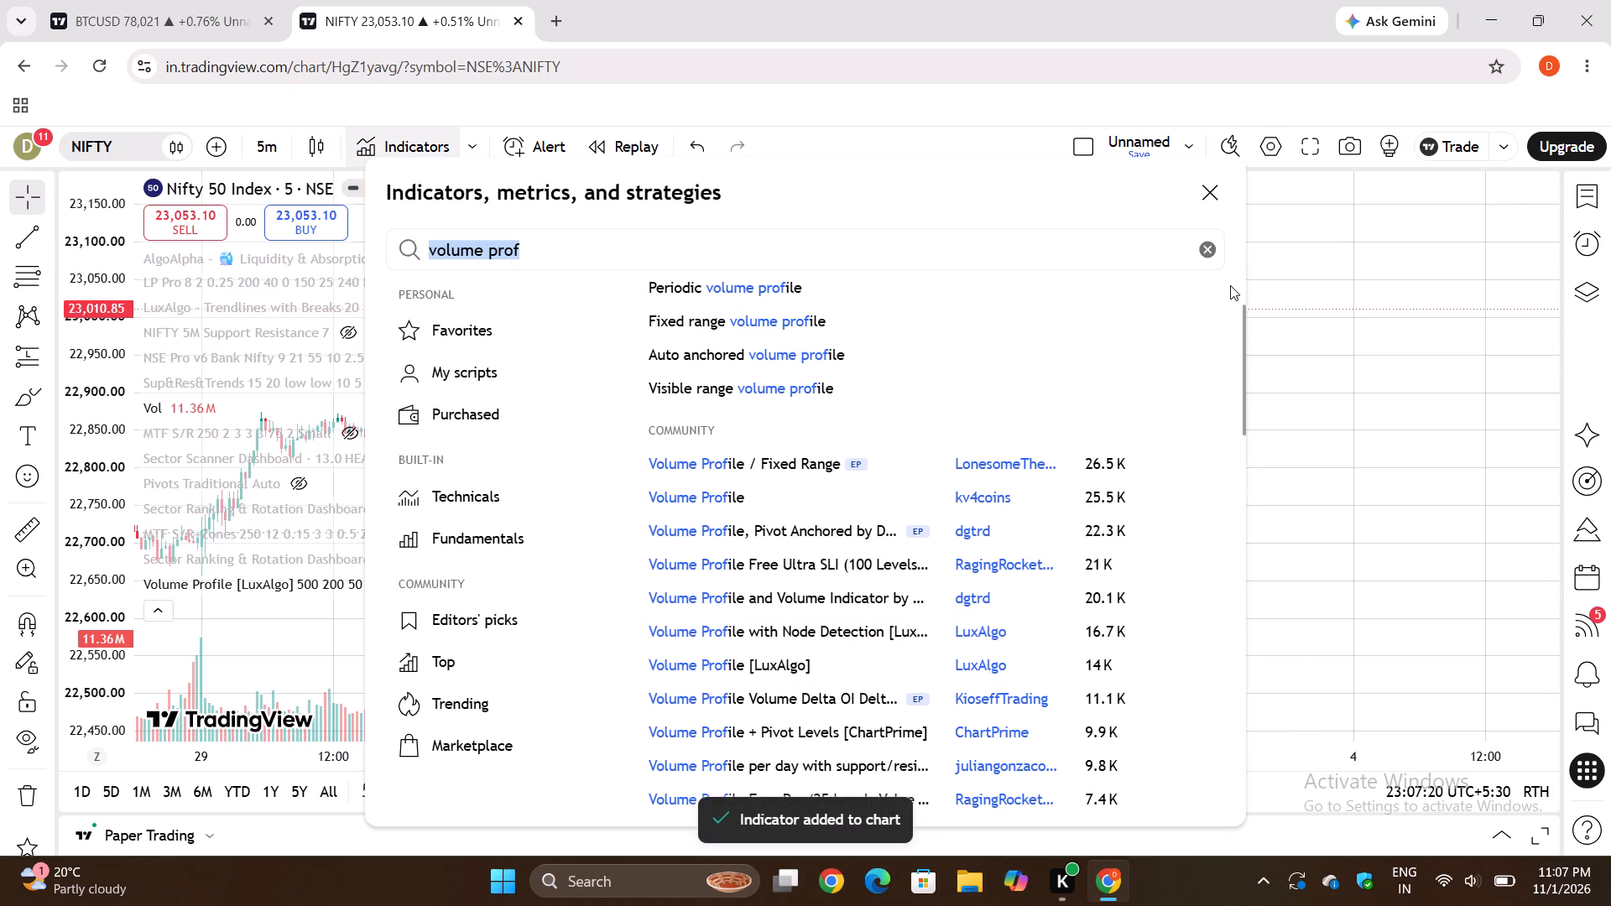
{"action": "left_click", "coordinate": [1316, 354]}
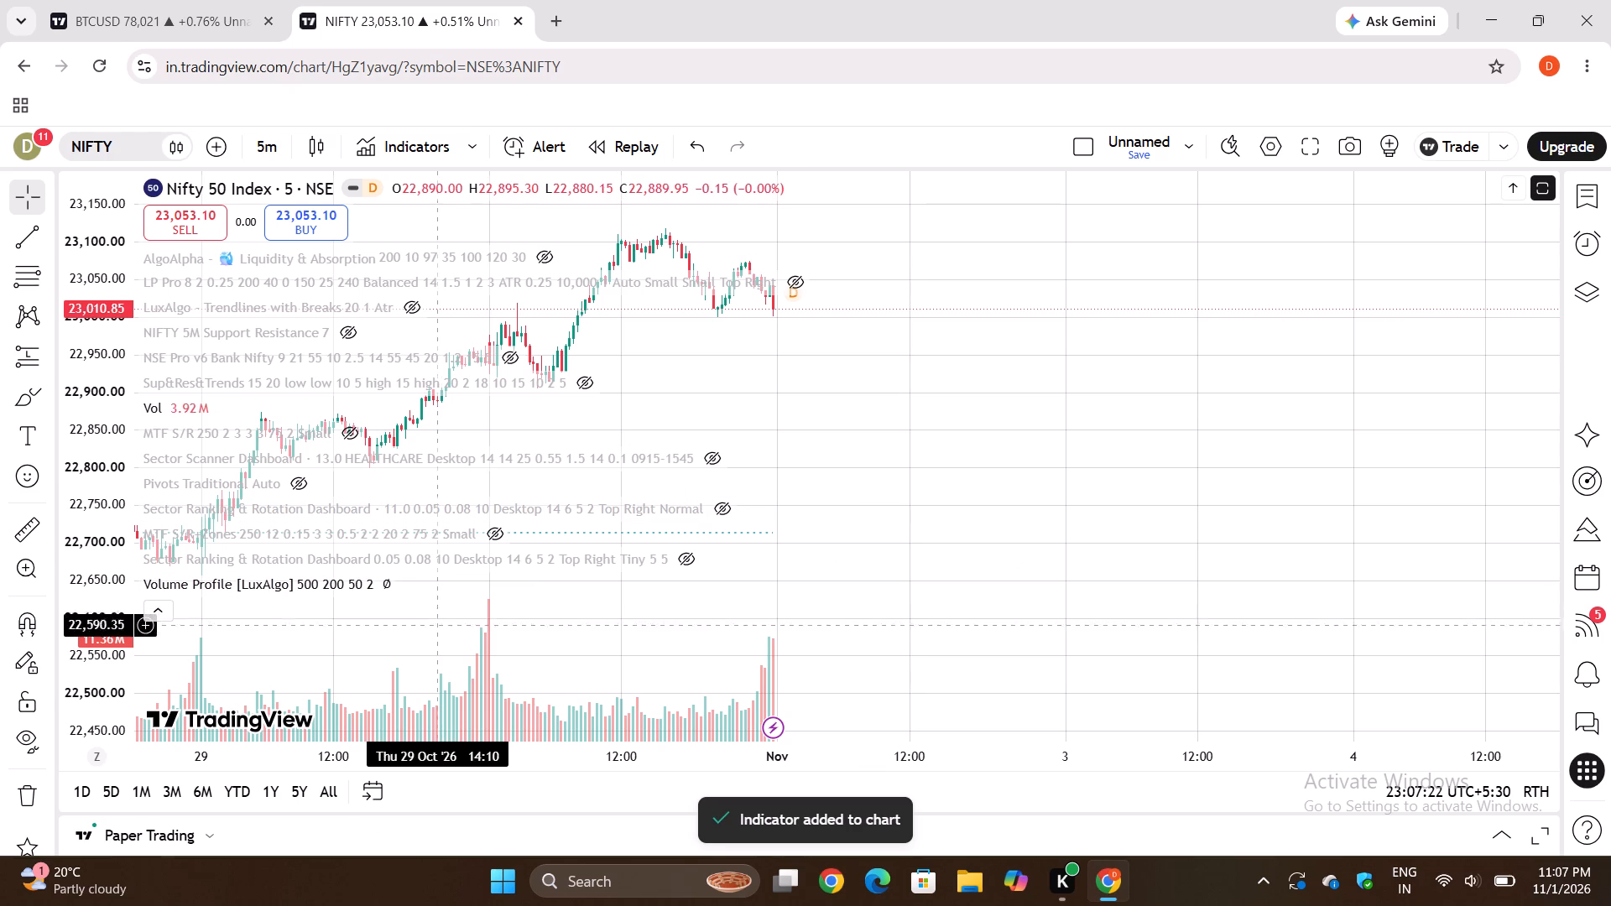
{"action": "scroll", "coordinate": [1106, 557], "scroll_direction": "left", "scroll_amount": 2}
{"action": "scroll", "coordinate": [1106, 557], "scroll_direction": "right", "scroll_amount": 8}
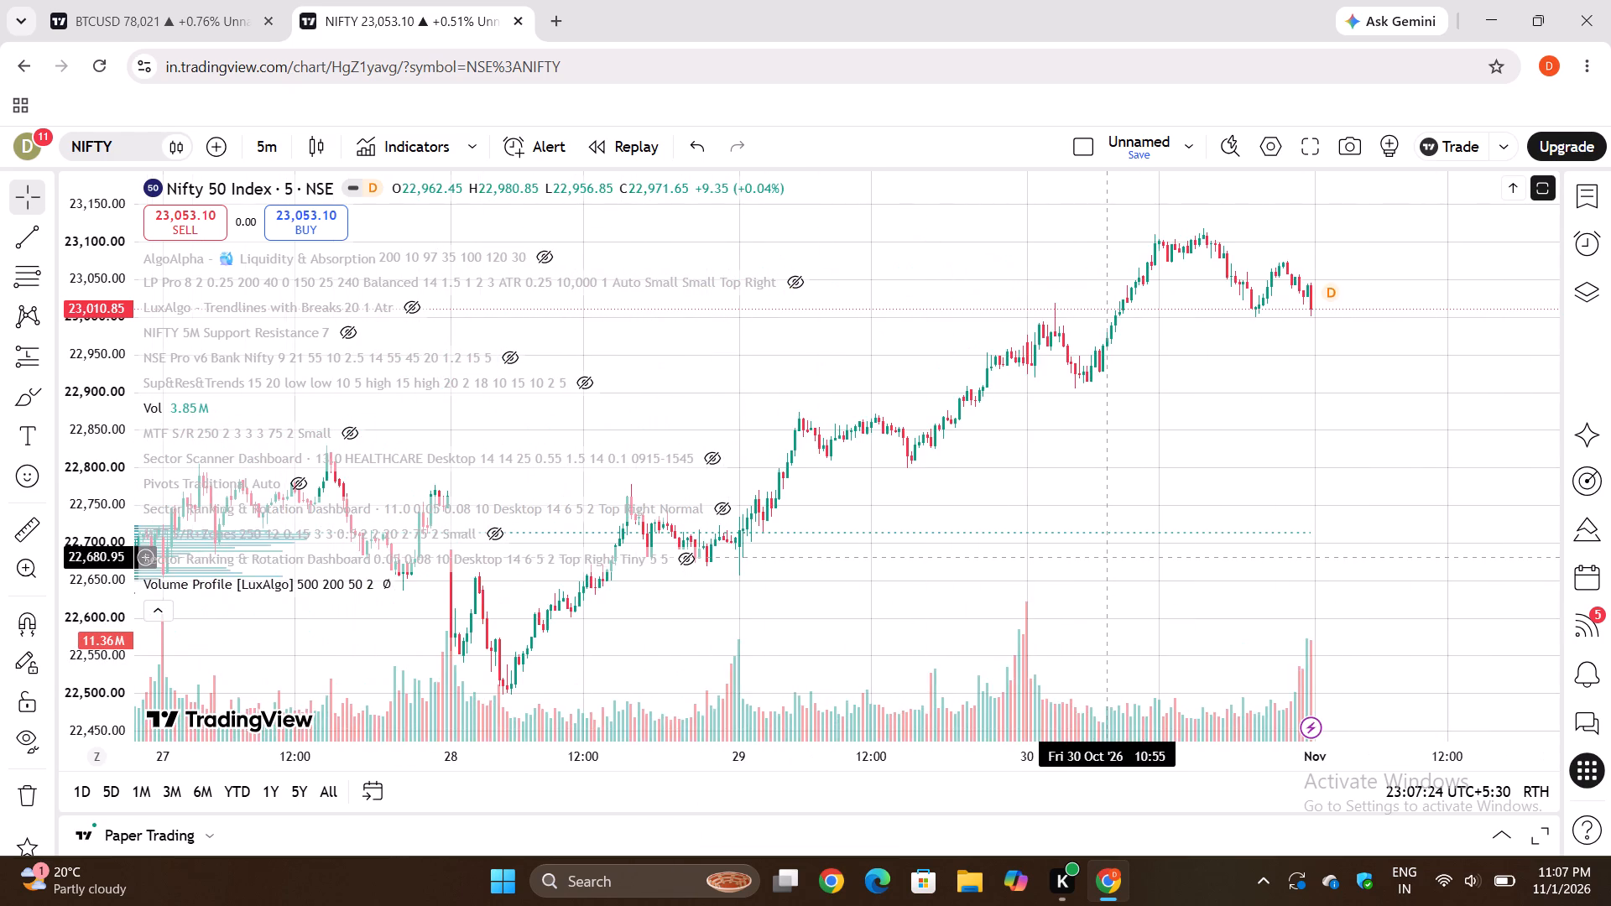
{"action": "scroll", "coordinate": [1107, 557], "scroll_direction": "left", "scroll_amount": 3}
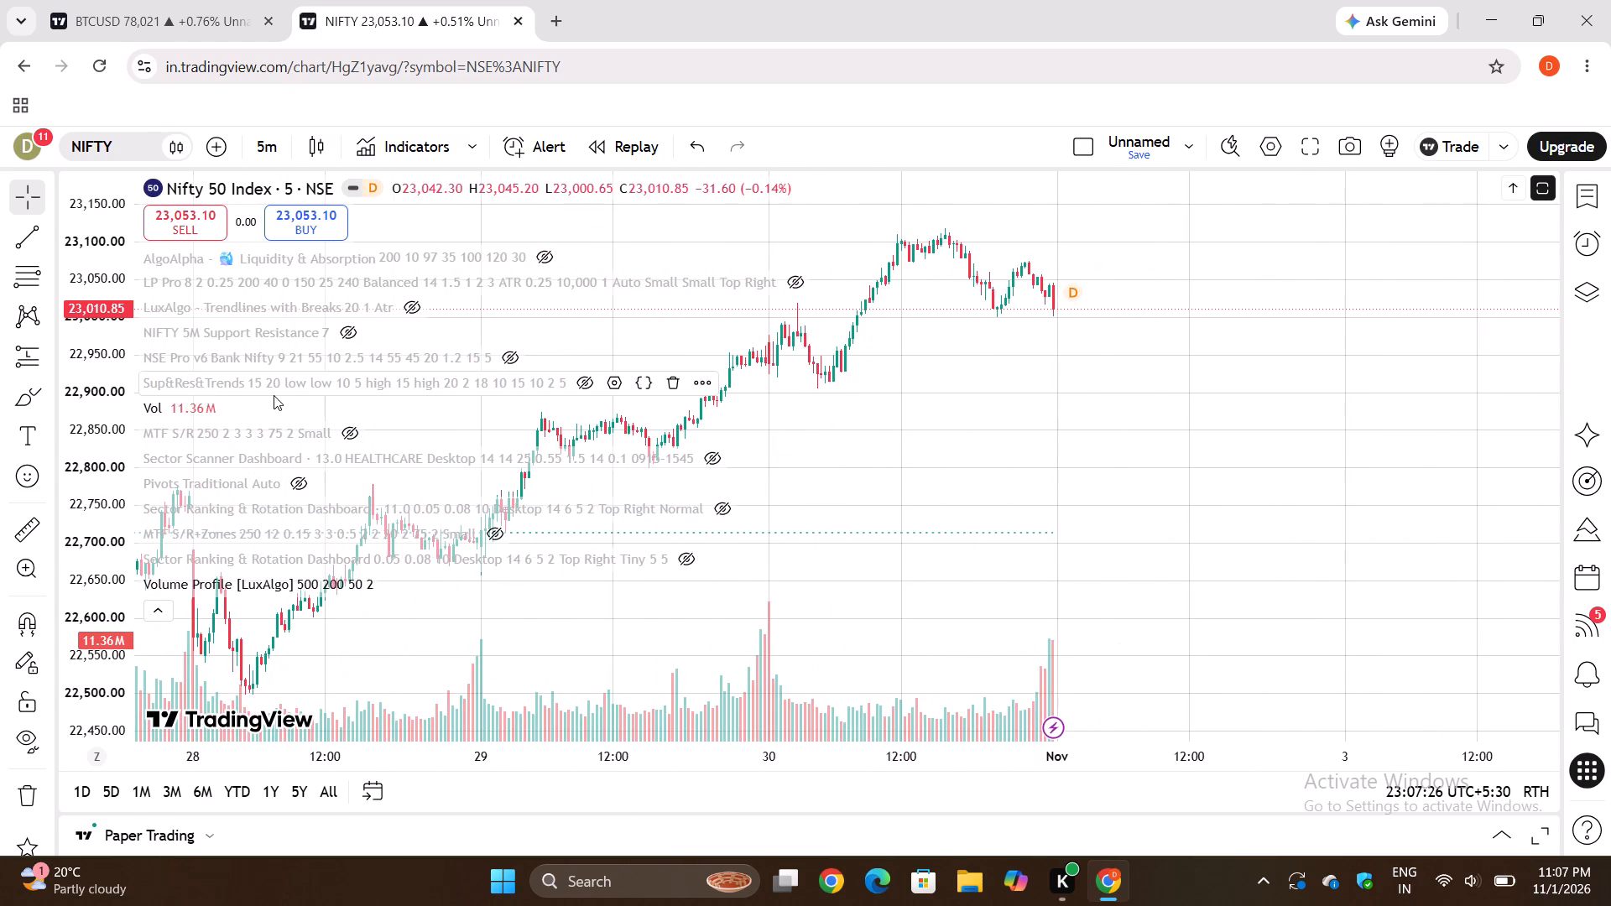
Replace Volume Profile [LuxAlgo] on the Nifty chart with KioseffTrading's Volume Delta | OI Delta volume profile indicator.
{"action": "left_click", "coordinate": [180, 408]}
{"action": "left_click", "coordinate": [180, 408]}
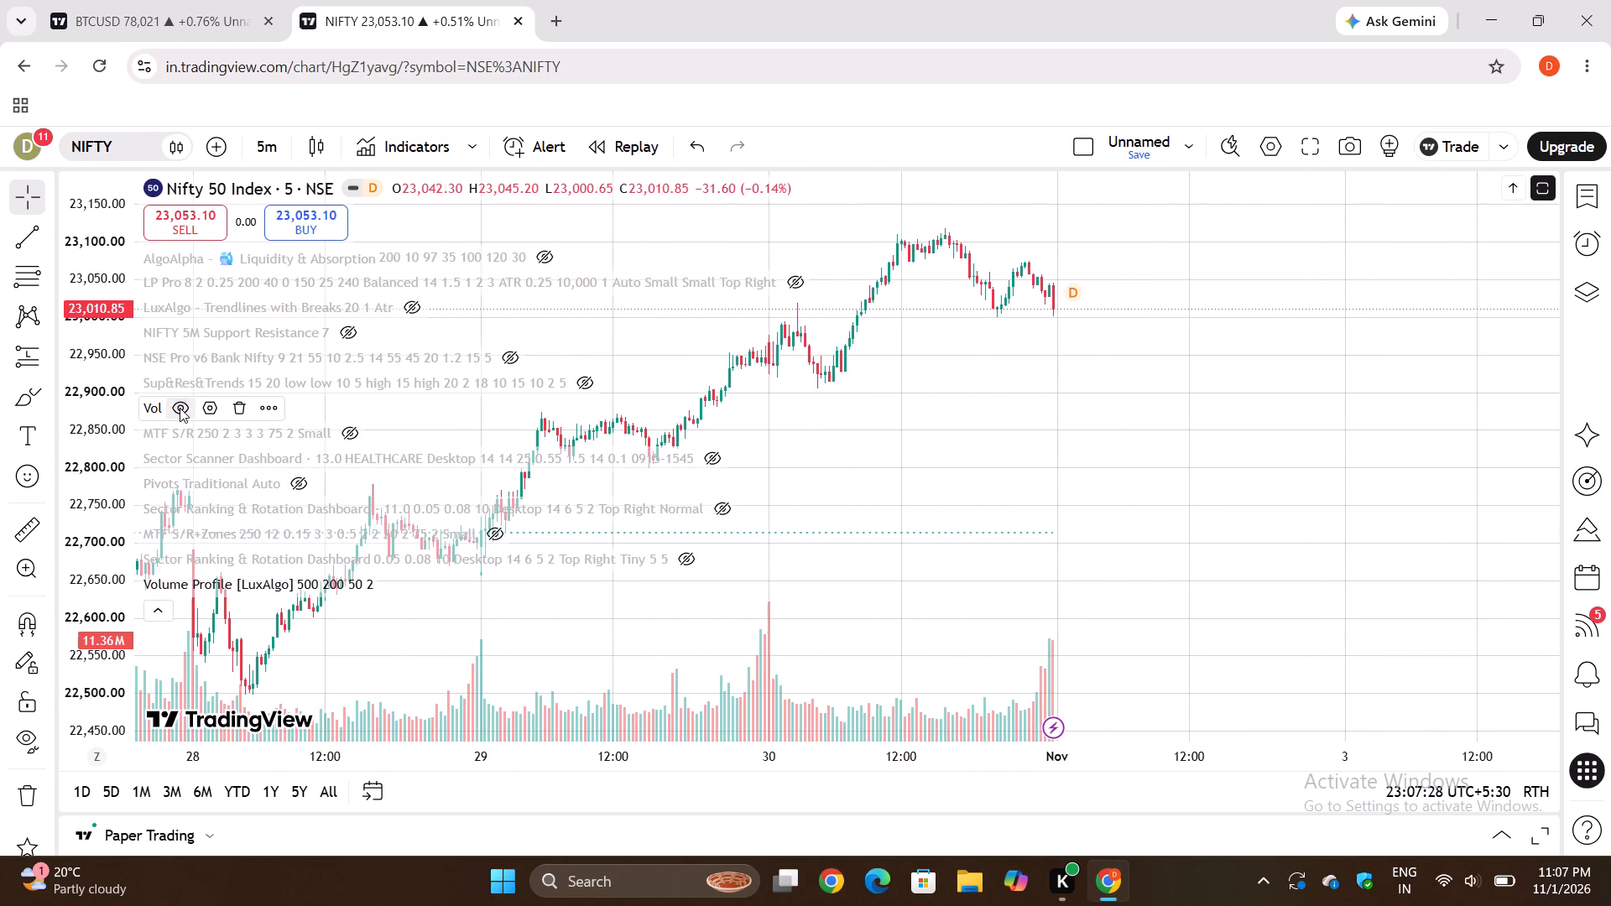
{"action": "left_click", "coordinate": [483, 585]}
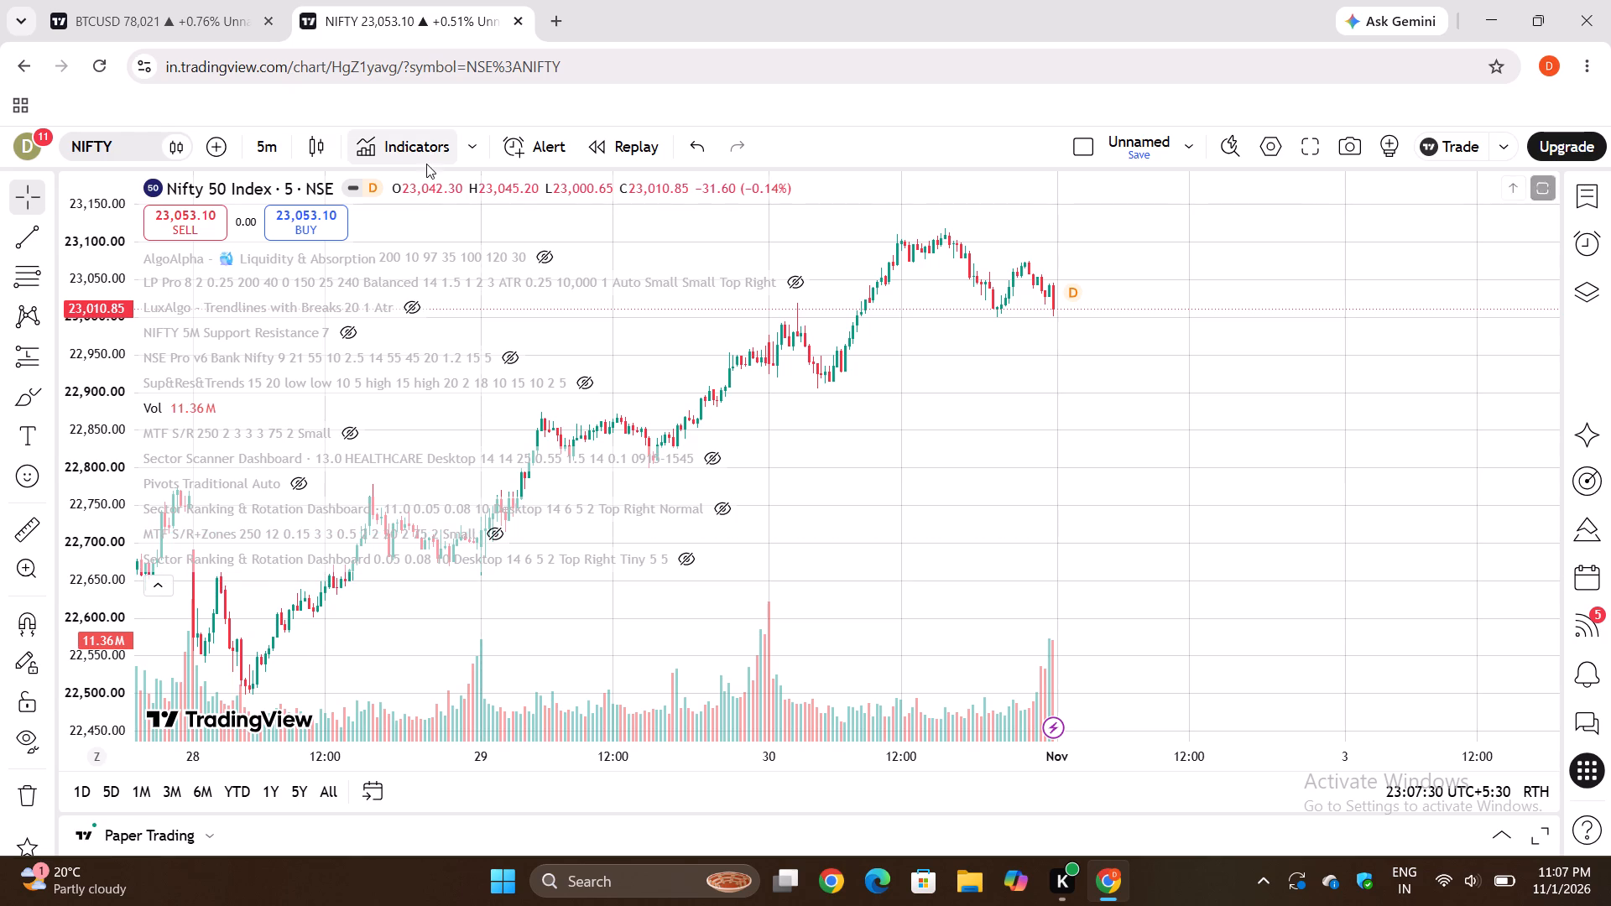
{"action": "left_click", "coordinate": [415, 154]}
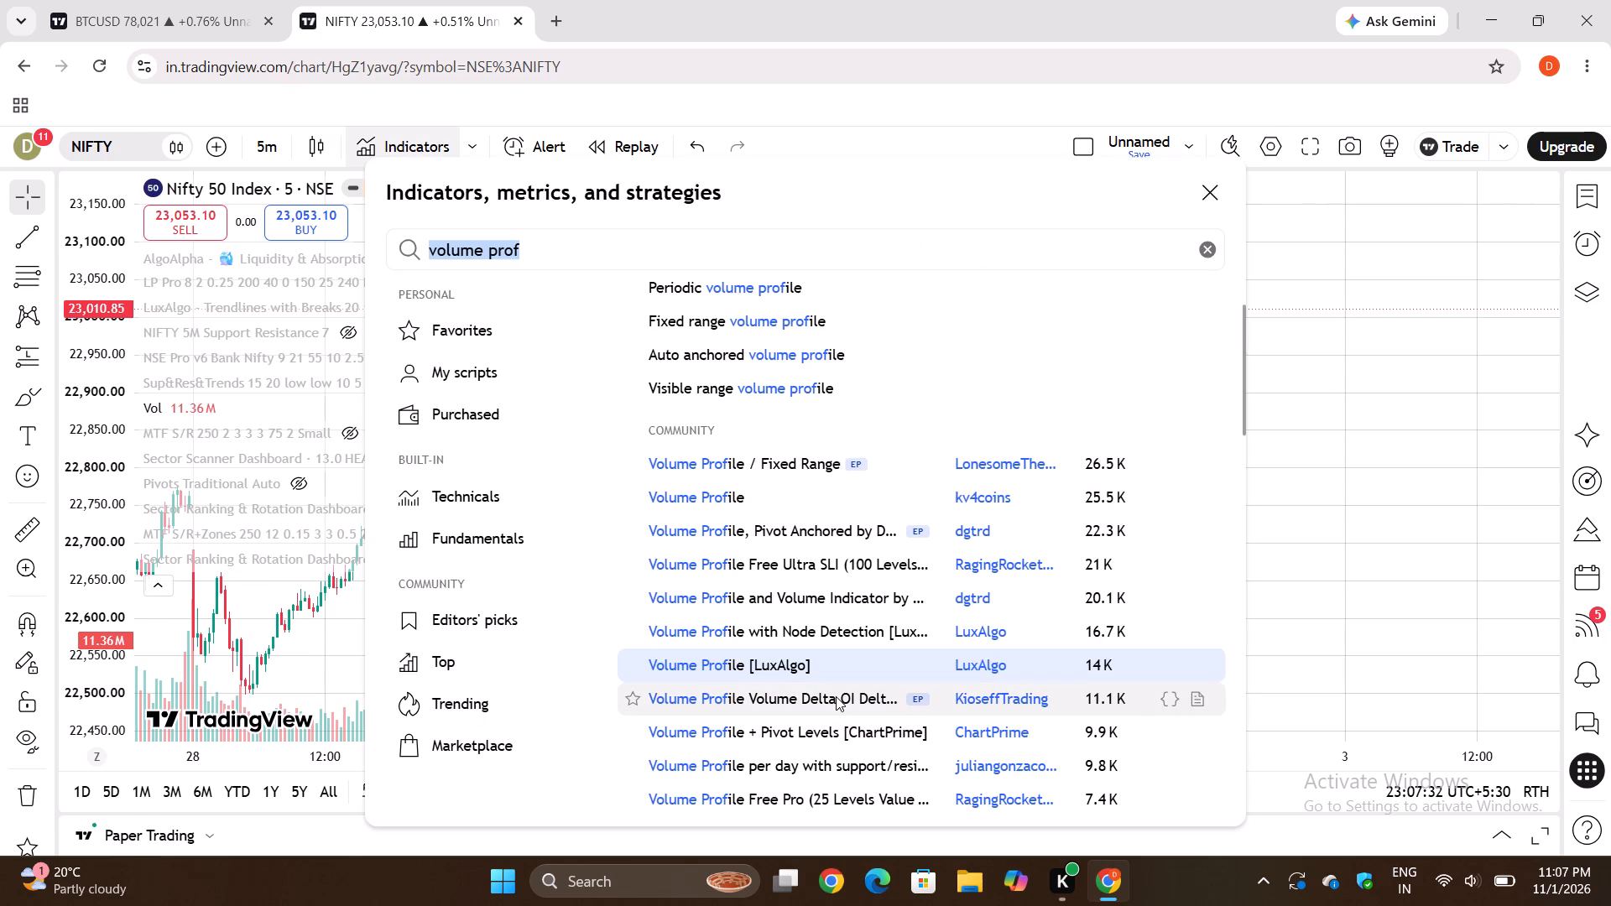
{"action": "left_click", "coordinate": [836, 696]}
{"action": "left_click", "coordinate": [1522, 445]}
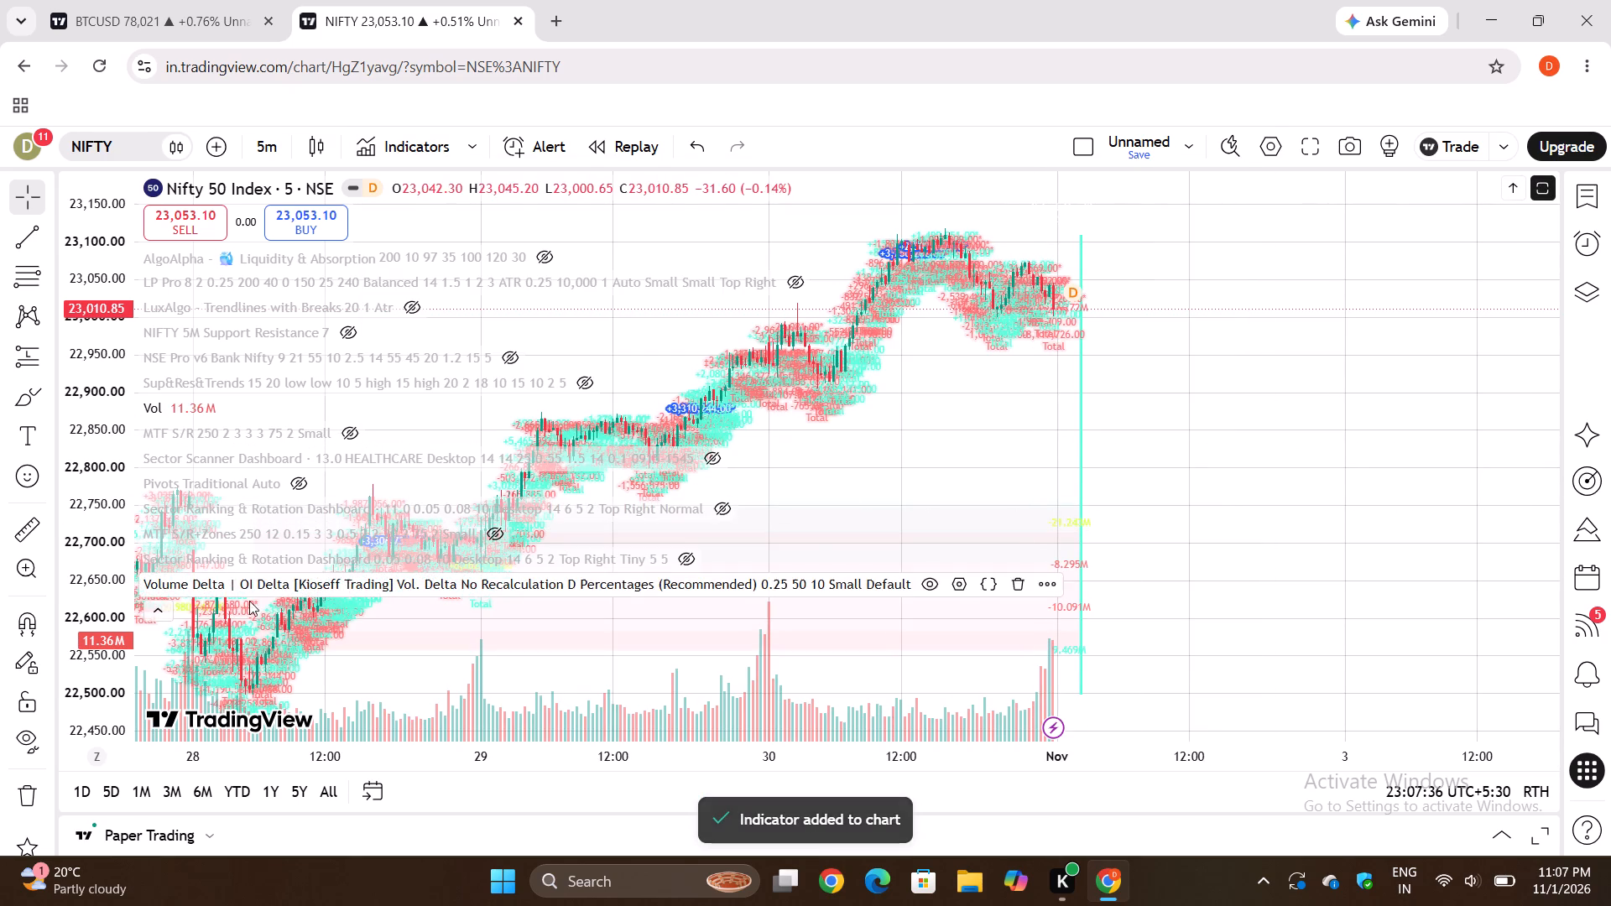
Collapse the indicator list and examine the volume delta labels around the Nifty candles of the 30 October session.
{"action": "left_click", "coordinate": [154, 606]}
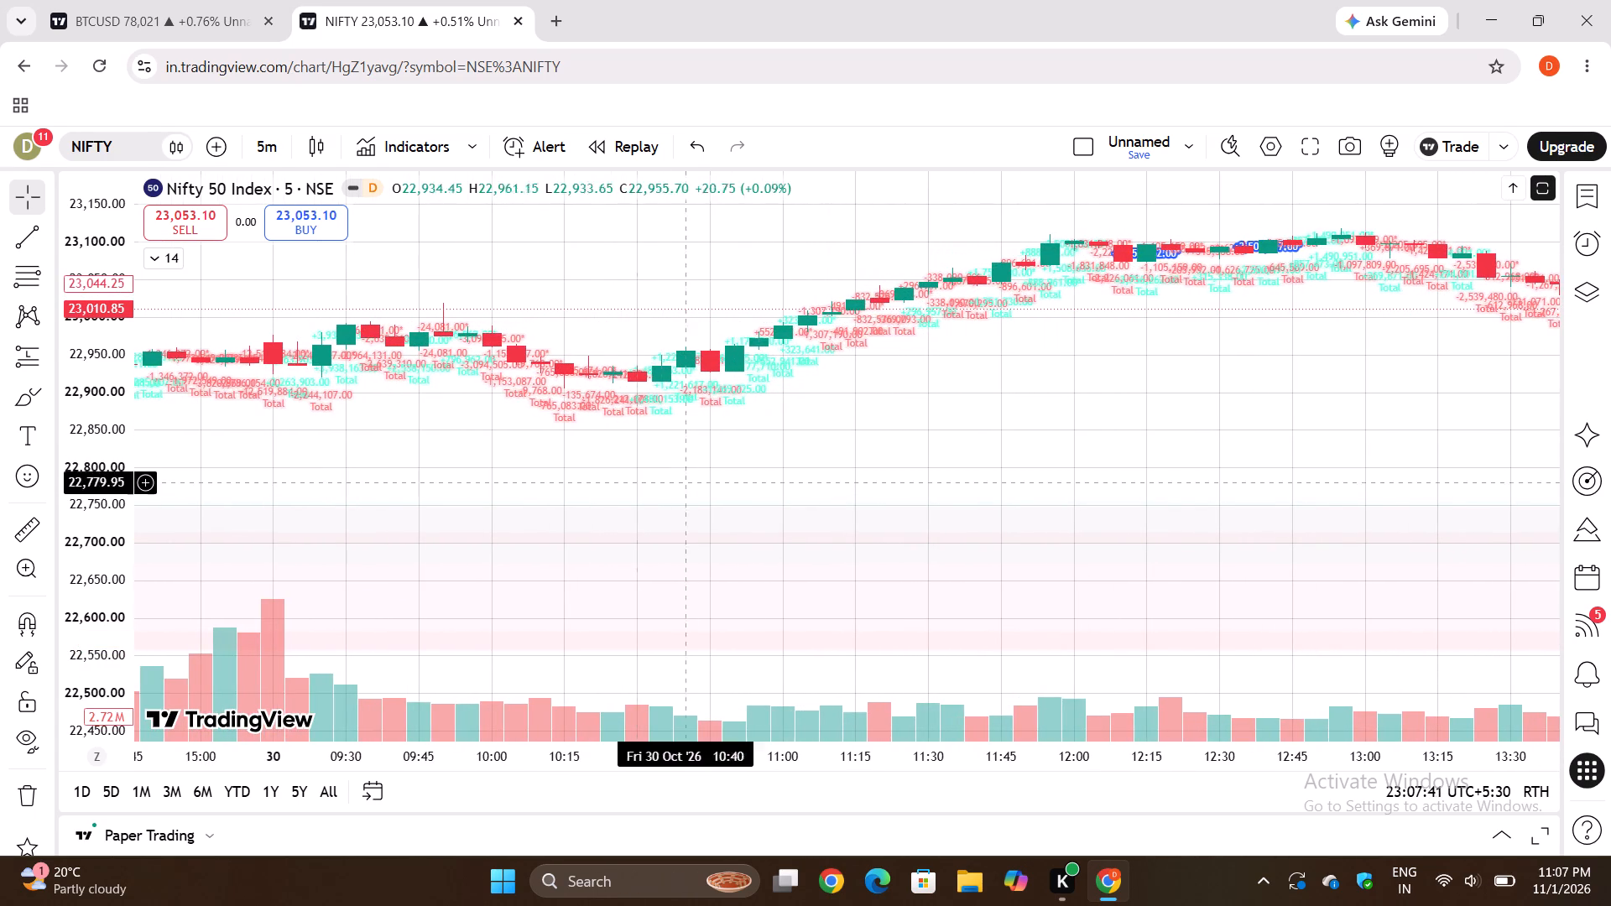
{"action": "scroll", "coordinate": [847, 498], "scroll_direction": "left", "scroll_amount": 7}
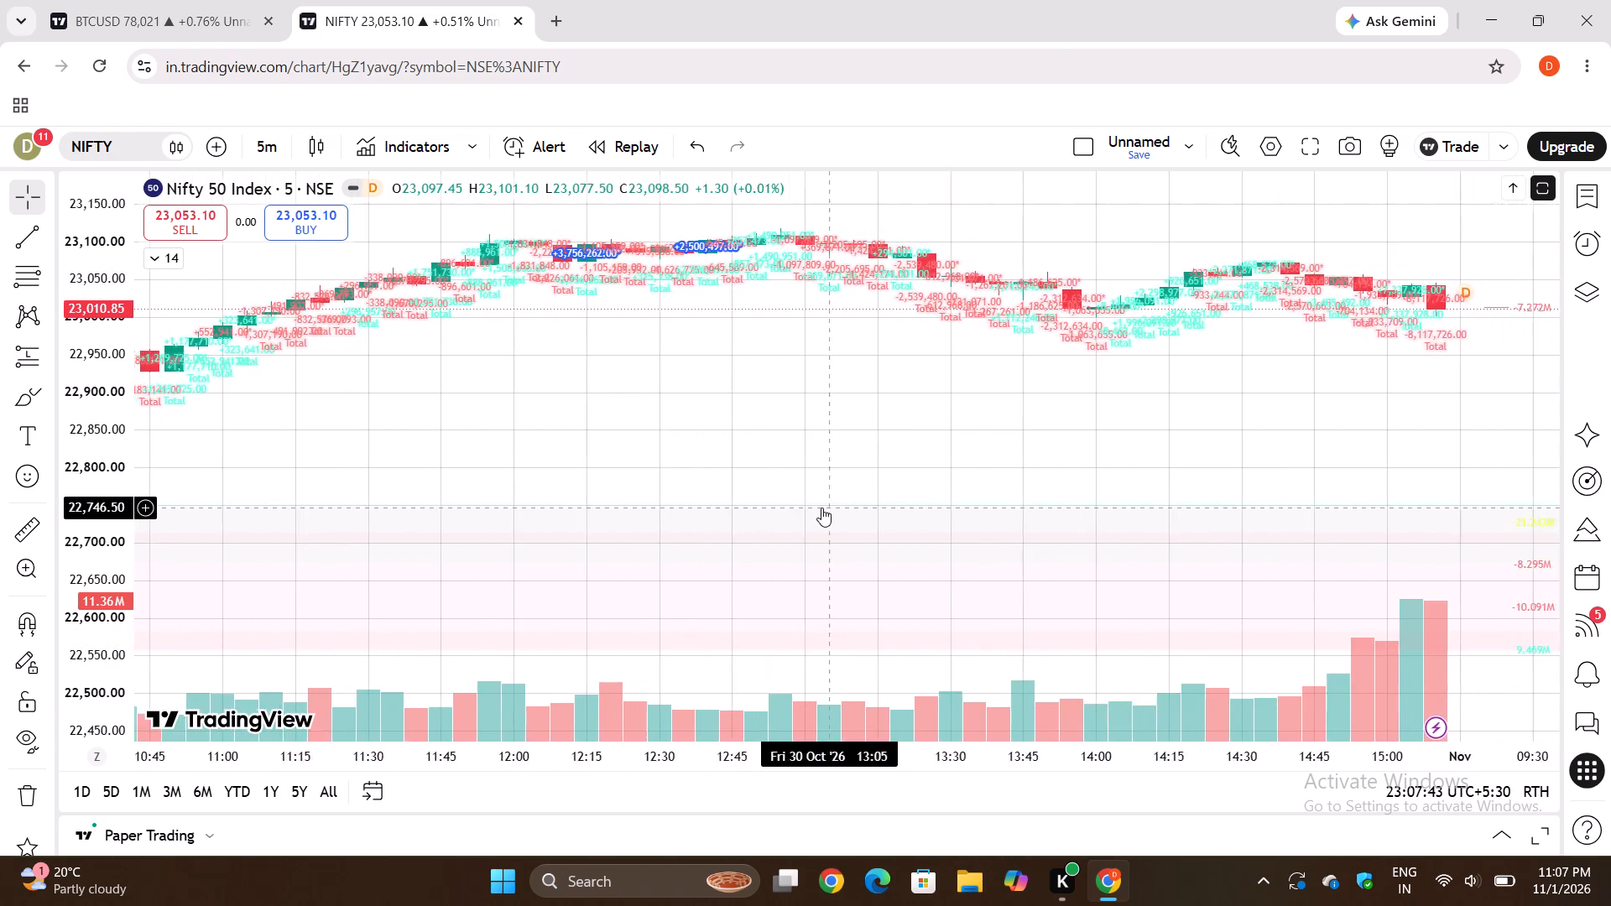
{"action": "scroll", "coordinate": [821, 508], "scroll_direction": "left", "scroll_amount": 4}
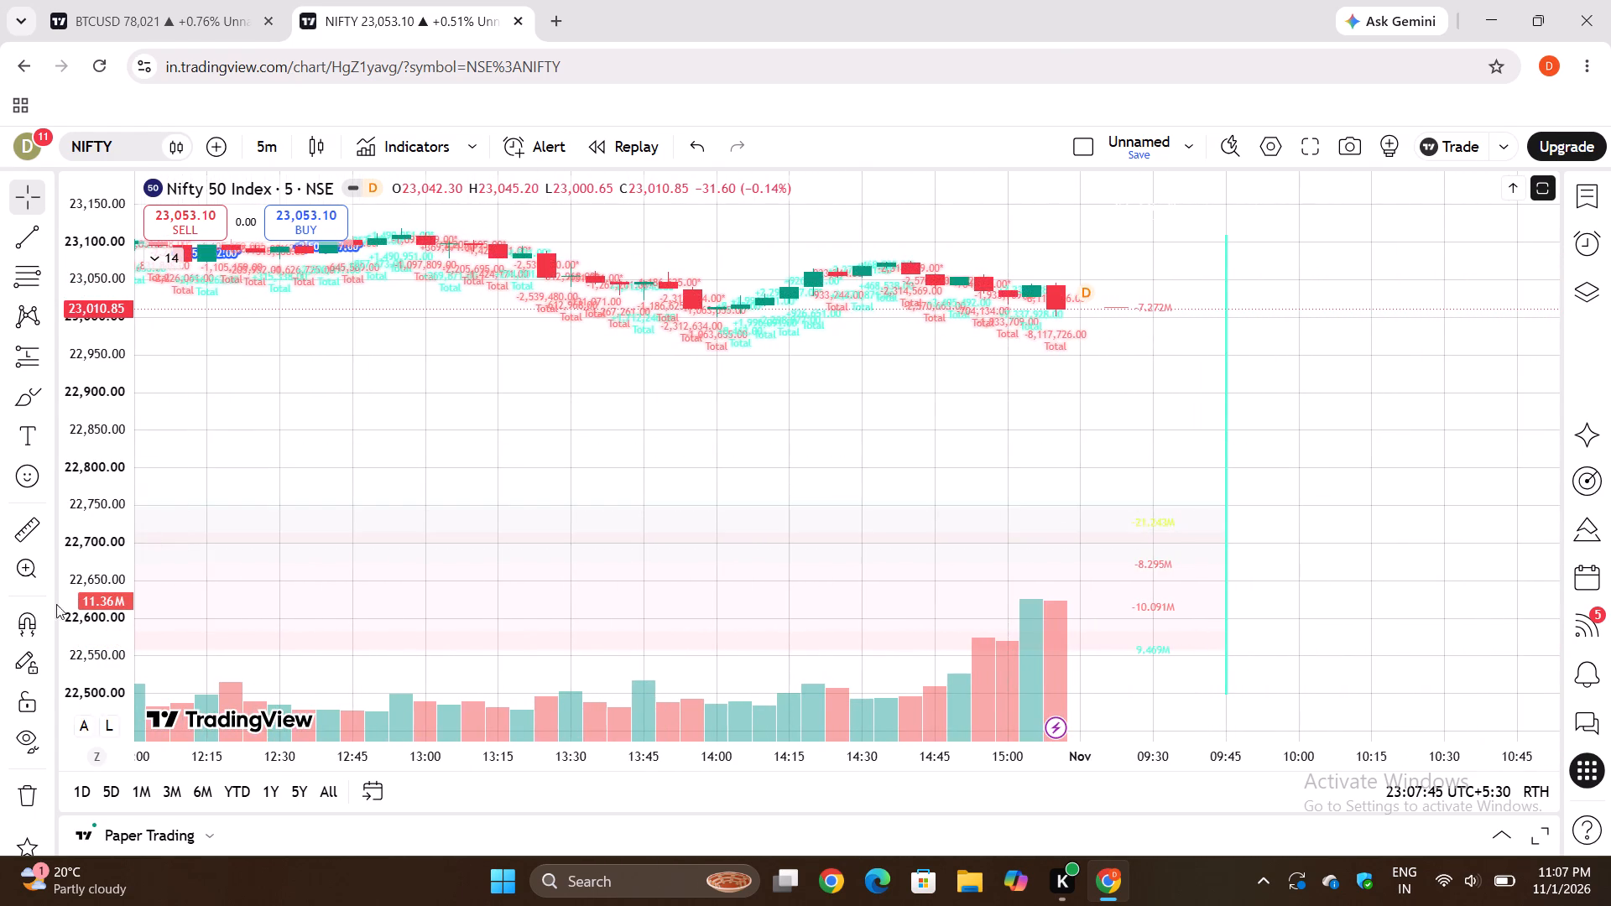
{"action": "left_click_drag", "start_coordinate": [93, 644], "coordinate": [79, 296]}
{"action": "left_click_drag", "start_coordinate": [370, 423], "coordinate": [368, 810]}
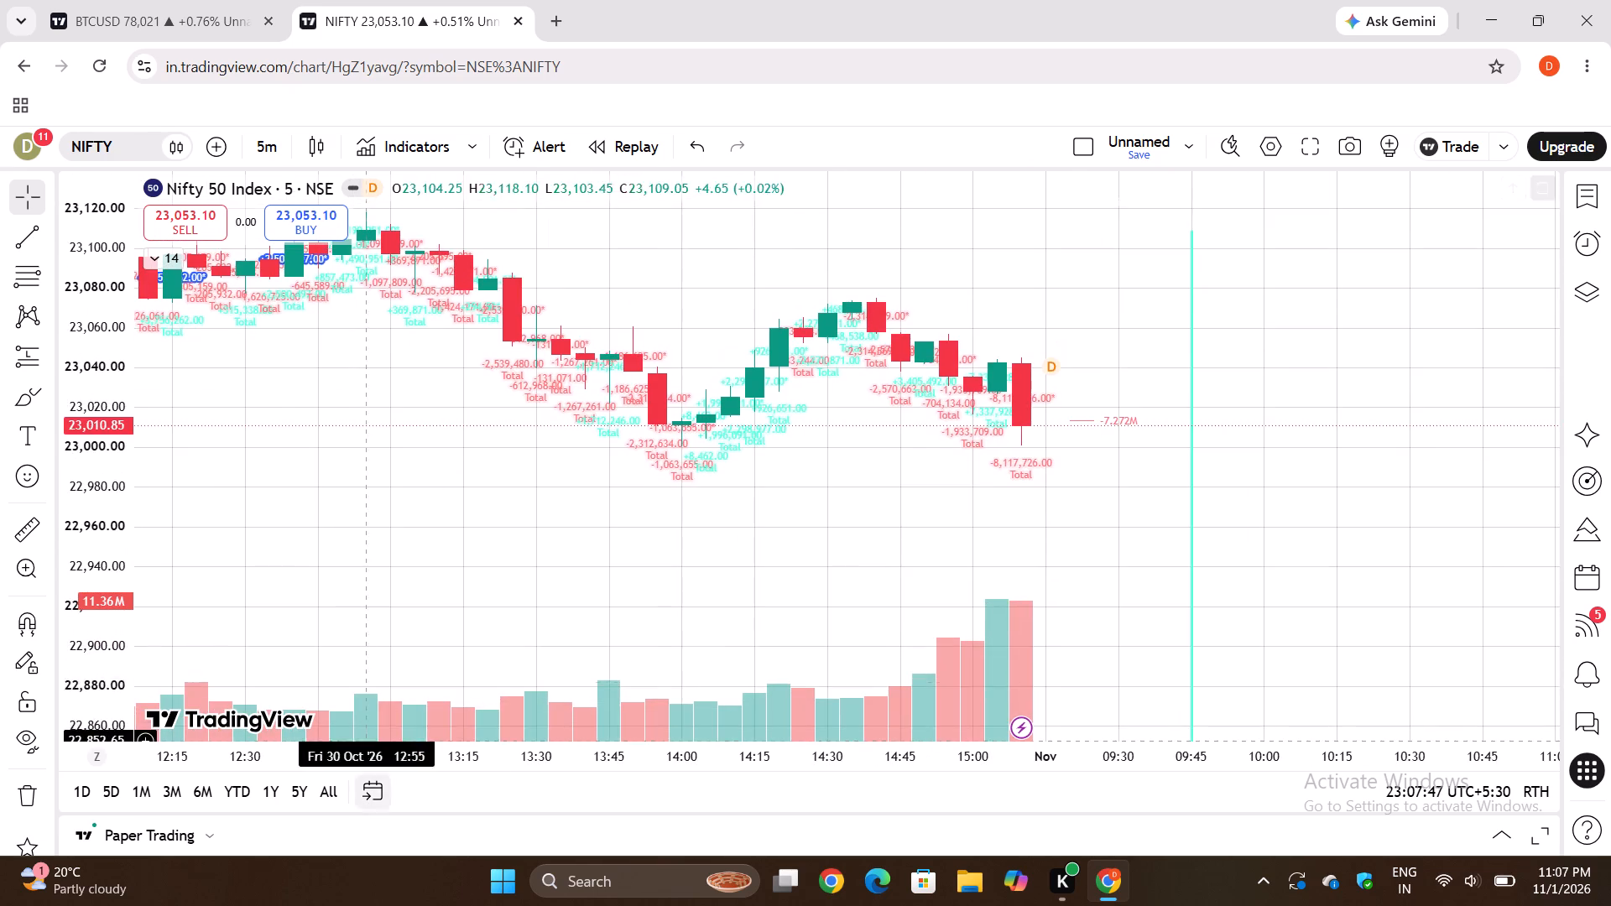
{"action": "left_click_drag", "start_coordinate": [657, 506], "coordinate": [506, 550]}
{"action": "left_click_drag", "start_coordinate": [106, 580], "coordinate": [96, 521]}
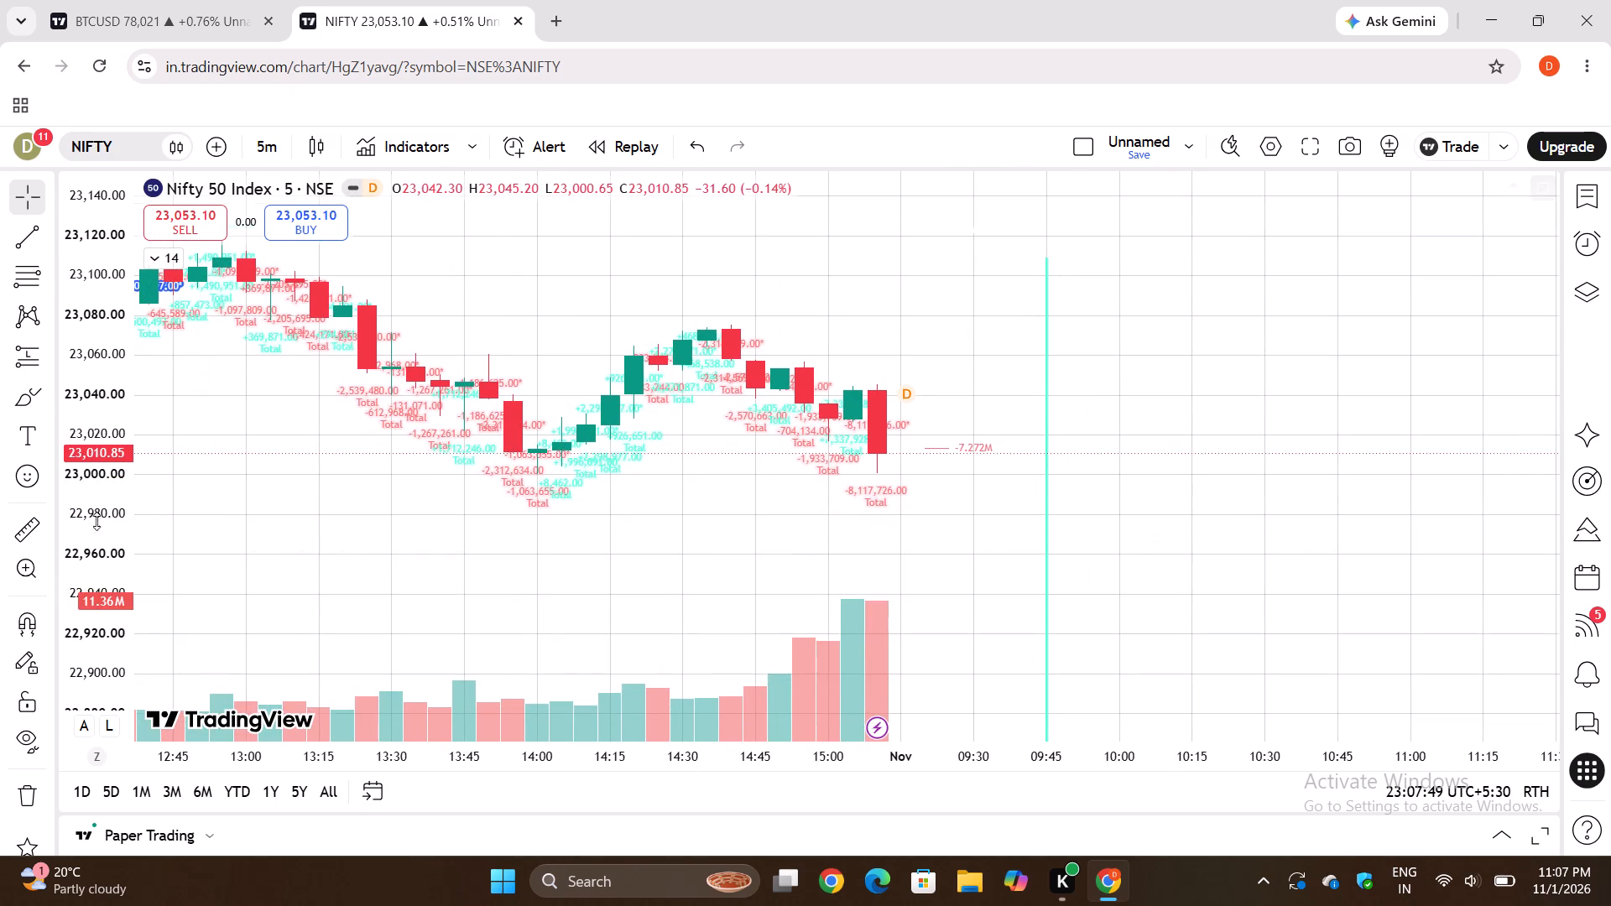
{"action": "left_click_drag", "start_coordinate": [96, 521], "coordinate": [133, 164]}
{"action": "left_click_drag", "start_coordinate": [128, 489], "coordinate": [109, 390]}
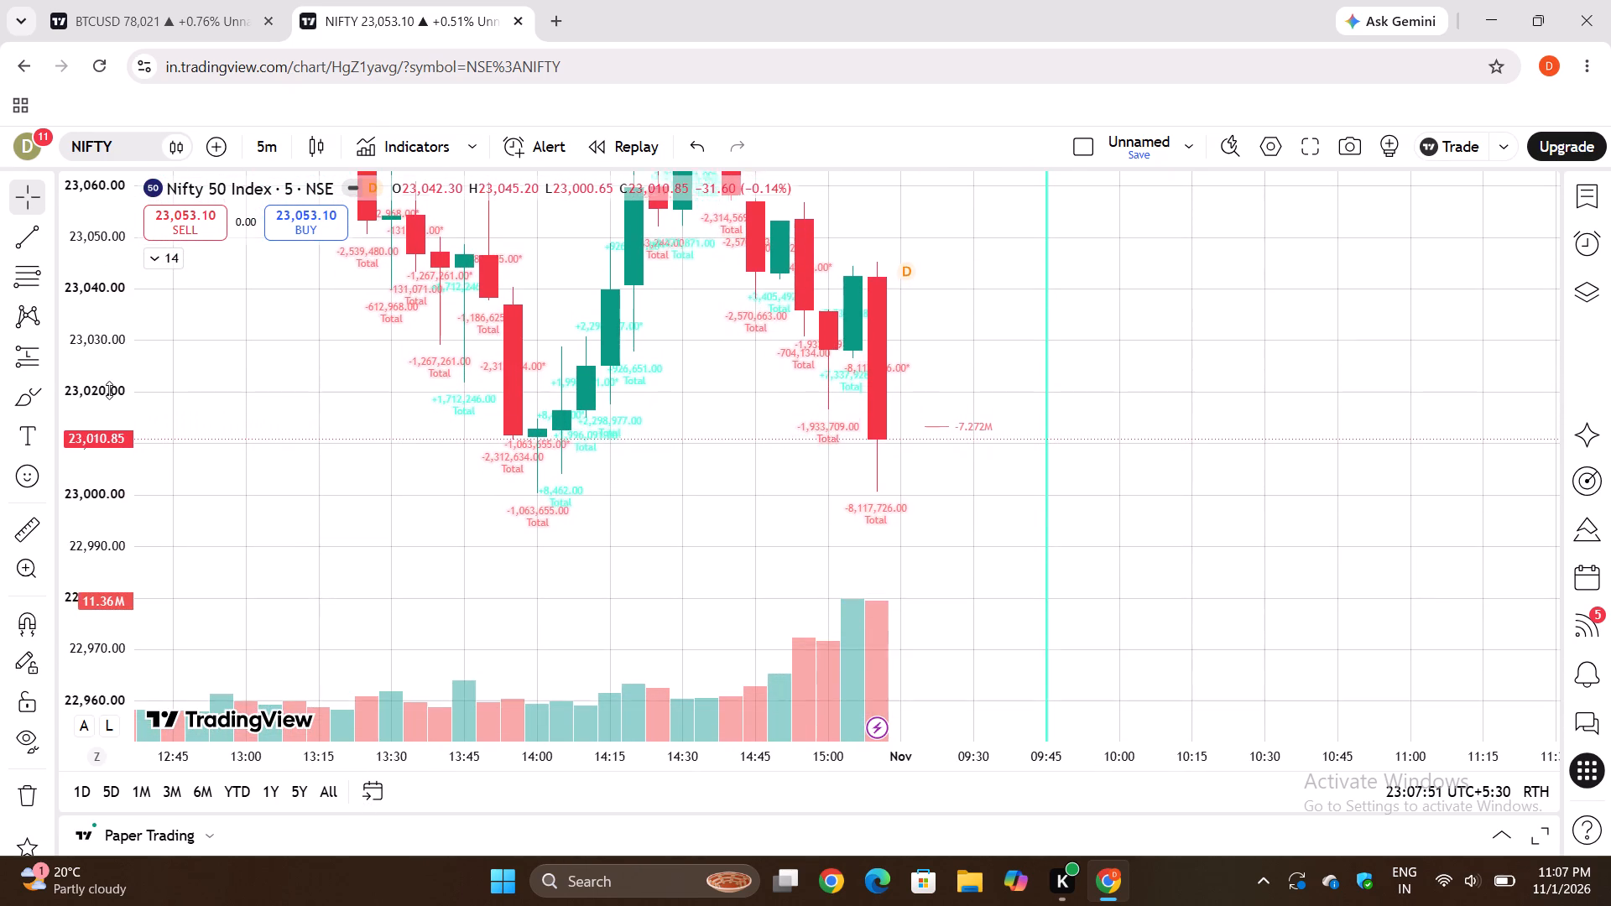
{"action": "left_click_drag", "start_coordinate": [109, 390], "coordinate": [108, 342]}
{"action": "scroll", "coordinate": [681, 529], "scroll_direction": "right", "scroll_amount": 2}
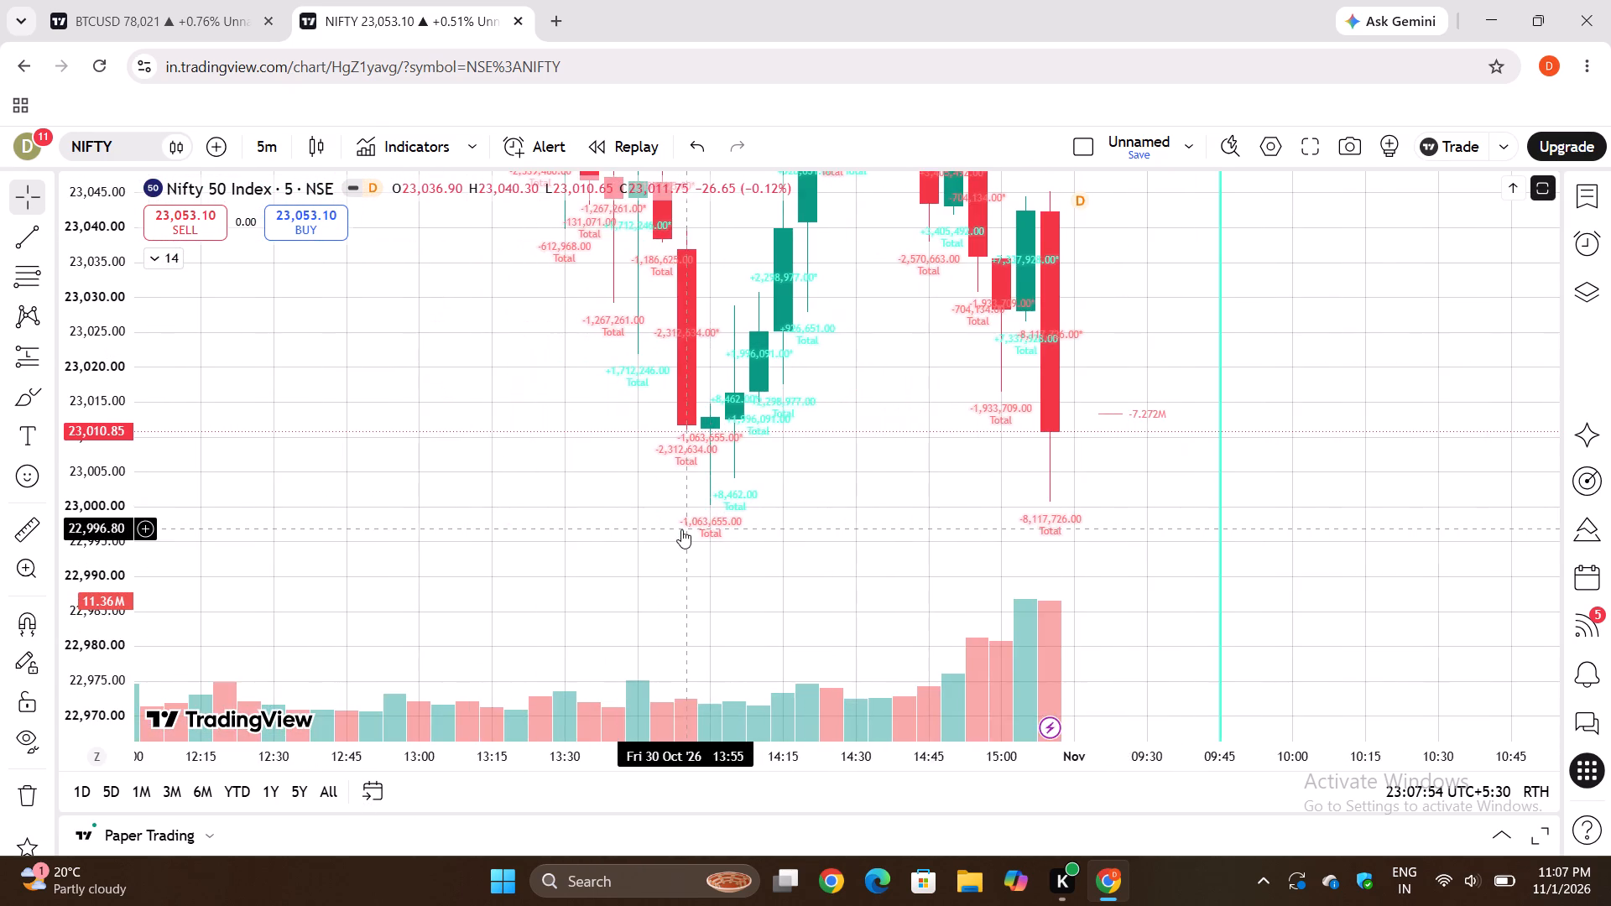
{"action": "scroll", "coordinate": [681, 529], "scroll_direction": "right", "scroll_amount": 5}
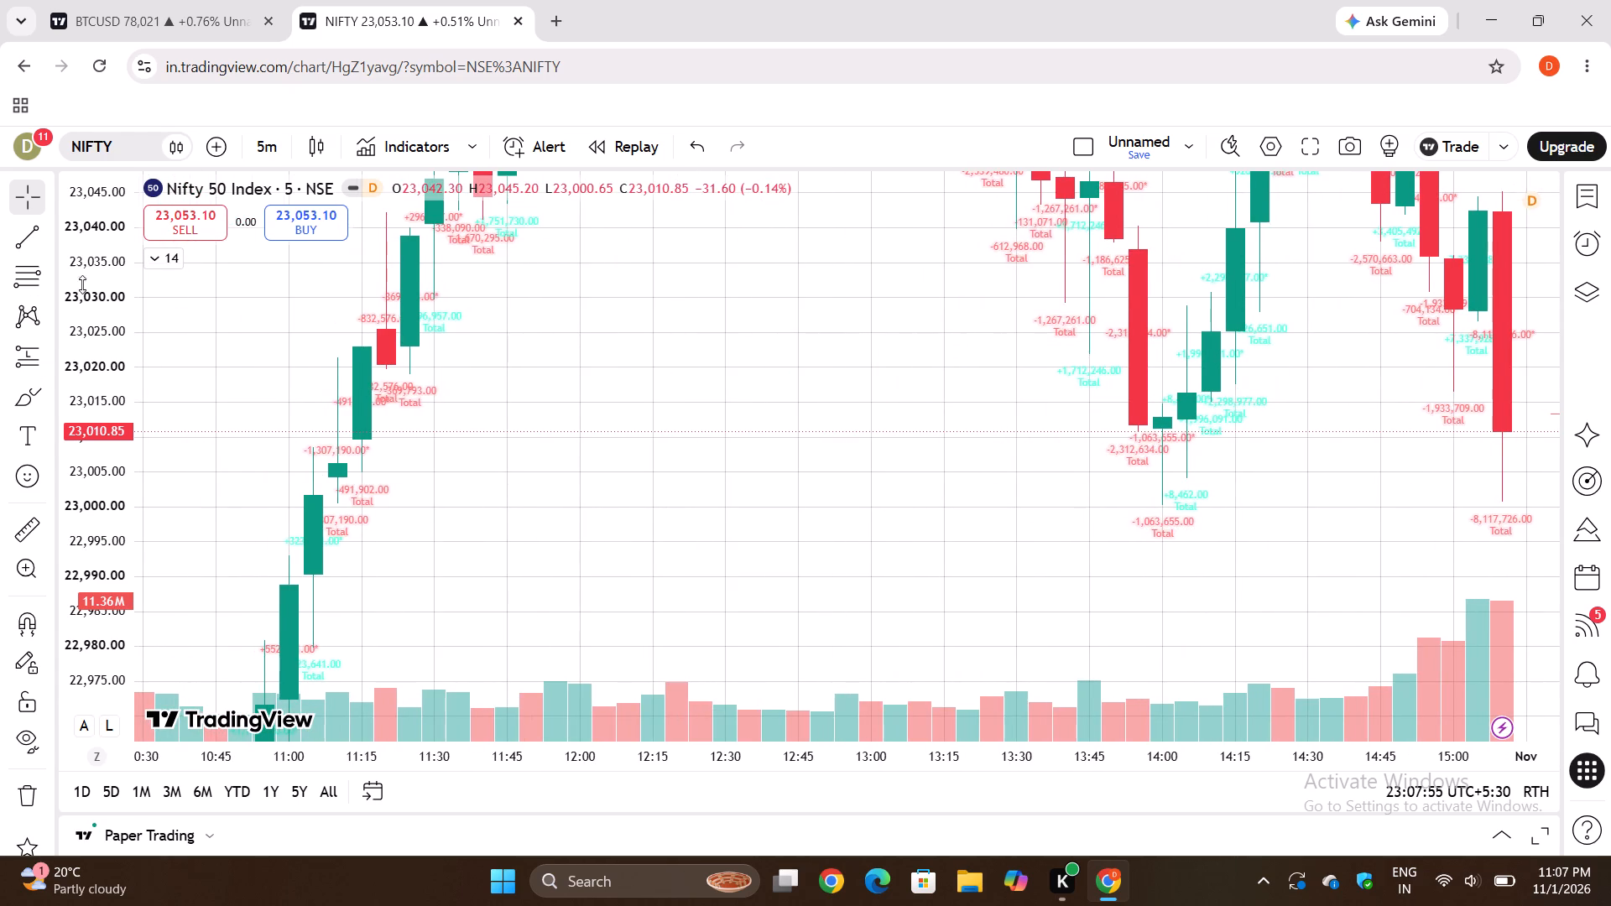
{"action": "left_click_drag", "start_coordinate": [82, 287], "coordinate": [99, 497]}
{"action": "left_click_drag", "start_coordinate": [644, 532], "coordinate": [539, 864]}
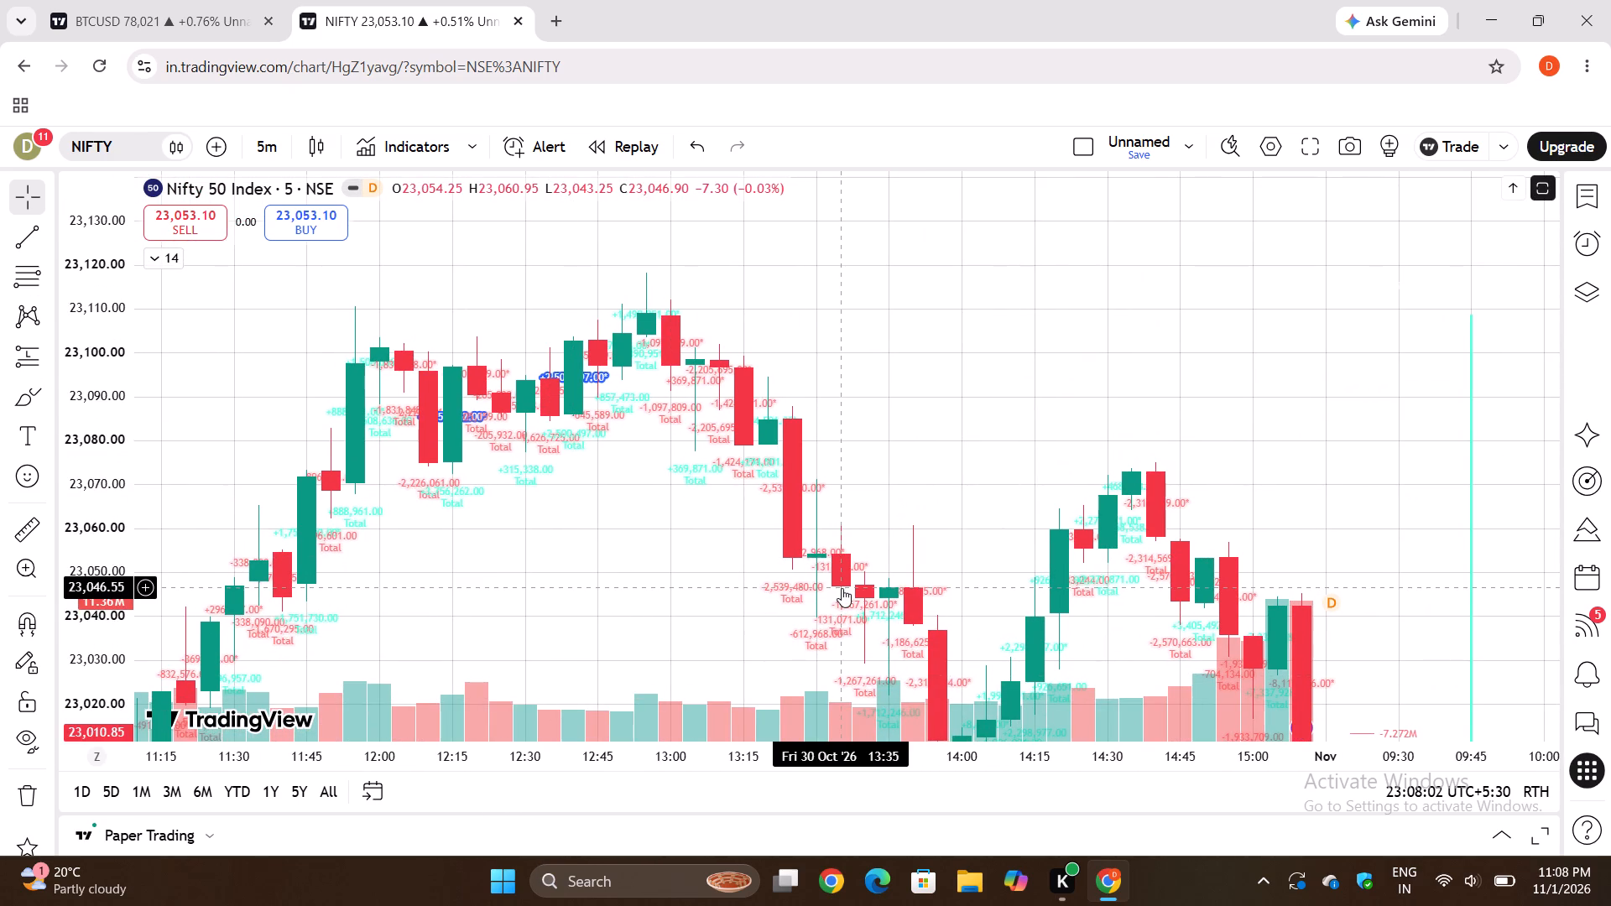
{"action": "scroll", "coordinate": [842, 588], "scroll_direction": "left", "scroll_amount": 6}
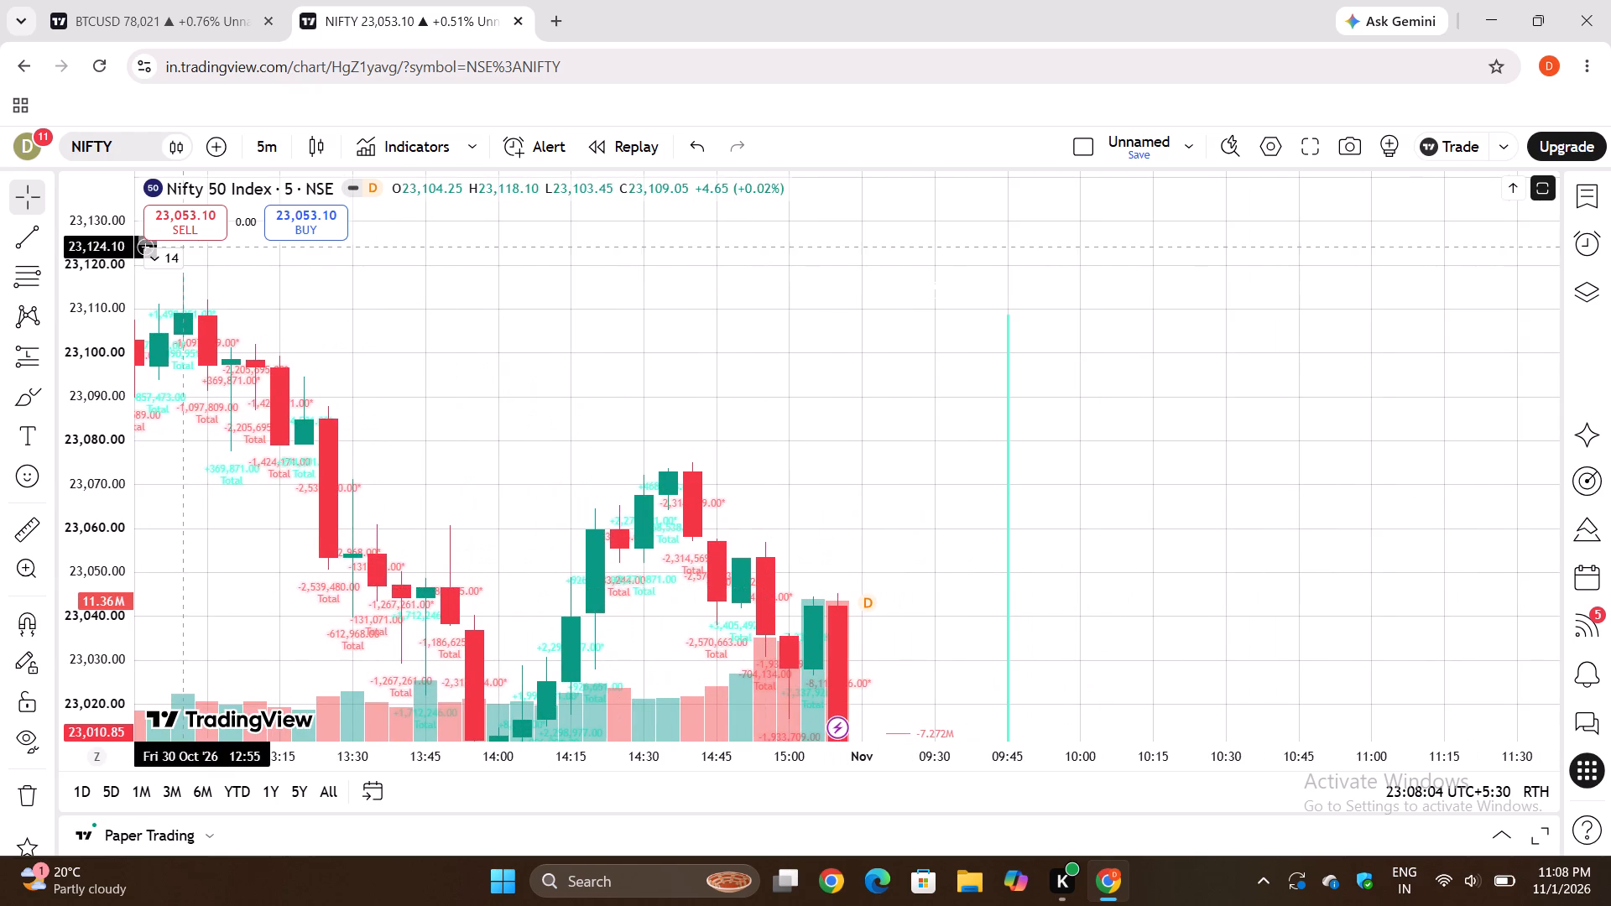
Replace KioseffTrading's Volume Delta | OI Delta indicator on the Nifty chart with Volume Profile + Pivot Levels [ChartPrime].
{"action": "left_click", "coordinate": [176, 257]}
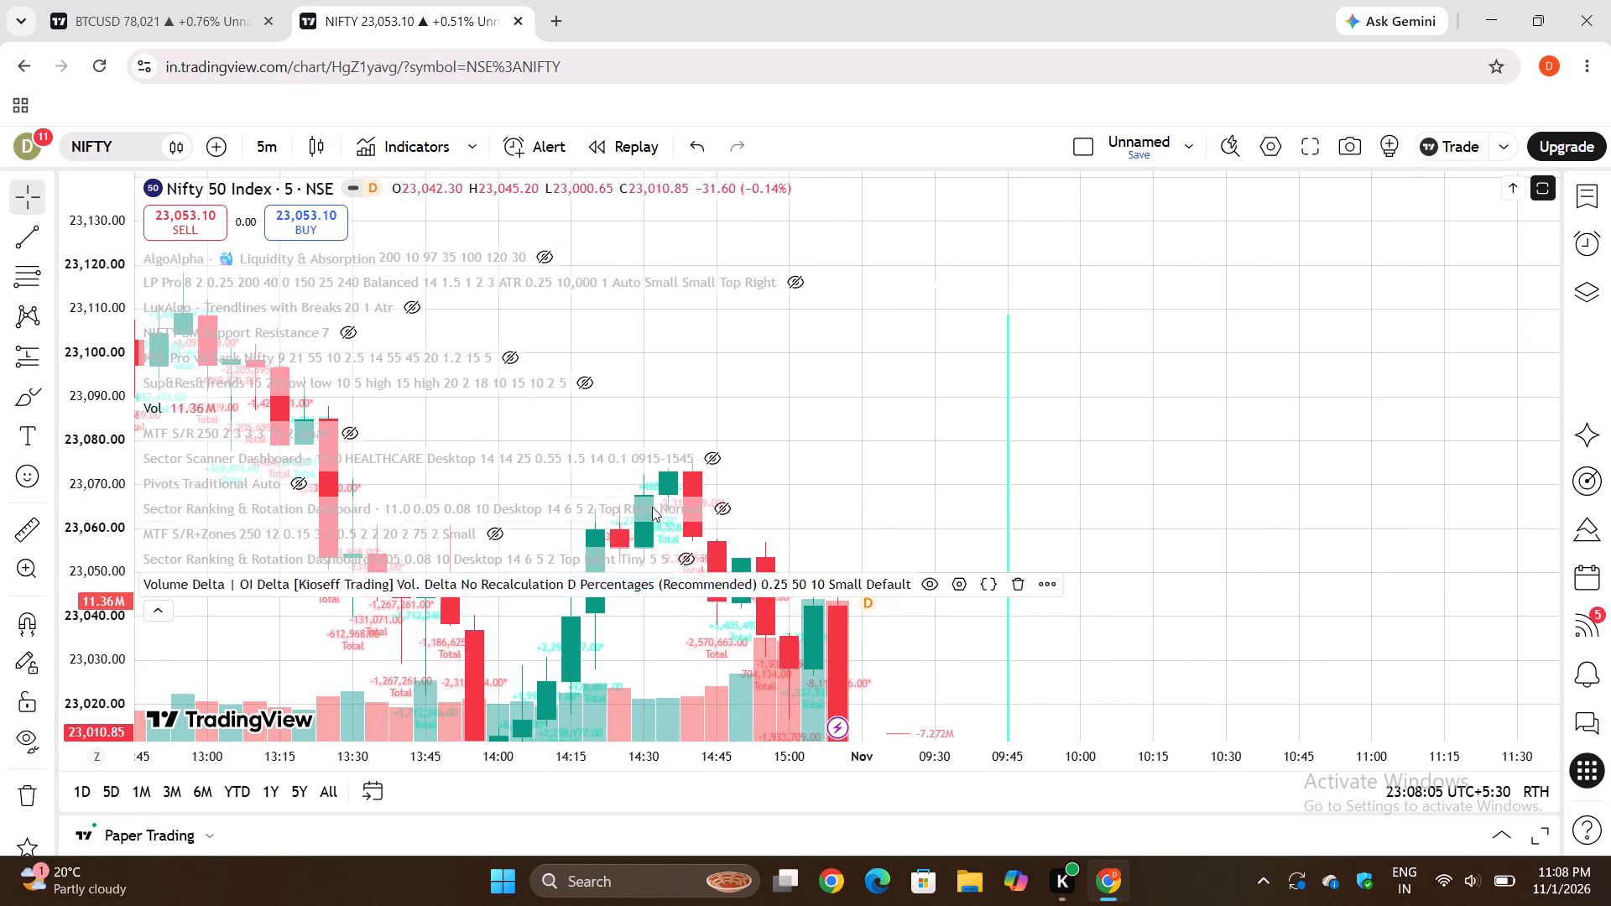
{"action": "left_click", "coordinate": [1029, 581]}
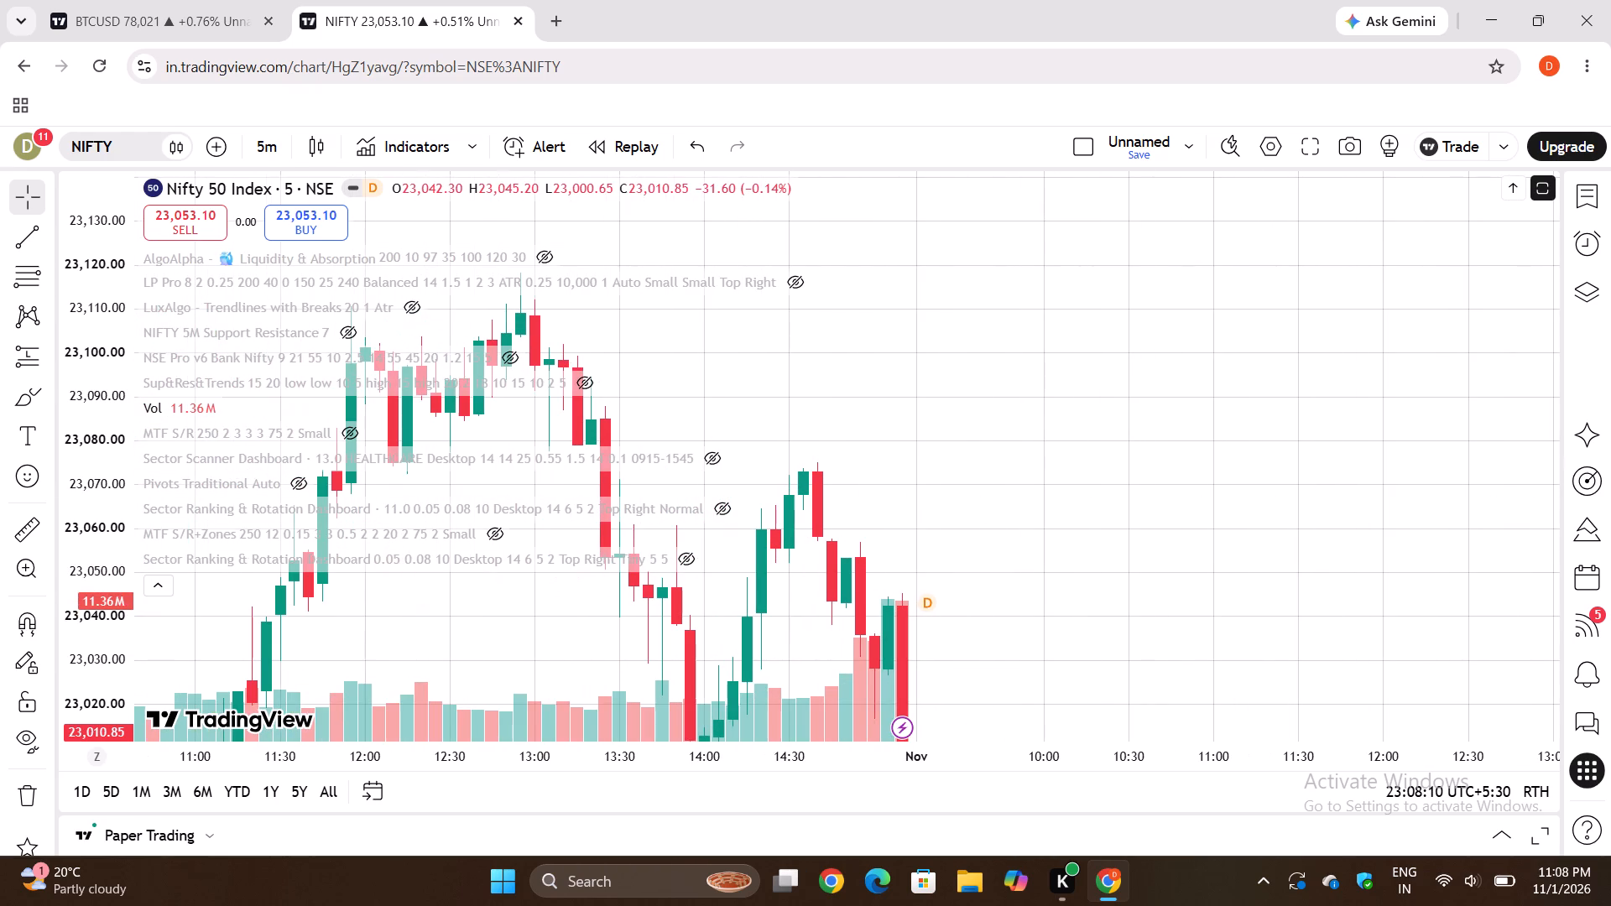
{"action": "left_click_drag", "start_coordinate": [92, 345], "coordinate": [123, 638]}
{"action": "left_click_drag", "start_coordinate": [440, 612], "coordinate": [441, 611]}
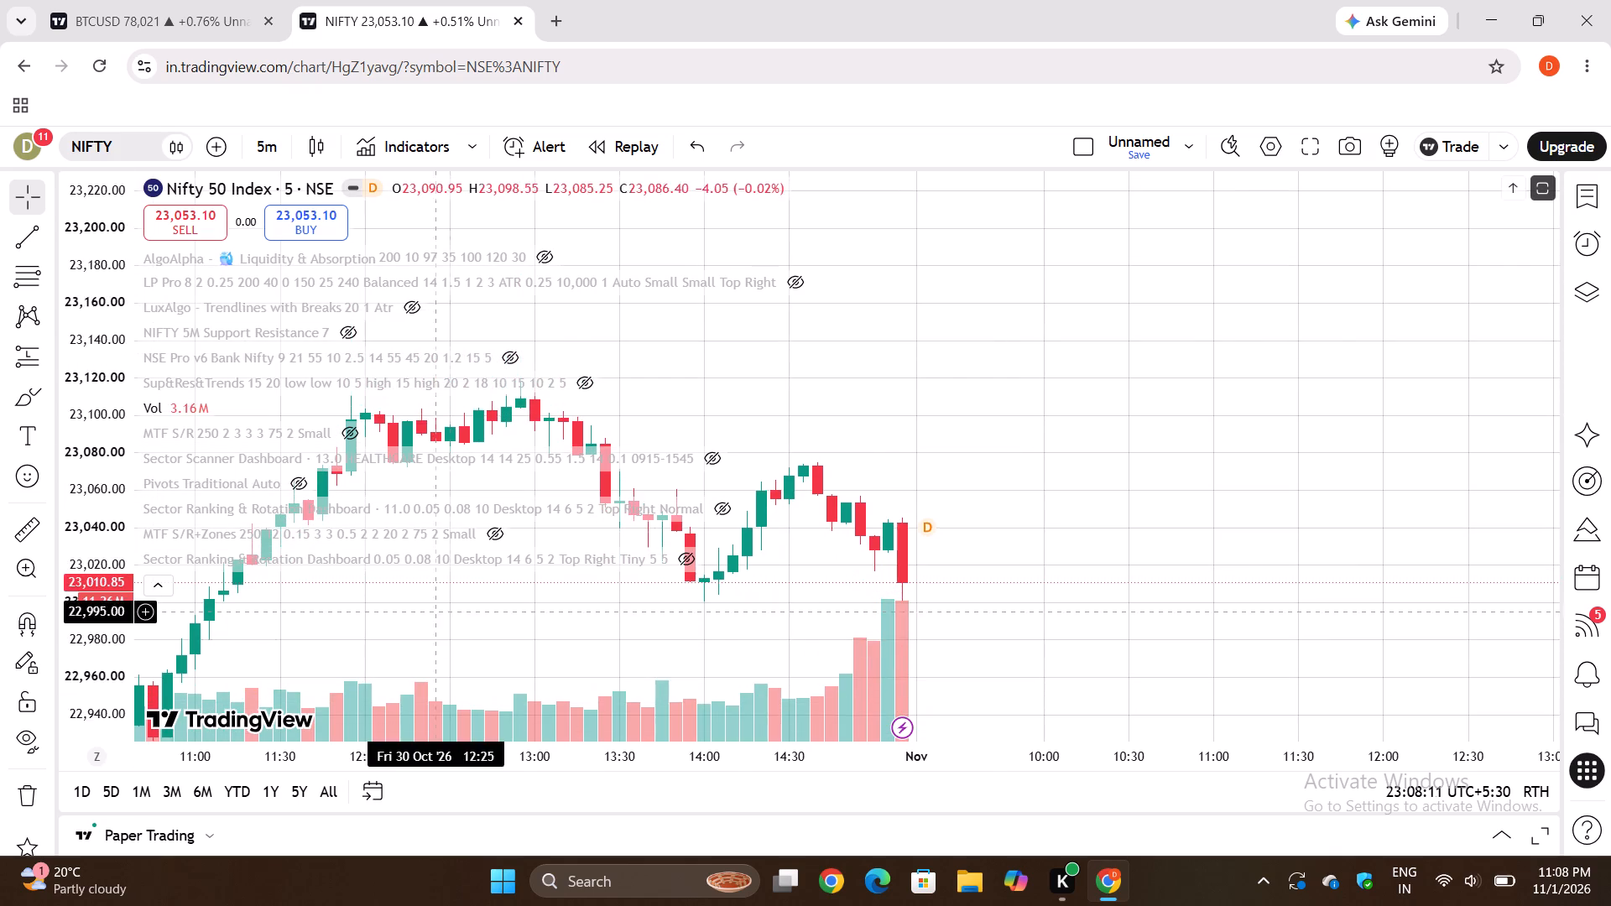
{"action": "left_click_drag", "start_coordinate": [441, 611], "coordinate": [891, 490]}
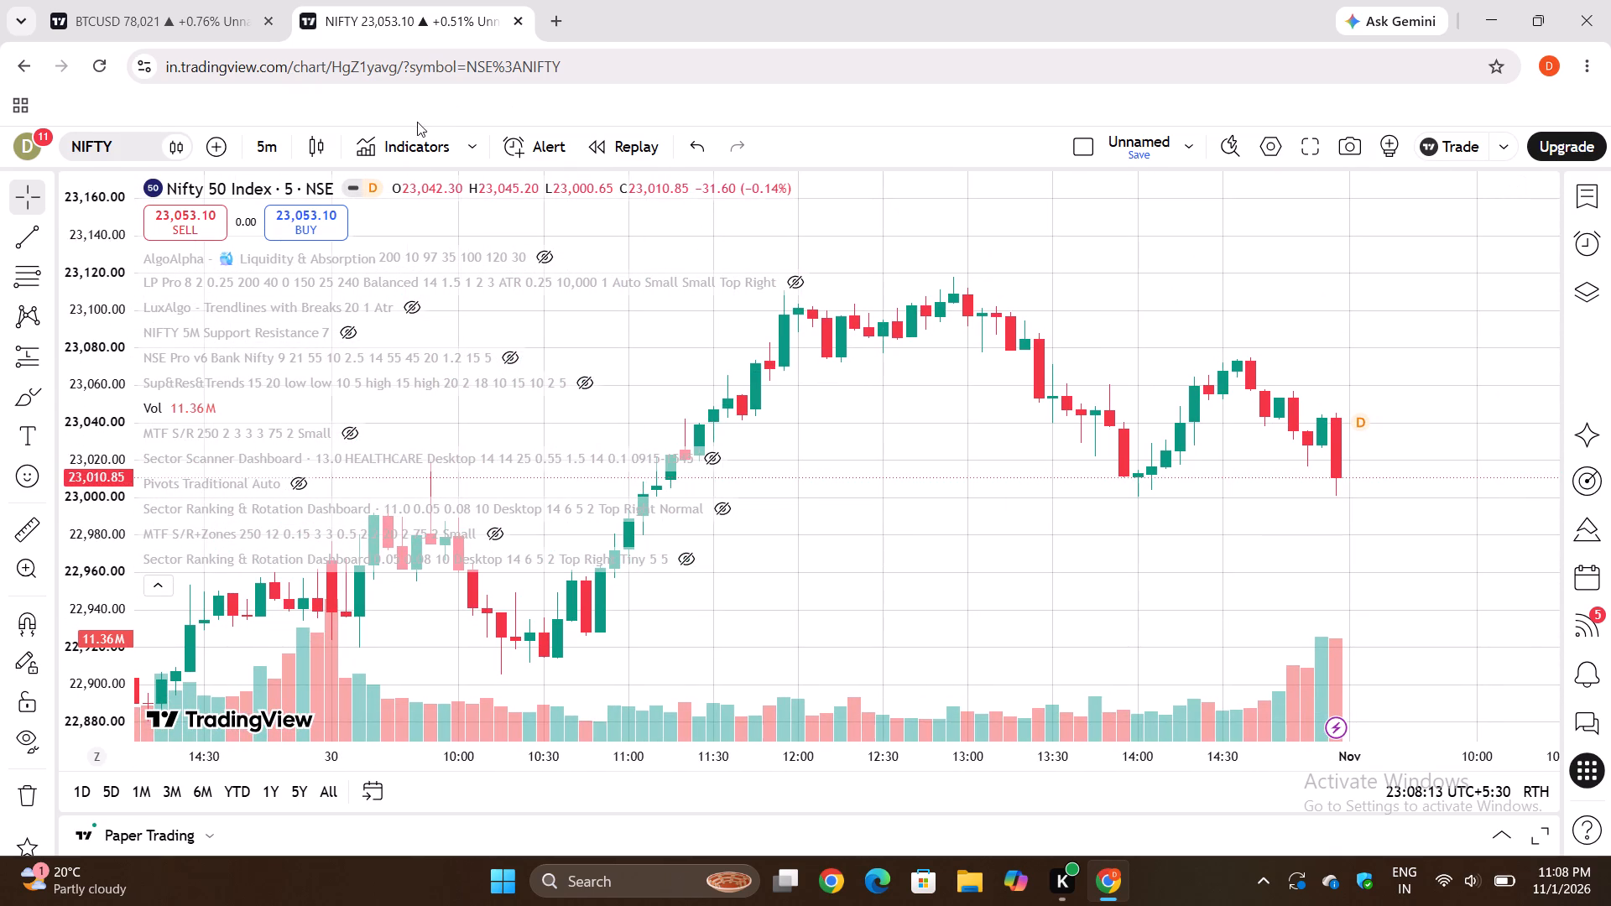
{"action": "left_click", "coordinate": [425, 137]}
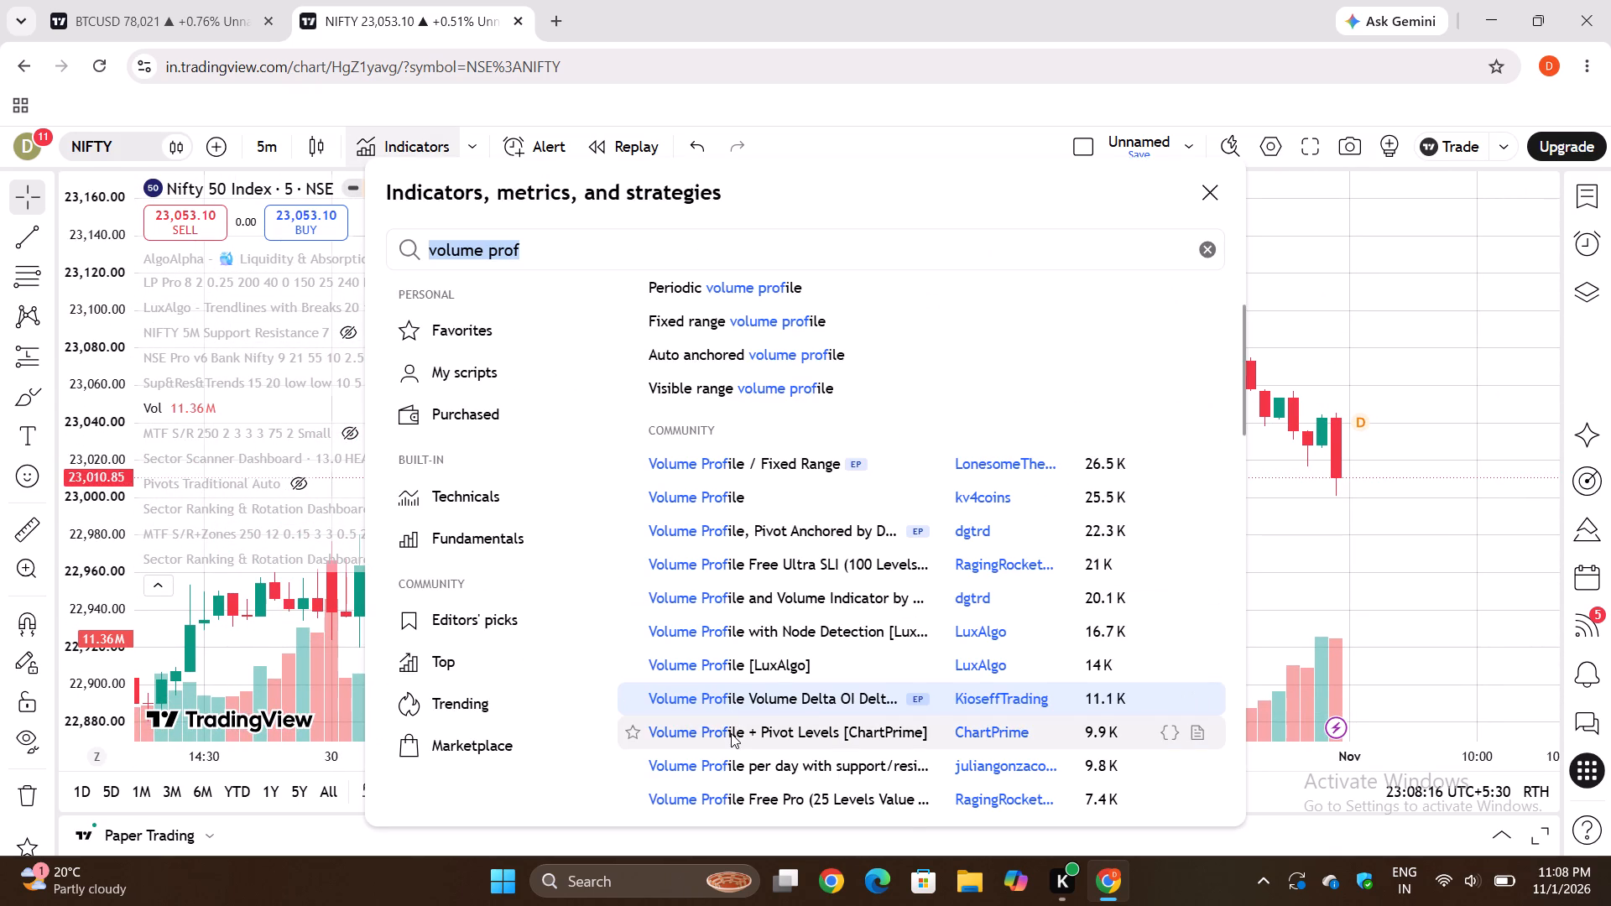
{"action": "left_click", "coordinate": [731, 733]}
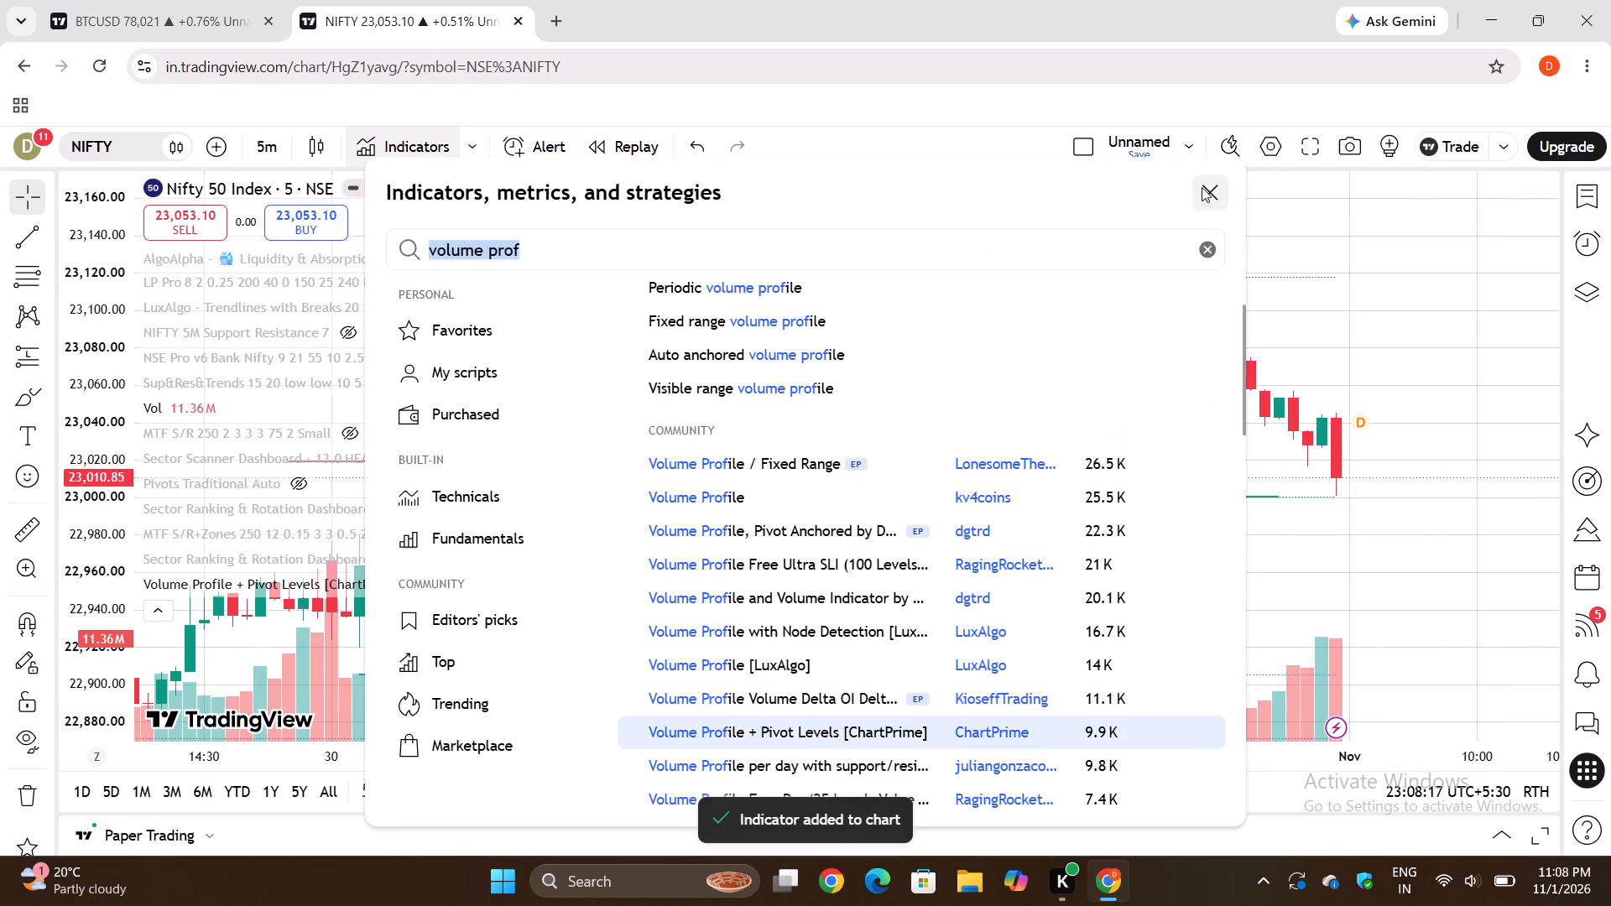
{"action": "left_click", "coordinate": [1202, 187]}
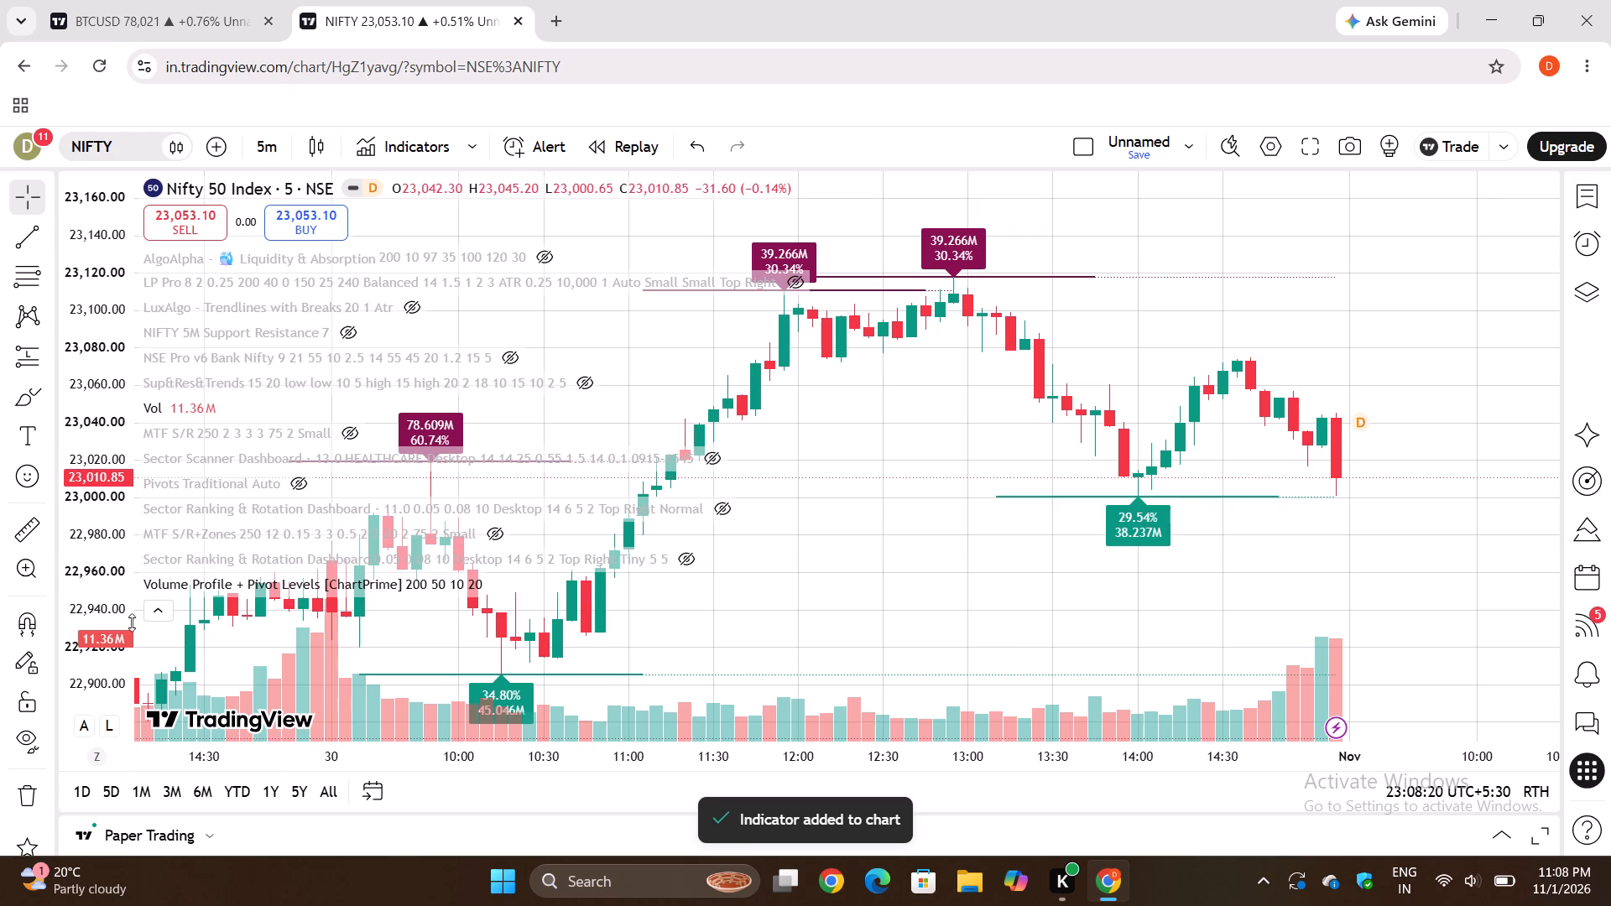
Collapse the indicator list and examine ChartPrime's pivot levels and volume profile curve against the Nifty candles from 28 to 30 October.
{"action": "left_click", "coordinate": [165, 612]}
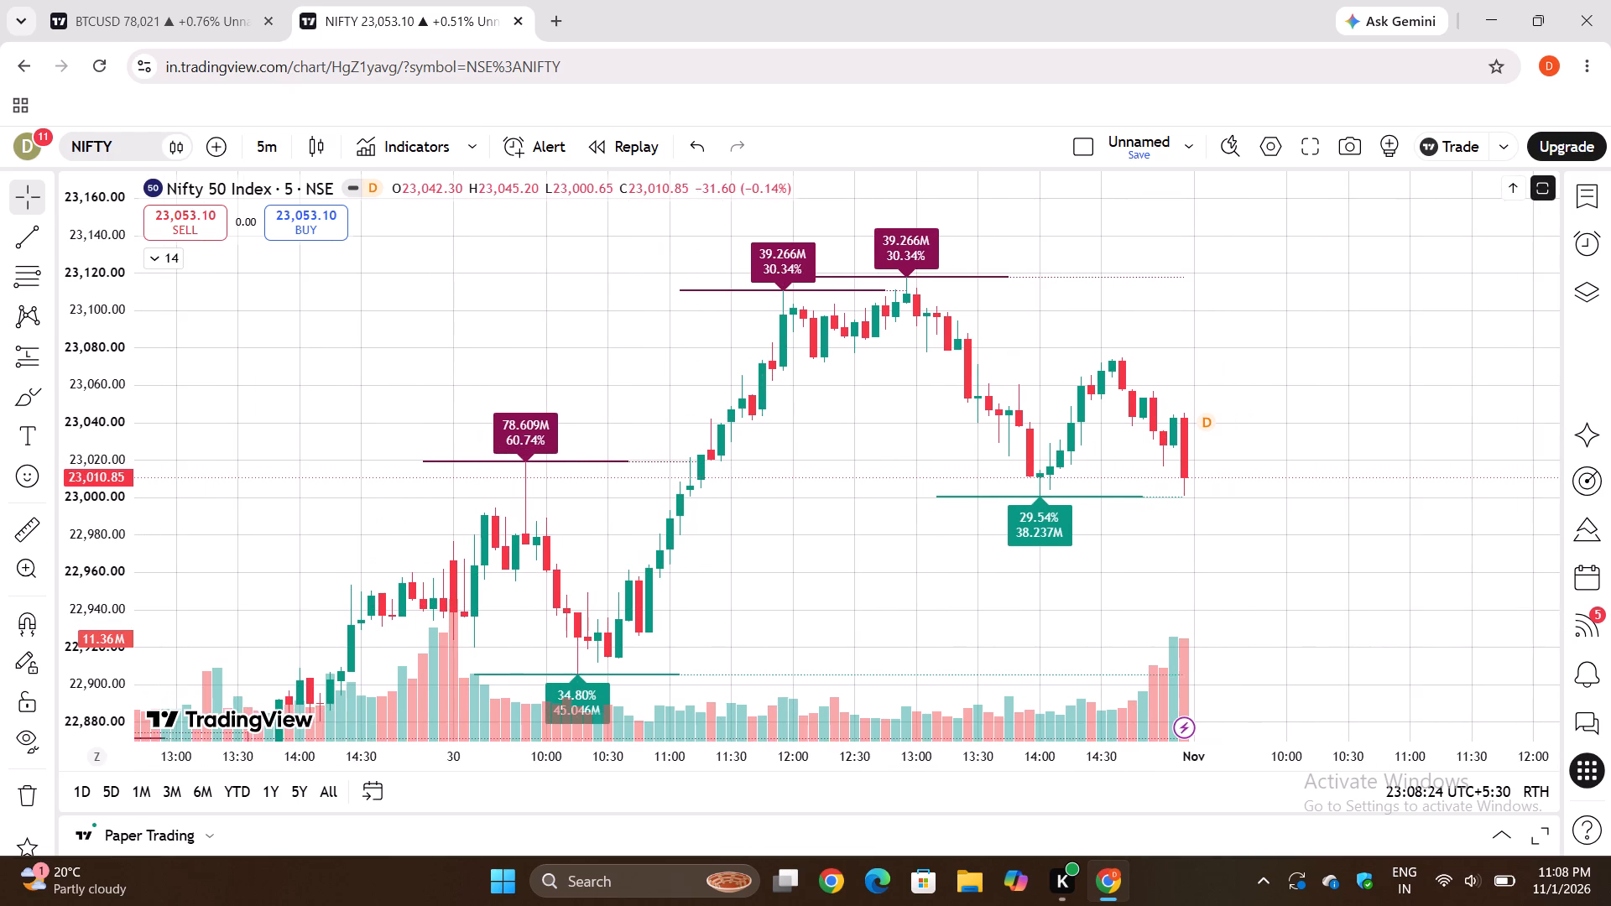
{"action": "left_click_drag", "start_coordinate": [86, 353], "coordinate": [105, 455]}
{"action": "left_click_drag", "start_coordinate": [656, 380], "coordinate": [805, 273]}
{"action": "left_click_drag", "start_coordinate": [575, 511], "coordinate": [808, 305]}
{"action": "left_click_drag", "start_coordinate": [107, 379], "coordinate": [115, 465]}
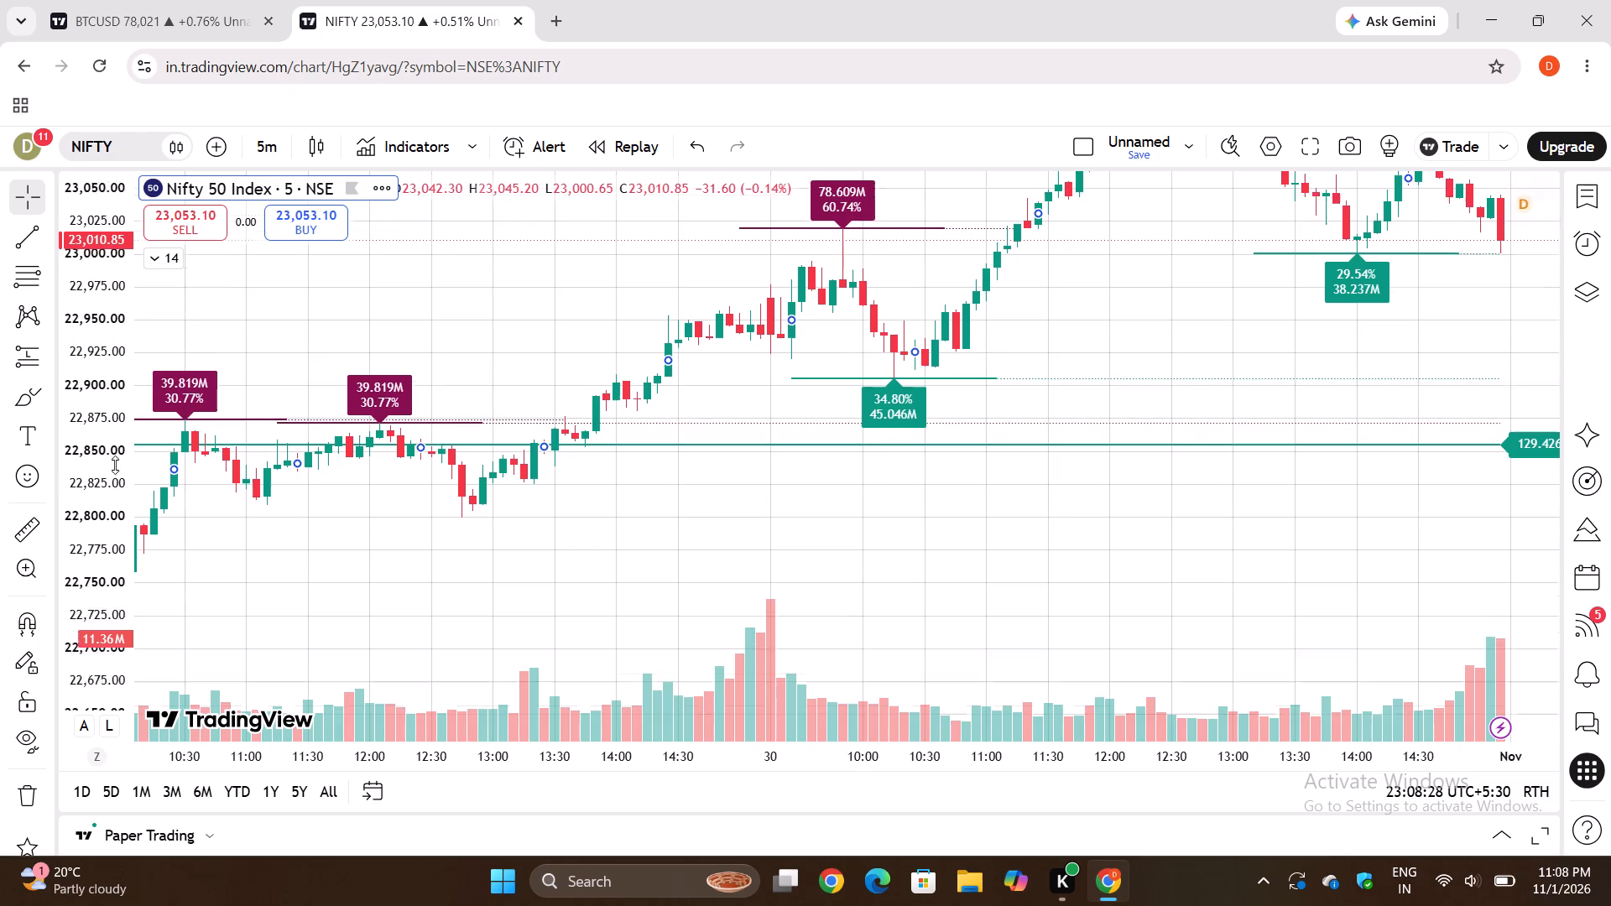
{"action": "left_click_drag", "start_coordinate": [115, 465], "coordinate": [116, 521]}
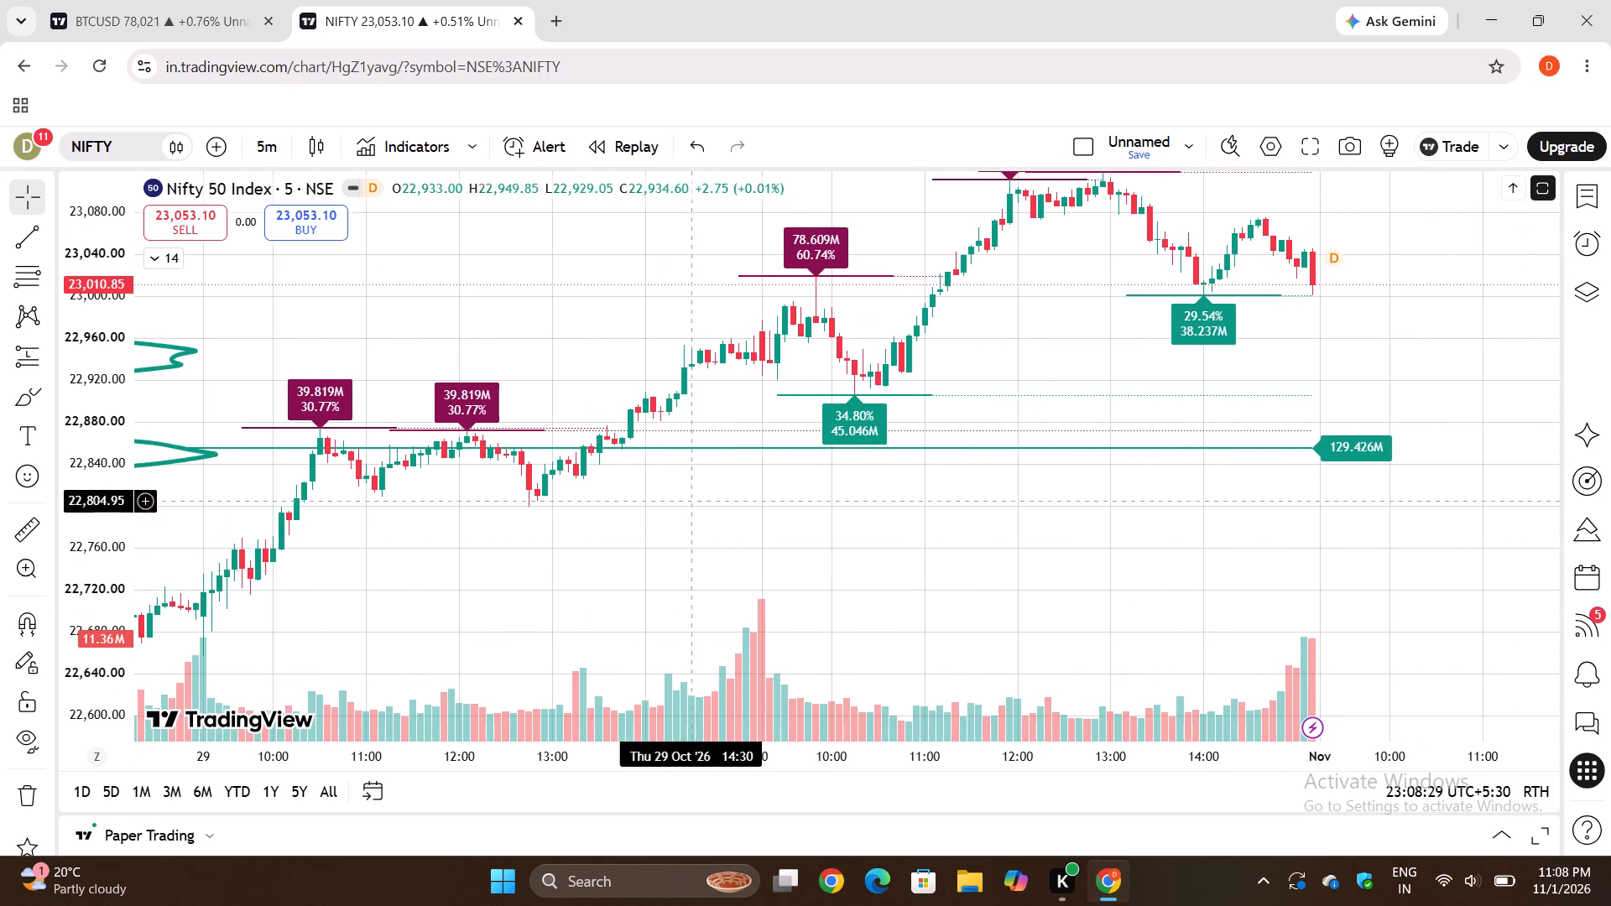
{"action": "left_click_drag", "start_coordinate": [722, 575], "coordinate": [1478, 490]}
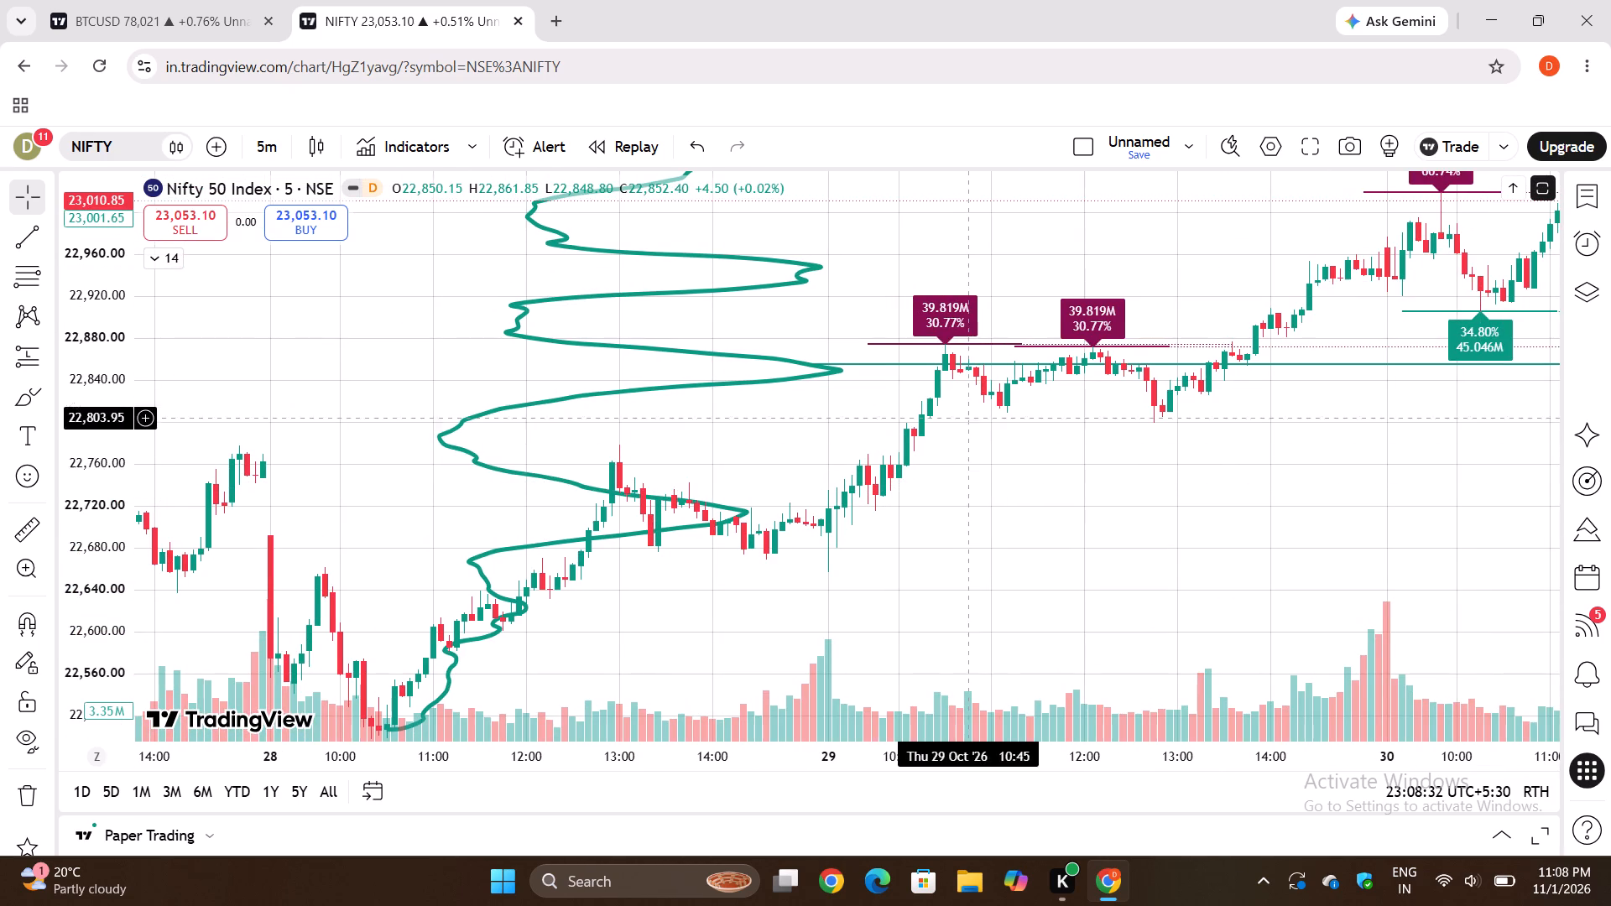
{"action": "left_click", "coordinate": [913, 663]}
{"action": "left_click_drag", "start_coordinate": [971, 396], "coordinate": [839, 617]}
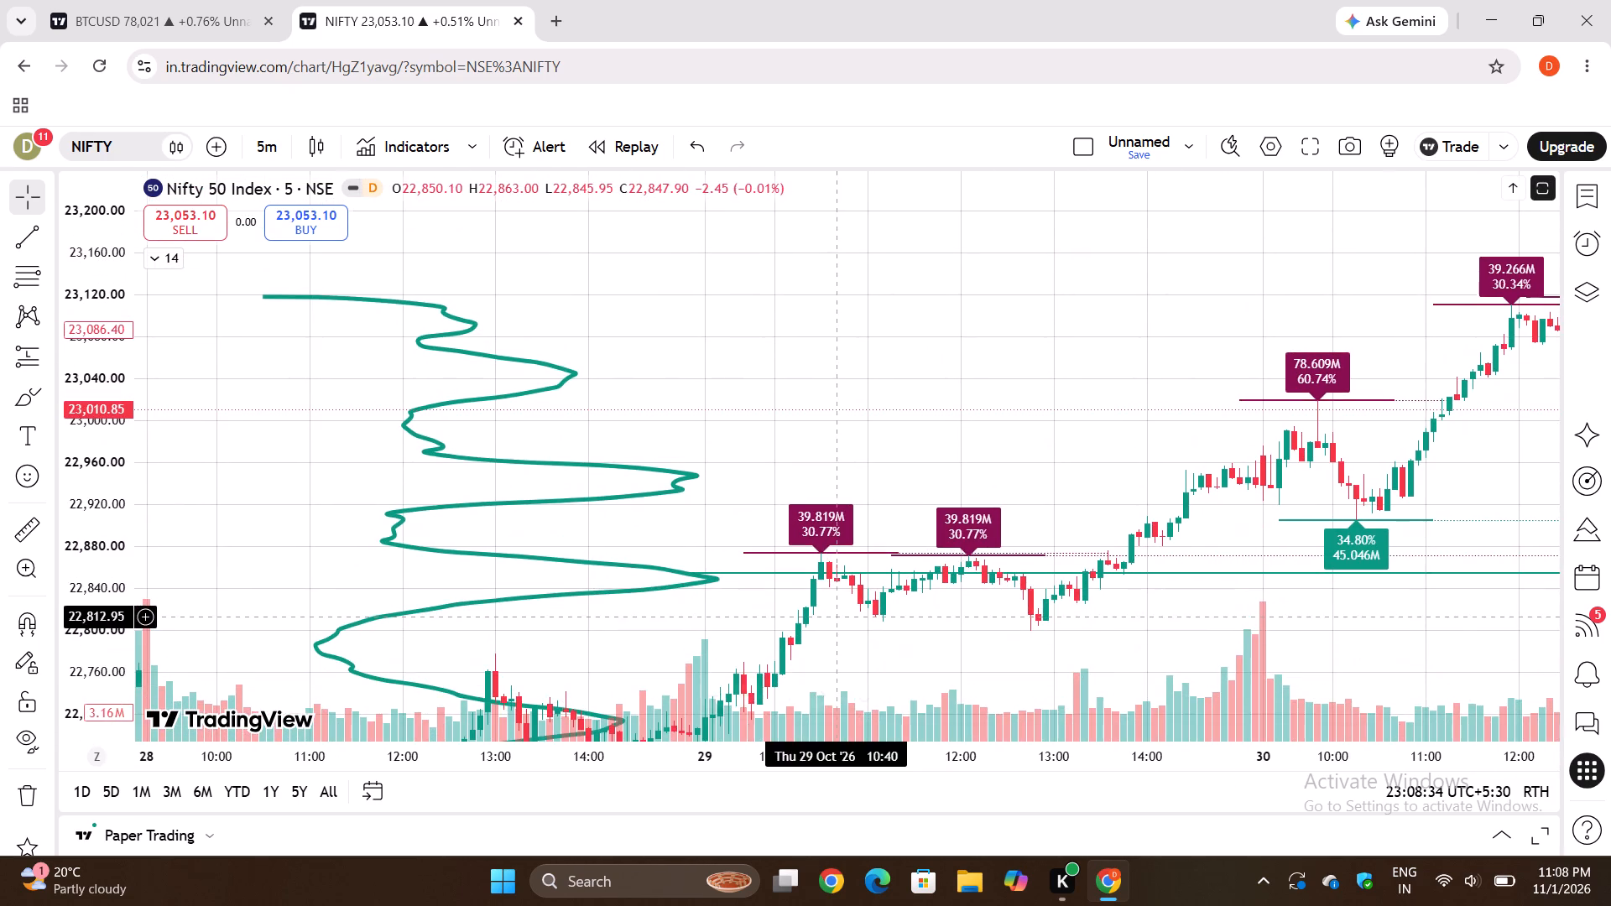
{"action": "left_click_drag", "start_coordinate": [1022, 571], "coordinate": [482, 516]}
{"action": "left_click_drag", "start_coordinate": [977, 492], "coordinate": [639, 488]}
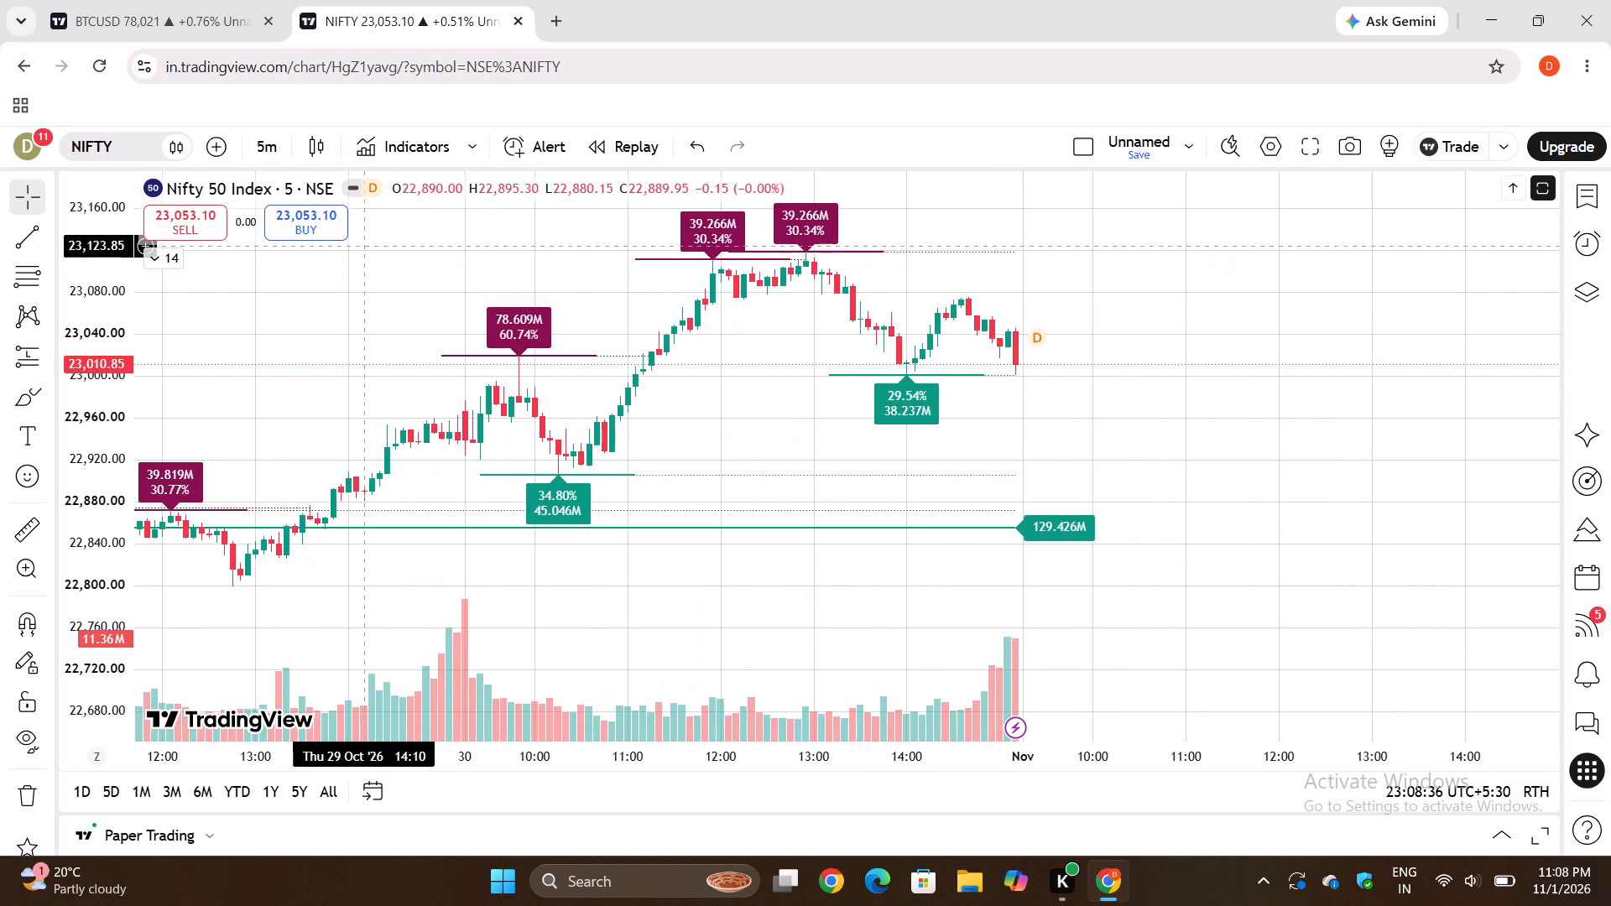
Replace ChartPrime's indicator with juliangonzaco's Volume Profile per day with support/resistance and check its daily profiles and levels on the Nifty candles.
{"action": "left_click", "coordinate": [168, 254]}
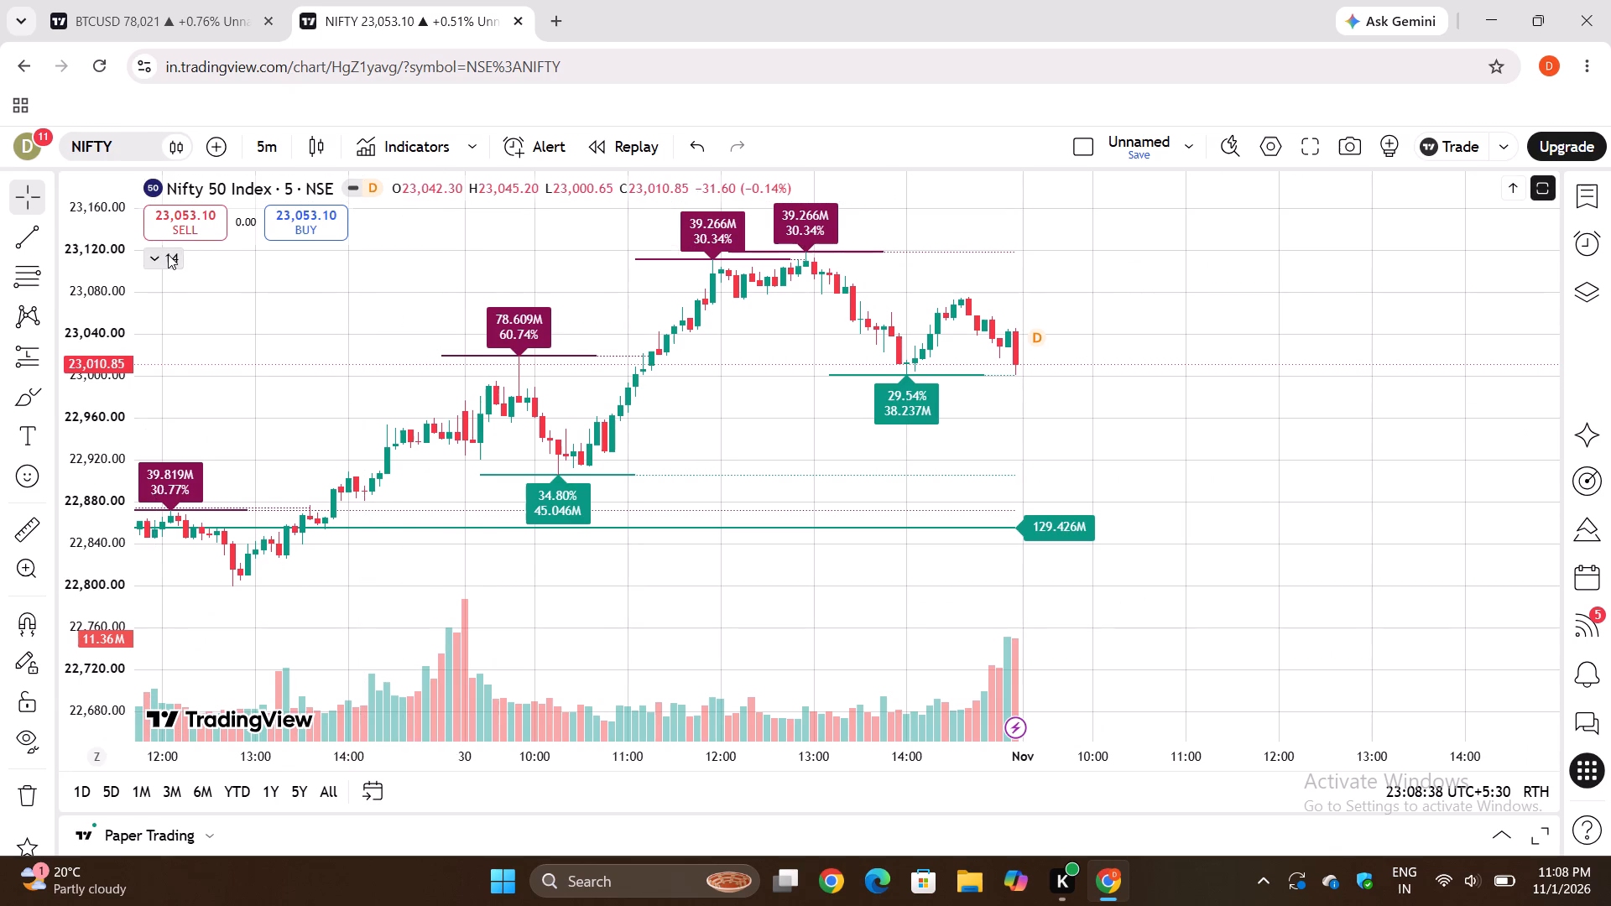
{"action": "left_click", "coordinate": [598, 584]}
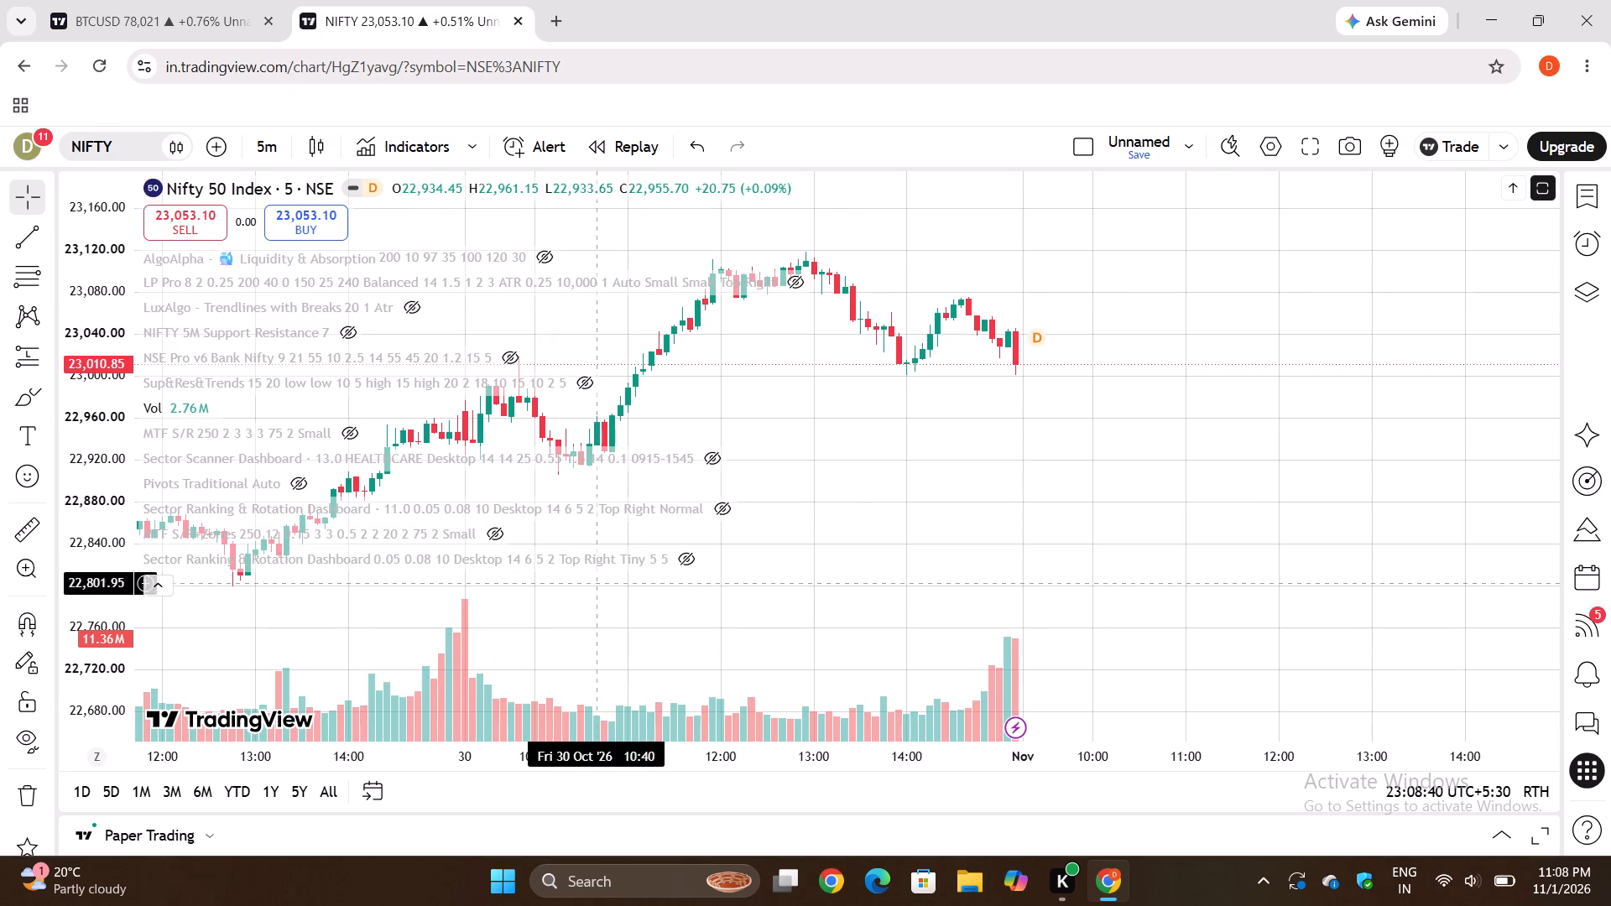
{"action": "left_click", "coordinate": [429, 173]}
{"action": "left_click", "coordinate": [429, 155]}
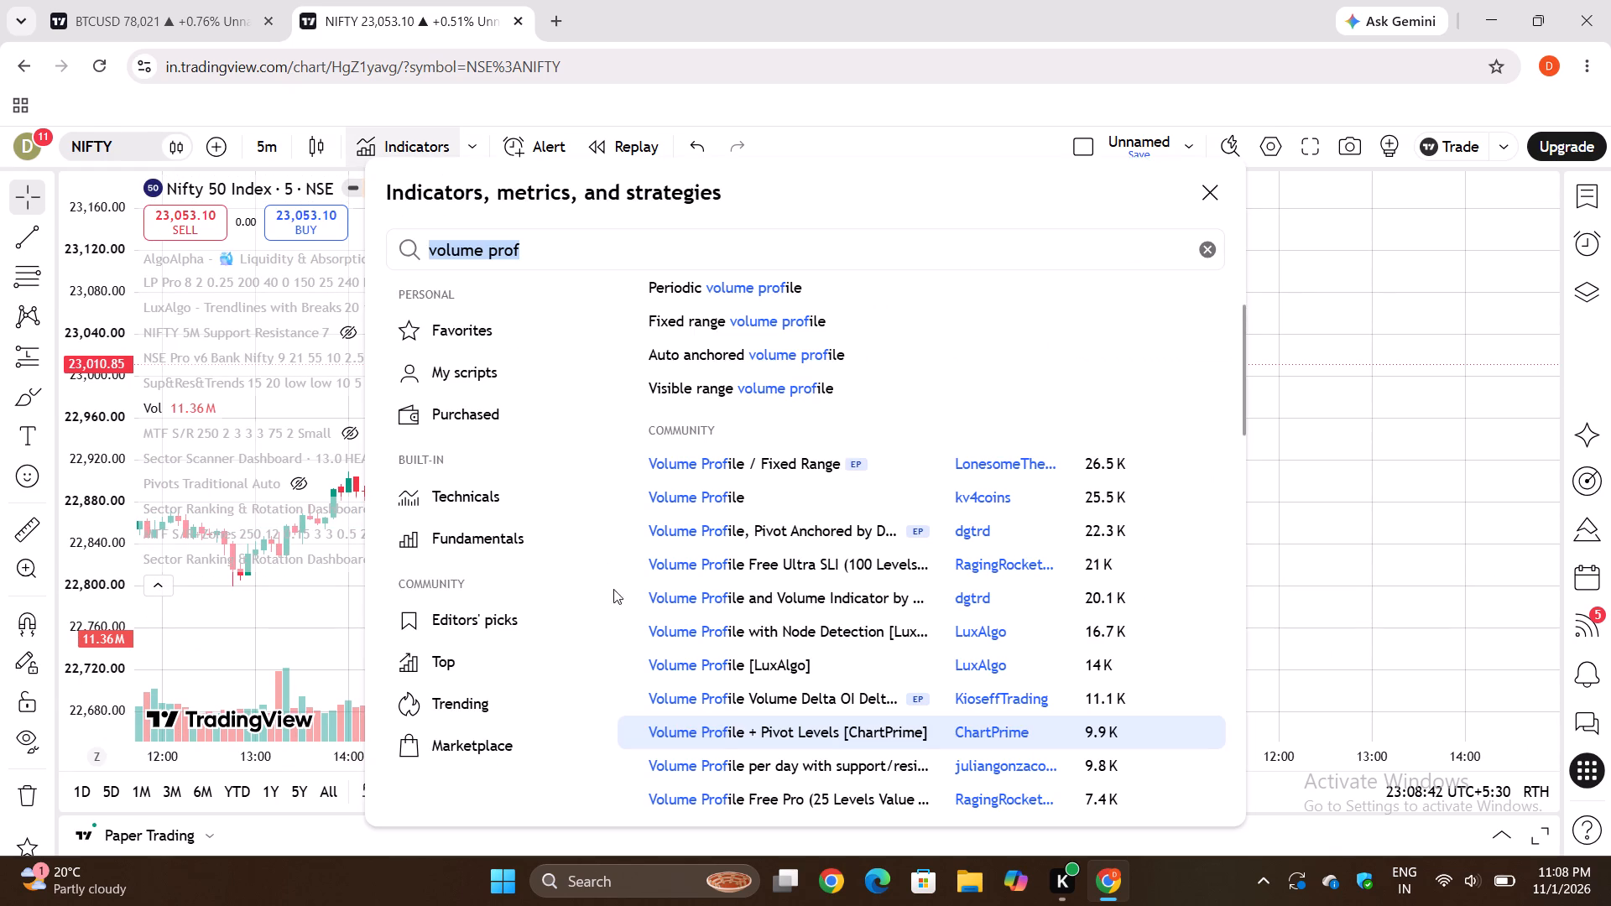
{"action": "left_click", "coordinate": [761, 762]}
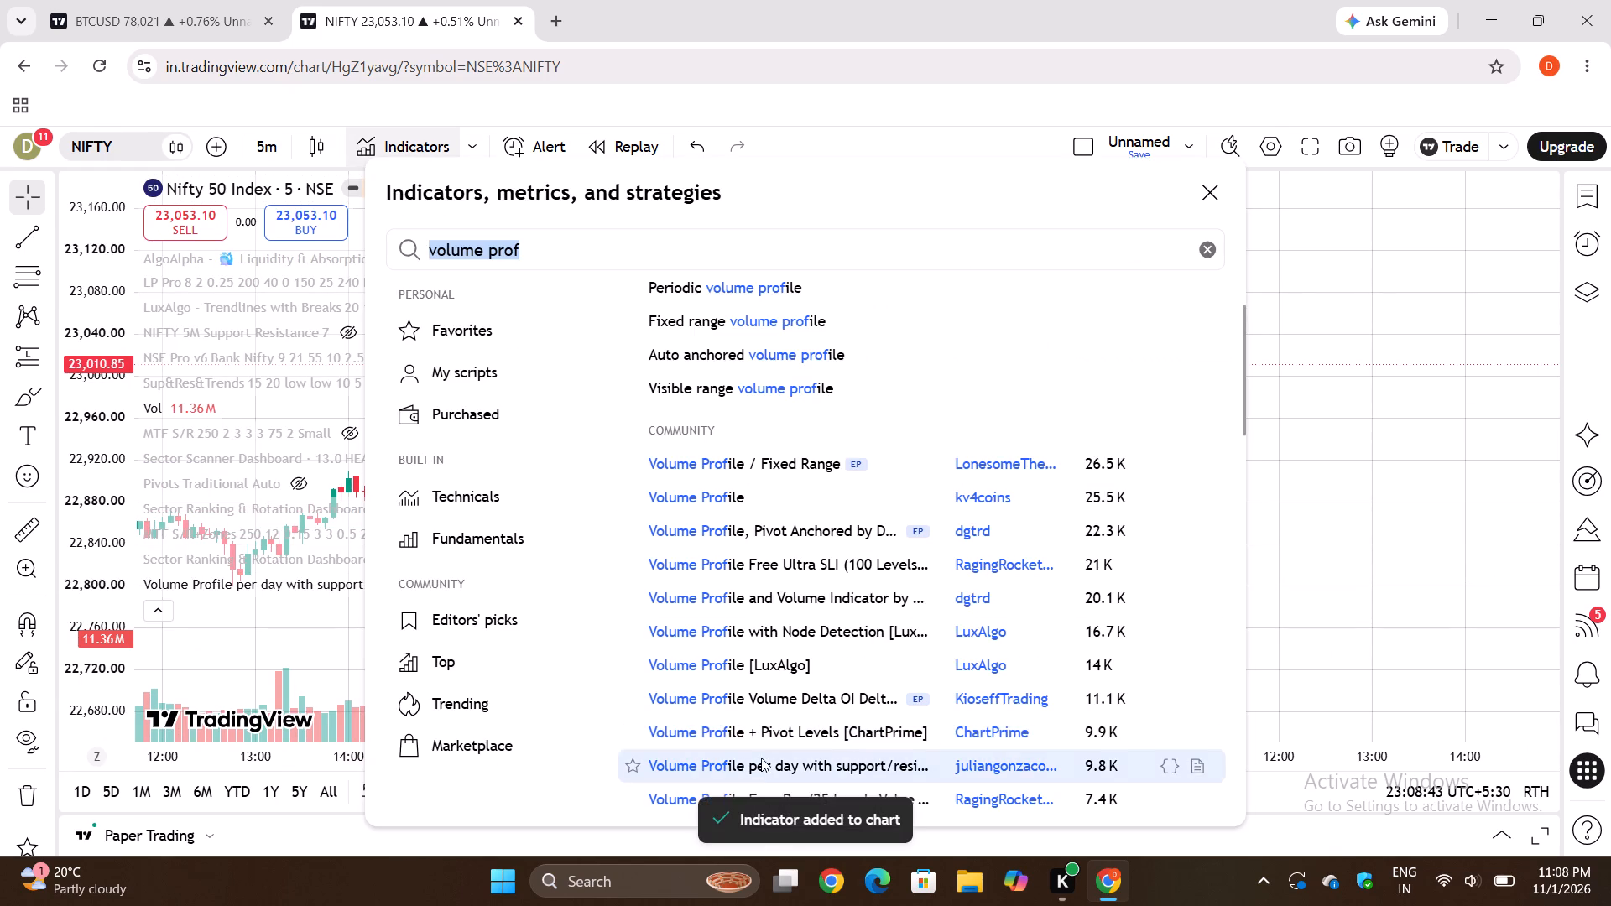
{"action": "left_click", "coordinate": [1211, 199]}
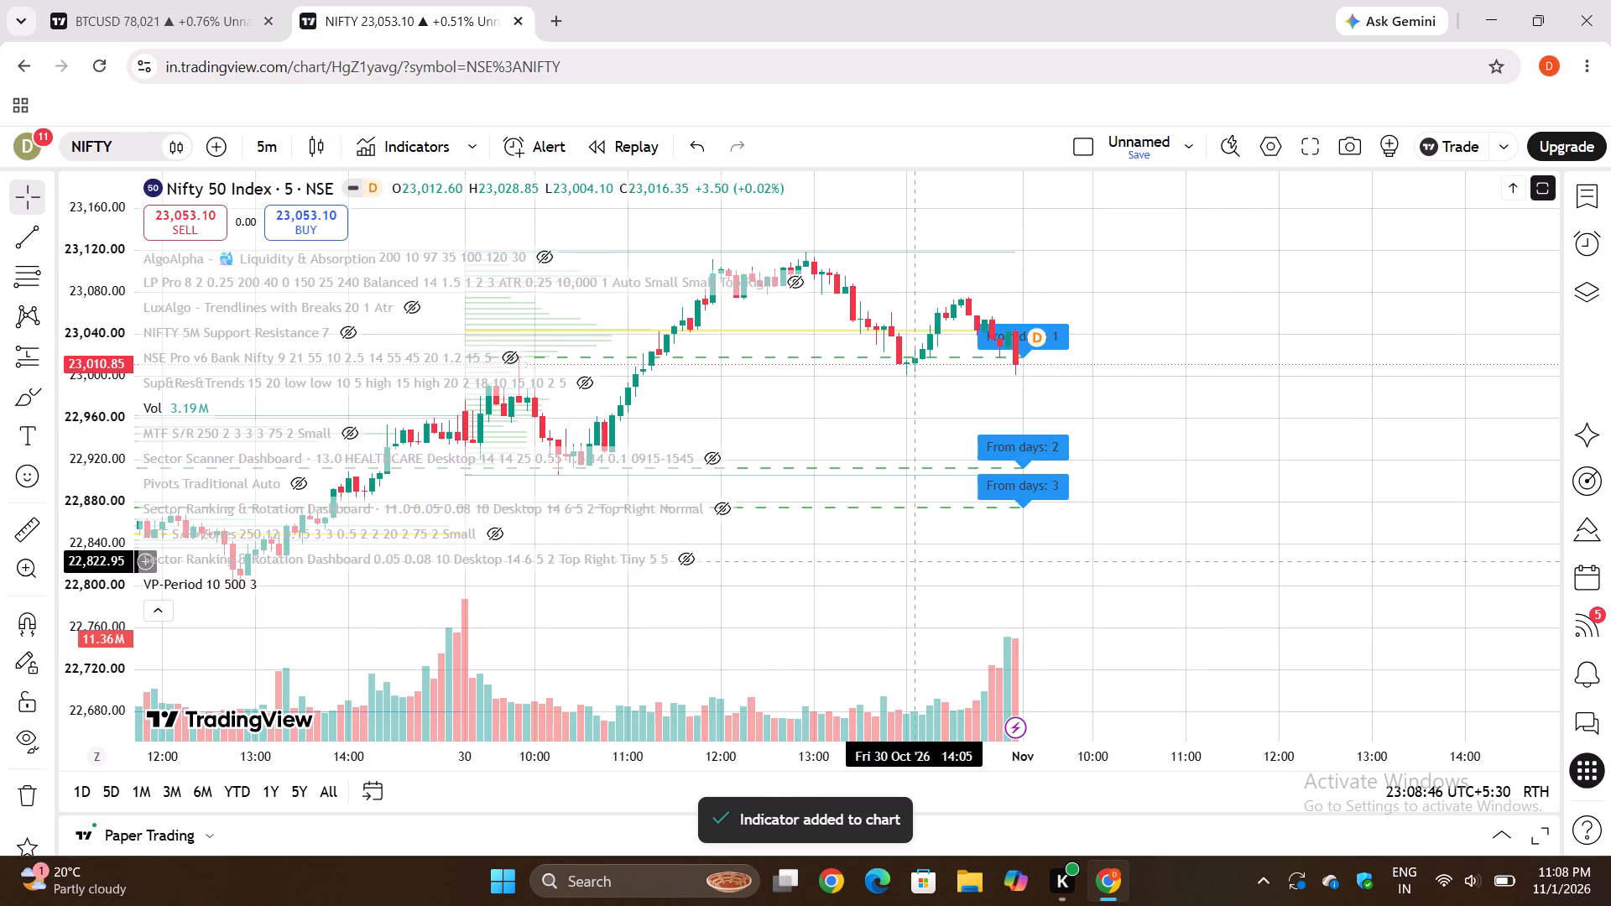
{"action": "left_click", "coordinate": [167, 607]}
{"action": "left_click_drag", "start_coordinate": [724, 541], "coordinate": [1584, 367]}
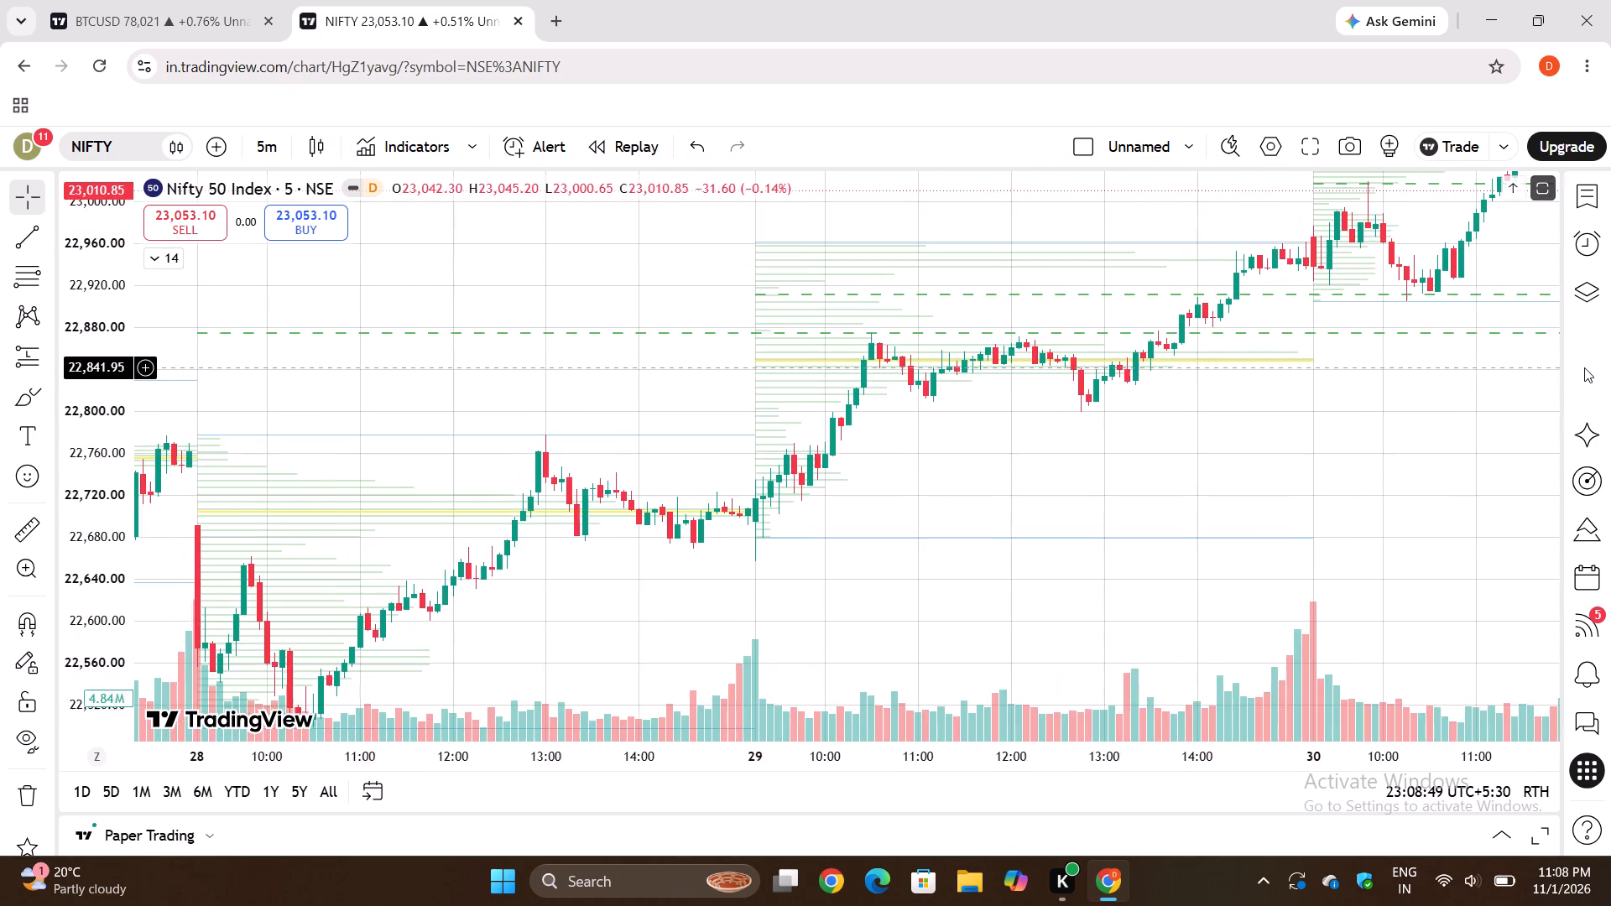
{"action": "left_click_drag", "start_coordinate": [1584, 367], "coordinate": [1003, 543]}
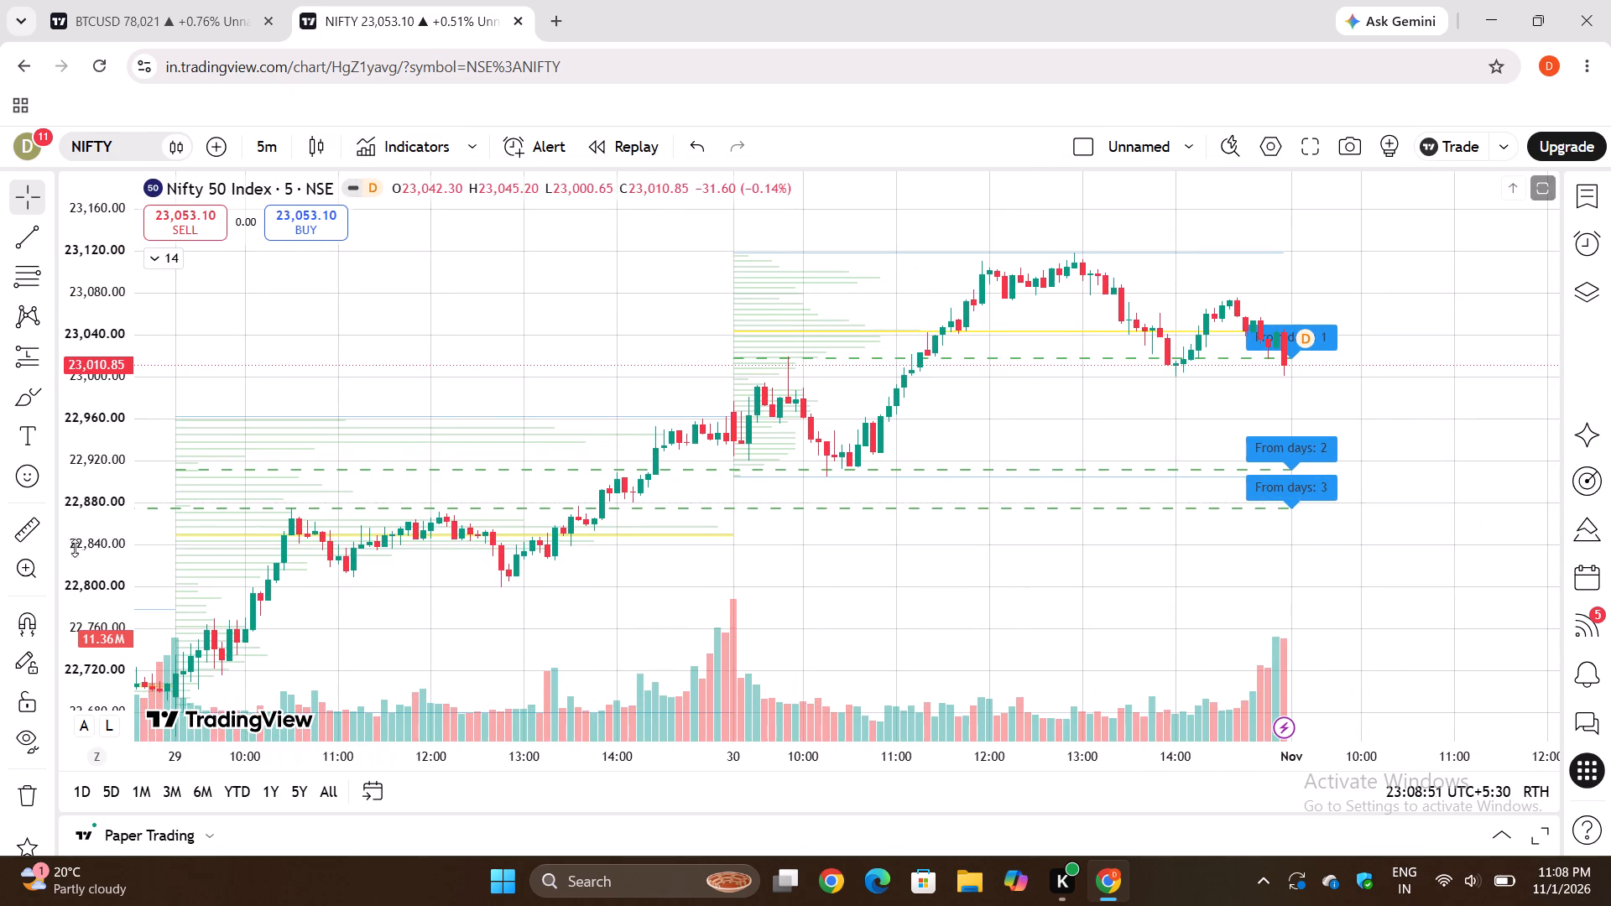
{"action": "left_click_drag", "start_coordinate": [112, 588], "coordinate": [145, 345]}
{"action": "left_click_drag", "start_coordinate": [757, 442], "coordinate": [440, 661]}
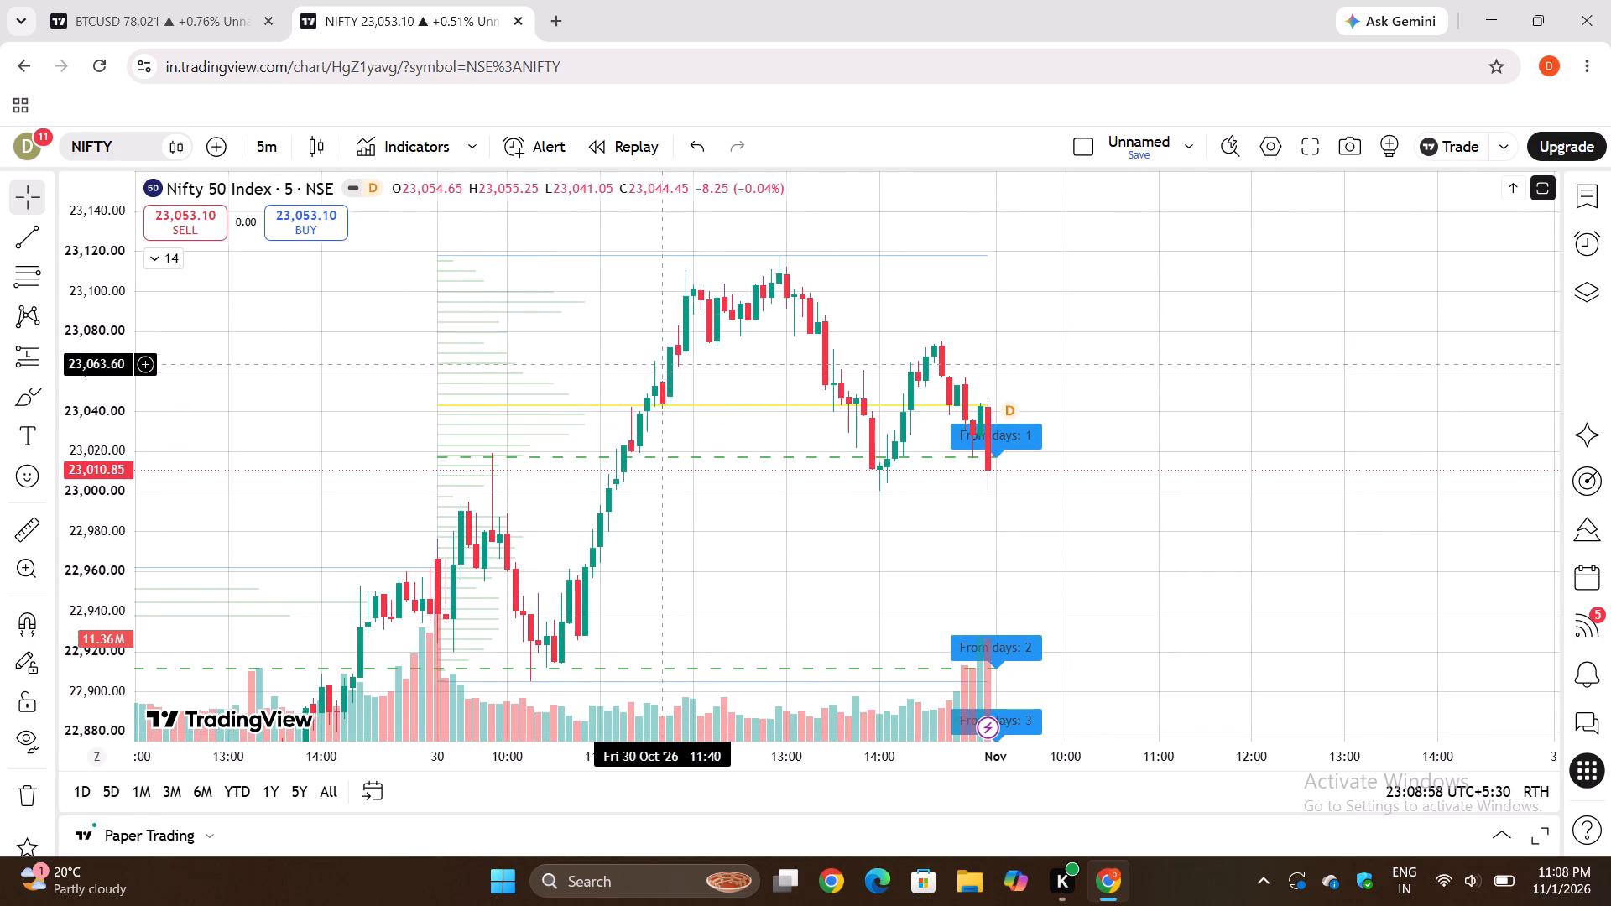
Replace the per-day volume profile on the Nifty chart with RagingRocket's Volume Profile Free Pro (25 Levels Value).
{"action": "left_click", "coordinate": [168, 253]}
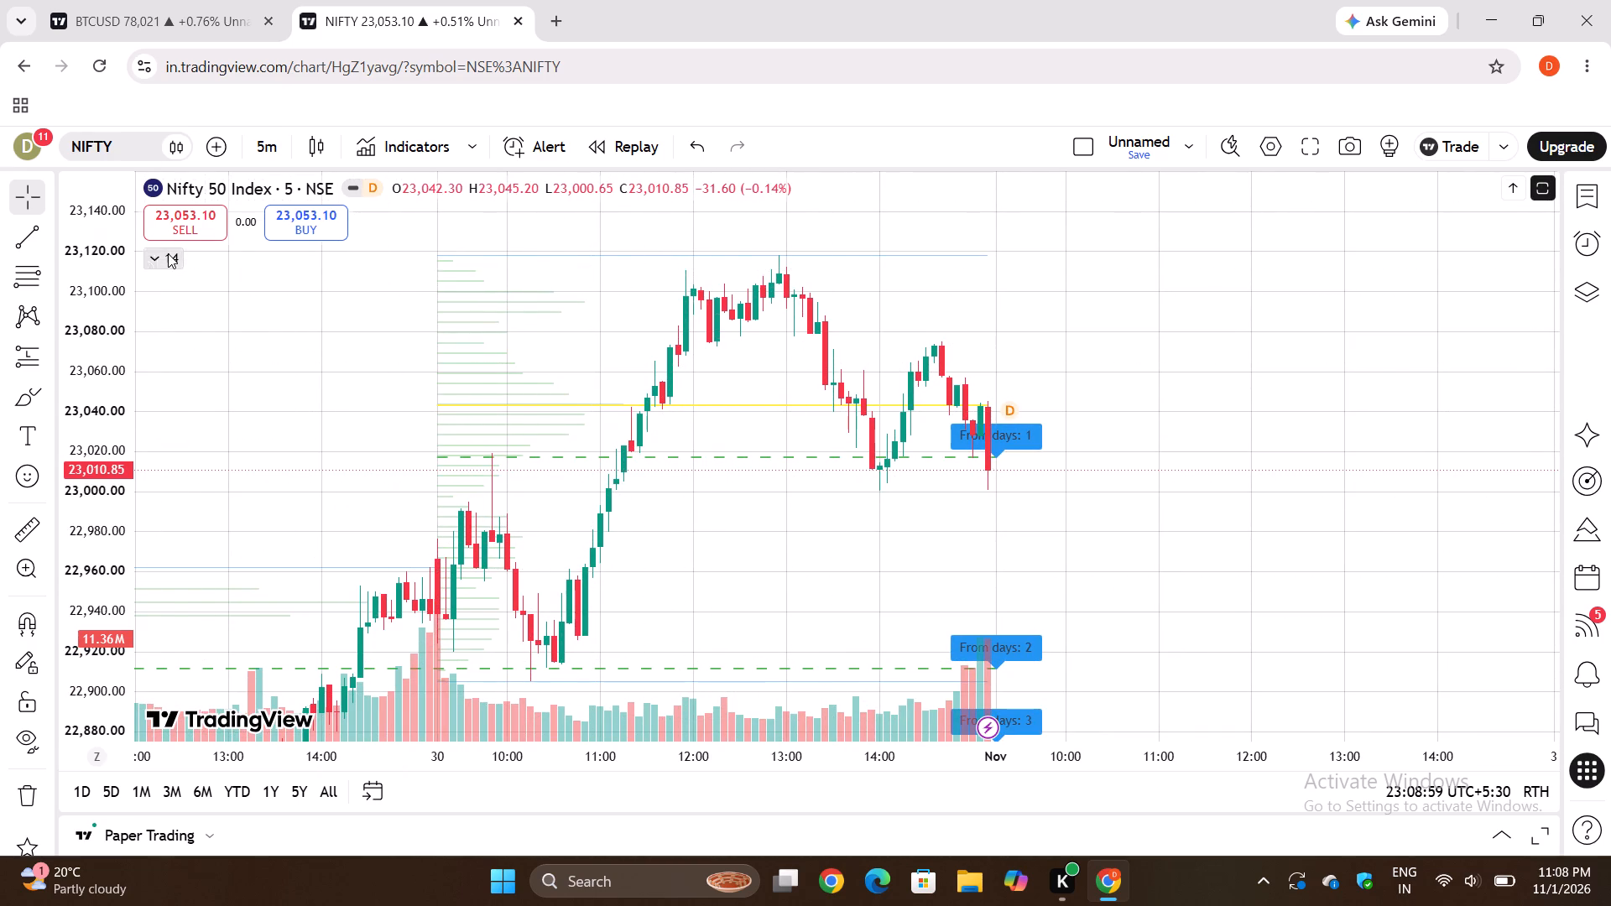
{"action": "left_click", "coordinate": [373, 582]}
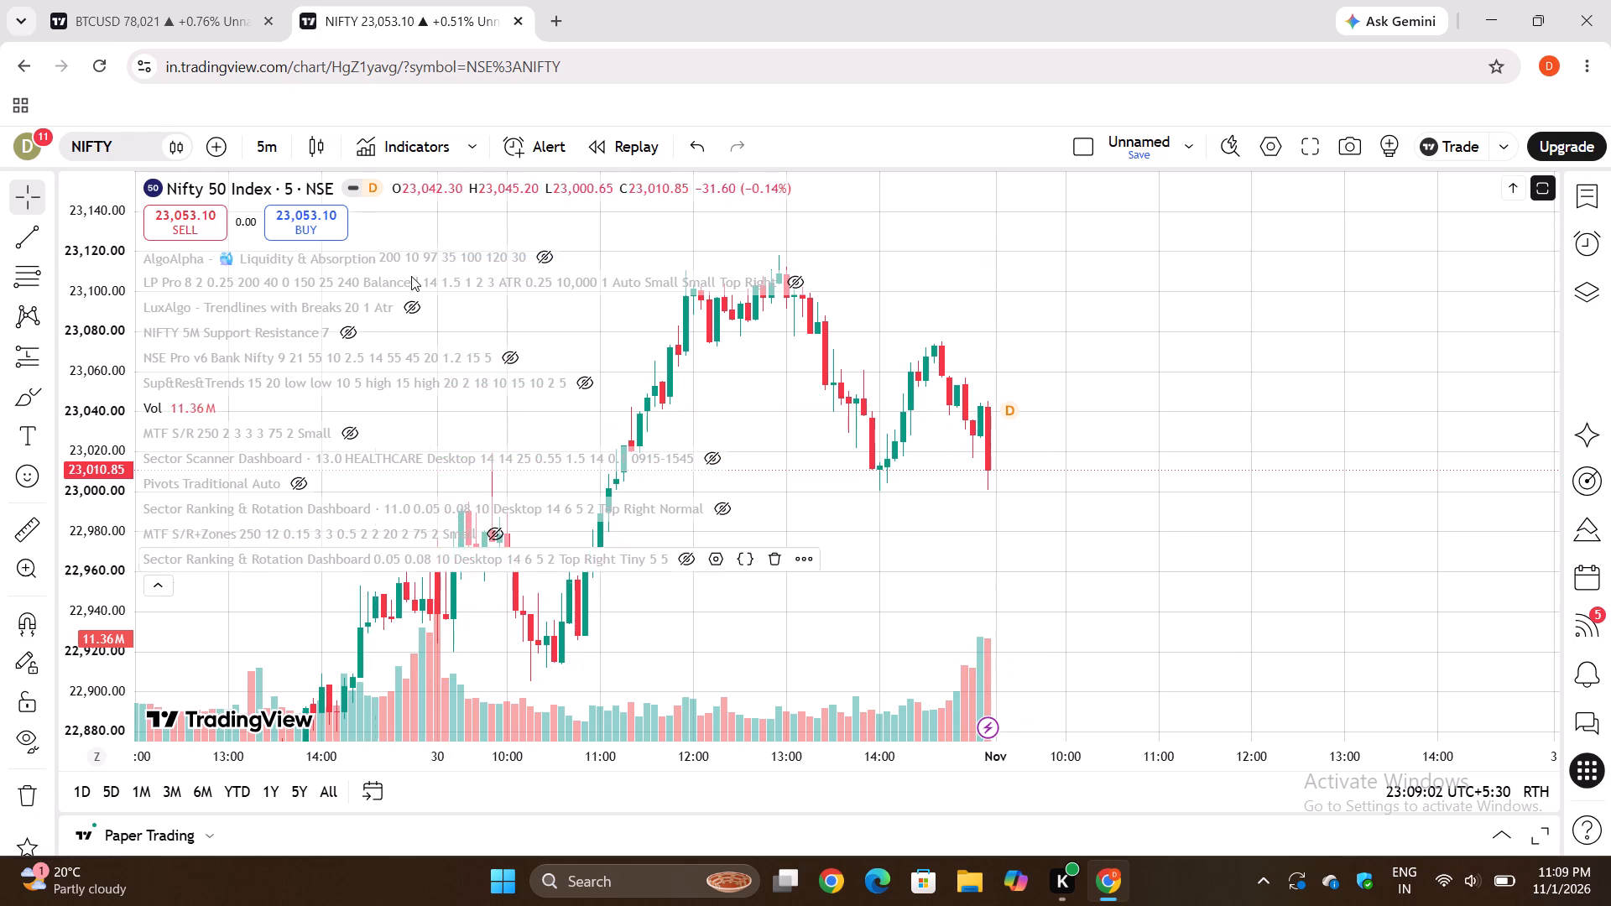
{"action": "left_click", "coordinate": [420, 151]}
{"action": "scroll", "coordinate": [864, 686], "scroll_direction": "down", "scroll_amount": 1}
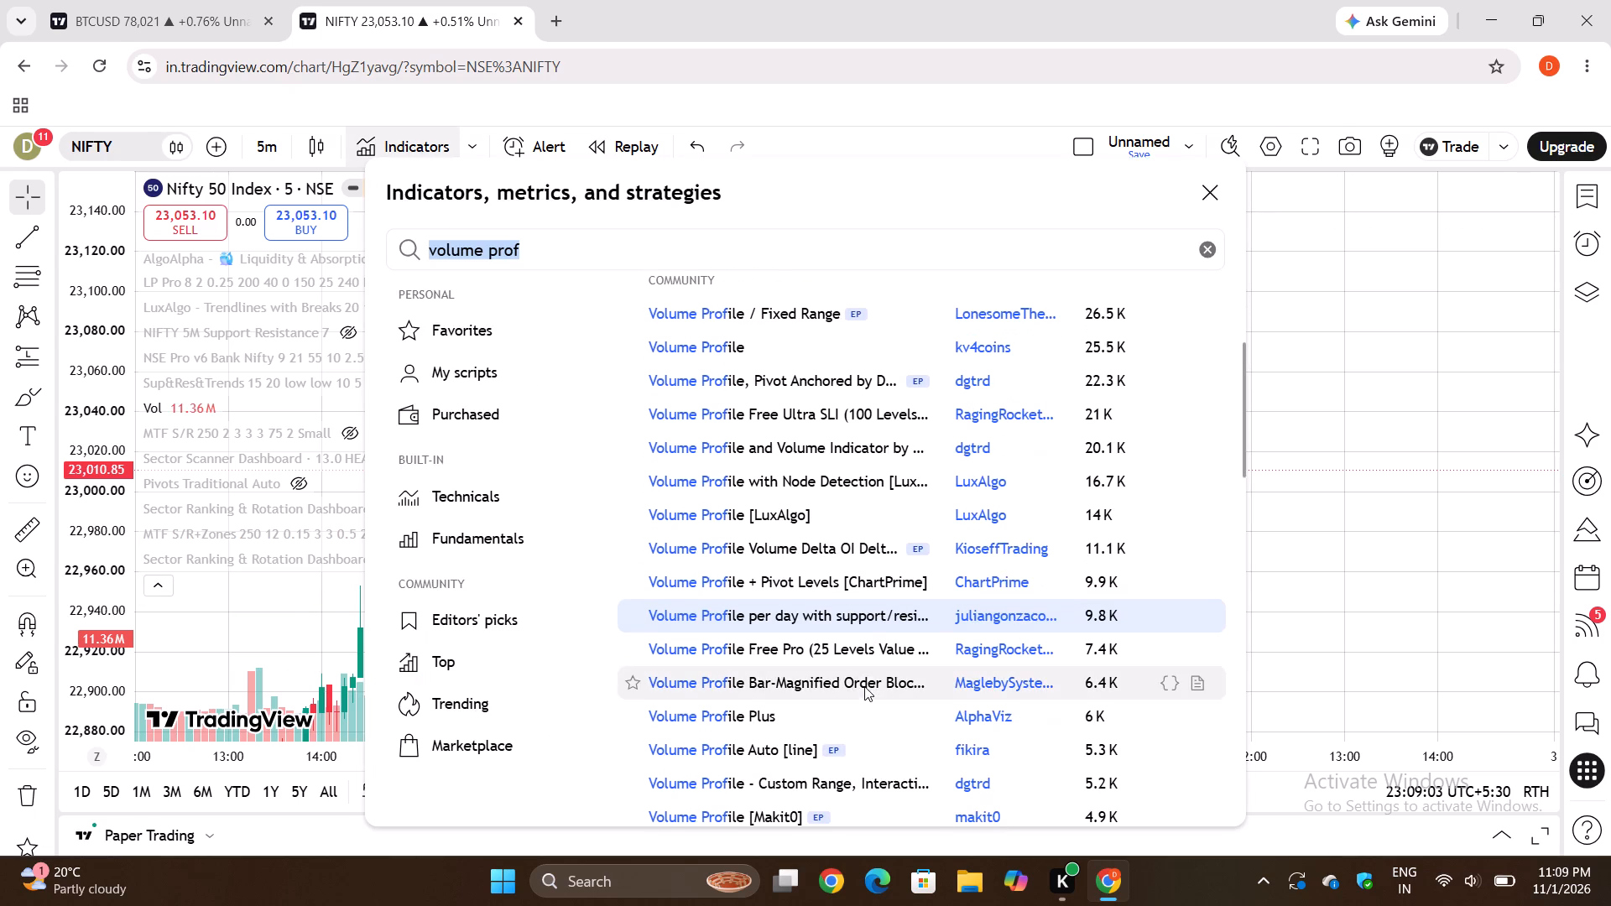
{"action": "left_click", "coordinate": [858, 657]}
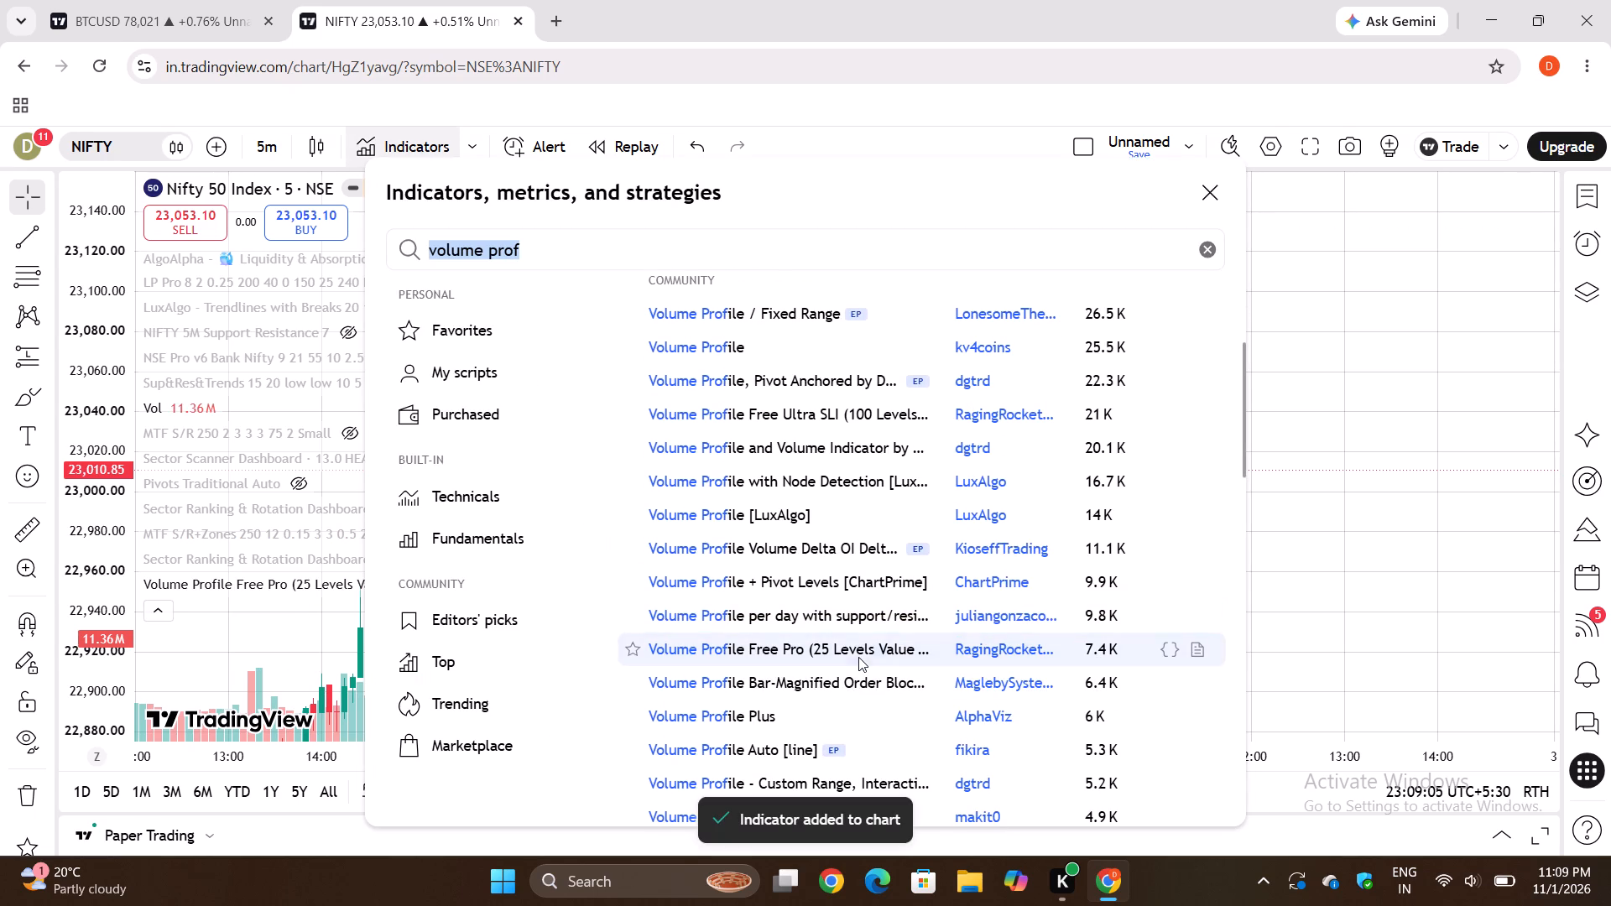
Collapse the indicator list and check RagingRocket's Volume Profile Free Pro against the Nifty candles from 27 to 30 October.
{"action": "left_click", "coordinate": [1348, 456]}
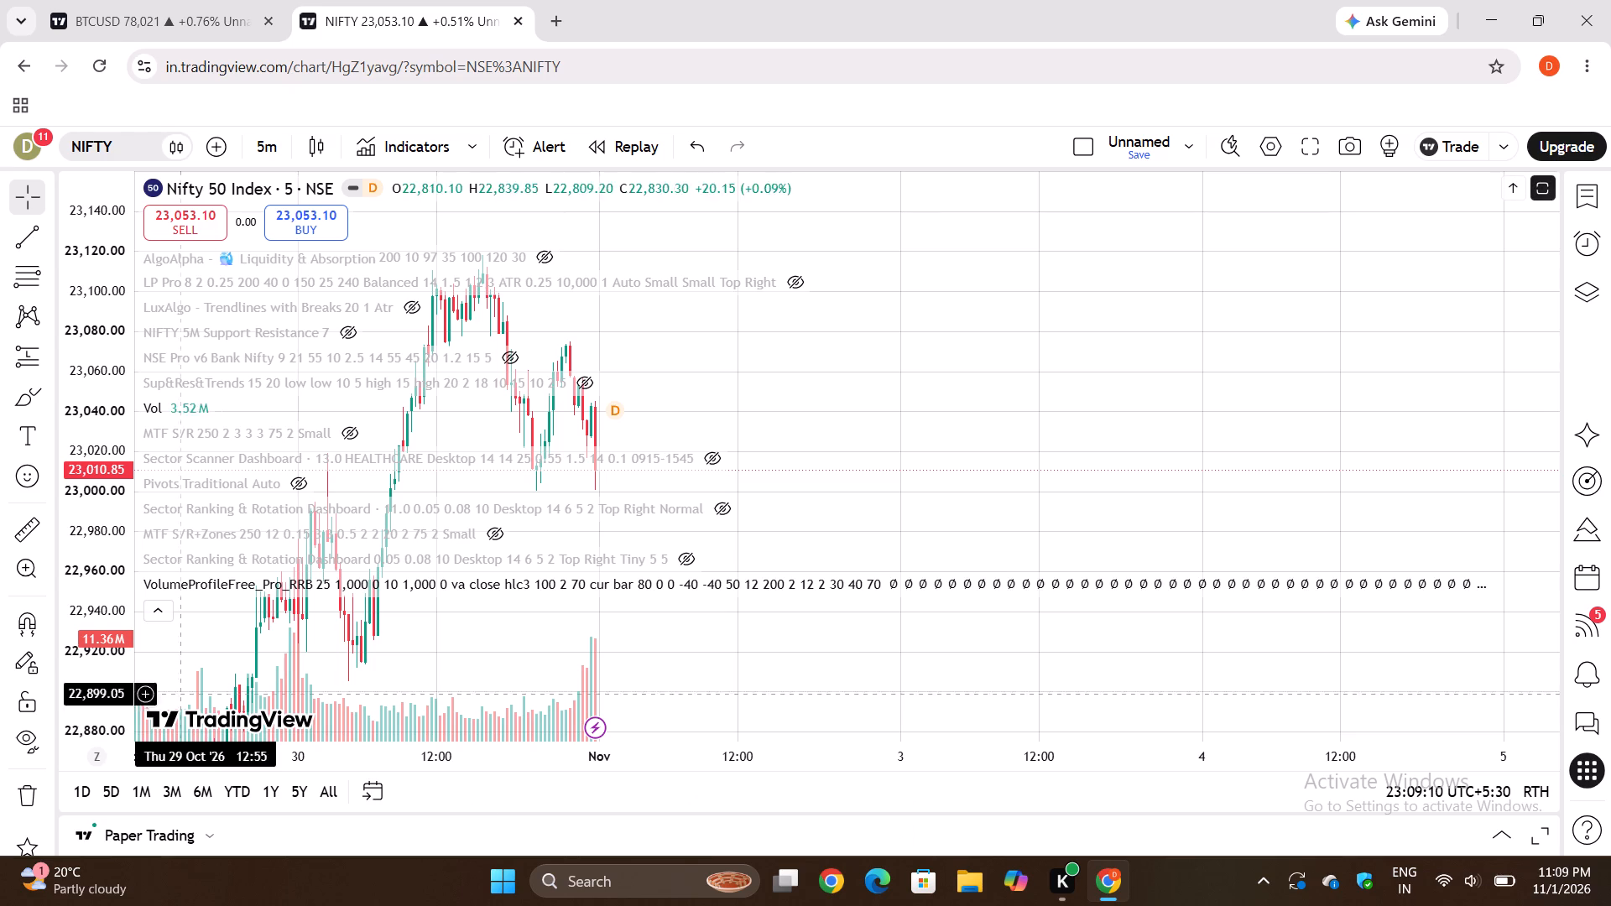
{"action": "left_click", "coordinate": [154, 616]}
{"action": "left_click_drag", "start_coordinate": [567, 507], "coordinate": [1610, 85]}
{"action": "left_click_drag", "start_coordinate": [1610, 84], "coordinate": [1610, 102]}
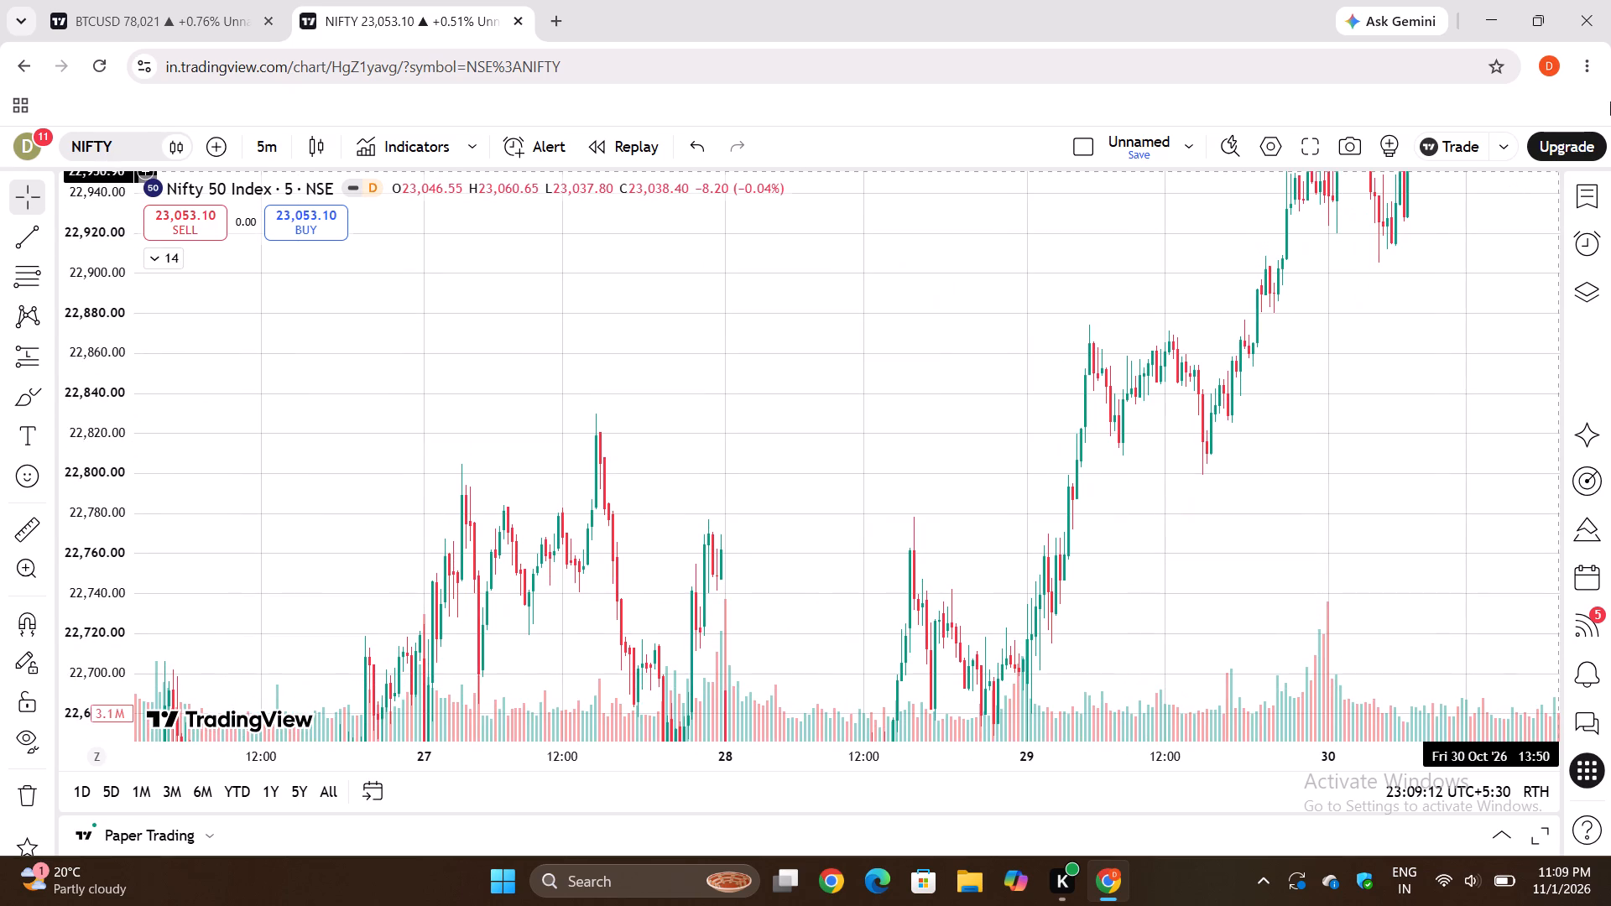
{"action": "left_click_drag", "start_coordinate": [1610, 102], "coordinate": [931, 365]}
{"action": "left_click_drag", "start_coordinate": [1024, 456], "coordinate": [494, 638]}
{"action": "left_click_drag", "start_coordinate": [782, 537], "coordinate": [110, 737]}
{"action": "left_click_drag", "start_coordinate": [152, 669], "coordinate": [335, 653]}
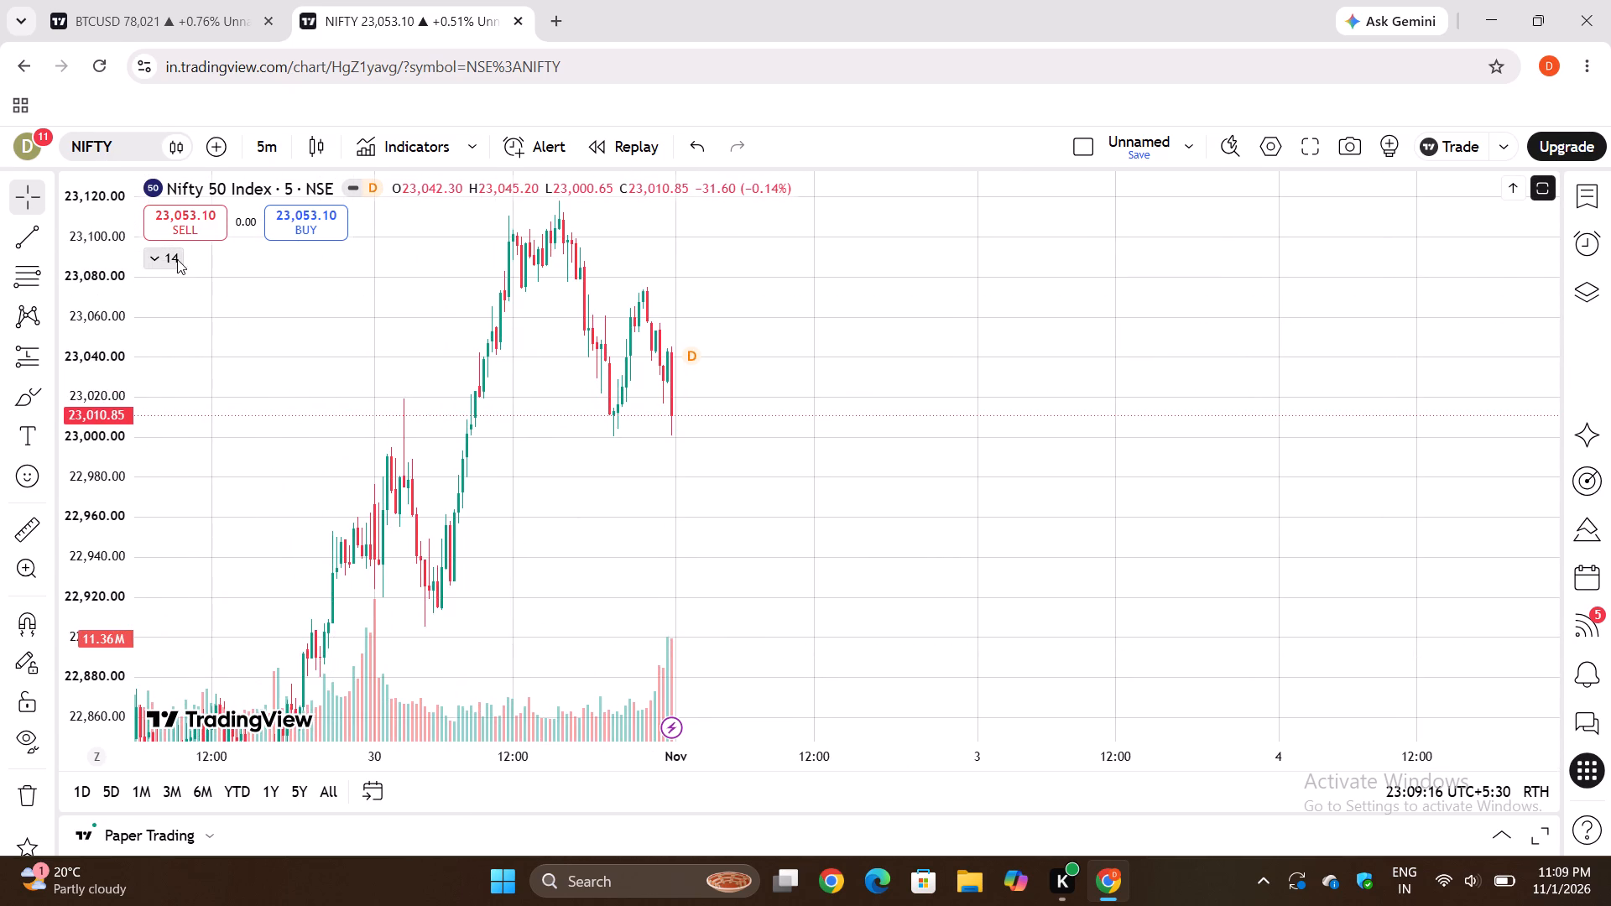
Replace Volume Profile Free Pro on the Nifty chart with MaglebySystems' Volume Profile Bar-Magnified Order Blocks indicator.
{"action": "left_click", "coordinate": [177, 259]}
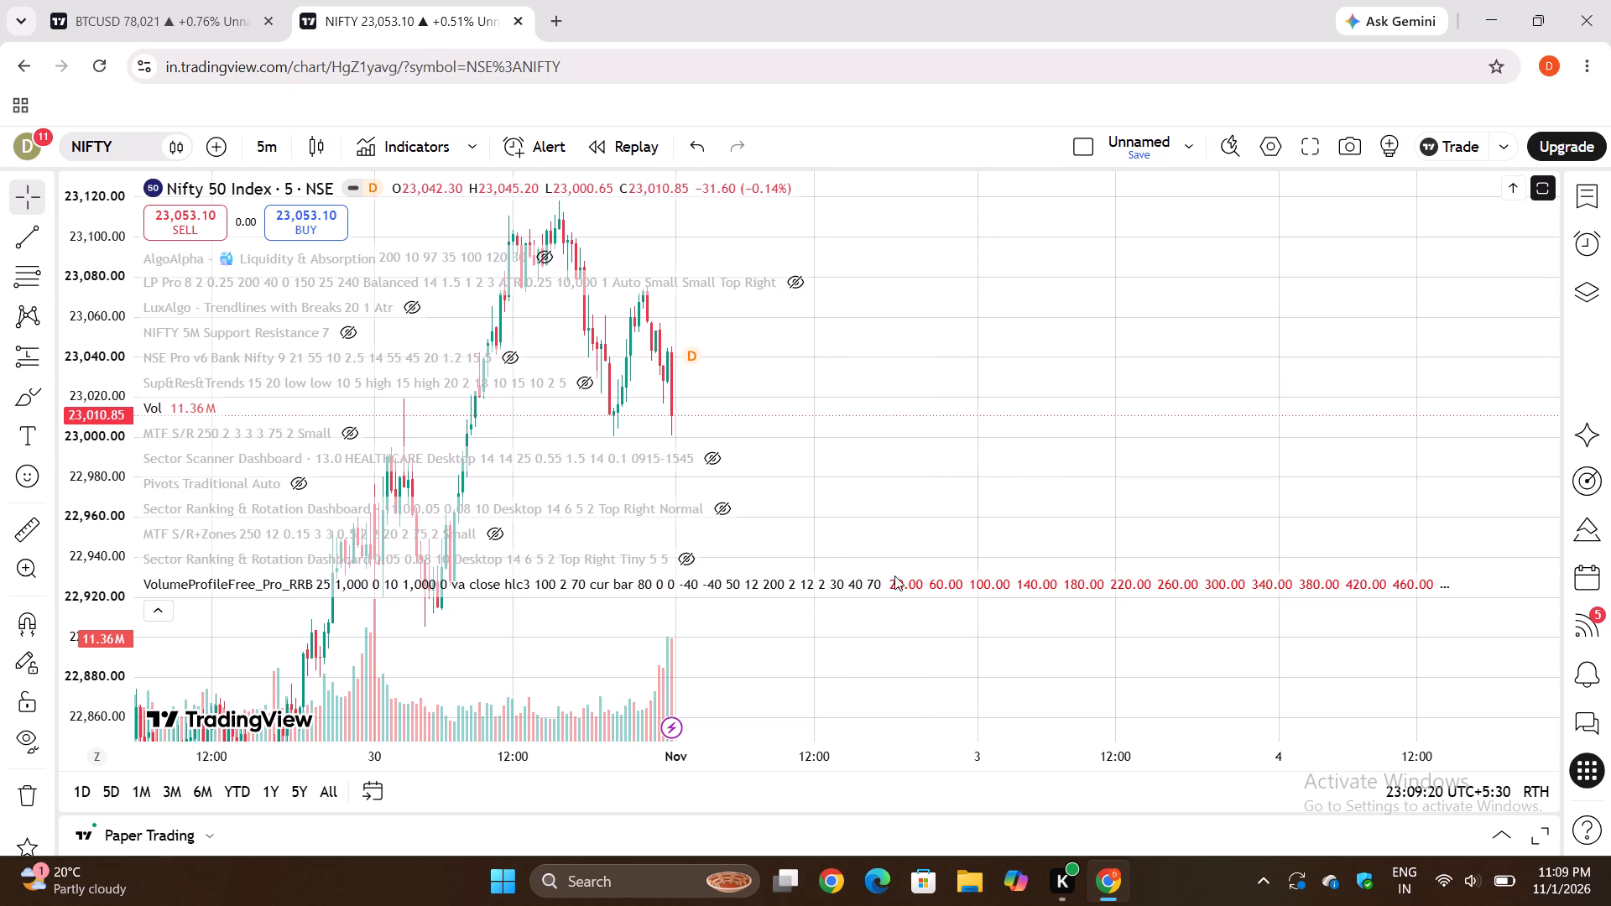
{"action": "left_click", "coordinate": [977, 585]}
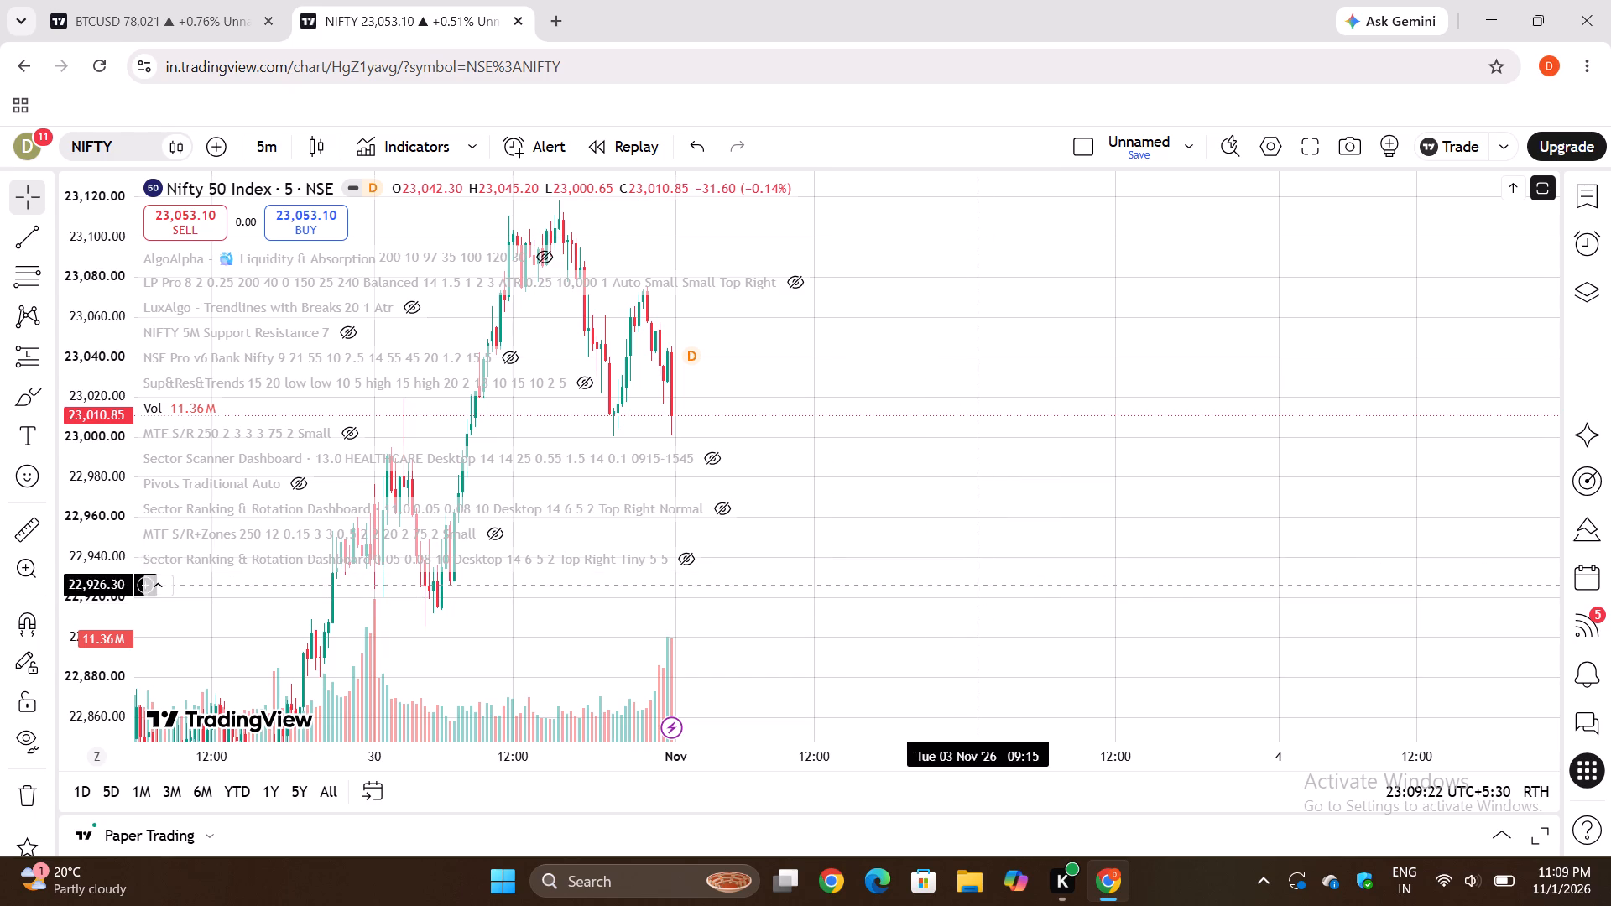
{"action": "left_click", "coordinate": [421, 135]}
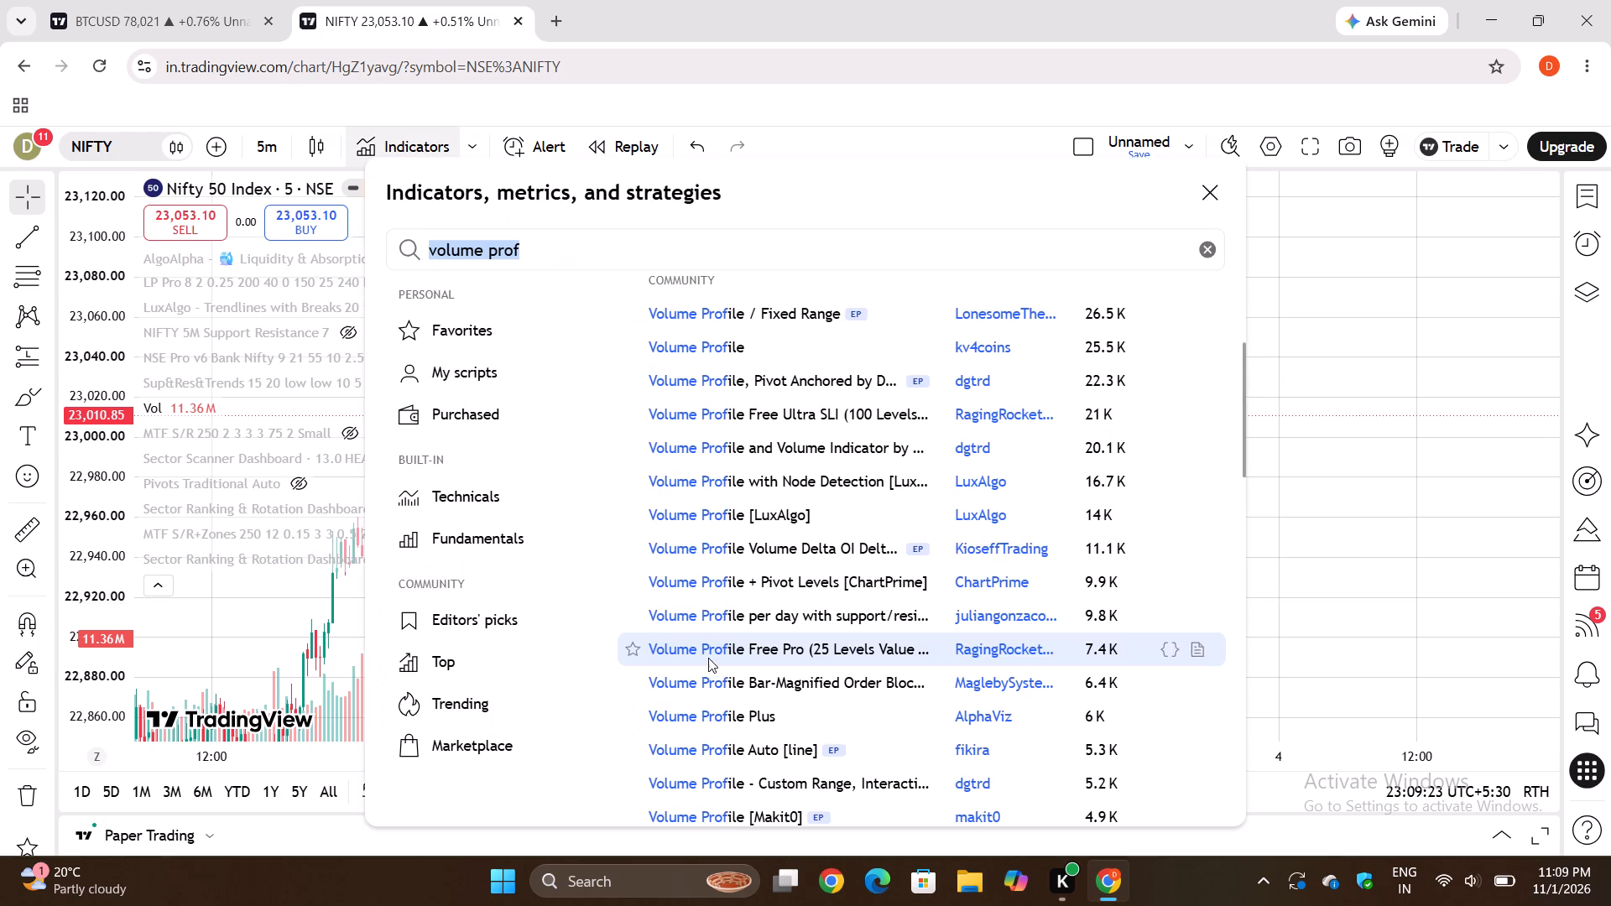
{"action": "left_click", "coordinate": [727, 679]}
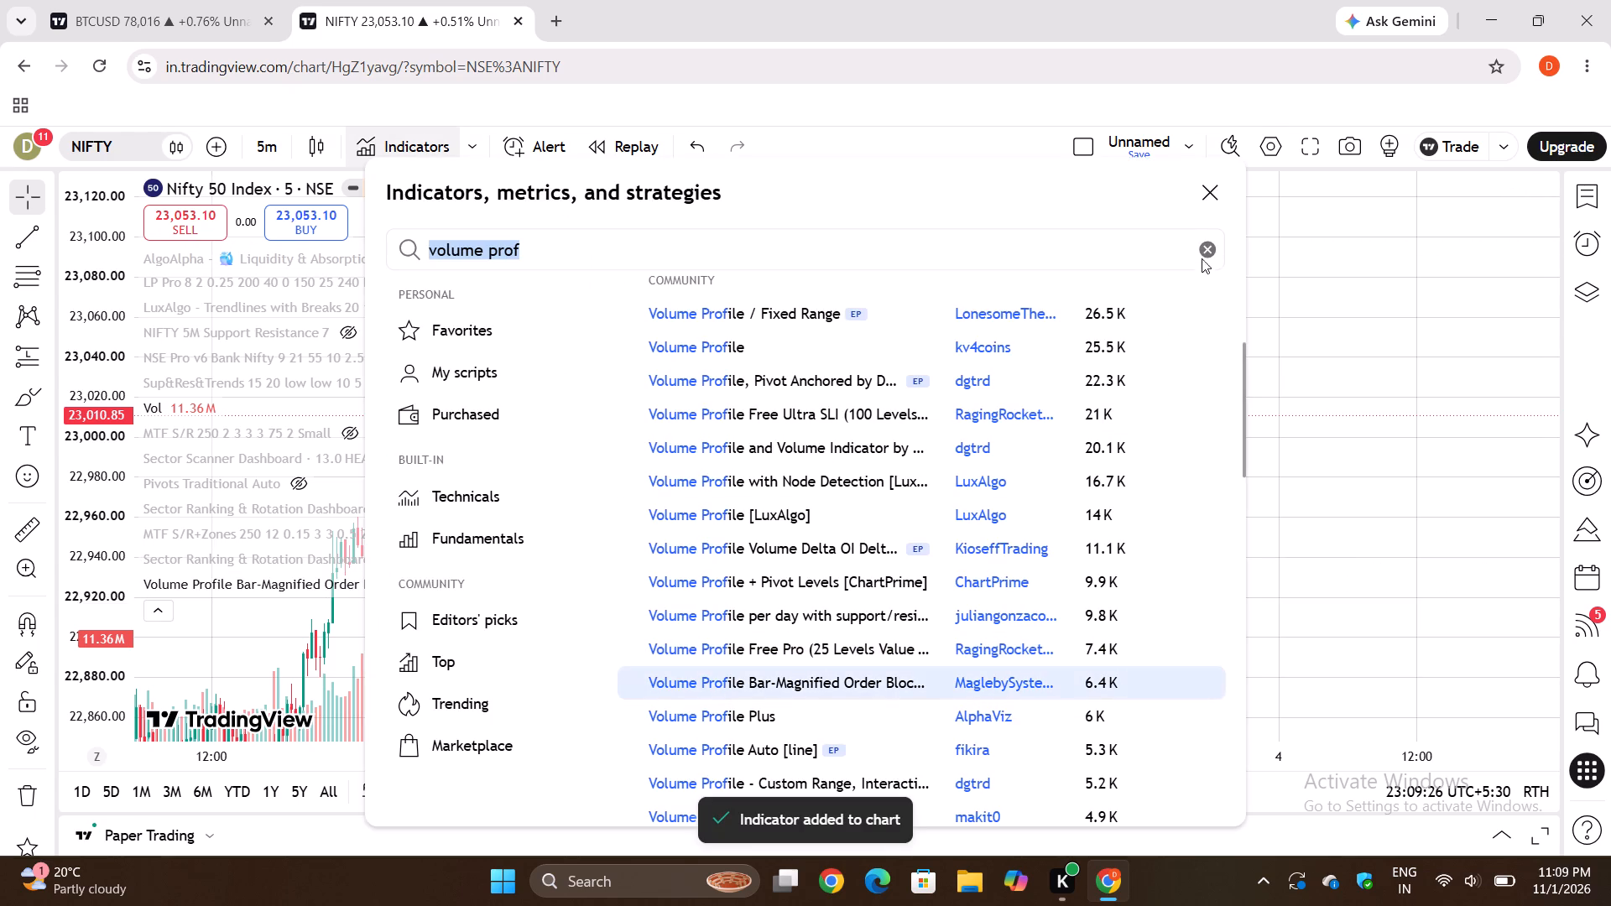
{"action": "left_click", "coordinate": [1215, 203]}
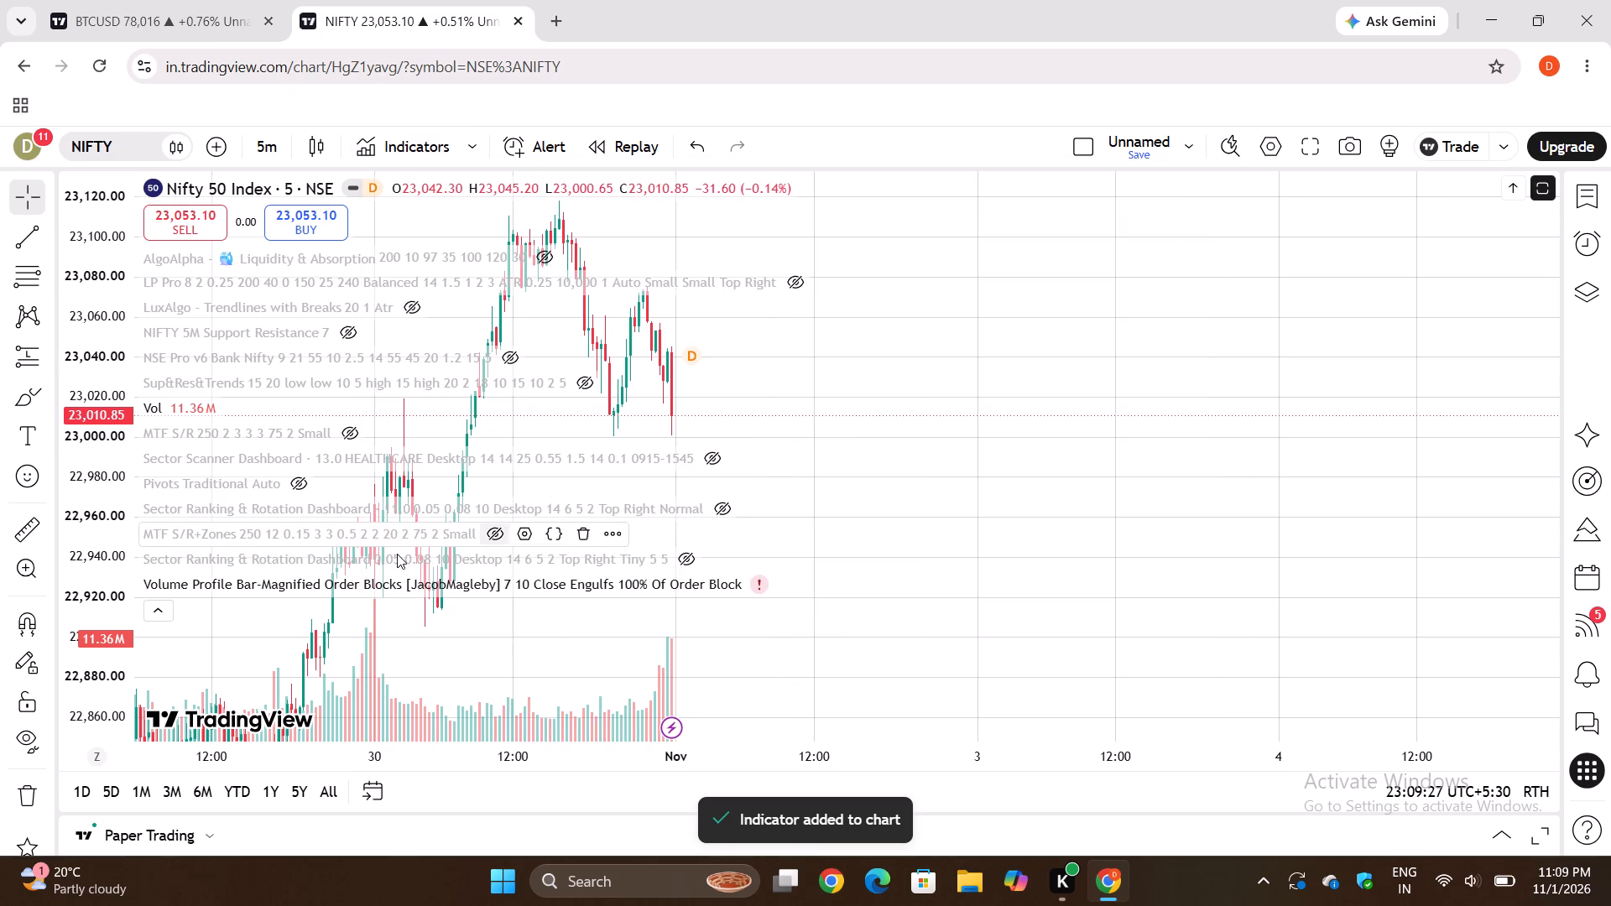
Check the Nifty candles for the Bar-Magnified Order Blocks output and open the indicator's error details.
{"action": "left_click", "coordinate": [158, 612]}
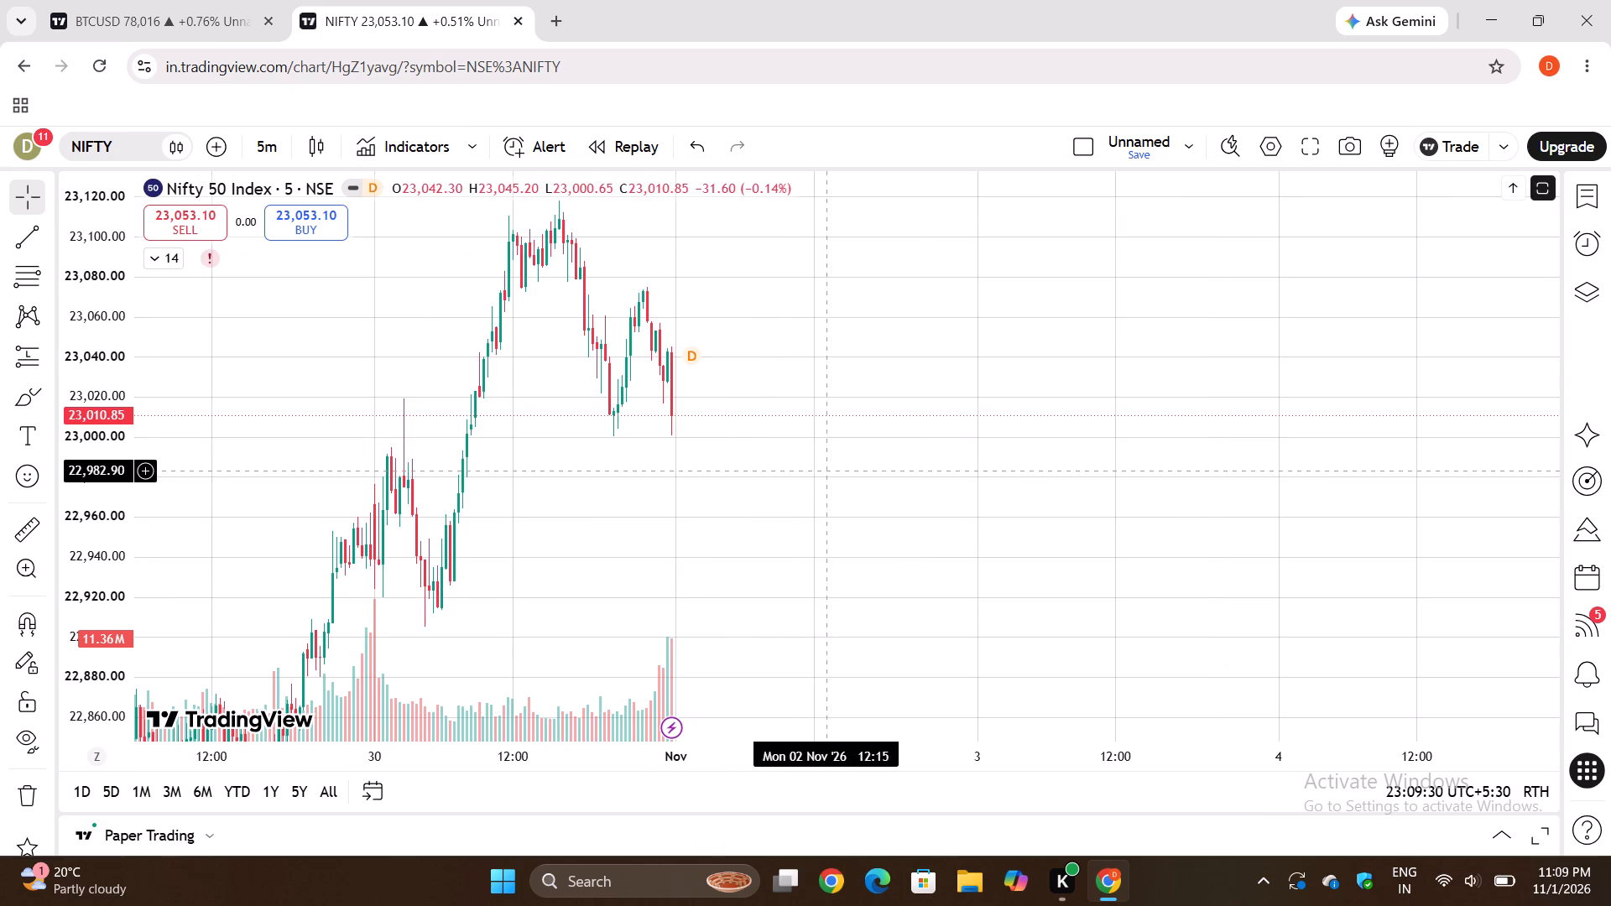
{"action": "left_click_drag", "start_coordinate": [580, 456], "coordinate": [897, 476]}
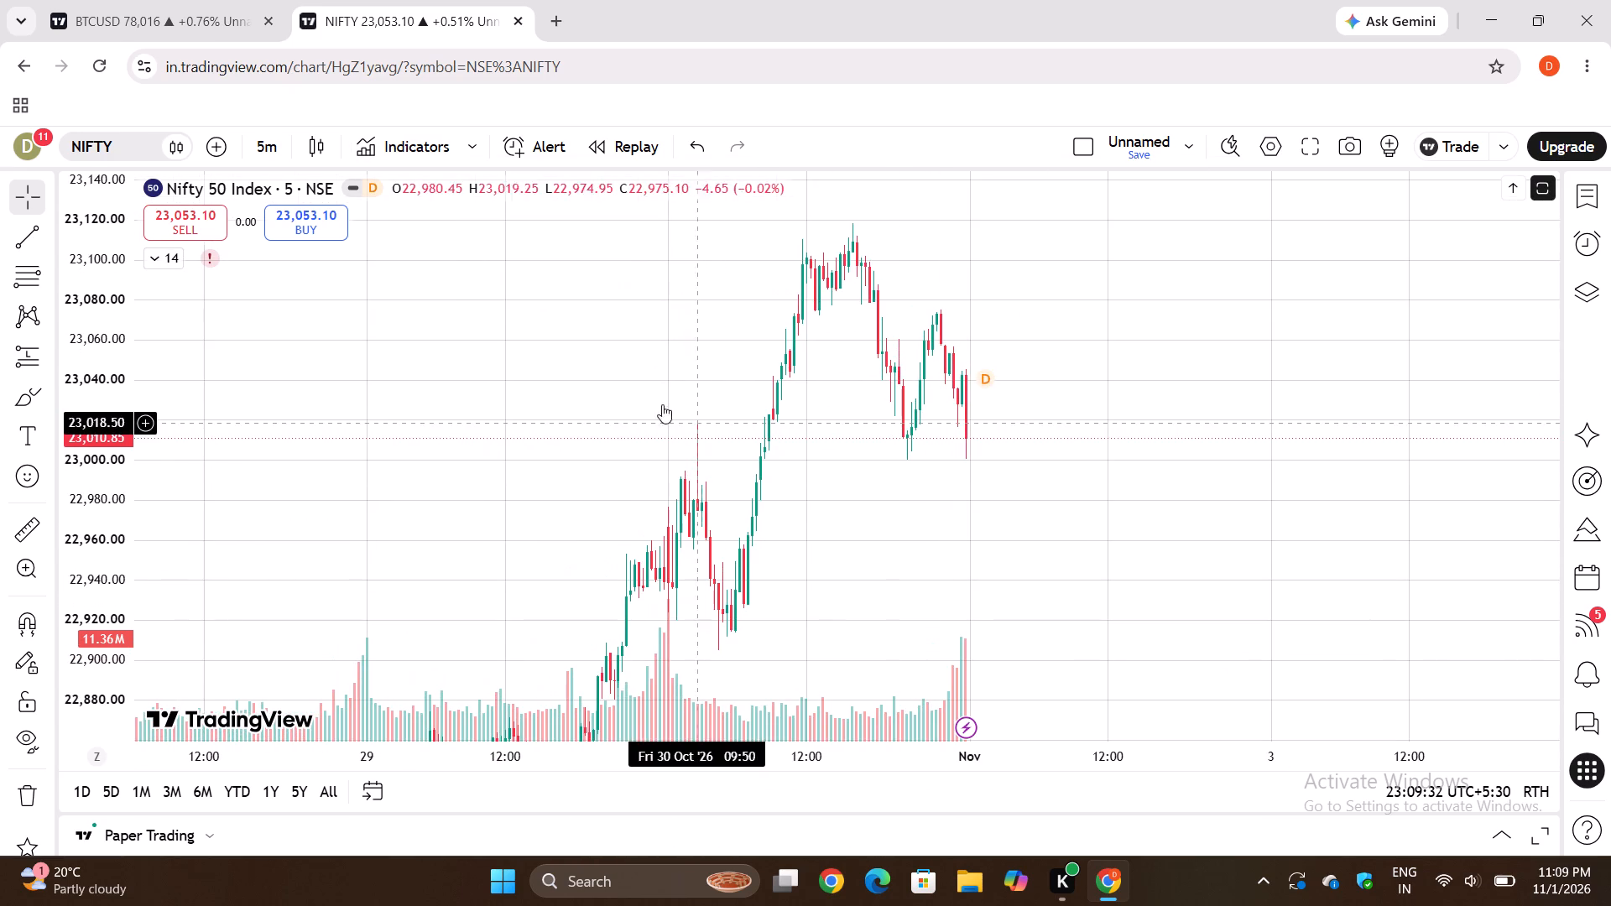
{"action": "left_click_drag", "start_coordinate": [105, 328], "coordinate": [124, 453]}
{"action": "left_click_drag", "start_coordinate": [348, 495], "coordinate": [487, 411]}
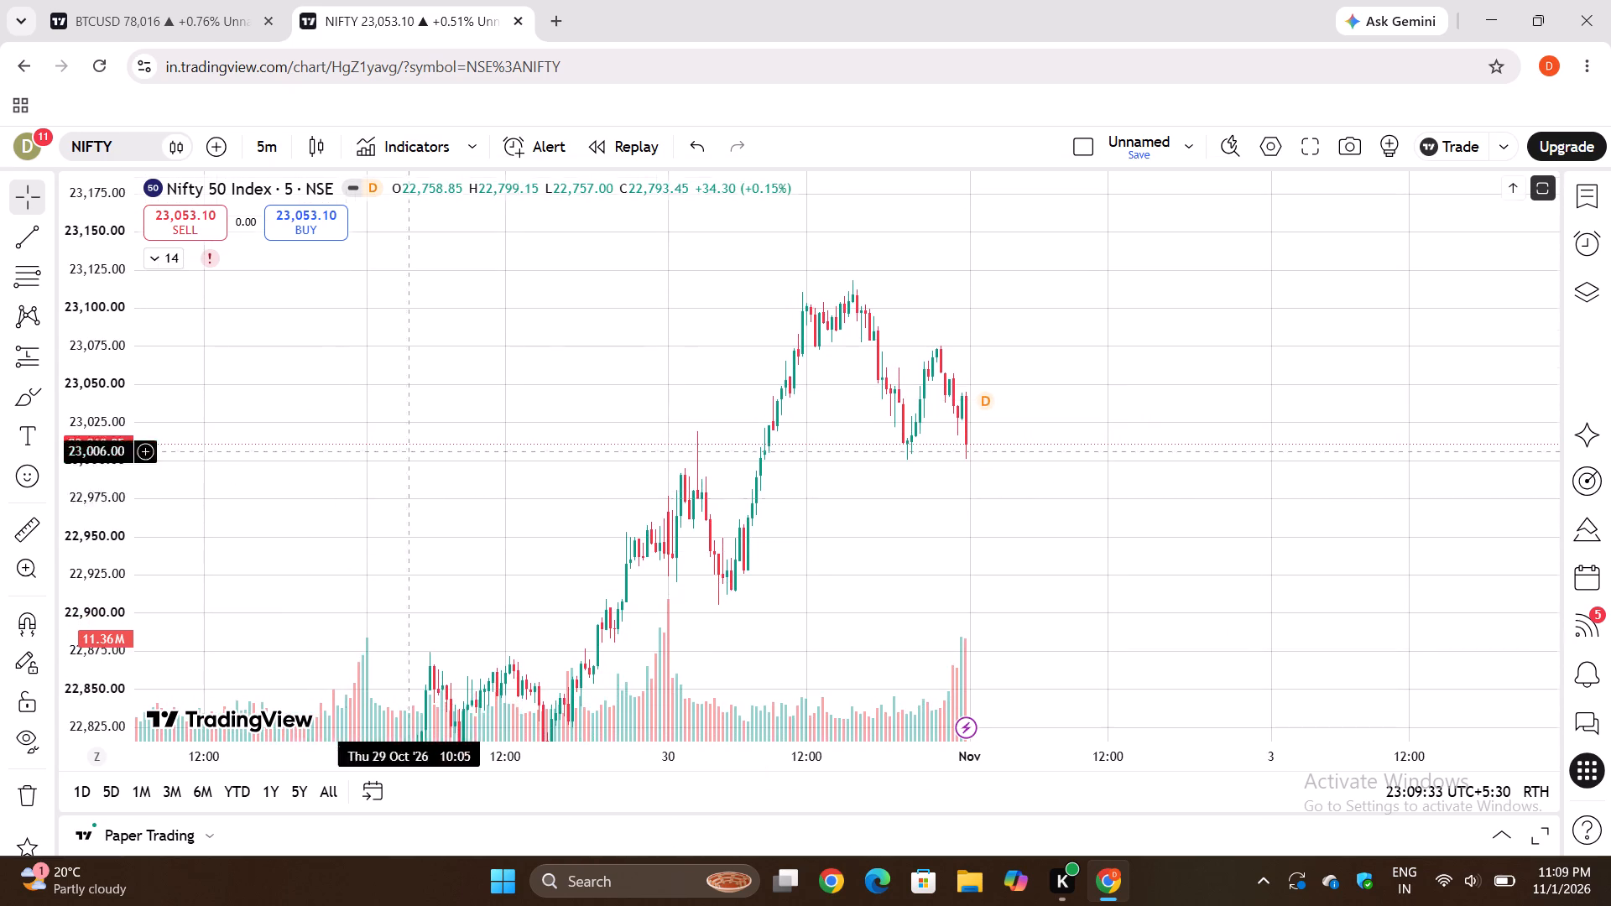
{"action": "left_click_drag", "start_coordinate": [487, 411], "coordinate": [253, 196]}
{"action": "left_click", "coordinate": [411, 157]}
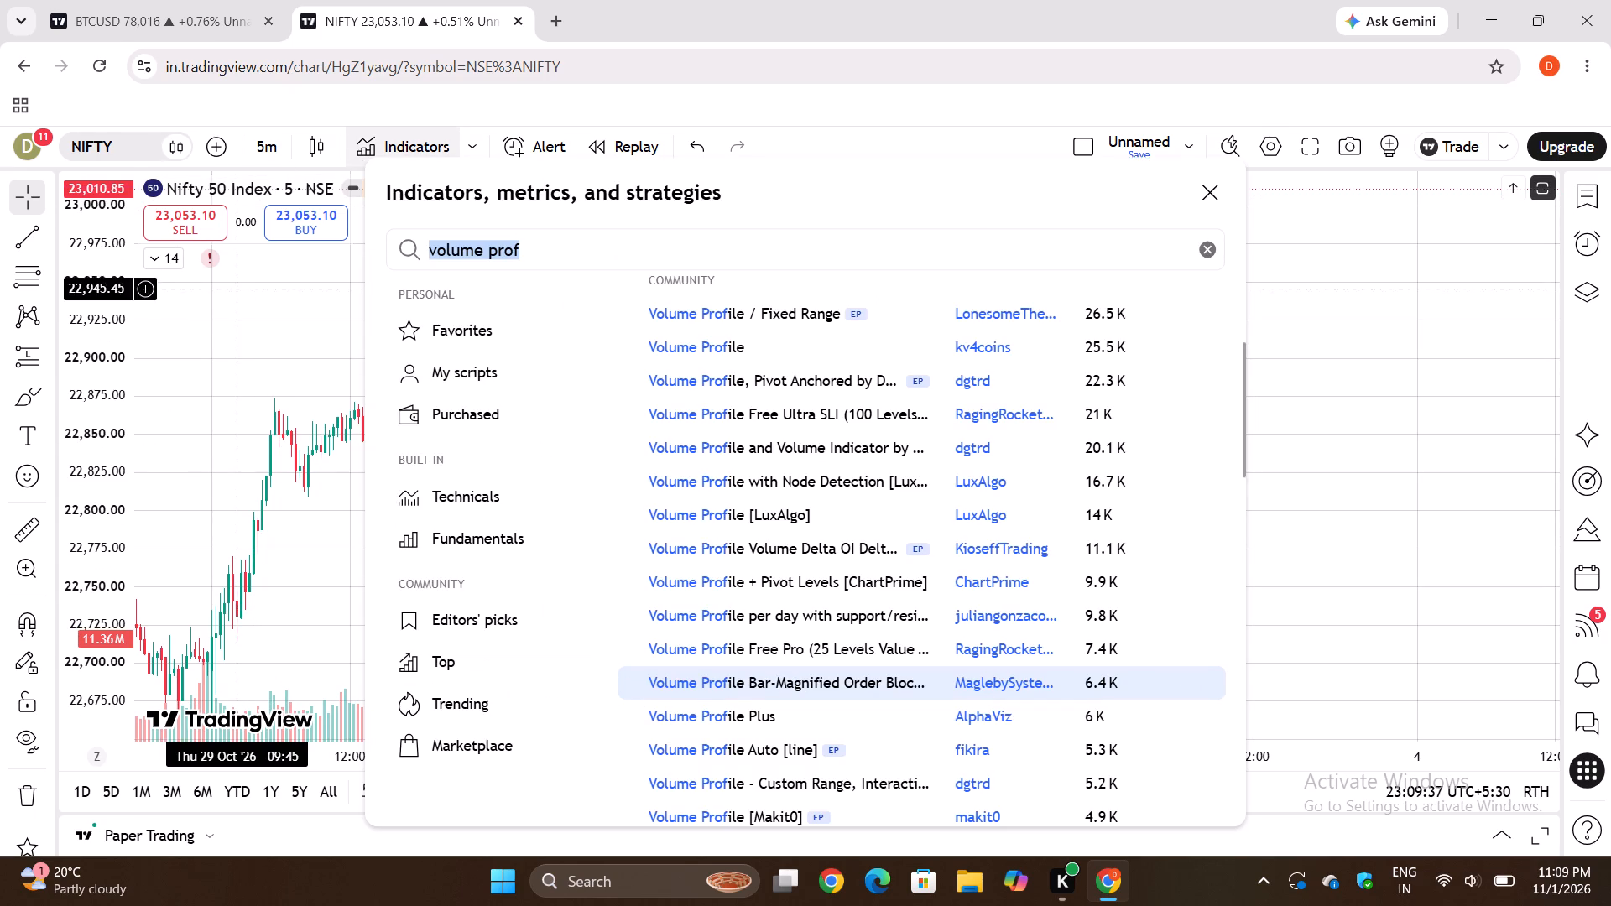
{"action": "left_click", "coordinate": [155, 246]}
{"action": "left_click", "coordinate": [160, 258]}
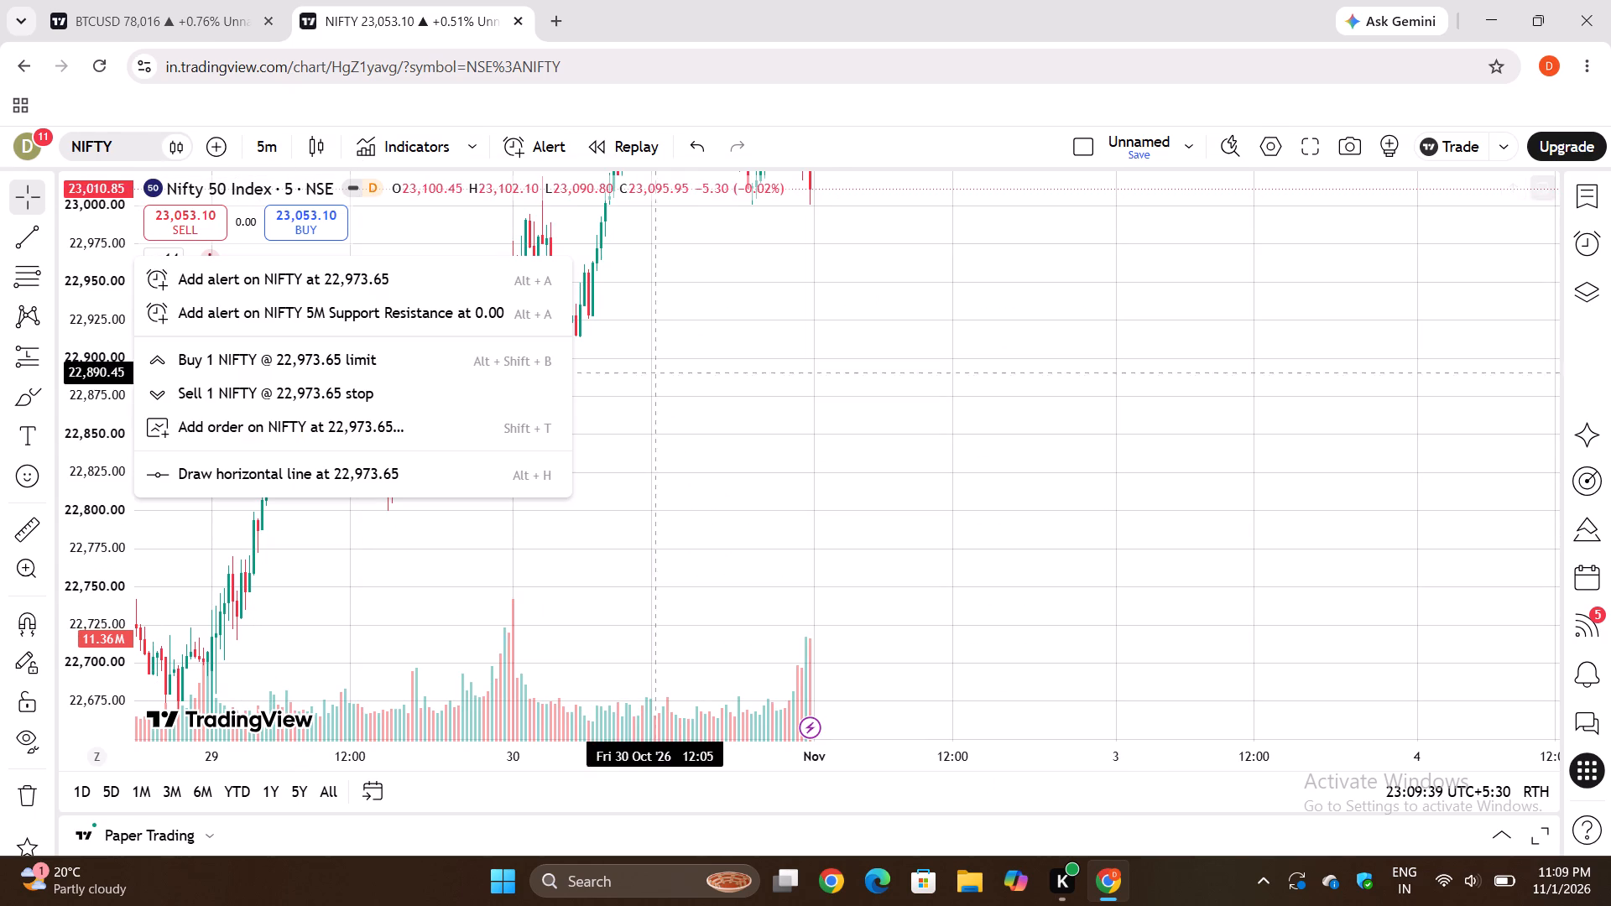
{"action": "left_click", "coordinate": [733, 419]}
{"action": "left_click", "coordinate": [165, 256]}
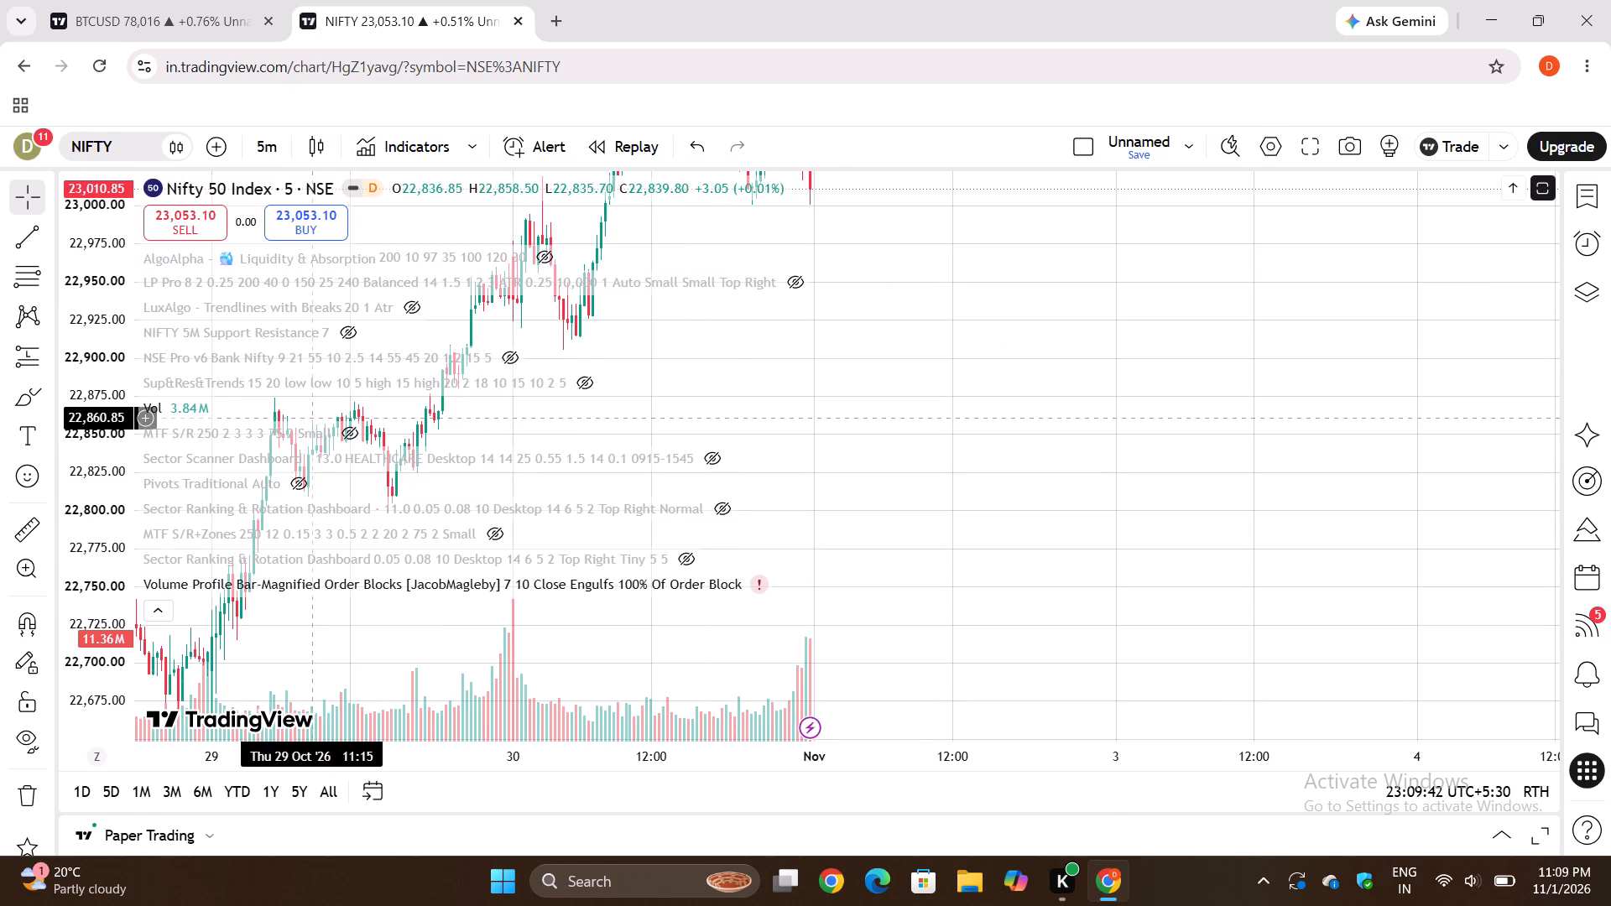
{"action": "left_click", "coordinate": [758, 586]}
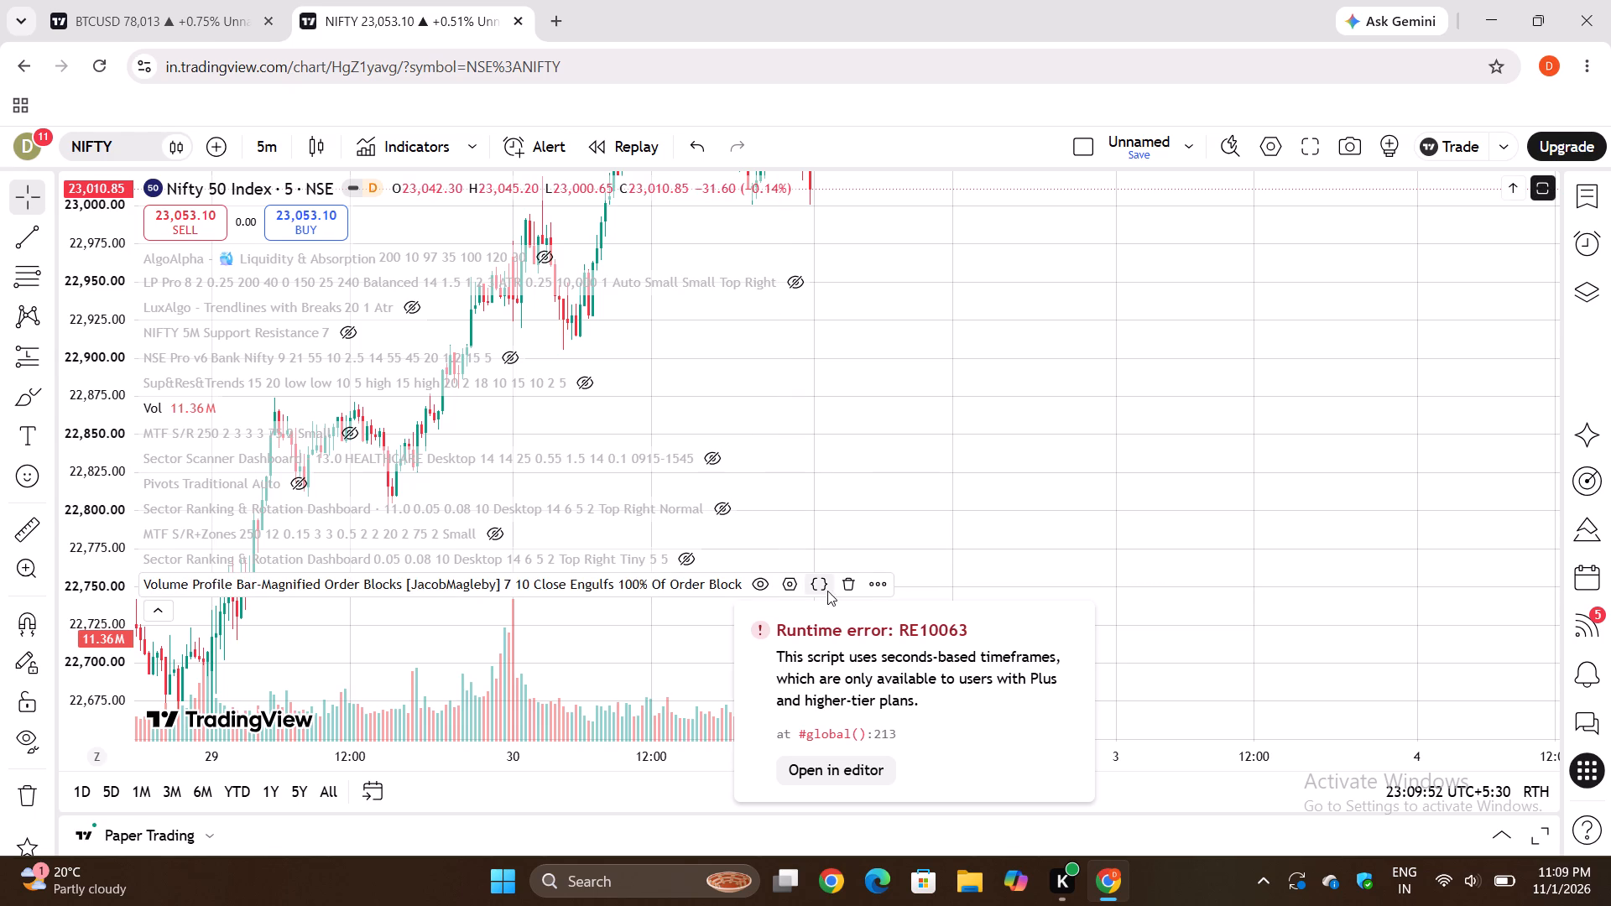
Replace the Bar-Magnified Order Blocks indicator with AlphaViz's Volume Profile Plus and collapse the indicator list.
{"action": "left_click", "coordinate": [841, 590]}
{"action": "left_click", "coordinate": [451, 157]}
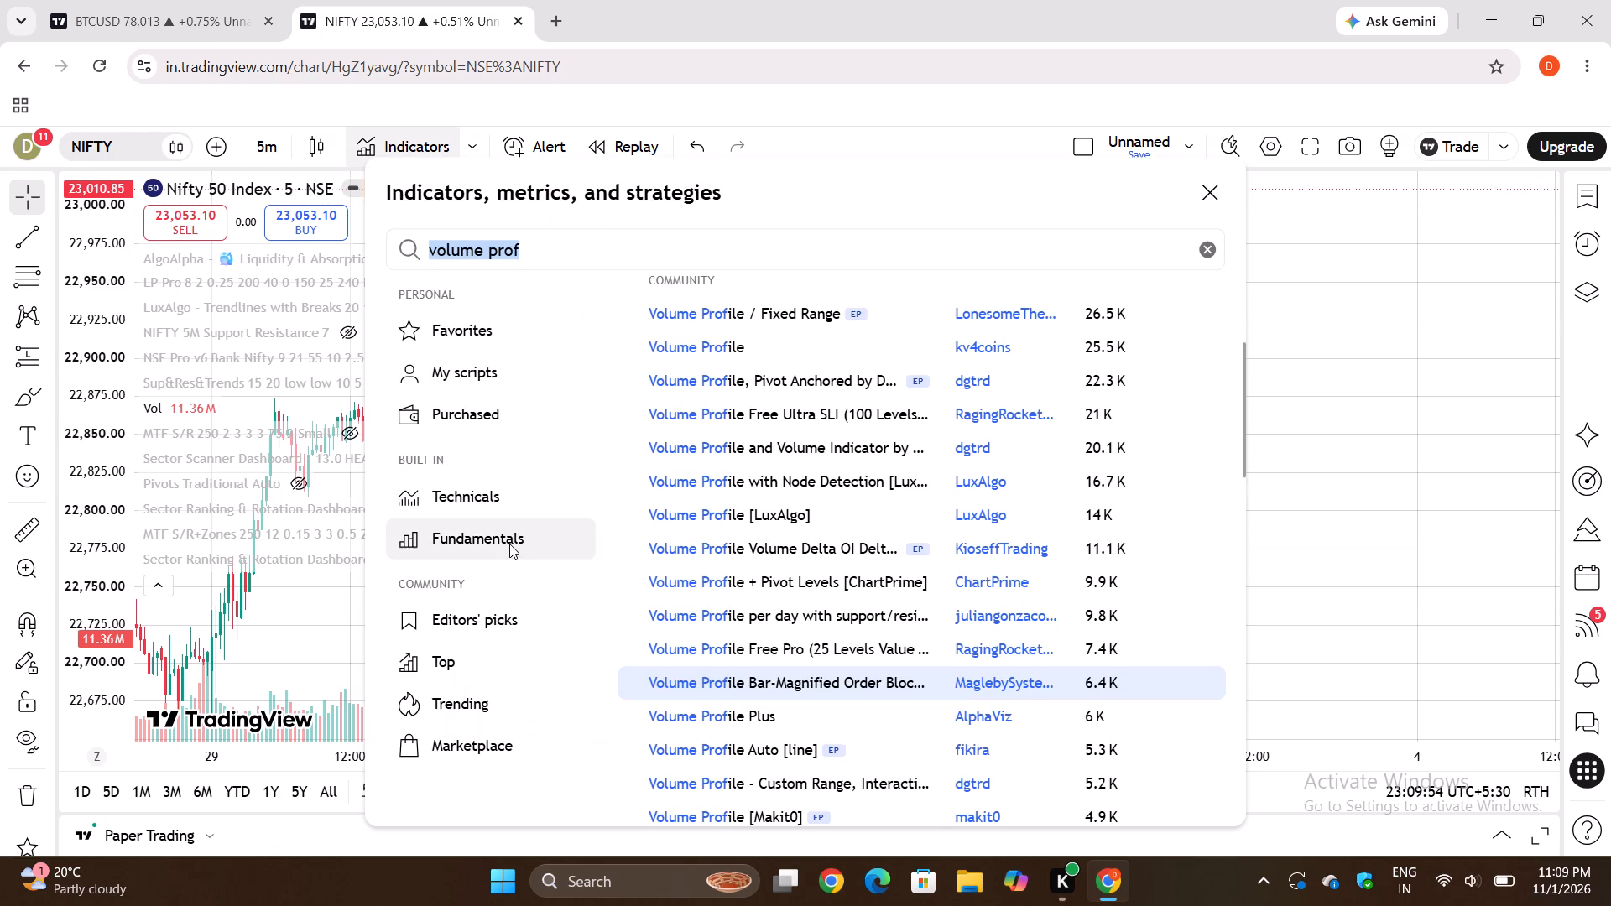
{"action": "left_click", "coordinate": [732, 706]}
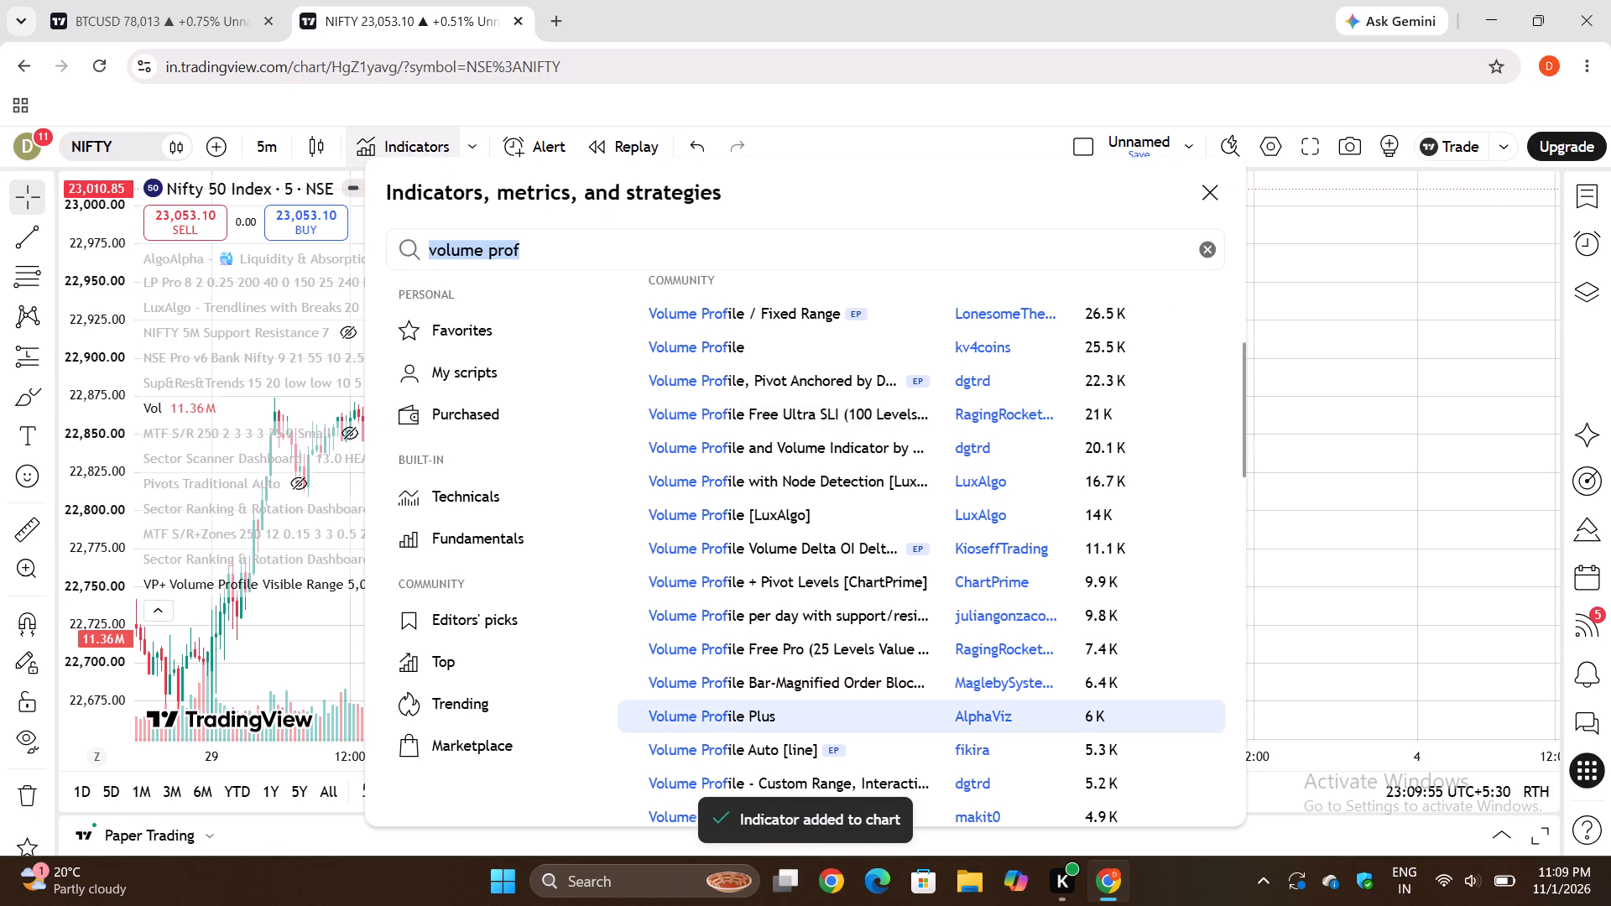
{"action": "left_click", "coordinate": [1207, 180]}
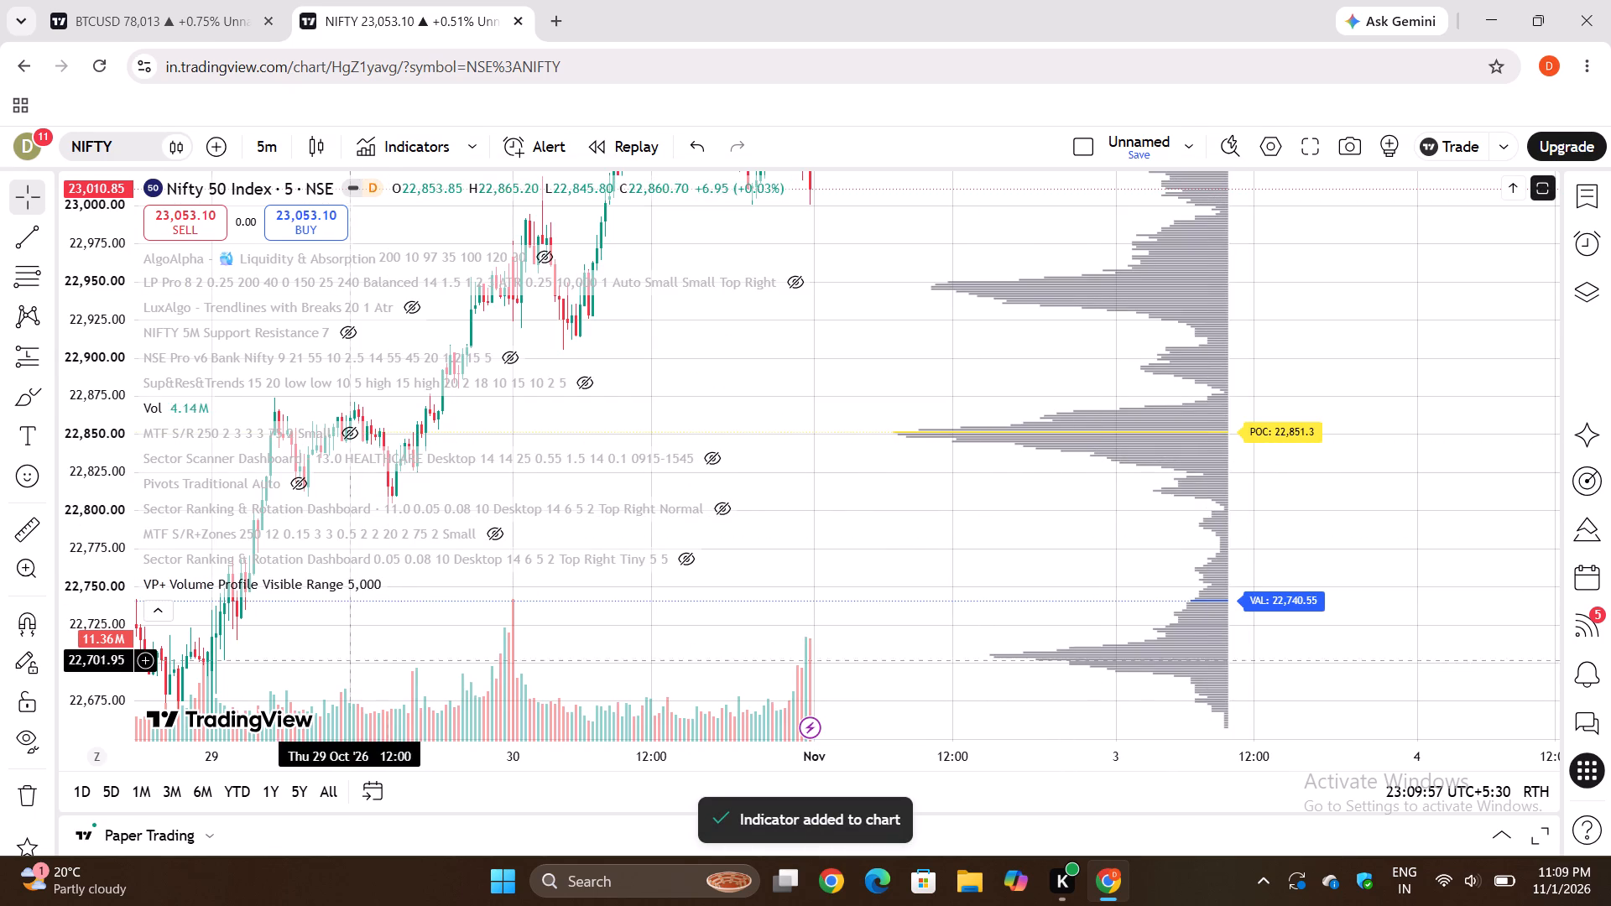
{"action": "left_click", "coordinate": [161, 617]}
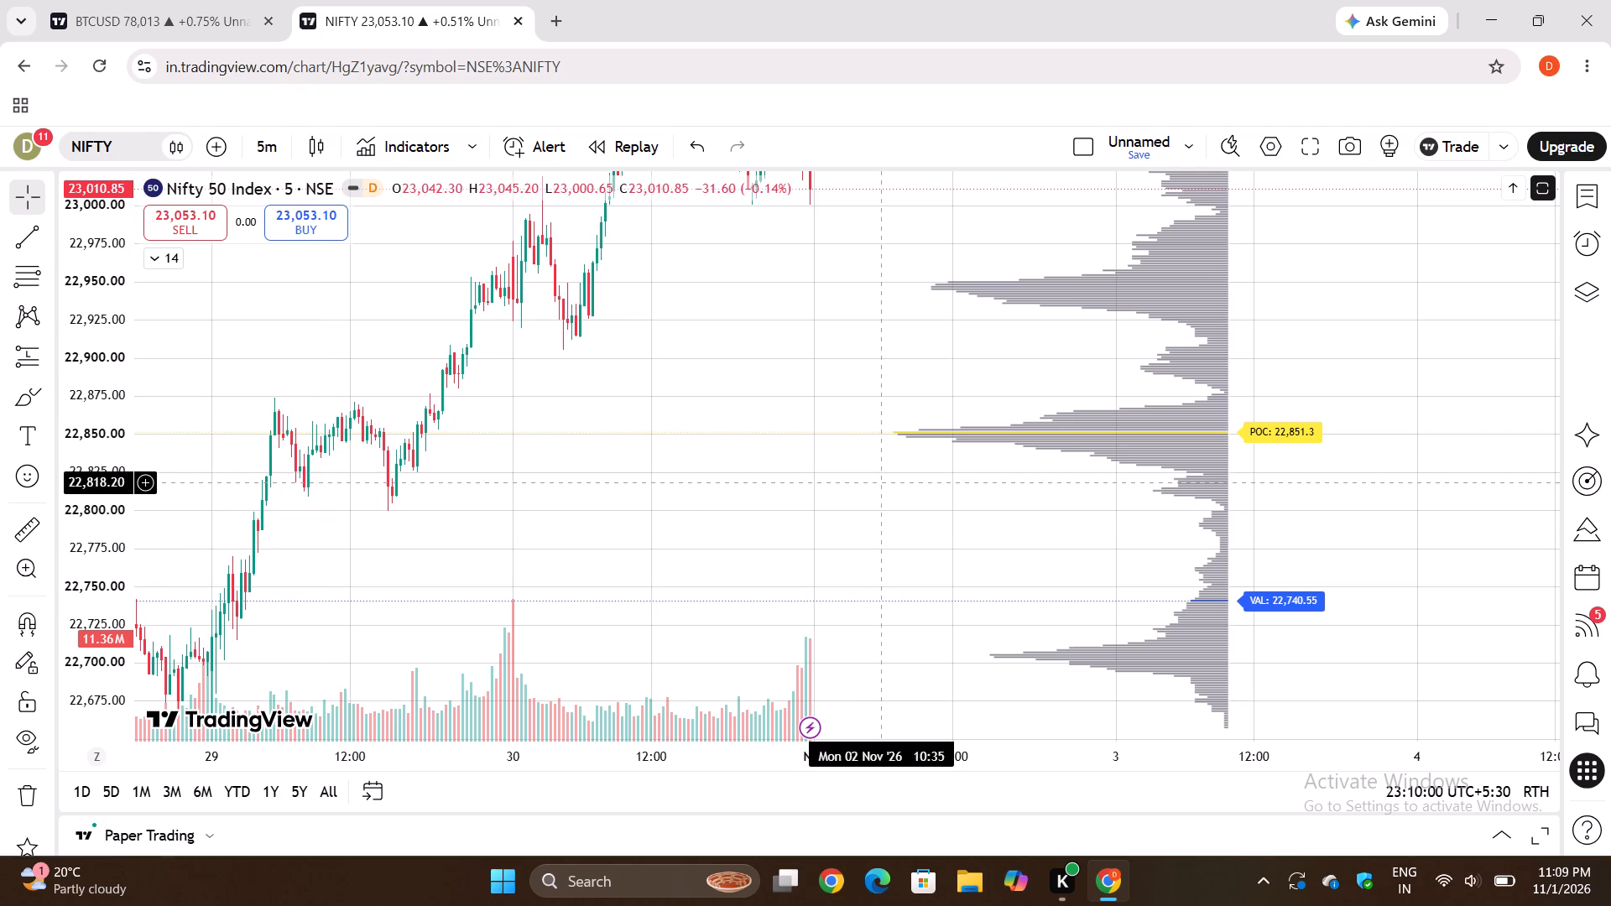
Draw a horizontal ray at the profile's POC level, 22,851.30, starting from the 29 October 14:10 candle.
{"action": "left_click_drag", "start_coordinate": [882, 482], "coordinate": [909, 695]}
{"action": "left_click_drag", "start_coordinate": [1010, 331], "coordinate": [923, 320]}
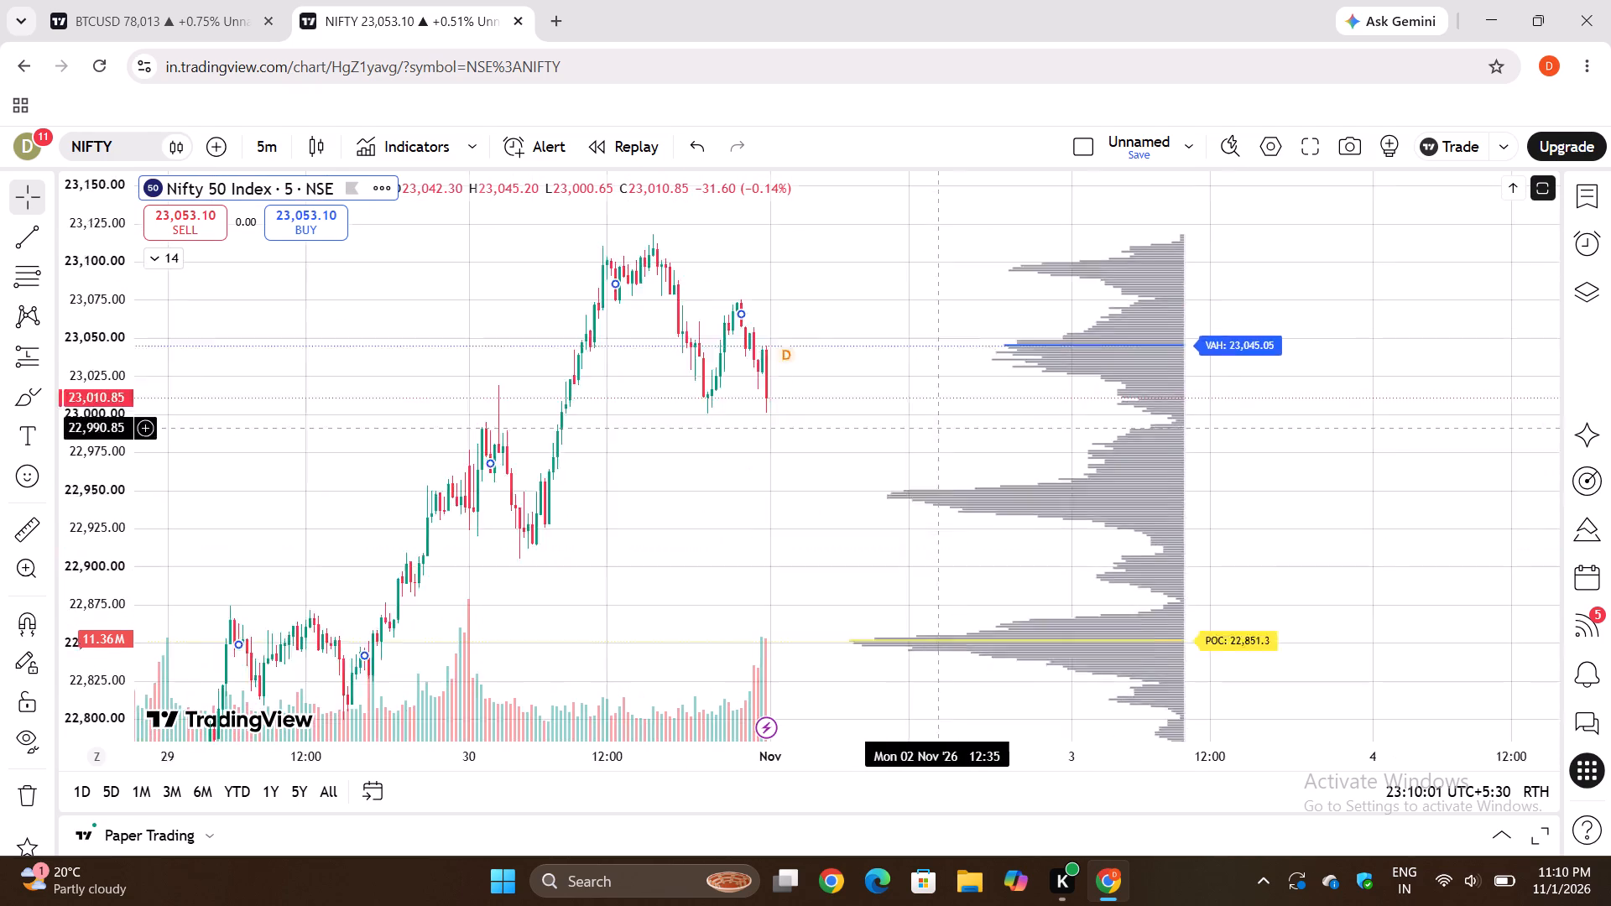
{"action": "left_click_drag", "start_coordinate": [923, 320], "coordinate": [920, 296]}
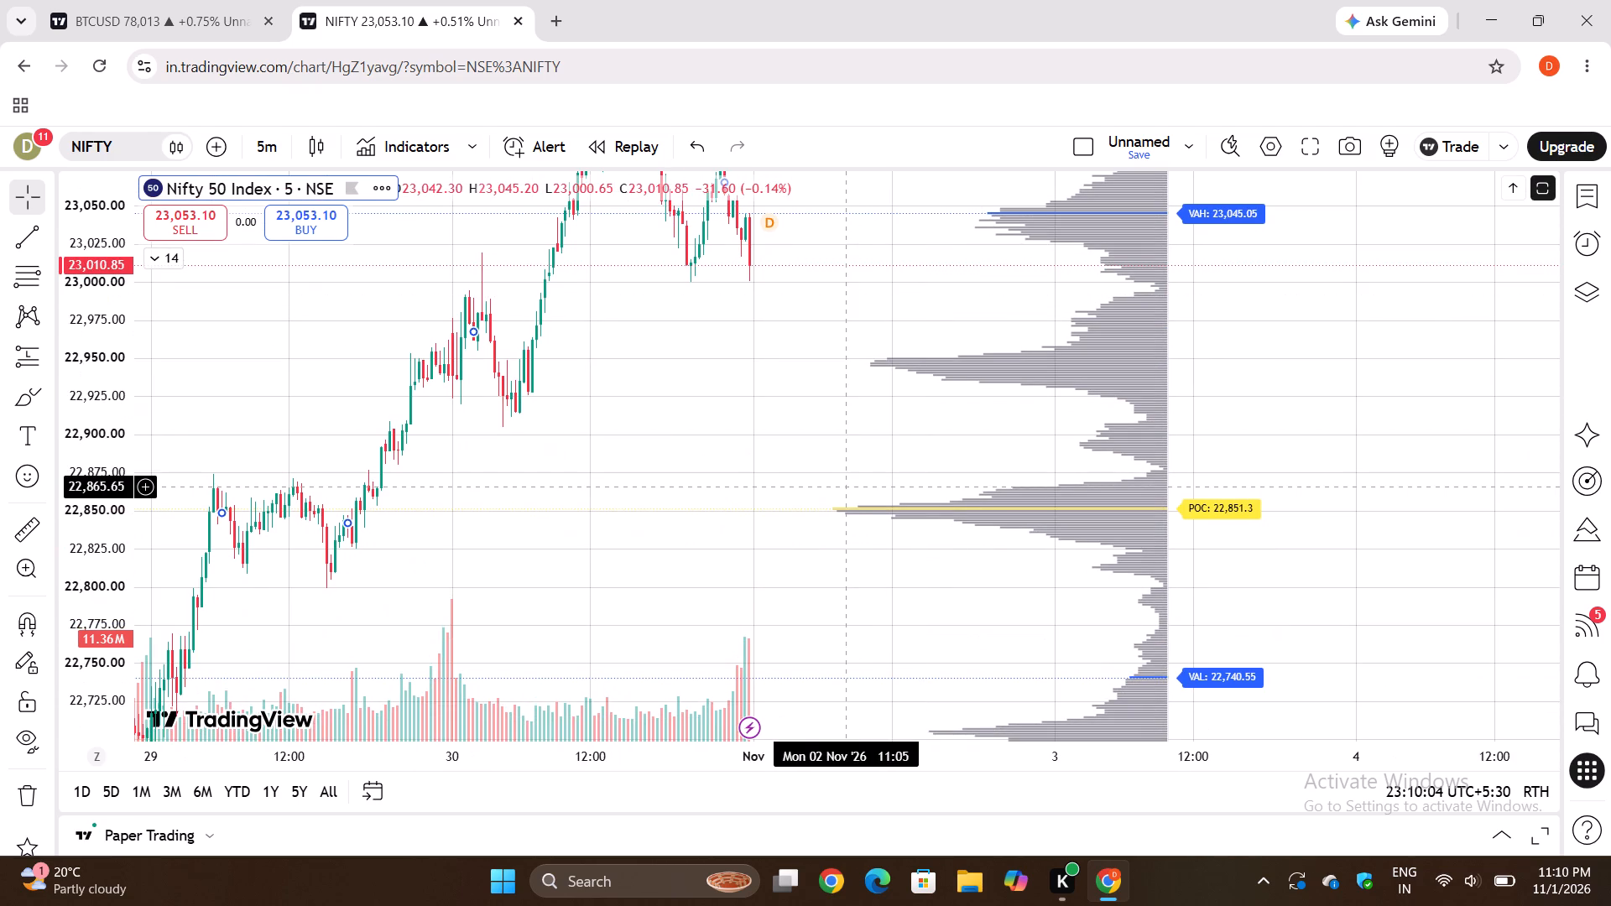
{"action": "left_click_drag", "start_coordinate": [100, 367], "coordinate": [101, 528]}
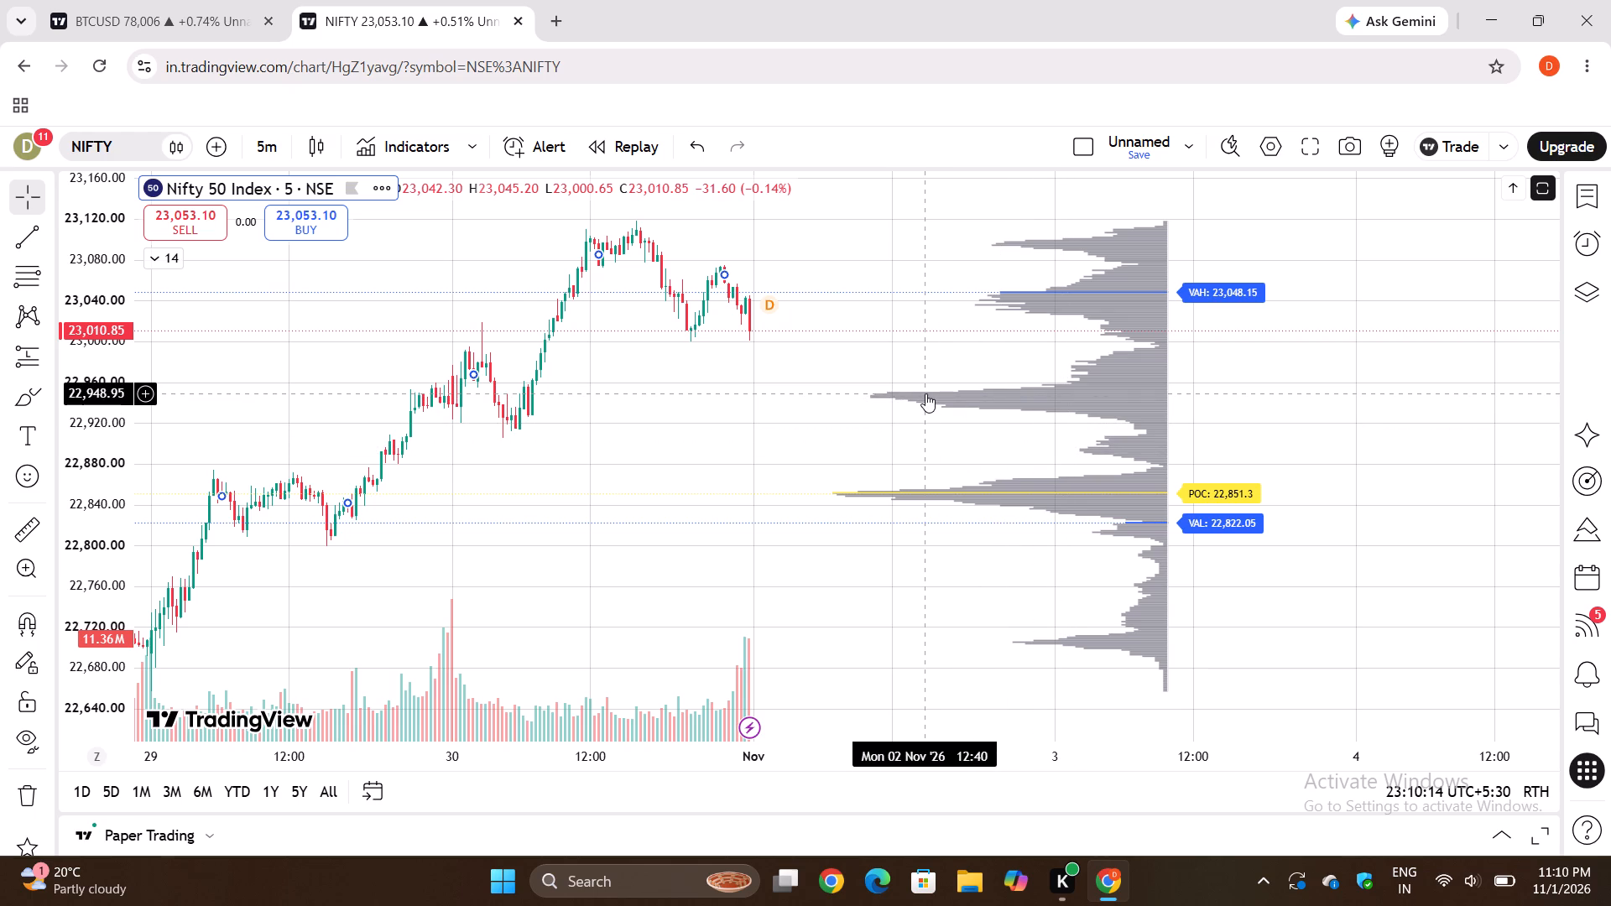
{"action": "left_click", "coordinate": [48, 231]}
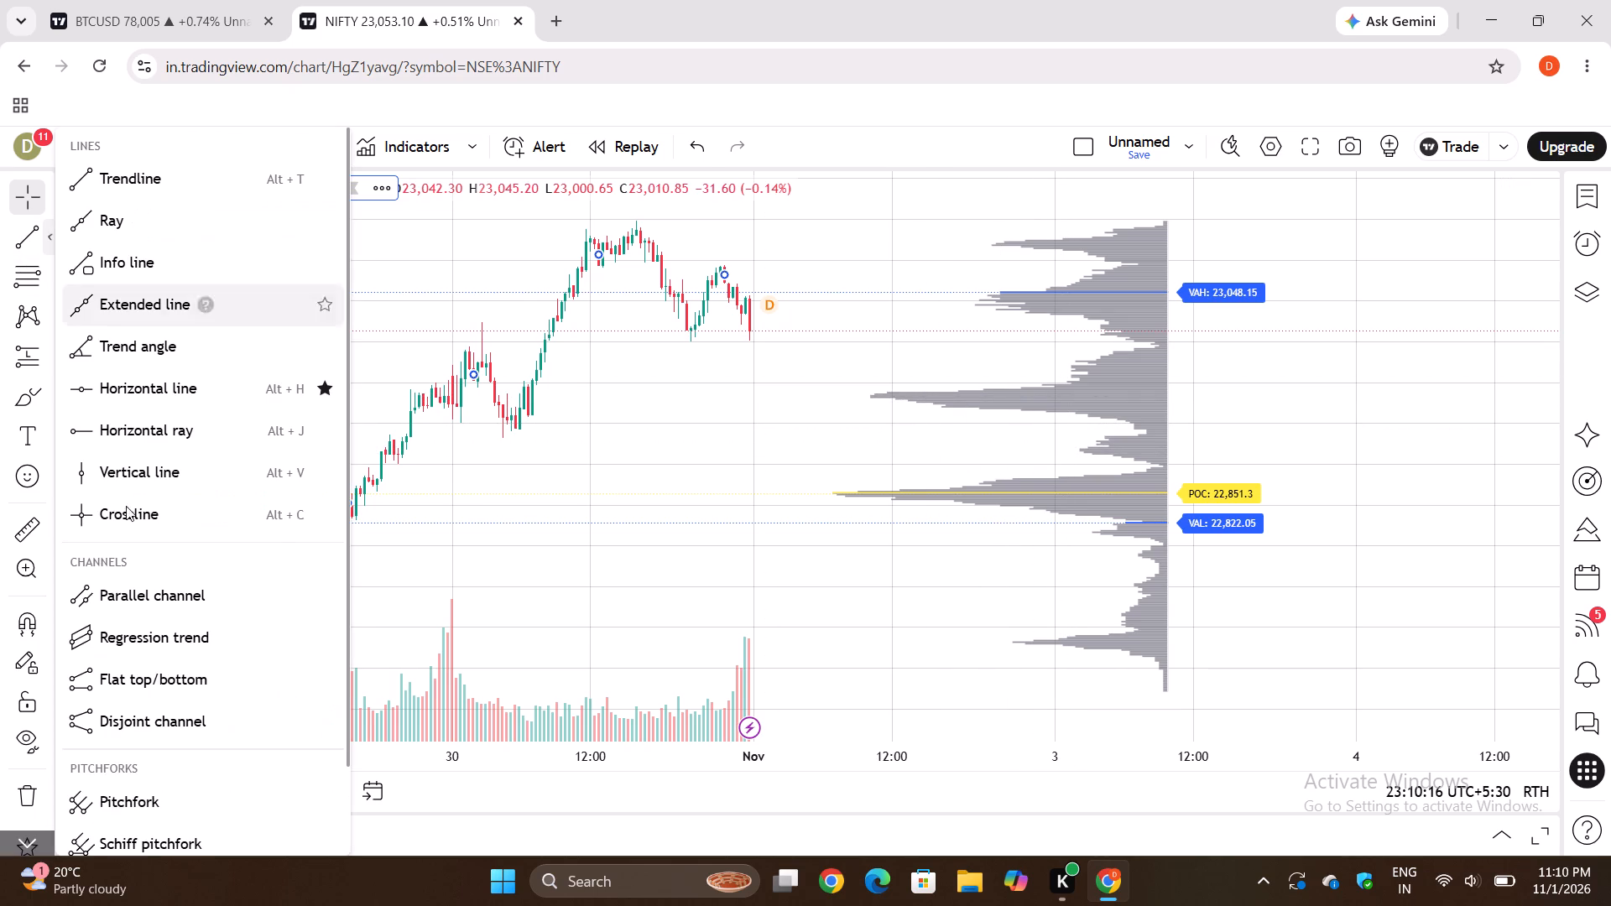
{"action": "left_click", "coordinate": [128, 424]}
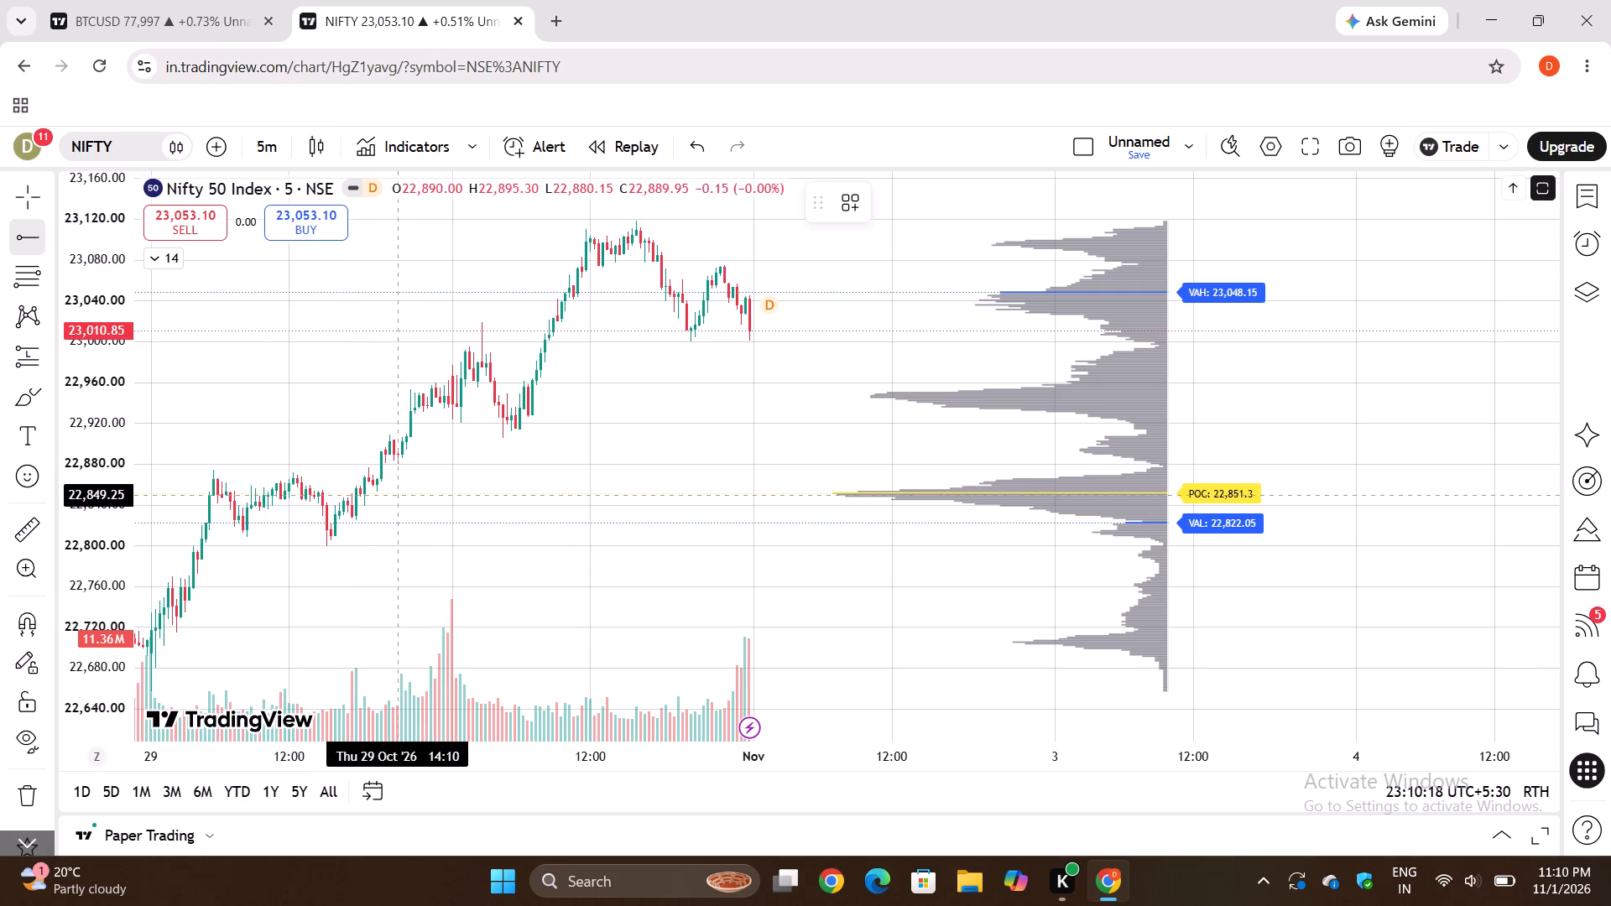
{"action": "left_click", "coordinate": [400, 493]}
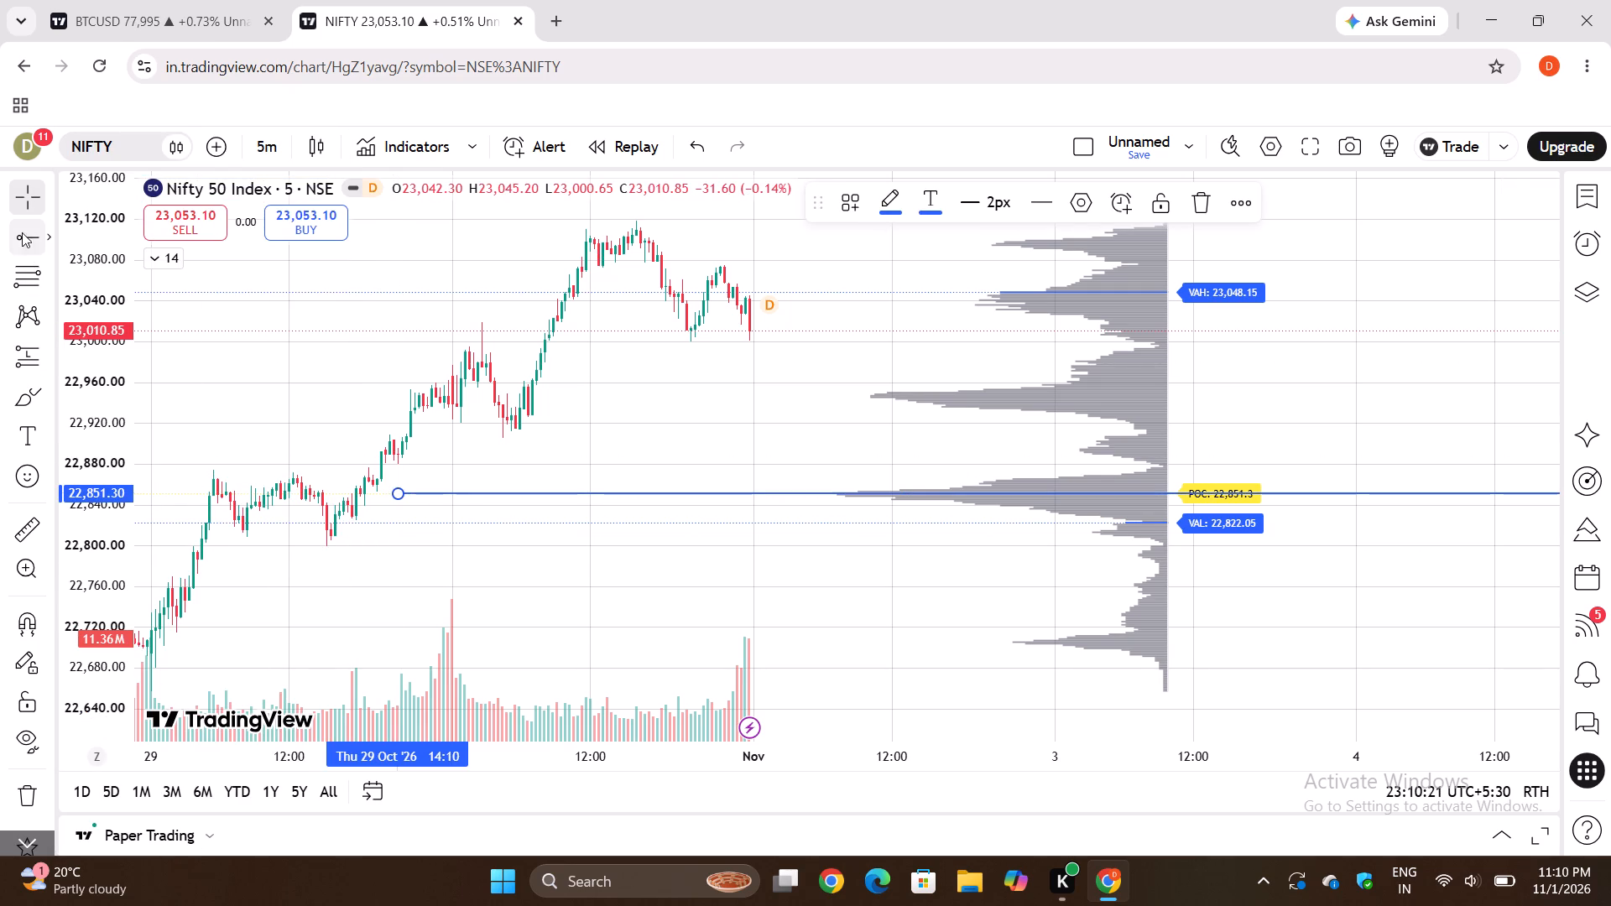
Draw horizontal lines at the volume profile's three main peaks, at about 22,945.90, 22,853.35 and 22,705.35.
{"action": "left_click", "coordinate": [48, 236]}
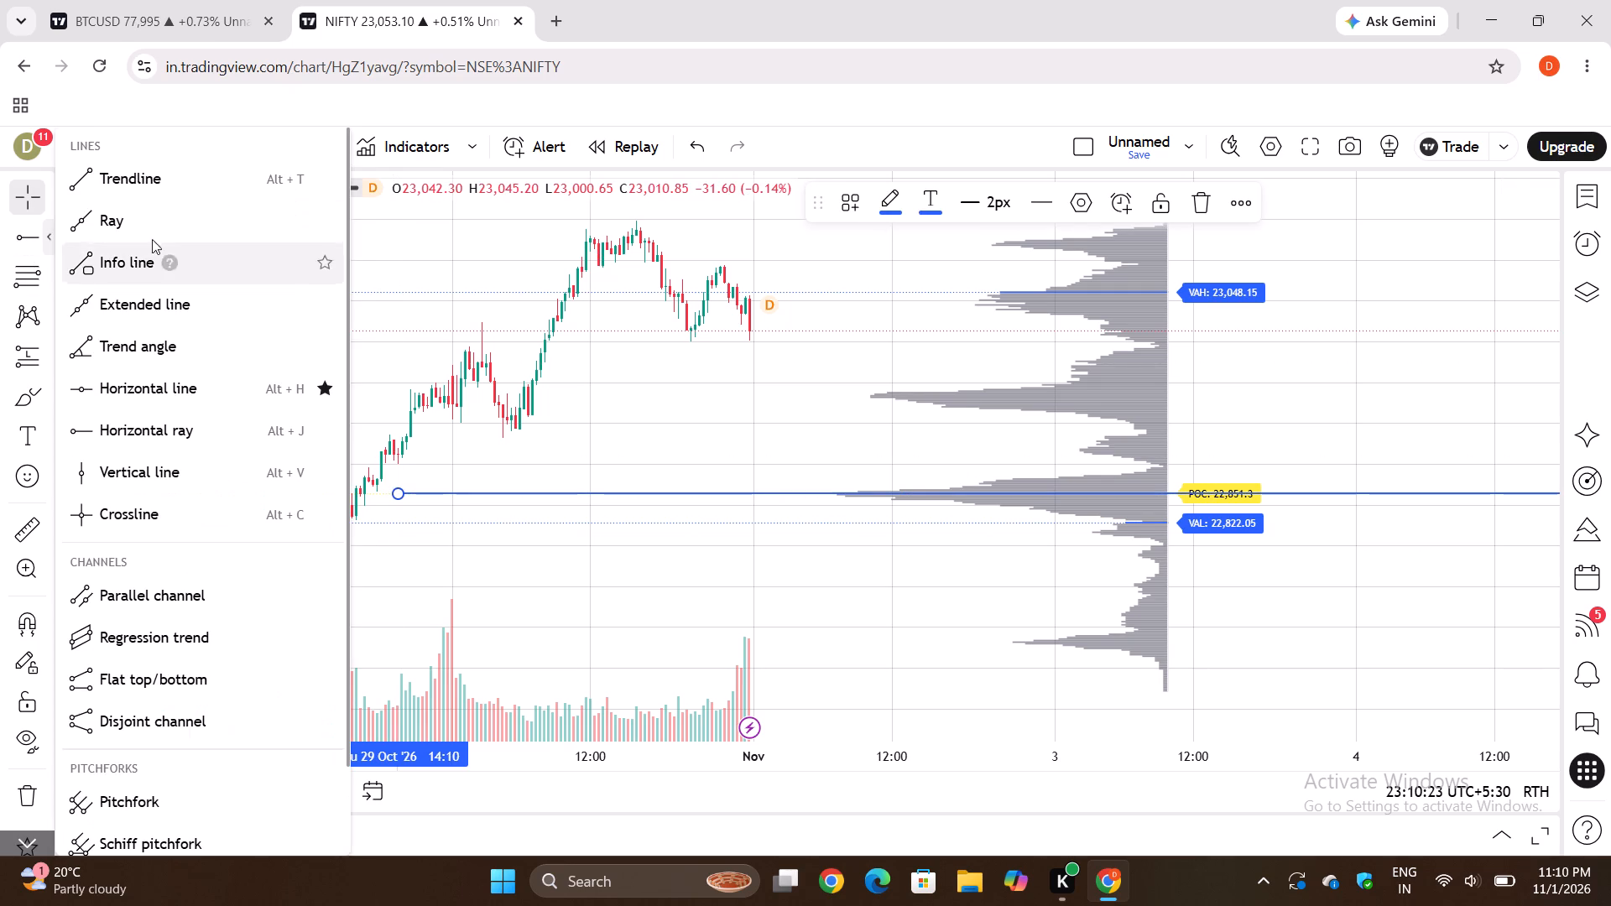
{"action": "left_click", "coordinate": [129, 386]}
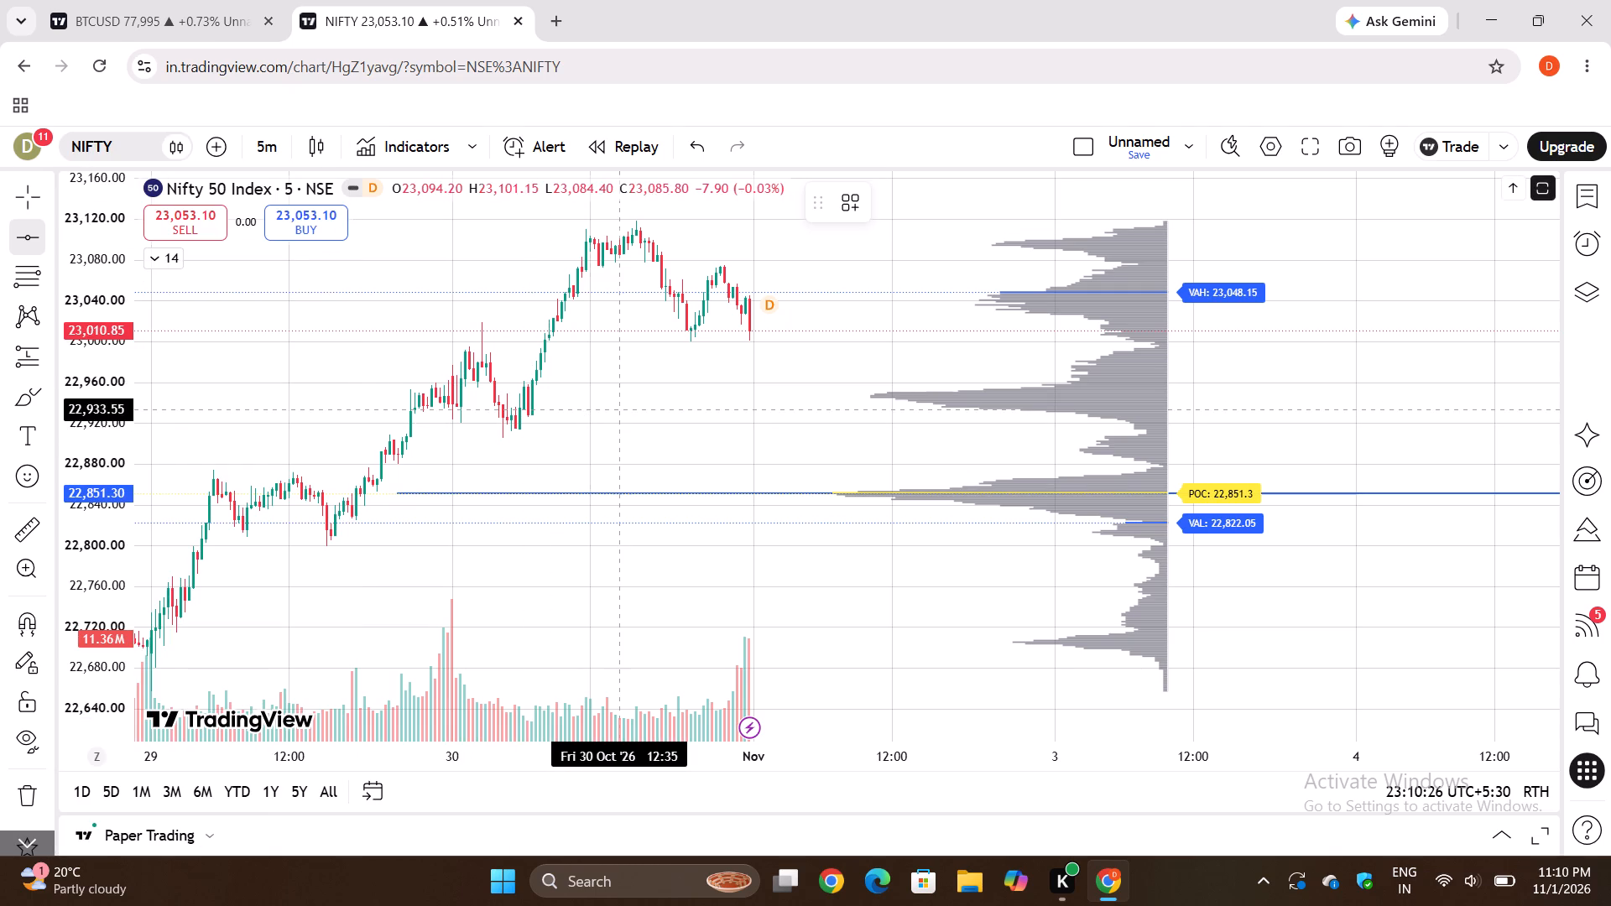
{"action": "left_click", "coordinate": [624, 397]}
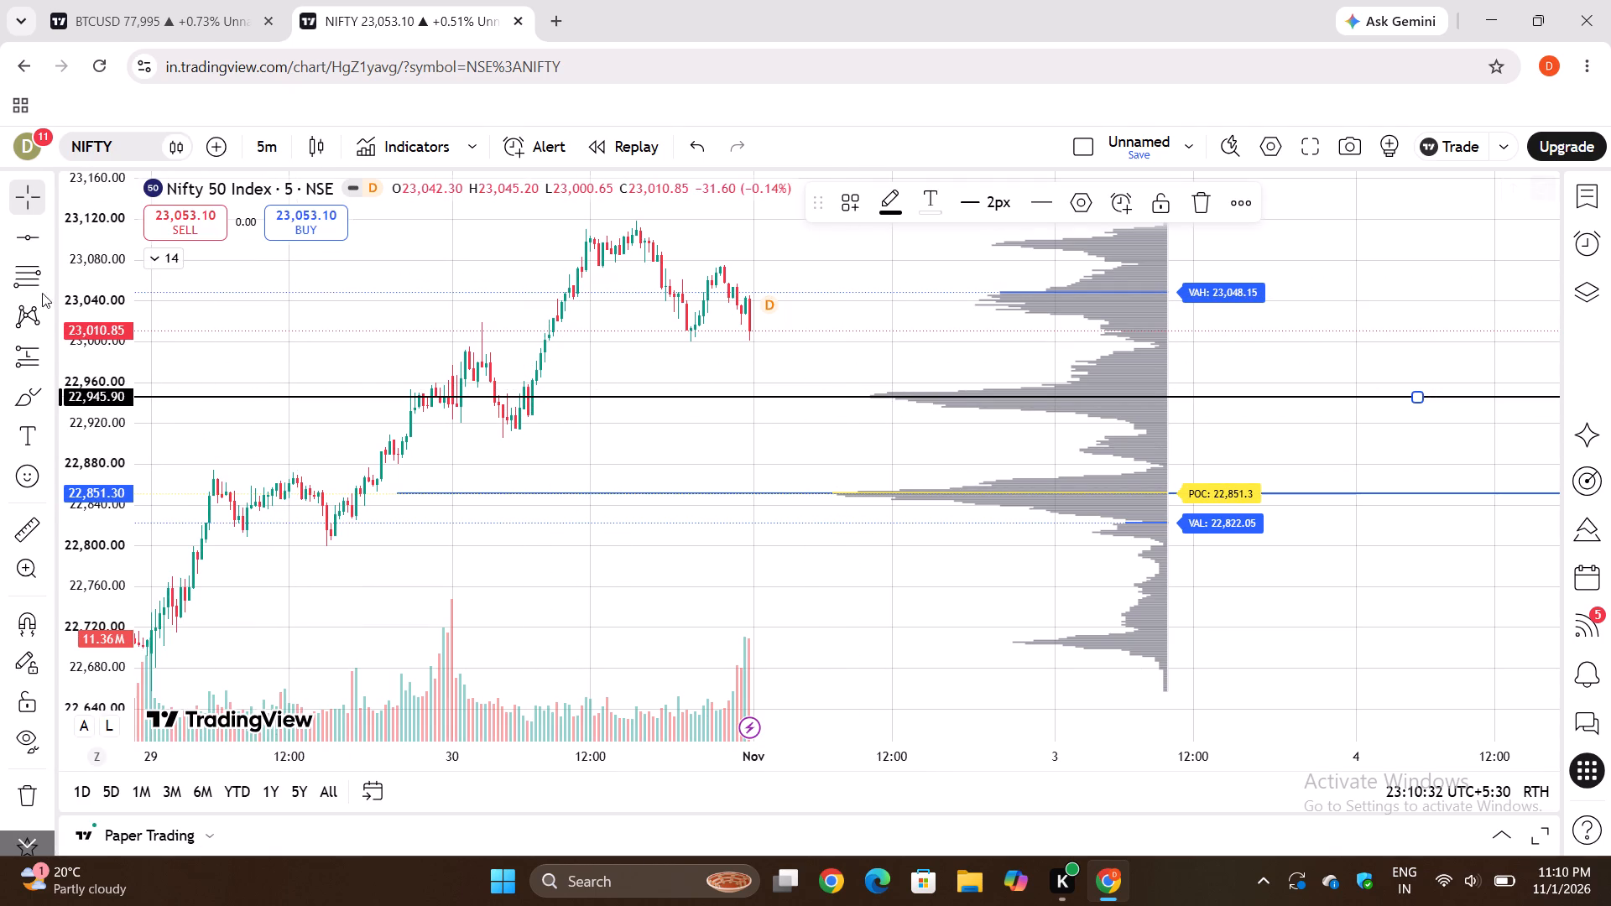
{"action": "left_click", "coordinate": [25, 242]}
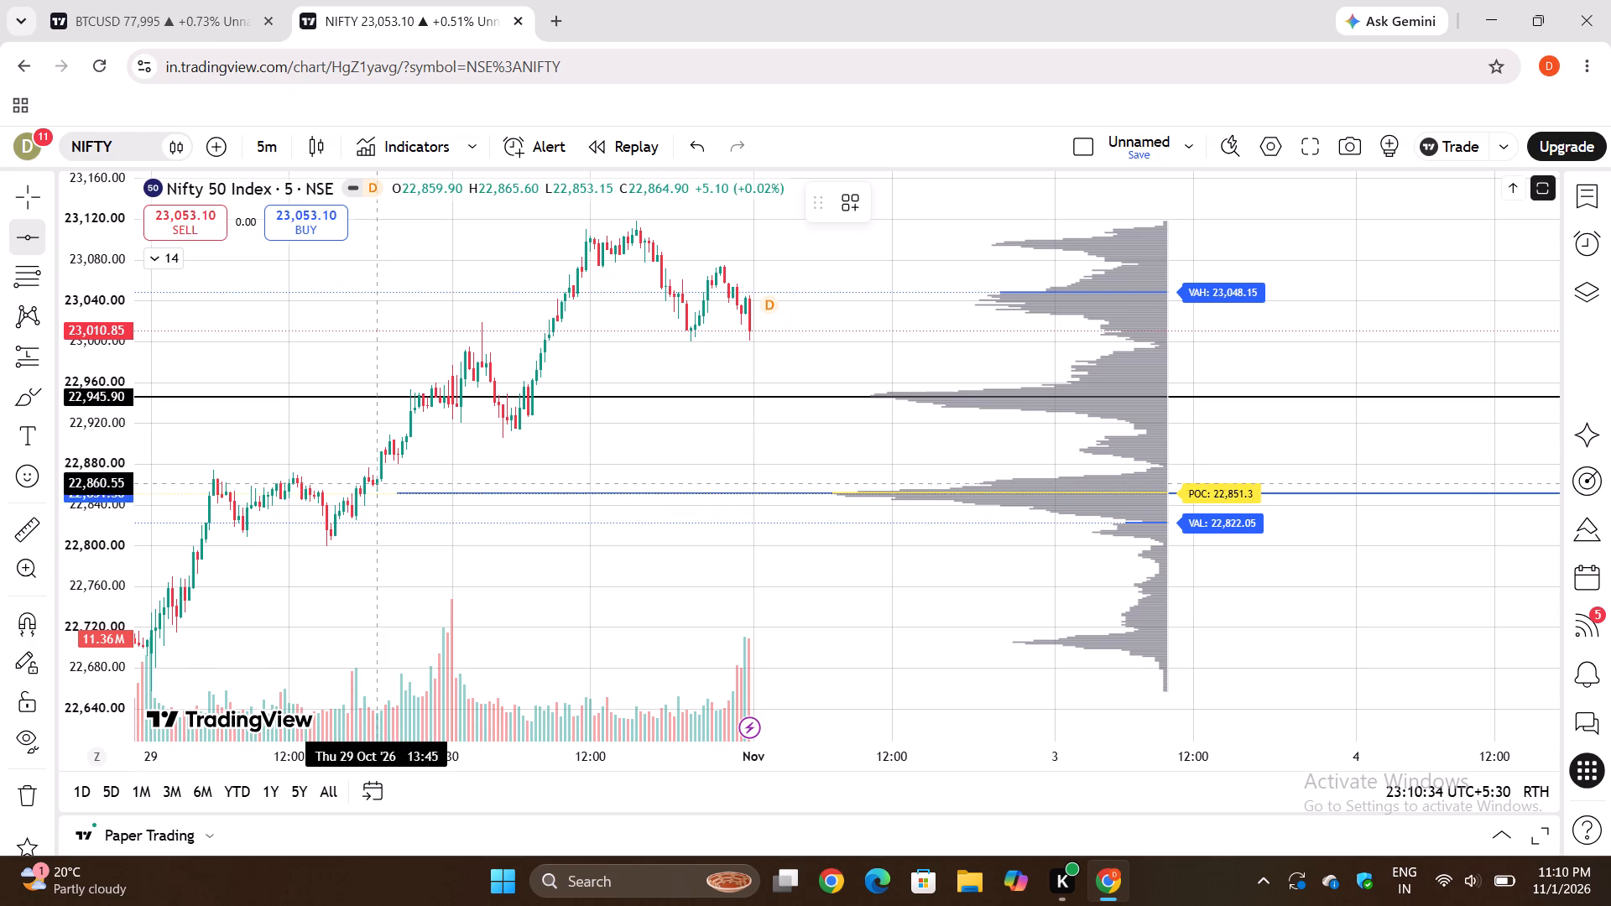
{"action": "left_click", "coordinate": [382, 492]}
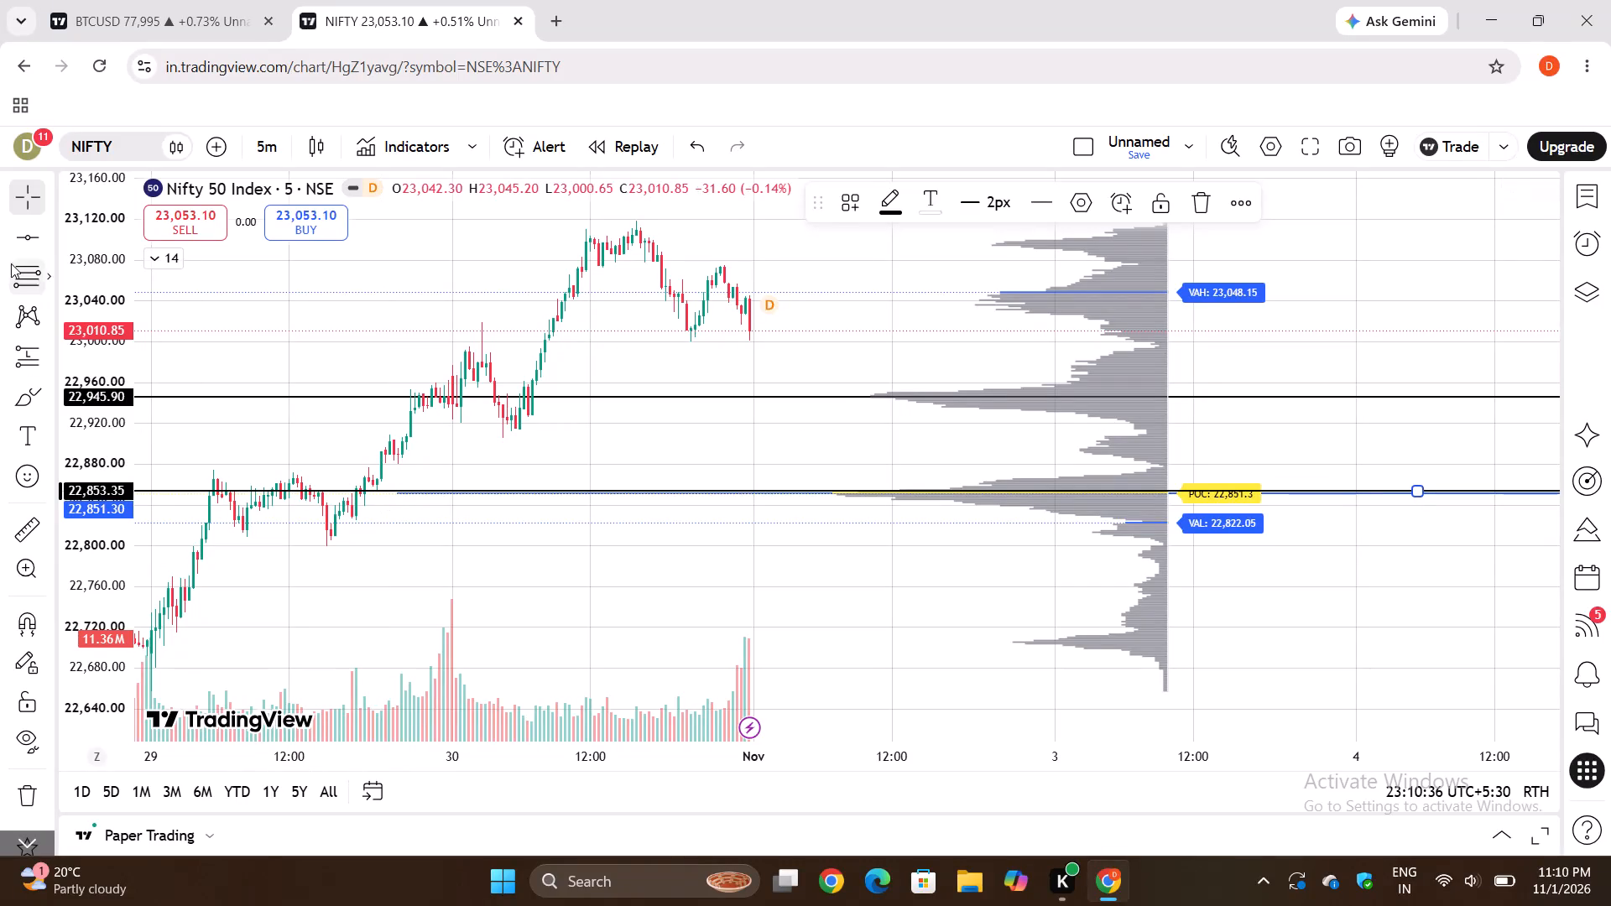
{"action": "left_click", "coordinate": [26, 233]}
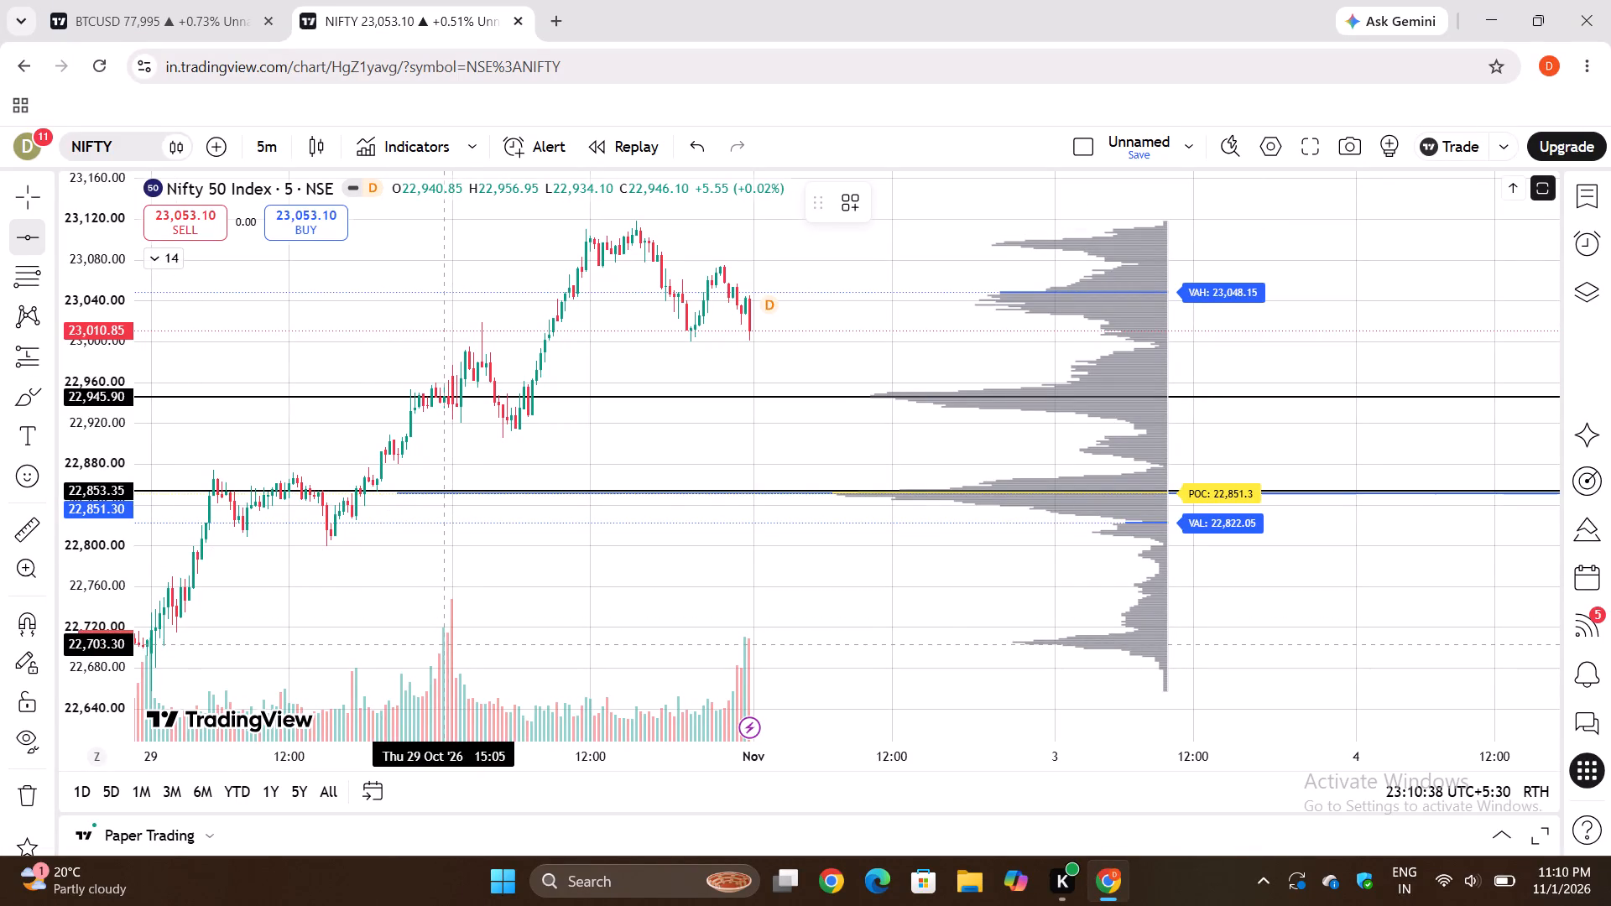
{"action": "left_click", "coordinate": [446, 642]}
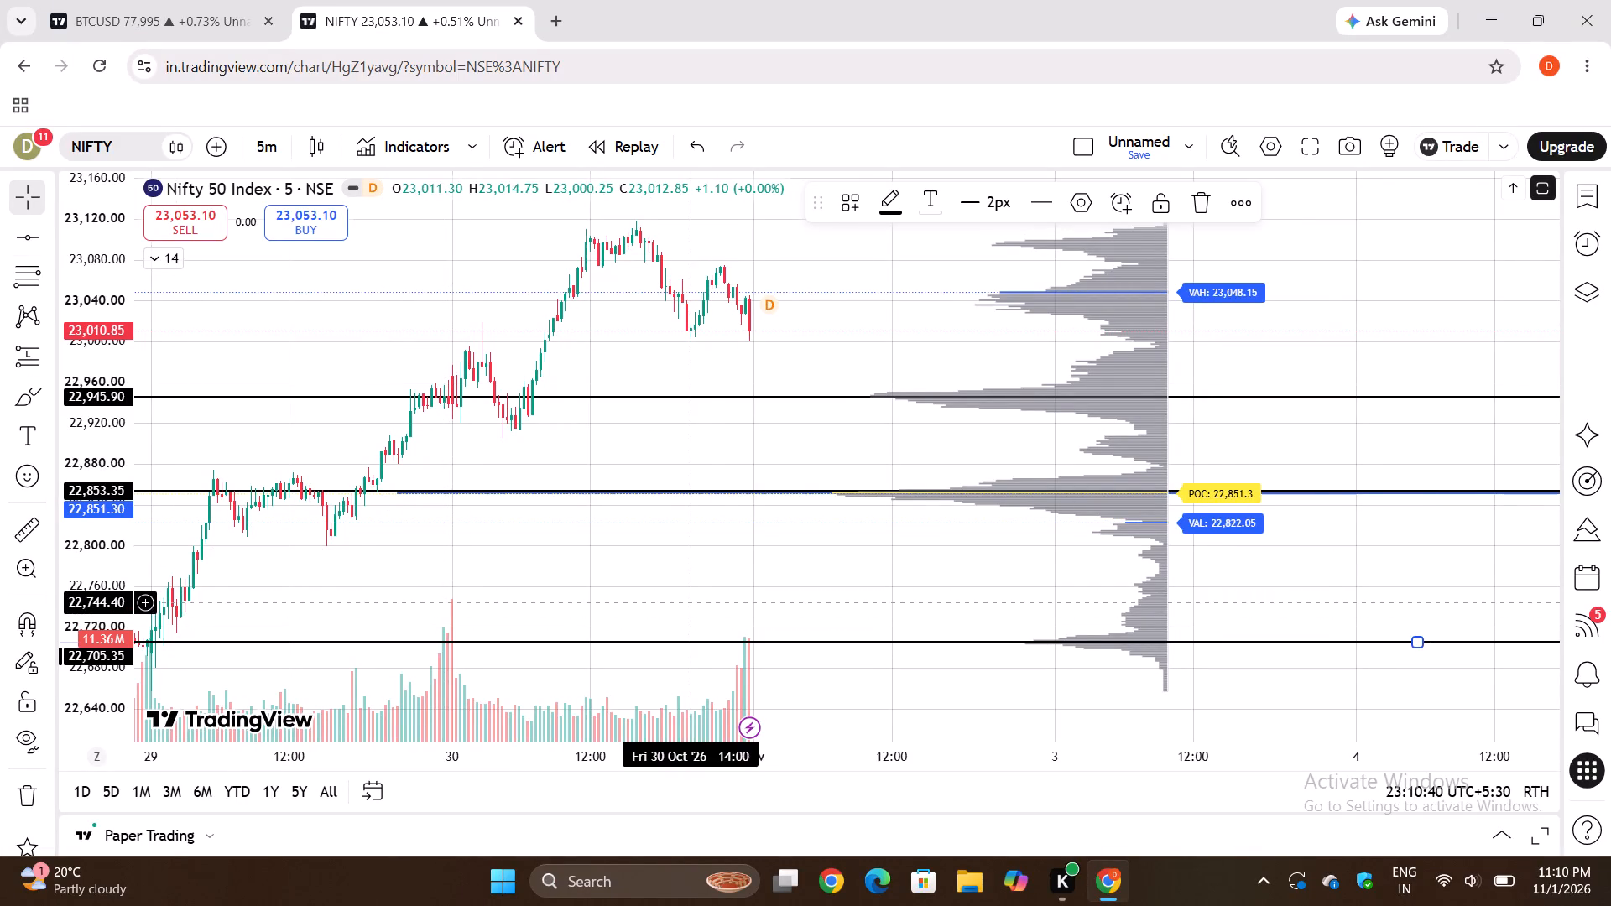
Examine how the Nifty candles from 29 and 30 October behave around the drawn volume peak lines.
{"action": "scroll", "coordinate": [697, 602], "scroll_direction": "right", "scroll_amount": 2}
{"action": "scroll", "coordinate": [697, 602], "scroll_direction": "left", "scroll_amount": 1}
{"action": "scroll", "coordinate": [697, 602], "scroll_direction": "right", "scroll_amount": 1}
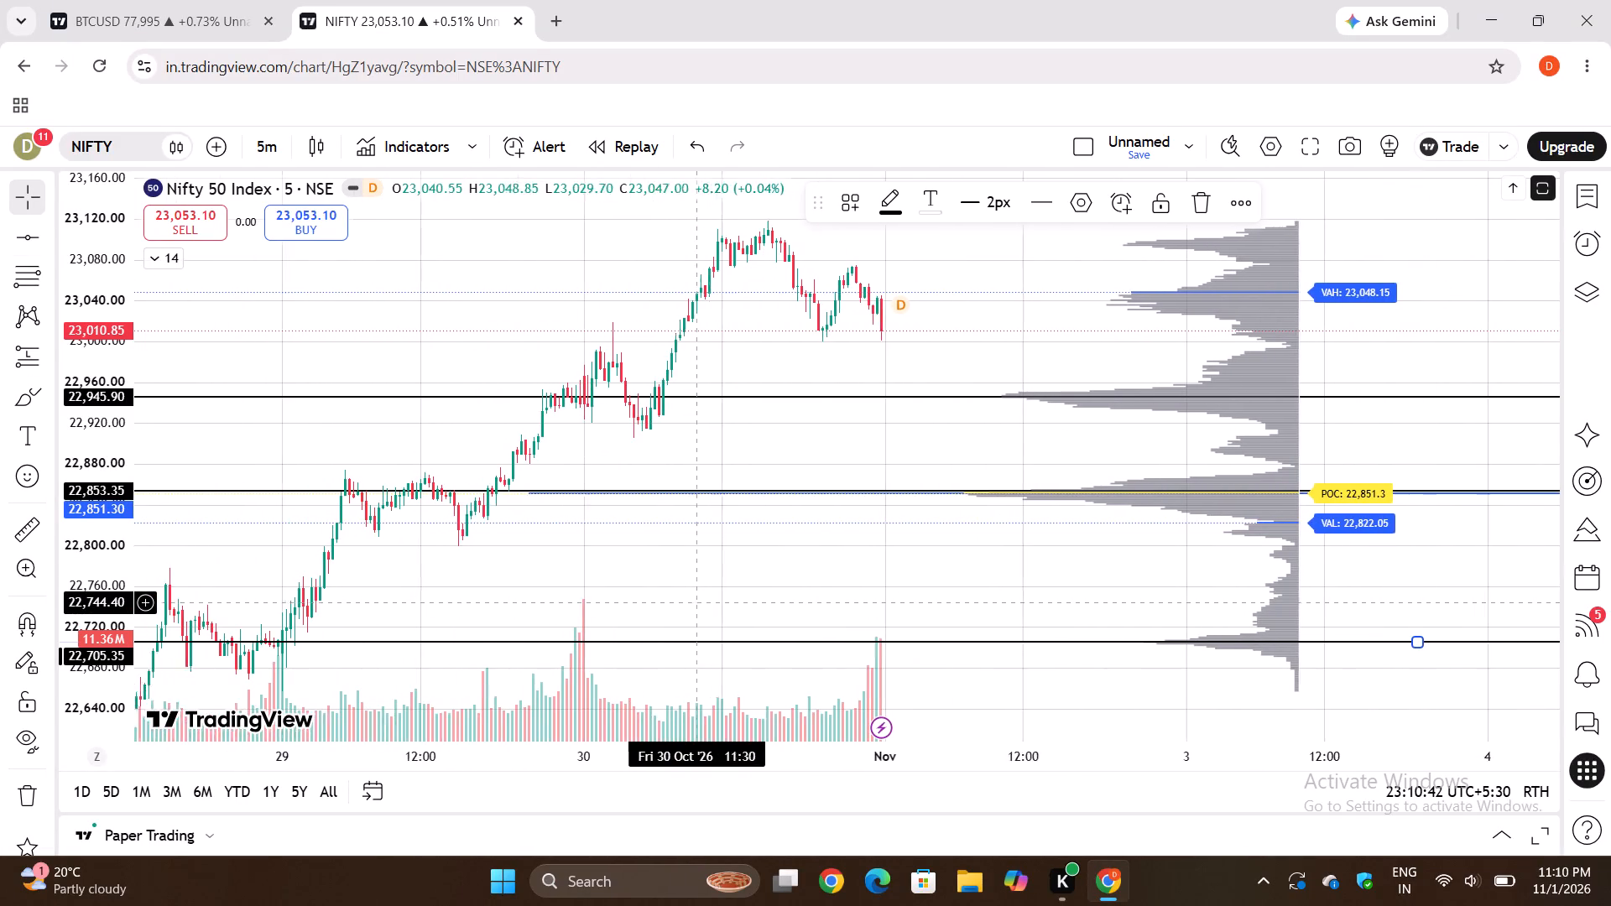
{"action": "scroll", "coordinate": [697, 602], "scroll_direction": "right", "scroll_amount": 1}
{"action": "scroll", "coordinate": [804, 593], "scroll_direction": "left", "scroll_amount": 1}
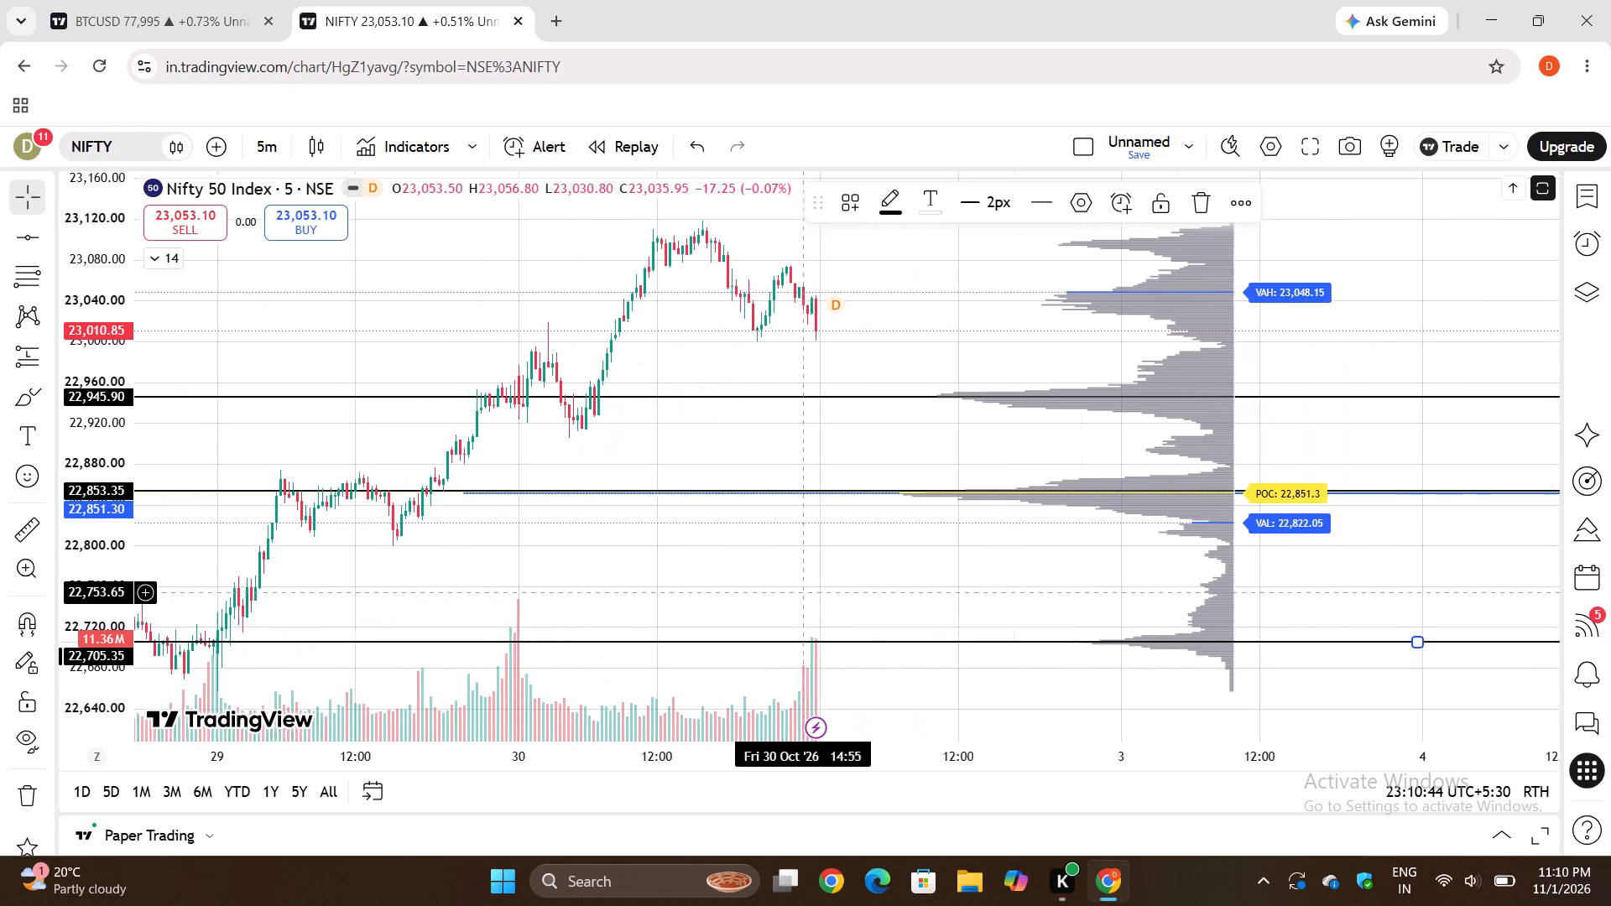
{"action": "scroll", "coordinate": [804, 593], "scroll_direction": "left", "scroll_amount": 1}
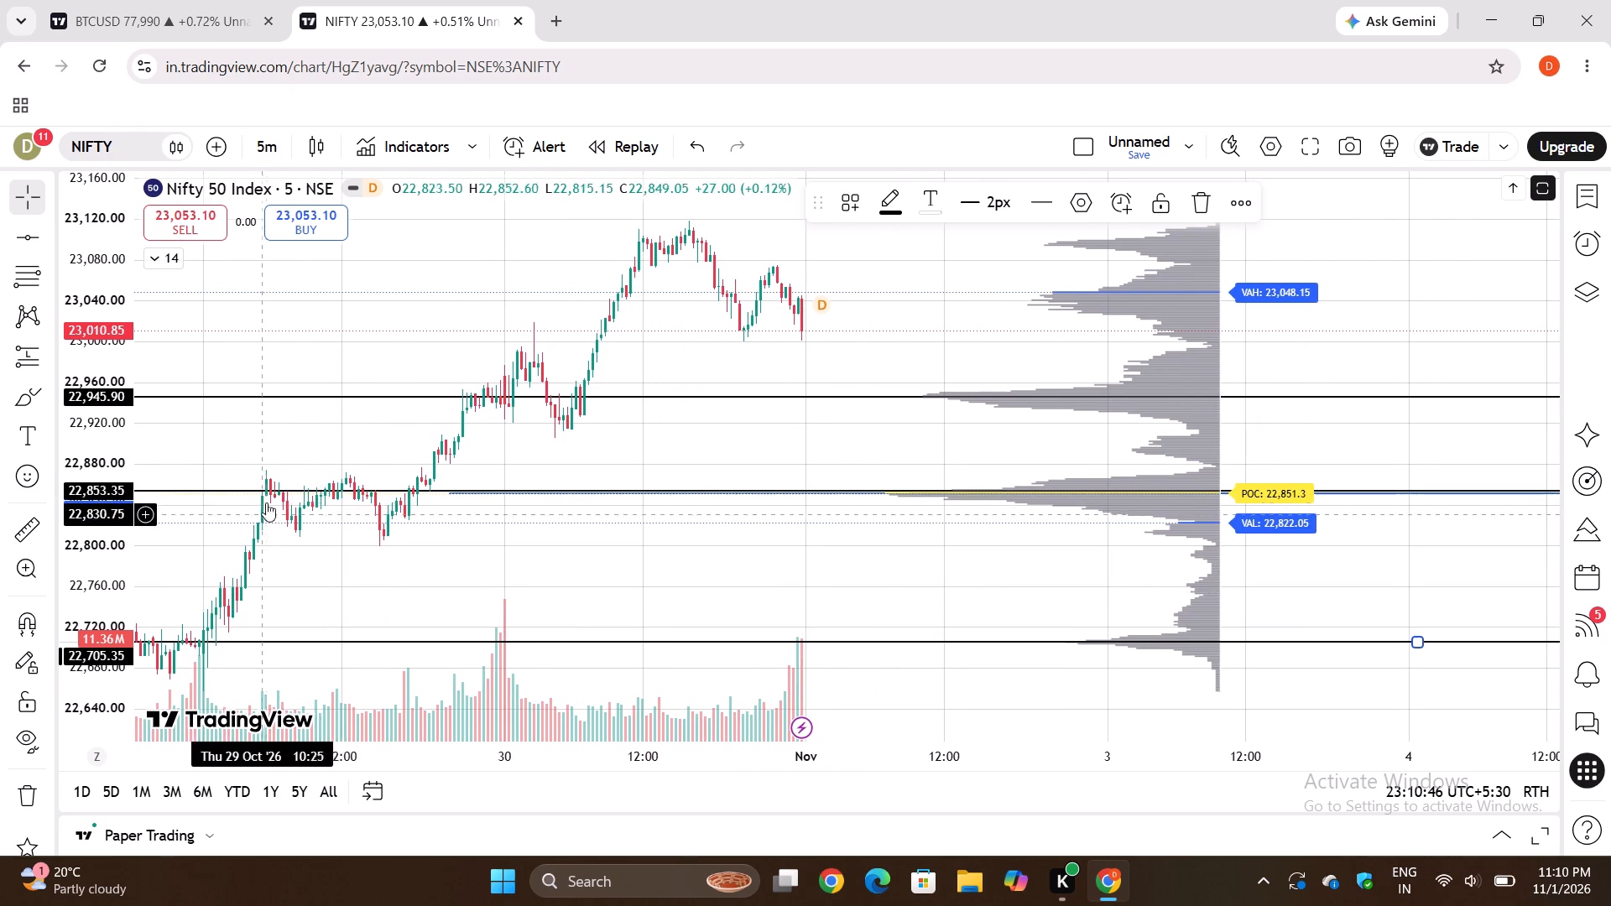
Draw a horizontal line at the volume profile's uppermost peak, at about 23,096.15.
{"action": "scroll", "coordinate": [508, 564], "scroll_direction": "left", "scroll_amount": 1}
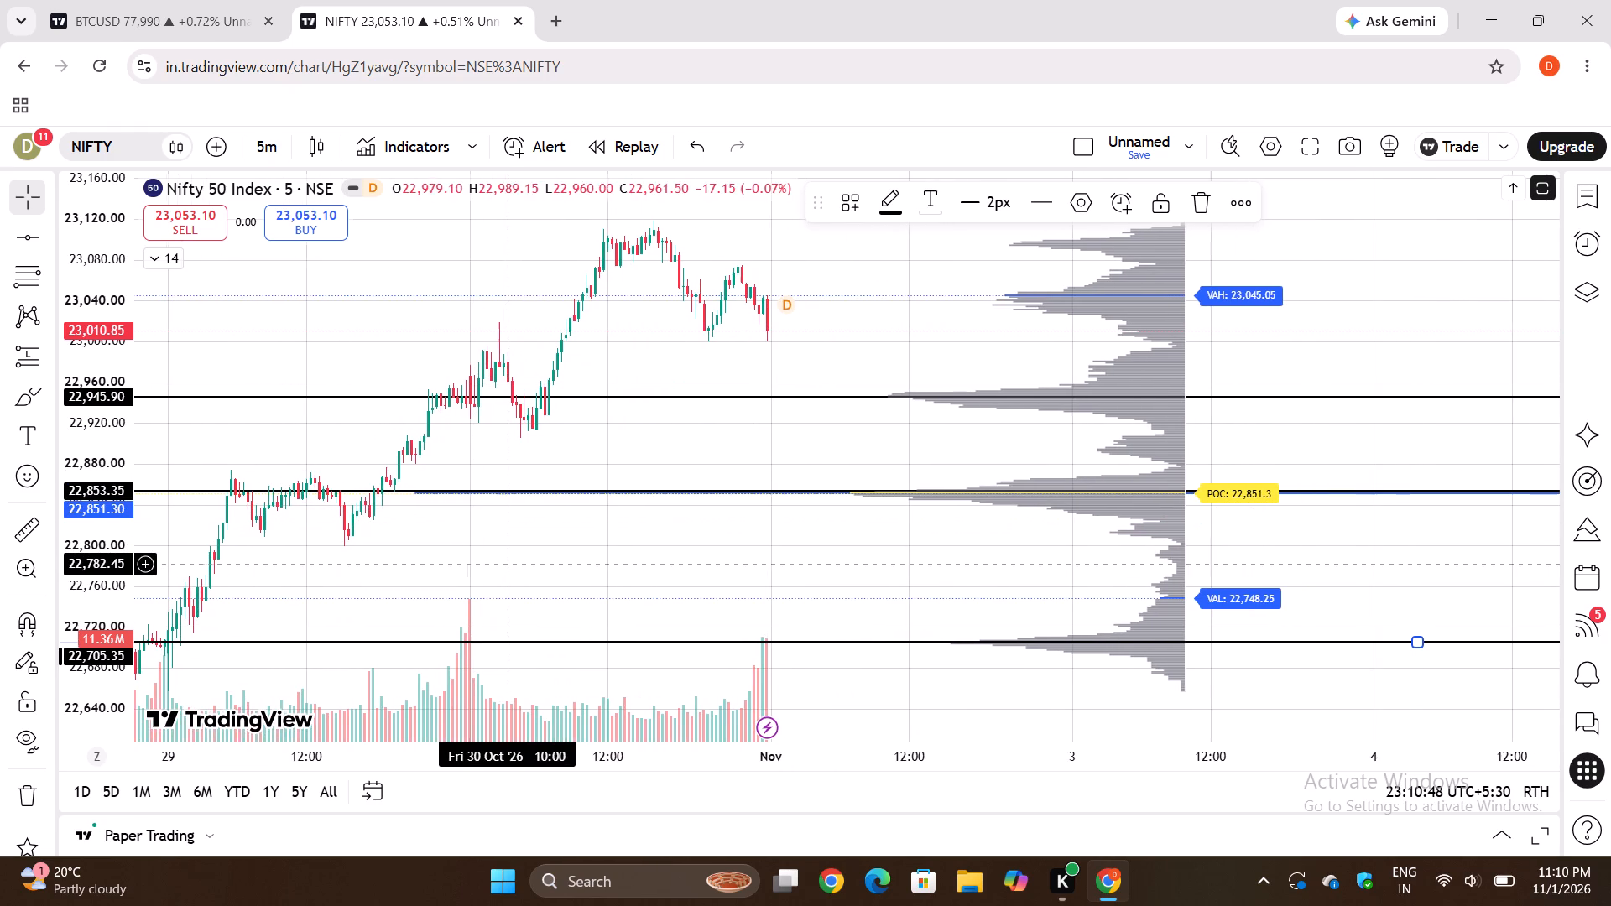
{"action": "scroll", "coordinate": [508, 564], "scroll_direction": "left", "scroll_amount": 1}
{"action": "left_click_drag", "start_coordinate": [95, 317], "coordinate": [98, 431]}
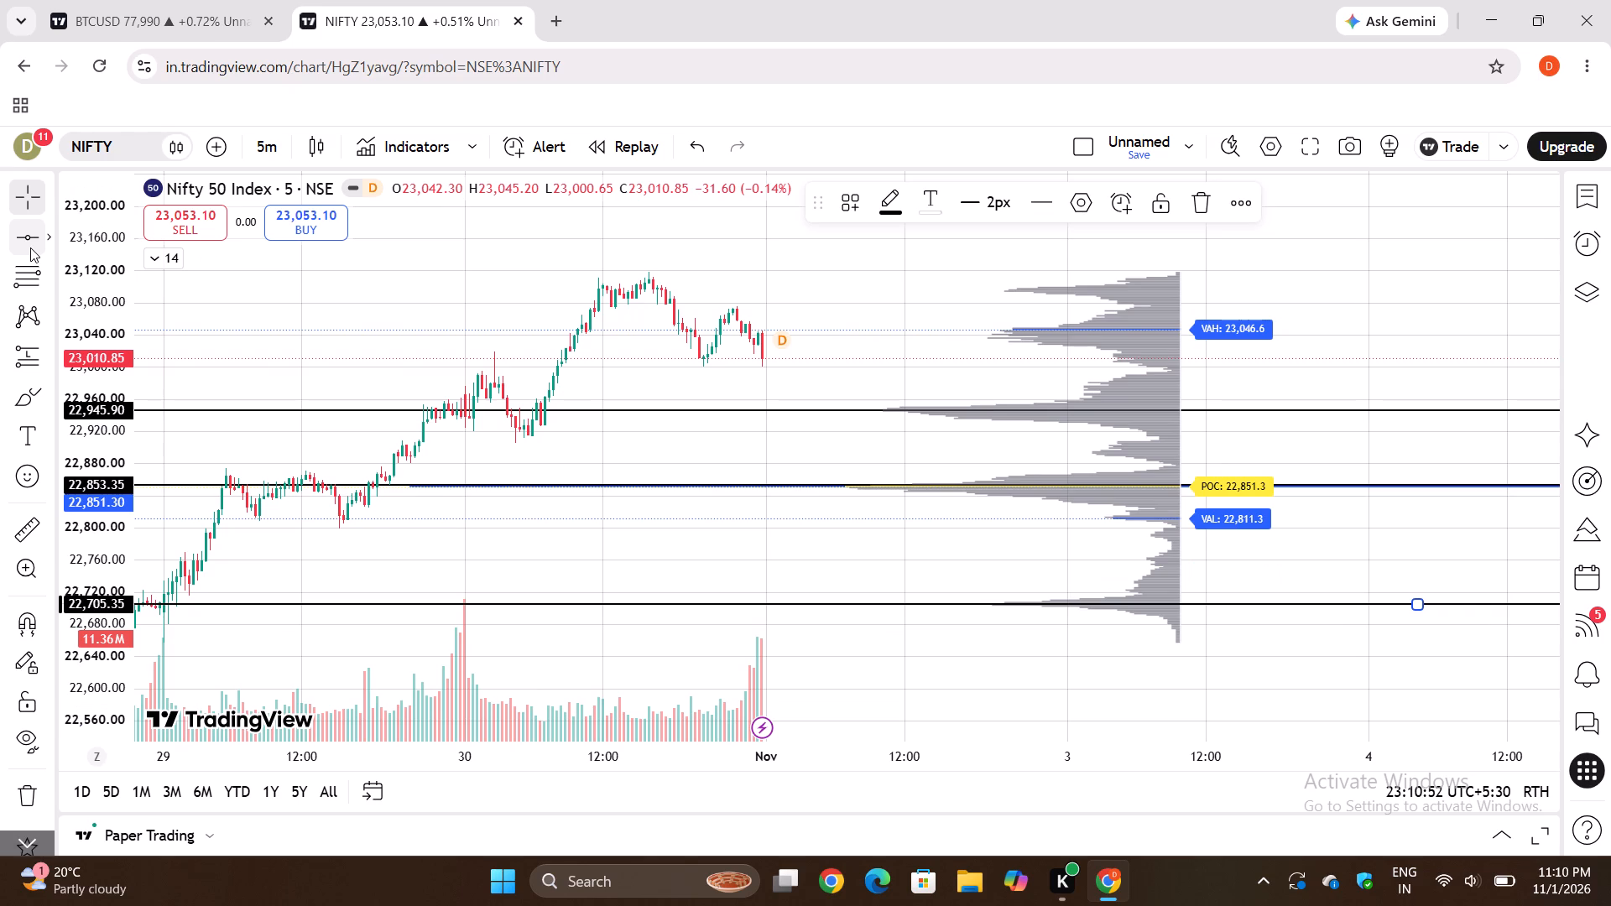
{"action": "left_click", "coordinate": [30, 247]}
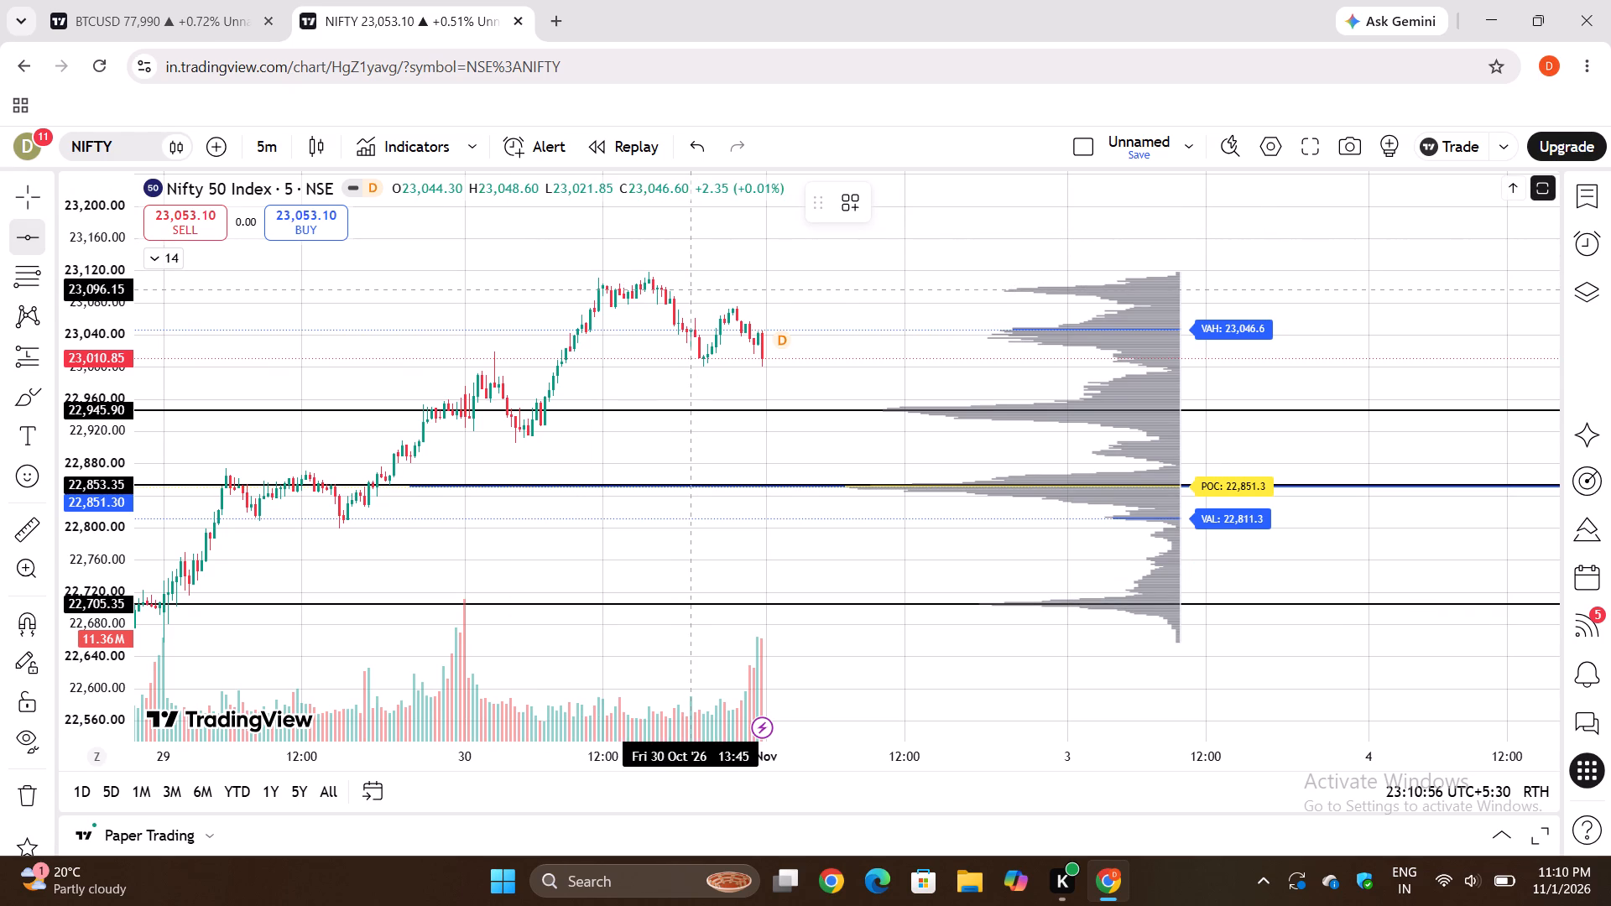
{"action": "left_click", "coordinate": [693, 290]}
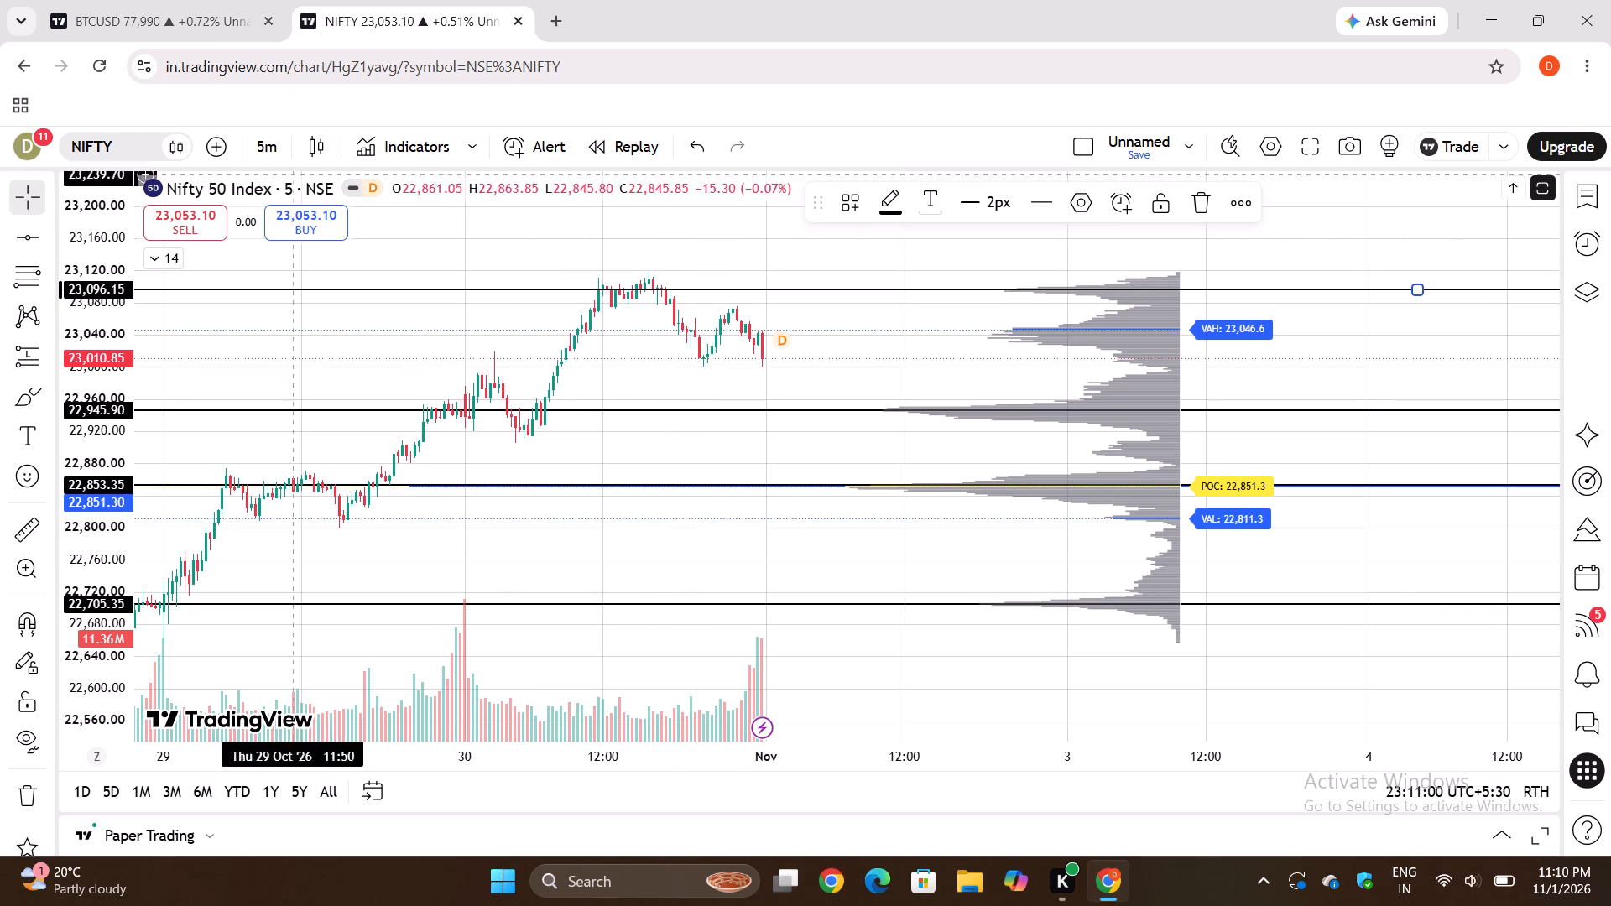
Mark AlphaViz's Volume Profile Plus as a favourite in the indicator library.
{"action": "left_click", "coordinate": [169, 255]}
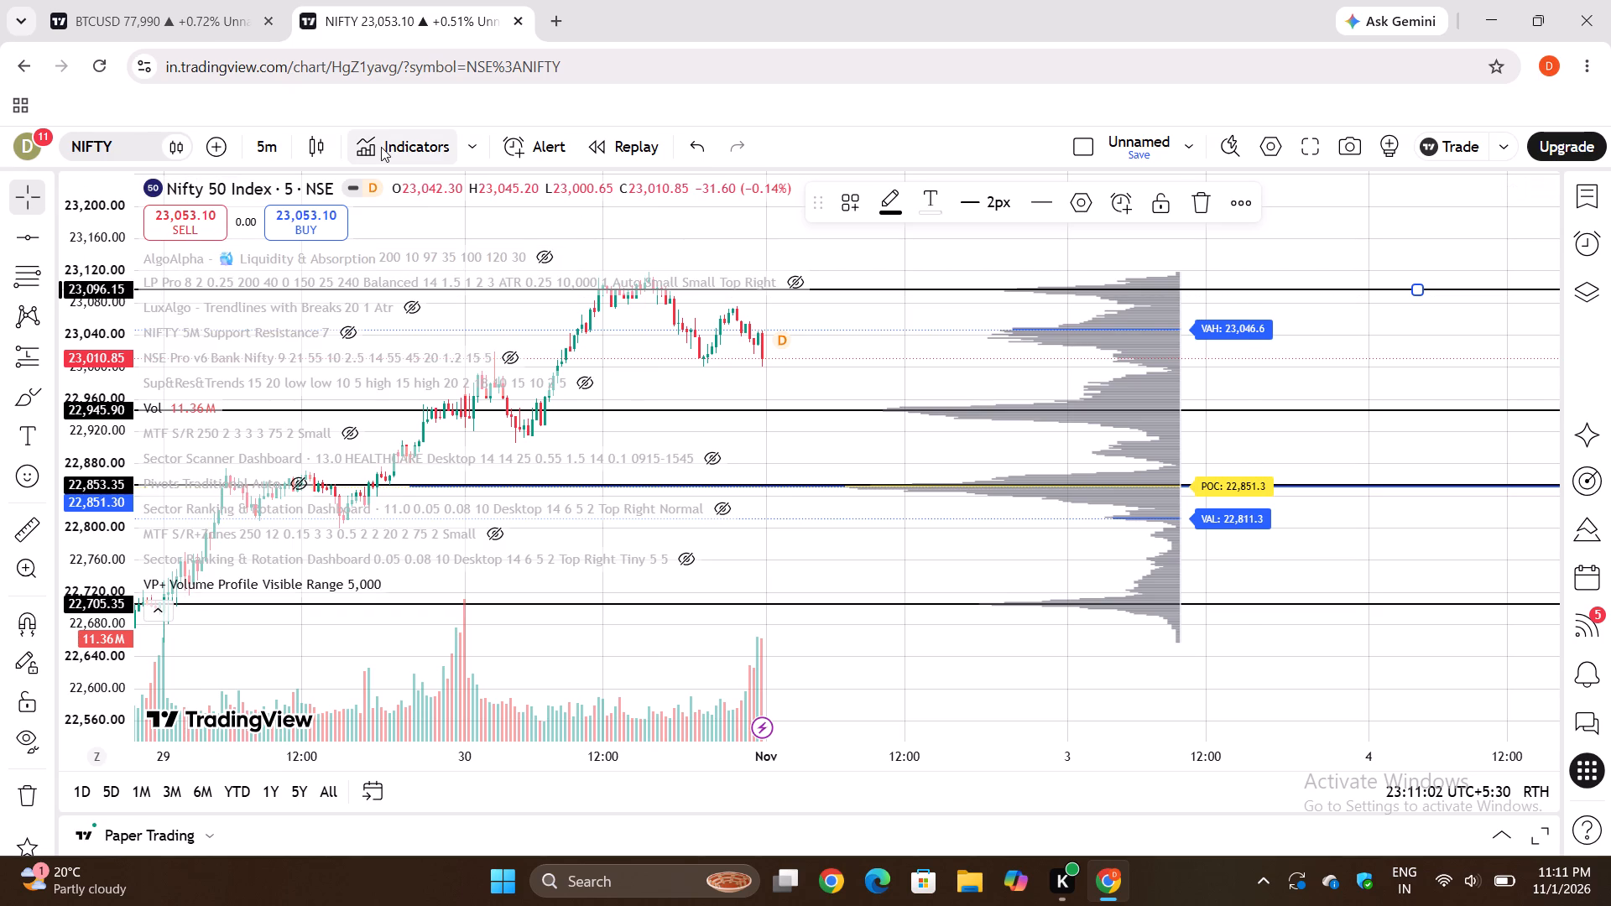
{"action": "left_click", "coordinate": [381, 147]}
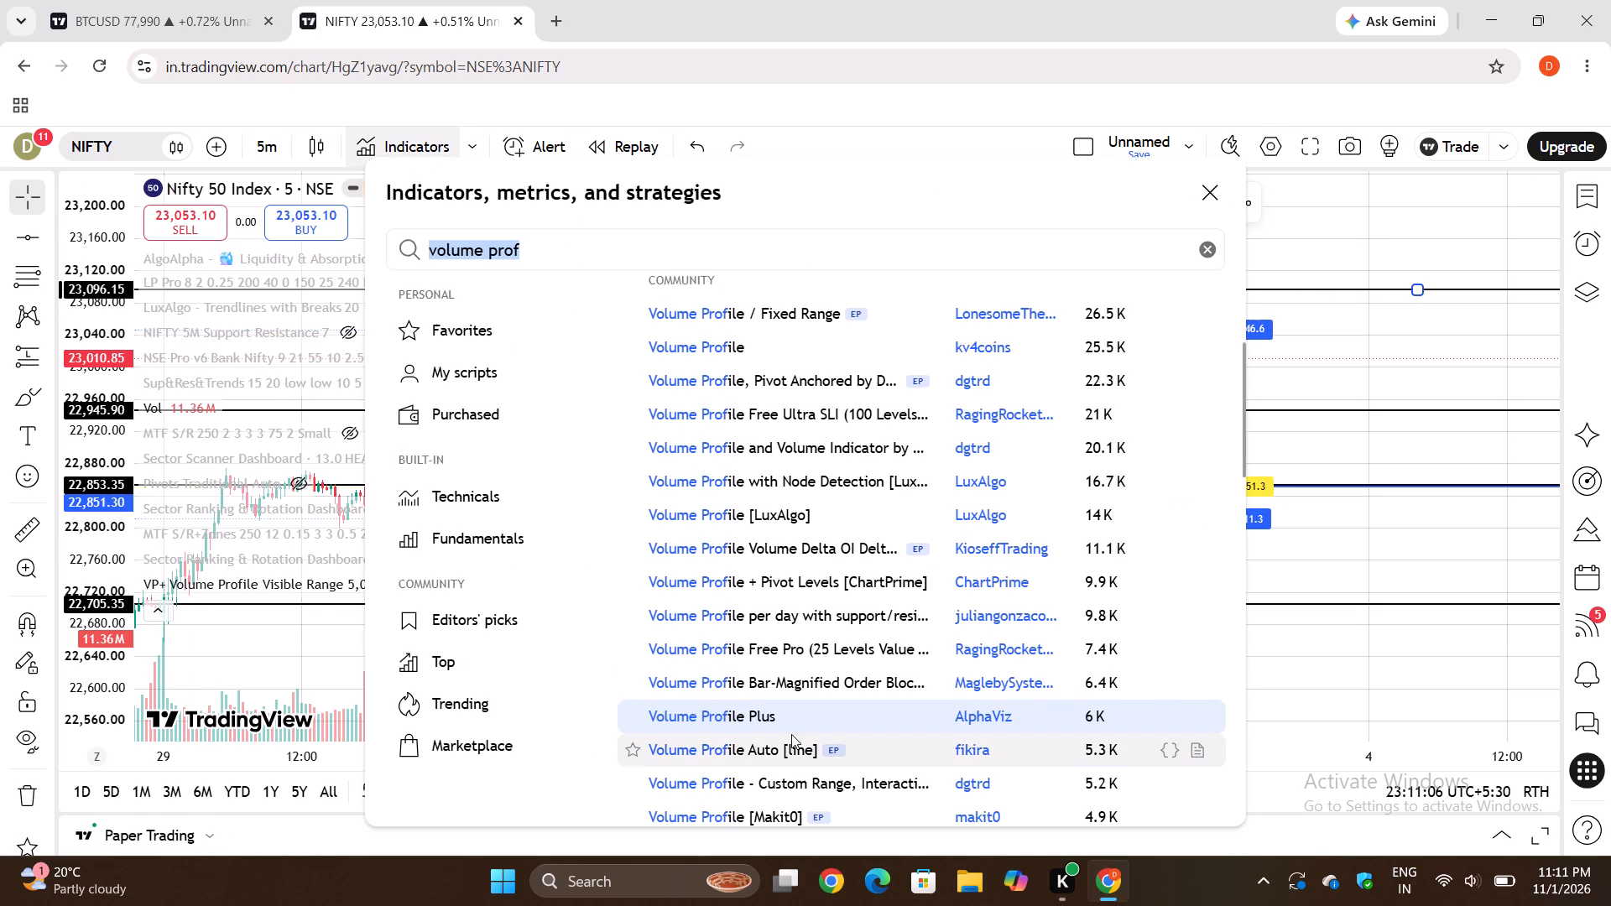
{"action": "left_click", "coordinate": [633, 716]}
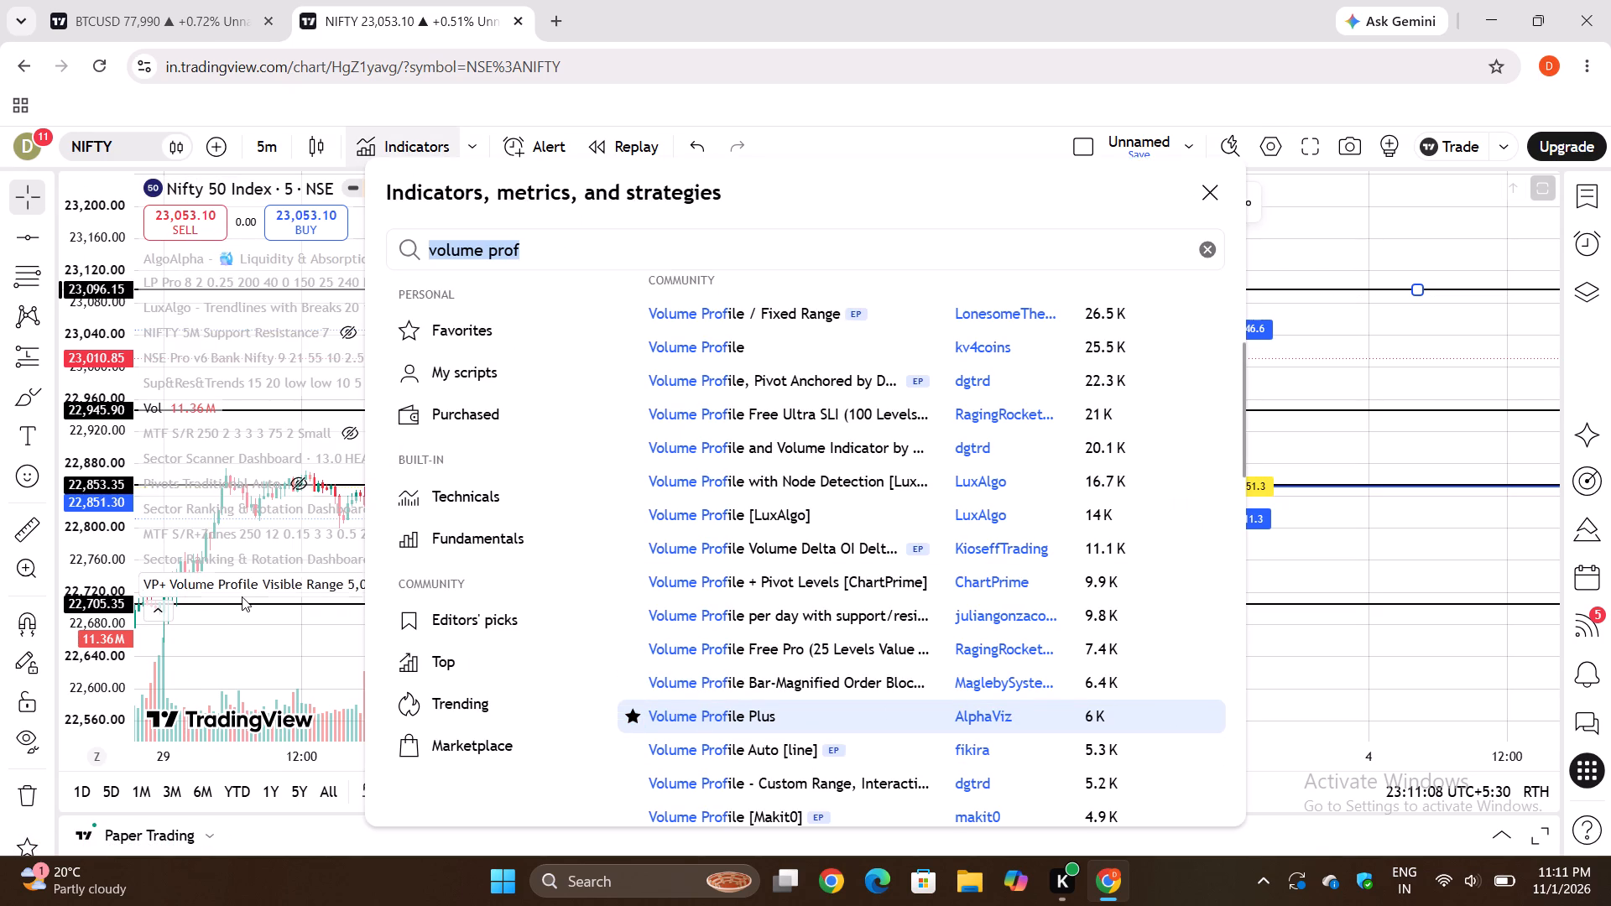
Remove the Volume Profile Plus indicator from the Nifty chart.
{"action": "left_click", "coordinate": [292, 577]}
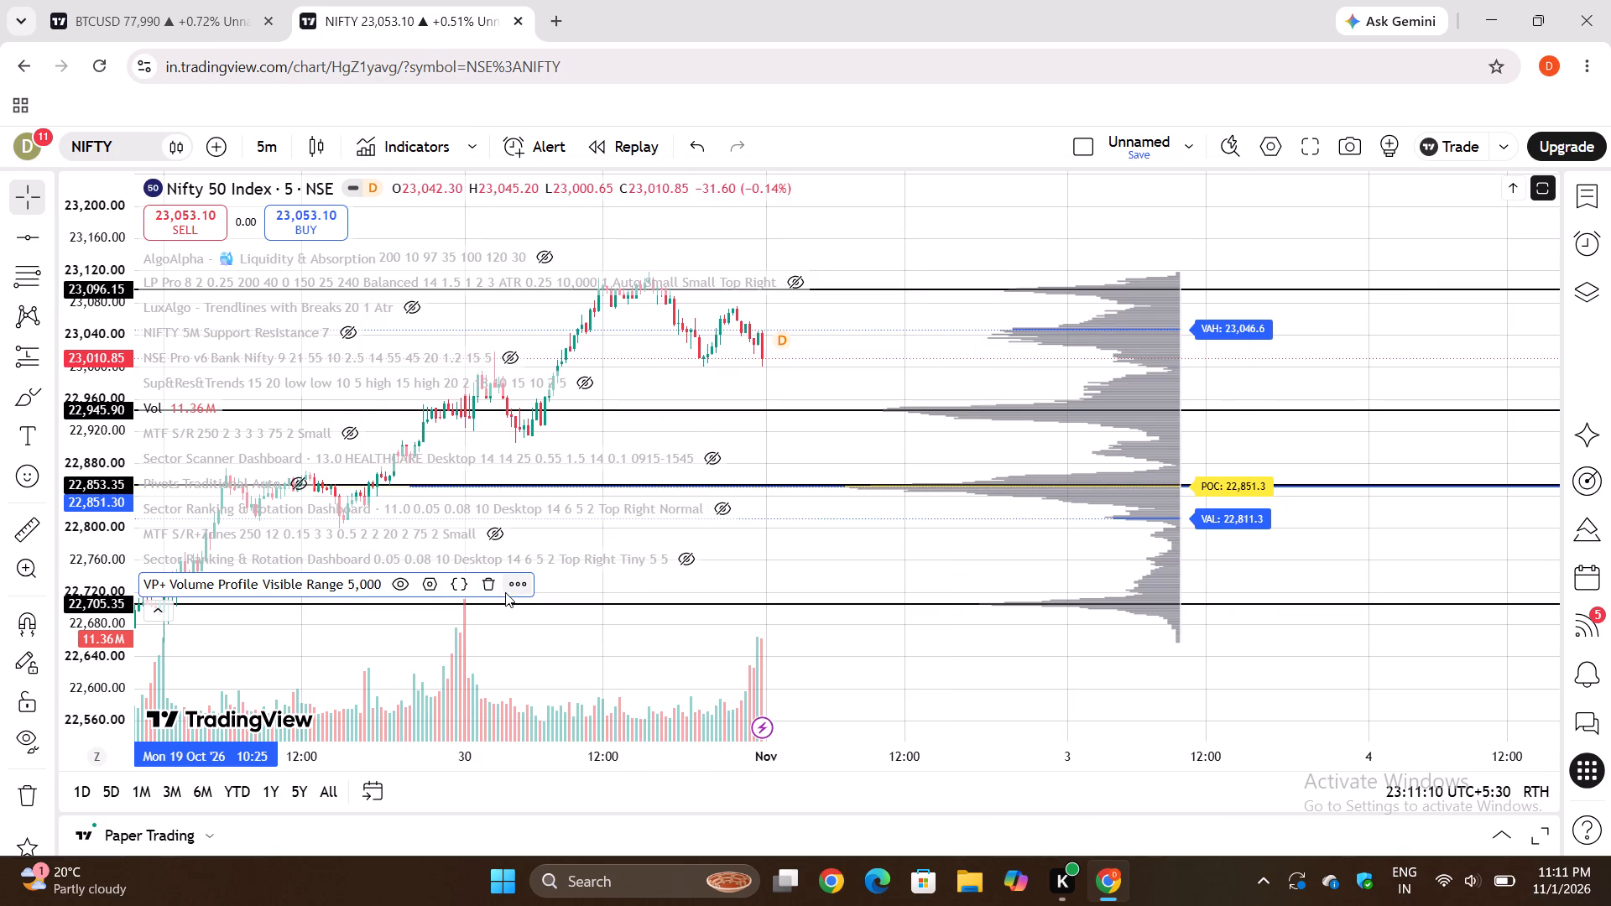
{"action": "left_click", "coordinate": [487, 586]}
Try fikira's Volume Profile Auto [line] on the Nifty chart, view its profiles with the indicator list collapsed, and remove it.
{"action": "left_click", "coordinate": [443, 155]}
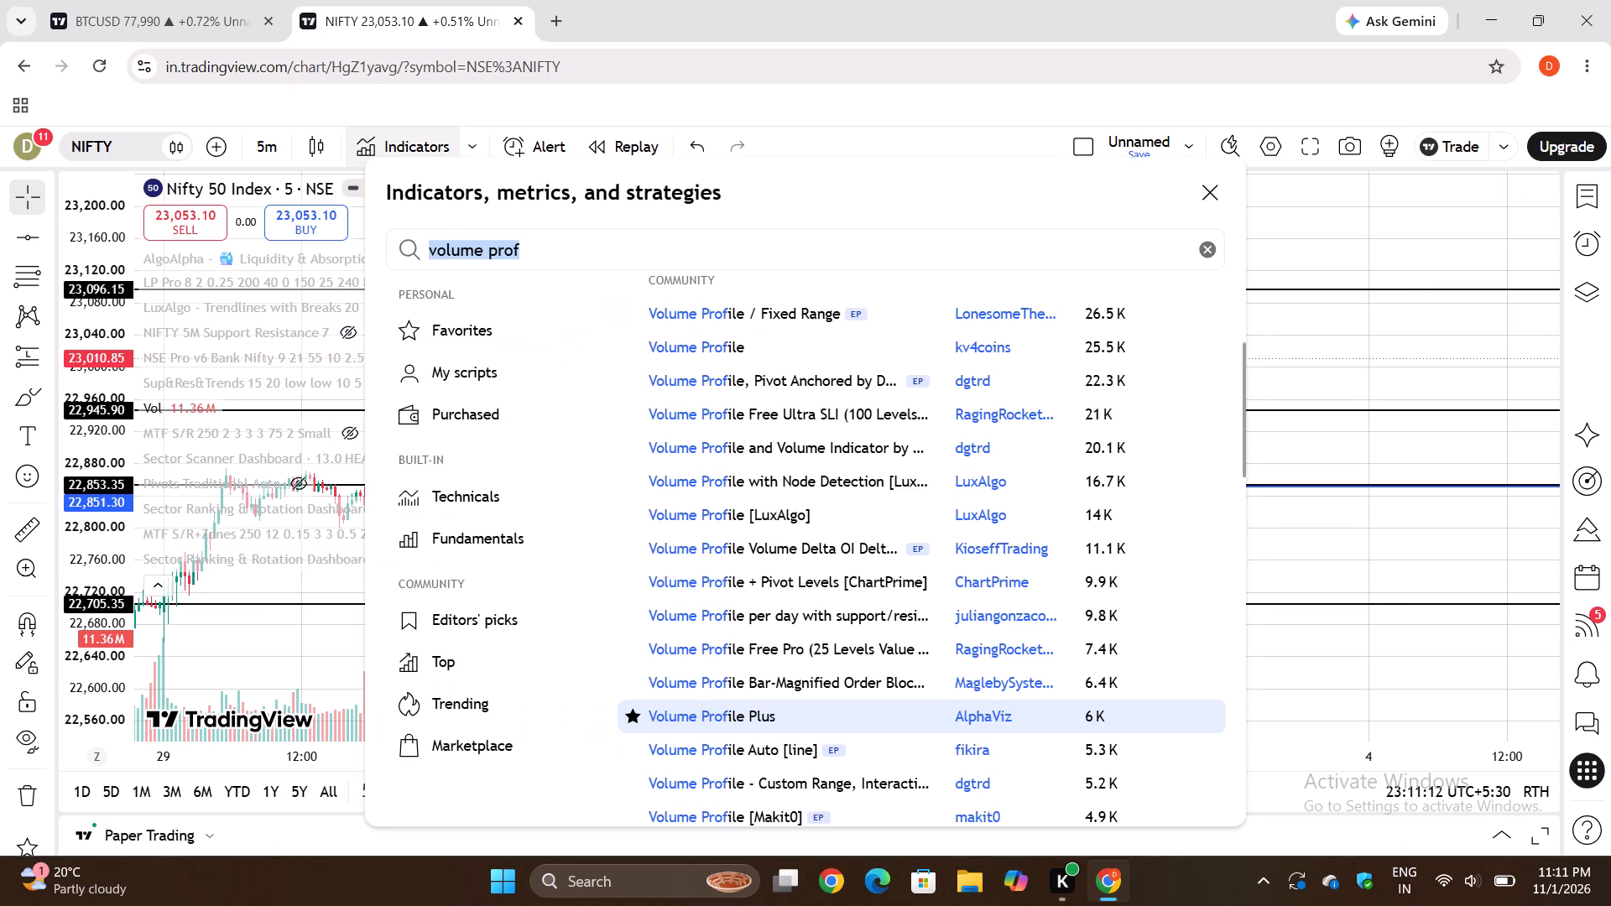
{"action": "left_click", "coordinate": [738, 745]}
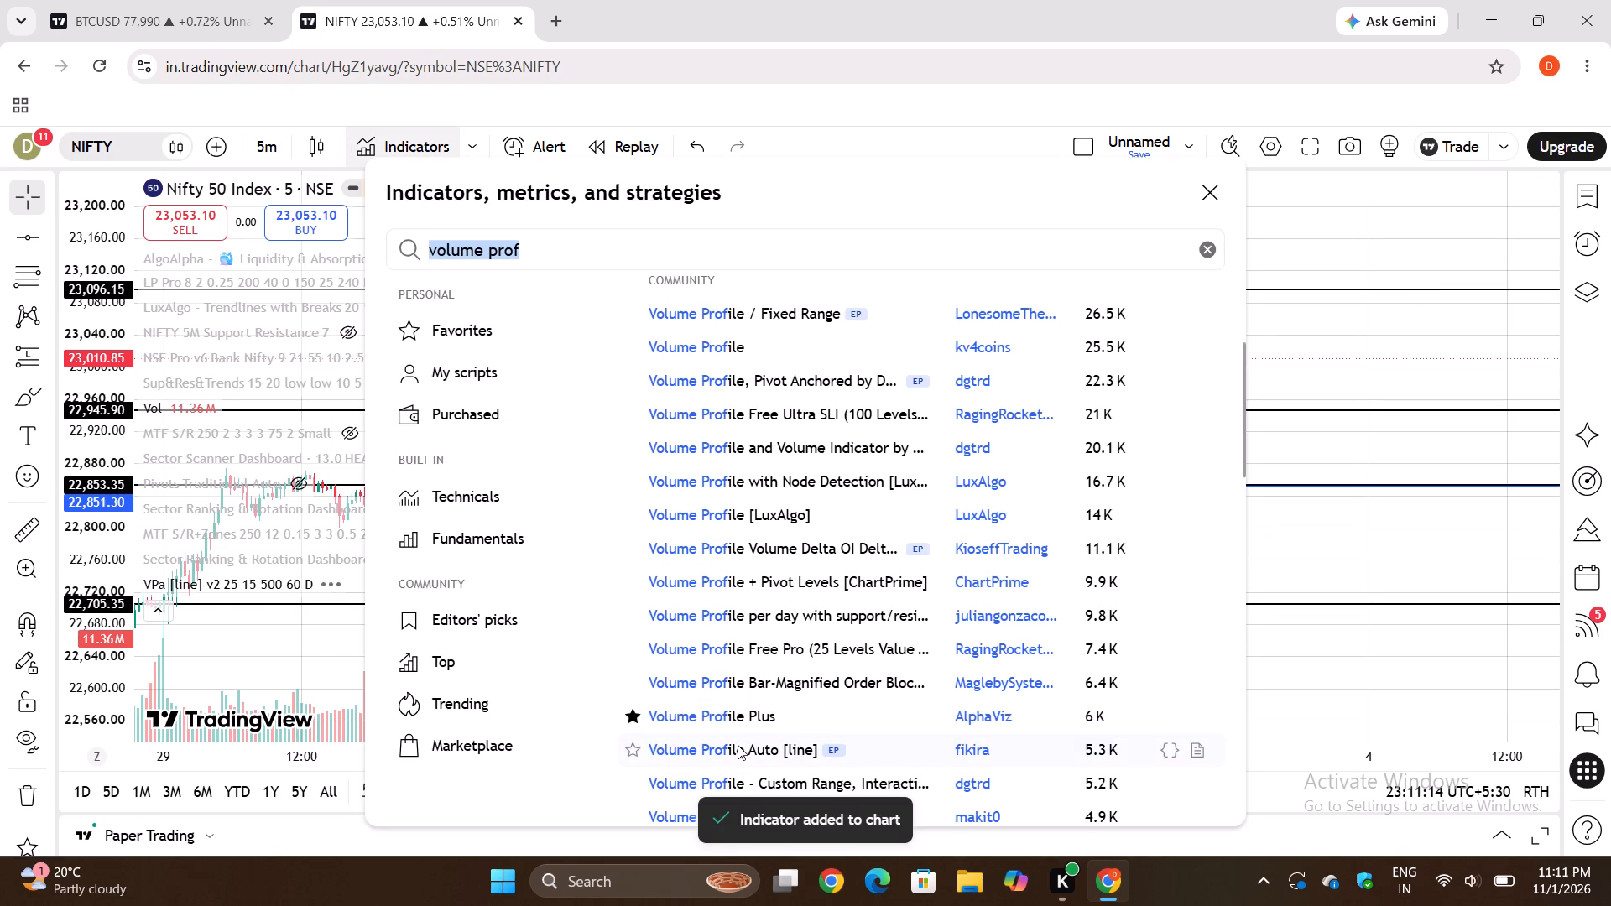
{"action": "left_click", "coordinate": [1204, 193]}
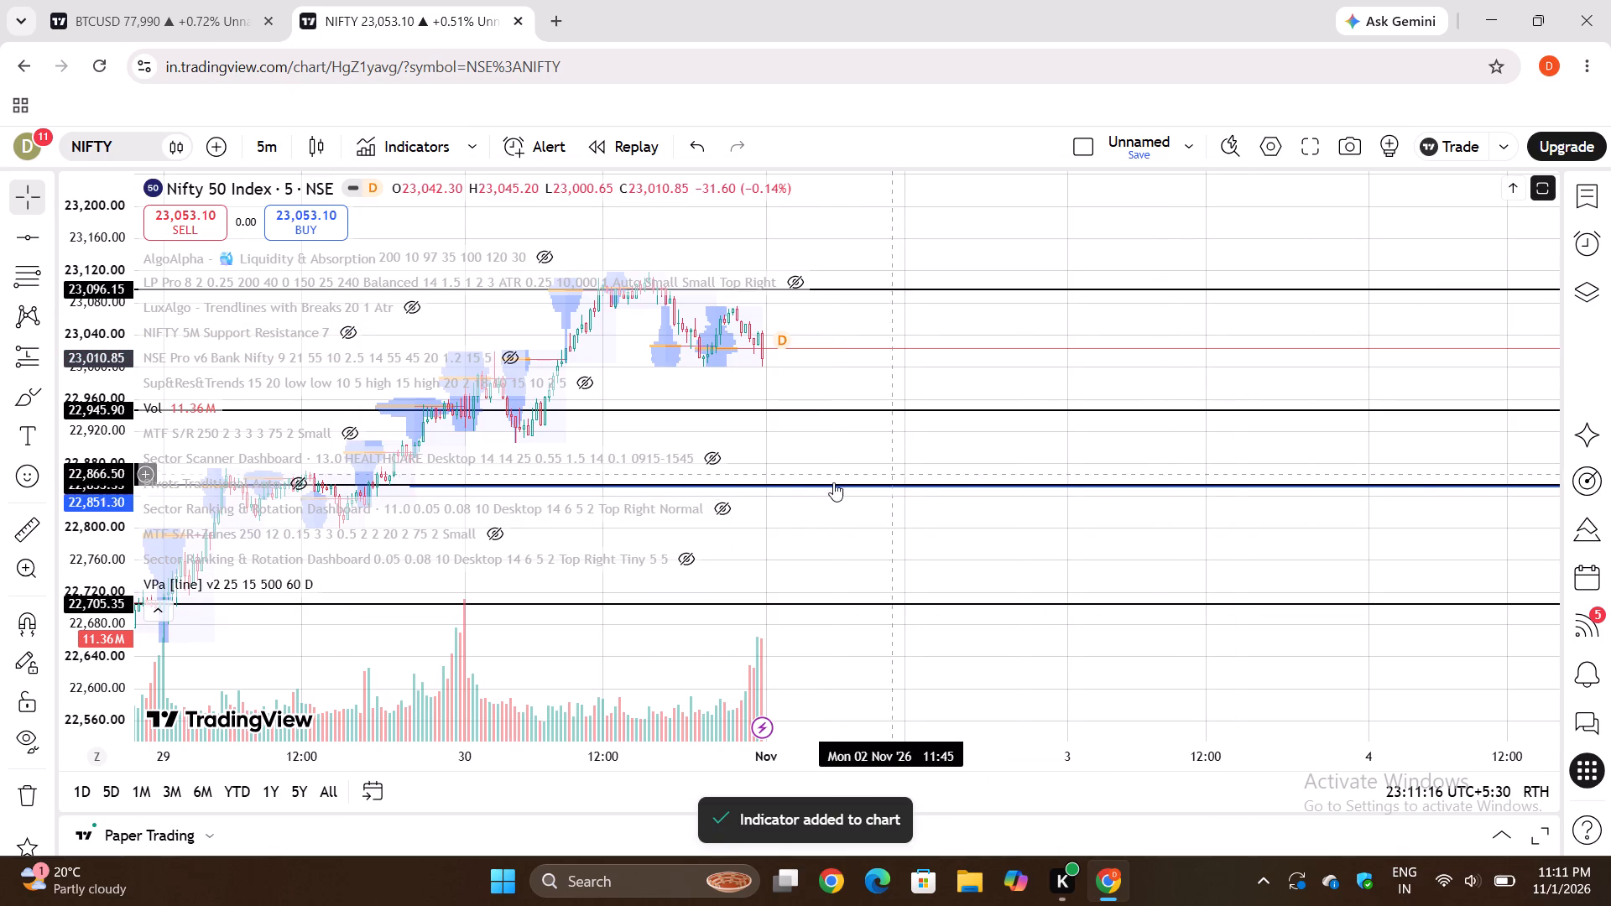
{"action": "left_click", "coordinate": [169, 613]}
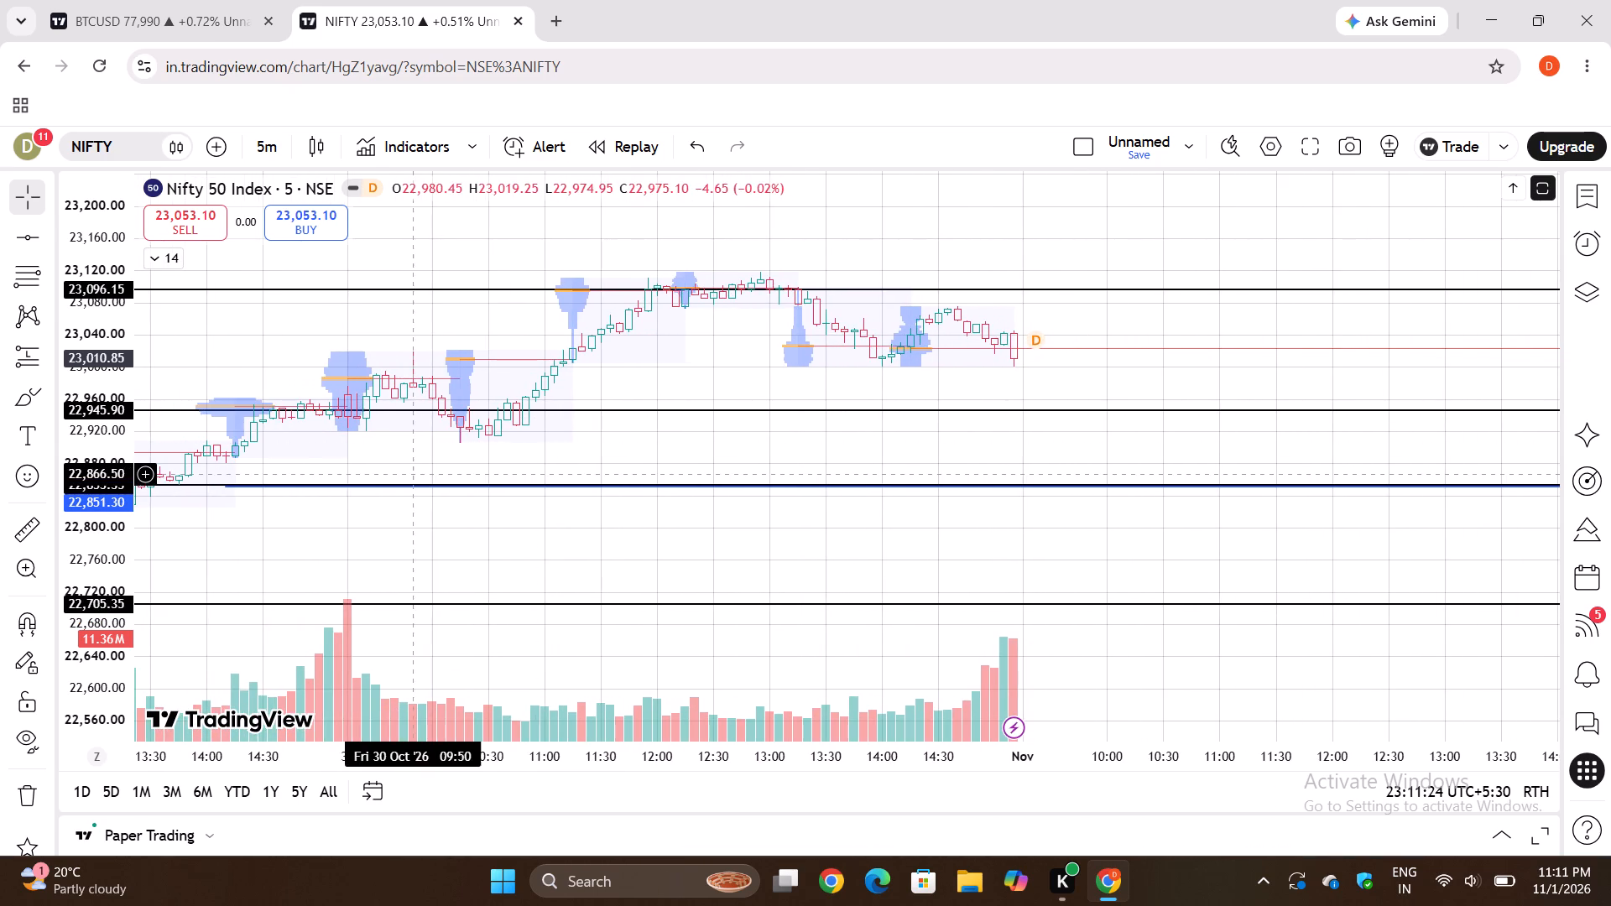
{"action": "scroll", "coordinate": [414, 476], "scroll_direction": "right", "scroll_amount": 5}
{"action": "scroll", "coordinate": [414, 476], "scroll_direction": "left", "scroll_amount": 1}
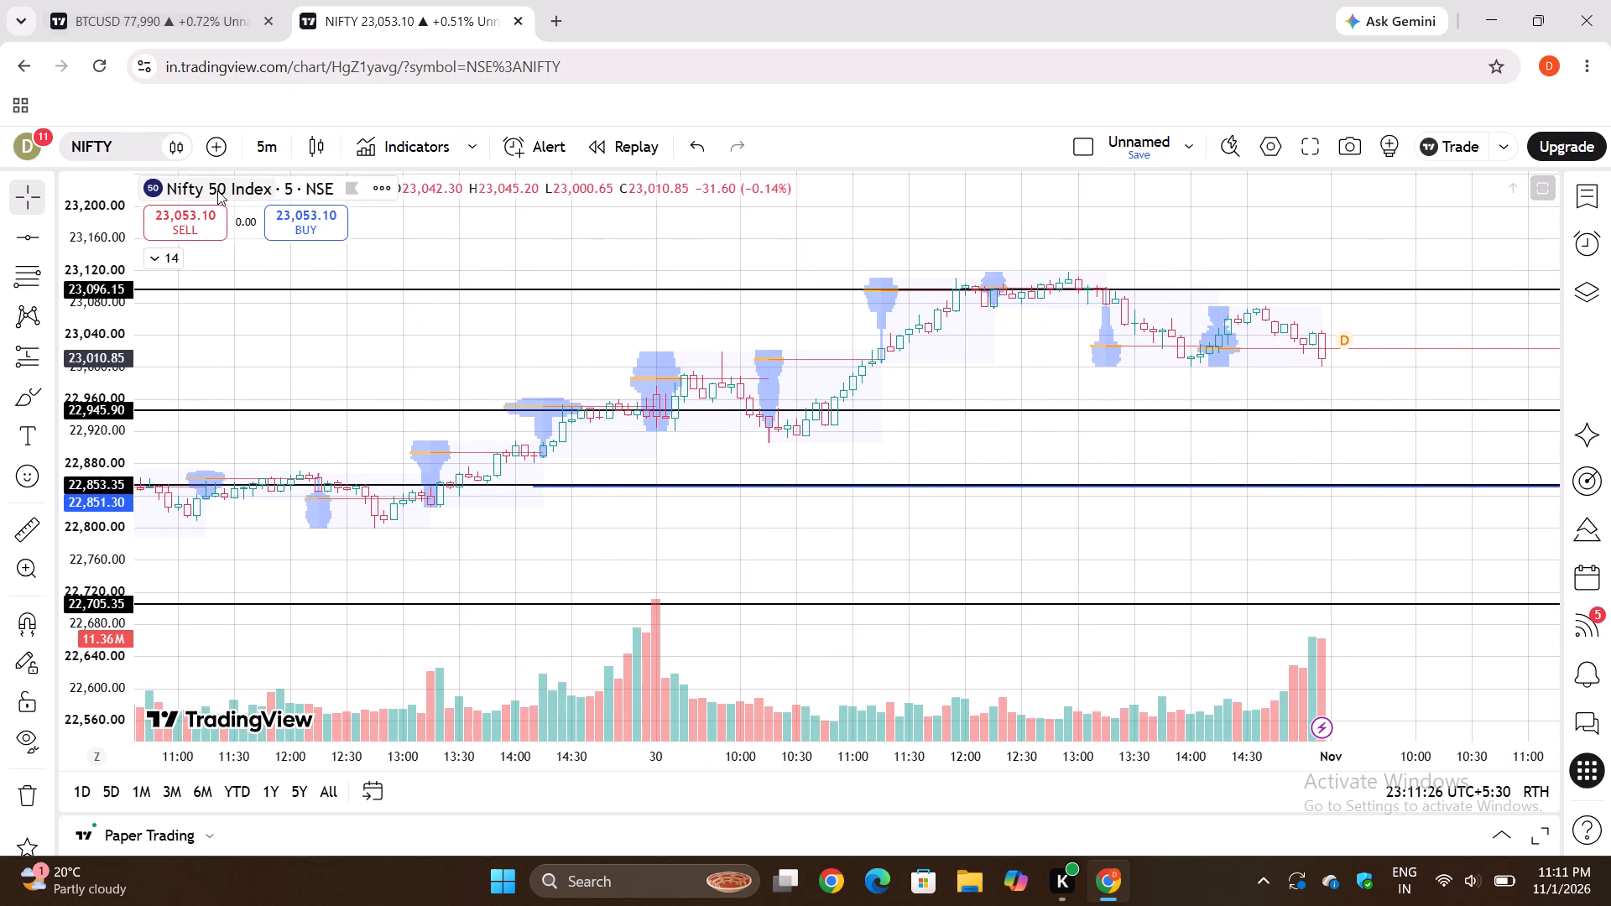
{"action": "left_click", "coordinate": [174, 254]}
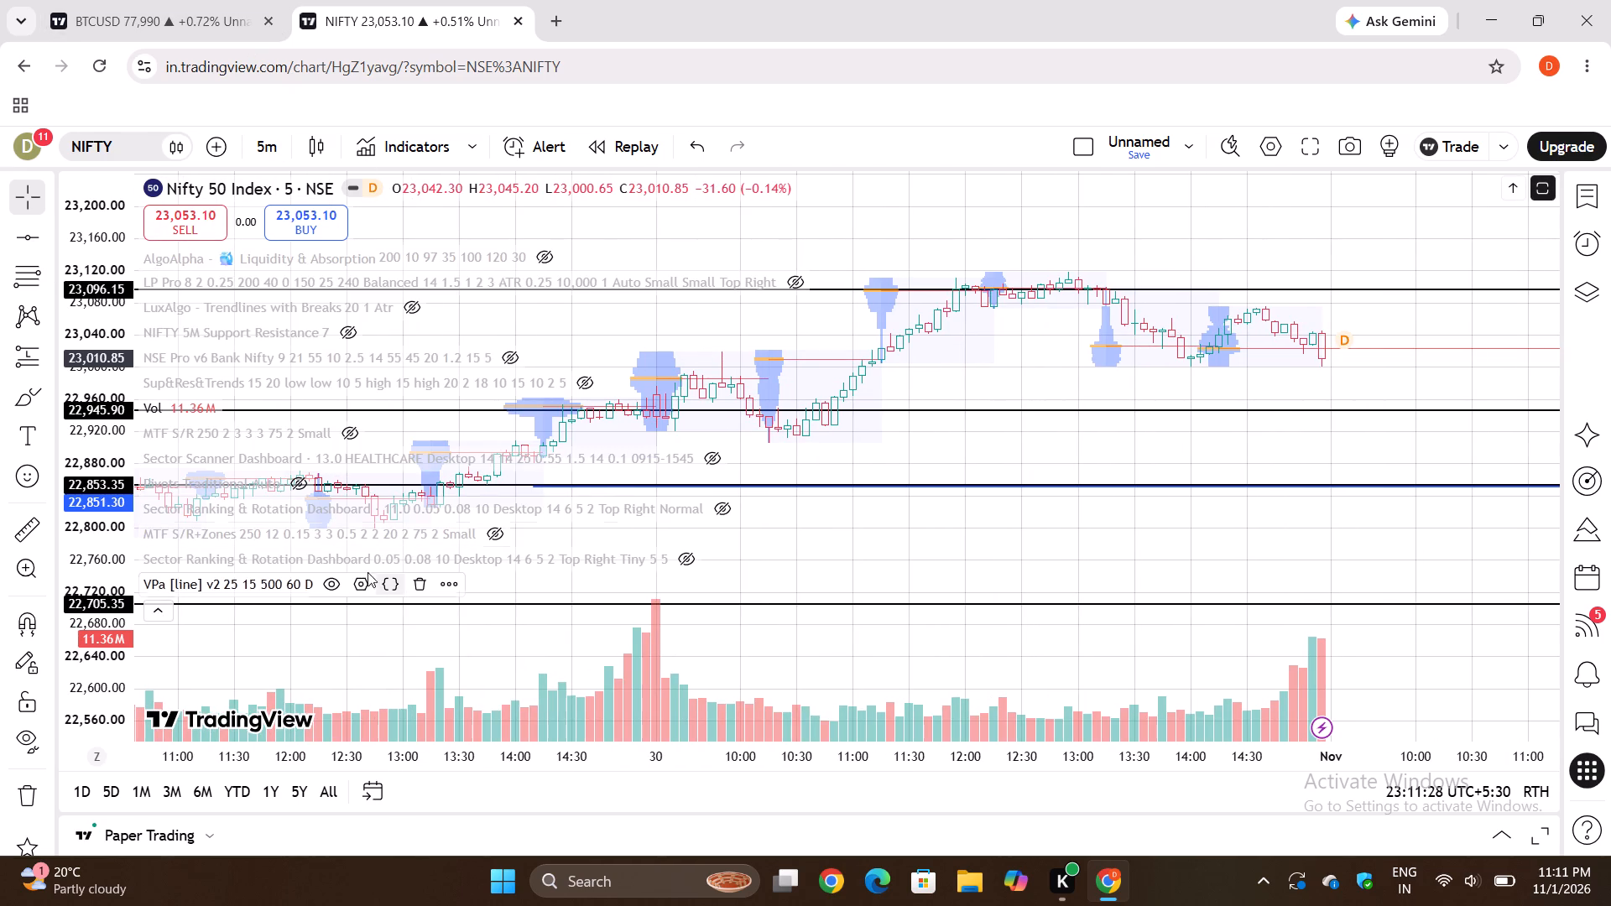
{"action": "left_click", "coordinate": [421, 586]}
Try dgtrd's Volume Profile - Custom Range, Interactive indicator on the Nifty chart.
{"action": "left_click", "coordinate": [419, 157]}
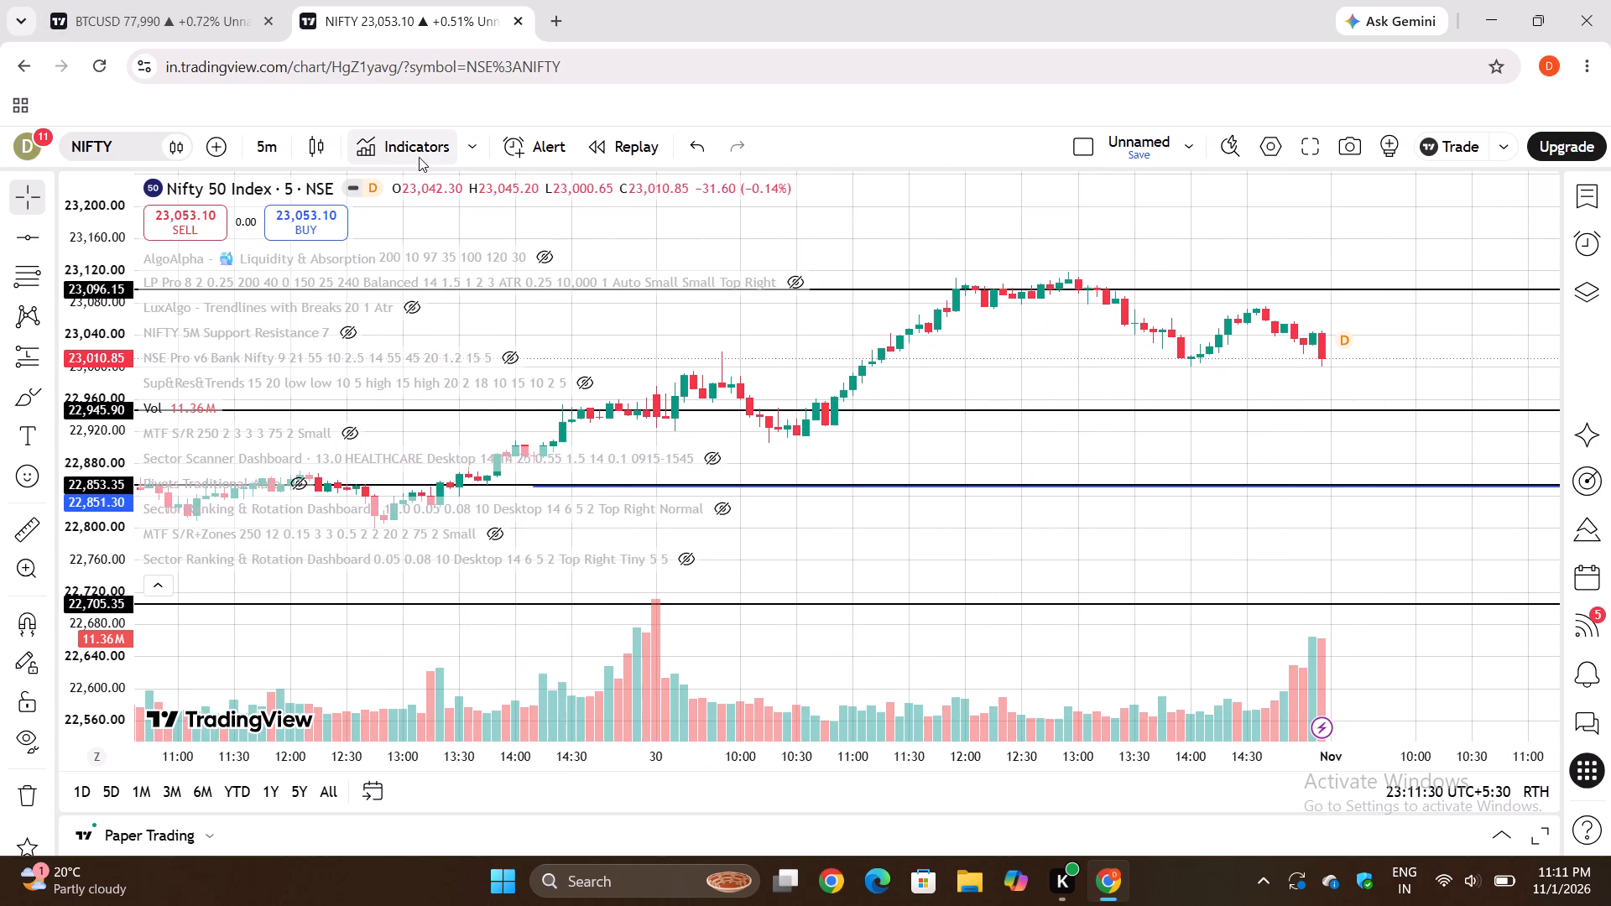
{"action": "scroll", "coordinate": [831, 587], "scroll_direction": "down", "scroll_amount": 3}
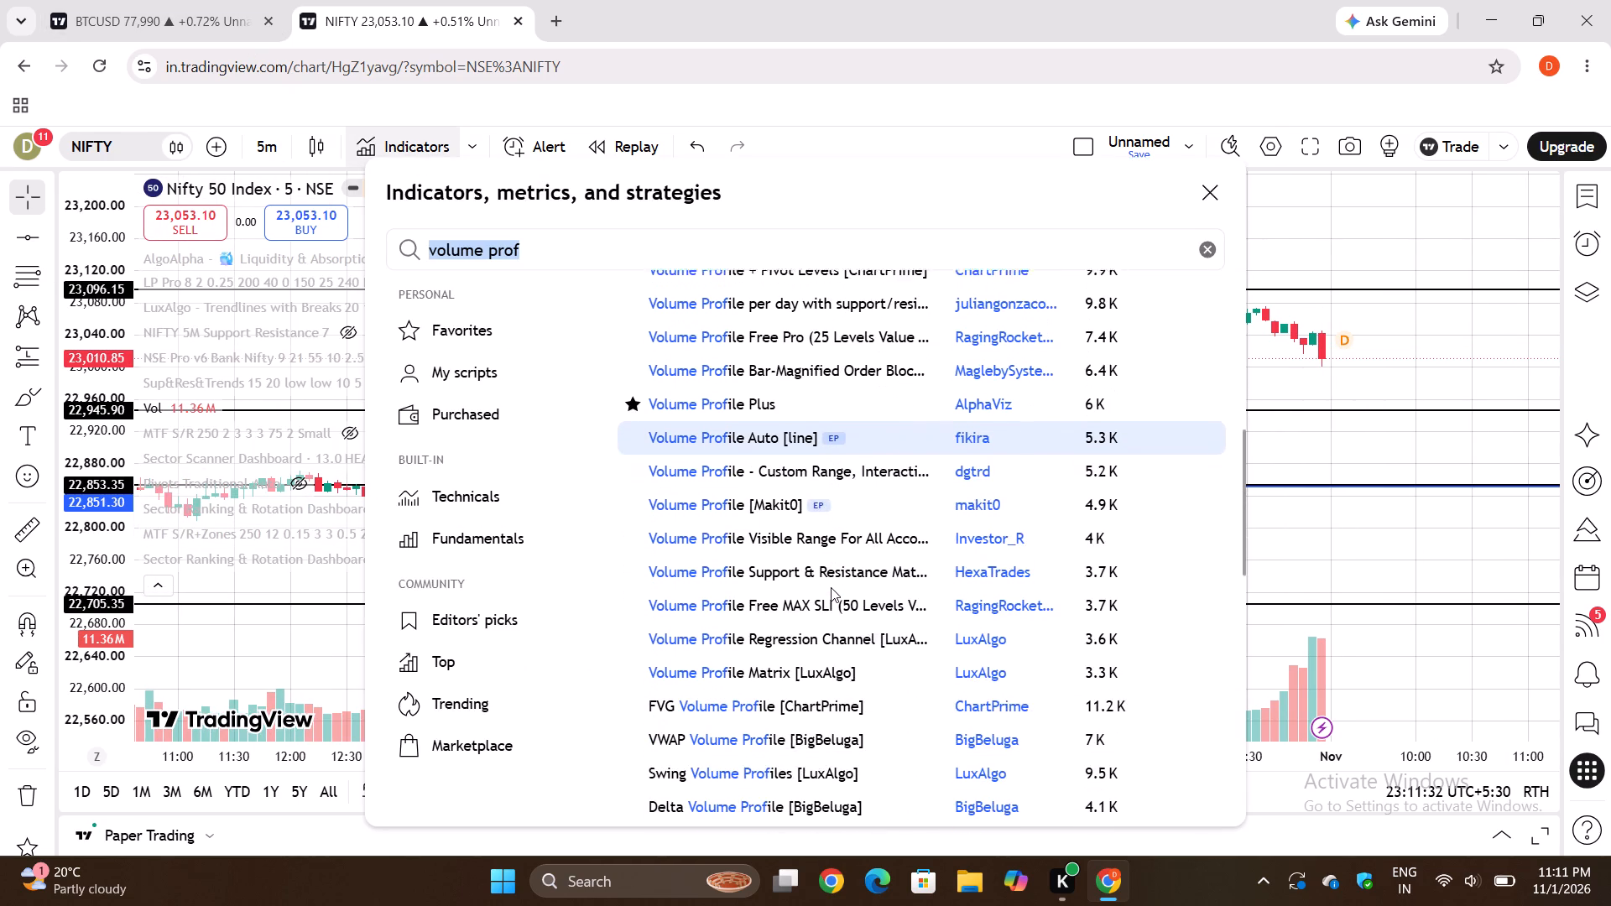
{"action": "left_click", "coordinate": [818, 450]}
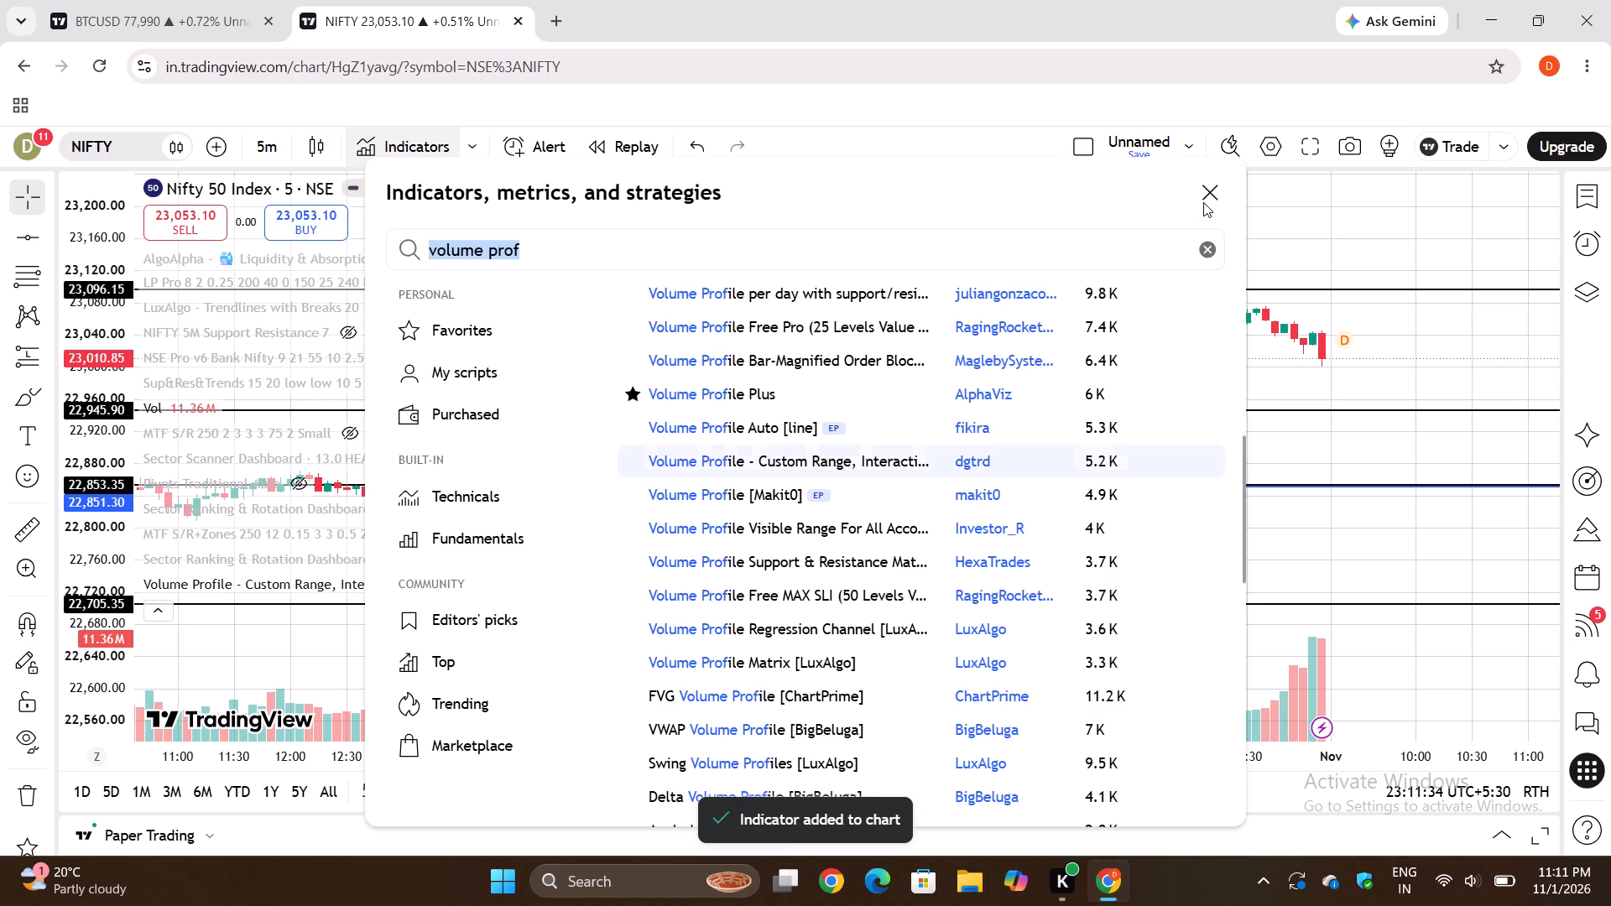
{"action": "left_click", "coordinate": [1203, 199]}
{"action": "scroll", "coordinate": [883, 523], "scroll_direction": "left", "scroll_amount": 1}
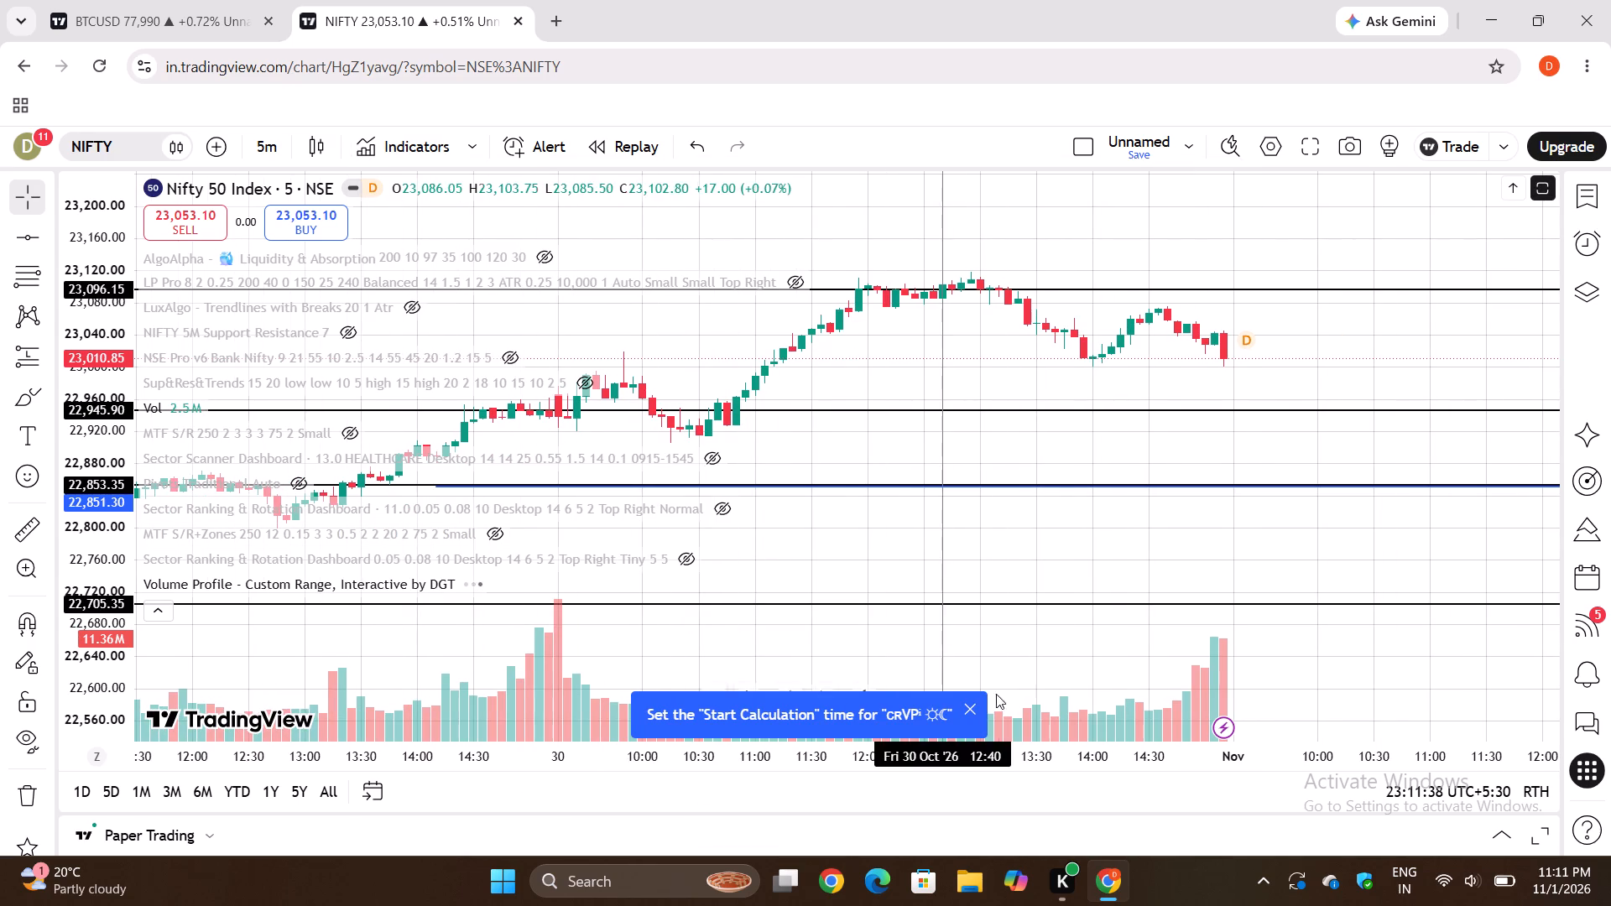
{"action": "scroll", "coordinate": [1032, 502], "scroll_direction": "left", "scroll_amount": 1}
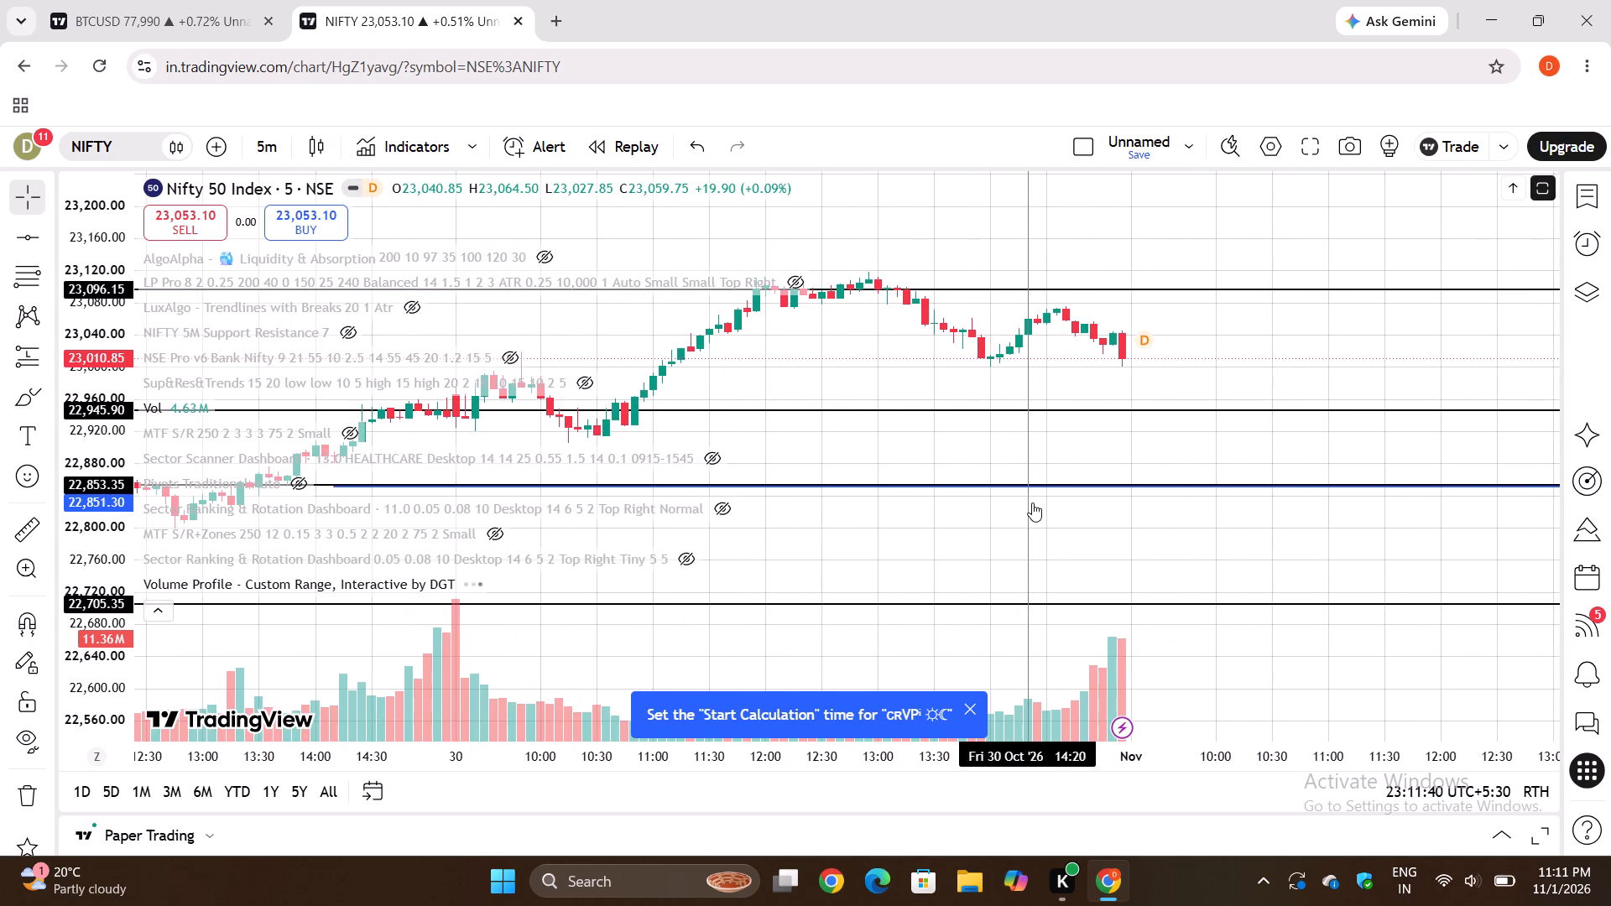
On the BTCUSD chart, briefly show AlgoAlpha's Liquidity & Absorption and the LP Pro indicator in turn, hiding each again after viewing.
{"action": "left_click", "coordinate": [206, 0]}
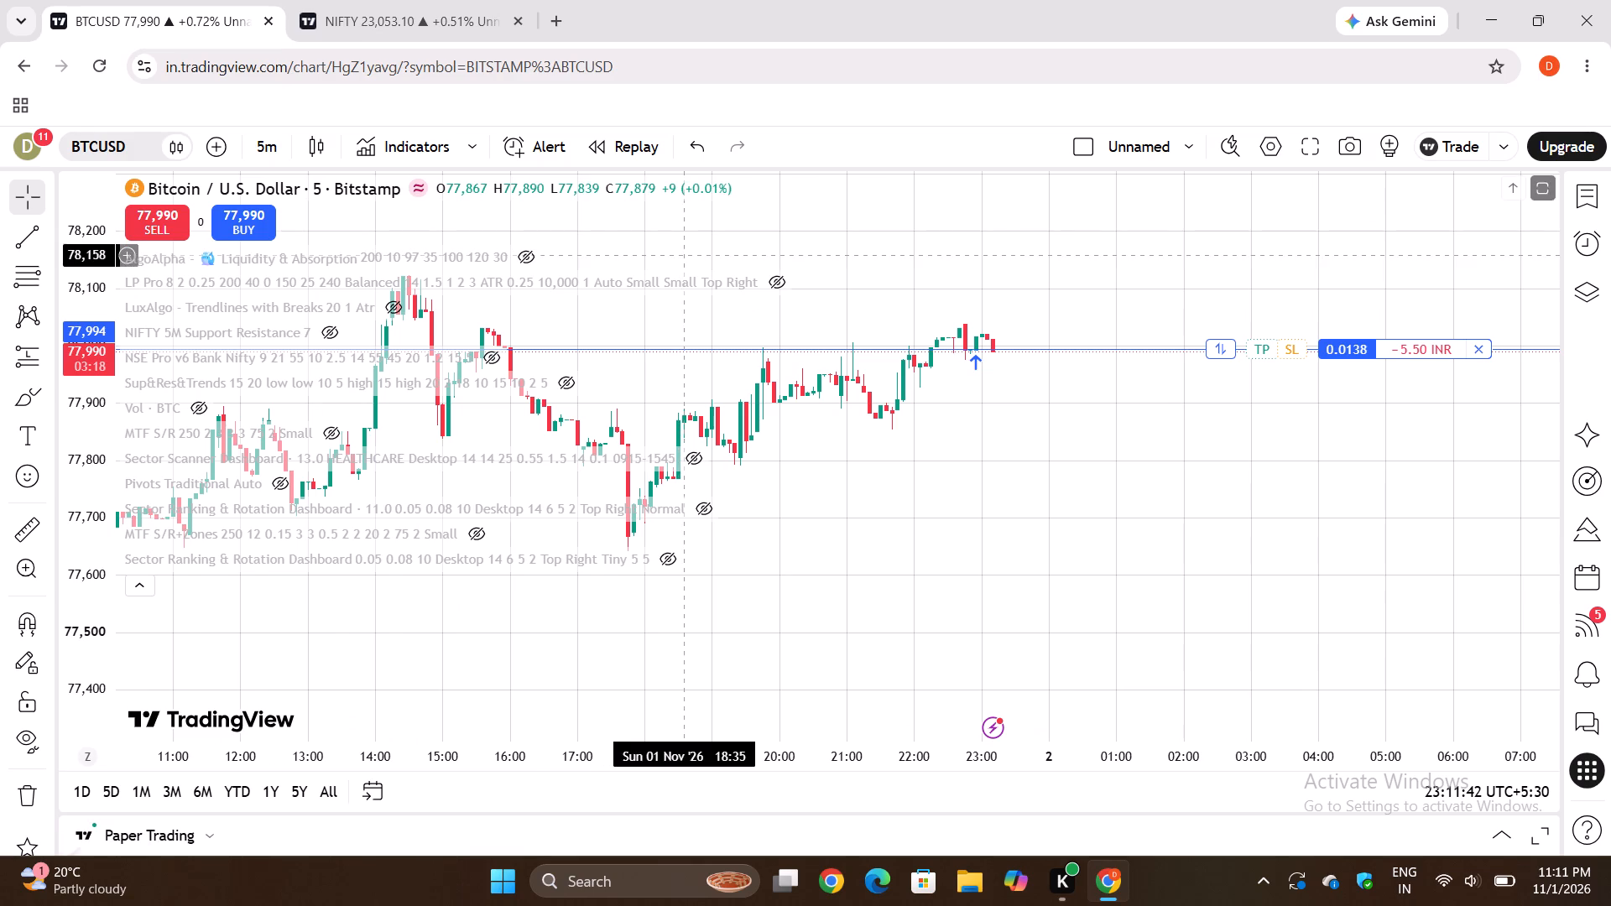
{"action": "scroll", "coordinate": [1092, 509], "scroll_direction": "left", "scroll_amount": 1}
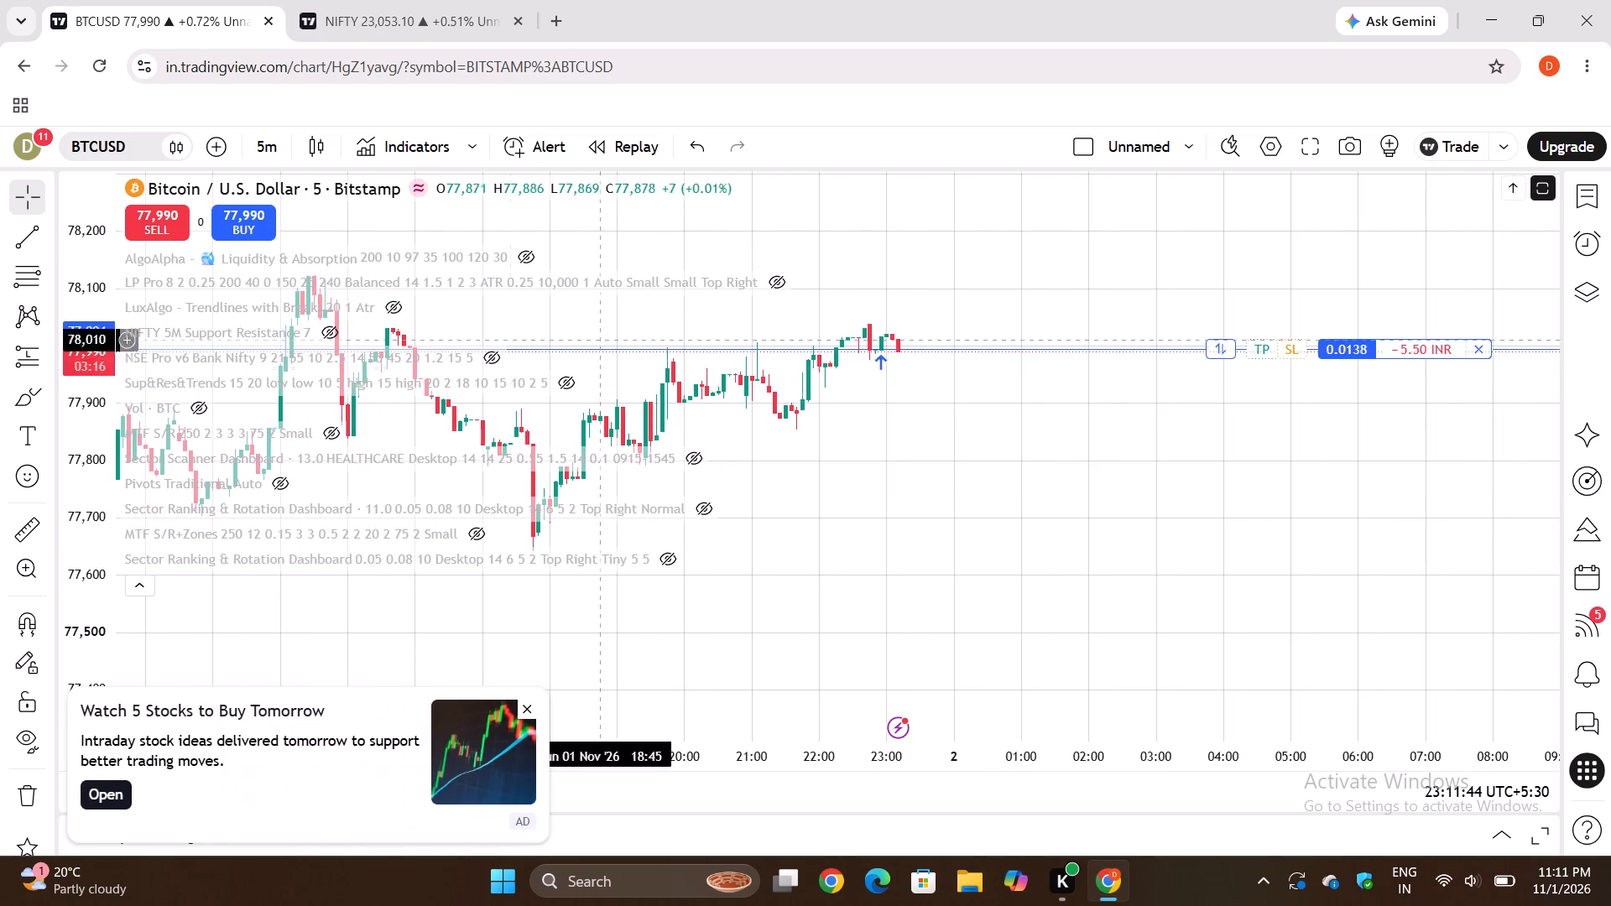
{"action": "left_click", "coordinate": [521, 258]}
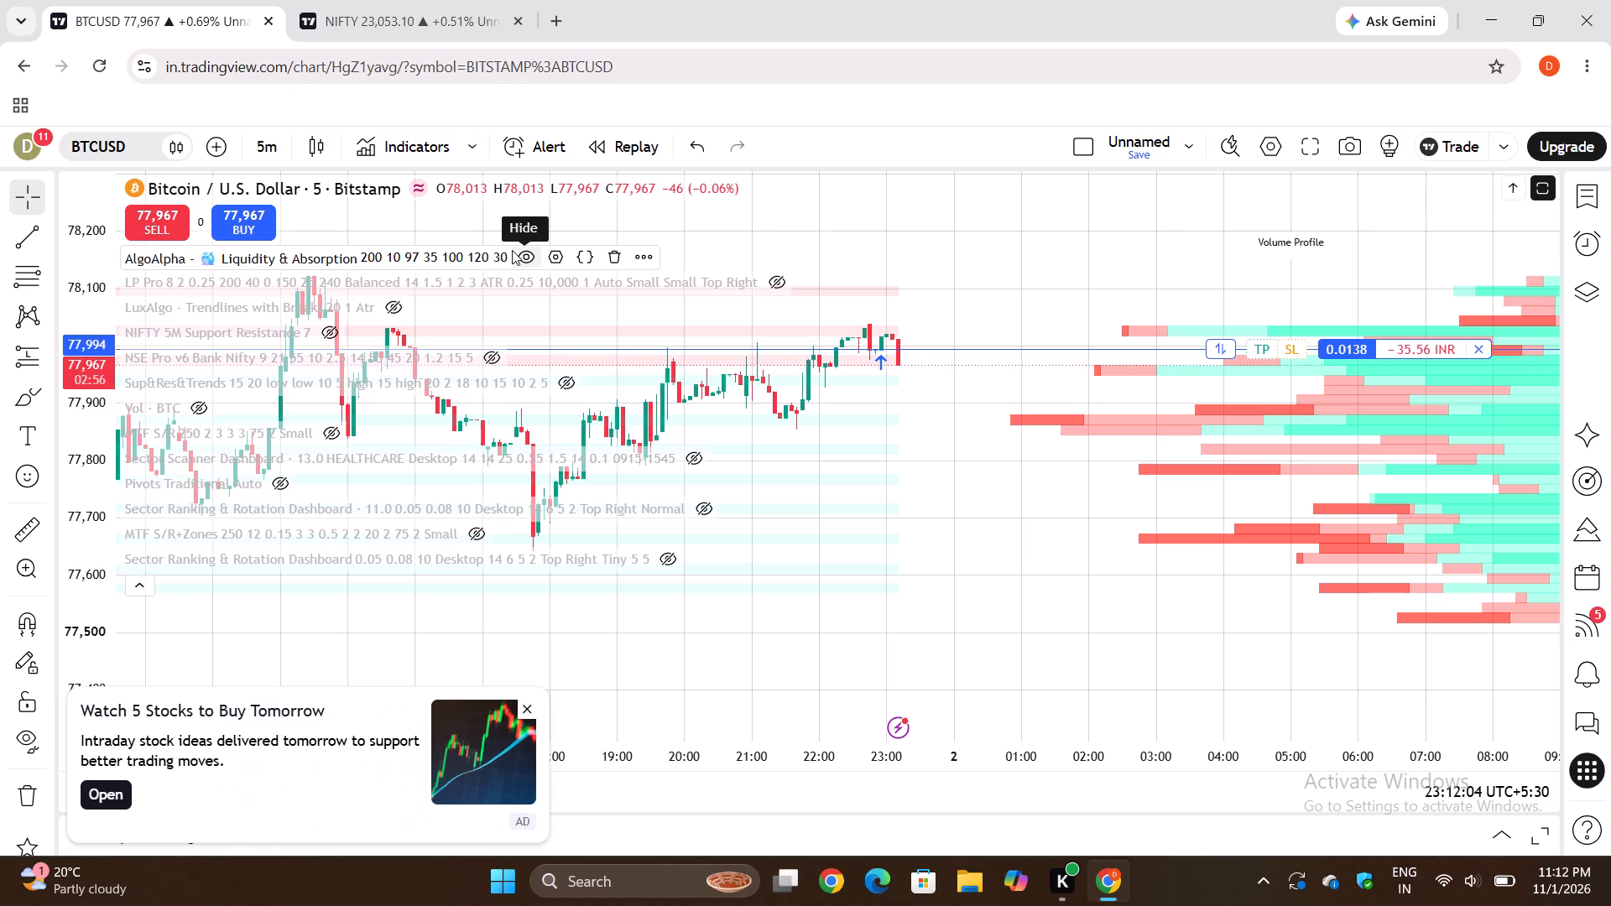
{"action": "left_click", "coordinate": [513, 250]}
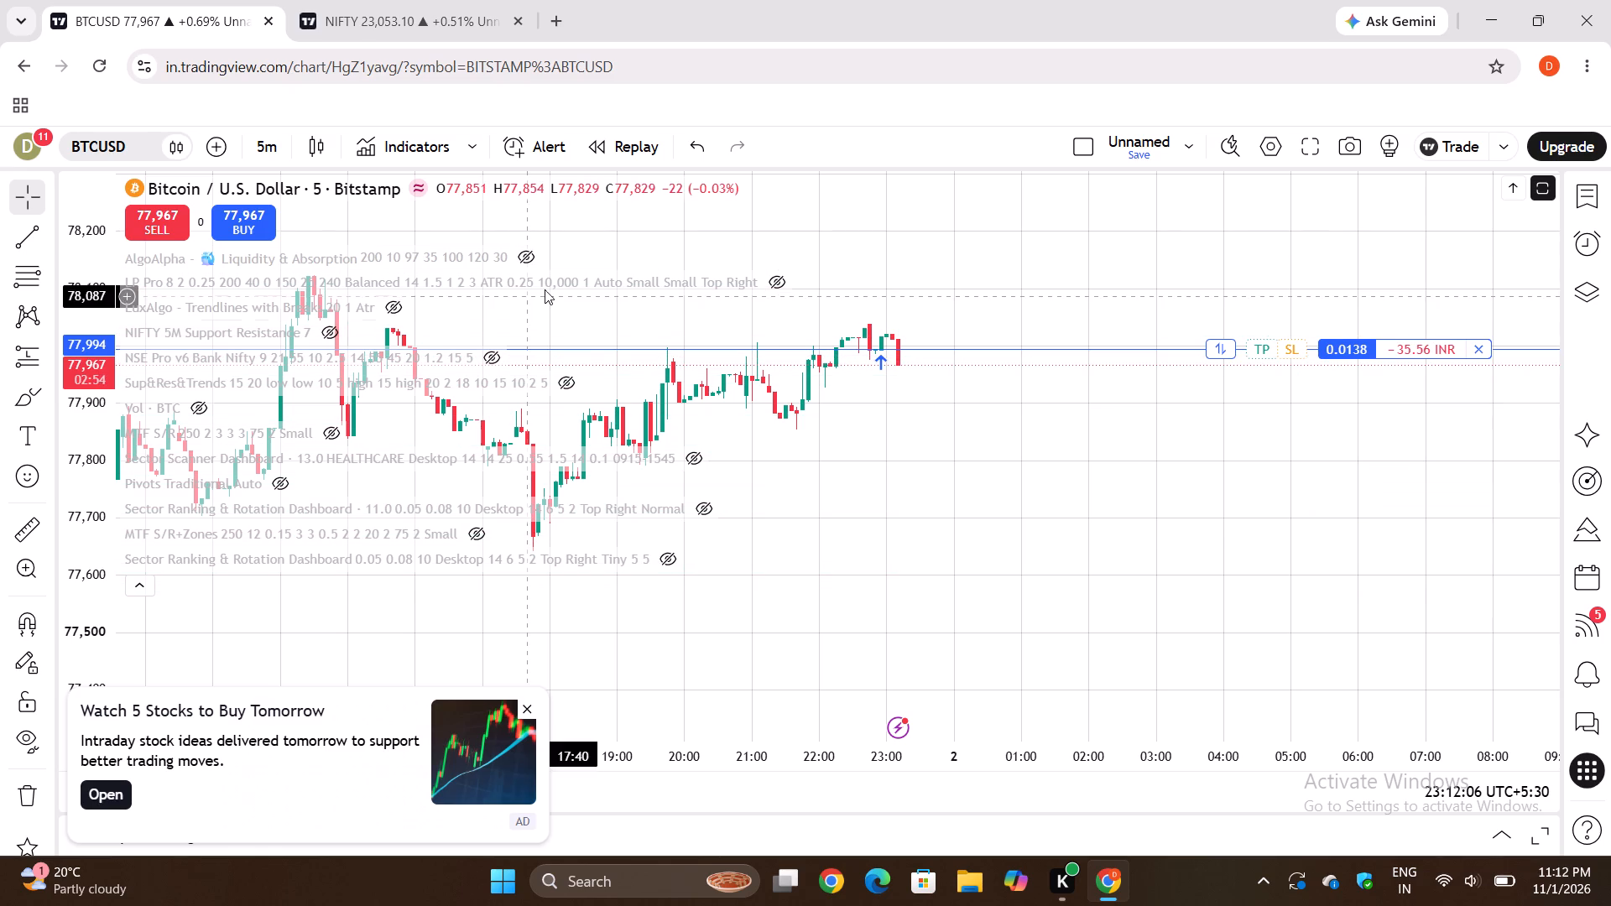
{"action": "left_click", "coordinate": [777, 282]}
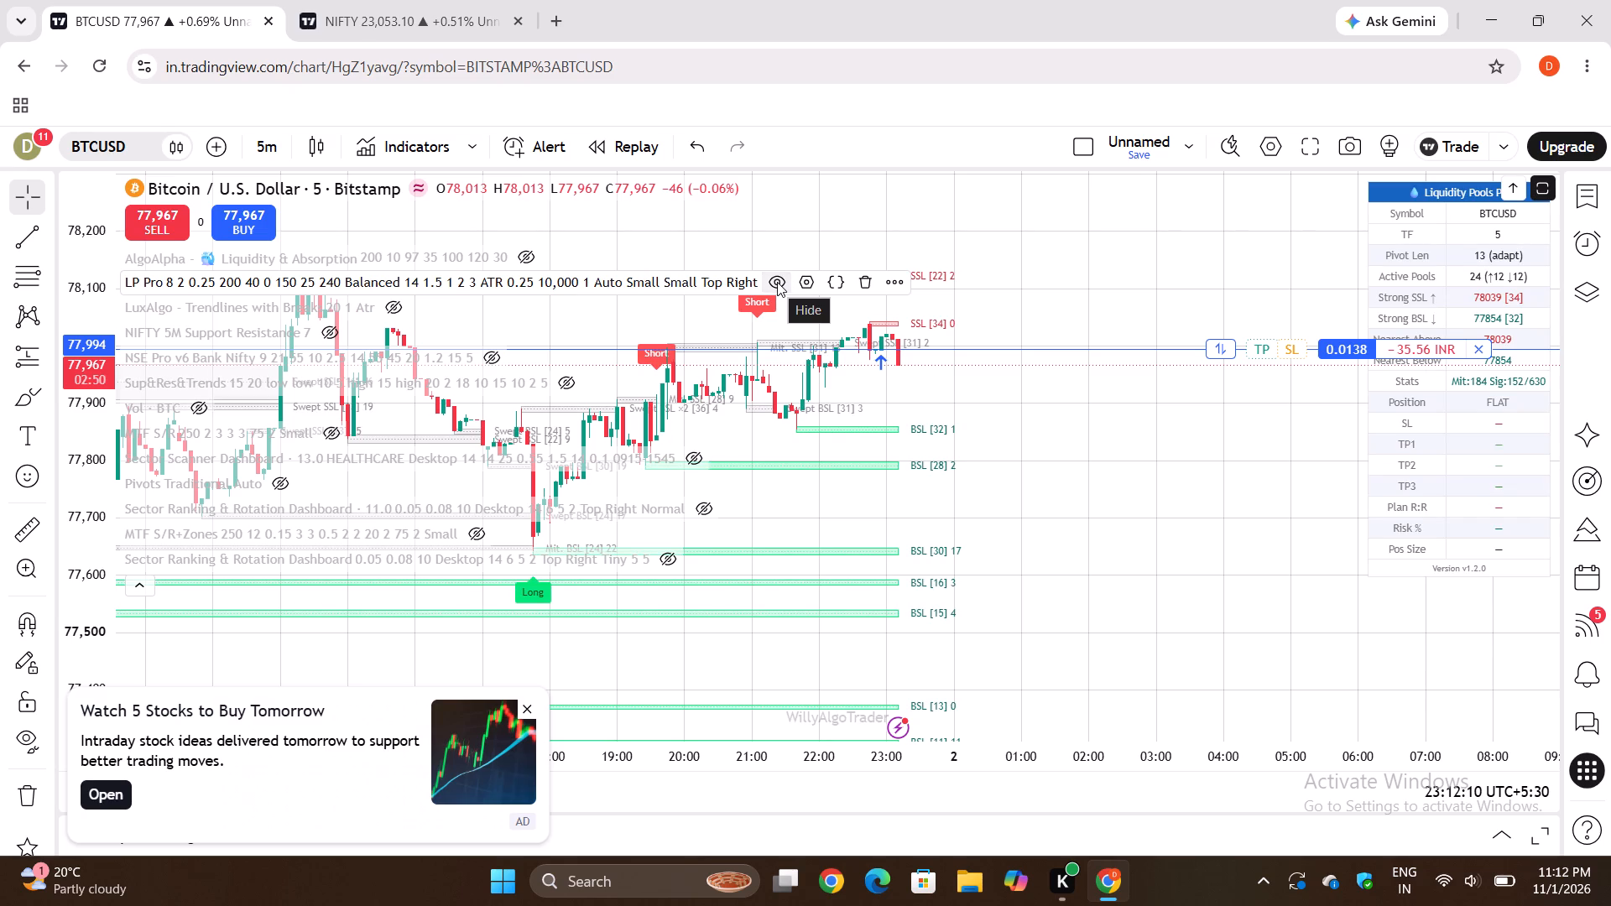
{"action": "left_click", "coordinate": [777, 282]}
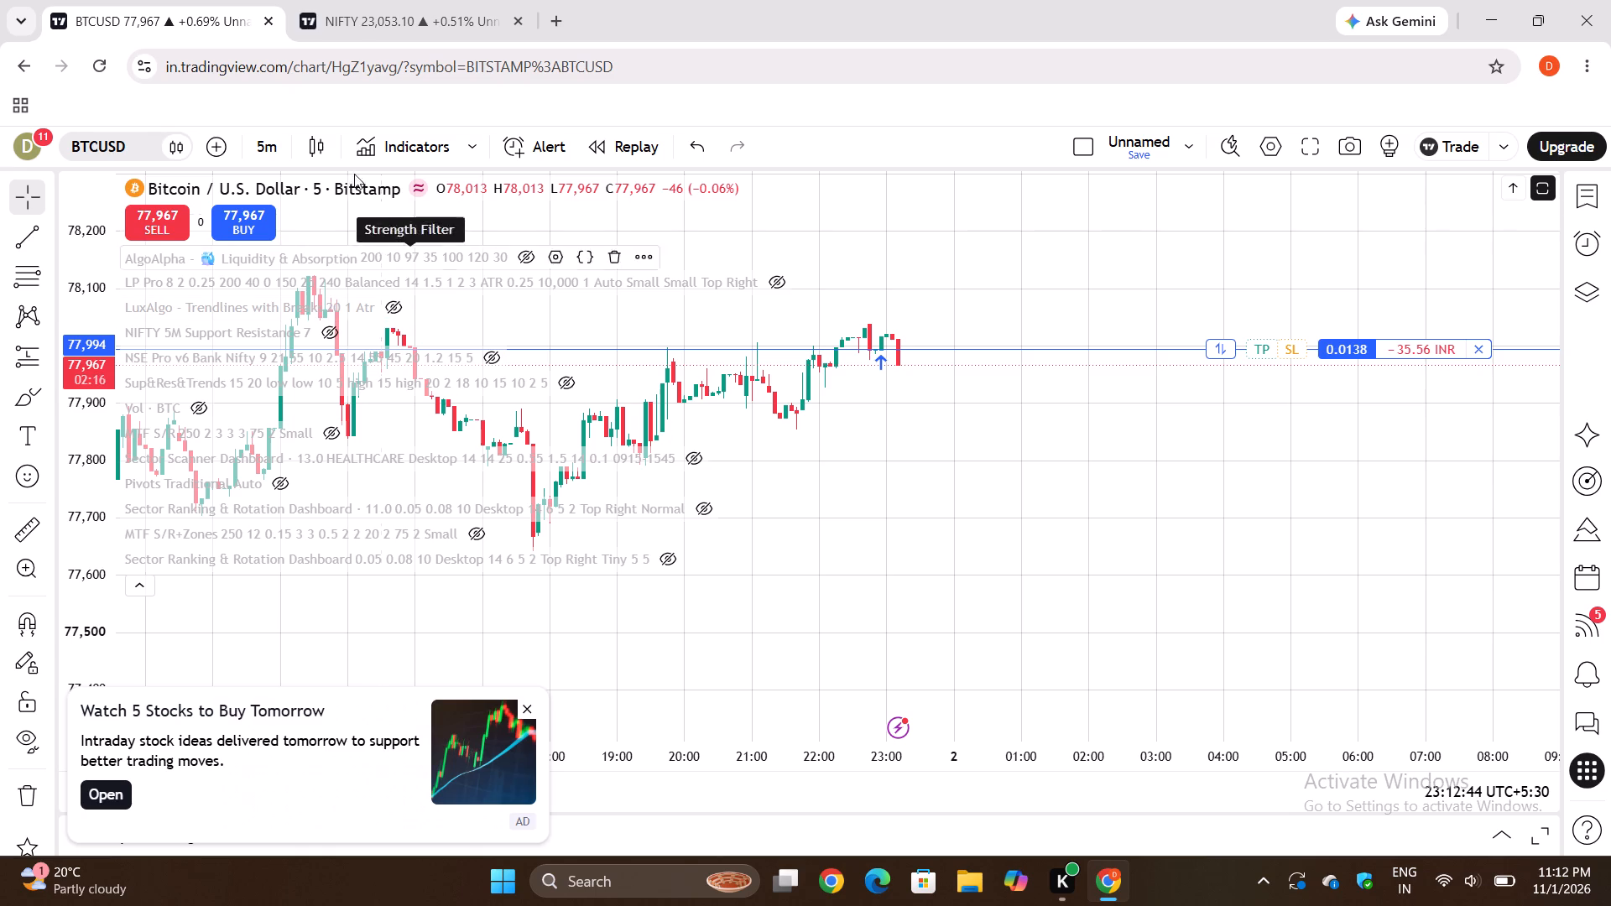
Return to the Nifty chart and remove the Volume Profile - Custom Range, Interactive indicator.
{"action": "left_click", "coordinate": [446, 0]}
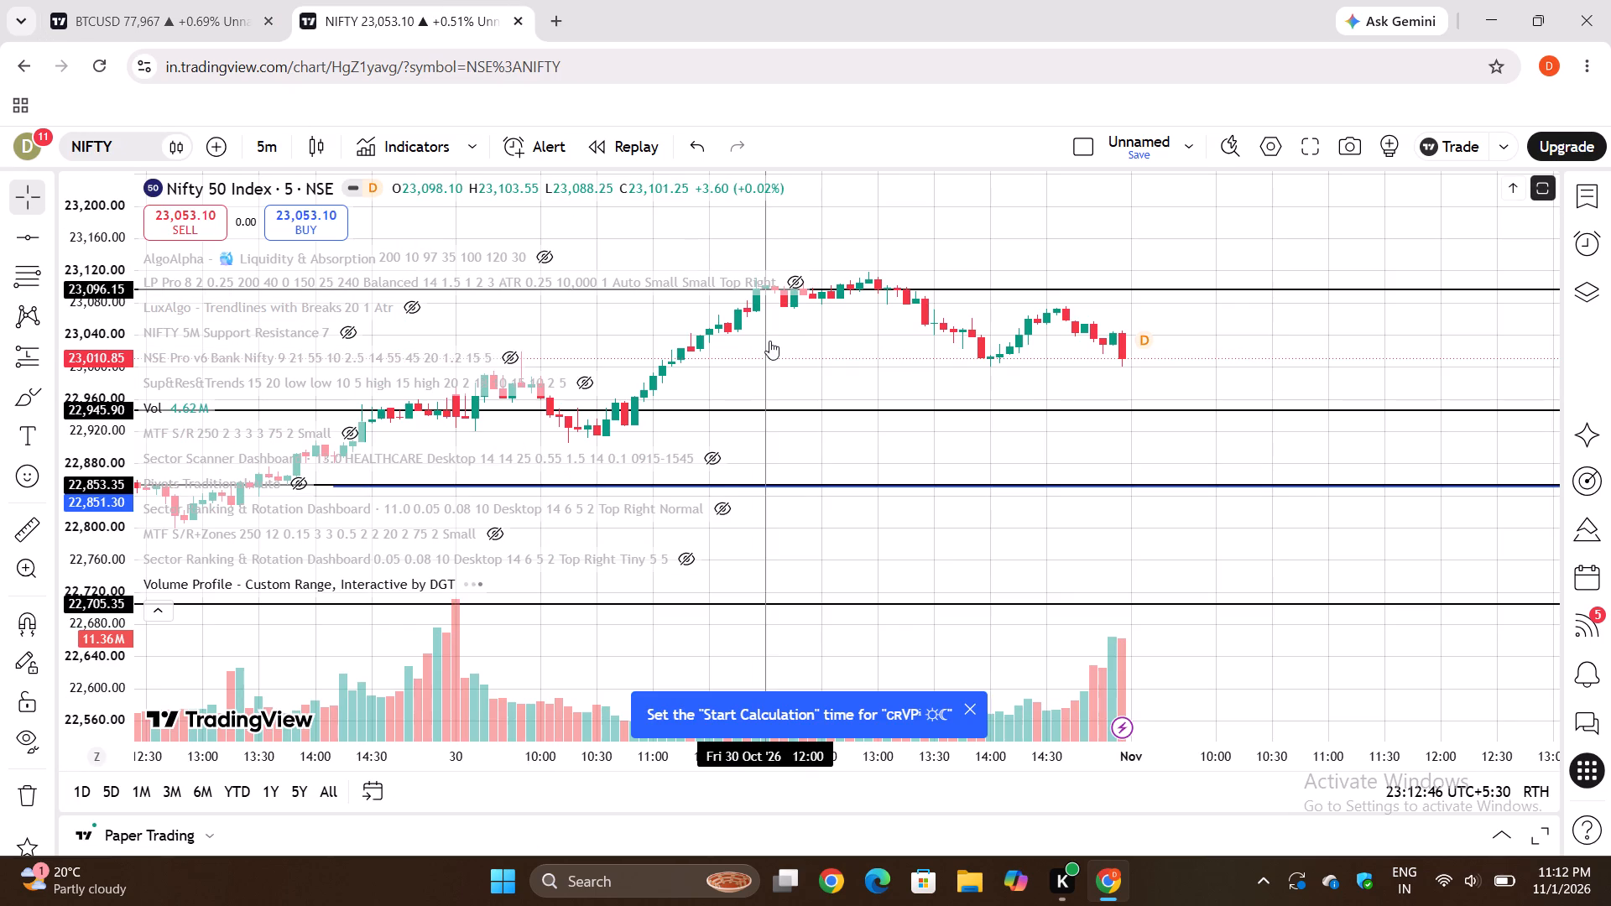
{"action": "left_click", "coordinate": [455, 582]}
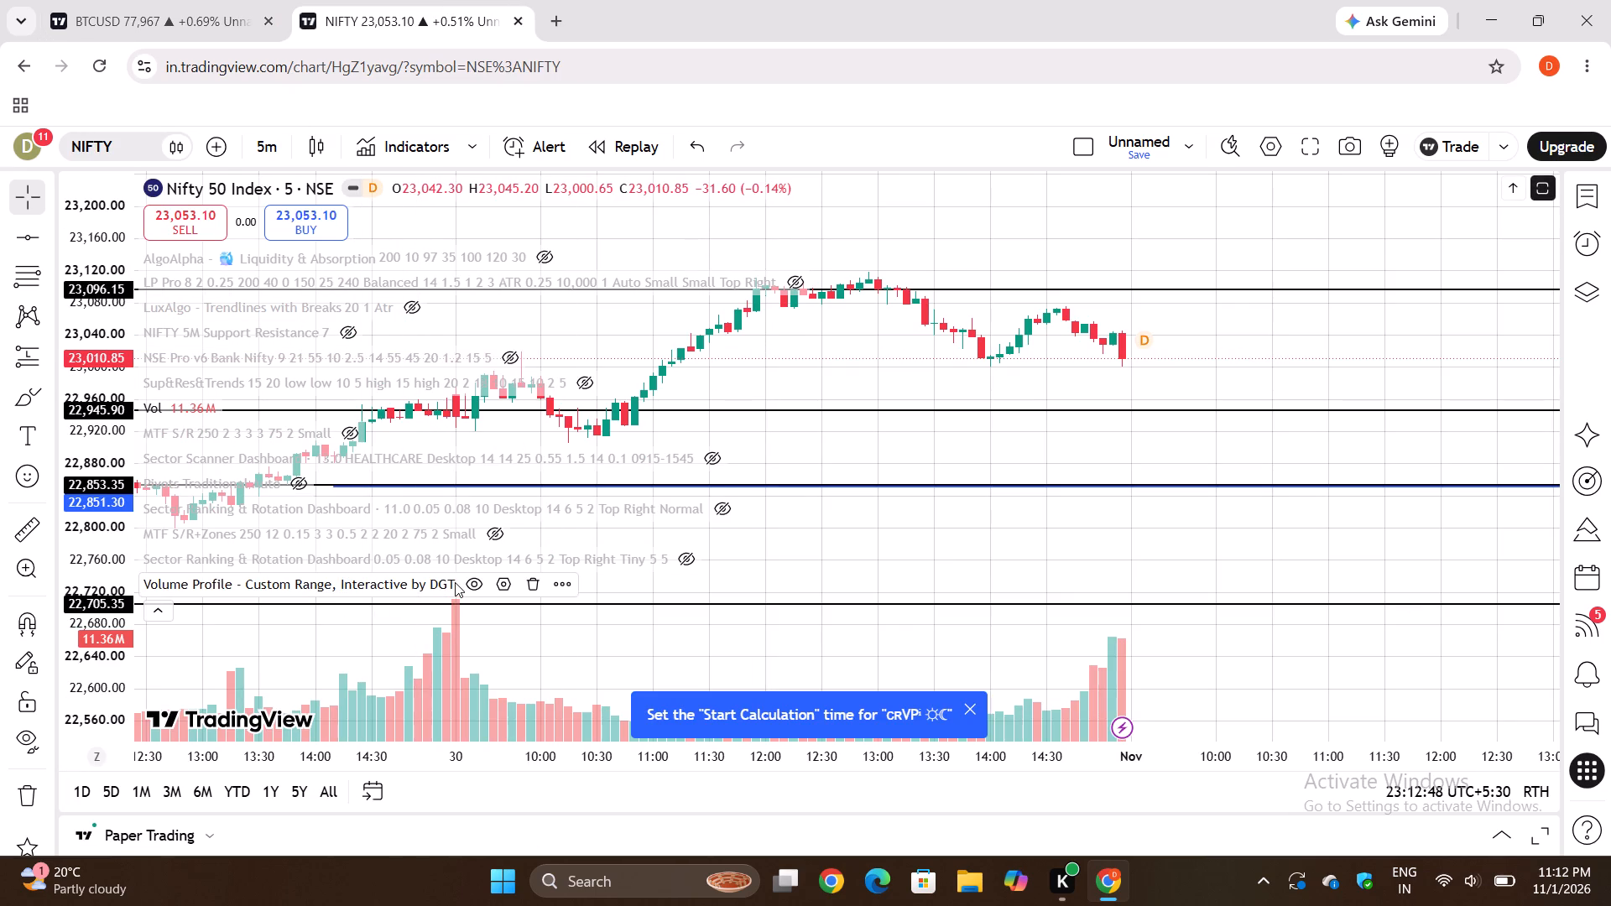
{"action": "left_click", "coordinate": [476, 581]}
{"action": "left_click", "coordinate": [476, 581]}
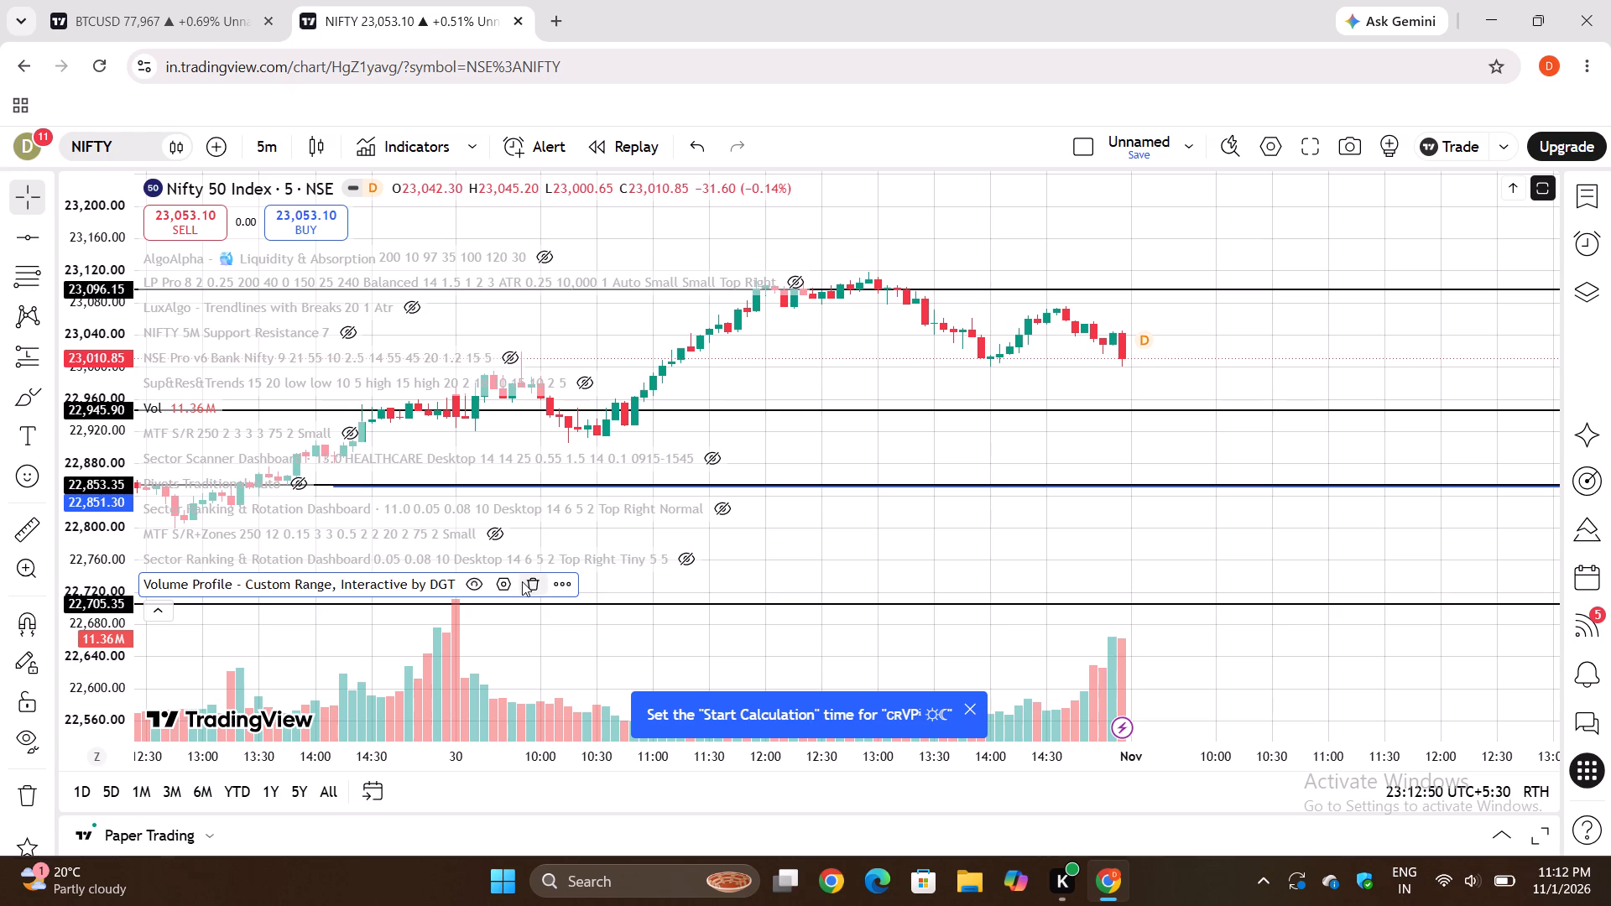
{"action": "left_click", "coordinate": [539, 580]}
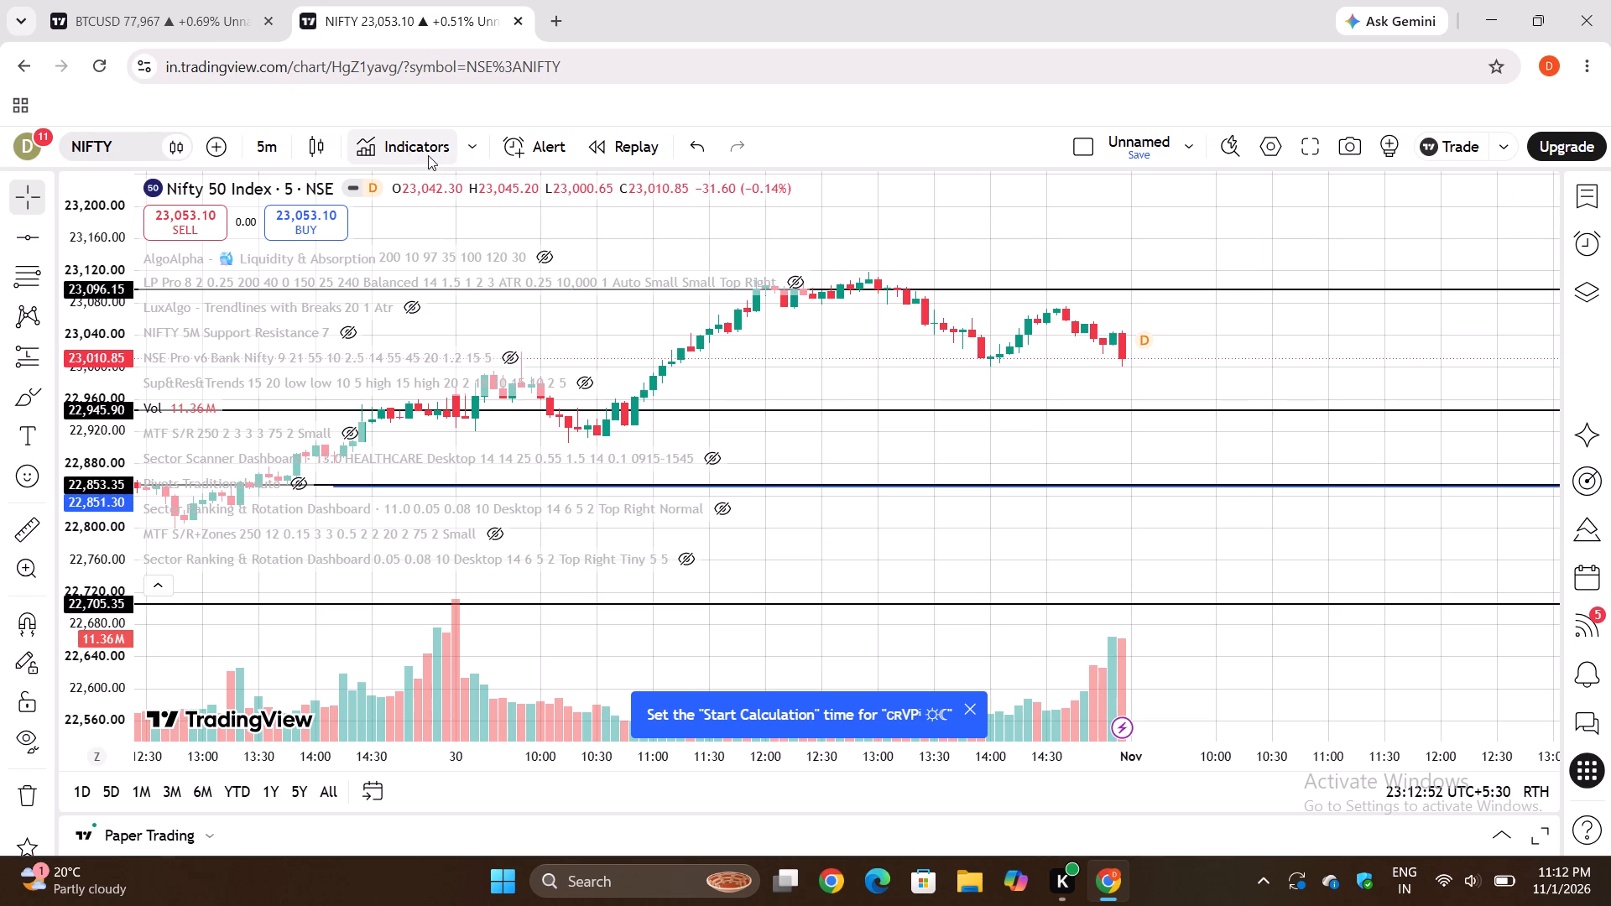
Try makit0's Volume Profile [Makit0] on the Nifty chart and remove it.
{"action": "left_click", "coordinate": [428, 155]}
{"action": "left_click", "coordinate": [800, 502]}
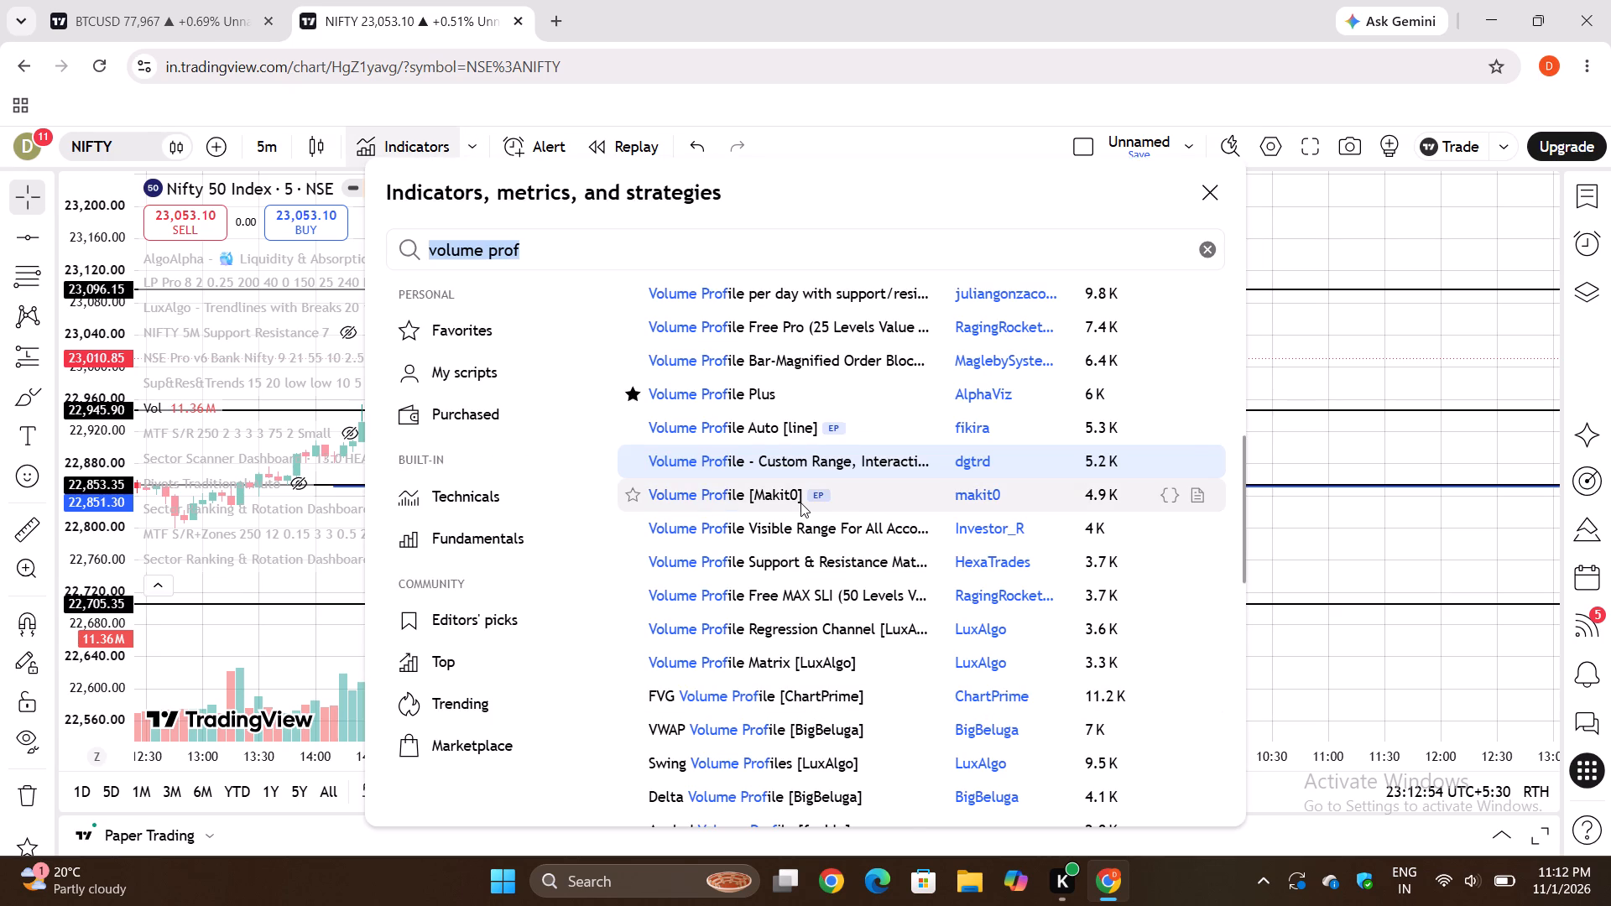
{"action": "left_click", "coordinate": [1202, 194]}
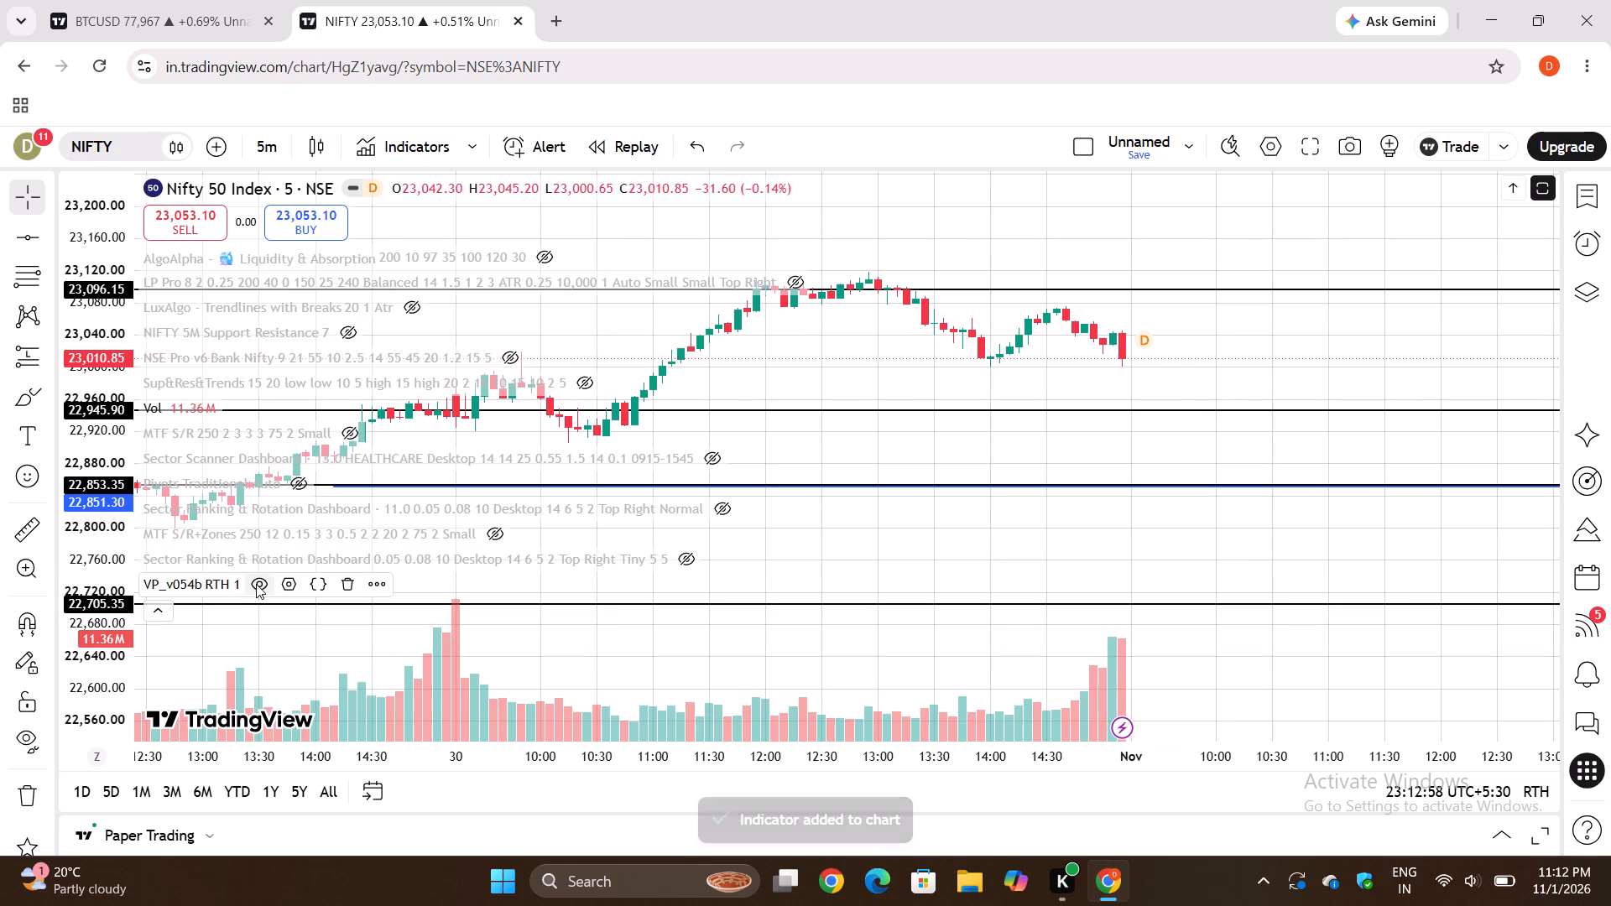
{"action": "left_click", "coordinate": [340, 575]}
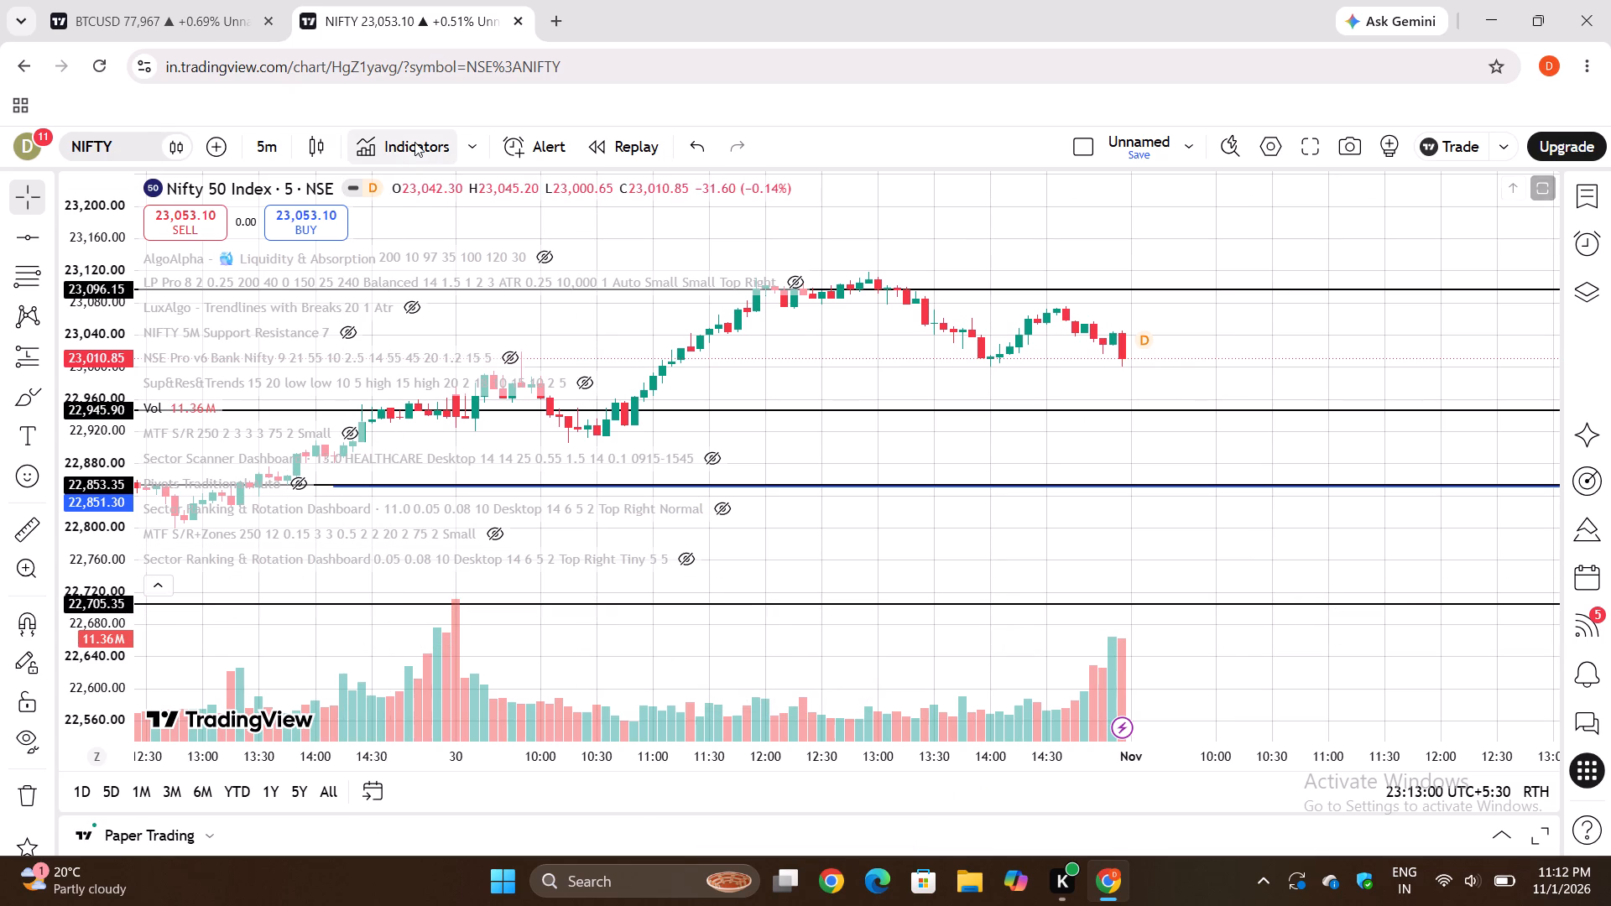
Add Investor_R's Volume Profile Visible Range indicator to the Nifty chart and collapse the indicator list.
{"action": "left_click", "coordinate": [414, 142]}
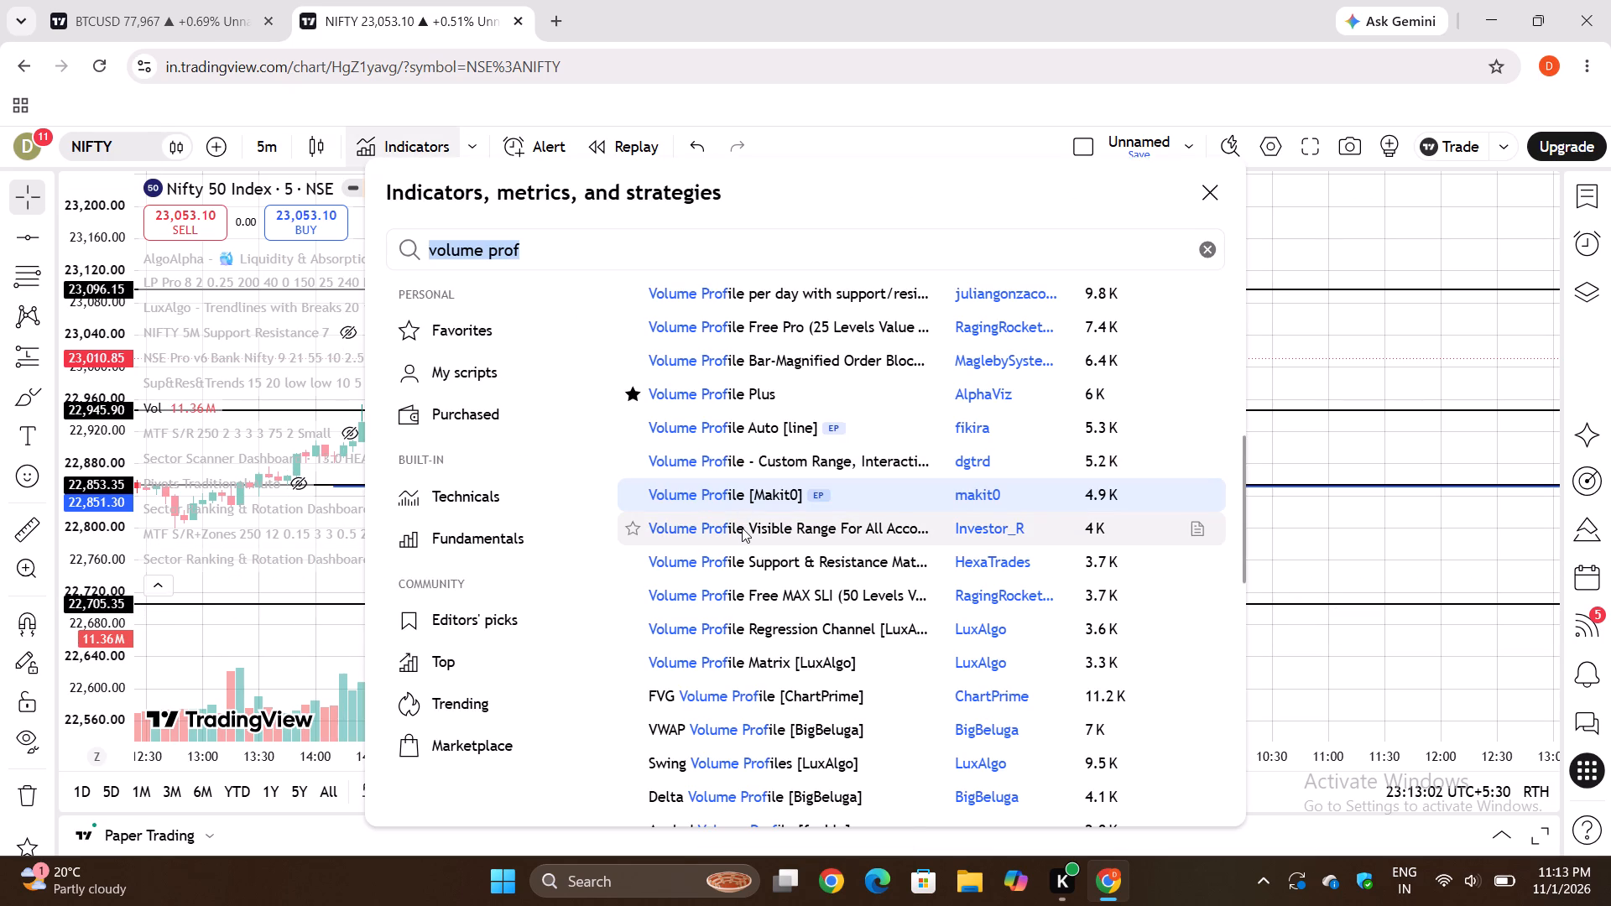
{"action": "left_click", "coordinate": [742, 528]}
{"action": "left_click", "coordinate": [1197, 198]}
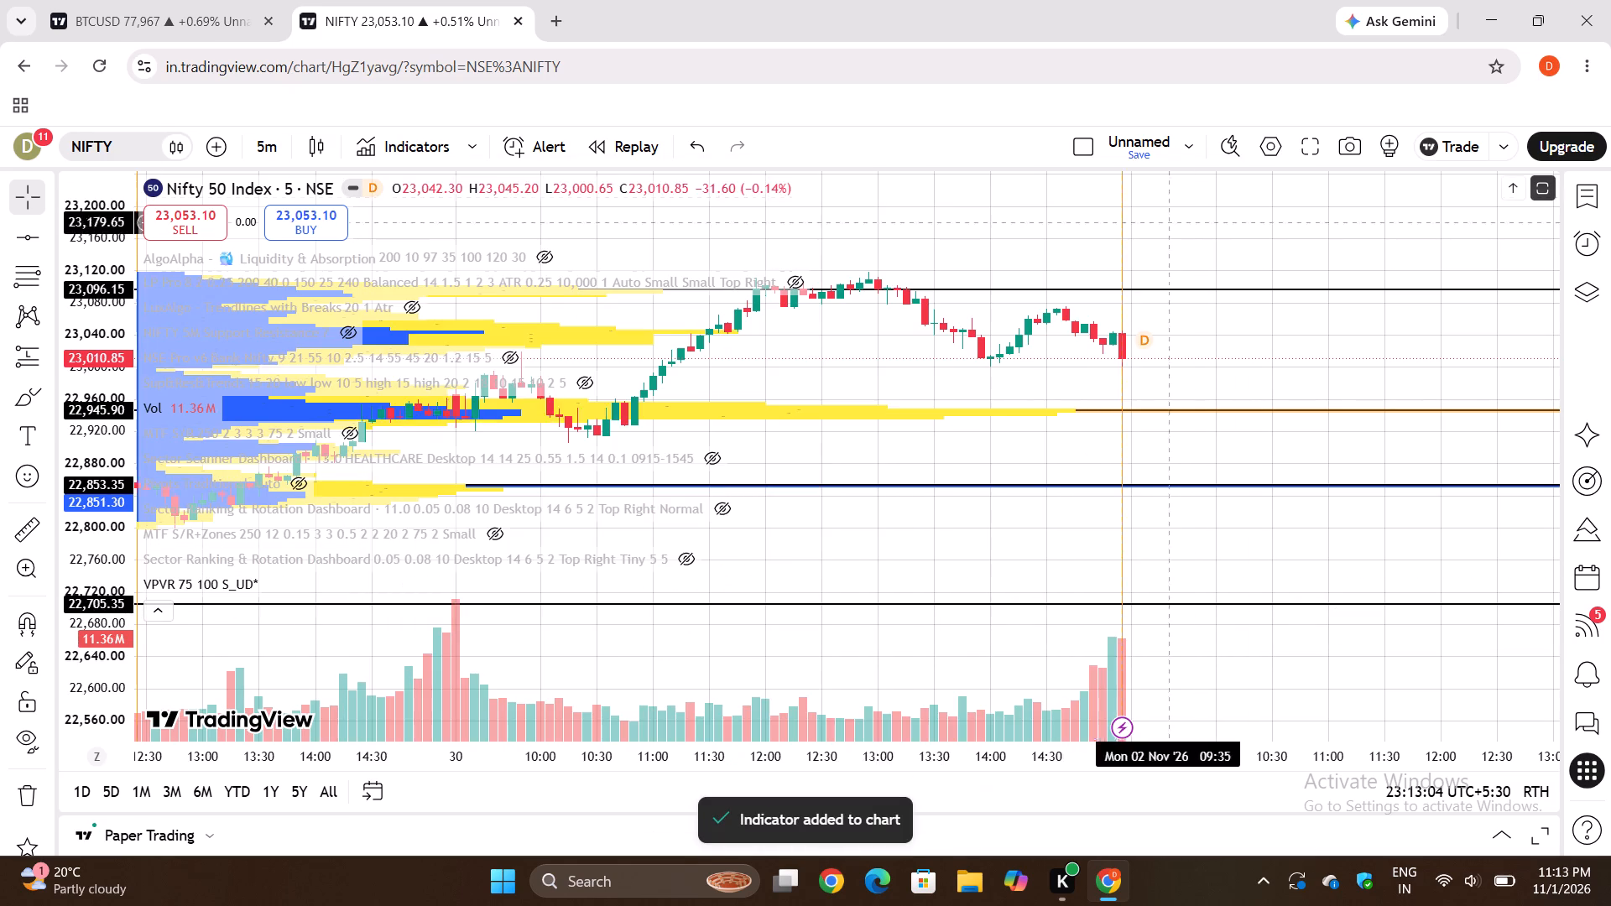
{"action": "left_click", "coordinate": [154, 621]}
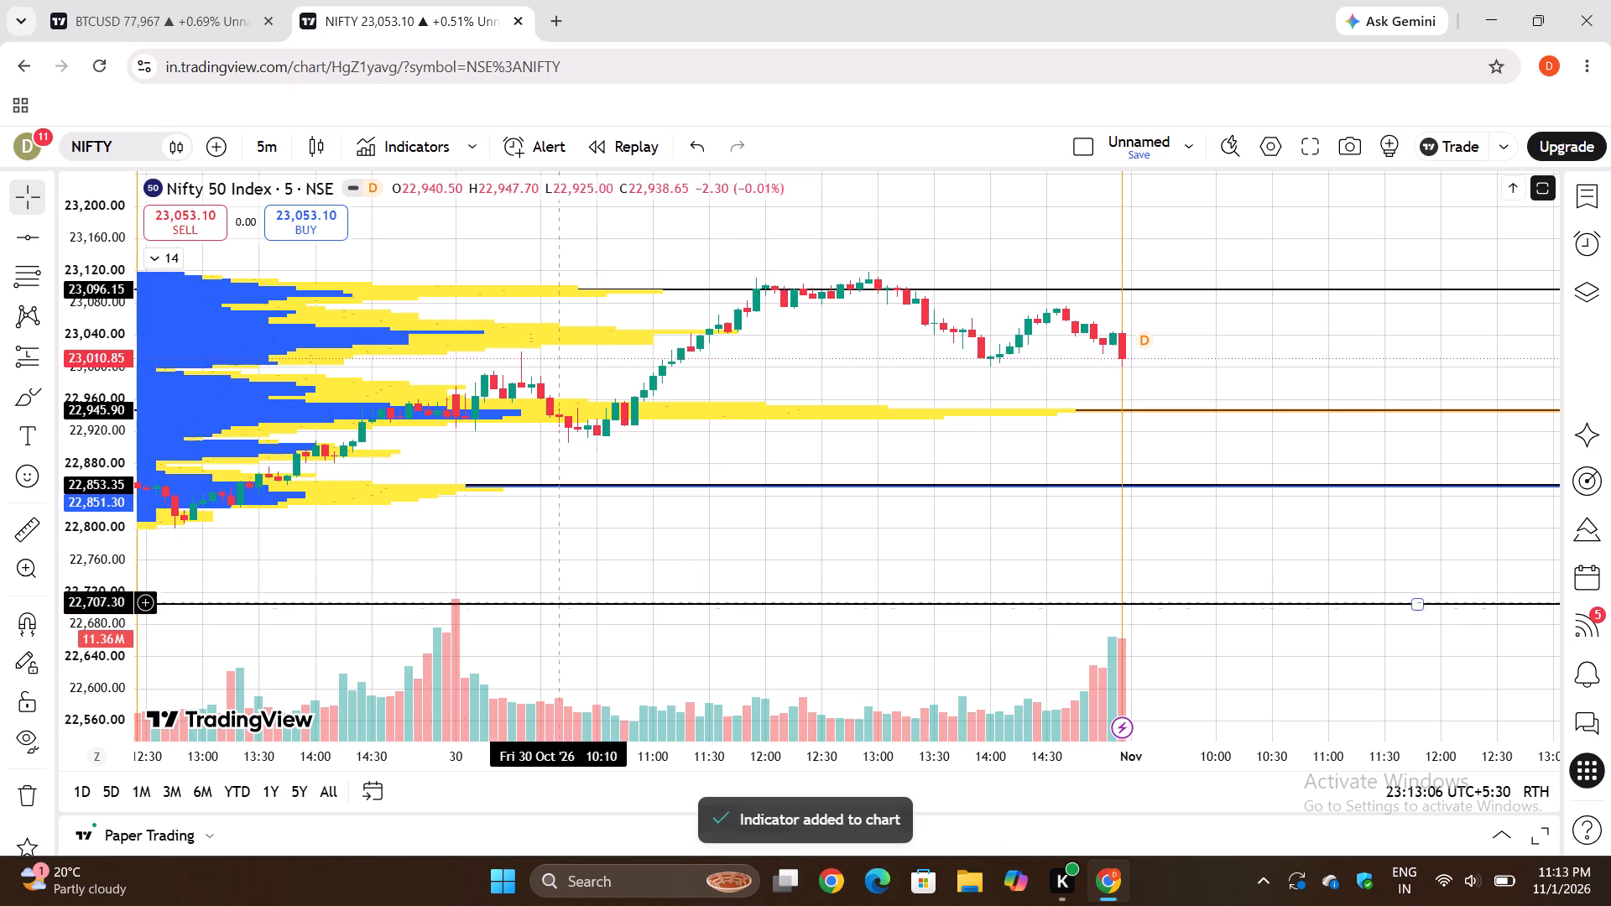
Examine the Visible Range volume profile on the Nifty chart at different price scales and ranges against the marked horizontal levels.
{"action": "left_click_drag", "start_coordinate": [84, 554], "coordinate": [86, 331]}
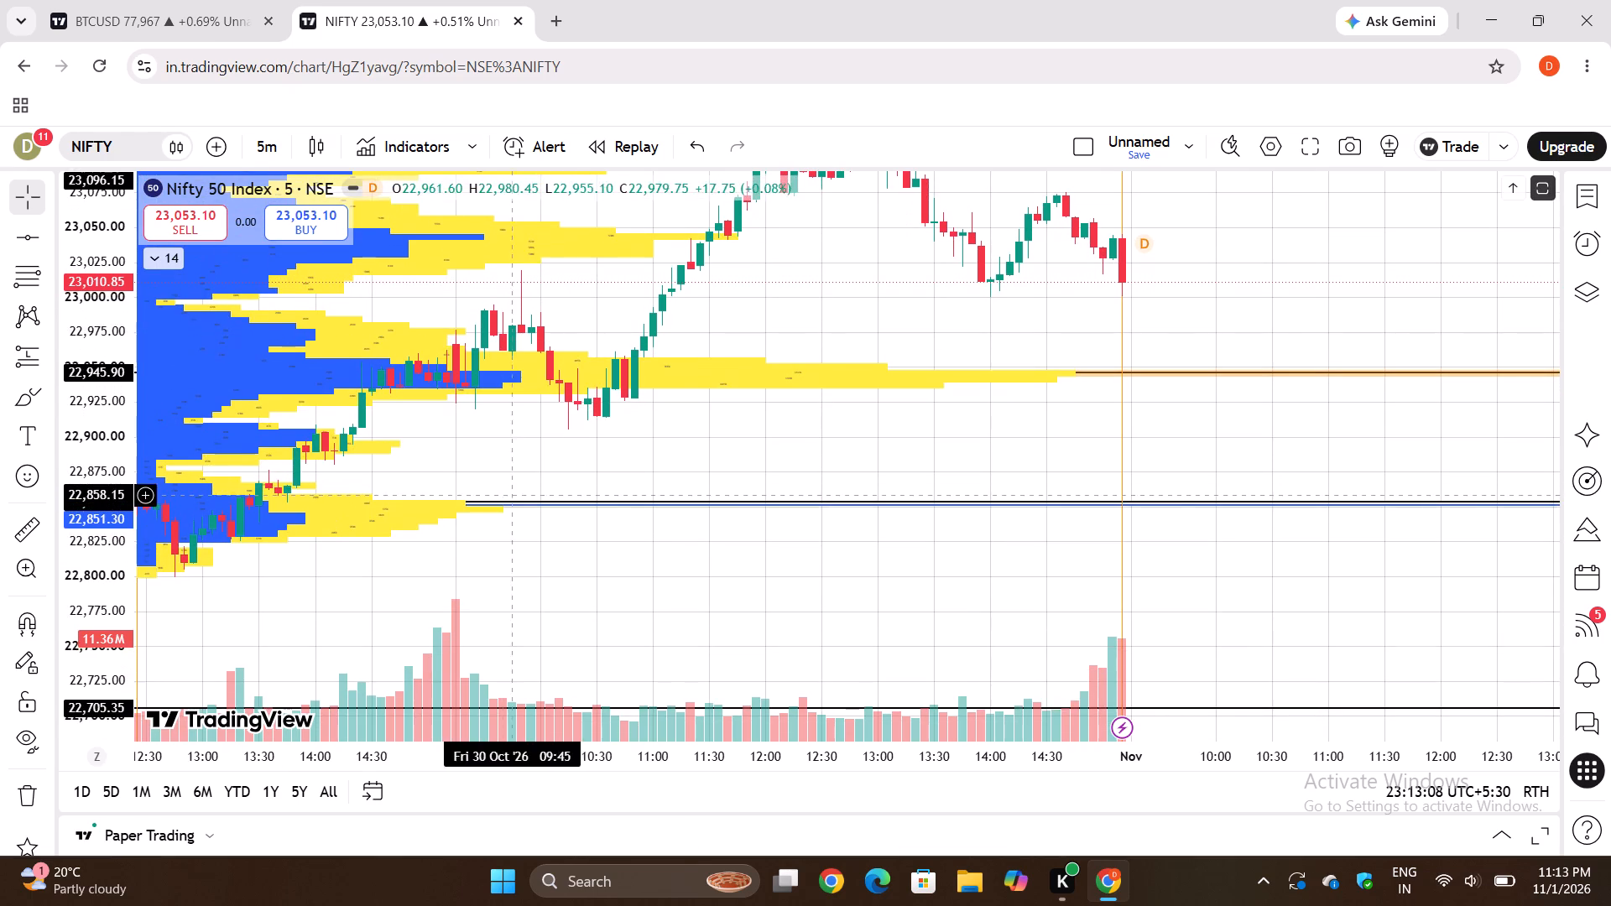
{"action": "left_click_drag", "start_coordinate": [672, 585], "coordinate": [753, 671]}
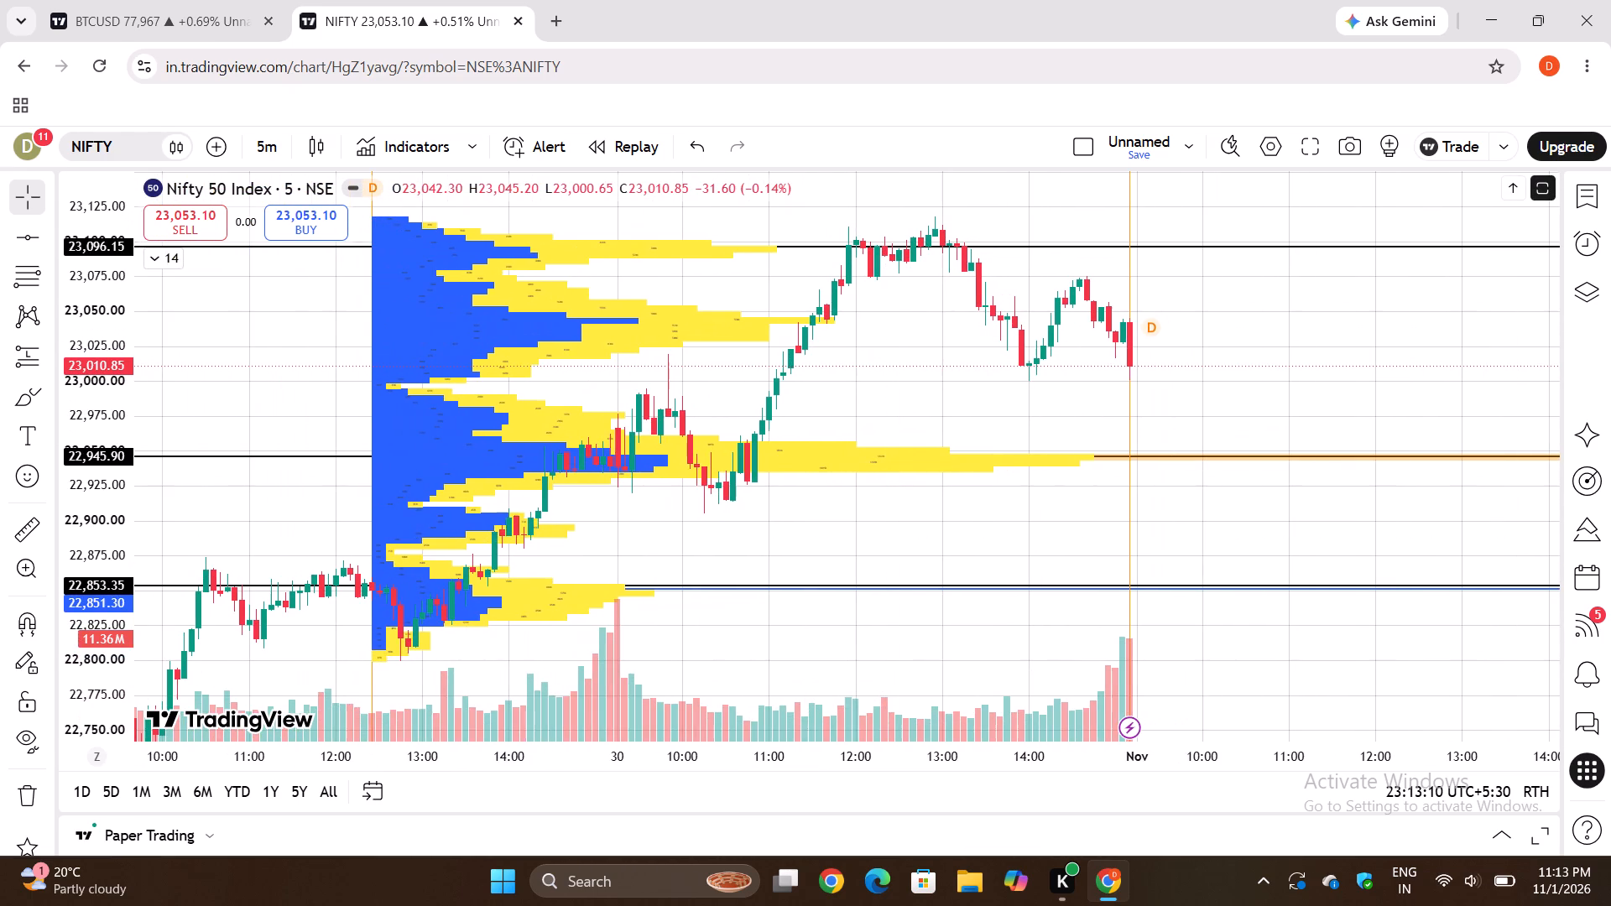
{"action": "left_click_drag", "start_coordinate": [95, 569], "coordinate": [102, 334]}
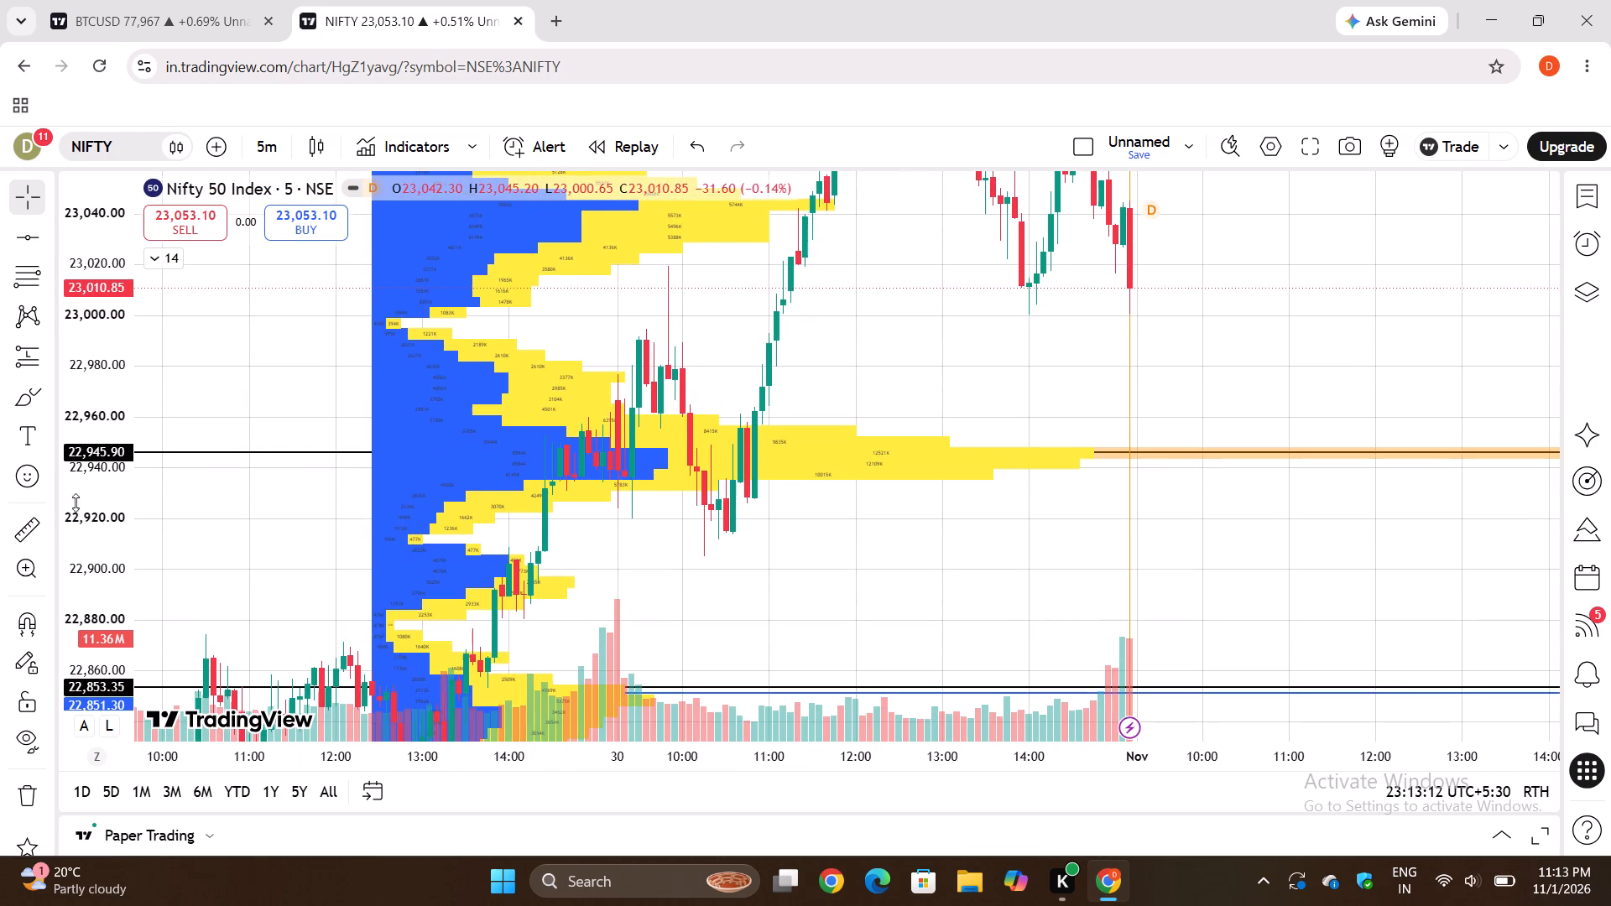
{"action": "left_click_drag", "start_coordinate": [75, 542], "coordinate": [126, 488]}
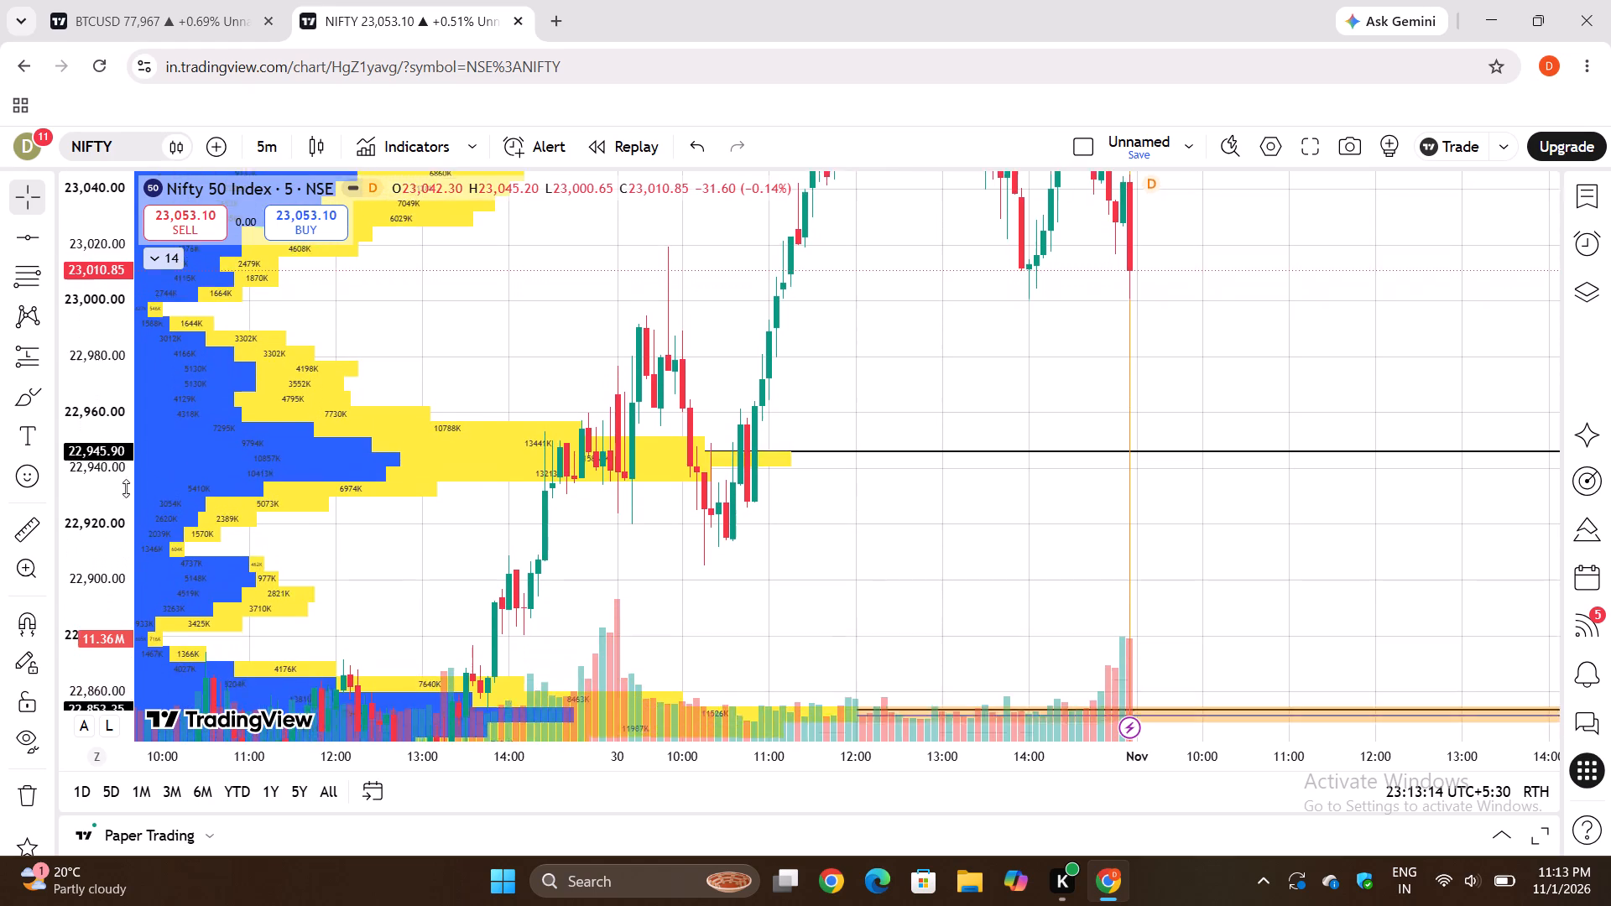
{"action": "left_click_drag", "start_coordinate": [126, 488], "coordinate": [126, 482]}
{"action": "left_click_drag", "start_coordinate": [602, 533], "coordinate": [624, 549]}
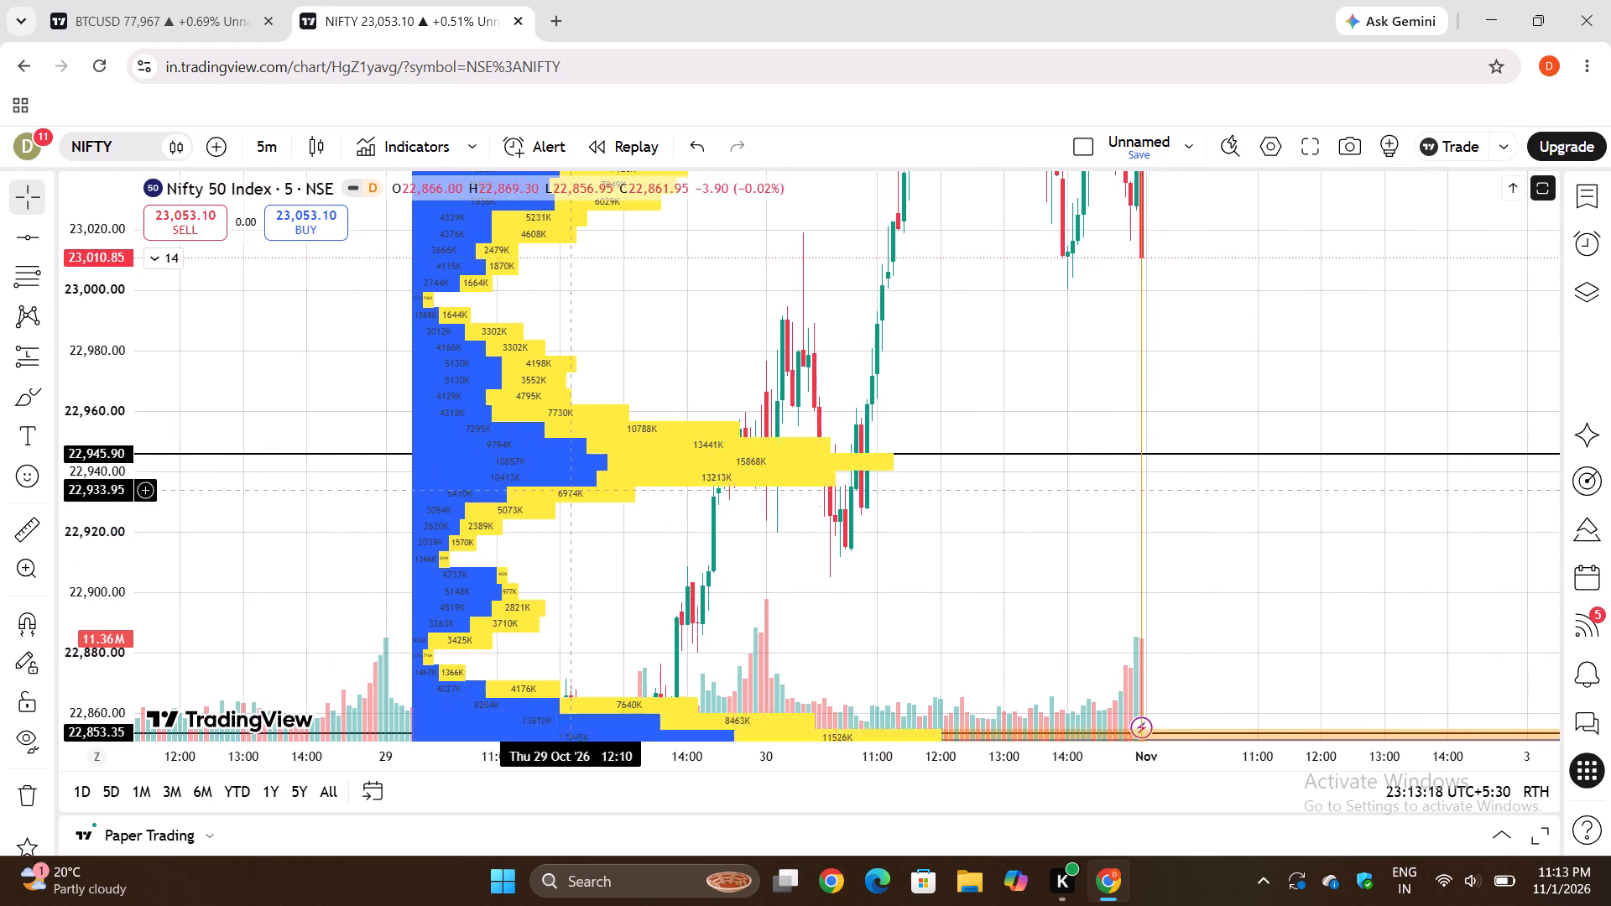
{"action": "left_click_drag", "start_coordinate": [79, 324], "coordinate": [133, 586]}
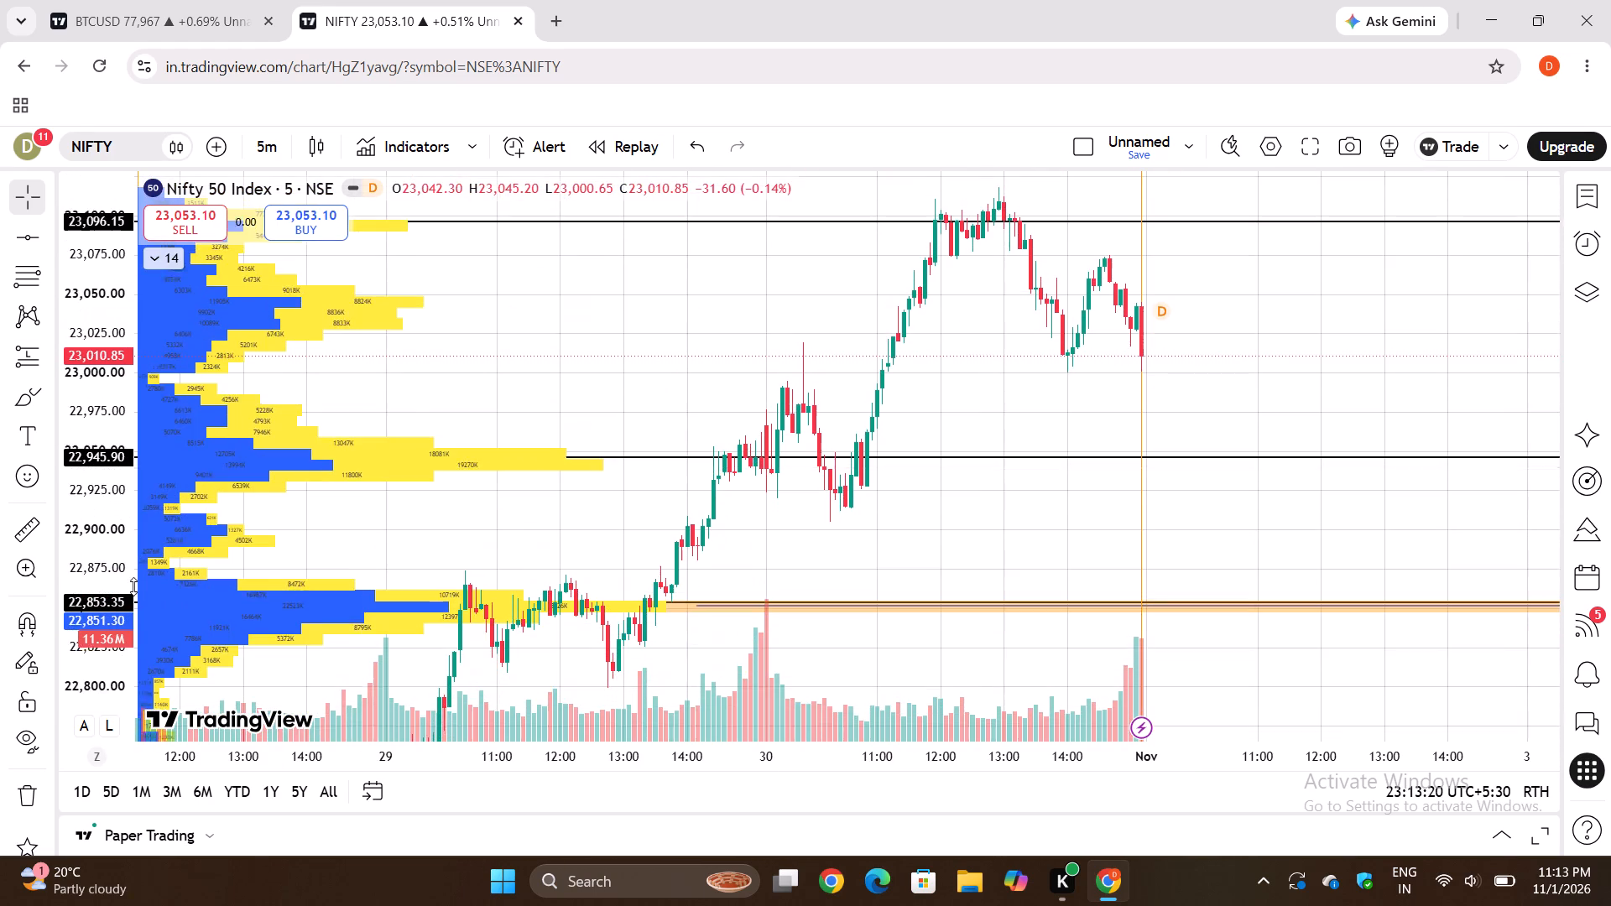
{"action": "left_click_drag", "start_coordinate": [133, 586], "coordinate": [133, 589]}
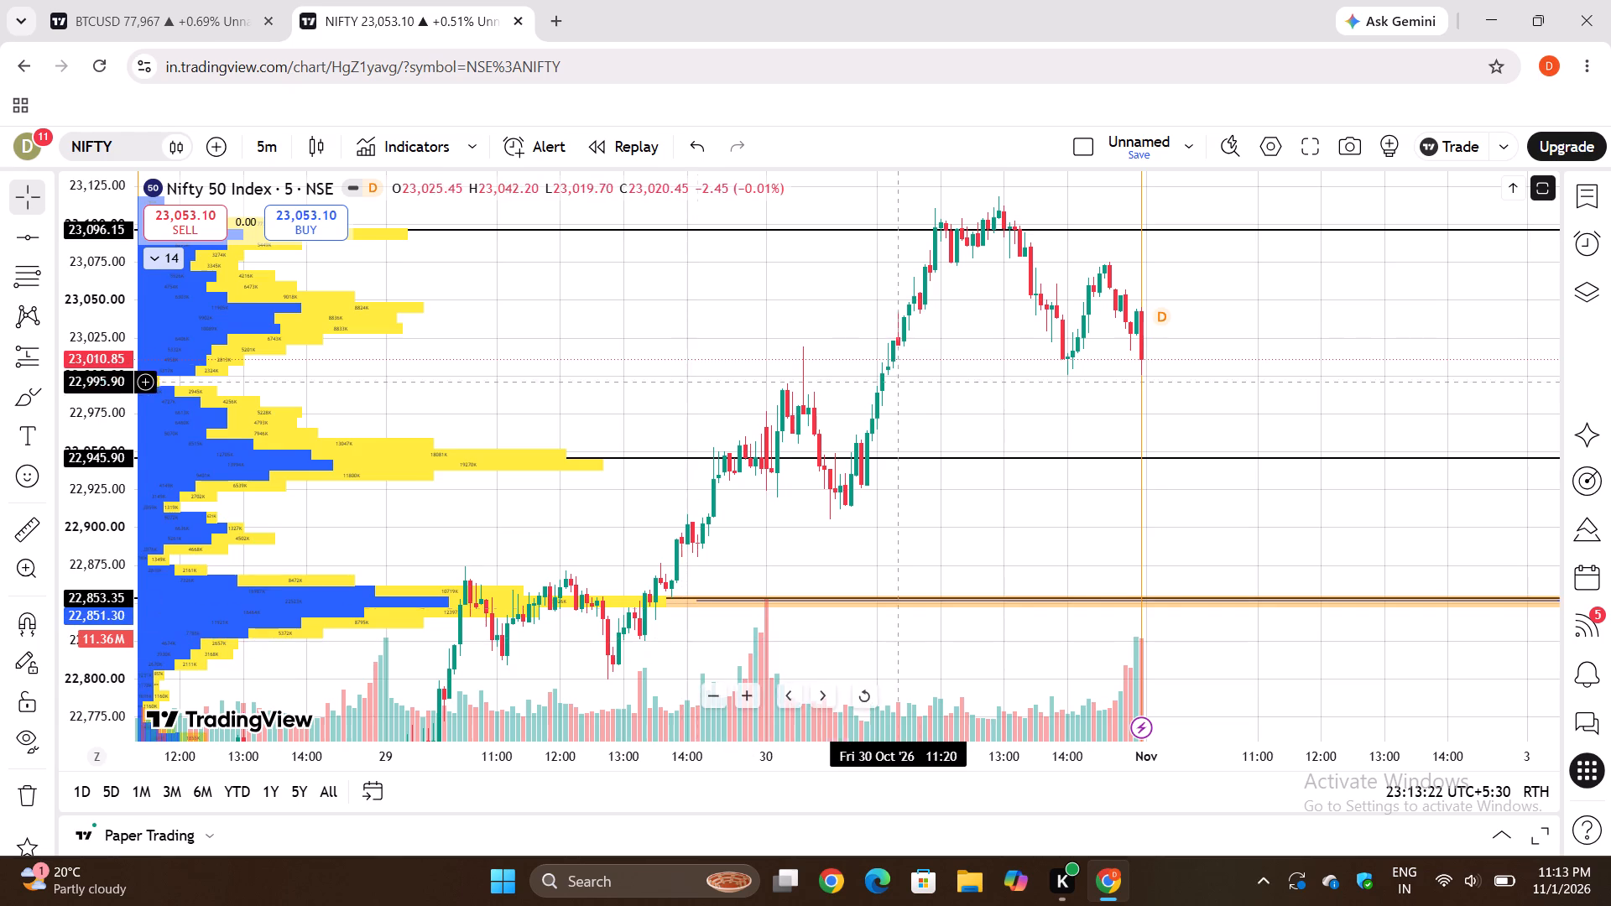
{"action": "scroll", "coordinate": [918, 364], "scroll_direction": "down", "scroll_amount": 2}
{"action": "scroll", "coordinate": [918, 364], "scroll_direction": "up", "scroll_amount": 1}
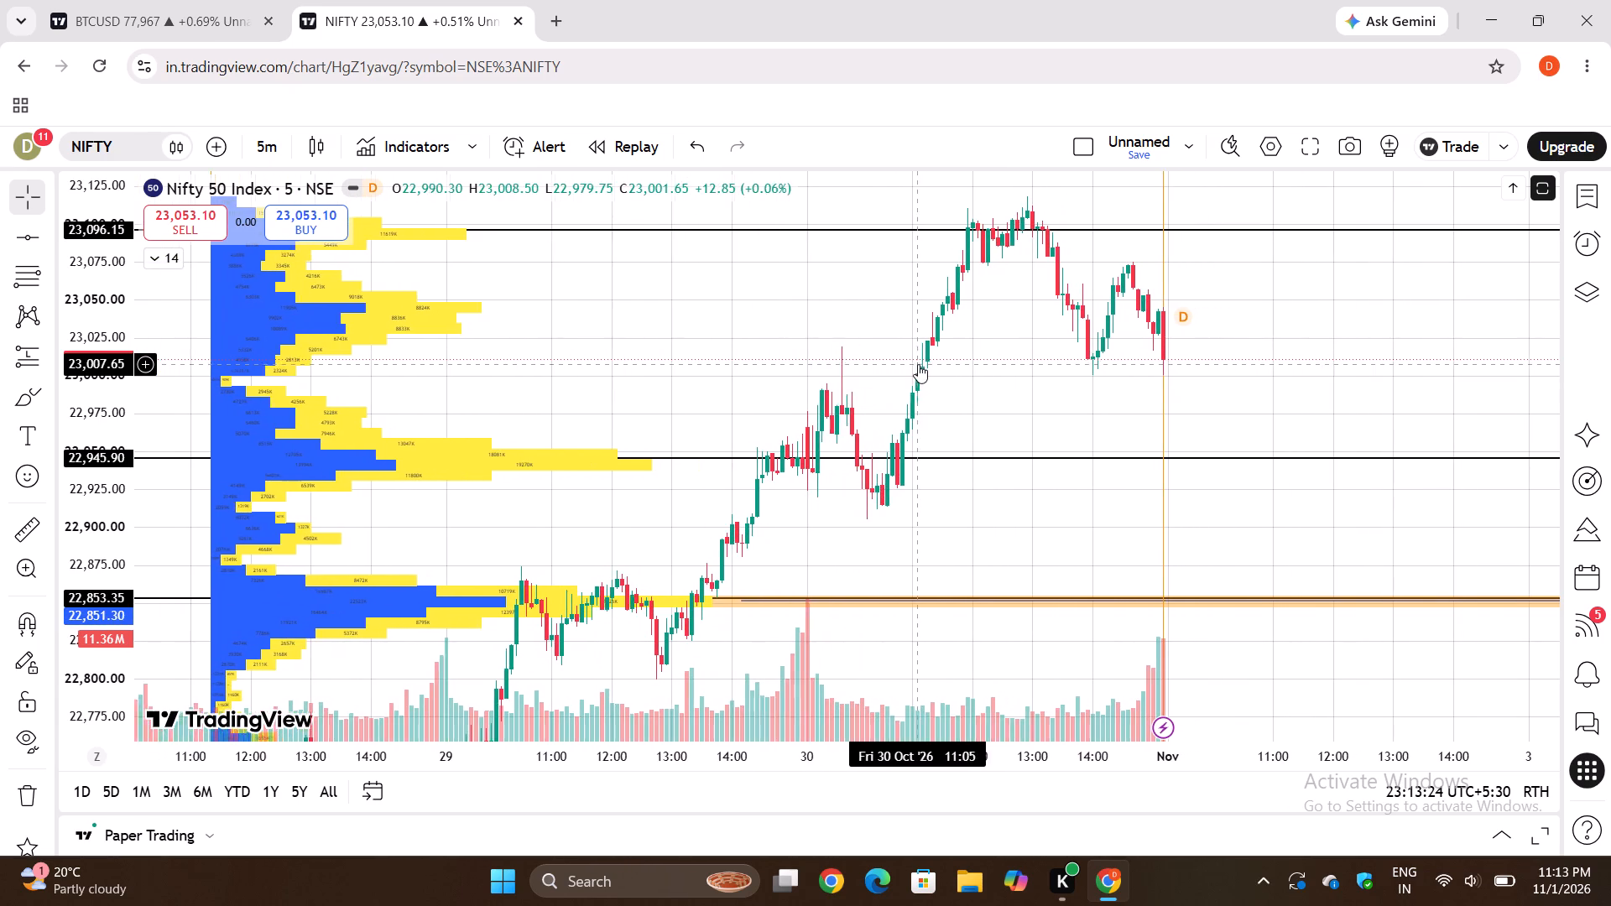
{"action": "scroll", "coordinate": [918, 364], "scroll_direction": "up", "scroll_amount": 1}
{"action": "left_click_drag", "start_coordinate": [1163, 327], "coordinate": [1105, 570]}
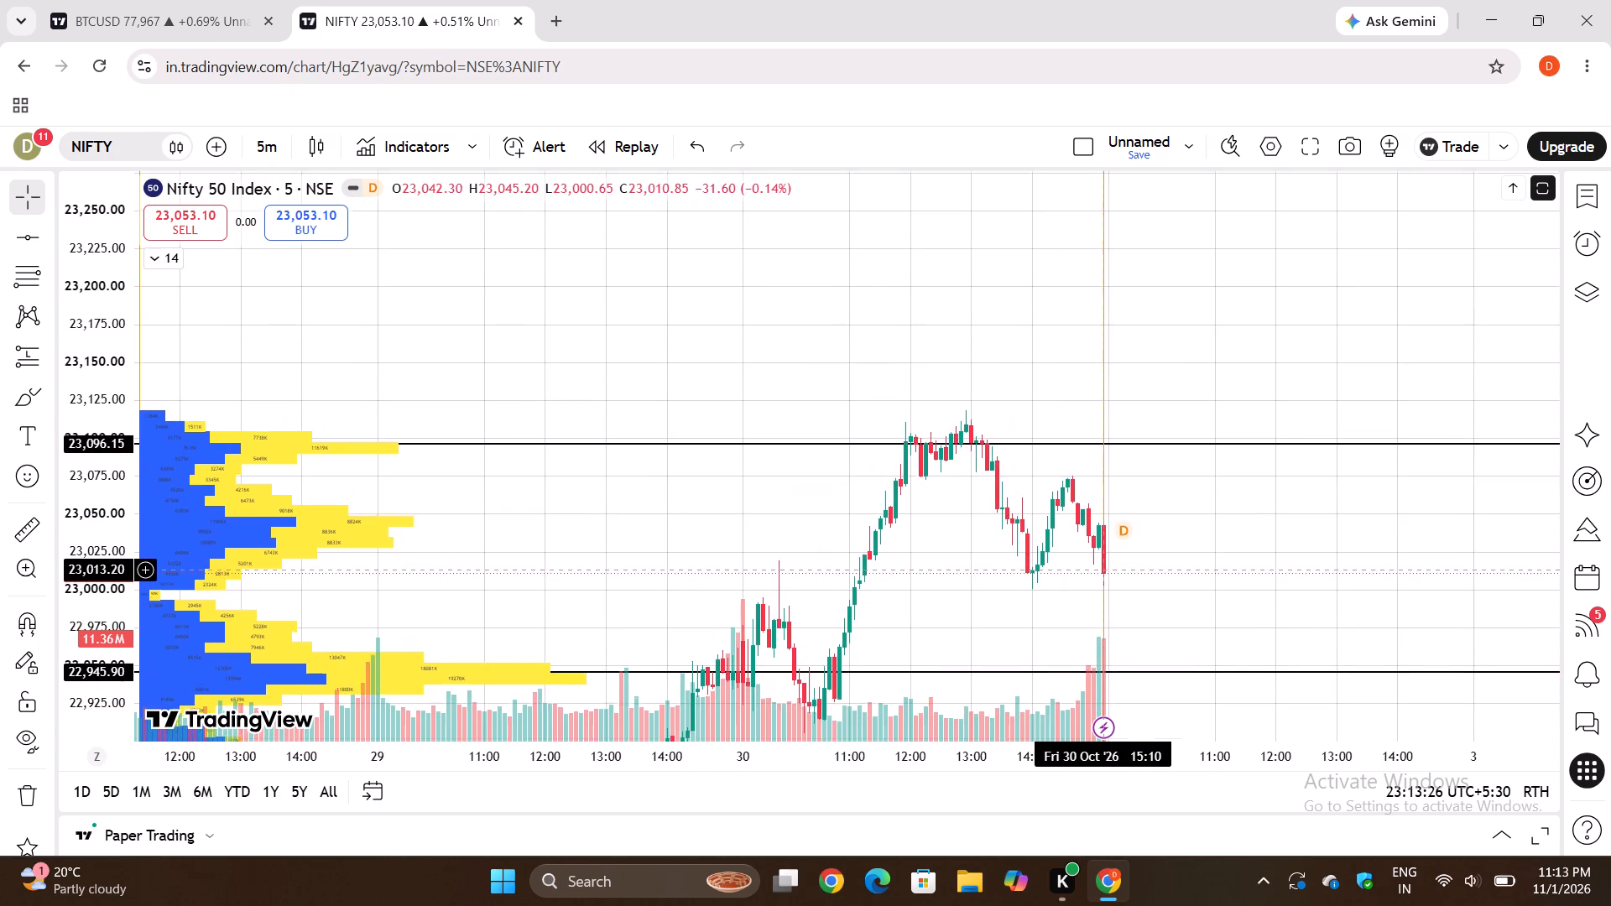
{"action": "left_click_drag", "start_coordinate": [1105, 570], "coordinate": [1201, 43]}
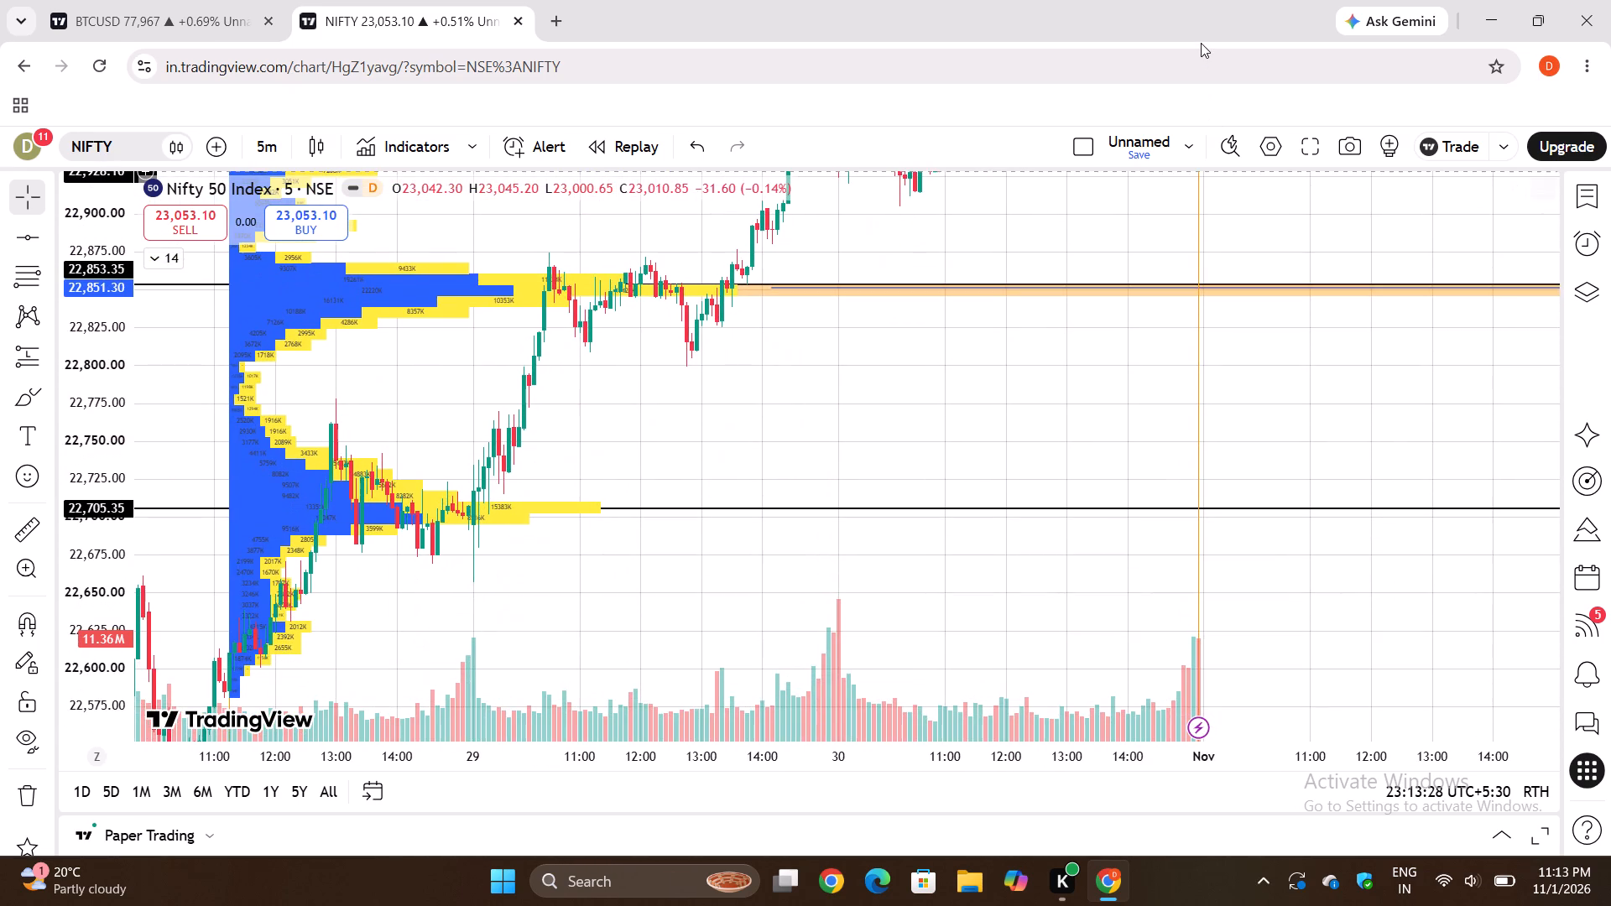
{"action": "left_click_drag", "start_coordinate": [1201, 43], "coordinate": [1200, 41]}
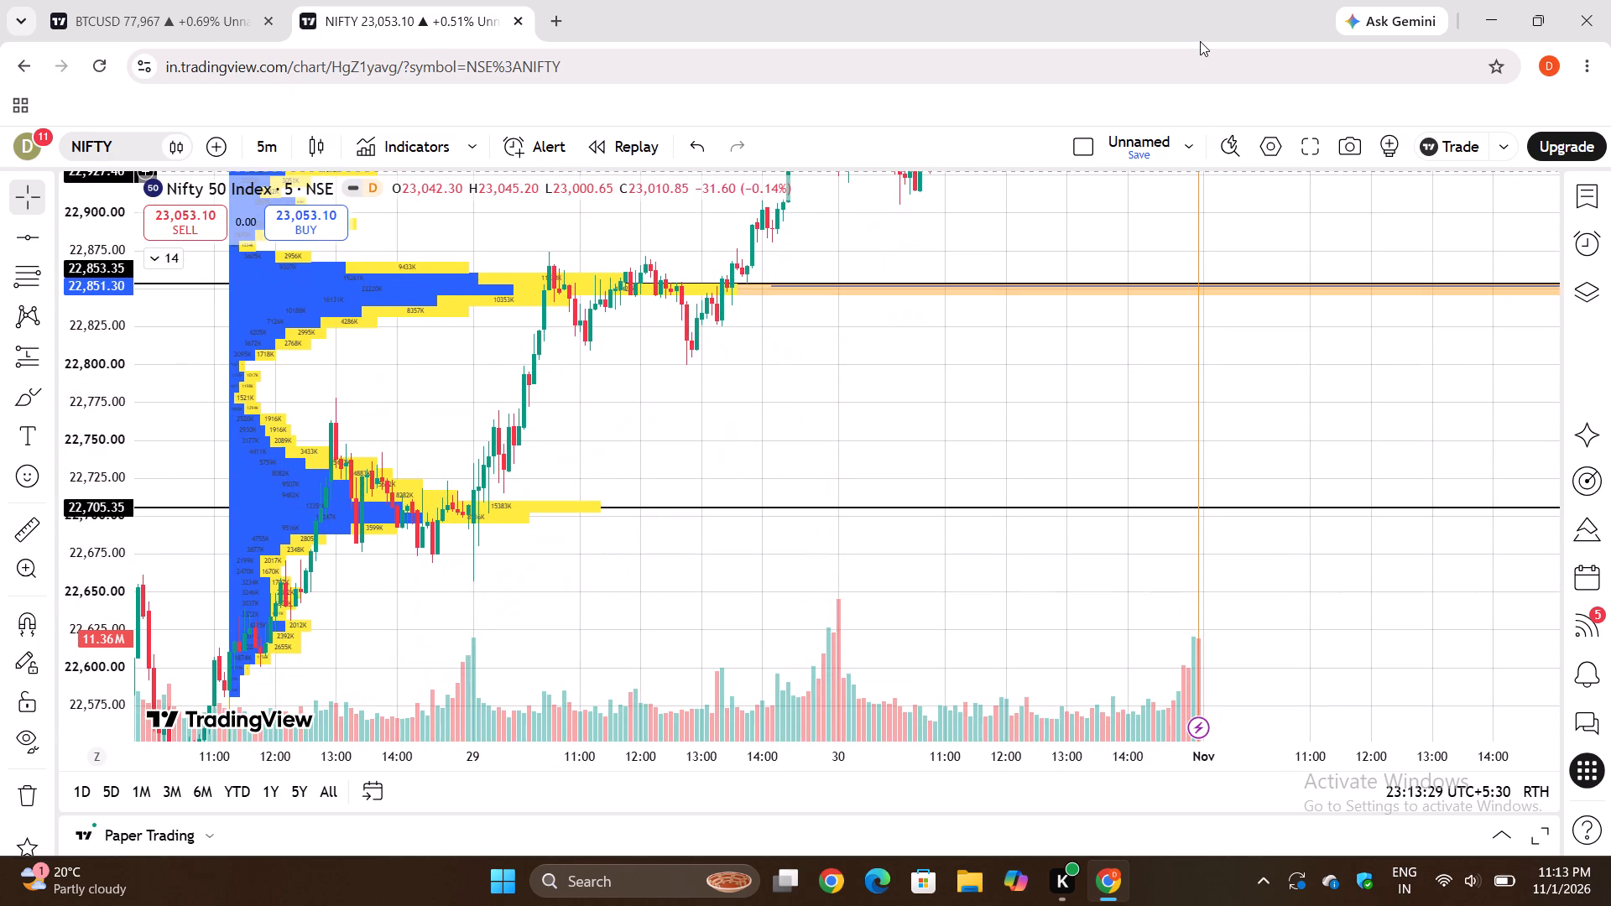
{"action": "left_click_drag", "start_coordinate": [1200, 41], "coordinate": [1165, 231]}
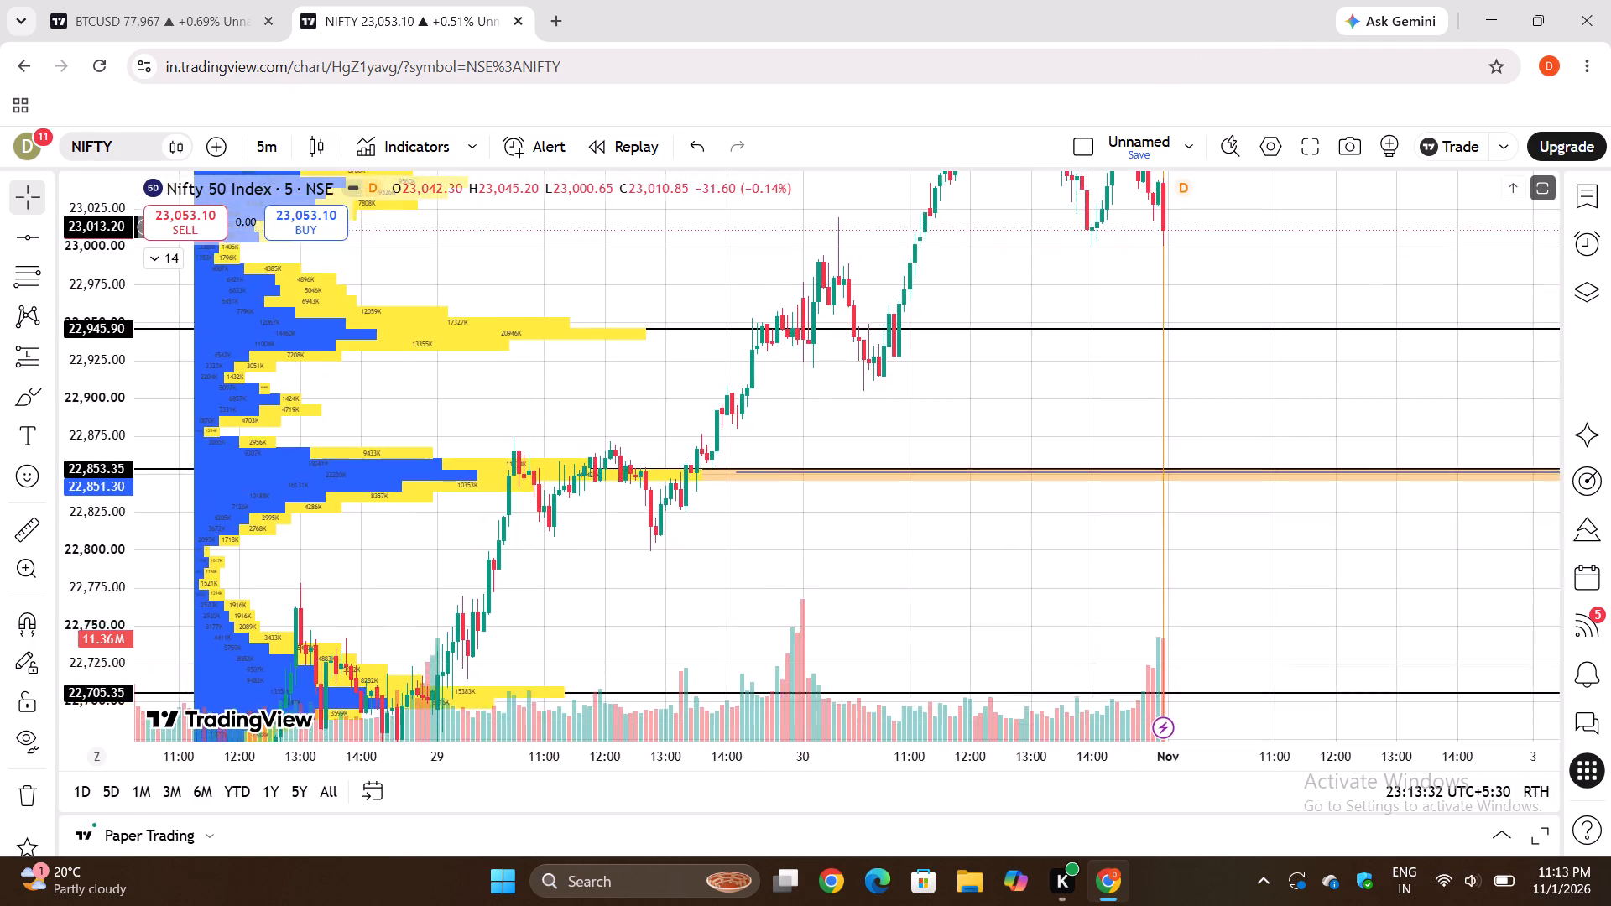
{"action": "left_click_drag", "start_coordinate": [1165, 231], "coordinate": [1103, 257]}
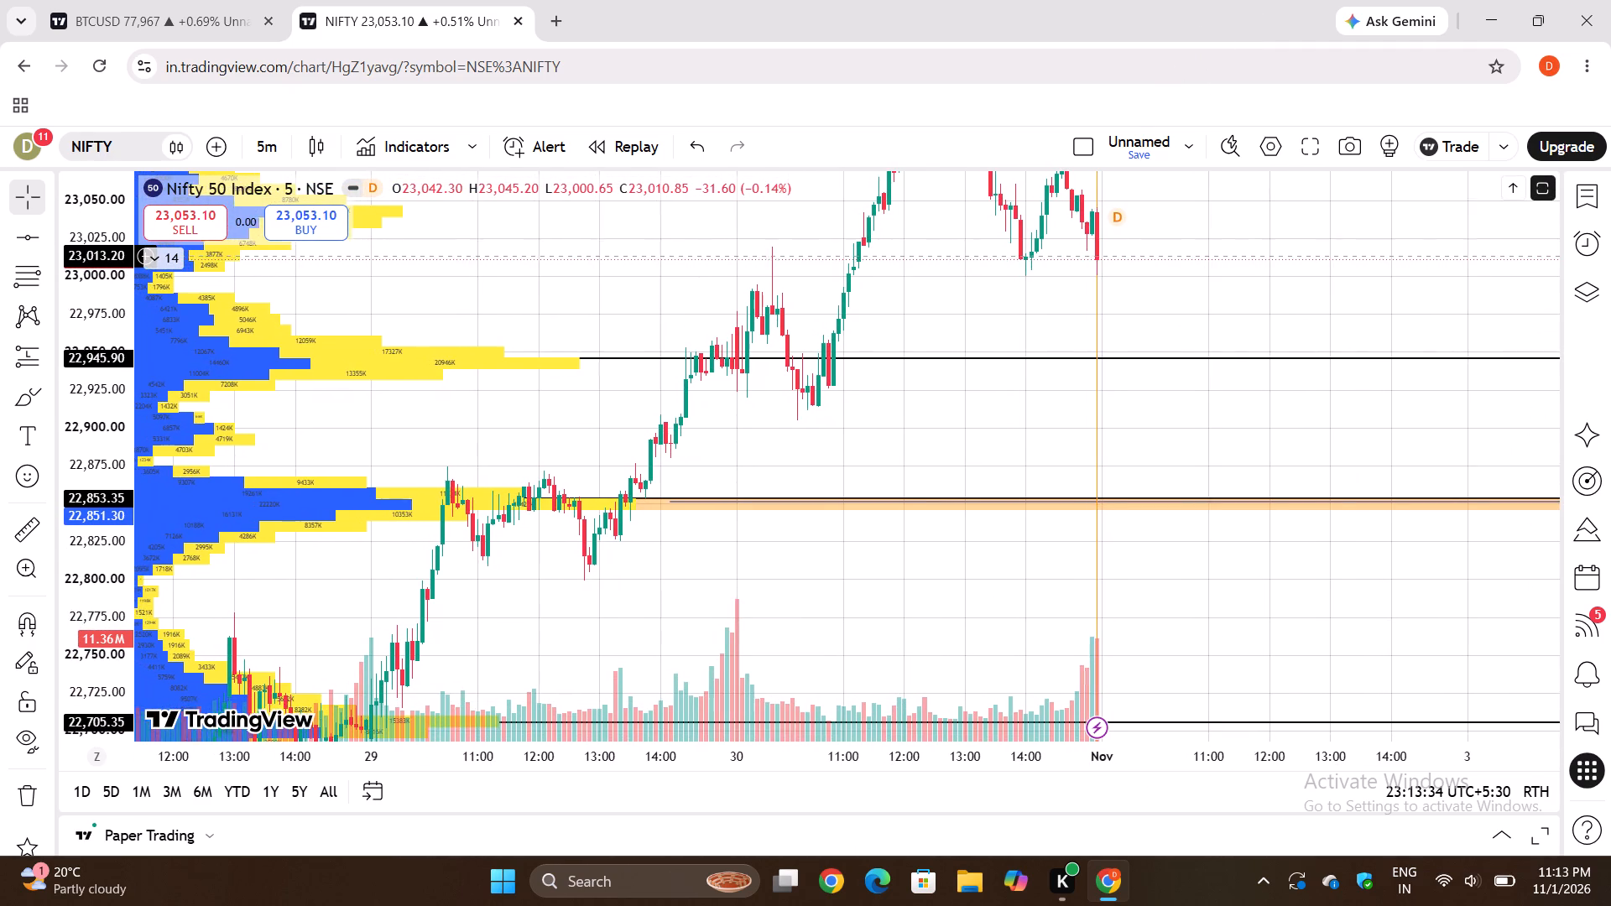
{"action": "left_click_drag", "start_coordinate": [1103, 257], "coordinate": [1111, 259]}
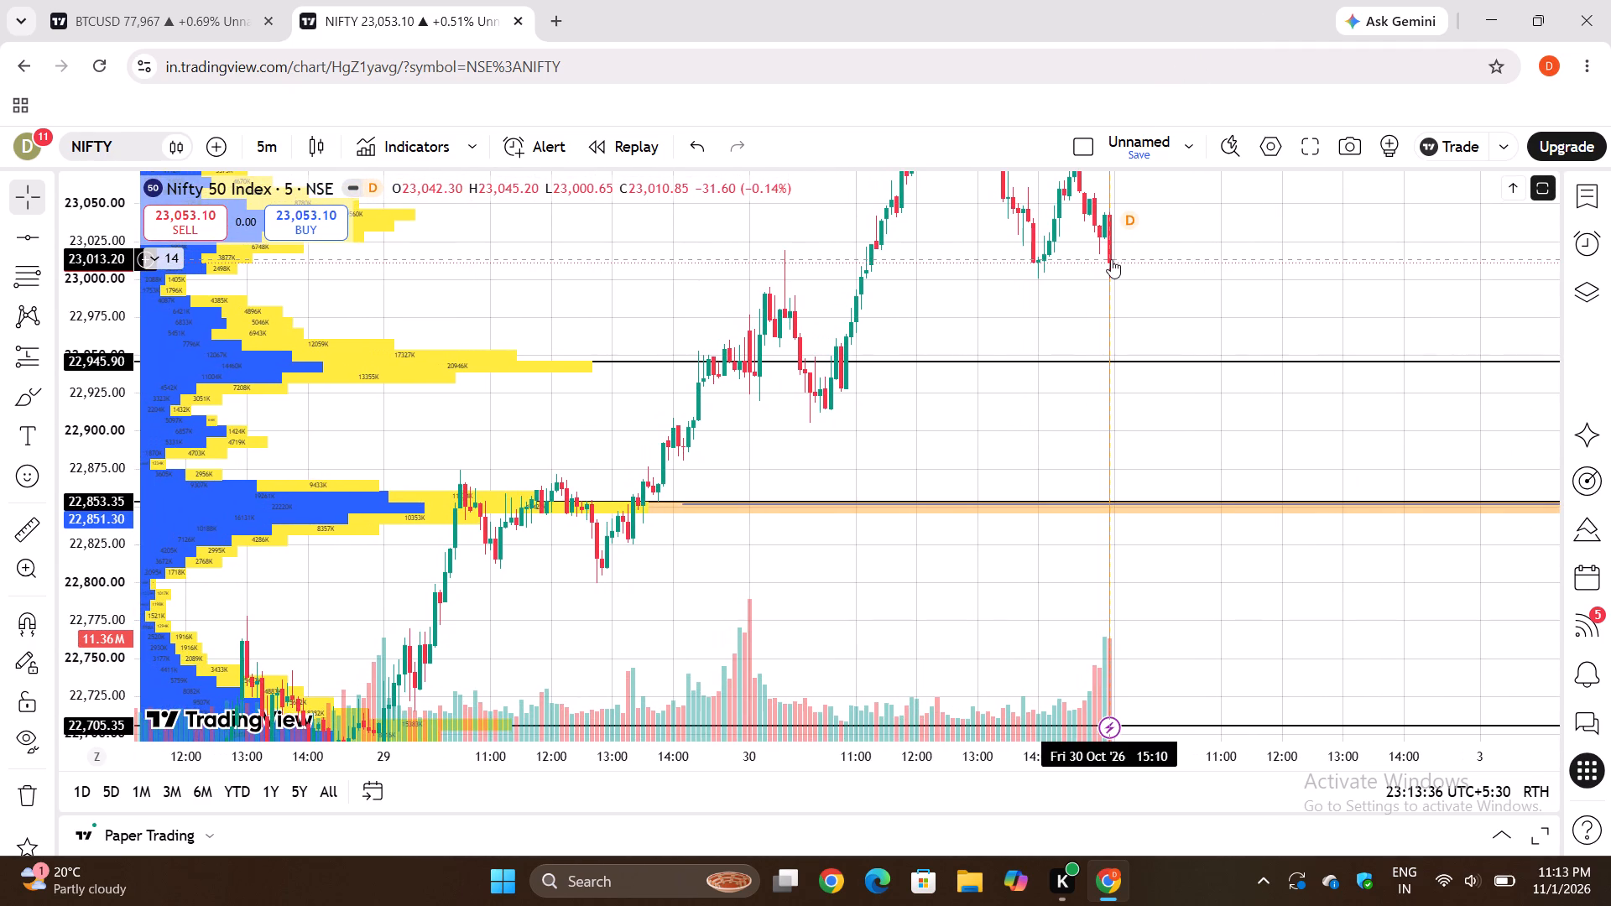
Add Investor_R's Volume Profile Visible Range indicator to the favorites.
{"action": "left_click", "coordinate": [420, 159]}
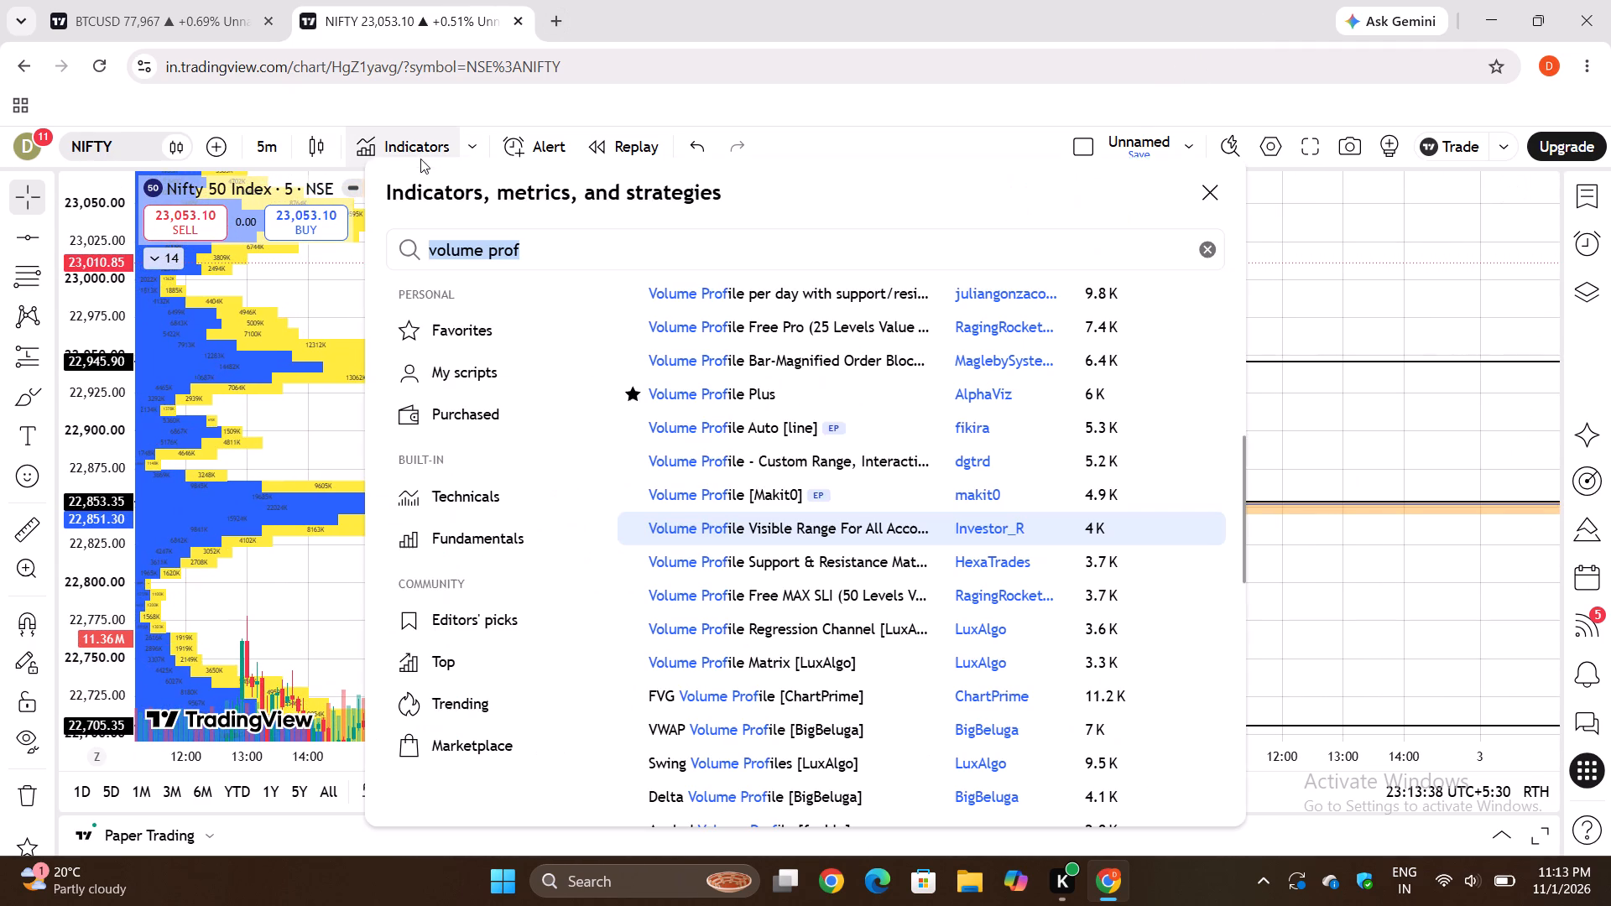
{"action": "left_click", "coordinate": [629, 537]}
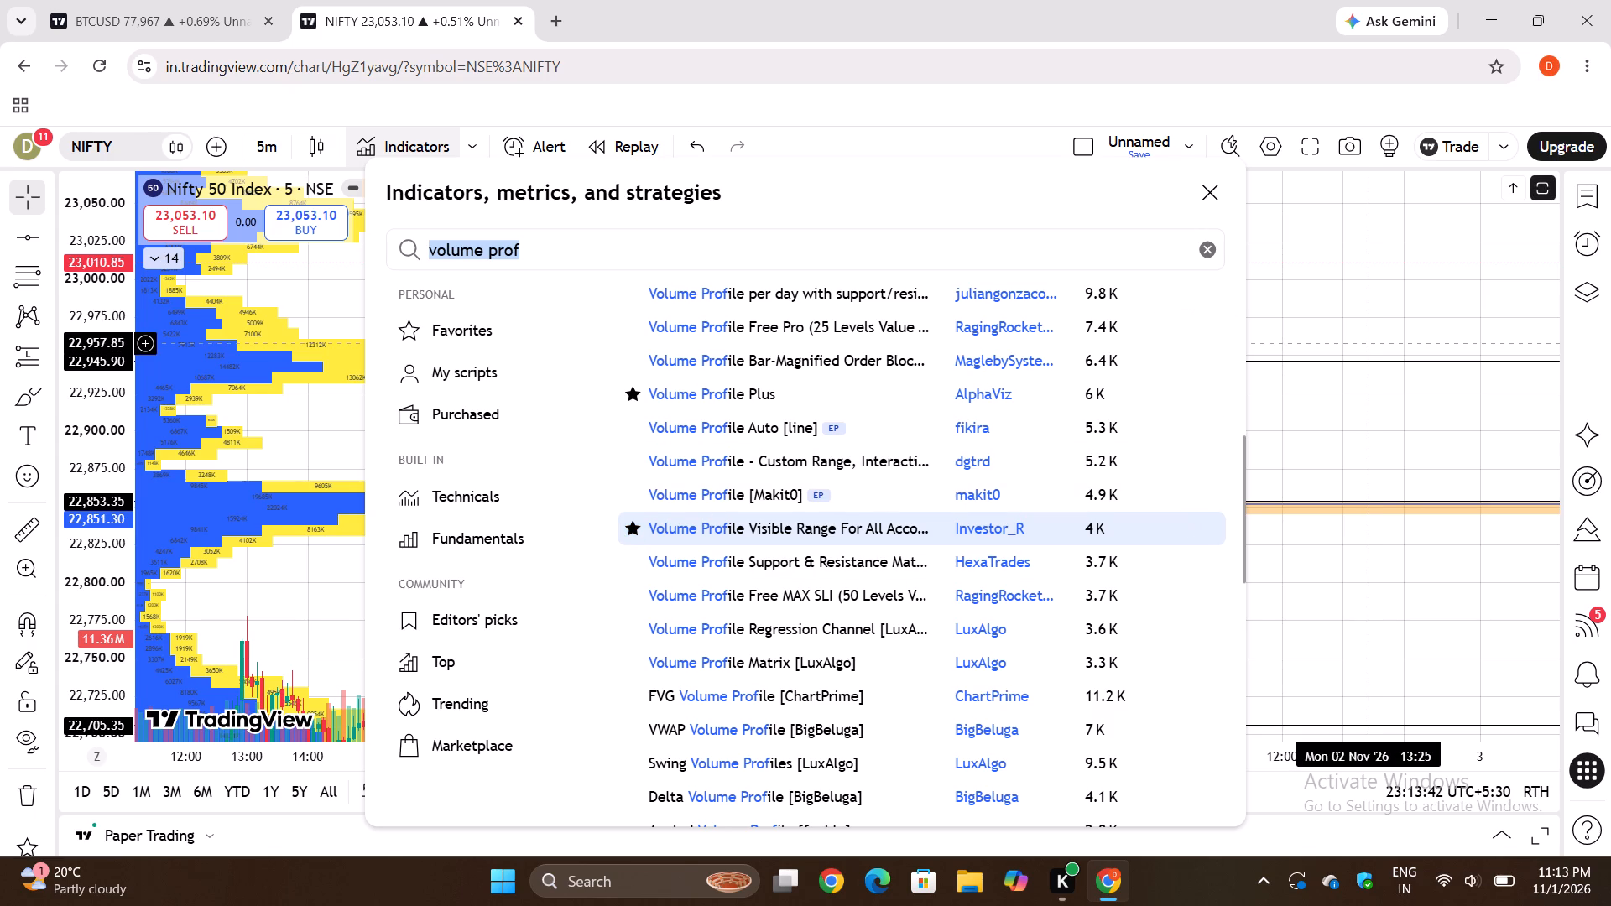
Expand the chart's indicator list and remove the VPVR indicator from the Nifty chart.
{"action": "left_click", "coordinate": [175, 253]}
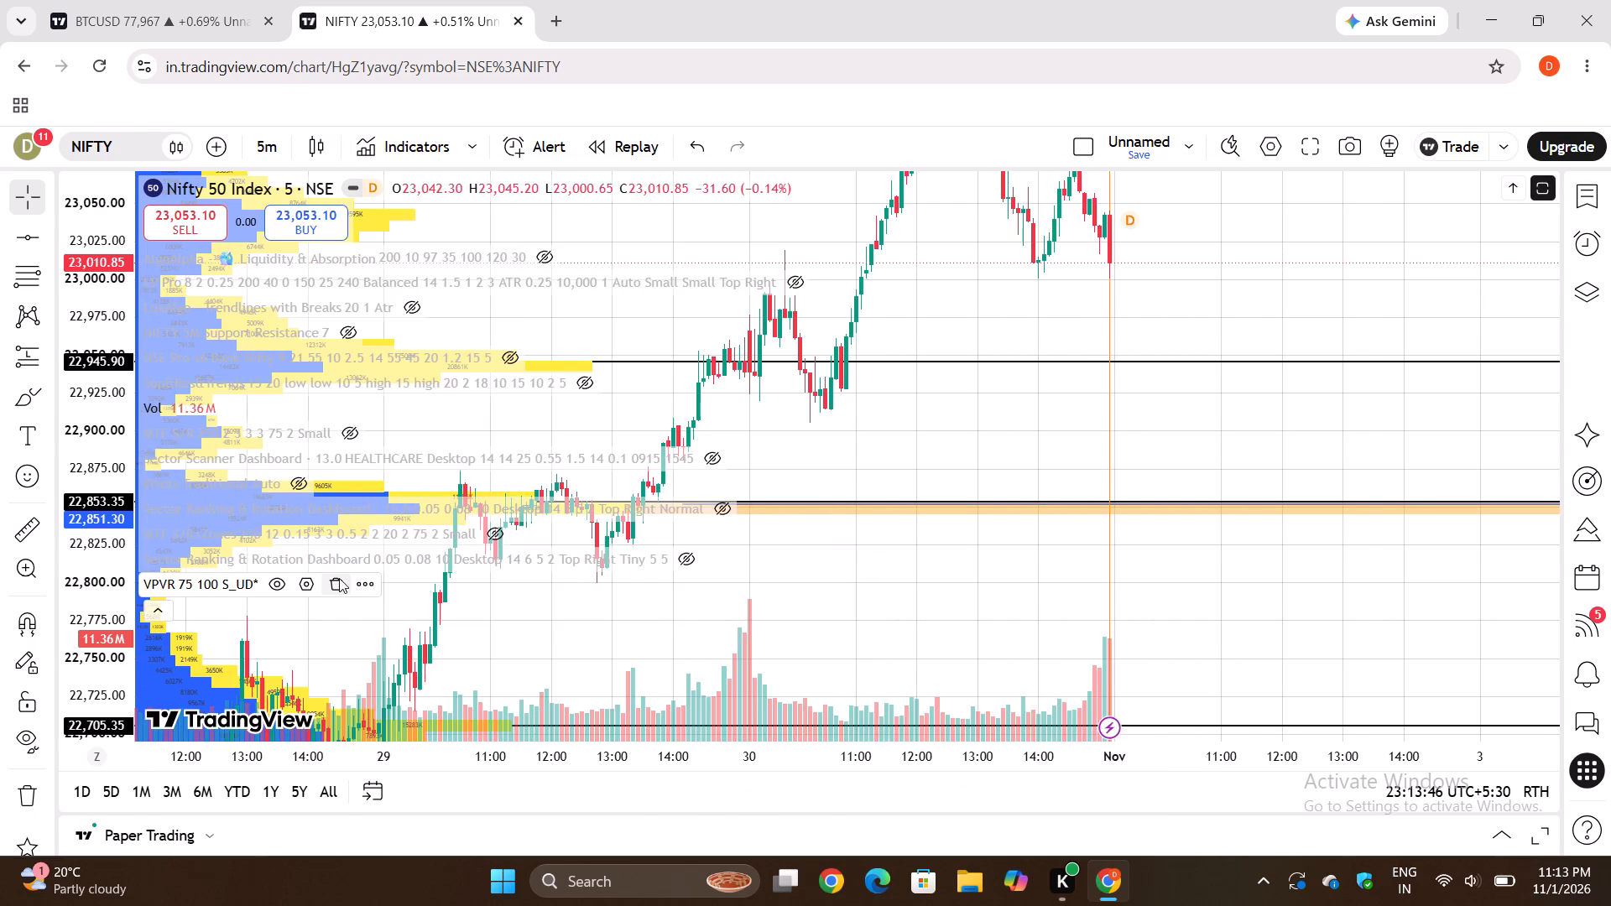
{"action": "left_click", "coordinate": [337, 586]}
Add HexaTrades' Volume Profile Support & Resistance Matrix indicator to the Nifty chart and collapse the indicator list.
{"action": "left_click", "coordinate": [429, 143]}
{"action": "left_click_drag", "start_coordinate": [429, 143], "coordinate": [720, 450]}
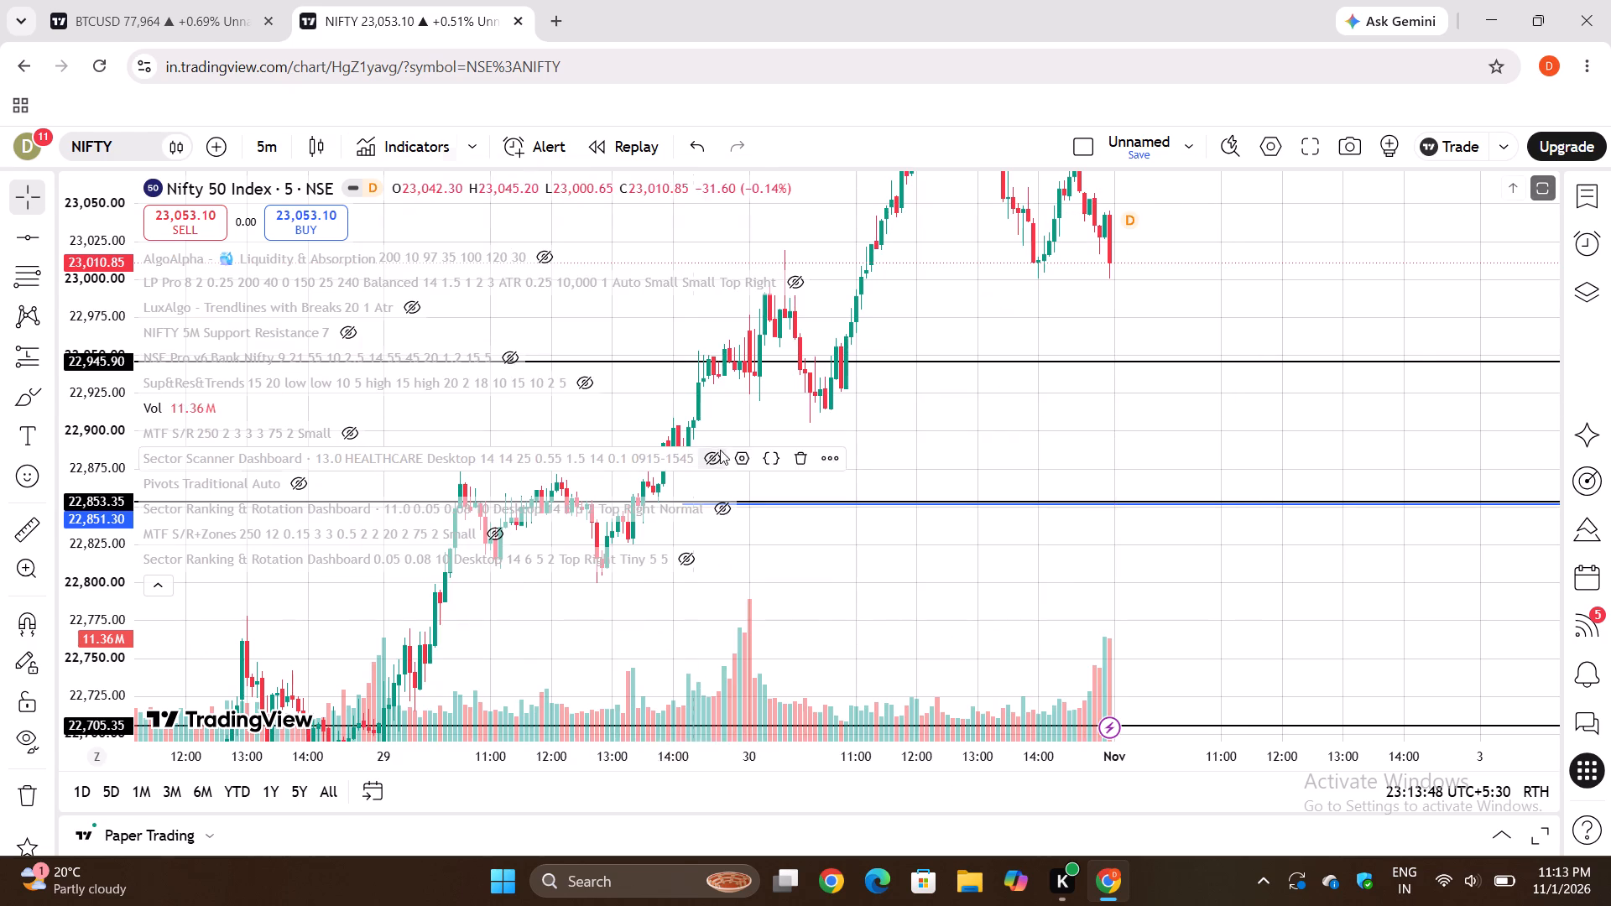
{"action": "left_click", "coordinate": [409, 143]}
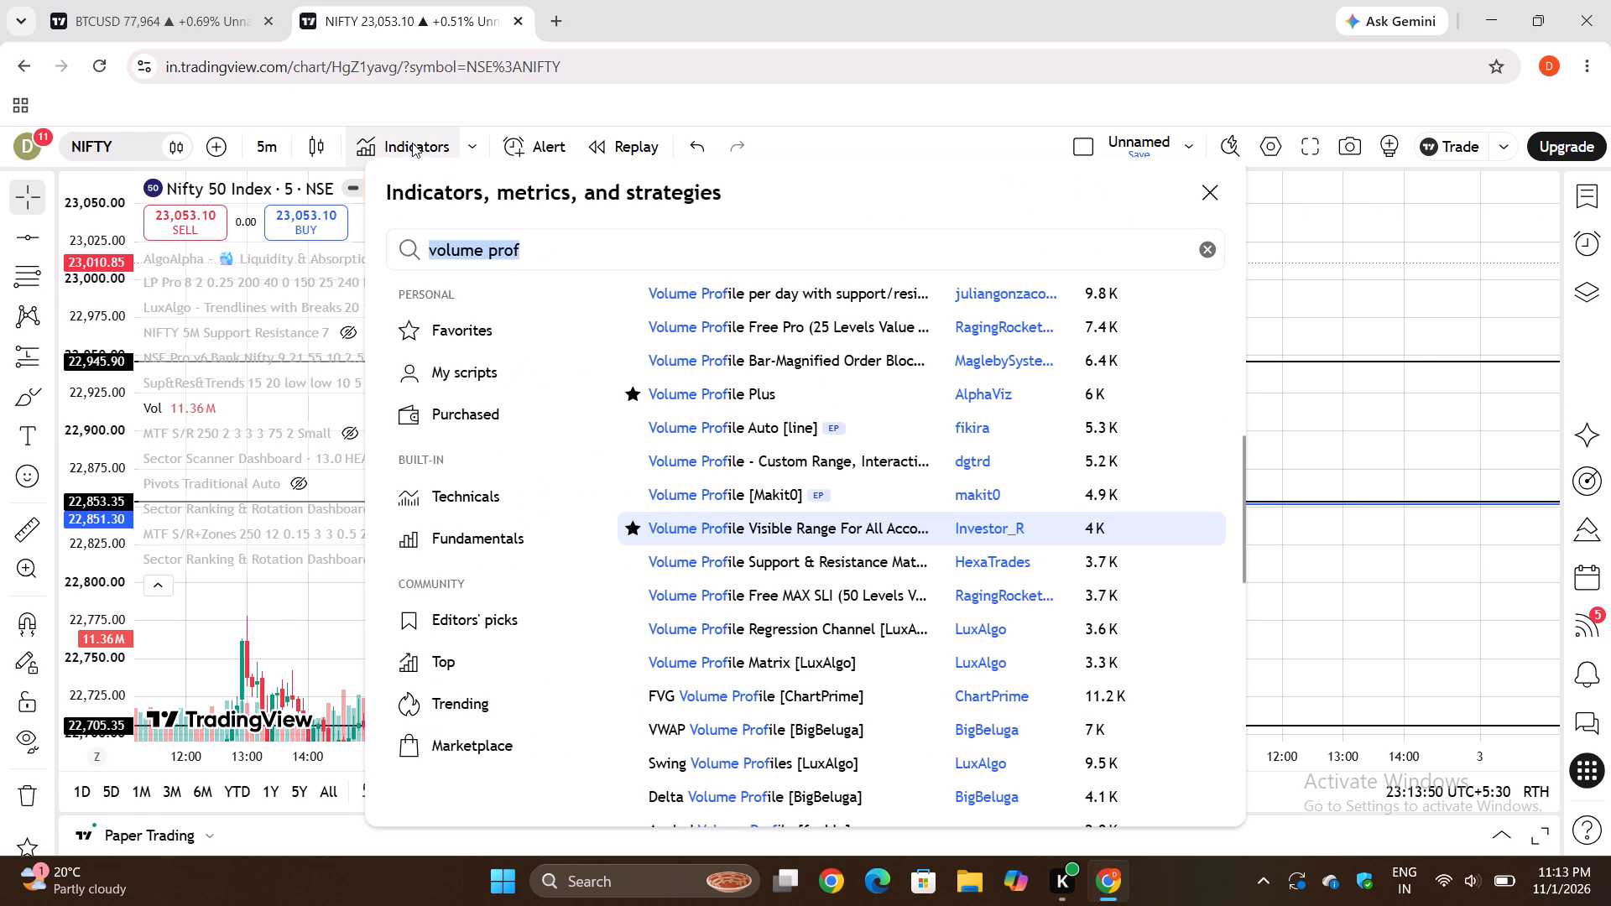
{"action": "left_click", "coordinate": [764, 571]}
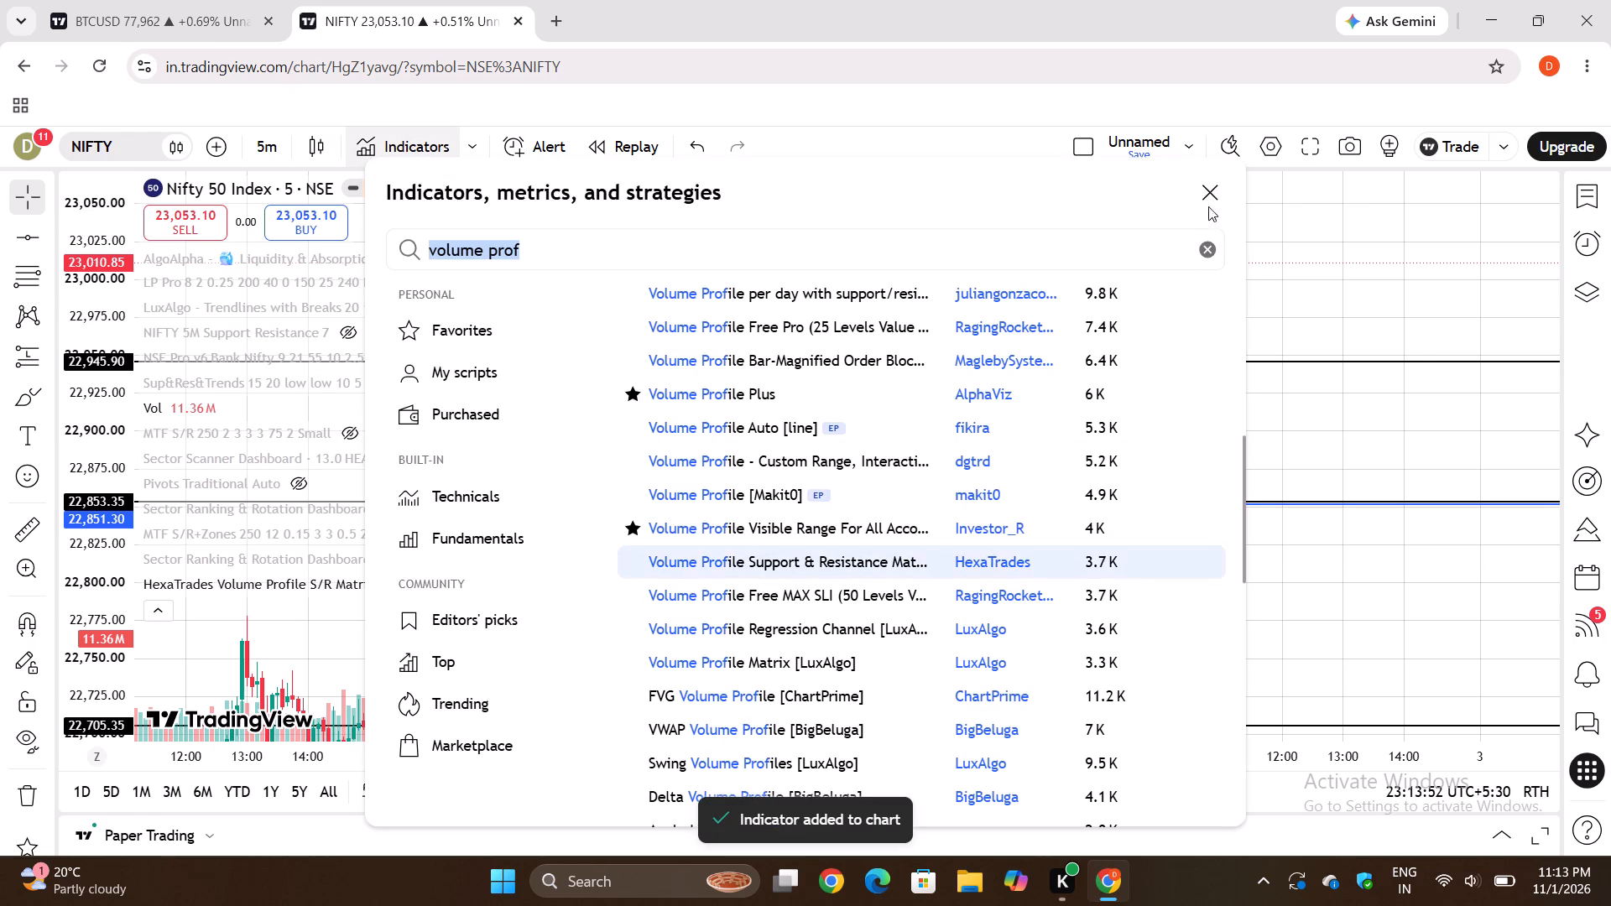
{"action": "left_click", "coordinate": [1202, 195]}
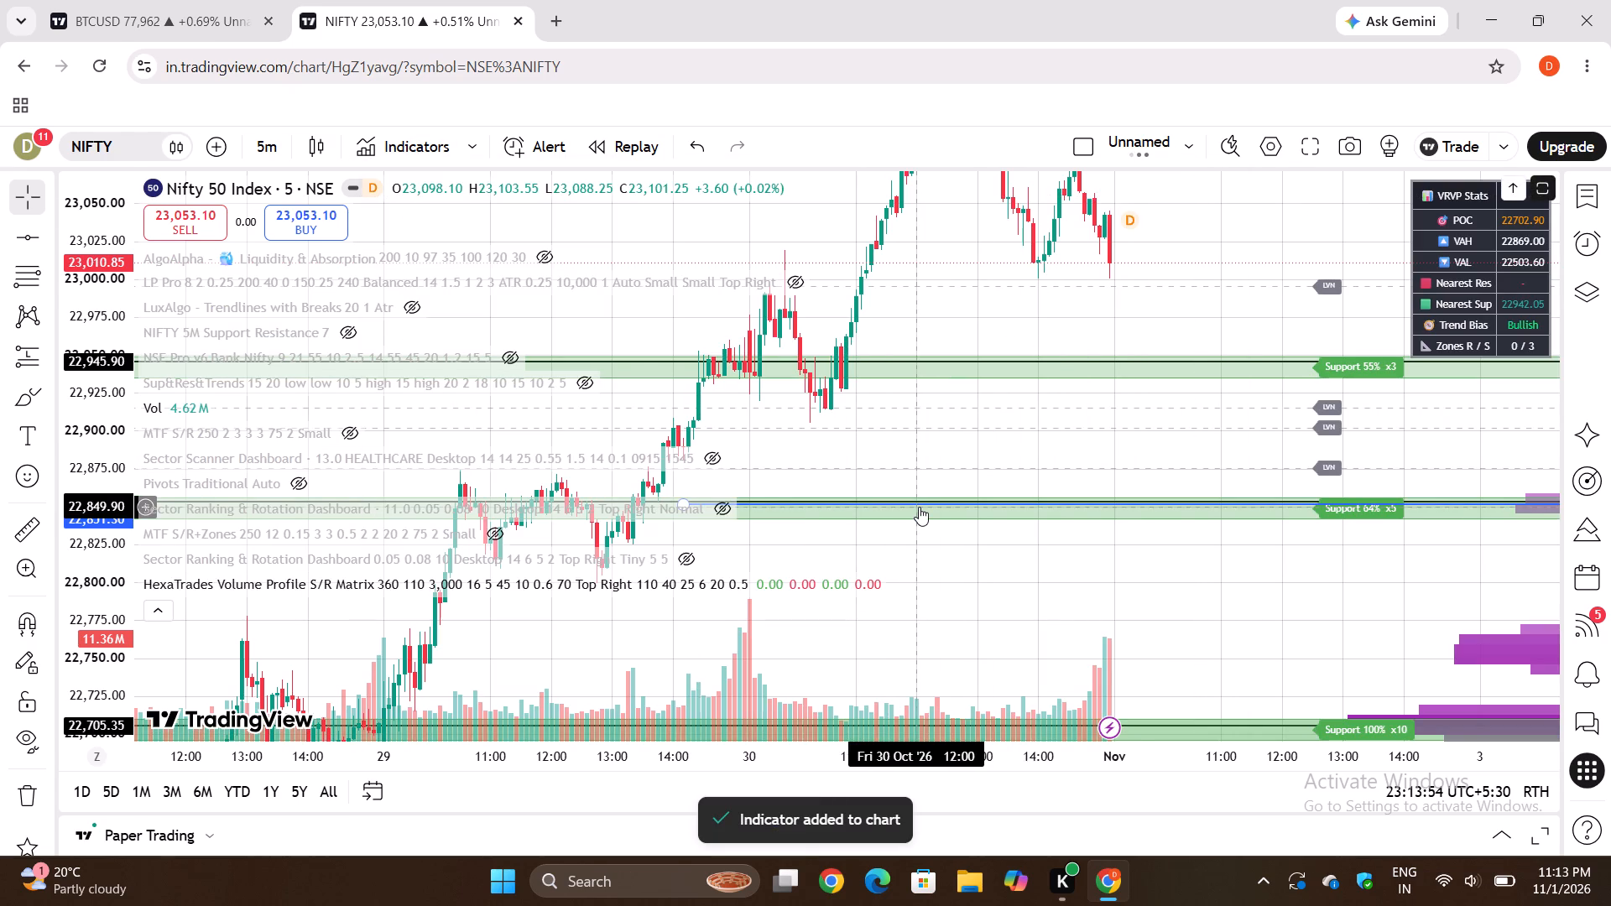
{"action": "scroll", "coordinate": [1076, 513], "scroll_direction": "left", "scroll_amount": 2}
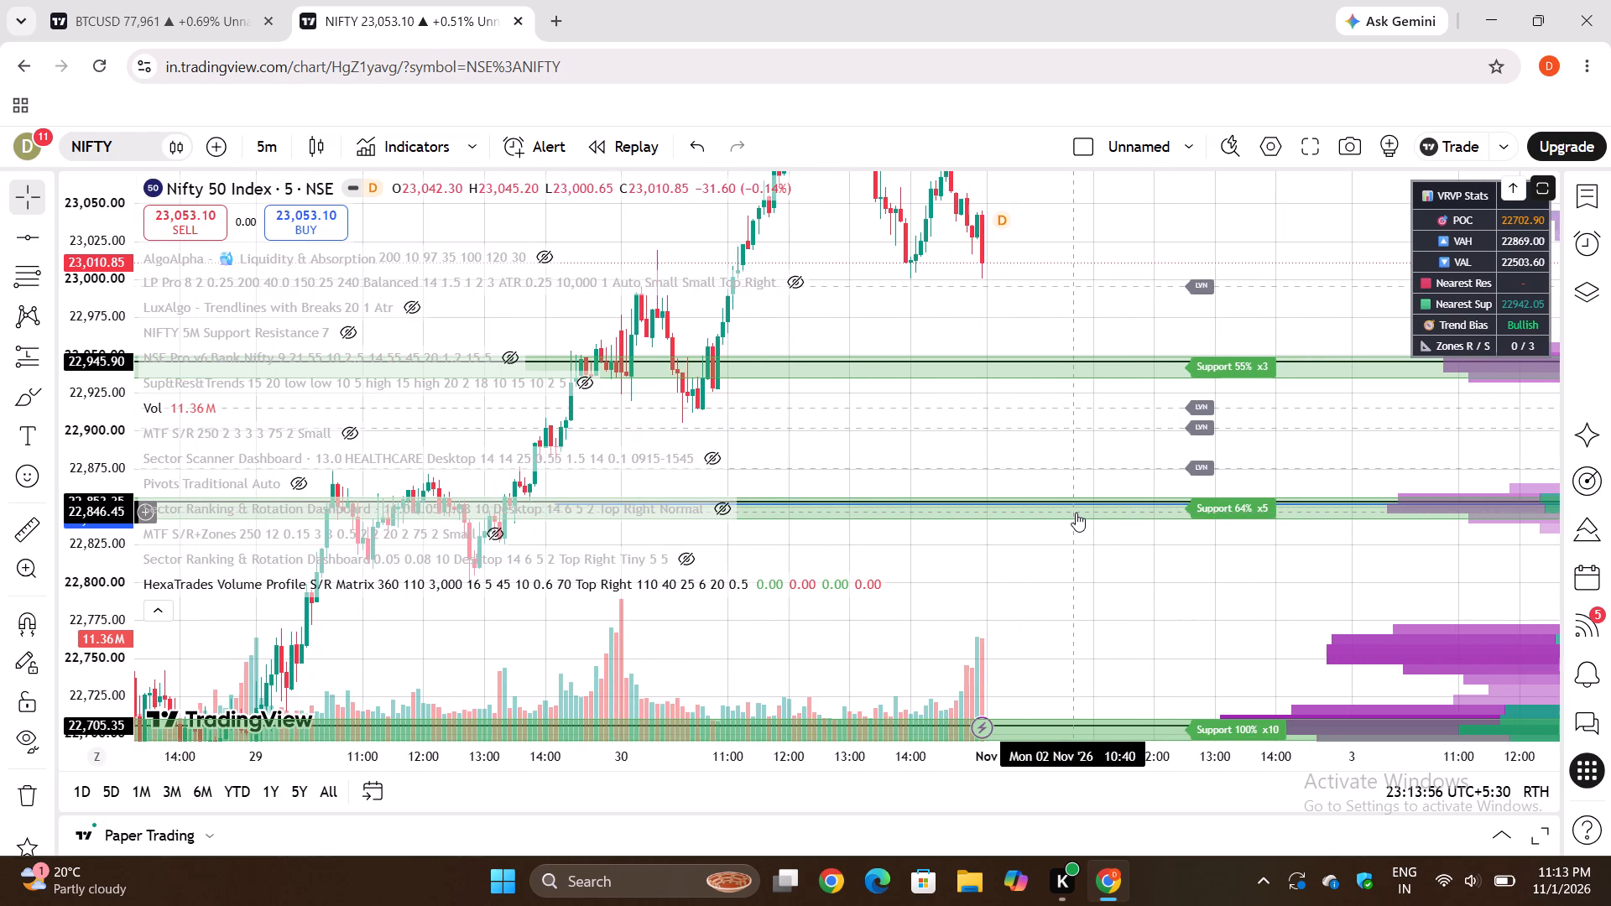
{"action": "left_click", "coordinate": [162, 622]}
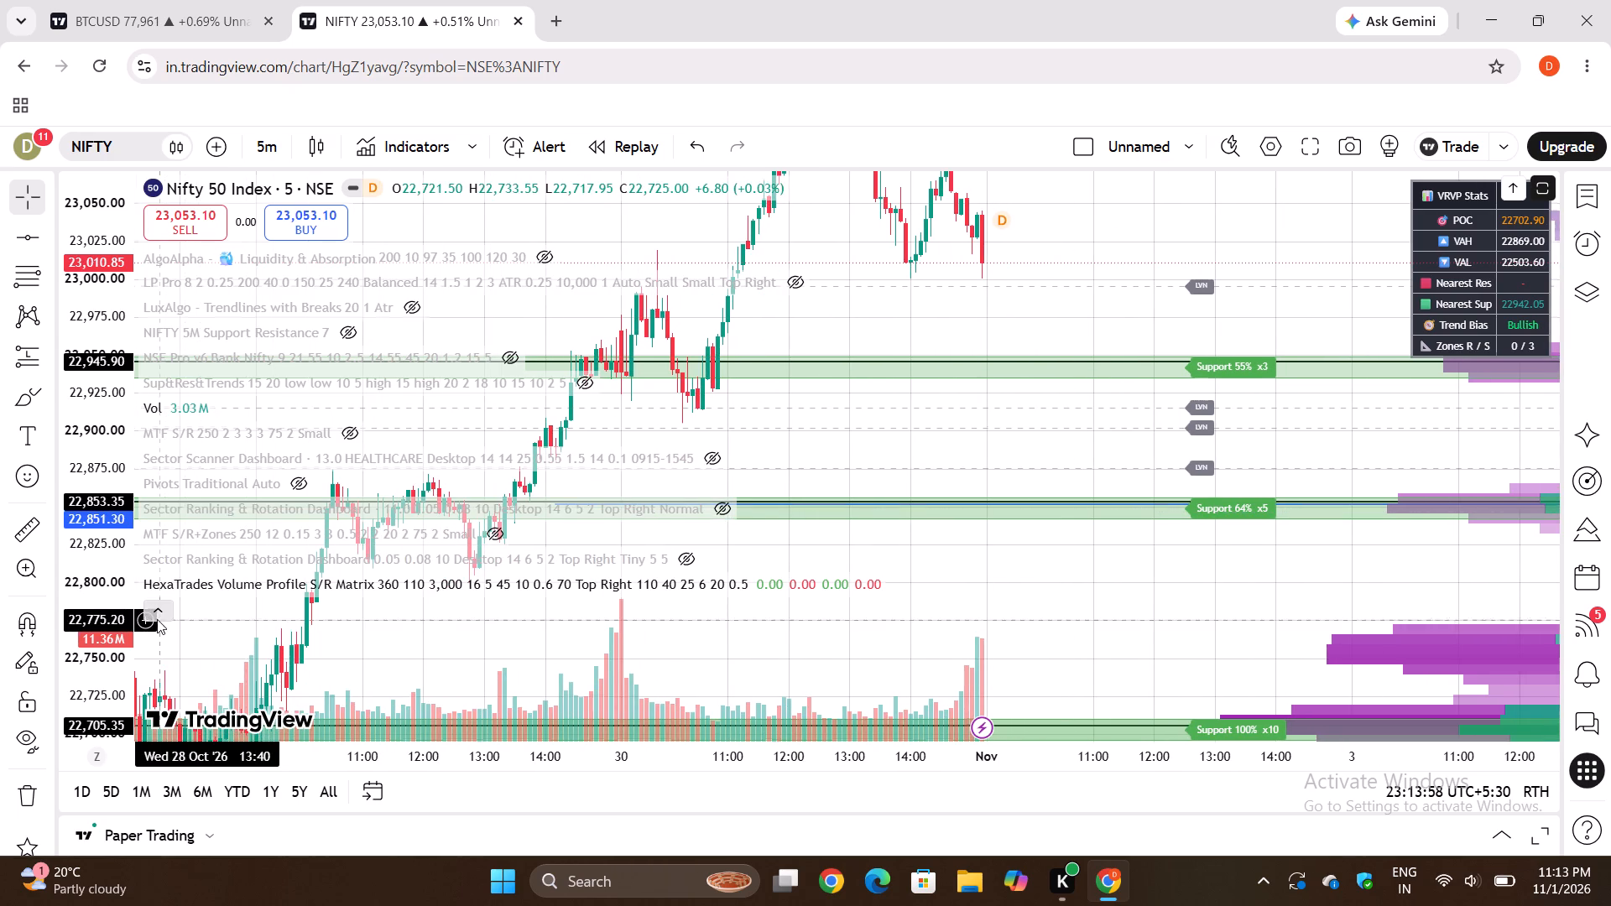
{"action": "left_click", "coordinate": [168, 614]}
Examine the HexaTrades volume profile and its support zones on the Nifty chart against the marked horizontal levels.
{"action": "left_click_drag", "start_coordinate": [1055, 397], "coordinate": [951, 595]}
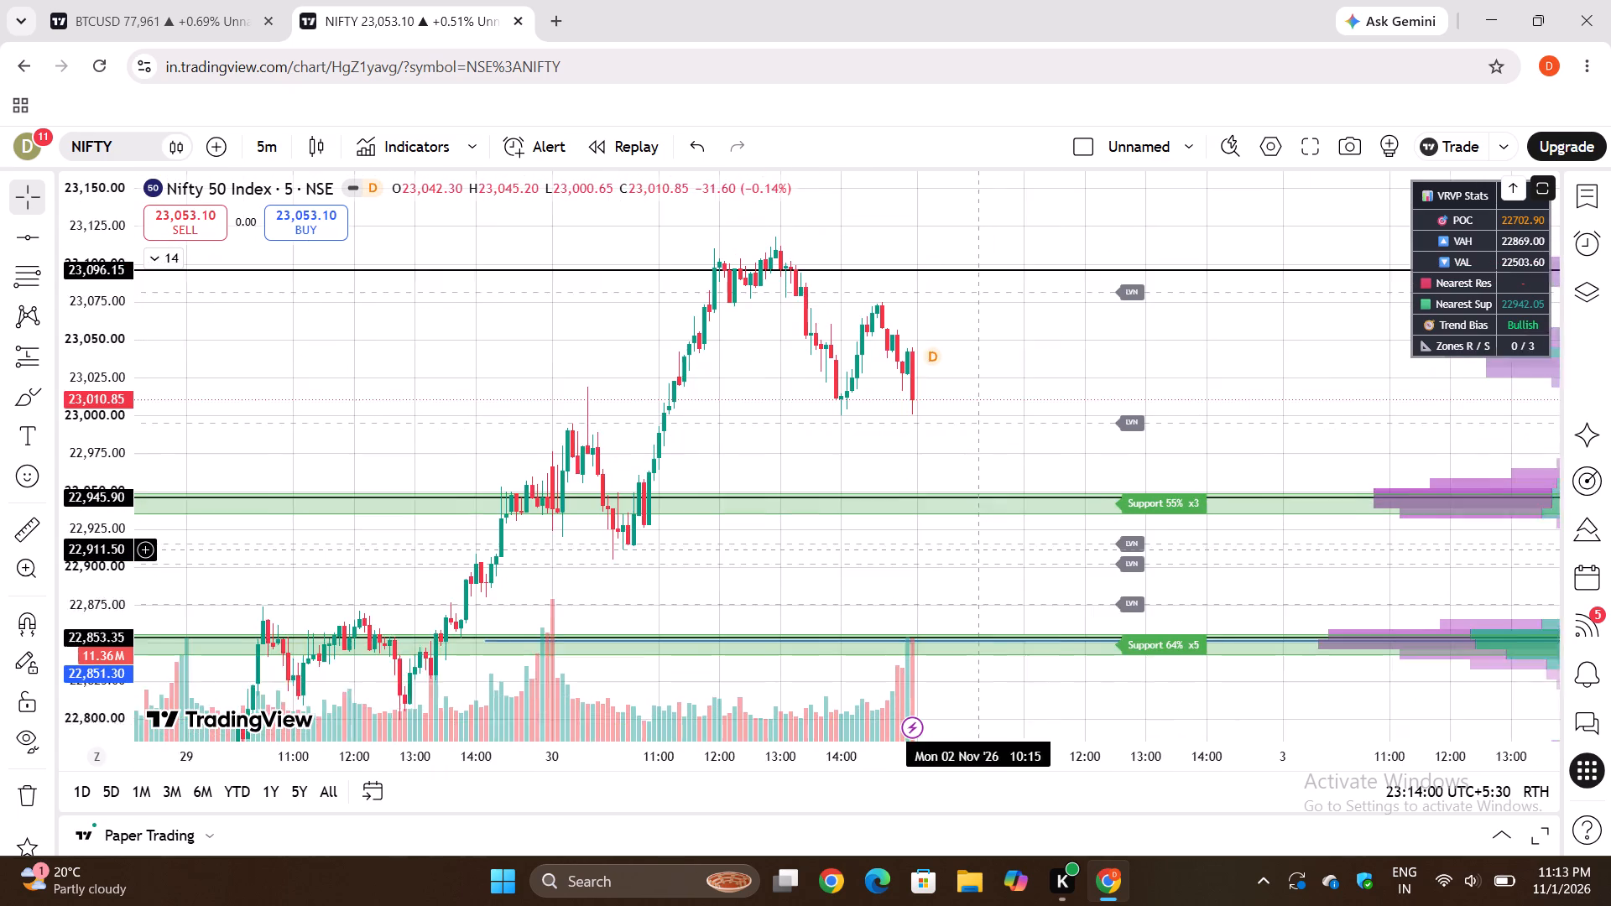
{"action": "left_click_drag", "start_coordinate": [951, 595], "coordinate": [482, 442]}
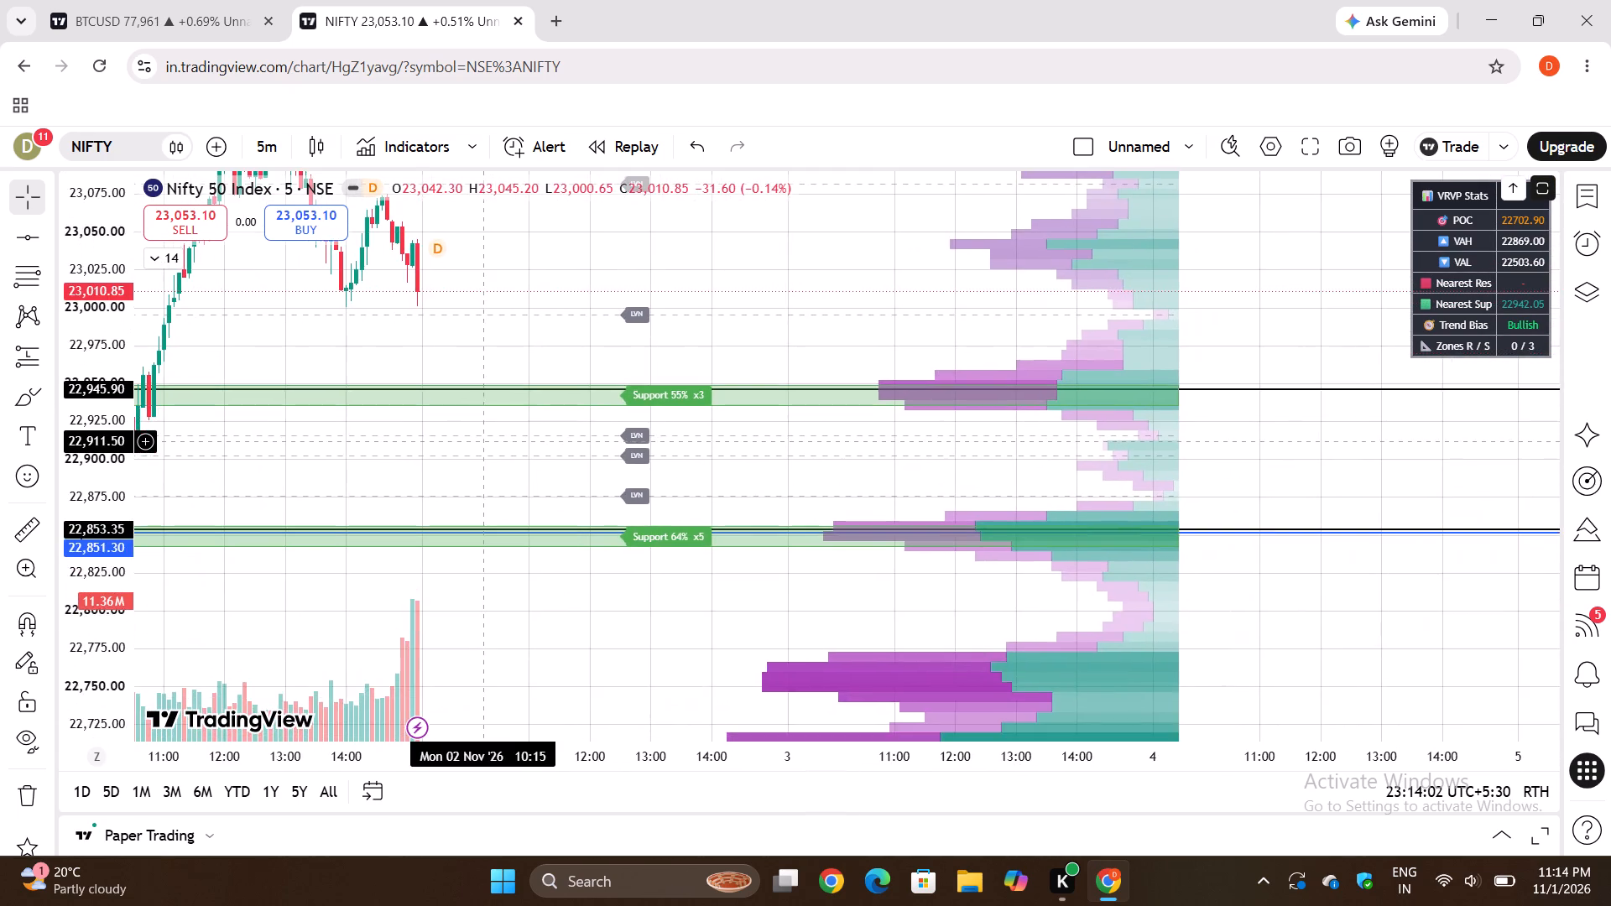
{"action": "left_click_drag", "start_coordinate": [482, 442], "coordinate": [503, 256]}
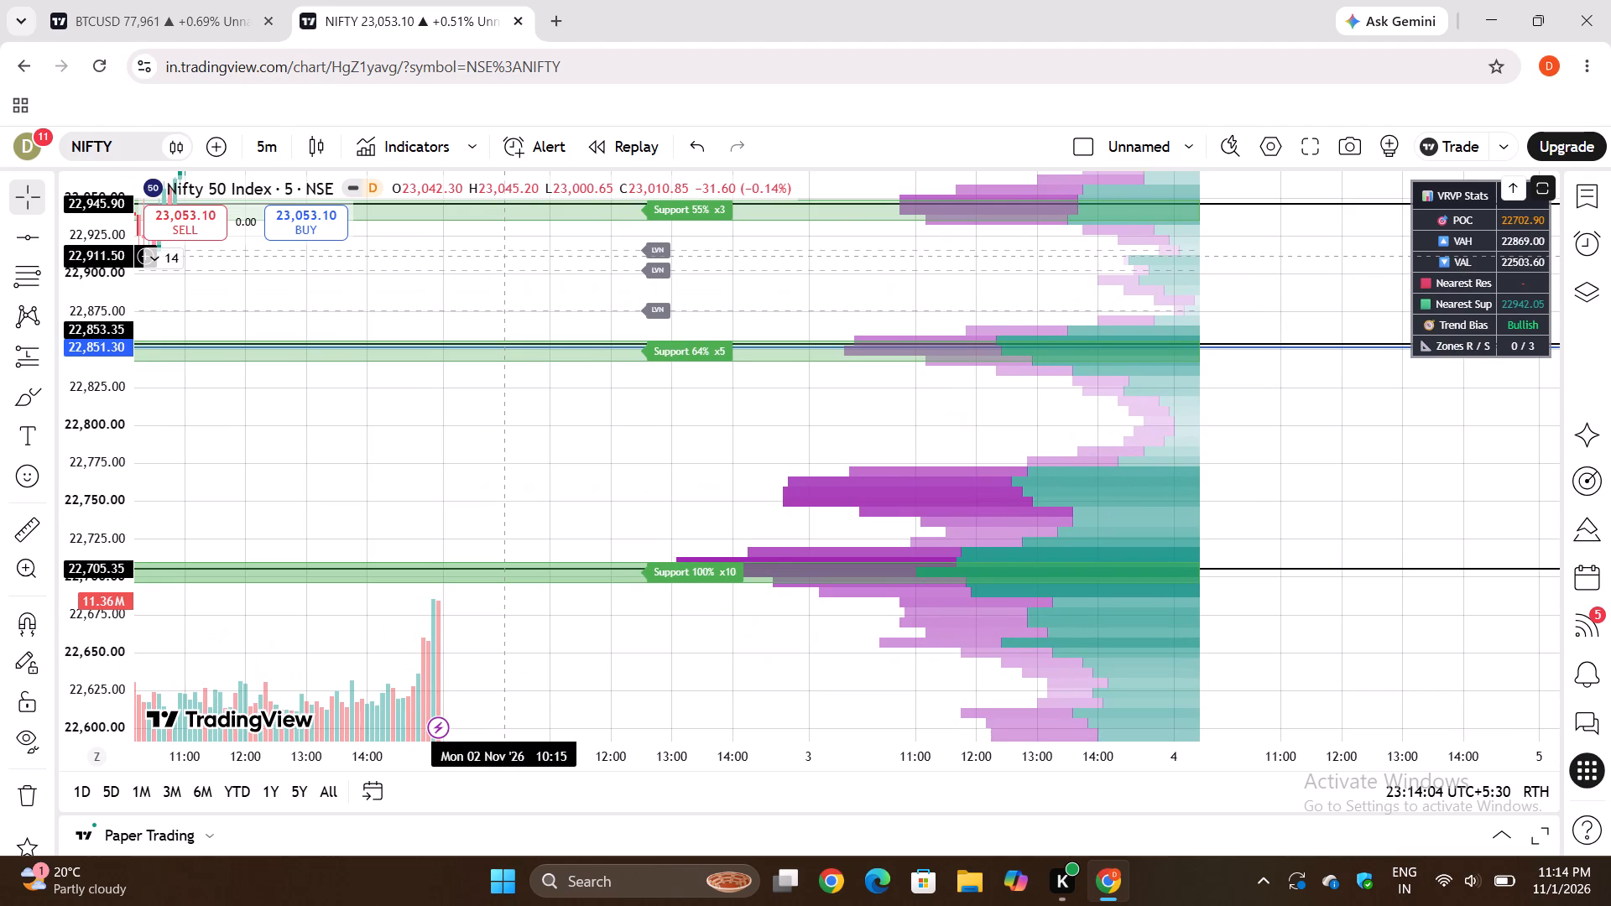
{"action": "left_click_drag", "start_coordinate": [503, 256], "coordinate": [692, 257]}
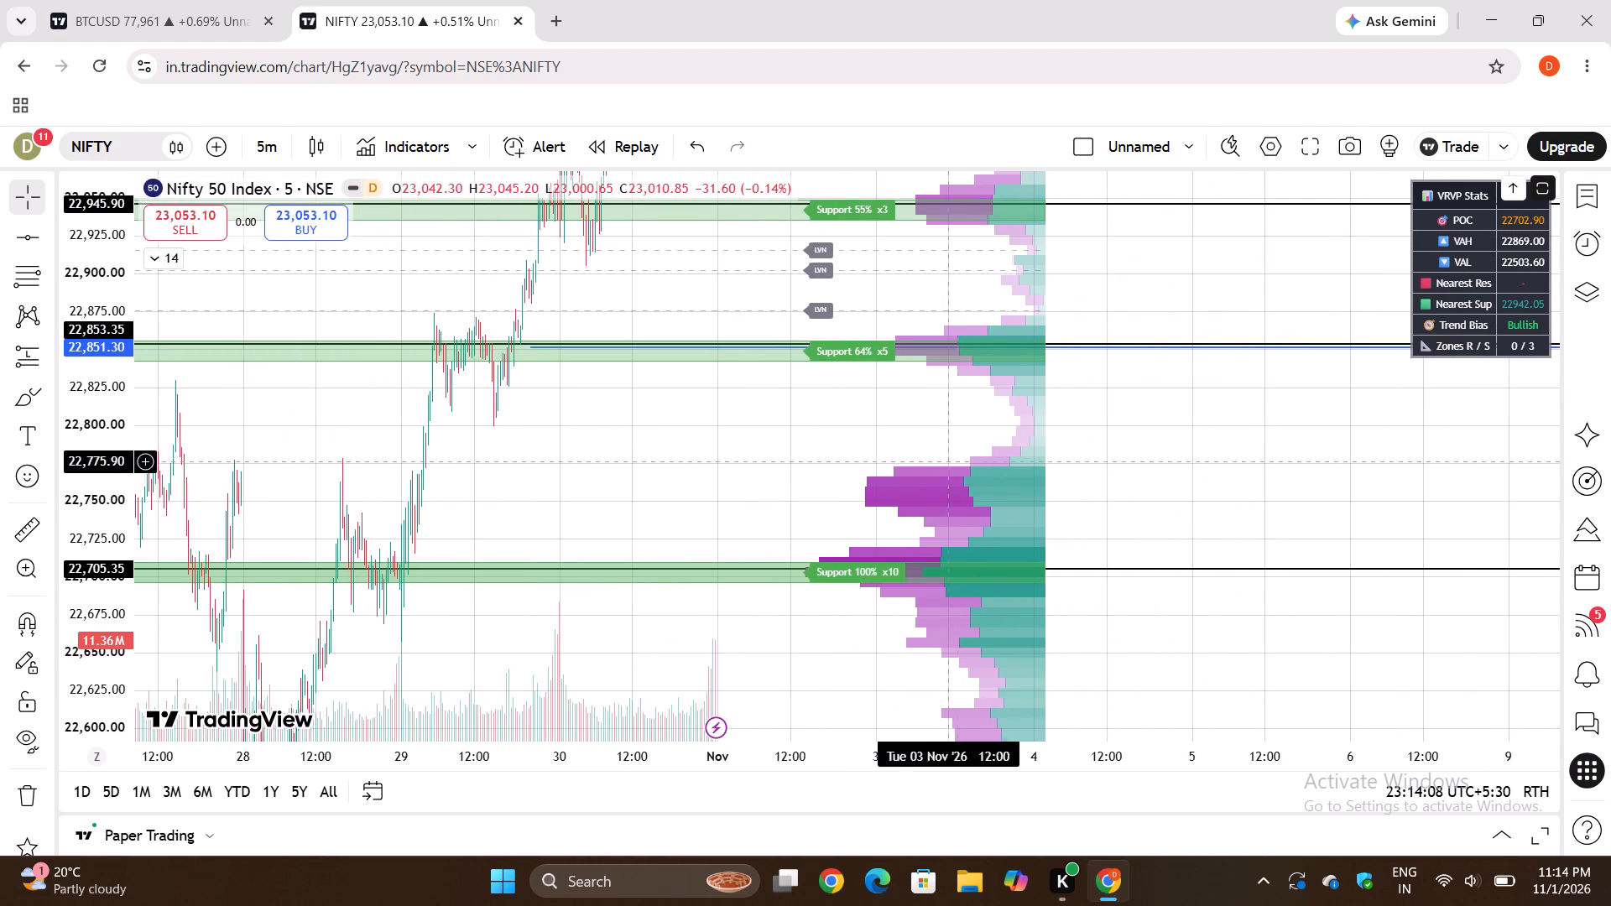
{"action": "left_click_drag", "start_coordinate": [920, 421], "coordinate": [837, 539]}
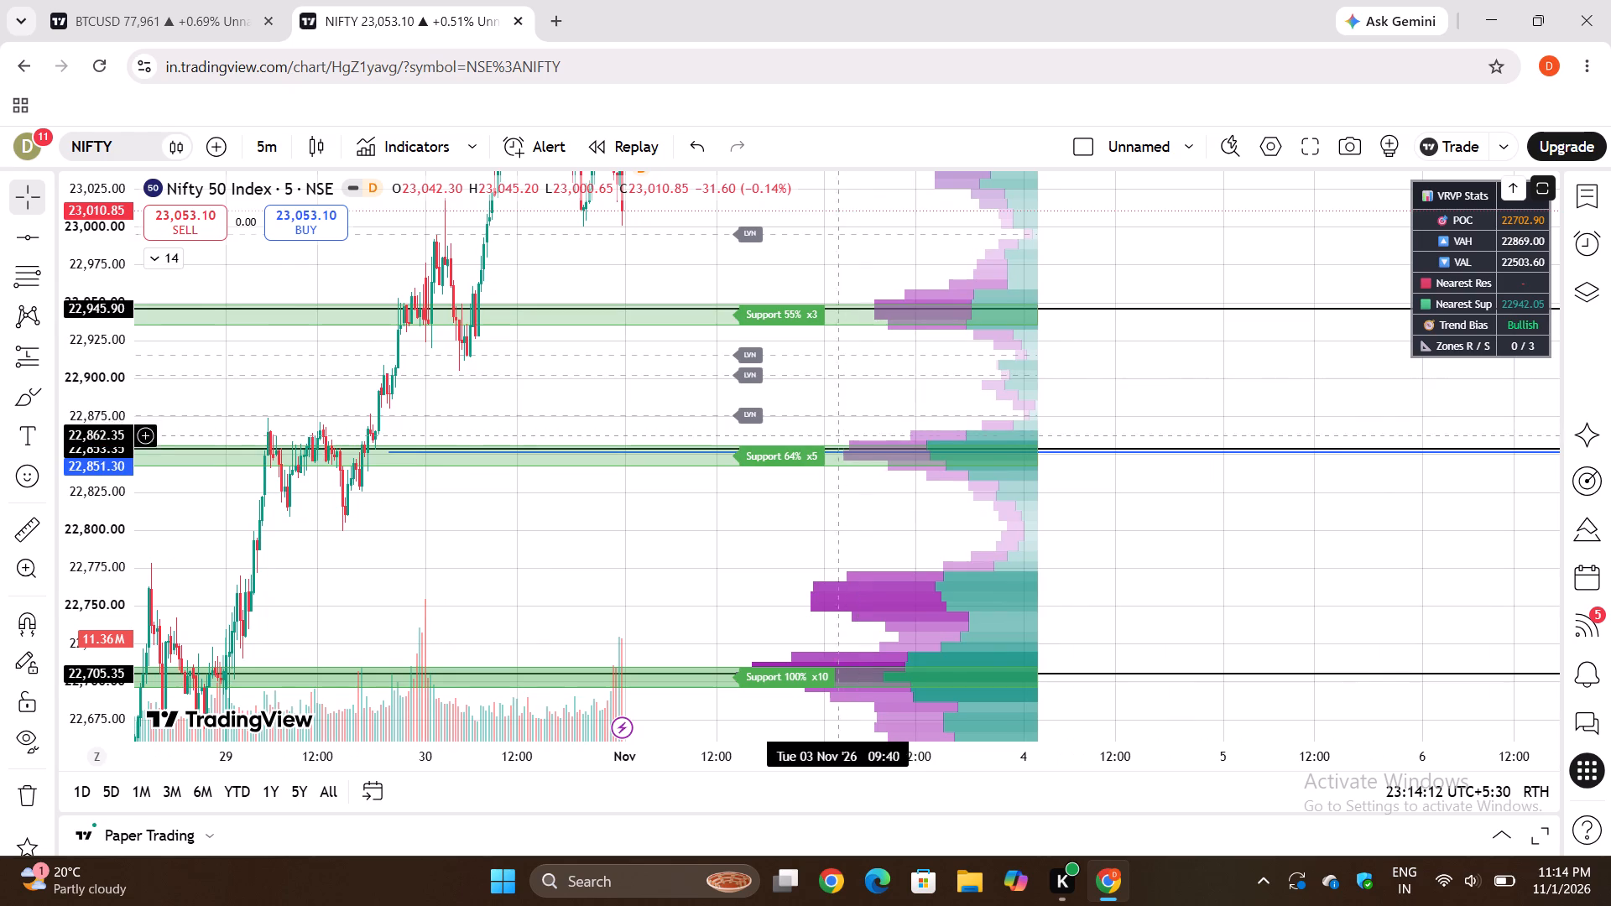
{"action": "left_click_drag", "start_coordinate": [852, 369], "coordinate": [843, 497]}
{"action": "left_click_drag", "start_coordinate": [869, 435], "coordinate": [870, 520]}
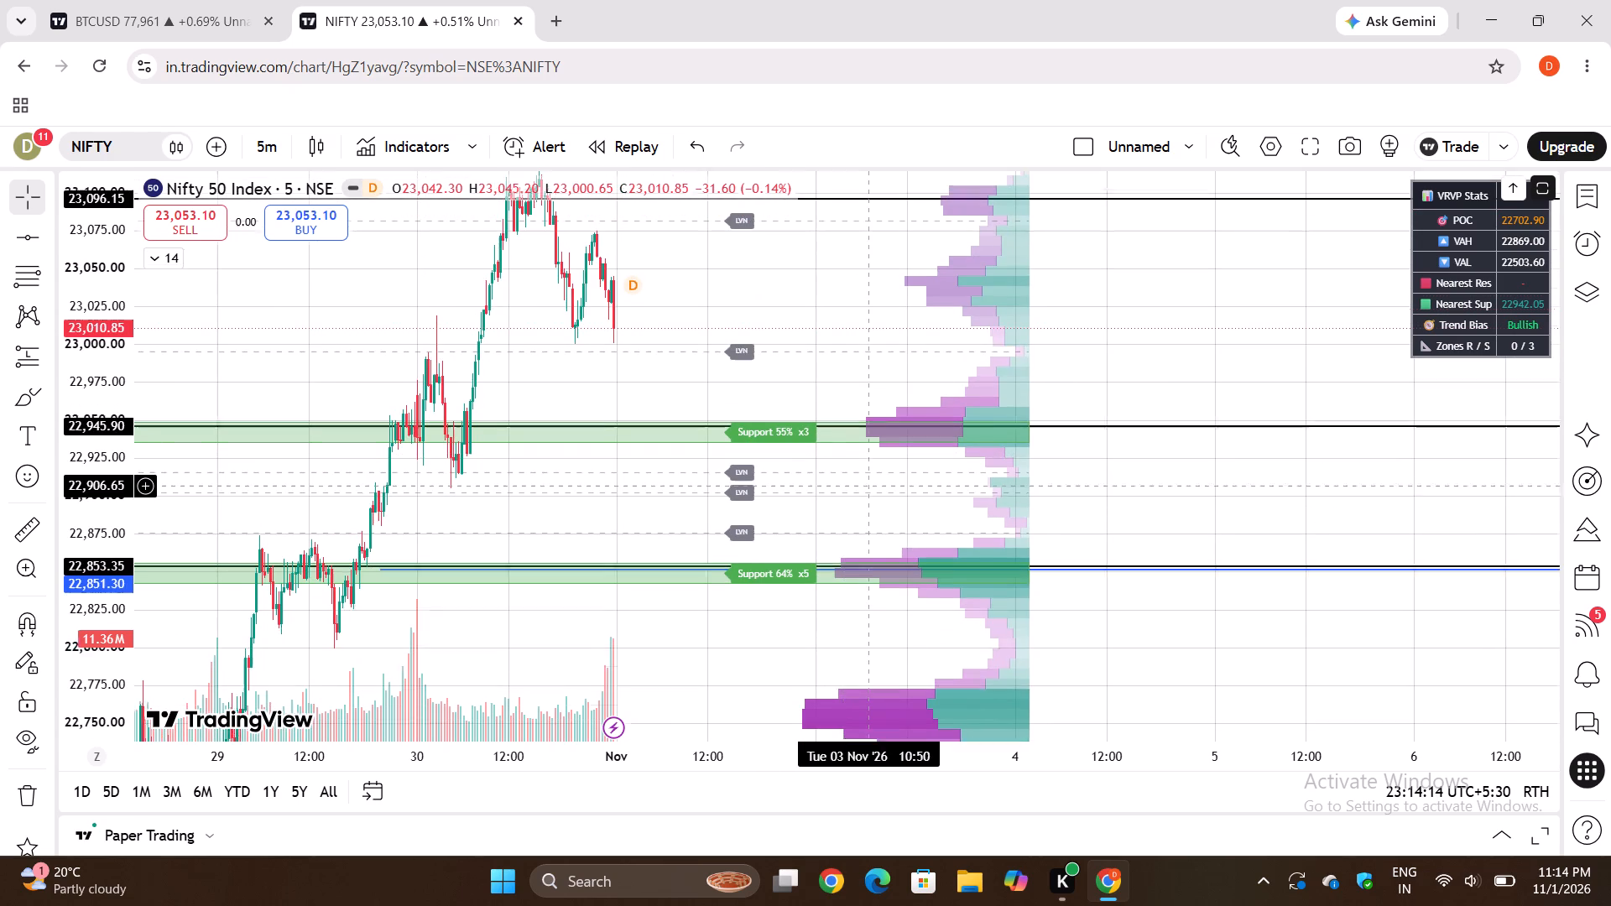
{"action": "left_click_drag", "start_coordinate": [870, 520], "coordinate": [870, 543]}
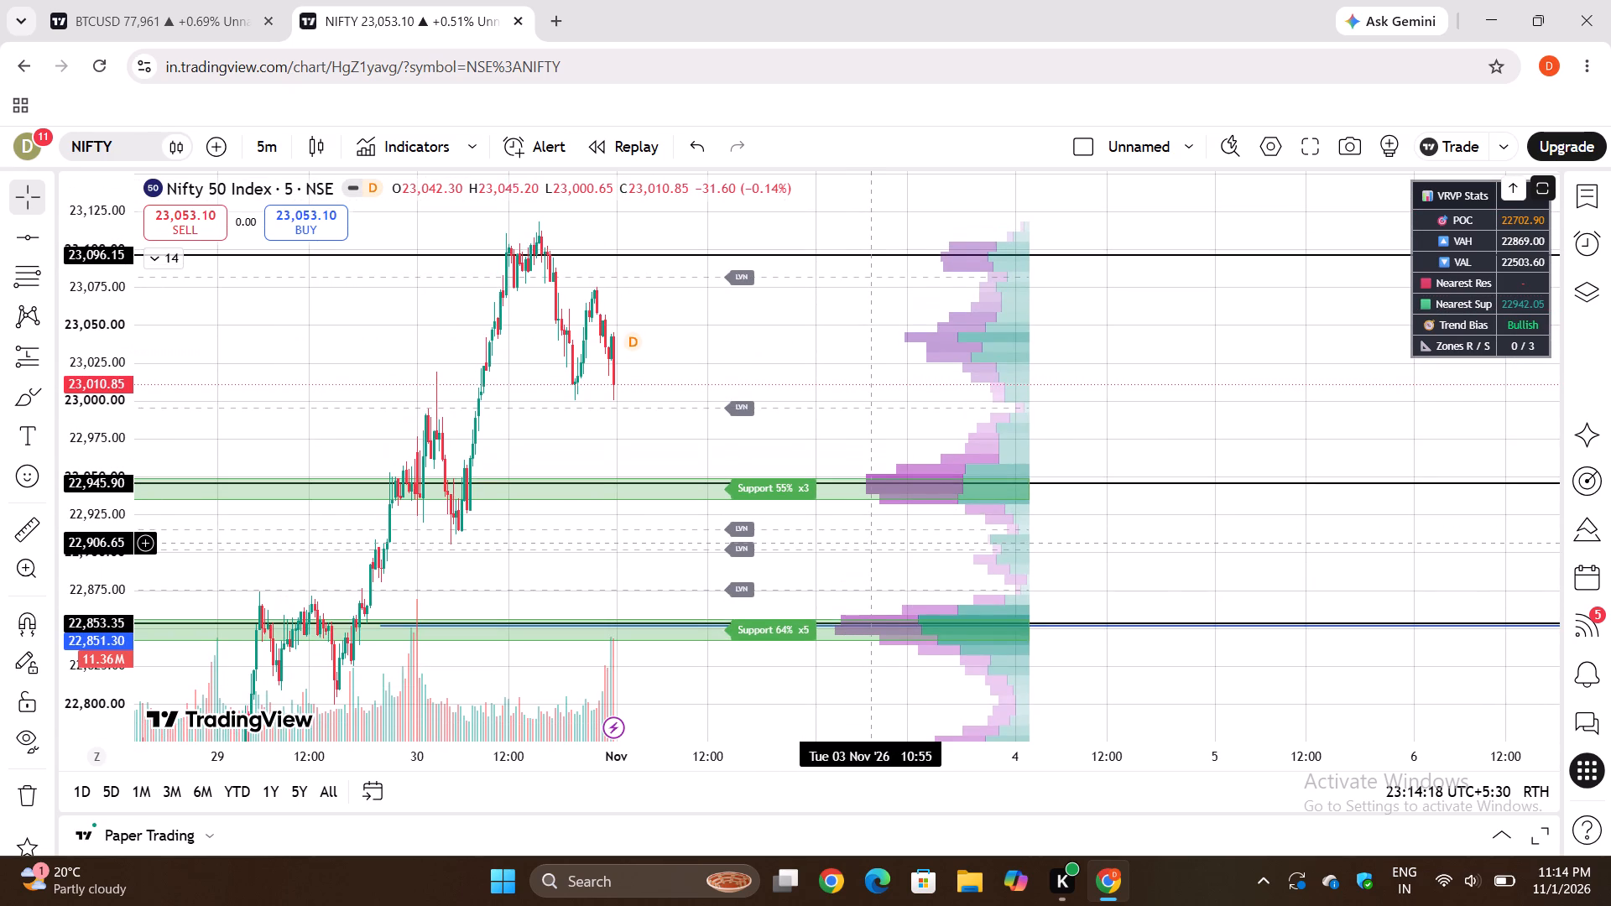
{"action": "scroll", "coordinate": [872, 543], "scroll_direction": "down", "scroll_amount": 1}
{"action": "scroll", "coordinate": [872, 543], "scroll_direction": "up", "scroll_amount": 2}
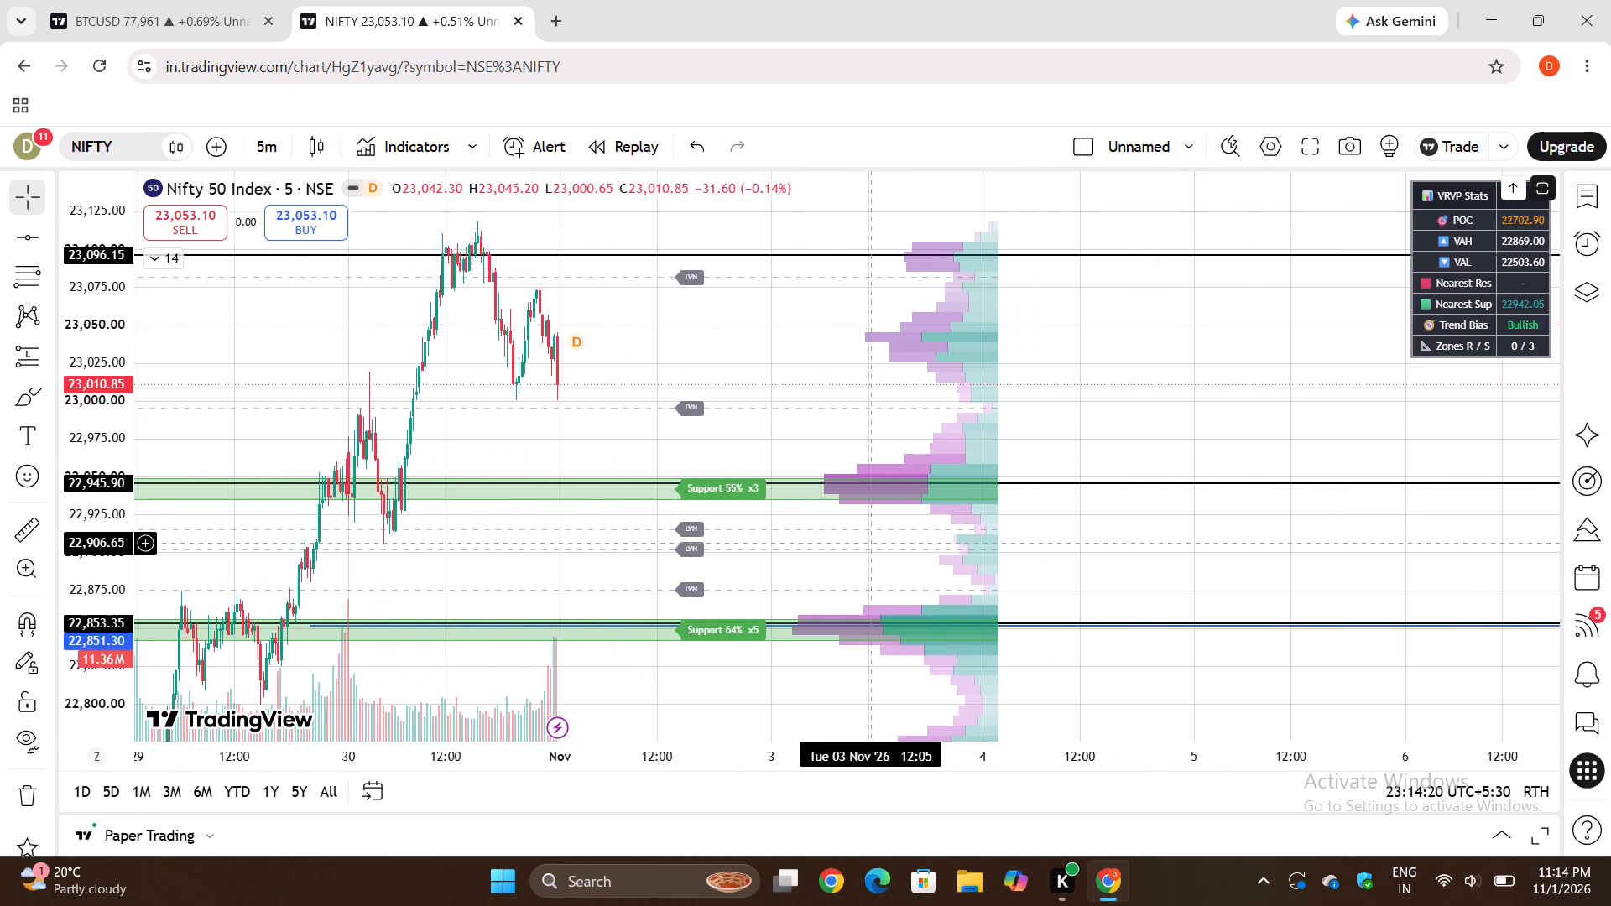
{"action": "left_click_drag", "start_coordinate": [868, 540], "coordinate": [880, 428]}
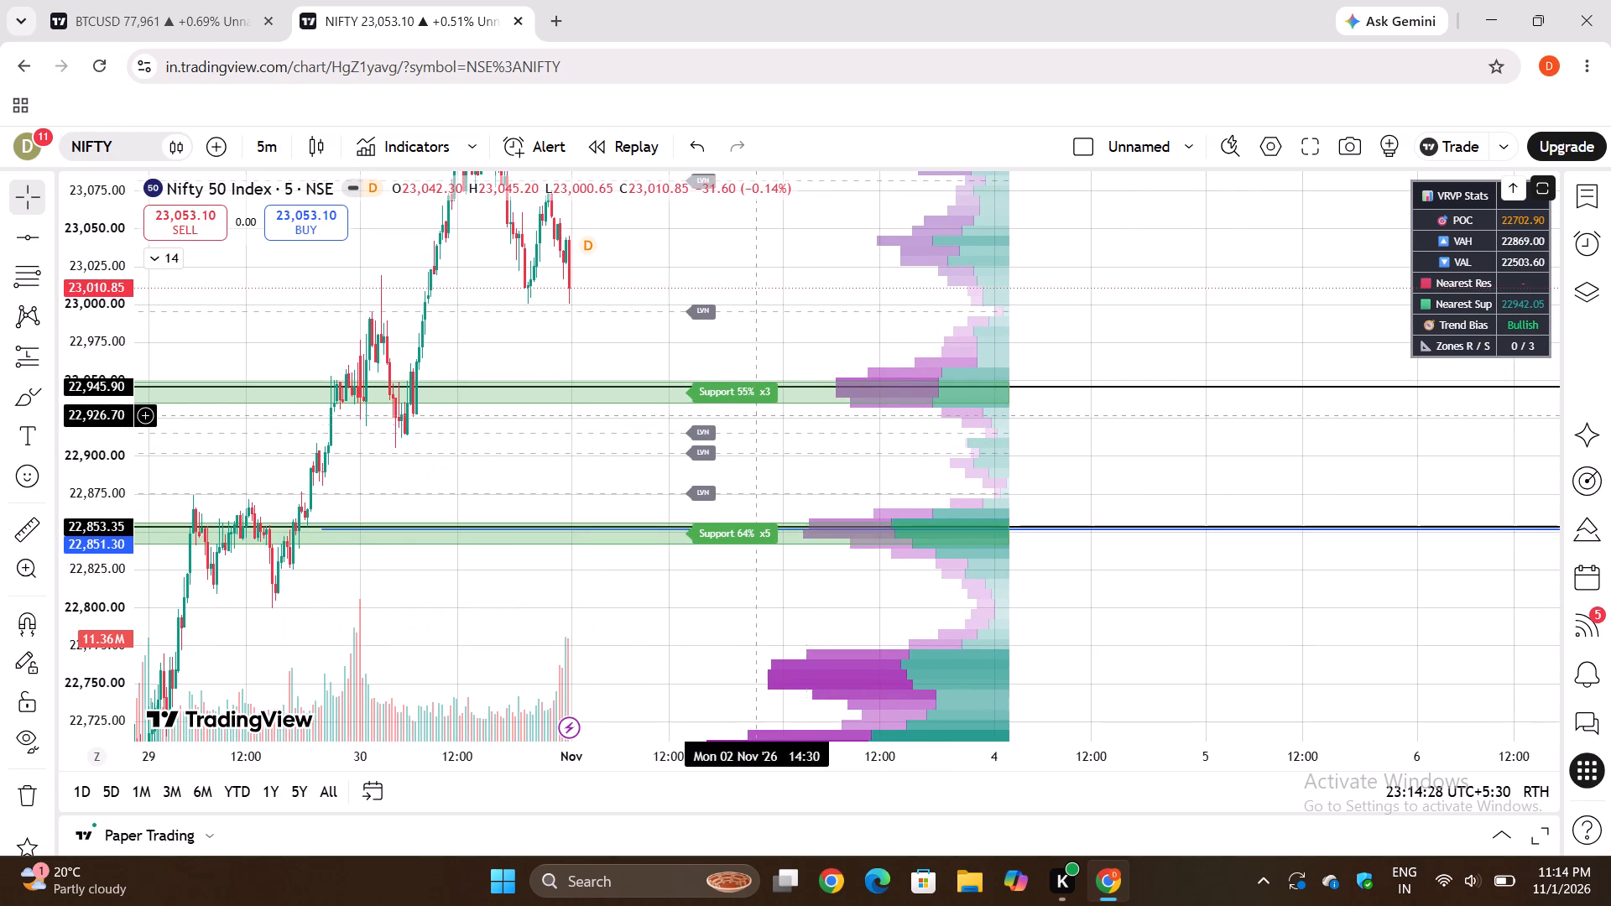
Add HexaTrades' Volume Profile Support & Resistance Matrix indicator to the favorites and close the indicator search.
{"action": "left_click", "coordinate": [418, 159]}
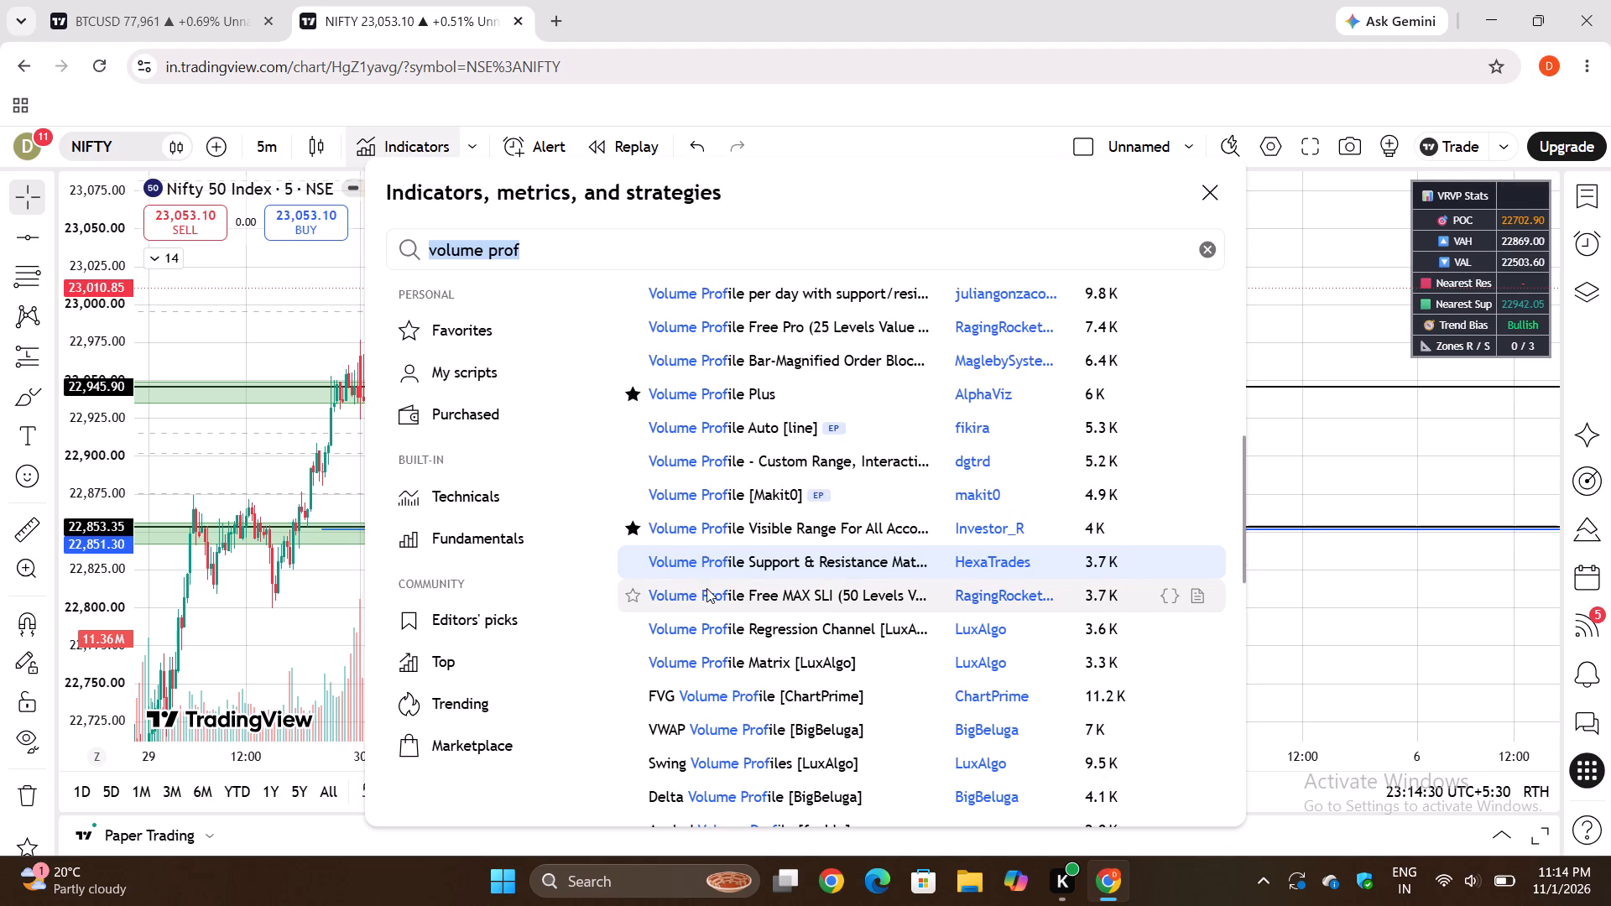
{"action": "left_click", "coordinate": [632, 563]}
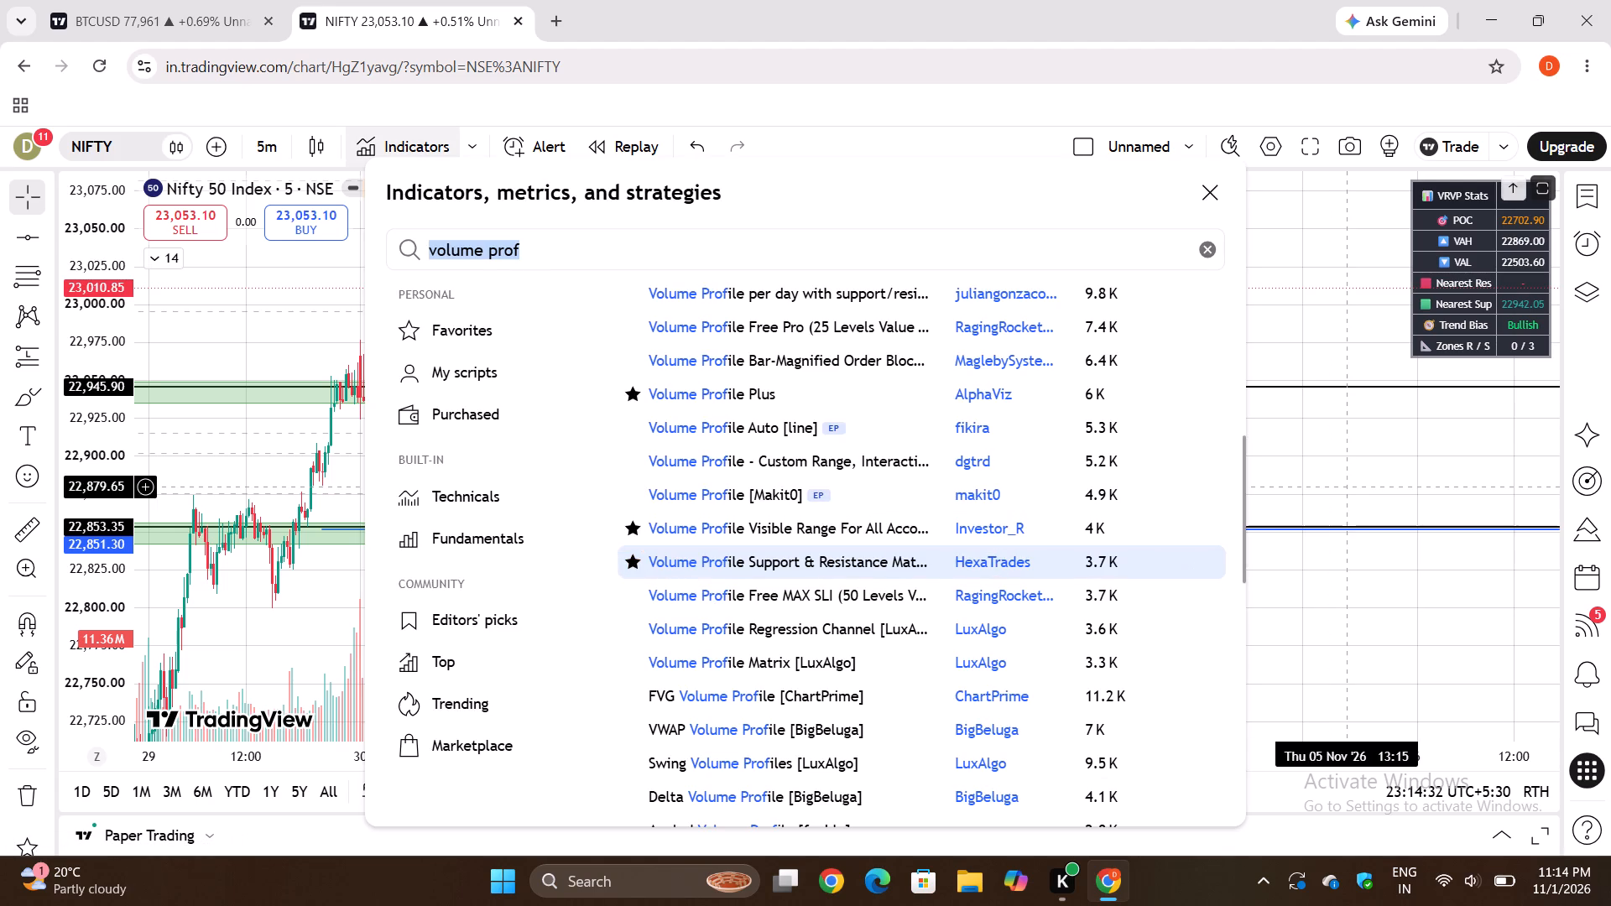
{"action": "left_click", "coordinate": [1348, 487]}
Expand the chart's indicator list and remove the HexaTrades Volume Profile S/R Matrix indicator from the Nifty chart.
{"action": "left_click_drag", "start_coordinate": [753, 518], "coordinate": [866, 200]}
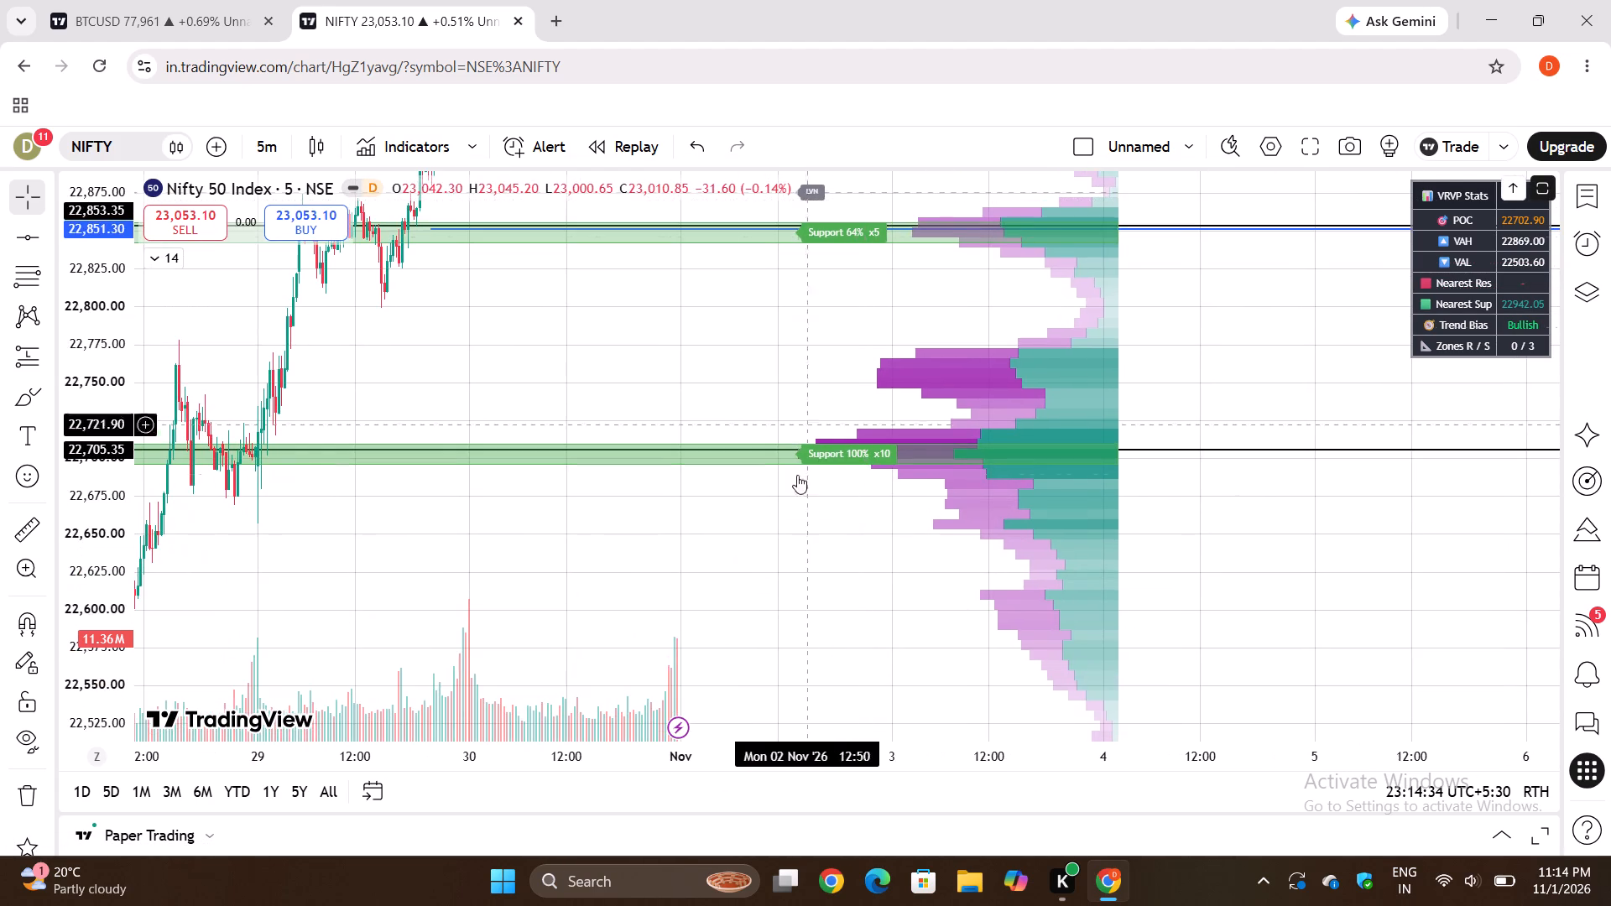
{"action": "left_click_drag", "start_coordinate": [797, 482], "coordinate": [1047, 315]}
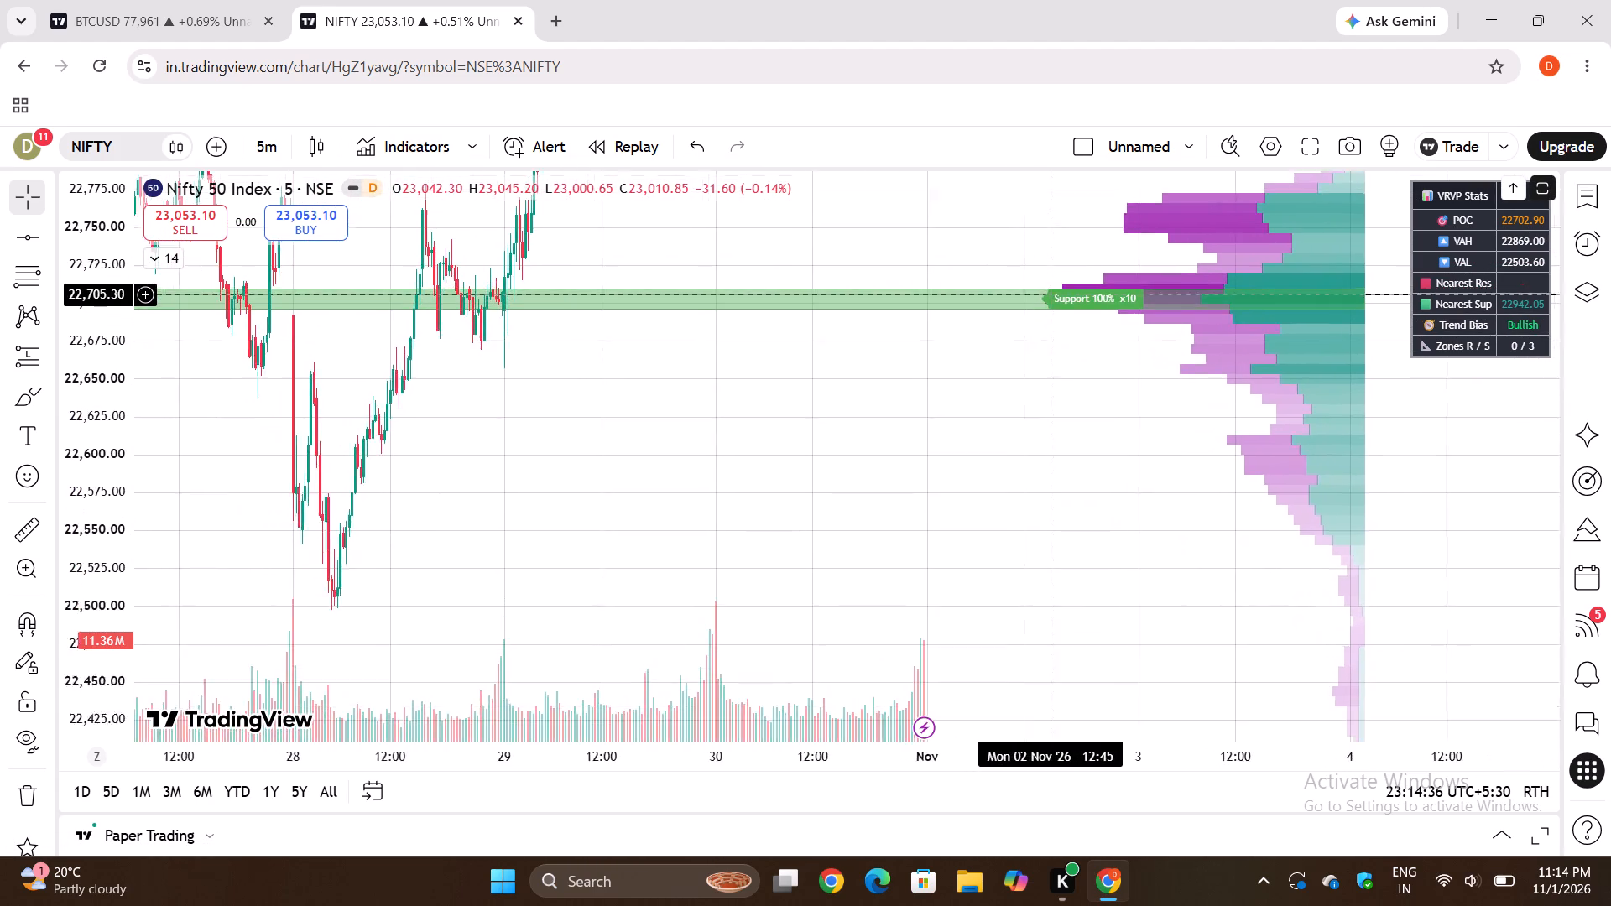
{"action": "left_click_drag", "start_coordinate": [1047, 315], "coordinate": [1040, 515]}
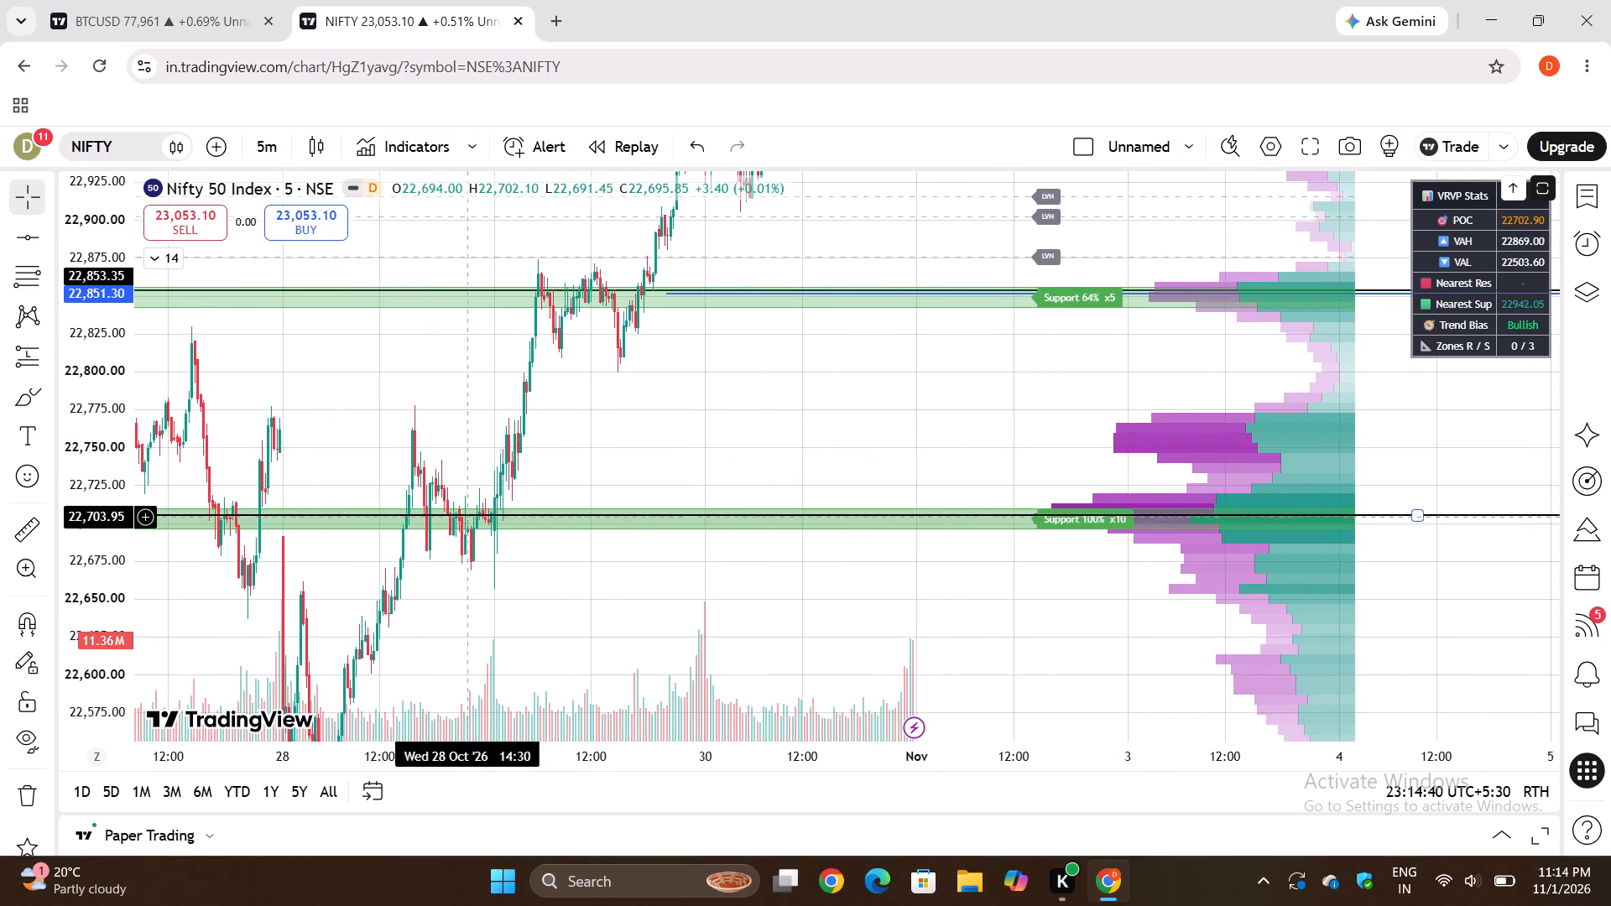
{"action": "left_click_drag", "start_coordinate": [91, 416], "coordinate": [102, 605]}
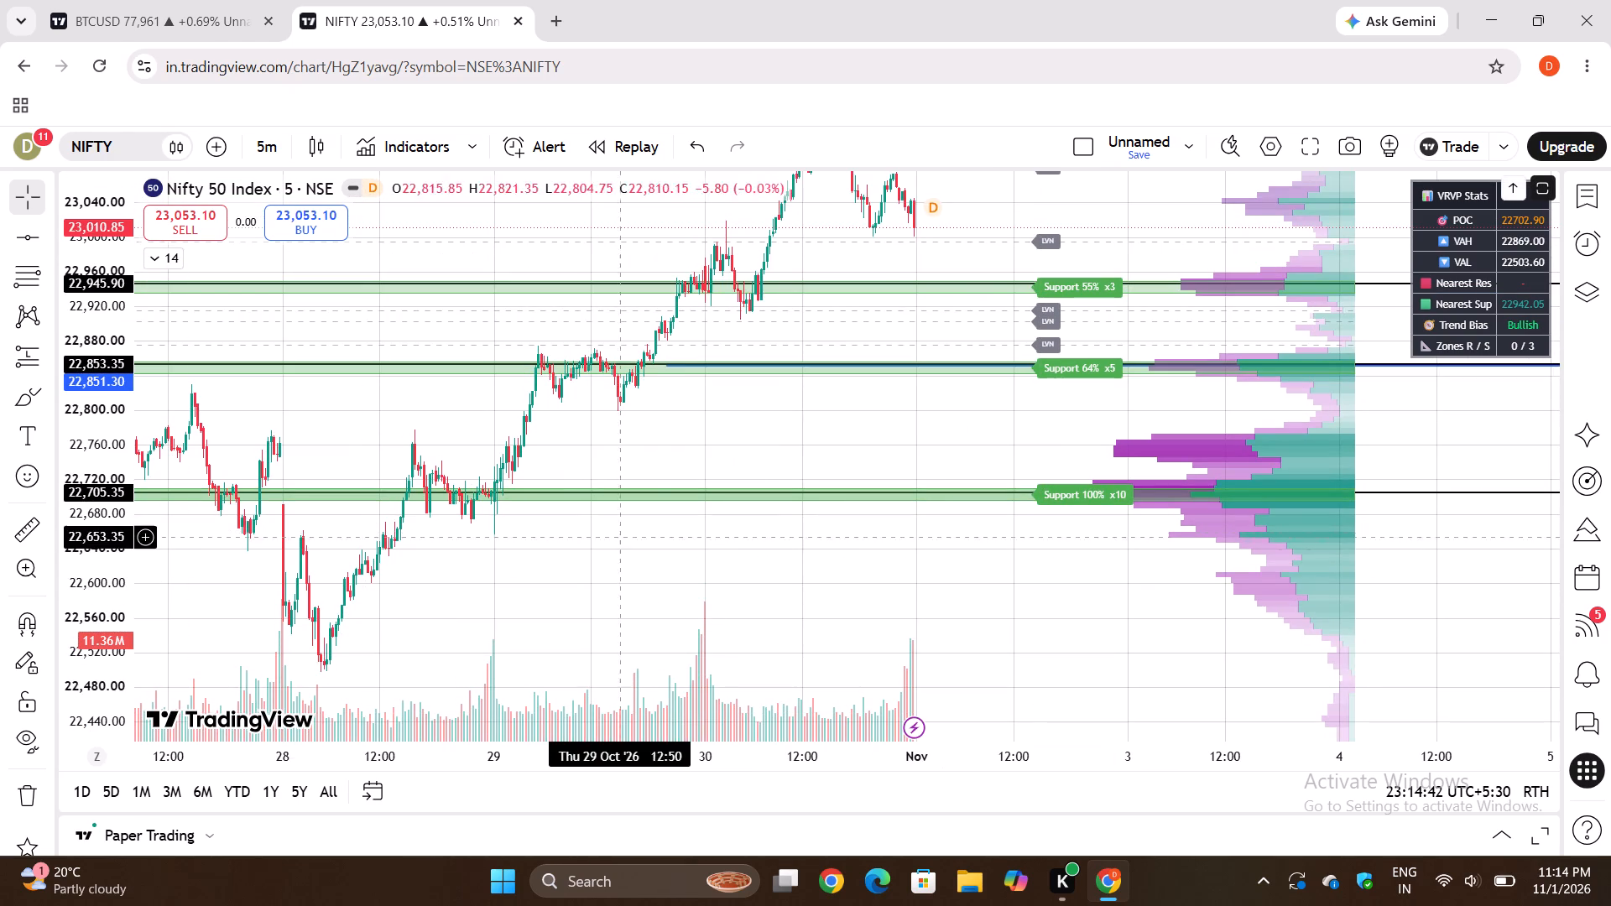
{"action": "left_click_drag", "start_coordinate": [684, 551], "coordinate": [527, 562]}
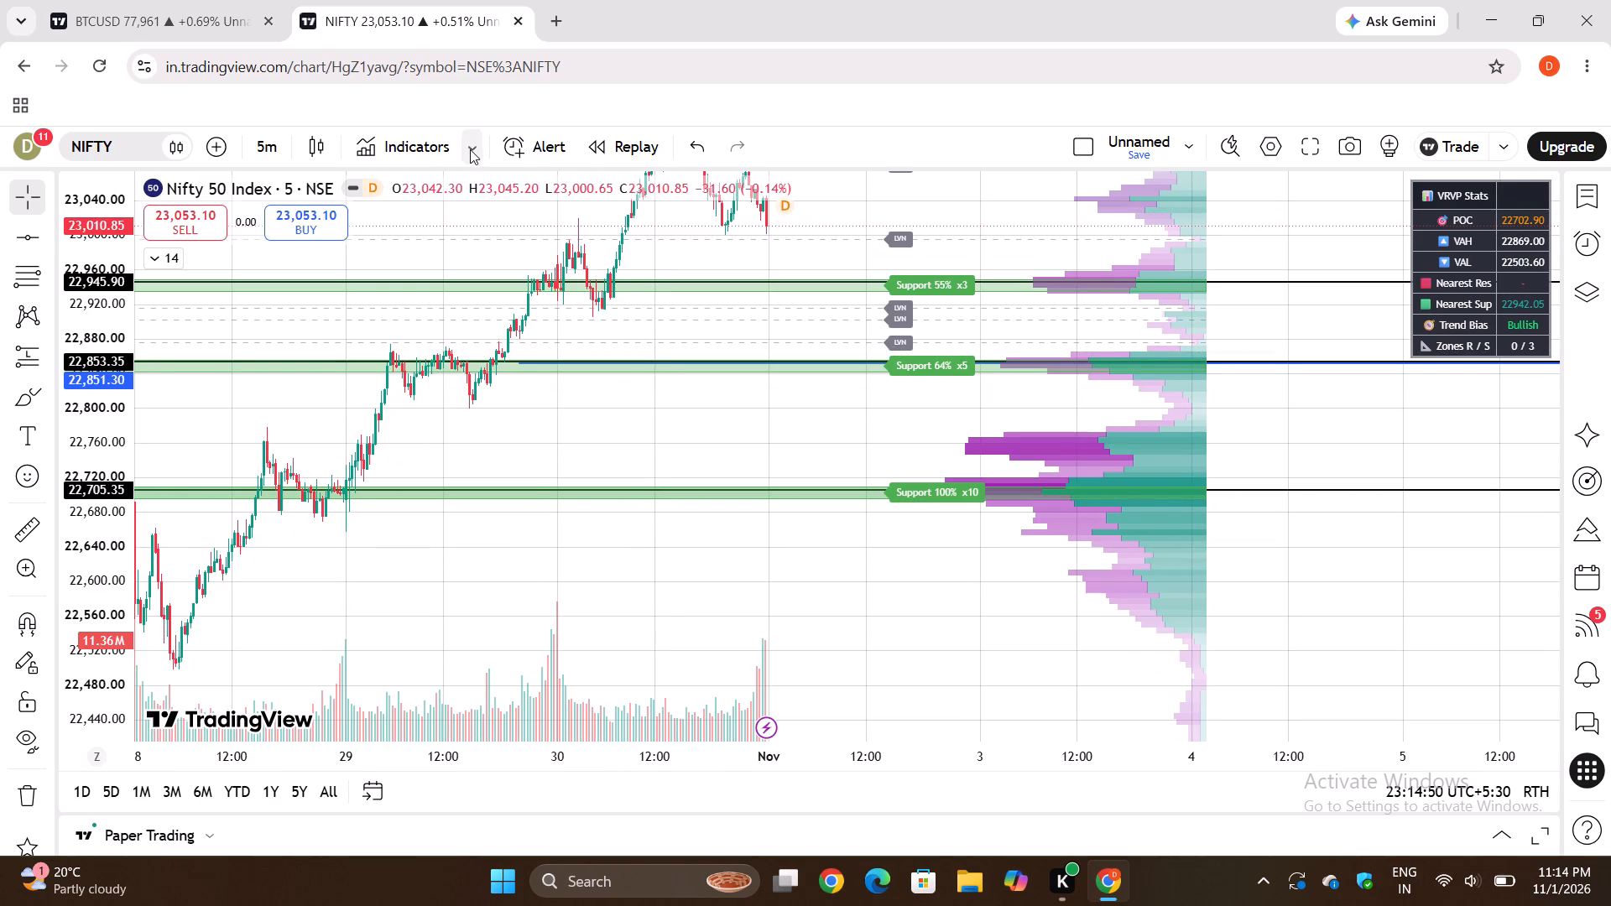
{"action": "left_click", "coordinate": [172, 271]}
{"action": "left_click", "coordinate": [172, 261]}
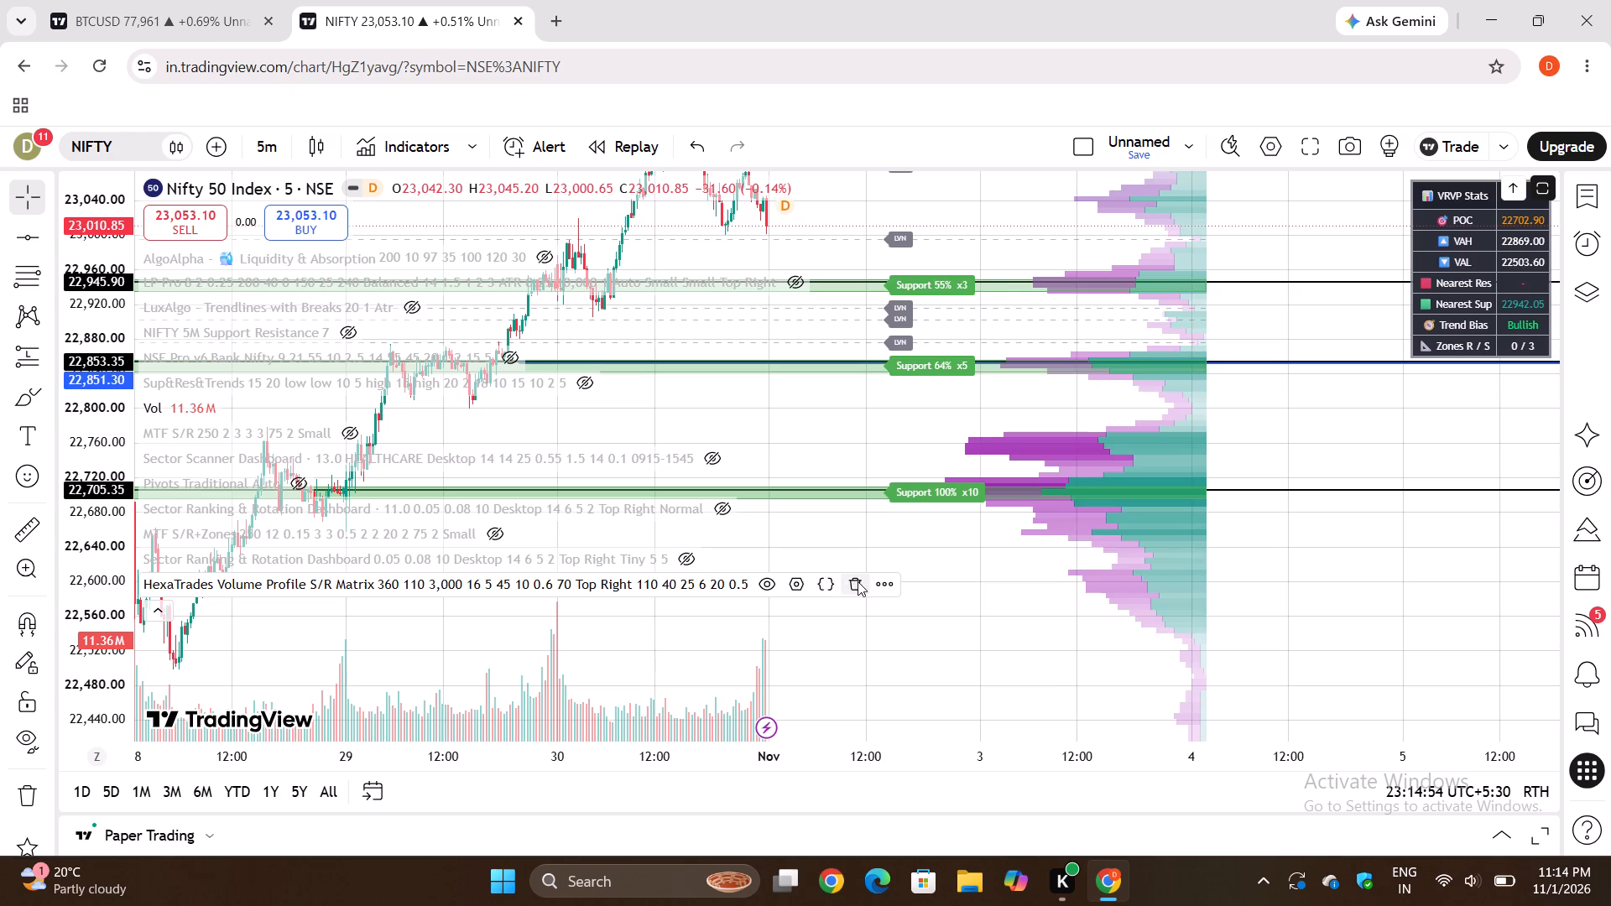
{"action": "left_click", "coordinate": [858, 581]}
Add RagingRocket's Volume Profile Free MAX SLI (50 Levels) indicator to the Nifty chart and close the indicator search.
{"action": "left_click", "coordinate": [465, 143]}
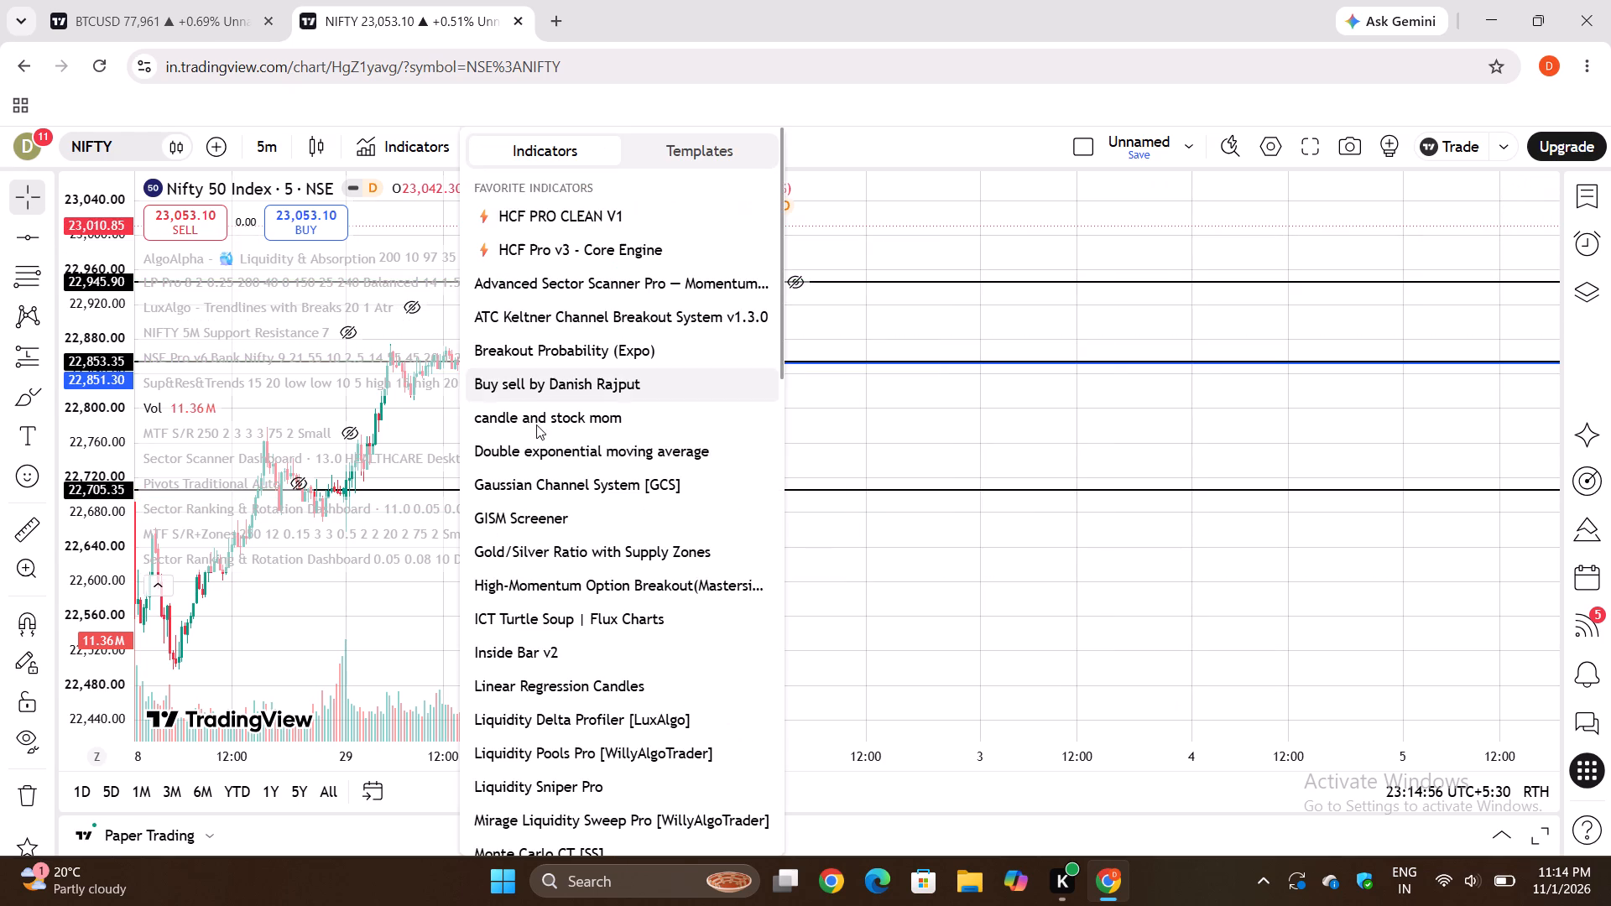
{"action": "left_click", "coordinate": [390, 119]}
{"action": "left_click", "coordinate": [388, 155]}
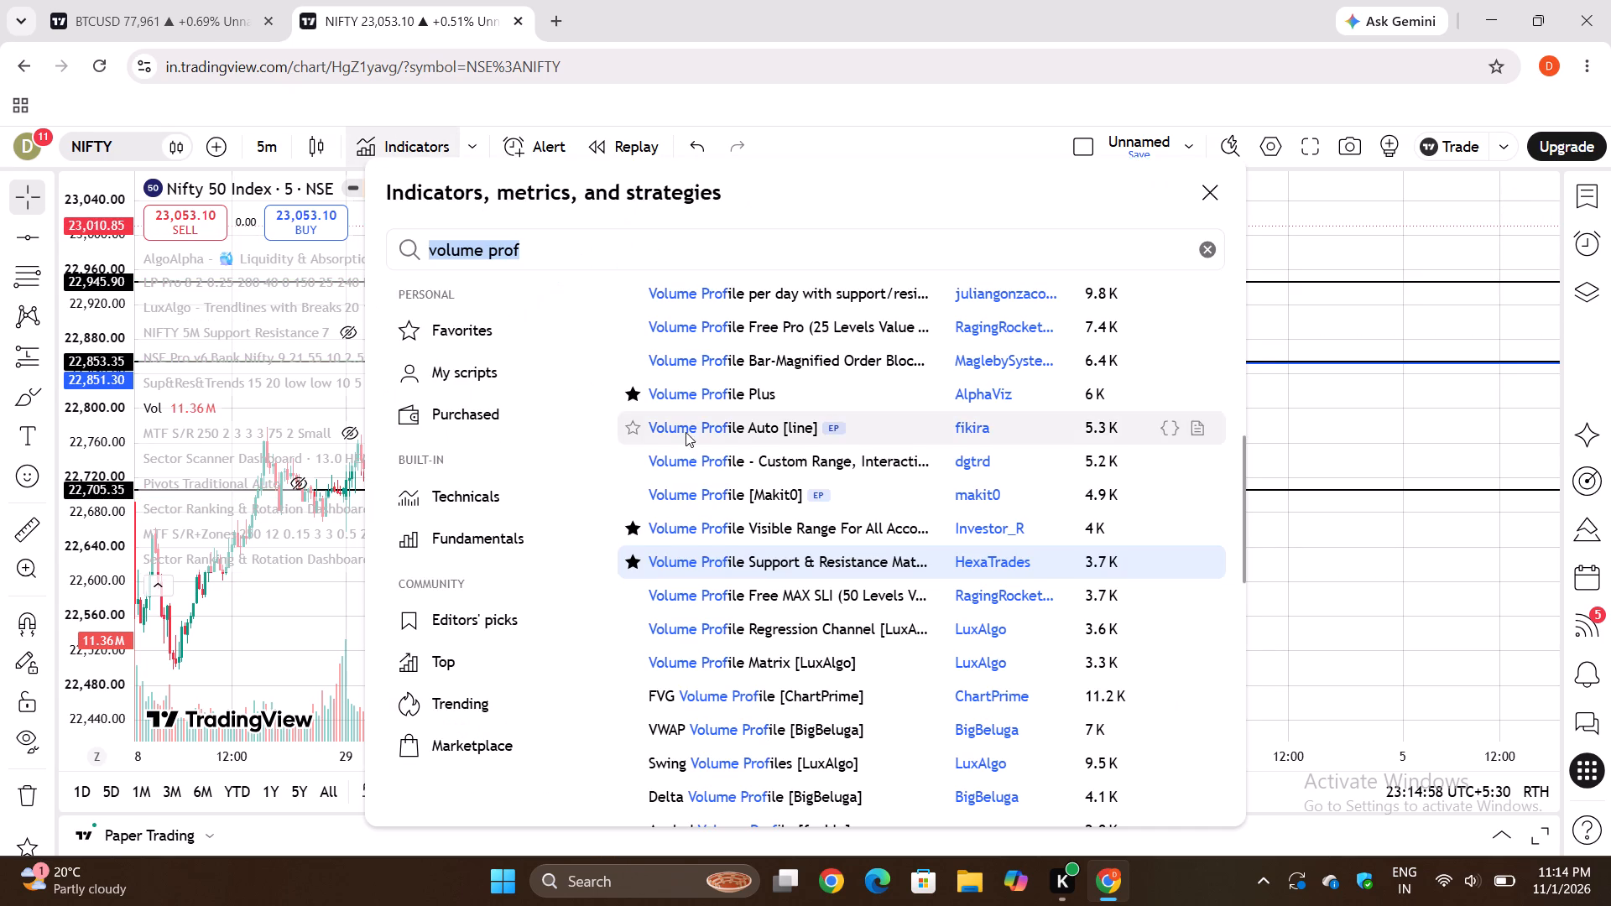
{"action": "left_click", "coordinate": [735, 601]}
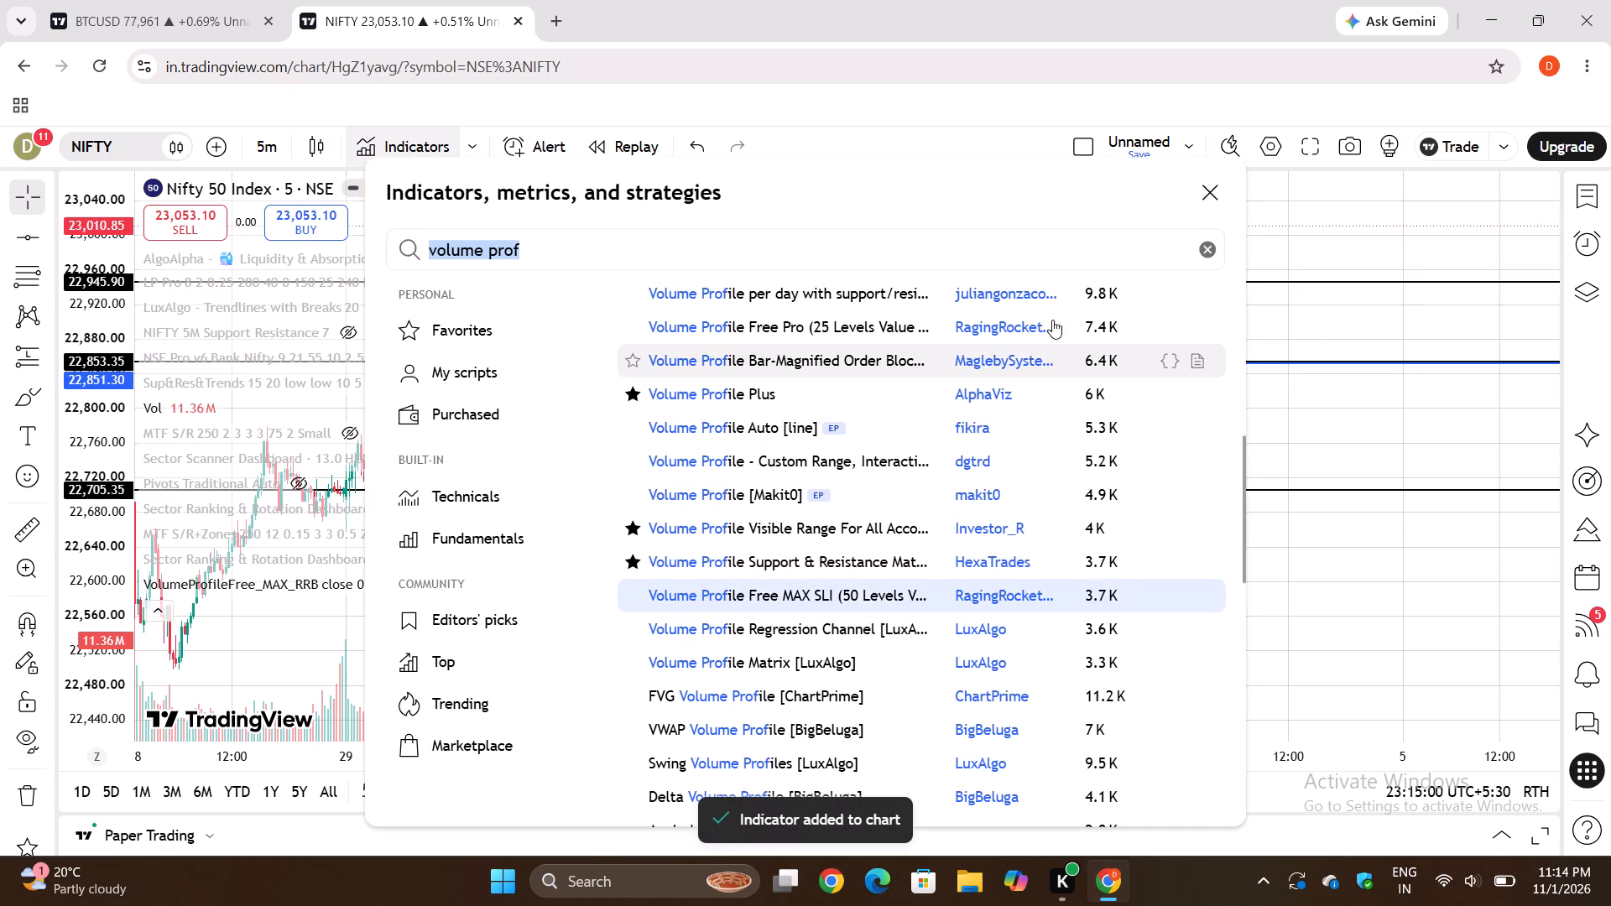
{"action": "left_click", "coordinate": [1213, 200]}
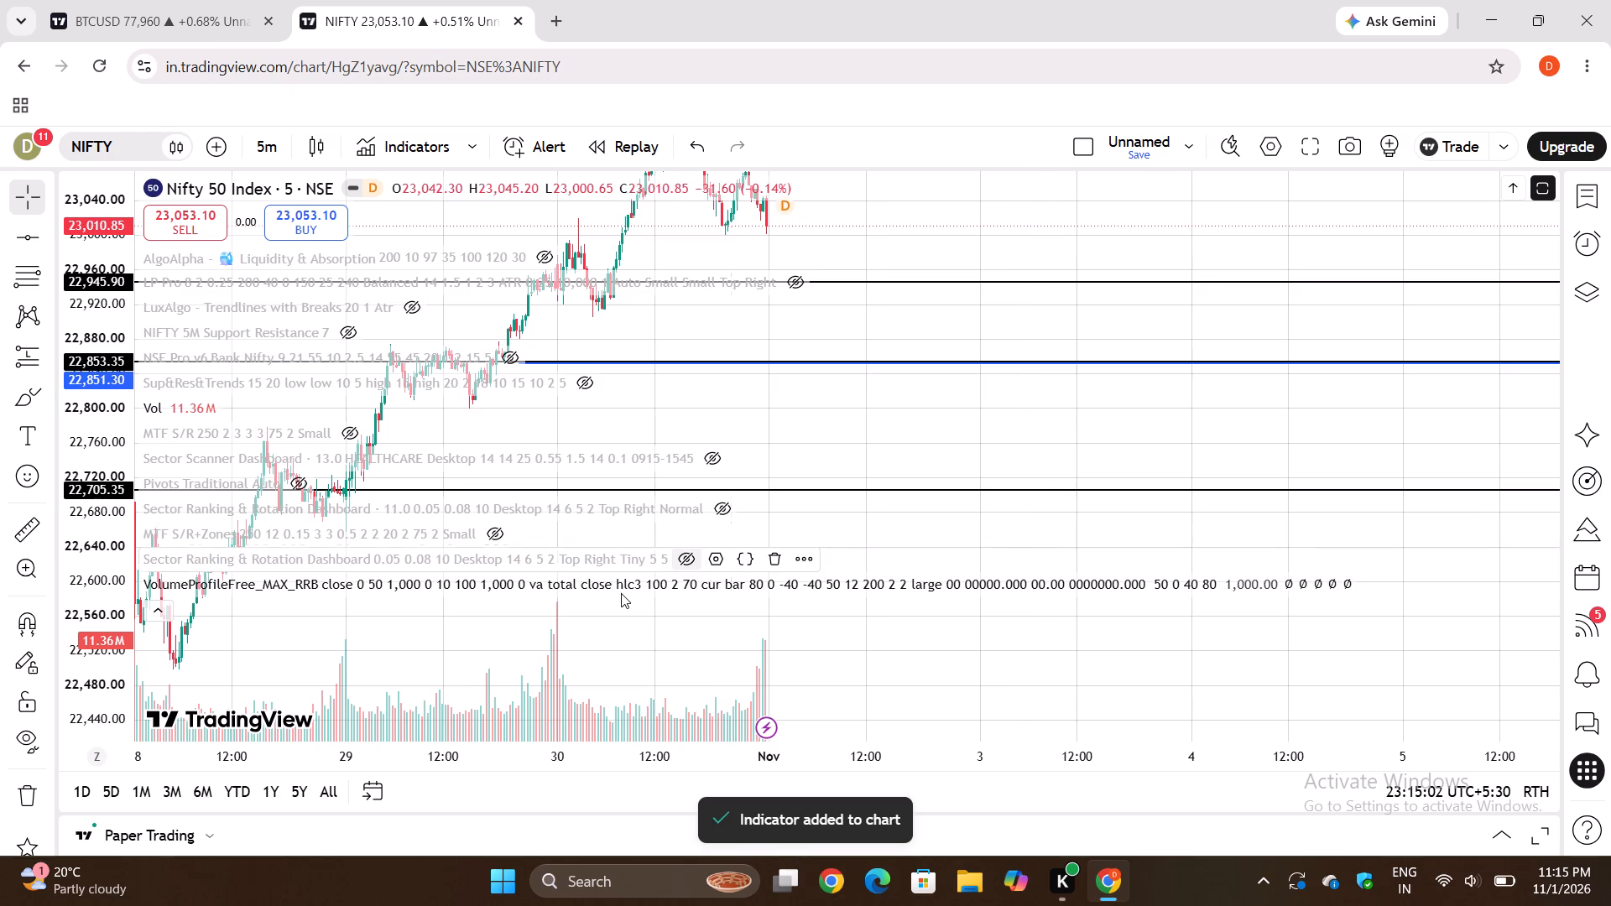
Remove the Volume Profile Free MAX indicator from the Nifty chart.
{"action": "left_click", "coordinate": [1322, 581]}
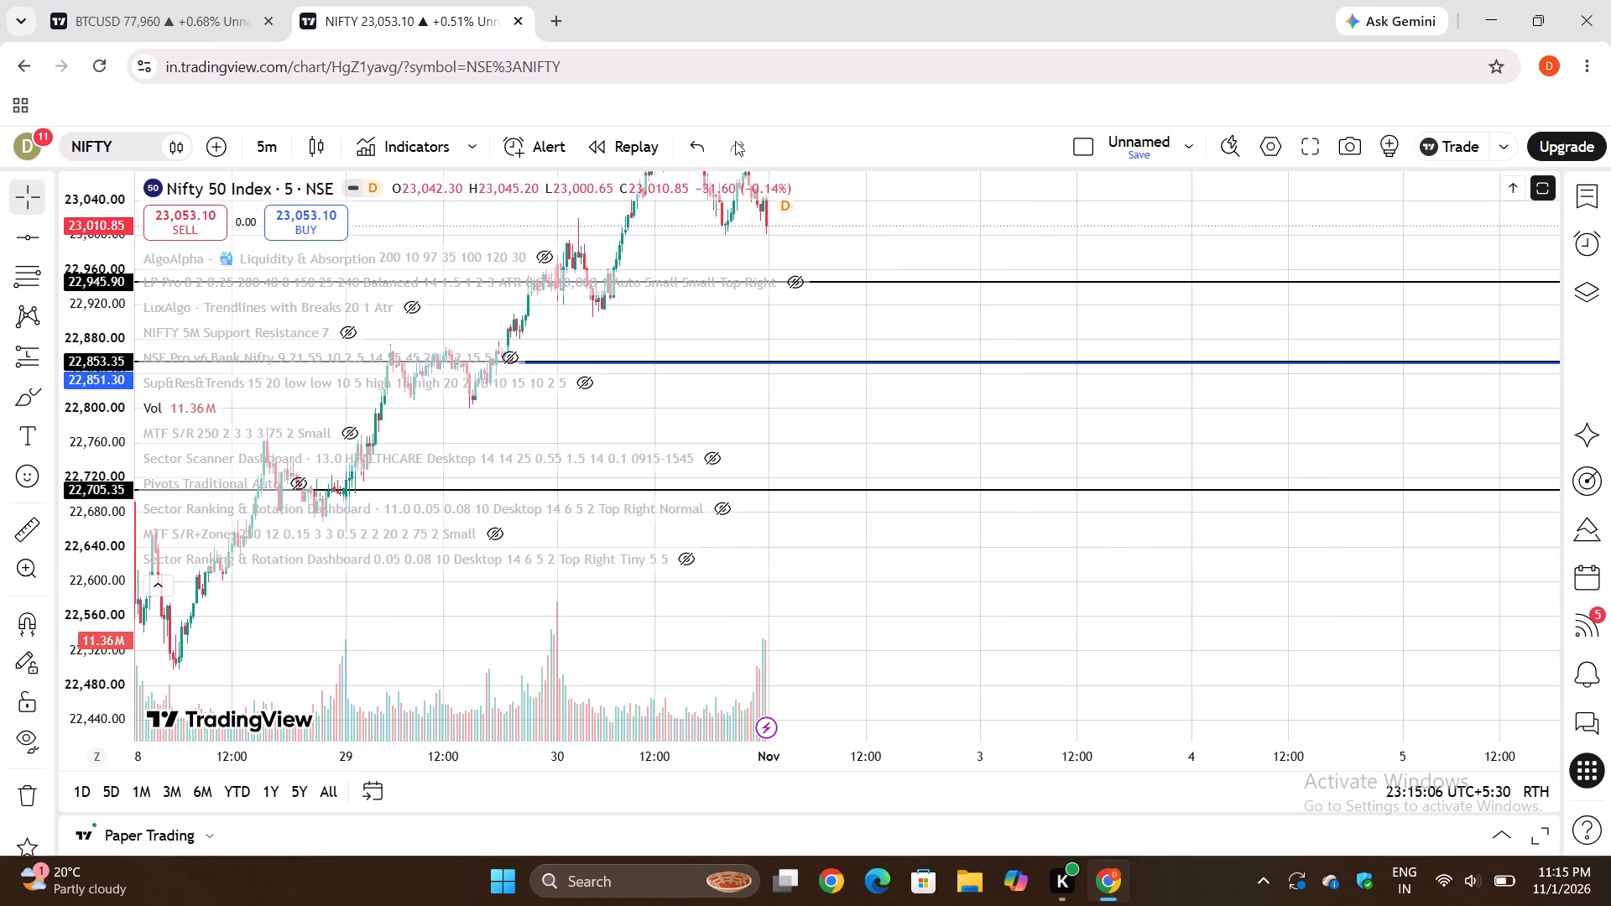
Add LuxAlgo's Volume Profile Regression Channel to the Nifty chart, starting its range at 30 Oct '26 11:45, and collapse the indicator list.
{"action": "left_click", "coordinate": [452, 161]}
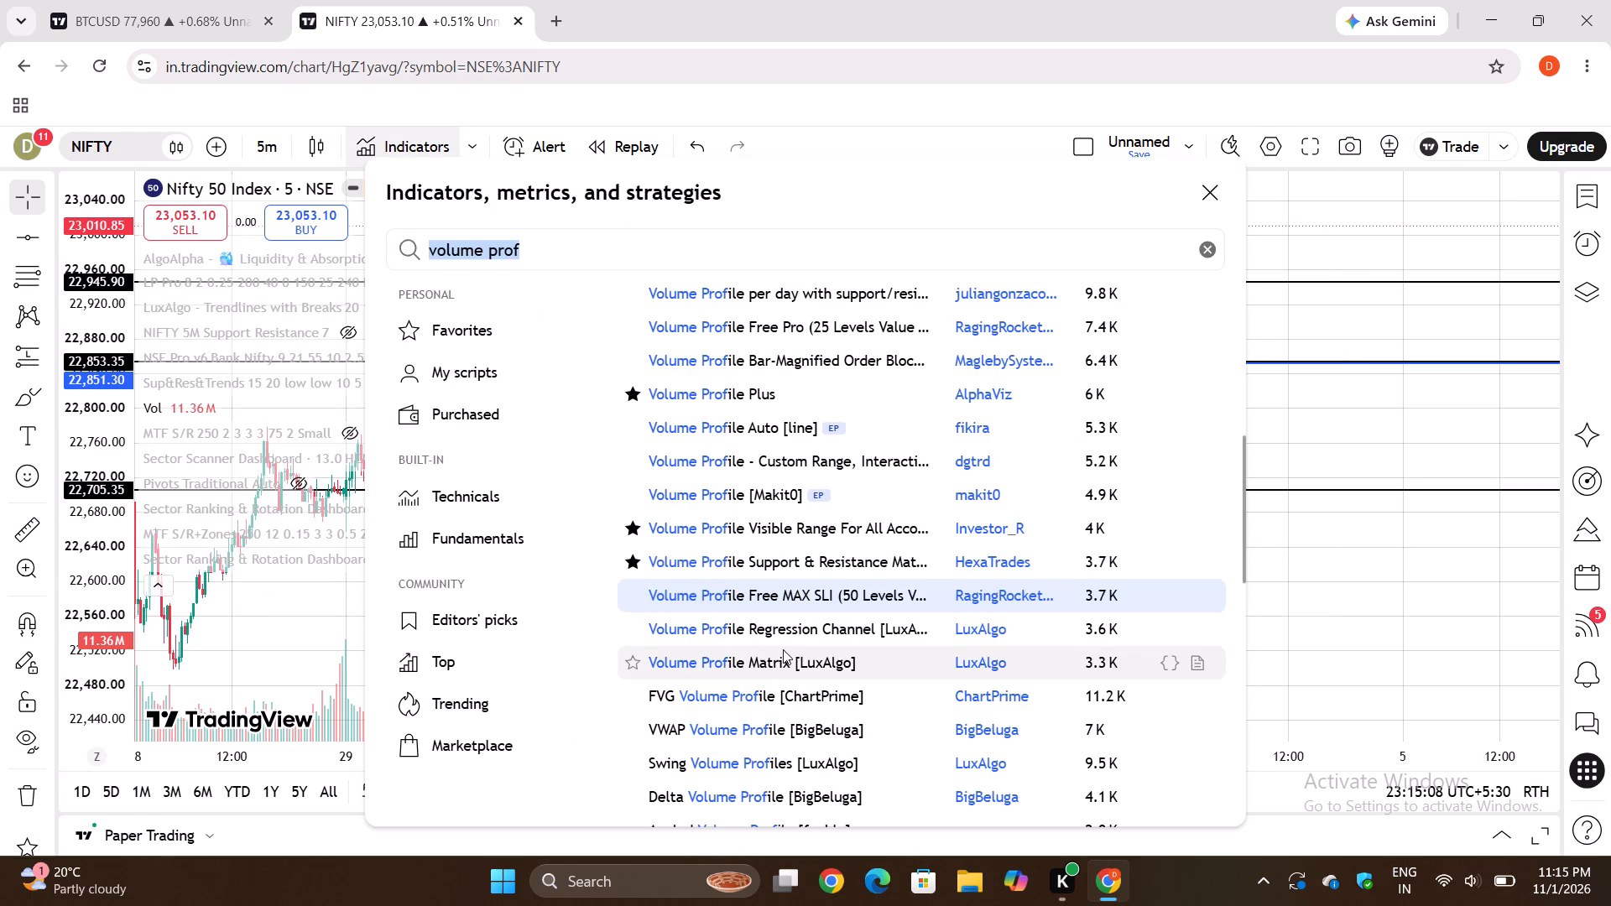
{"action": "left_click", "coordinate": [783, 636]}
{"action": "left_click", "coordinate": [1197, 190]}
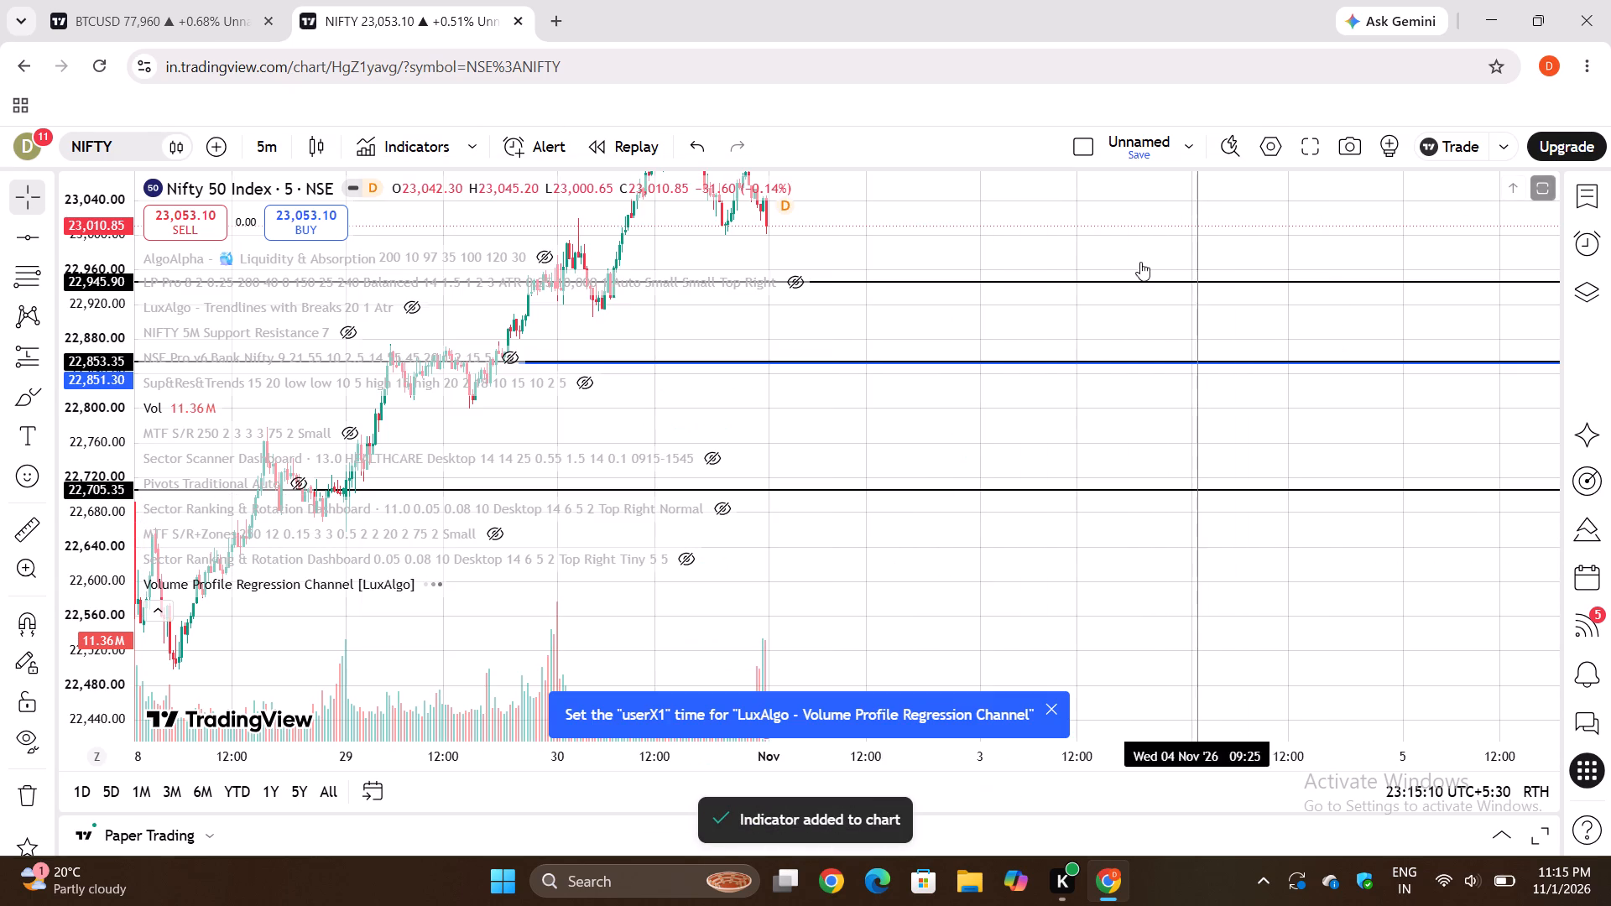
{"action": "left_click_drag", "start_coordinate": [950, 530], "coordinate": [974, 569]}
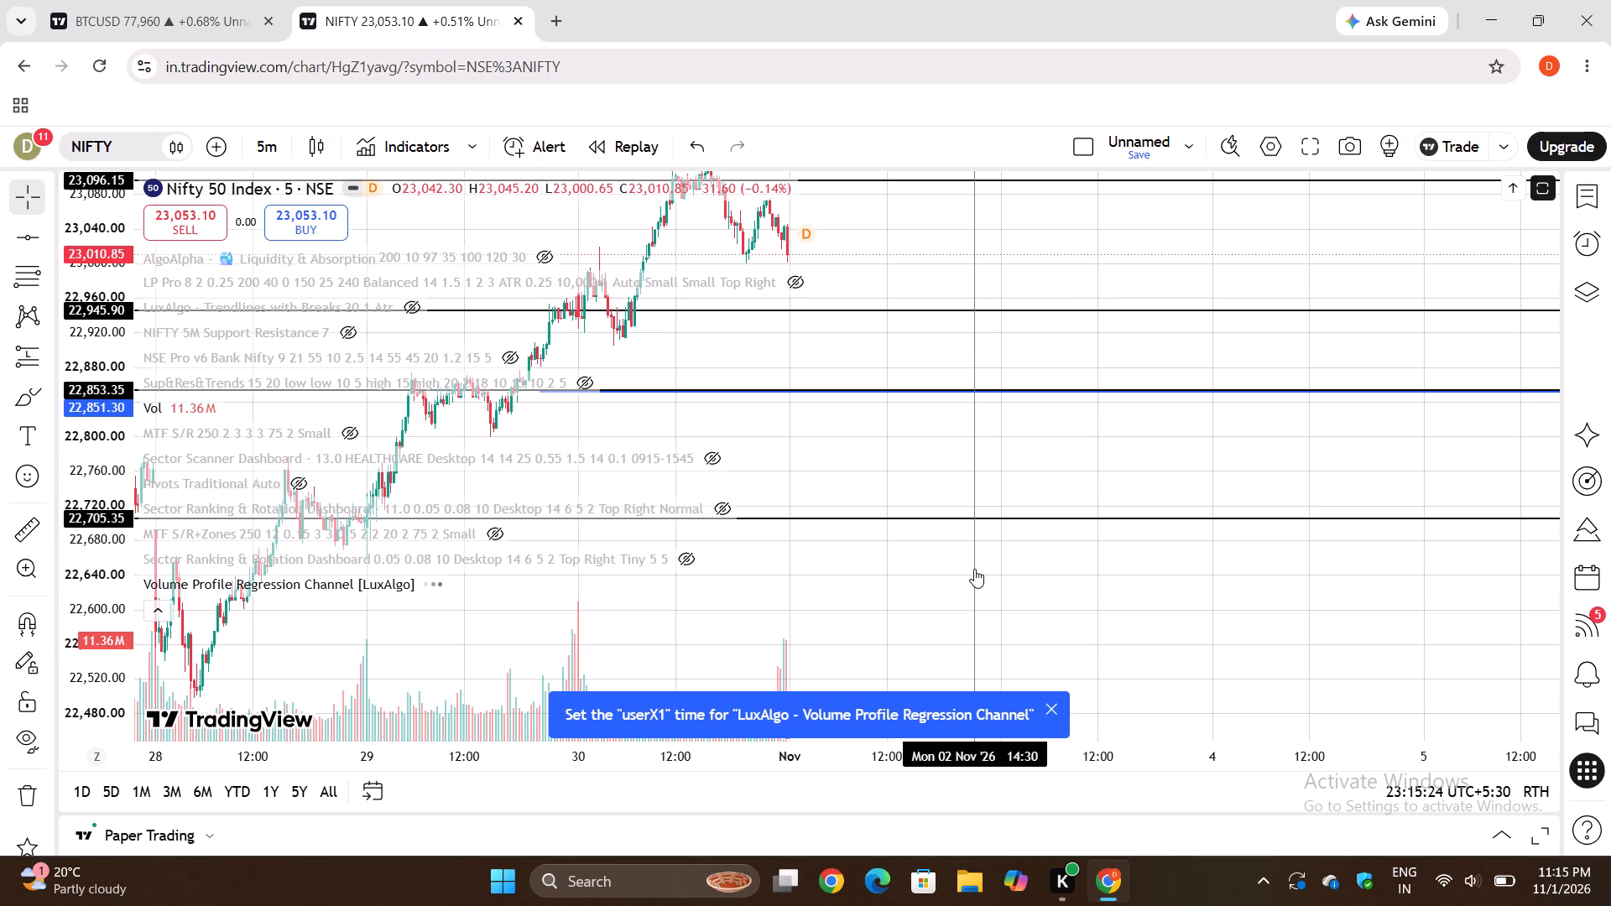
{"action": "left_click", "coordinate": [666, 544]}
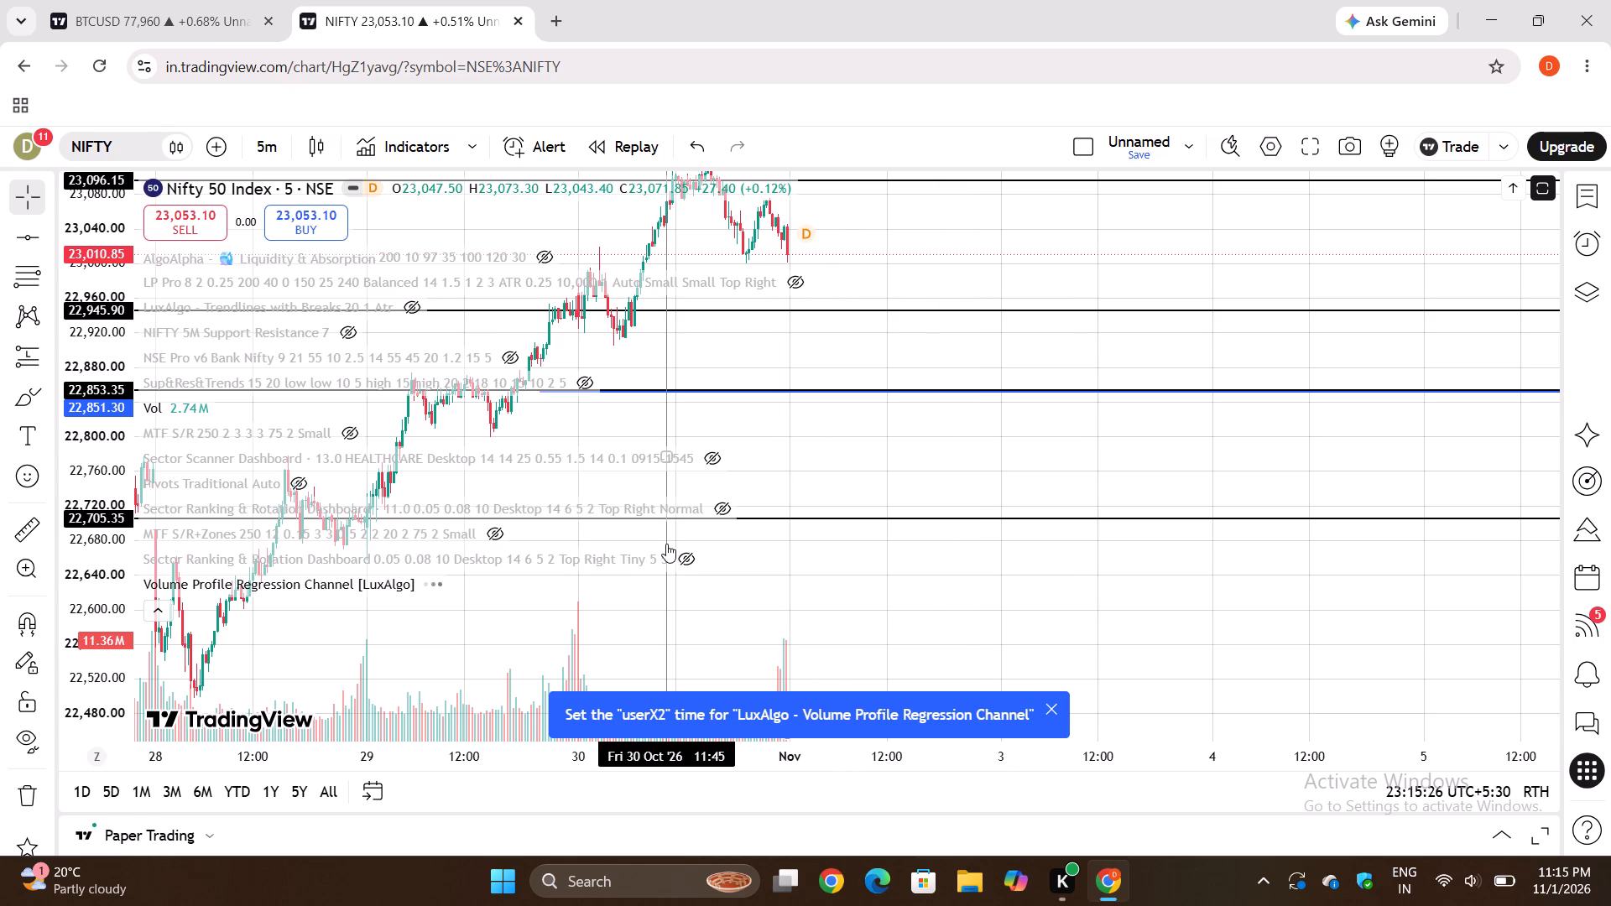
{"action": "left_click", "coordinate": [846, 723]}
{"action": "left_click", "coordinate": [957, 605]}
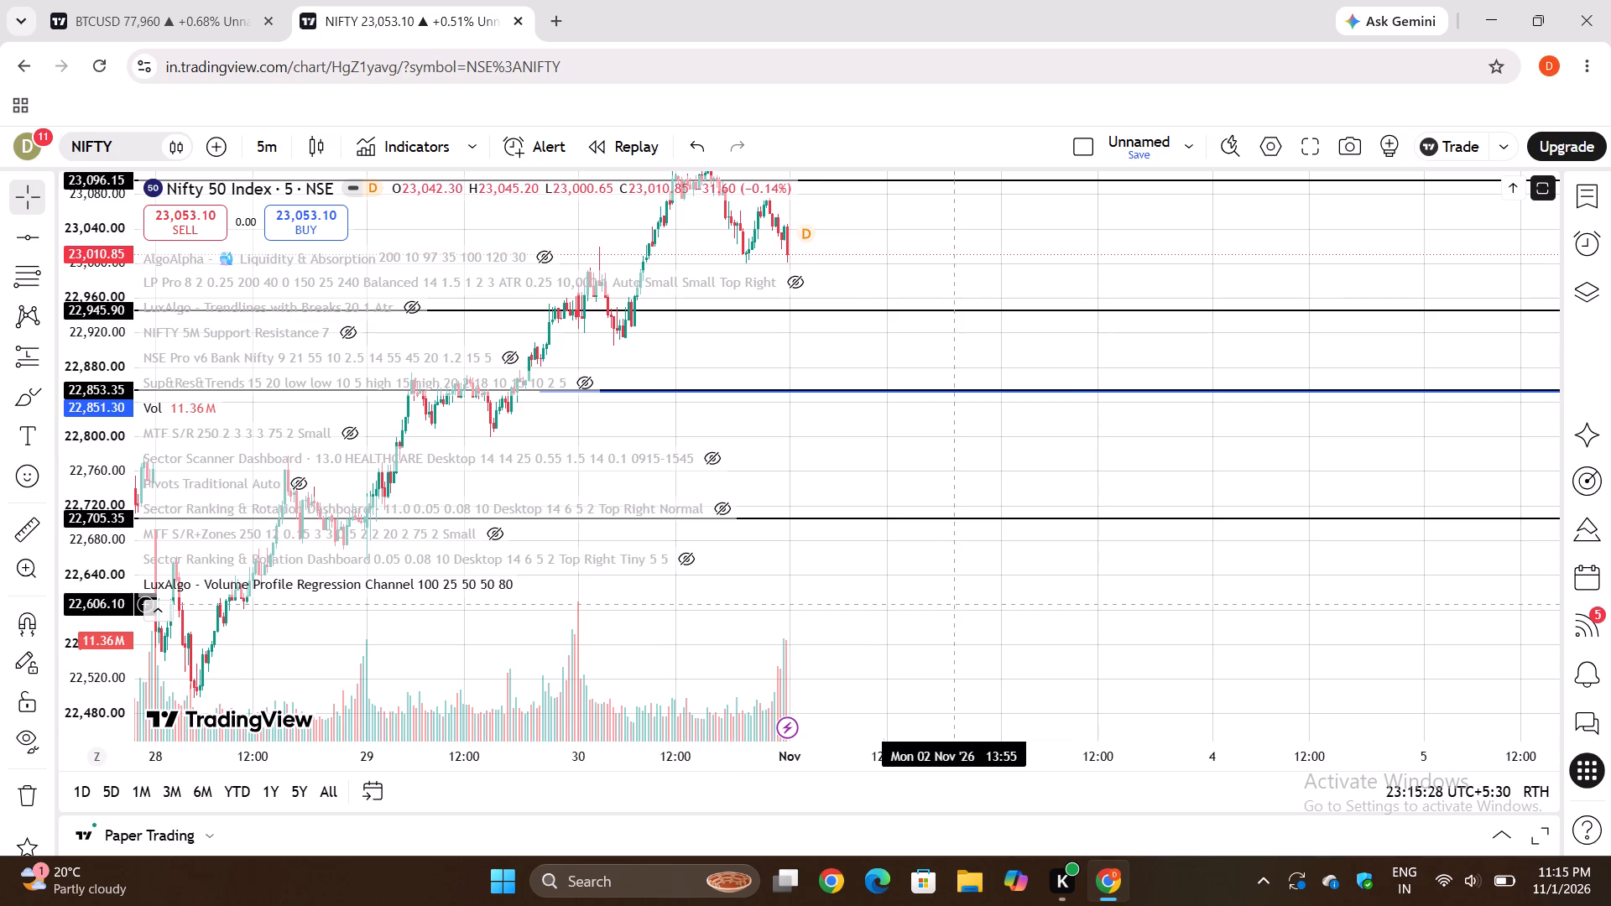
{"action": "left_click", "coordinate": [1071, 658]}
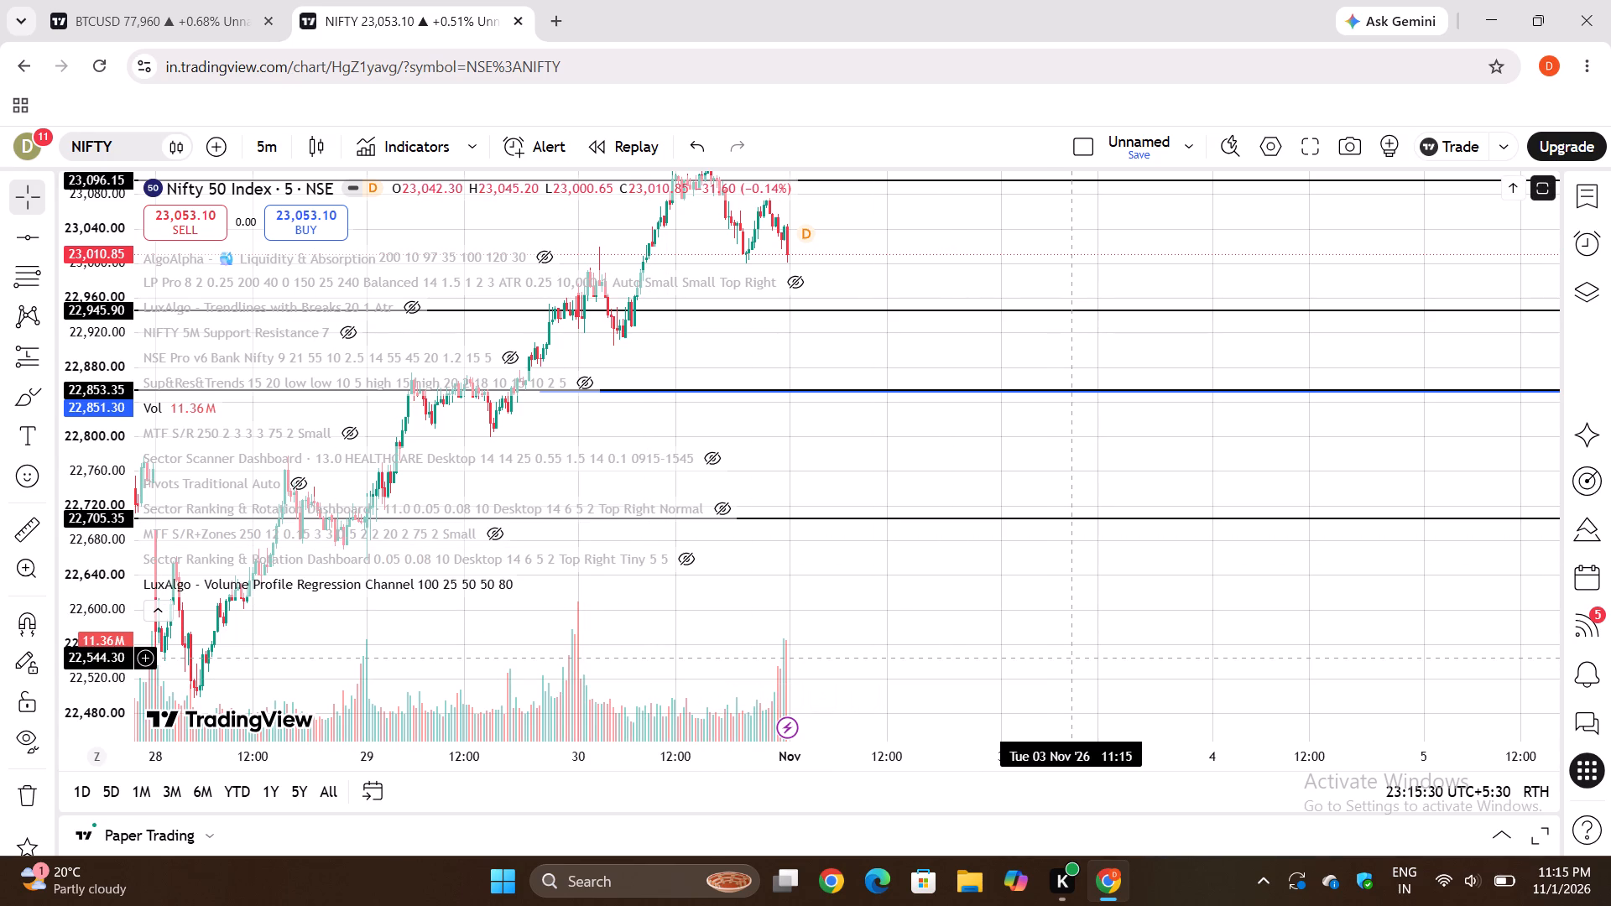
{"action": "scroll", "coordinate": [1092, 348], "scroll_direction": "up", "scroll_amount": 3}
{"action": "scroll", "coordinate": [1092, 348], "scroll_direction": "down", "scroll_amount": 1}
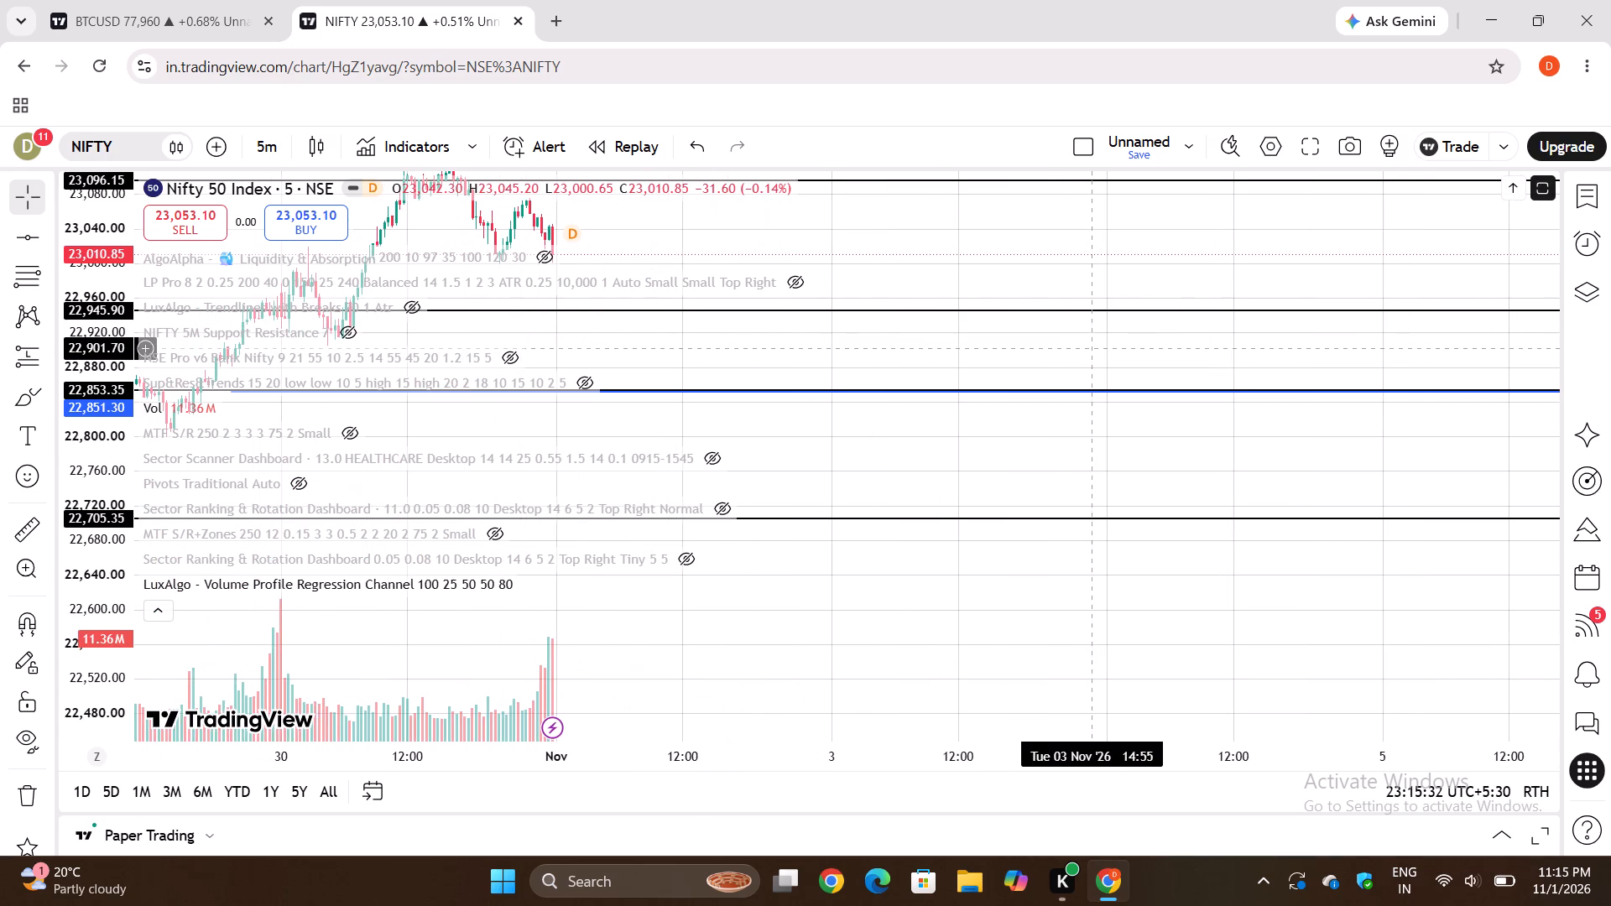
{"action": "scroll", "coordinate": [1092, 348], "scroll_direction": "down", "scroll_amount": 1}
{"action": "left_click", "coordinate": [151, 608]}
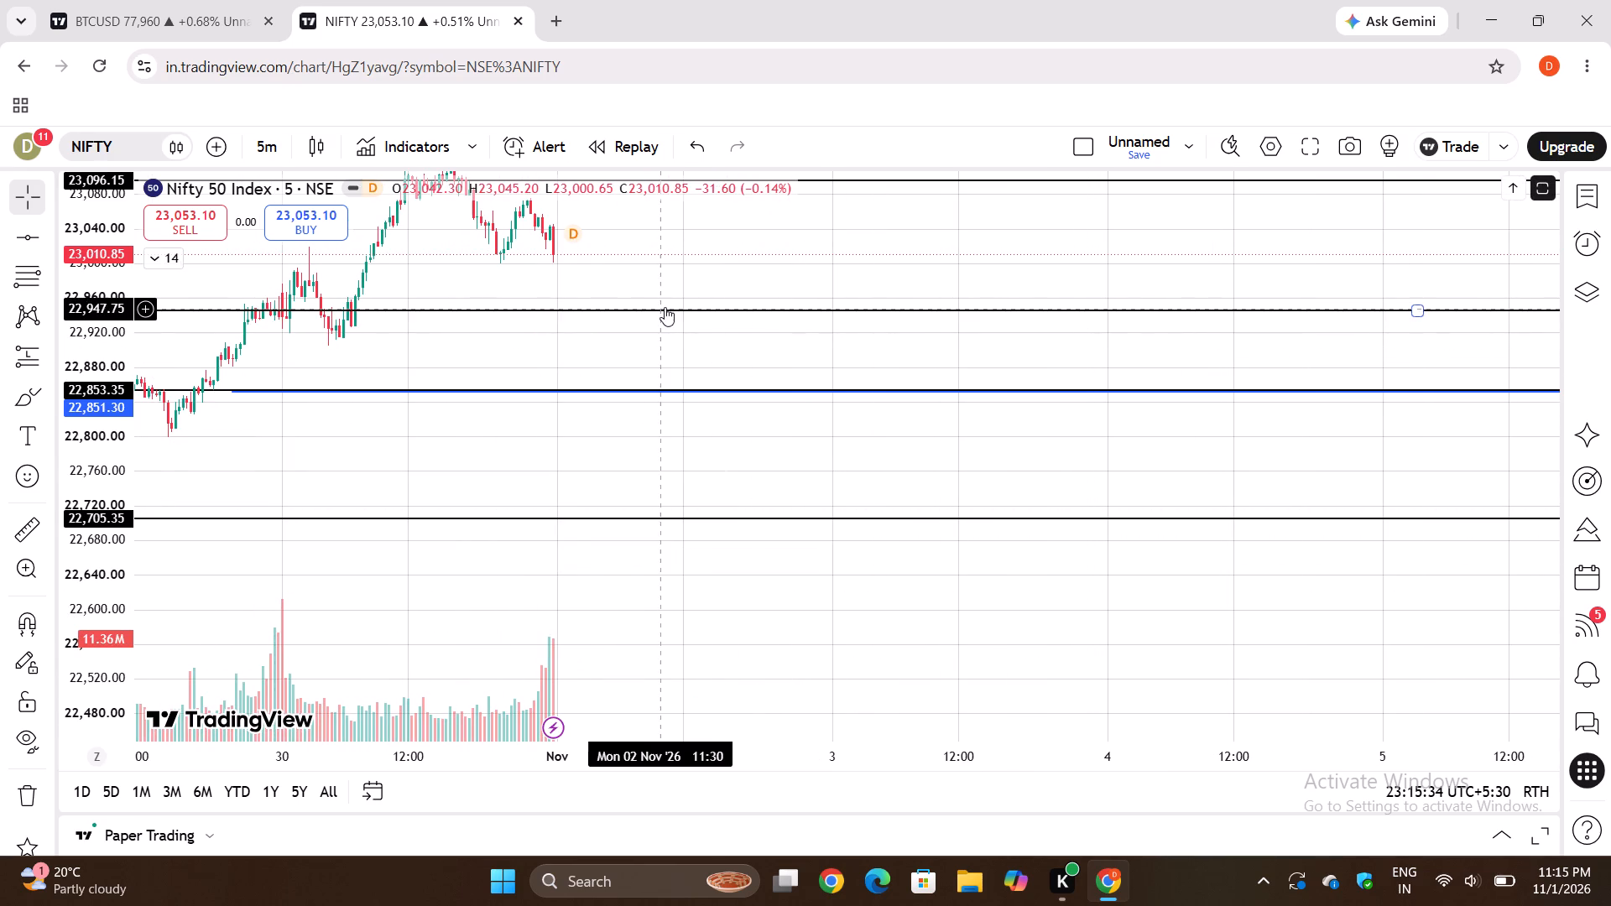
Move the horizontal level line just below 22,960 on the Nifty chart to 22,944.10.
{"action": "left_click_drag", "start_coordinate": [665, 307], "coordinate": [680, 381]}
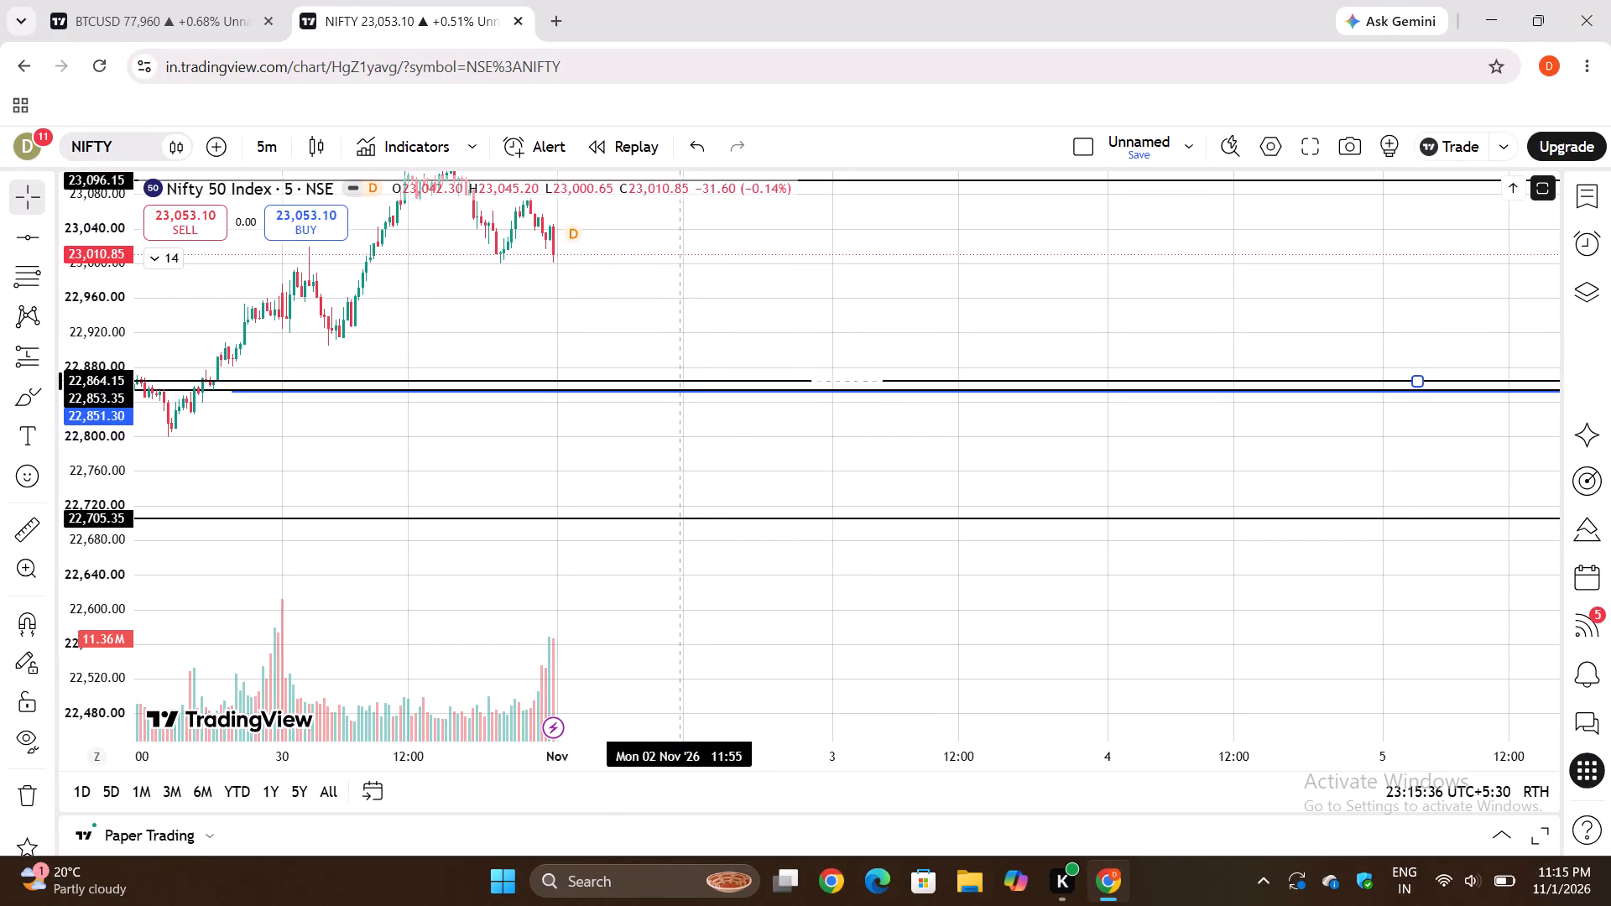
{"action": "left_click_drag", "start_coordinate": [680, 381], "coordinate": [677, 312]}
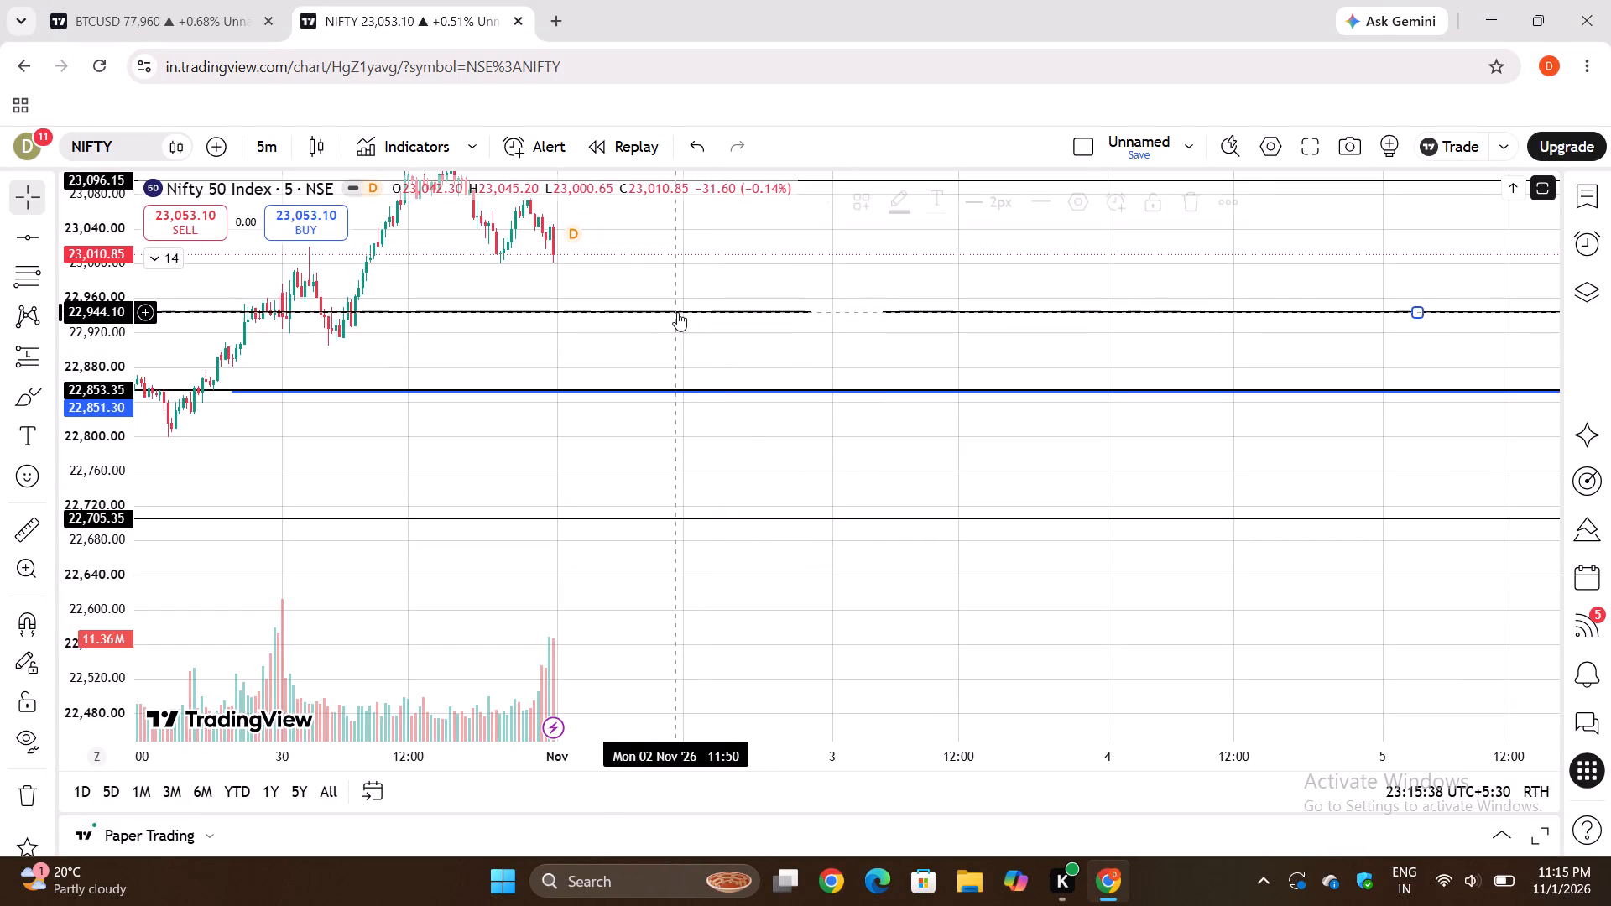
{"action": "left_click", "coordinate": [677, 312]}
{"action": "left_click", "coordinate": [748, 381]}
{"action": "left_click_drag", "start_coordinate": [748, 381], "coordinate": [746, 393]}
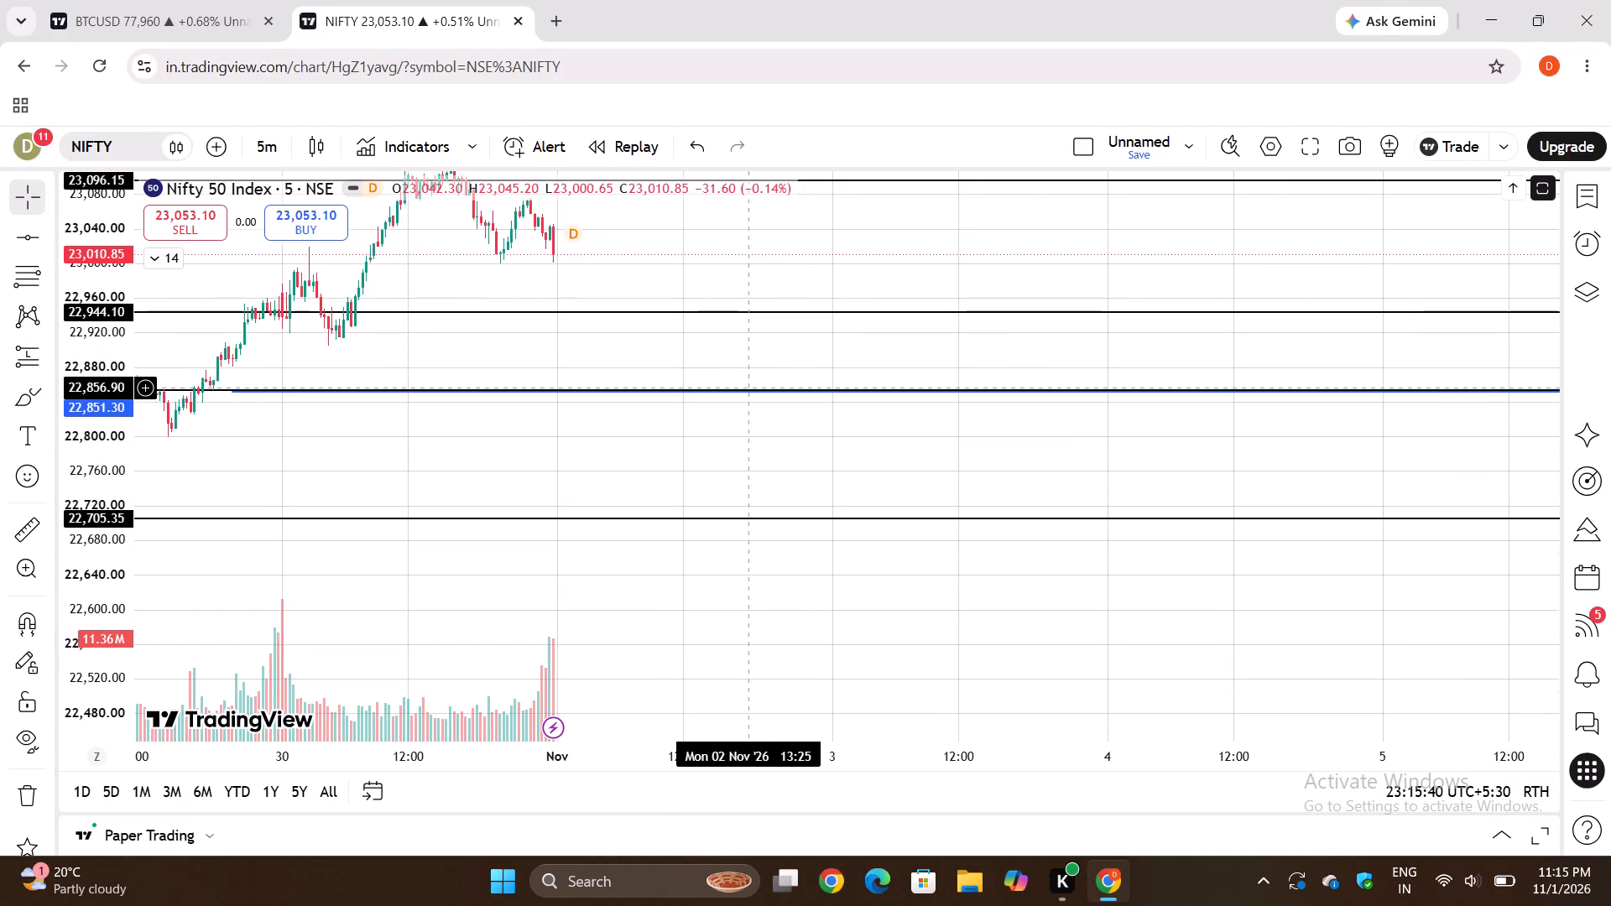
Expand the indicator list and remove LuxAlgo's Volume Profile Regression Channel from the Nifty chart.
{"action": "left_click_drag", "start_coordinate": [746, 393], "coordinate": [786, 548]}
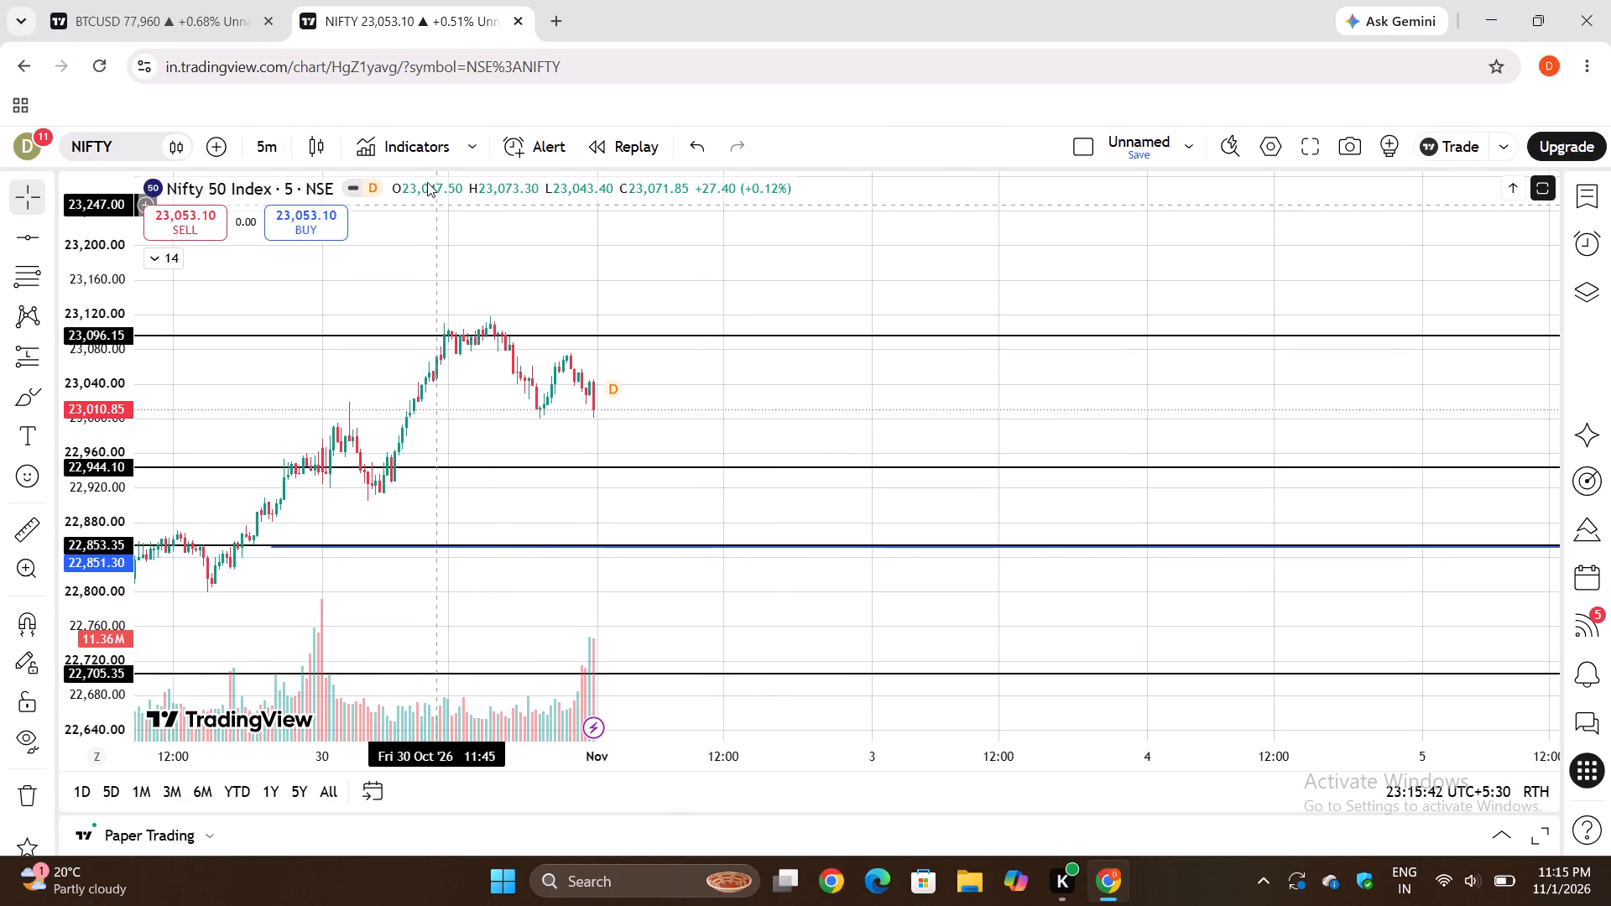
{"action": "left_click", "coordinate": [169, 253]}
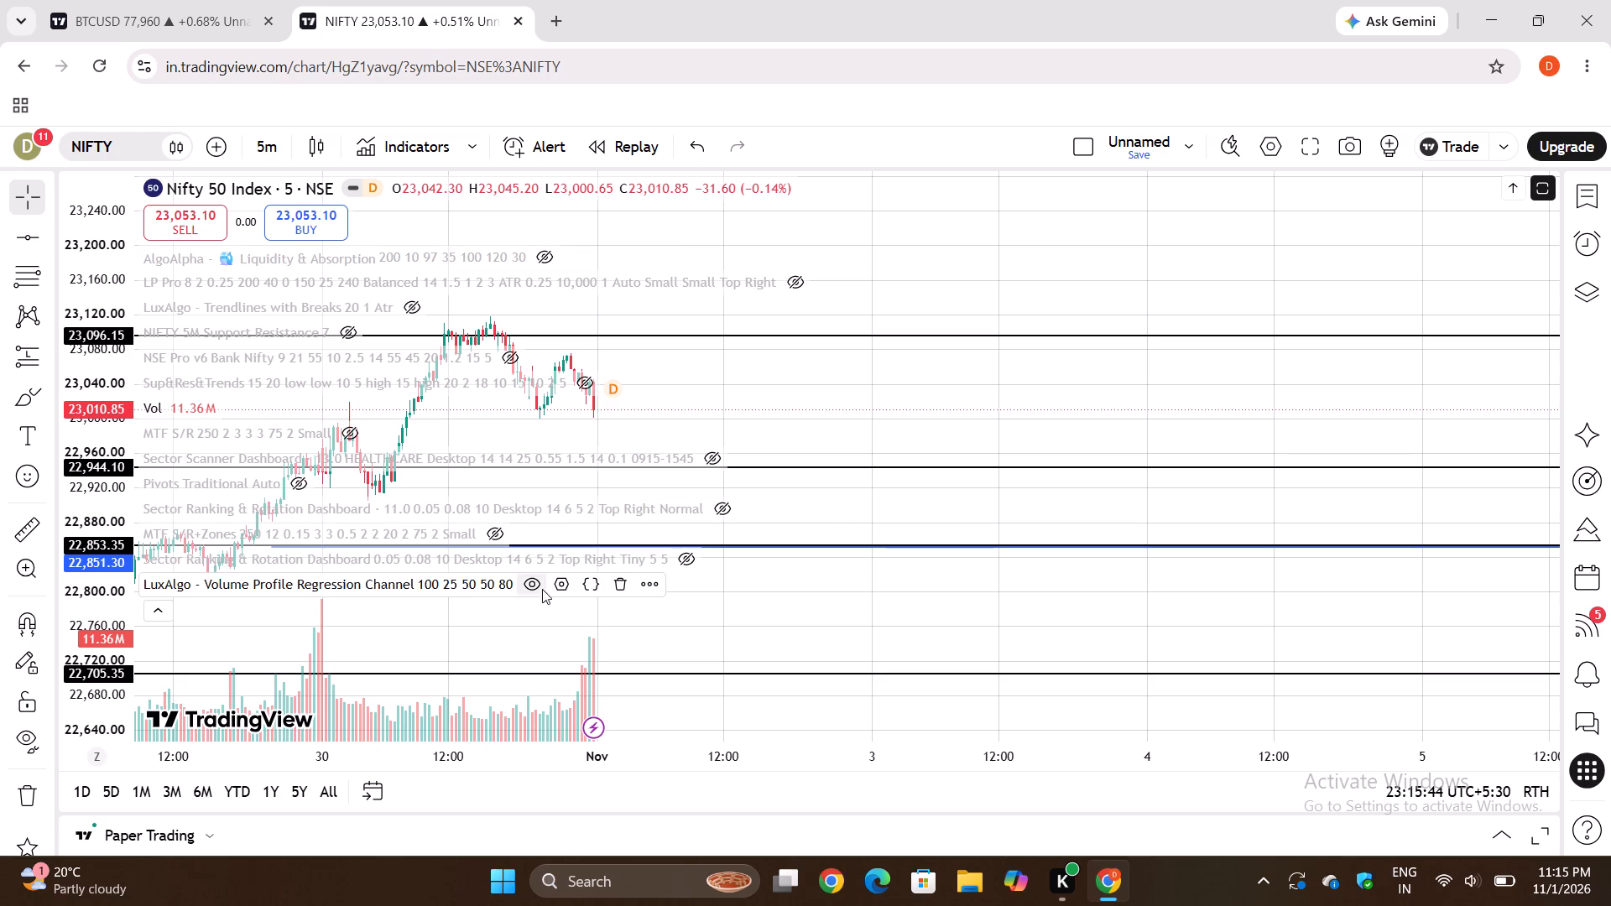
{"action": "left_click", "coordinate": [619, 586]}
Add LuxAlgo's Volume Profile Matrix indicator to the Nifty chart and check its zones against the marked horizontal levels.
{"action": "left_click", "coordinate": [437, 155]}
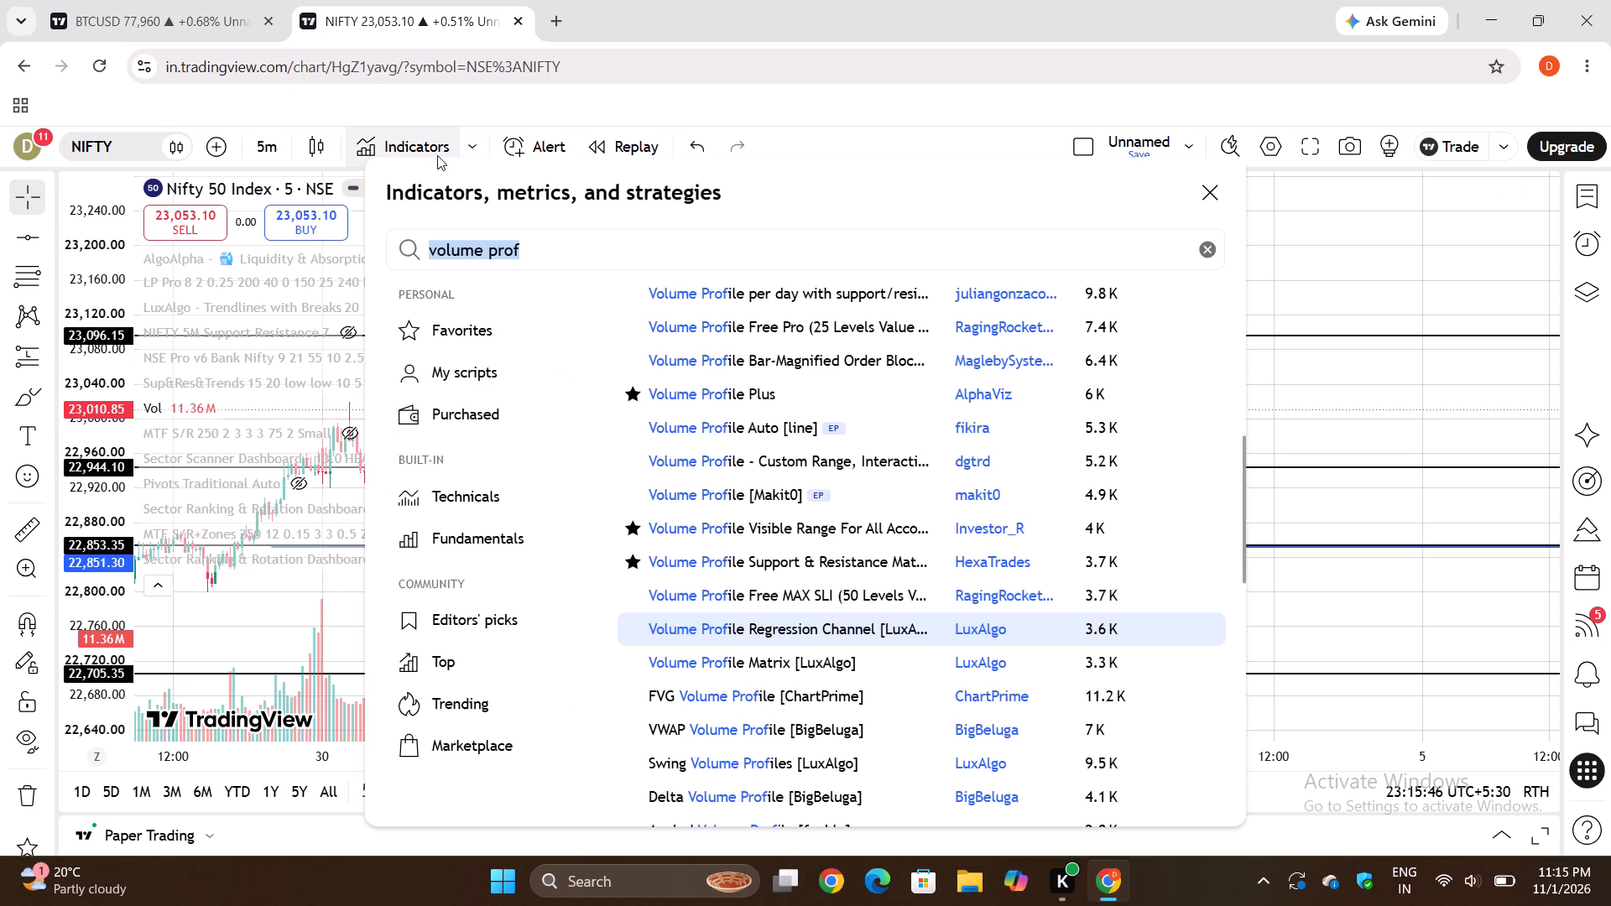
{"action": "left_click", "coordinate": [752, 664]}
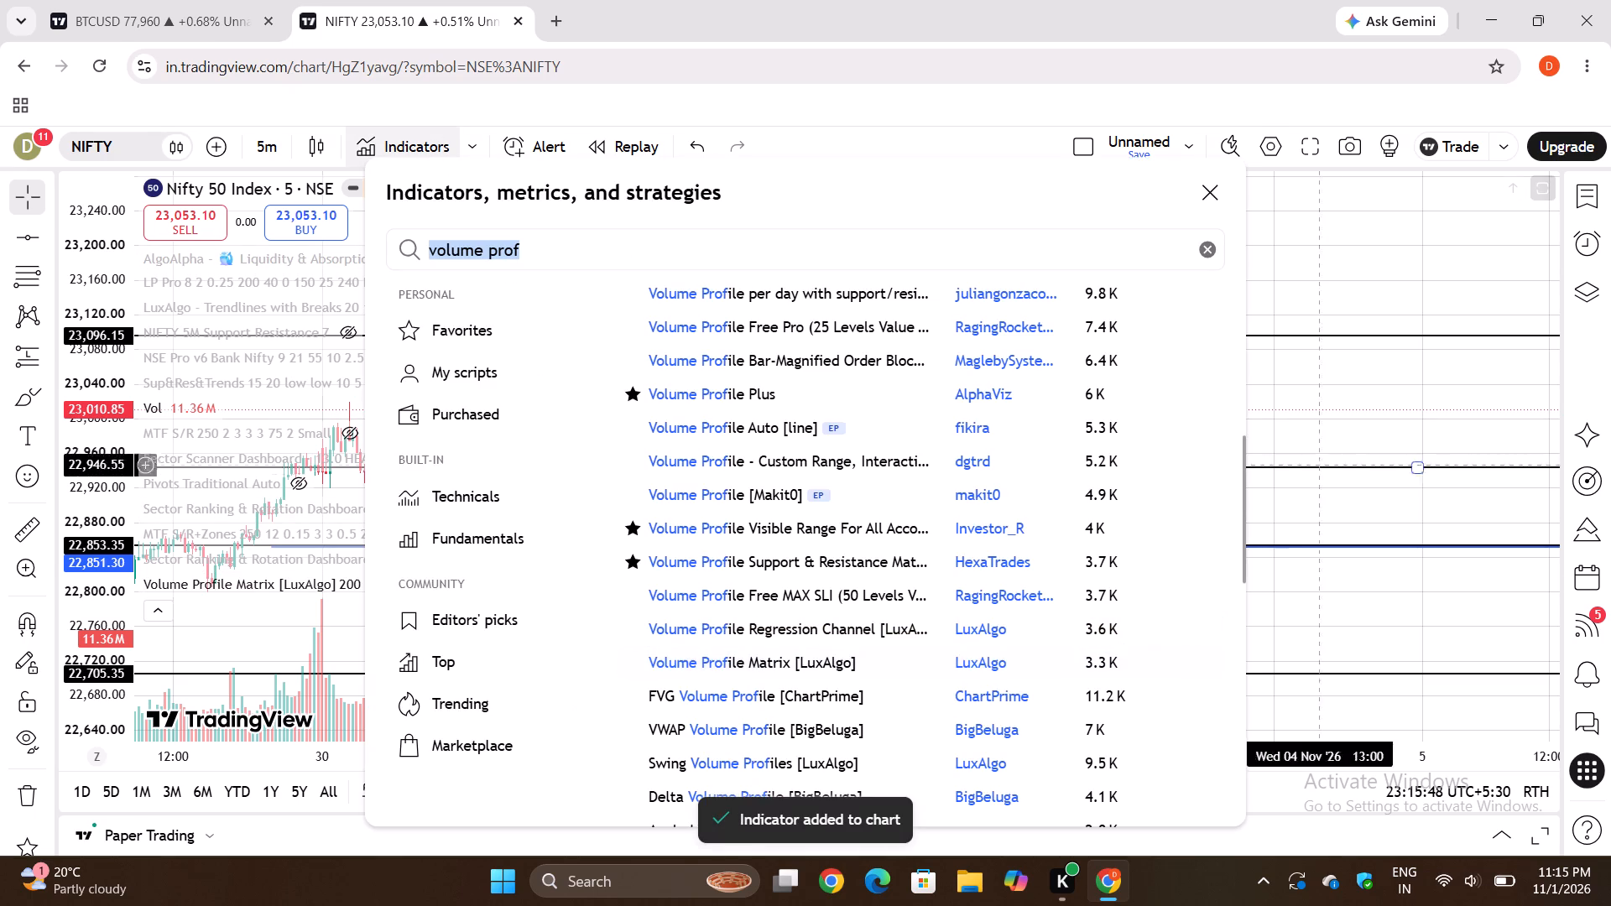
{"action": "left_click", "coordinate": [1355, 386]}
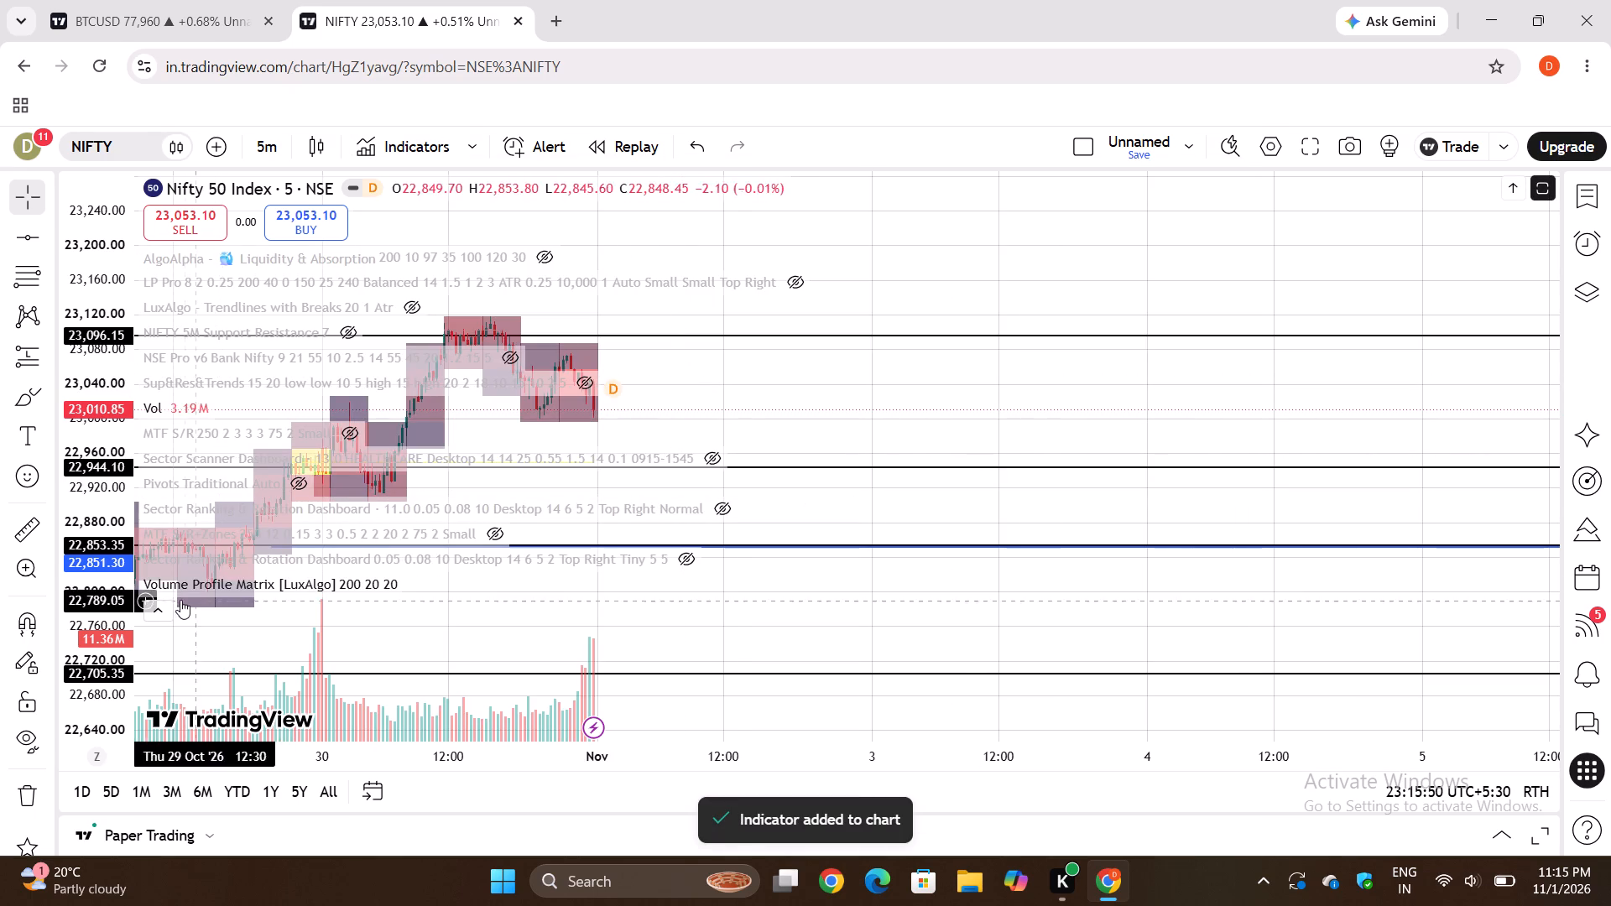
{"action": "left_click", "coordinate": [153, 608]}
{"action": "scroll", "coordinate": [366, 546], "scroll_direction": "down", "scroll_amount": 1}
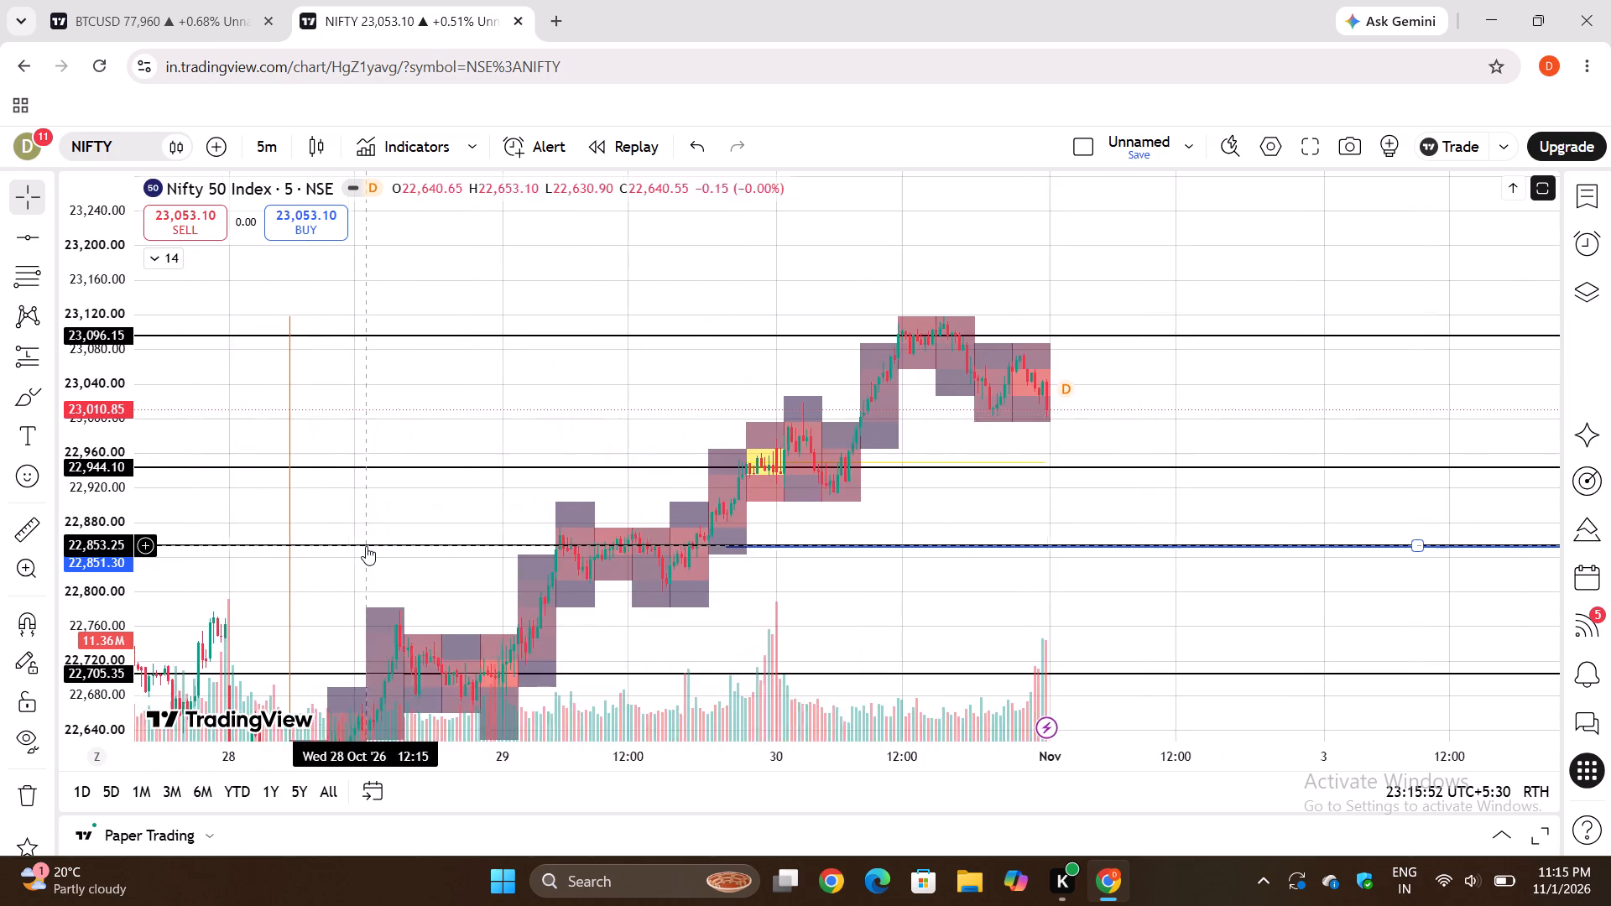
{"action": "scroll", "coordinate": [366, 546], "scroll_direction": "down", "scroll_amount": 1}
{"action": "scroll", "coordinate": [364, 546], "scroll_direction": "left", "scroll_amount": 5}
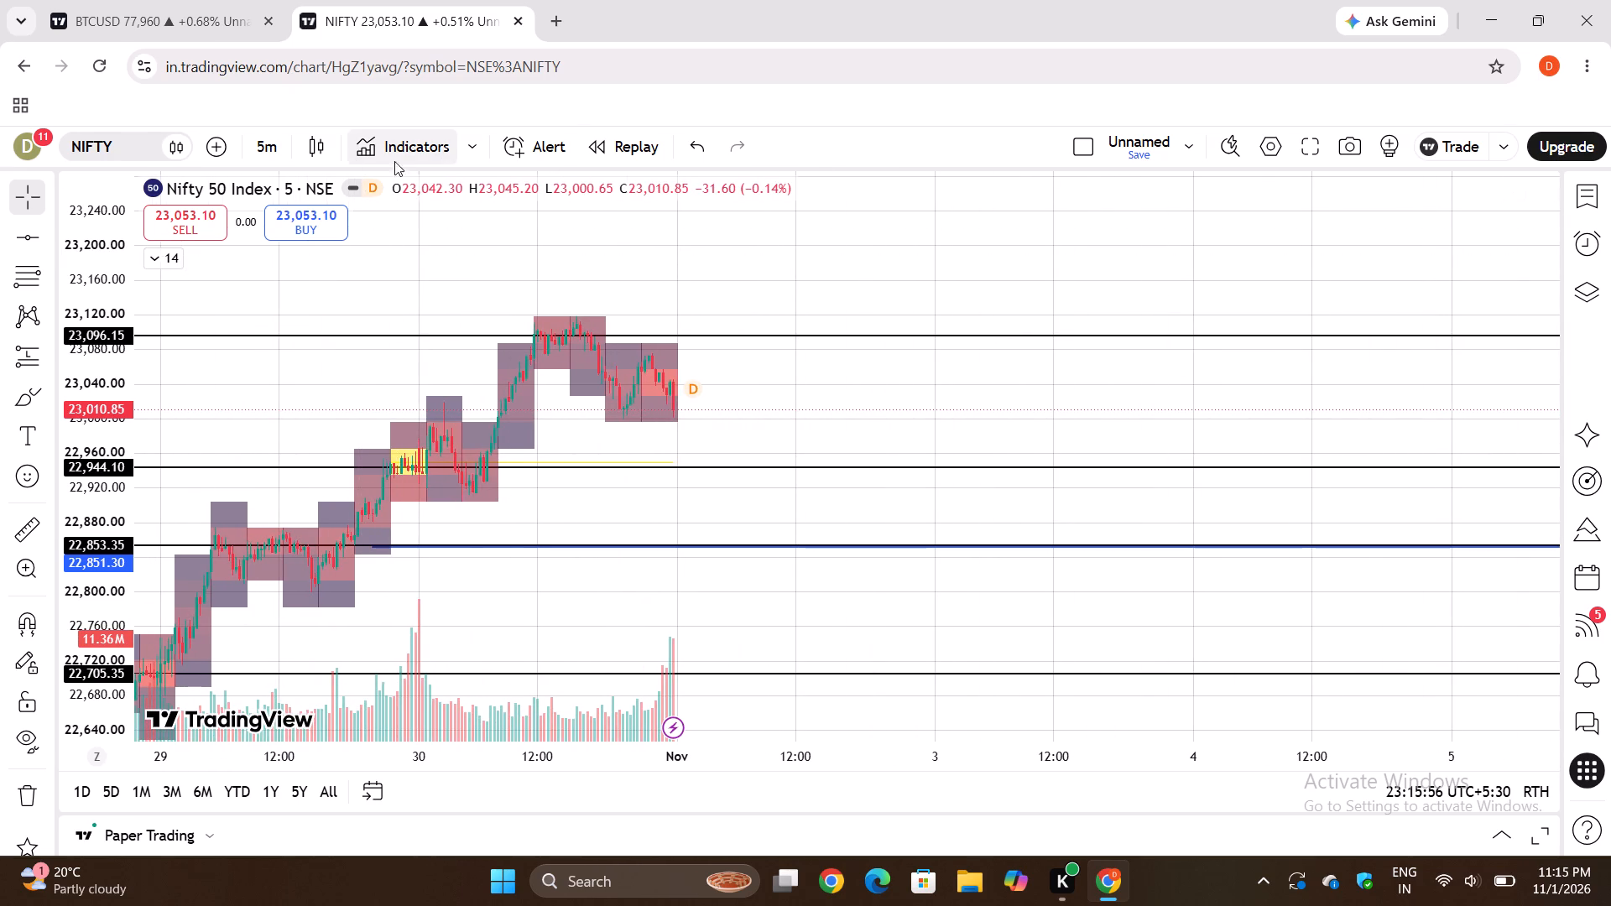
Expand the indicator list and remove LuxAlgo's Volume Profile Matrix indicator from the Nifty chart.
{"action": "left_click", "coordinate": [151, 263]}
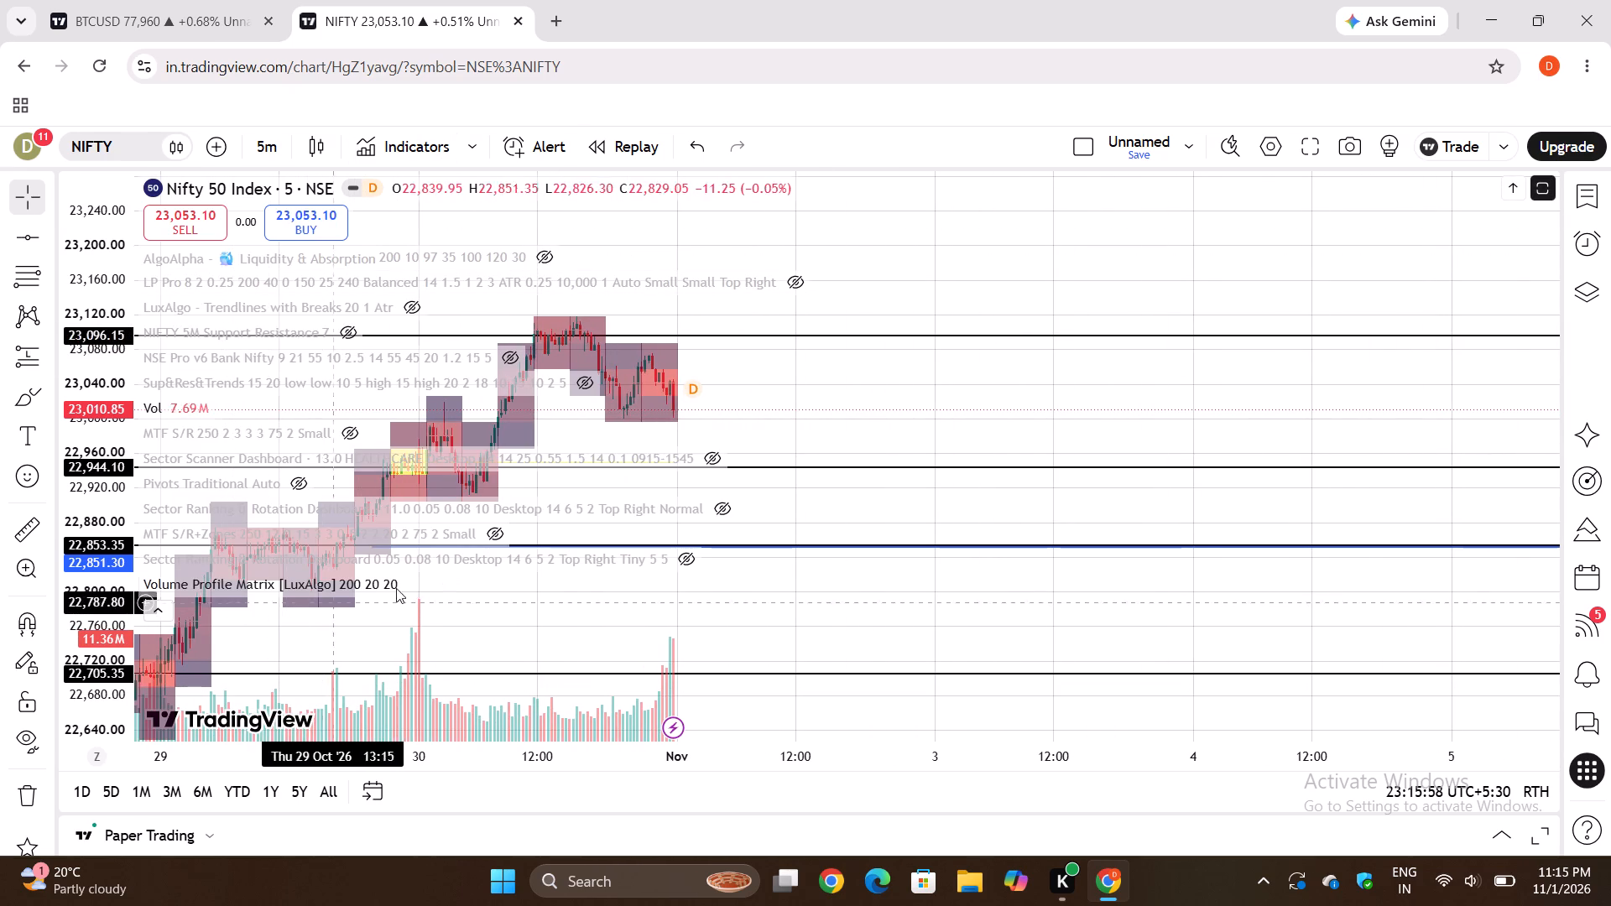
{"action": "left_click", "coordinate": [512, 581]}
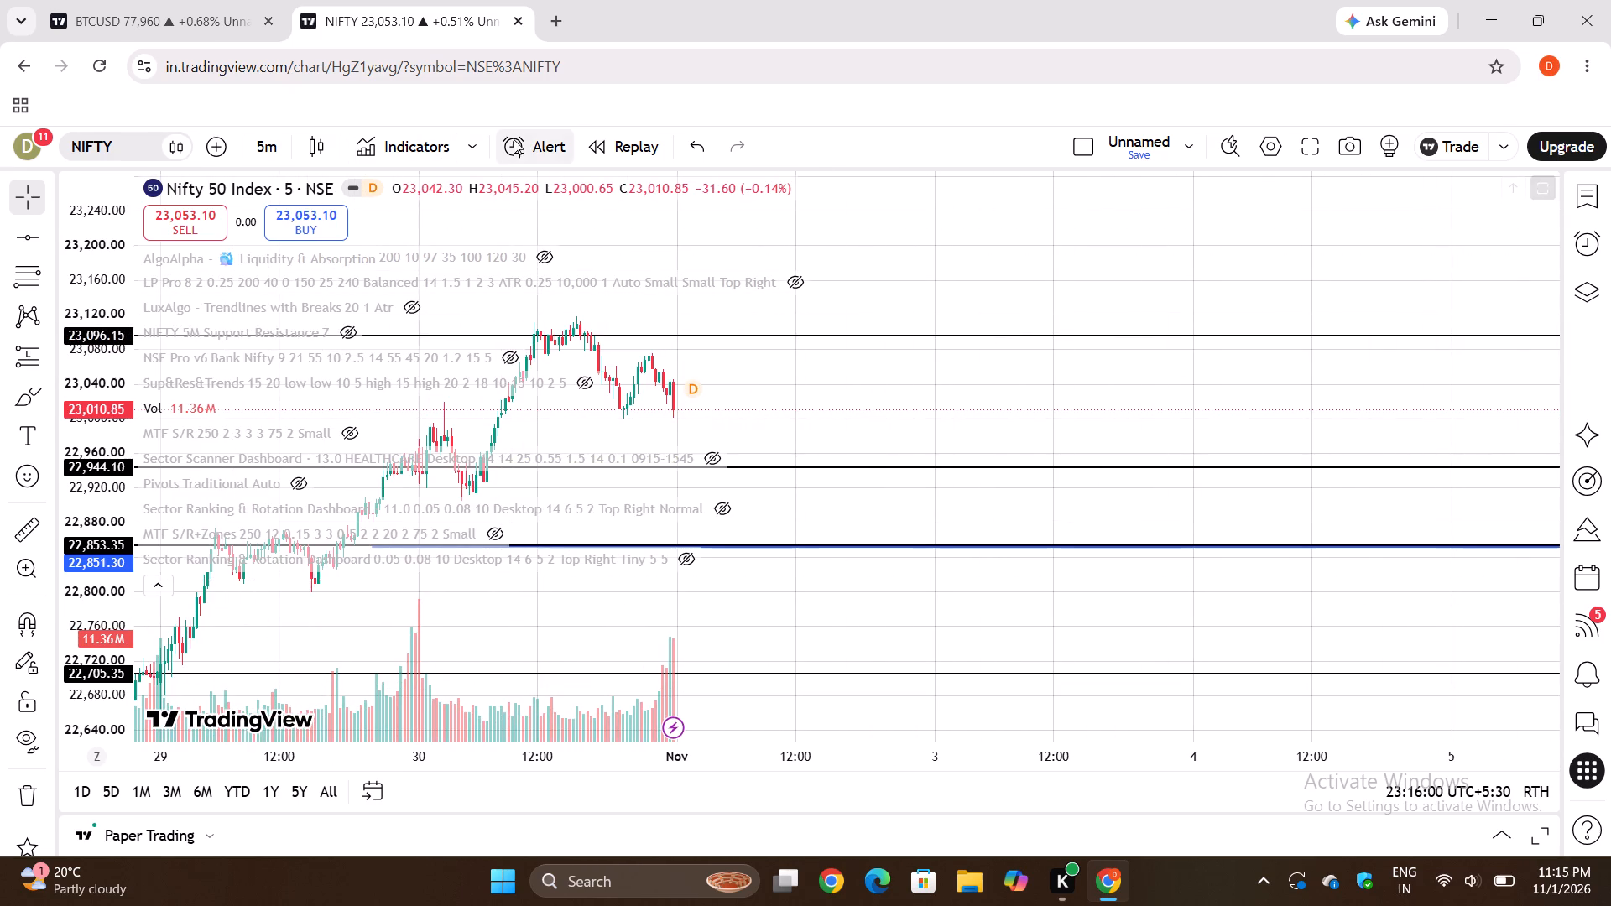
Add ChartPrime's FVG Volume Profile indicator to the Nifty chart and close the indicator search.
{"action": "left_click", "coordinate": [482, 147]}
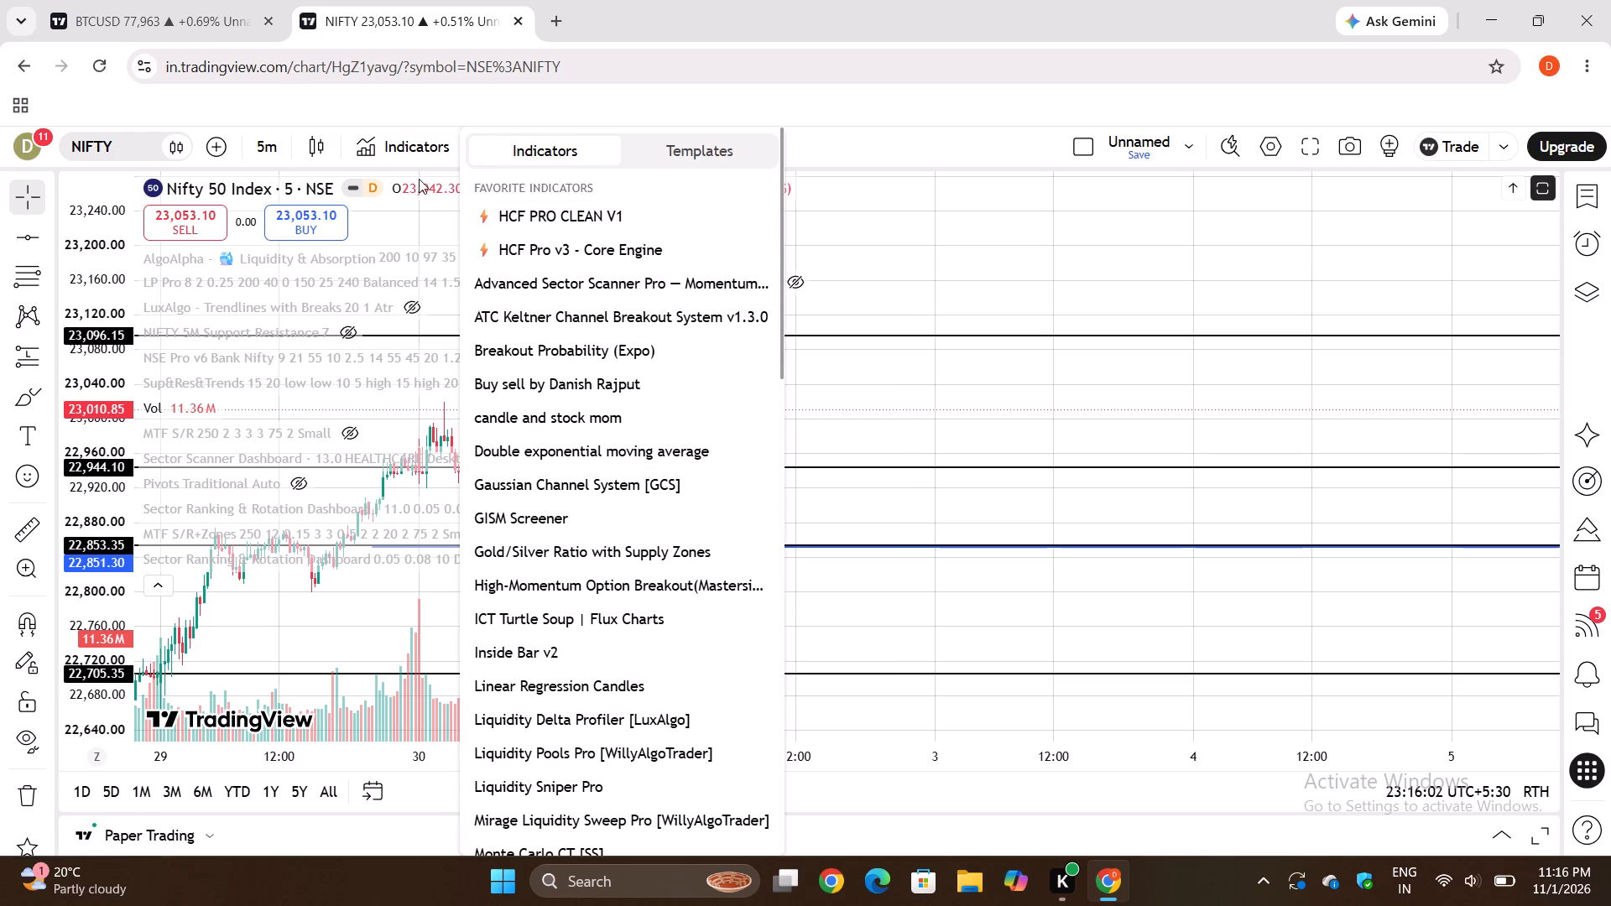
{"action": "left_click", "coordinate": [392, 145]}
{"action": "scroll", "coordinate": [813, 706], "scroll_direction": "down", "scroll_amount": 1}
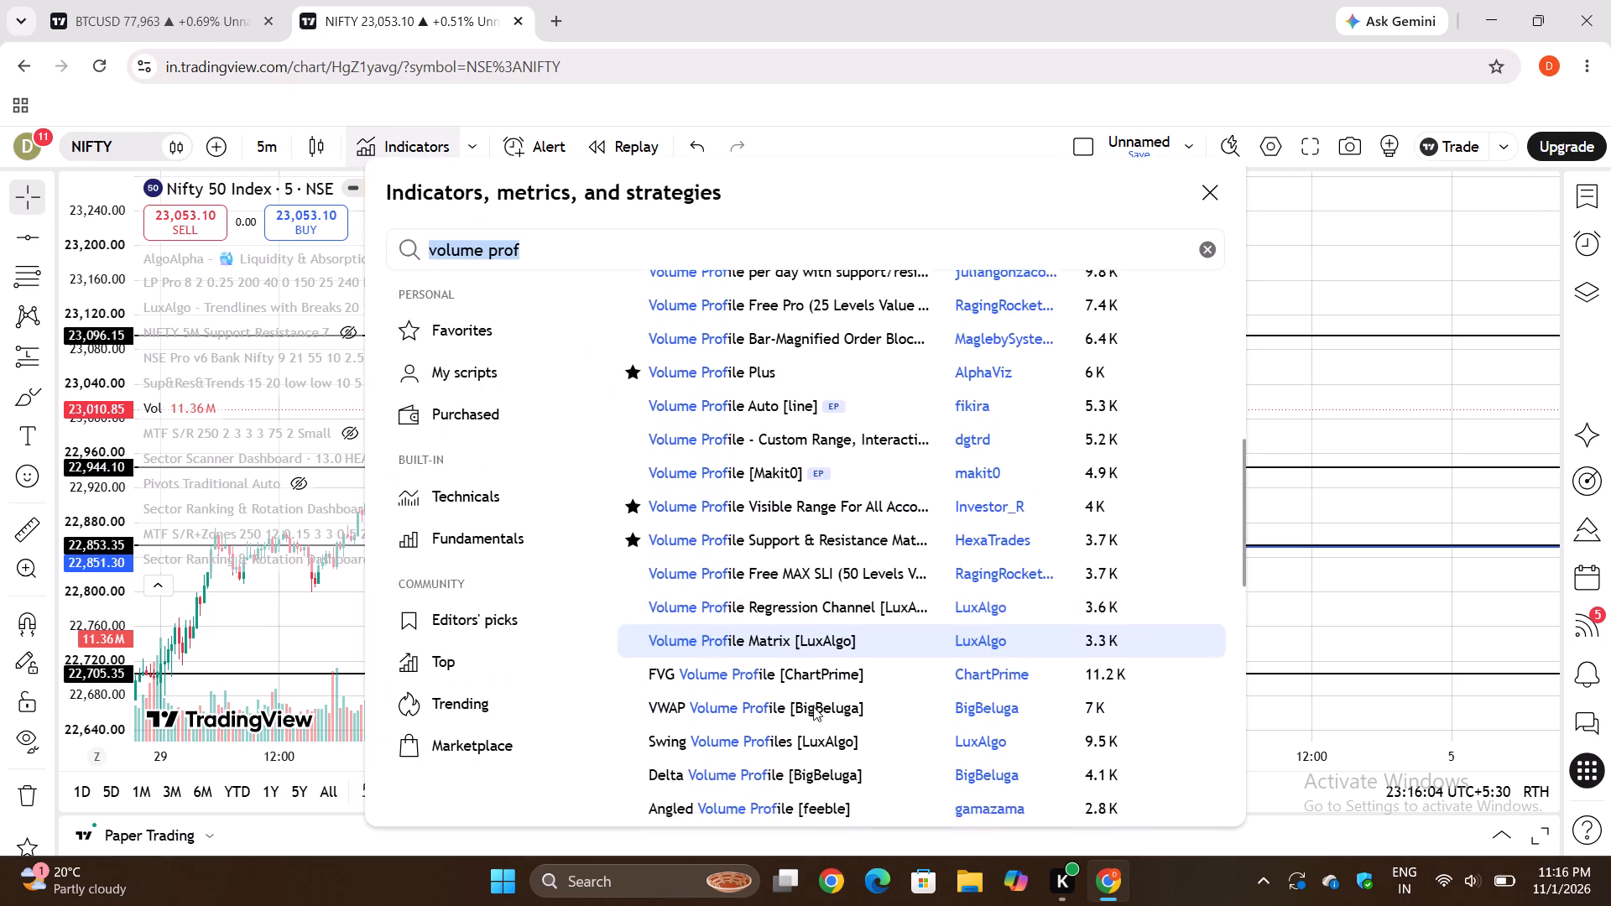
{"action": "scroll", "coordinate": [813, 706], "scroll_direction": "down", "scroll_amount": 2}
{"action": "left_click", "coordinate": [756, 401]}
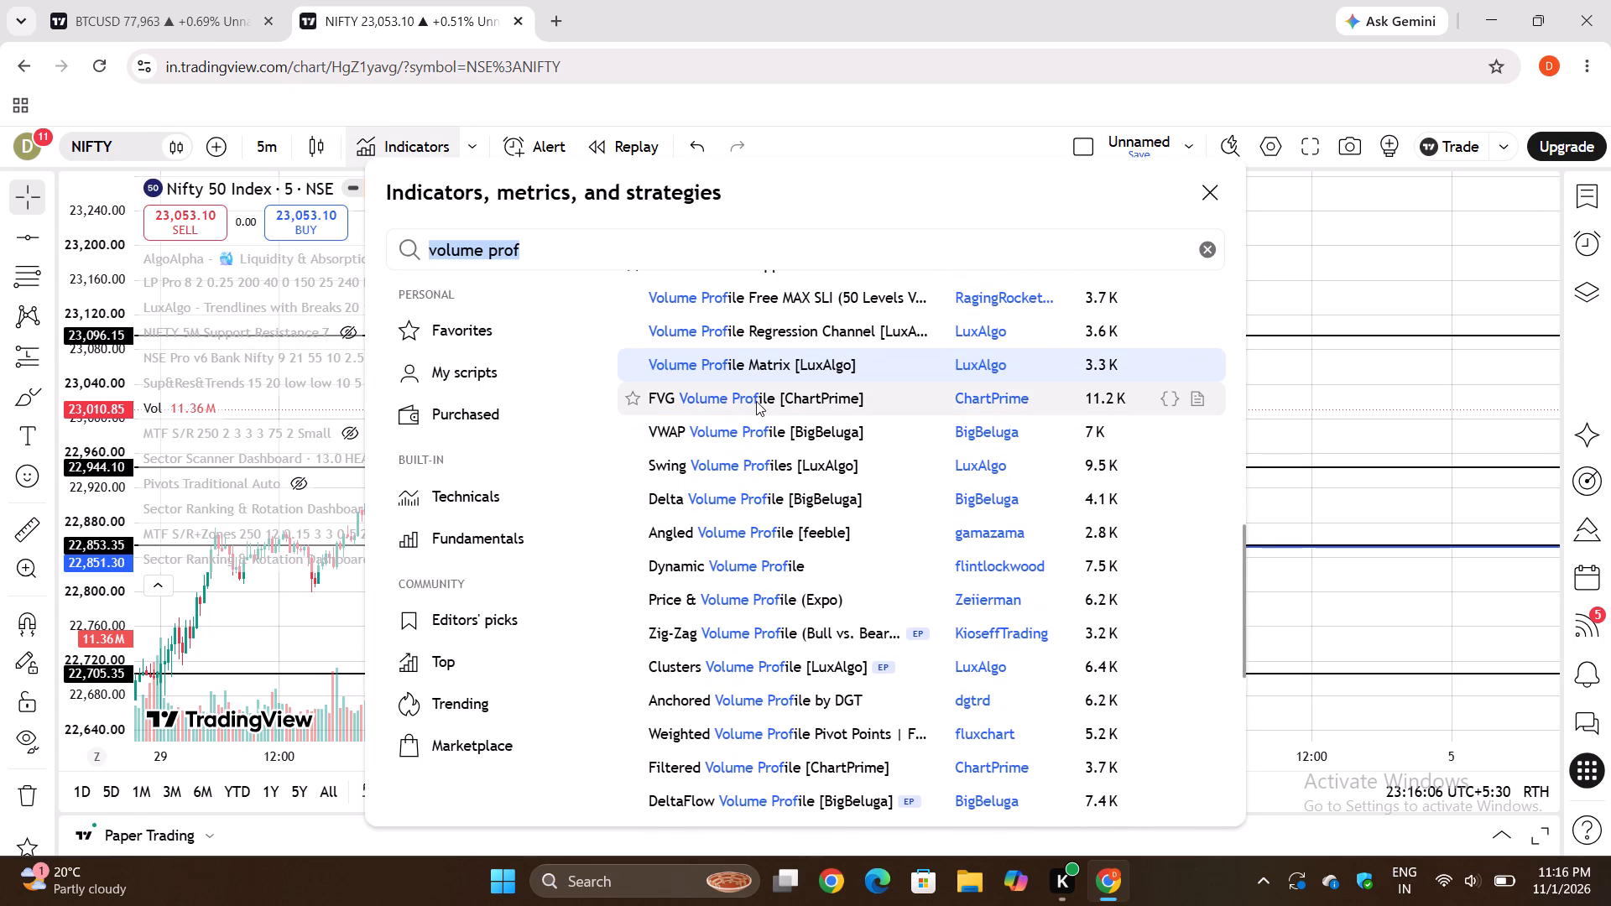
{"action": "left_click", "coordinate": [1278, 438]}
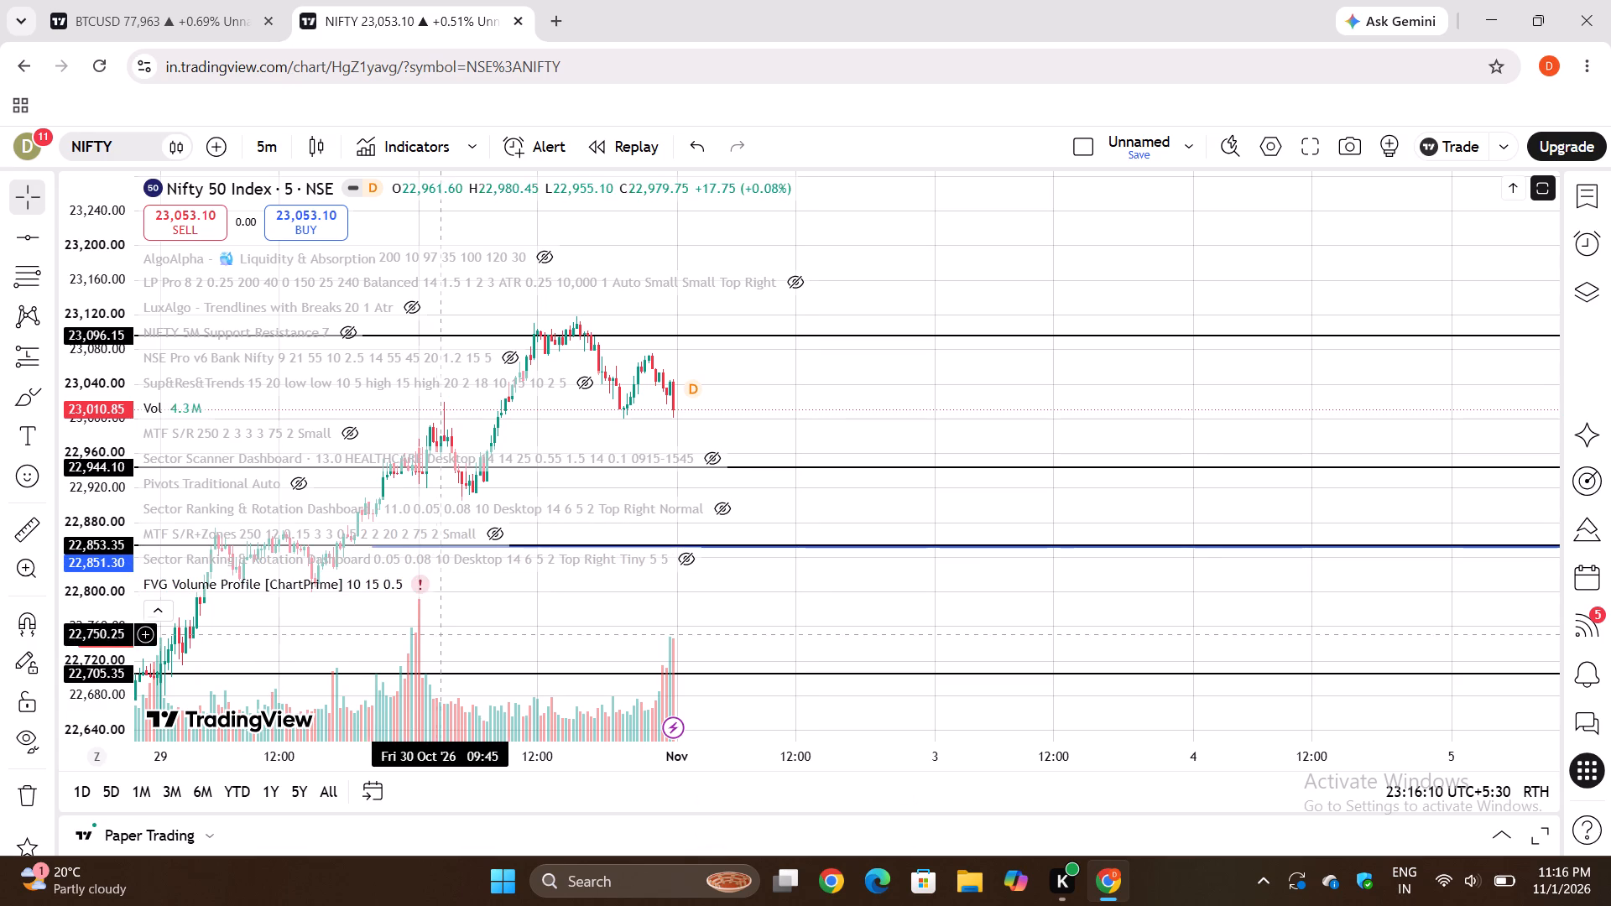
Read the error details of ChartPrime's FVG Volume Profile indicator and remove the indicator from the Nifty chart.
{"action": "left_click", "coordinate": [424, 589]}
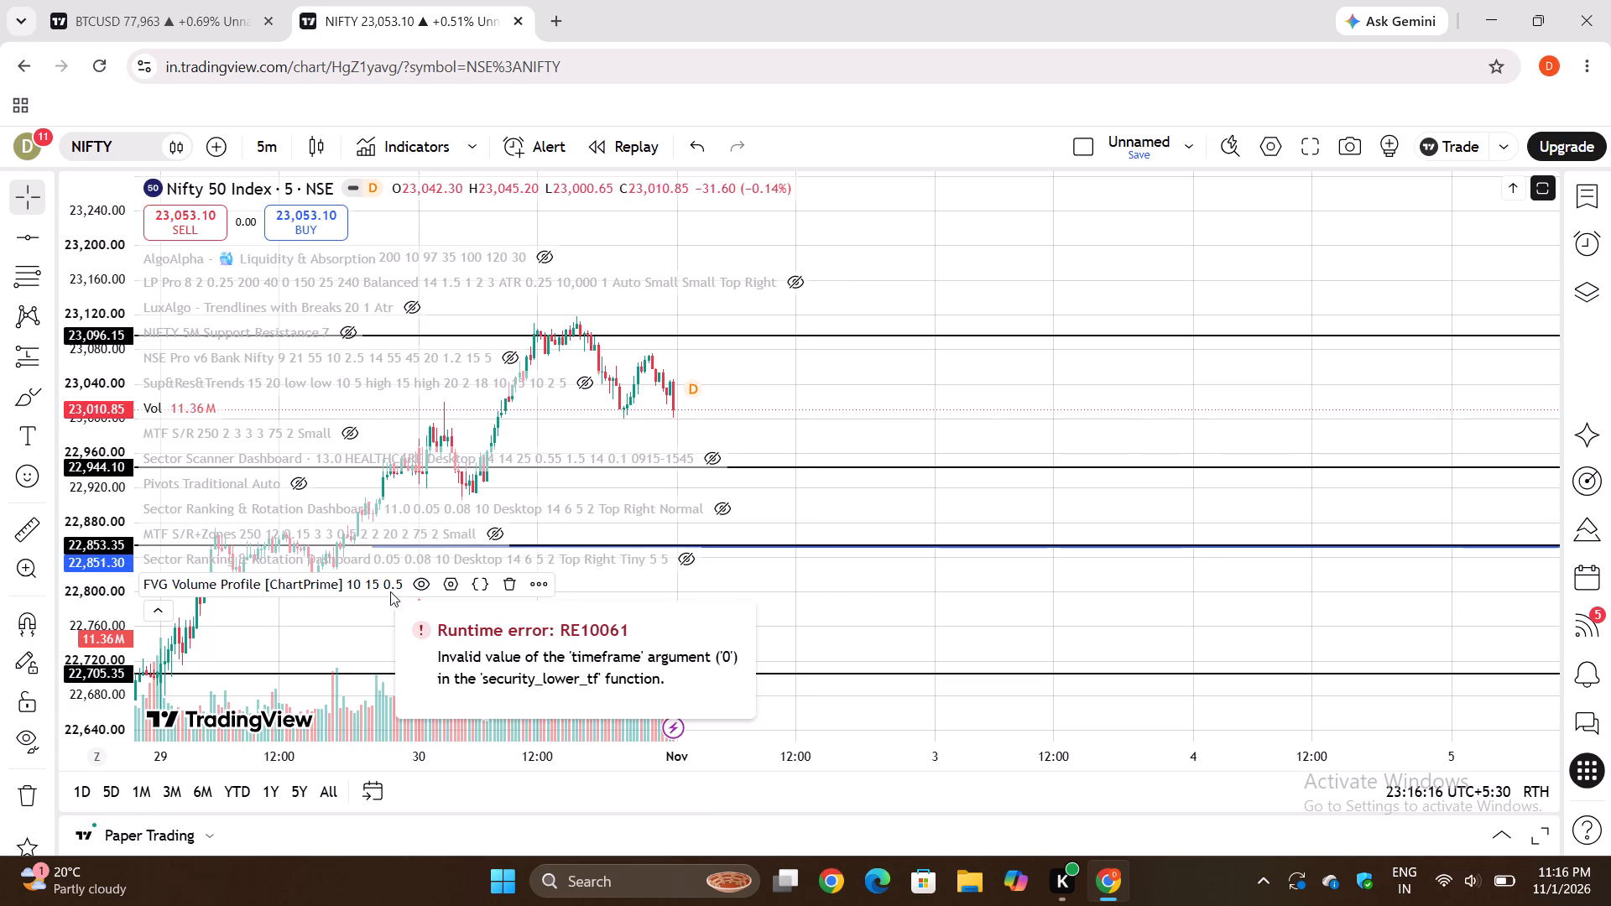
{"action": "left_click", "coordinate": [517, 575]}
Add BigBeluga's VWAP Volume Profile indicator to the Nifty chart and check its profile against the marked horizontal levels.
{"action": "left_click", "coordinate": [431, 136]}
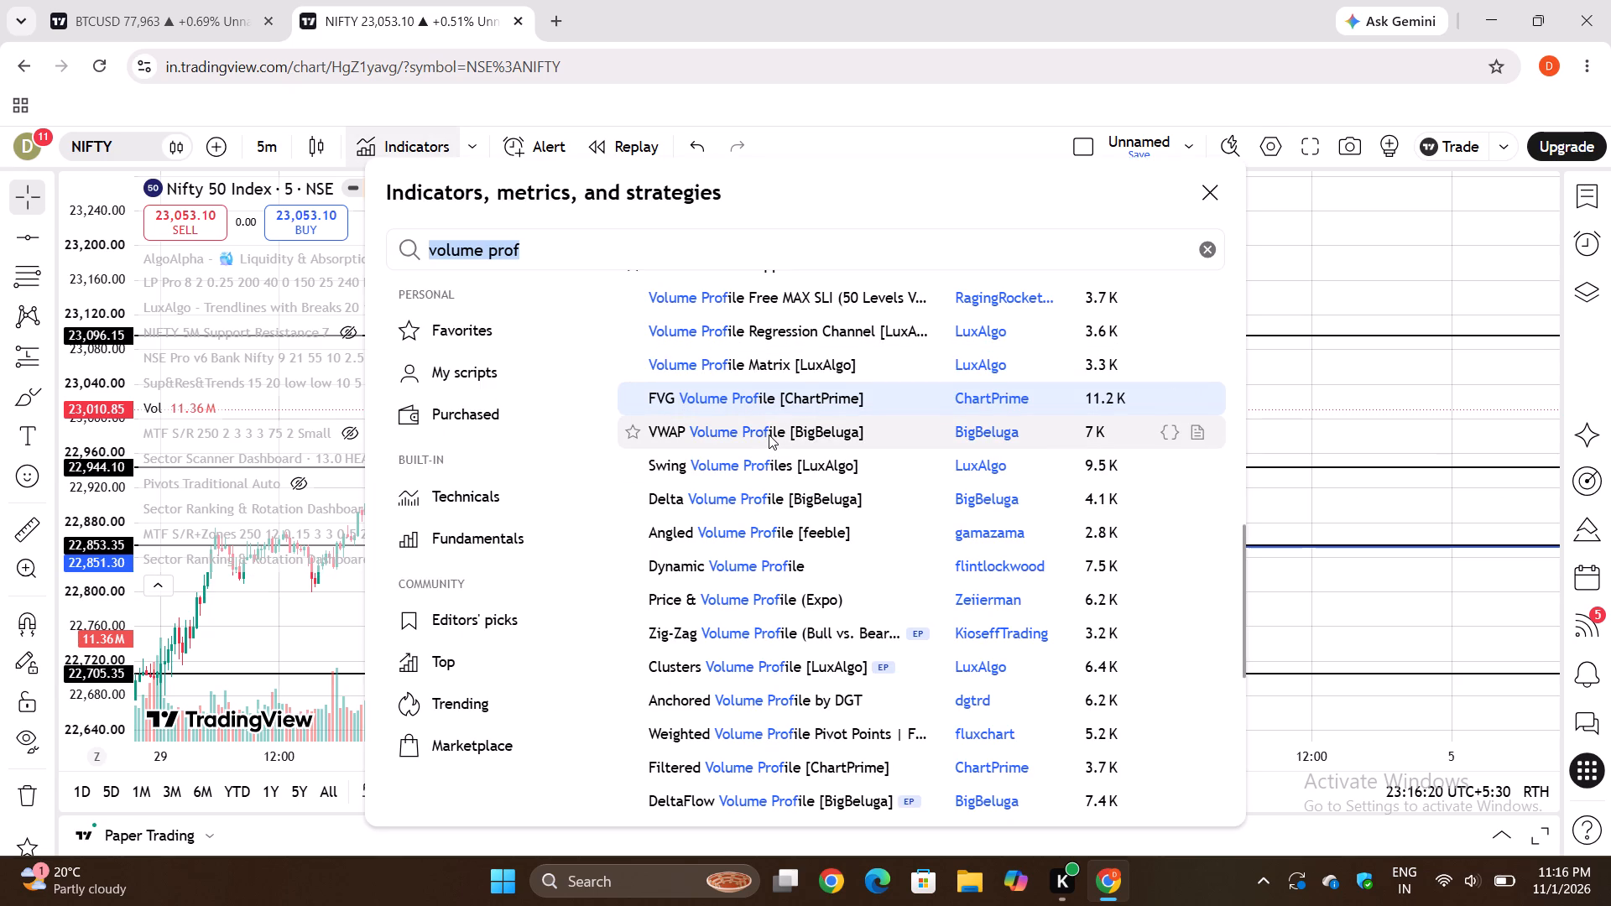
{"action": "scroll", "coordinate": [769, 435], "scroll_direction": "up", "scroll_amount": 2}
{"action": "scroll", "coordinate": [769, 435], "scroll_direction": "down", "scroll_amount": 1}
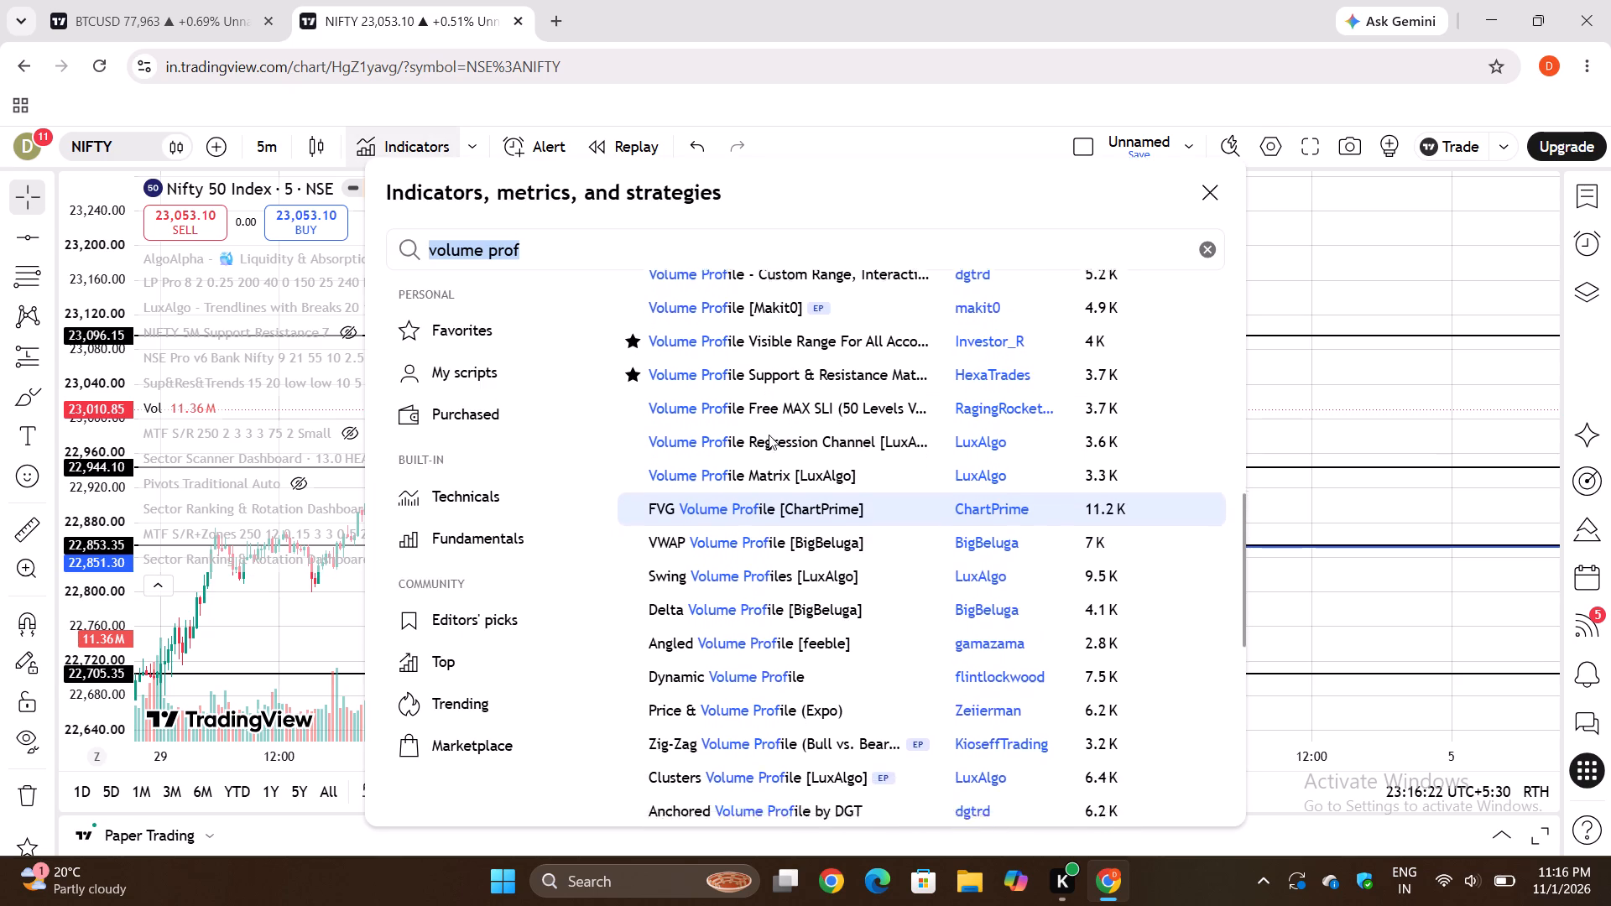
{"action": "scroll", "coordinate": [769, 435], "scroll_direction": "down", "scroll_amount": 1}
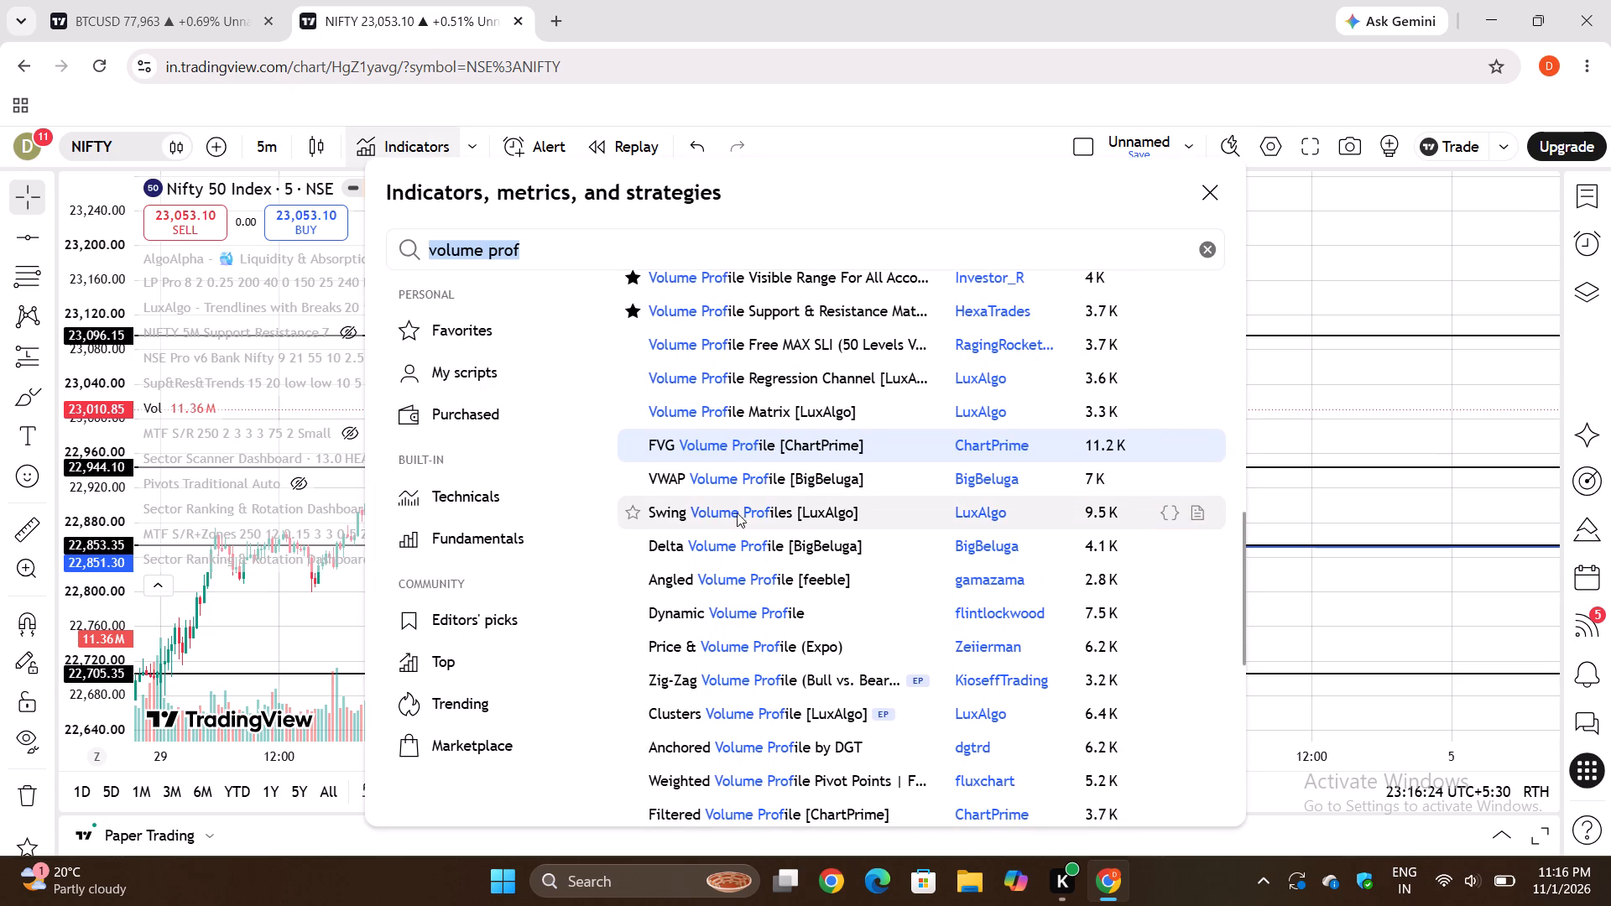
{"action": "left_click", "coordinate": [737, 487]}
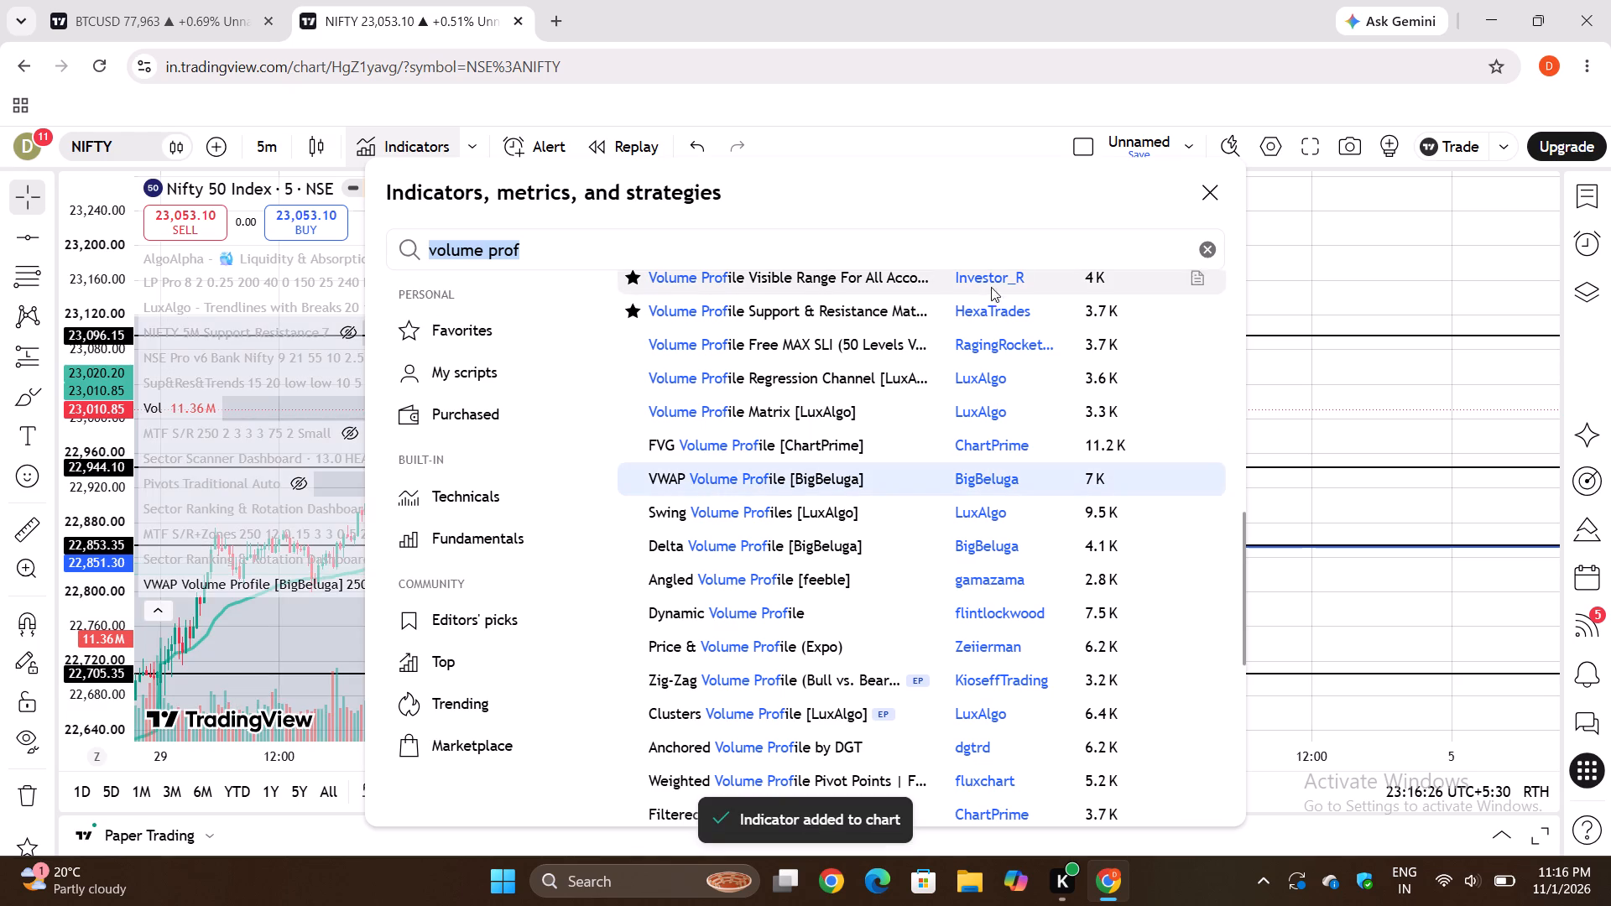
{"action": "left_click", "coordinate": [1193, 202]}
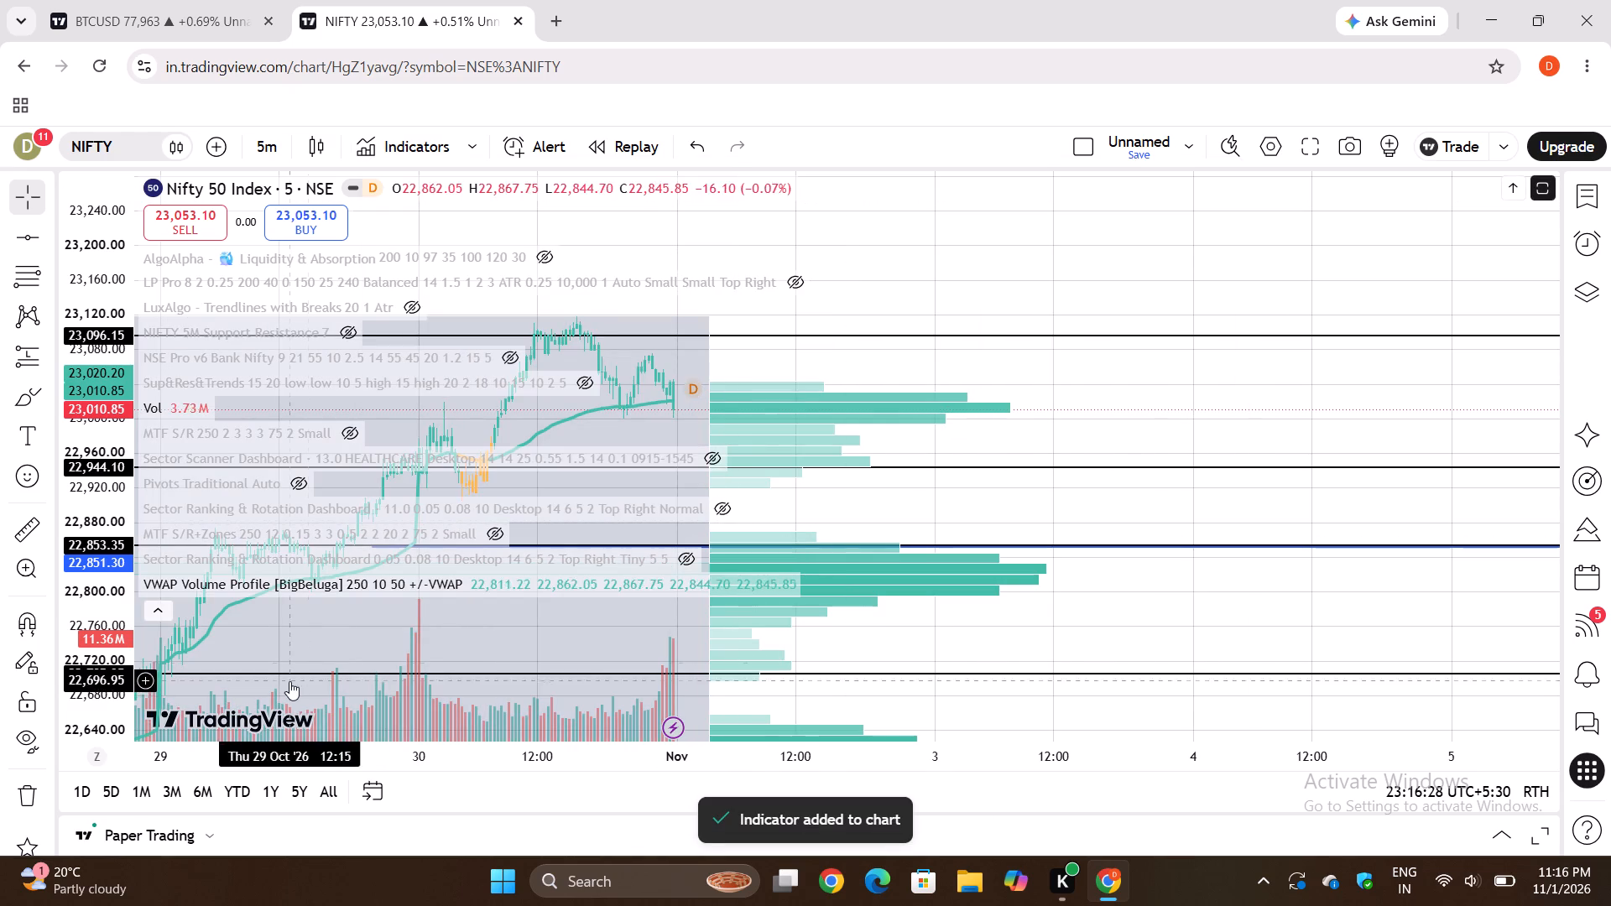
{"action": "left_click", "coordinate": [158, 607]}
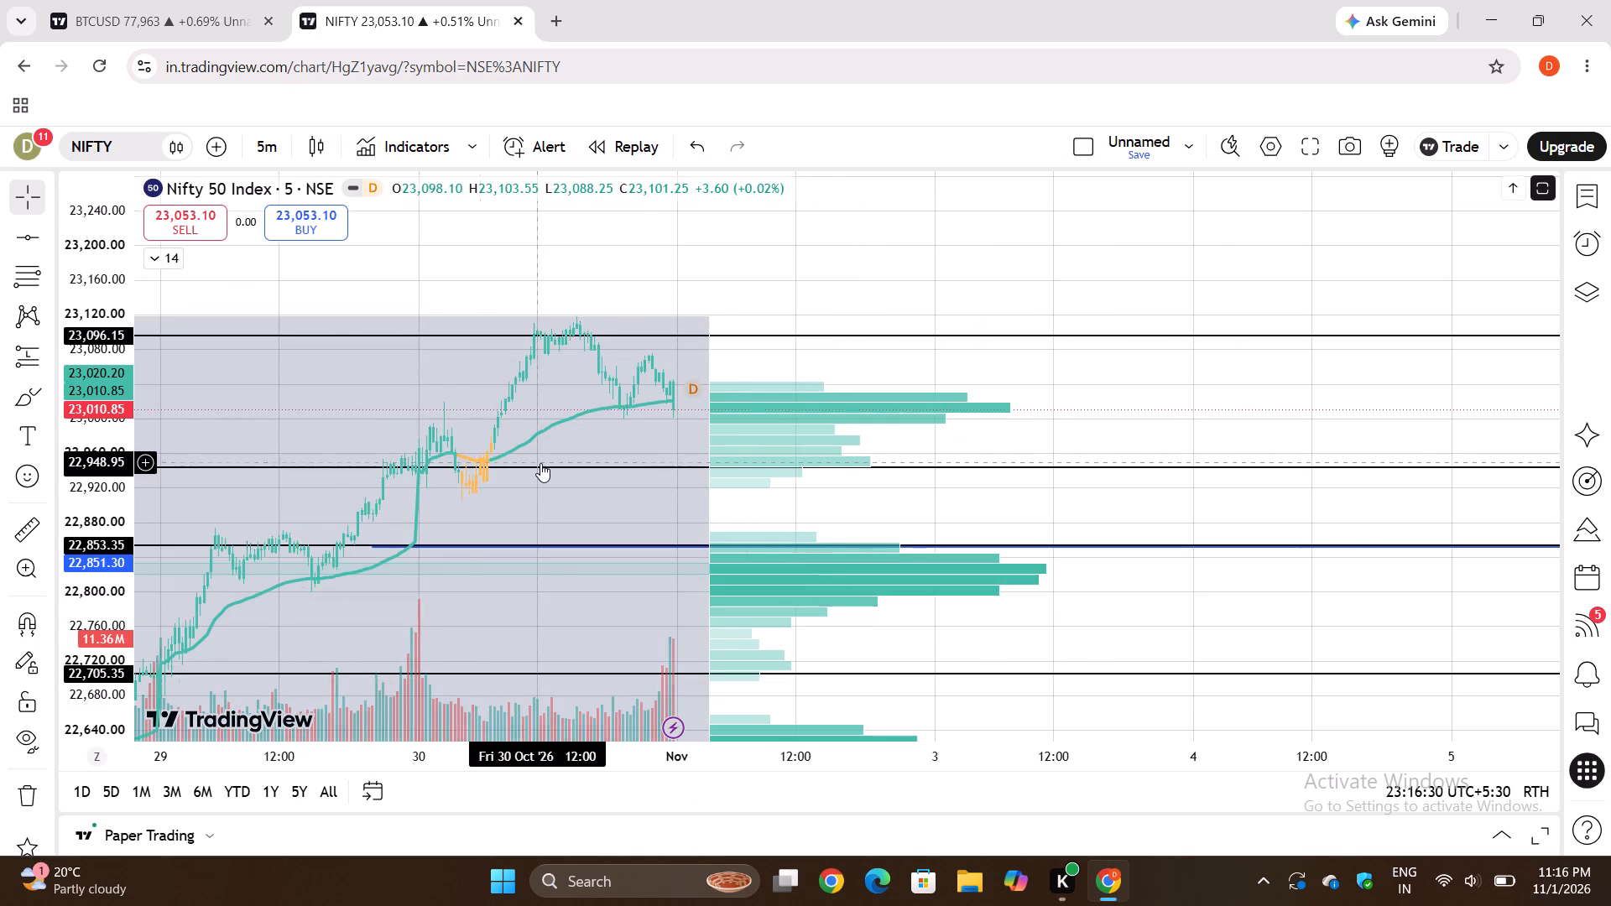
{"action": "scroll", "coordinate": [540, 463], "scroll_direction": "down", "scroll_amount": 2}
{"action": "scroll", "coordinate": [540, 463], "scroll_direction": "up", "scroll_amount": 1}
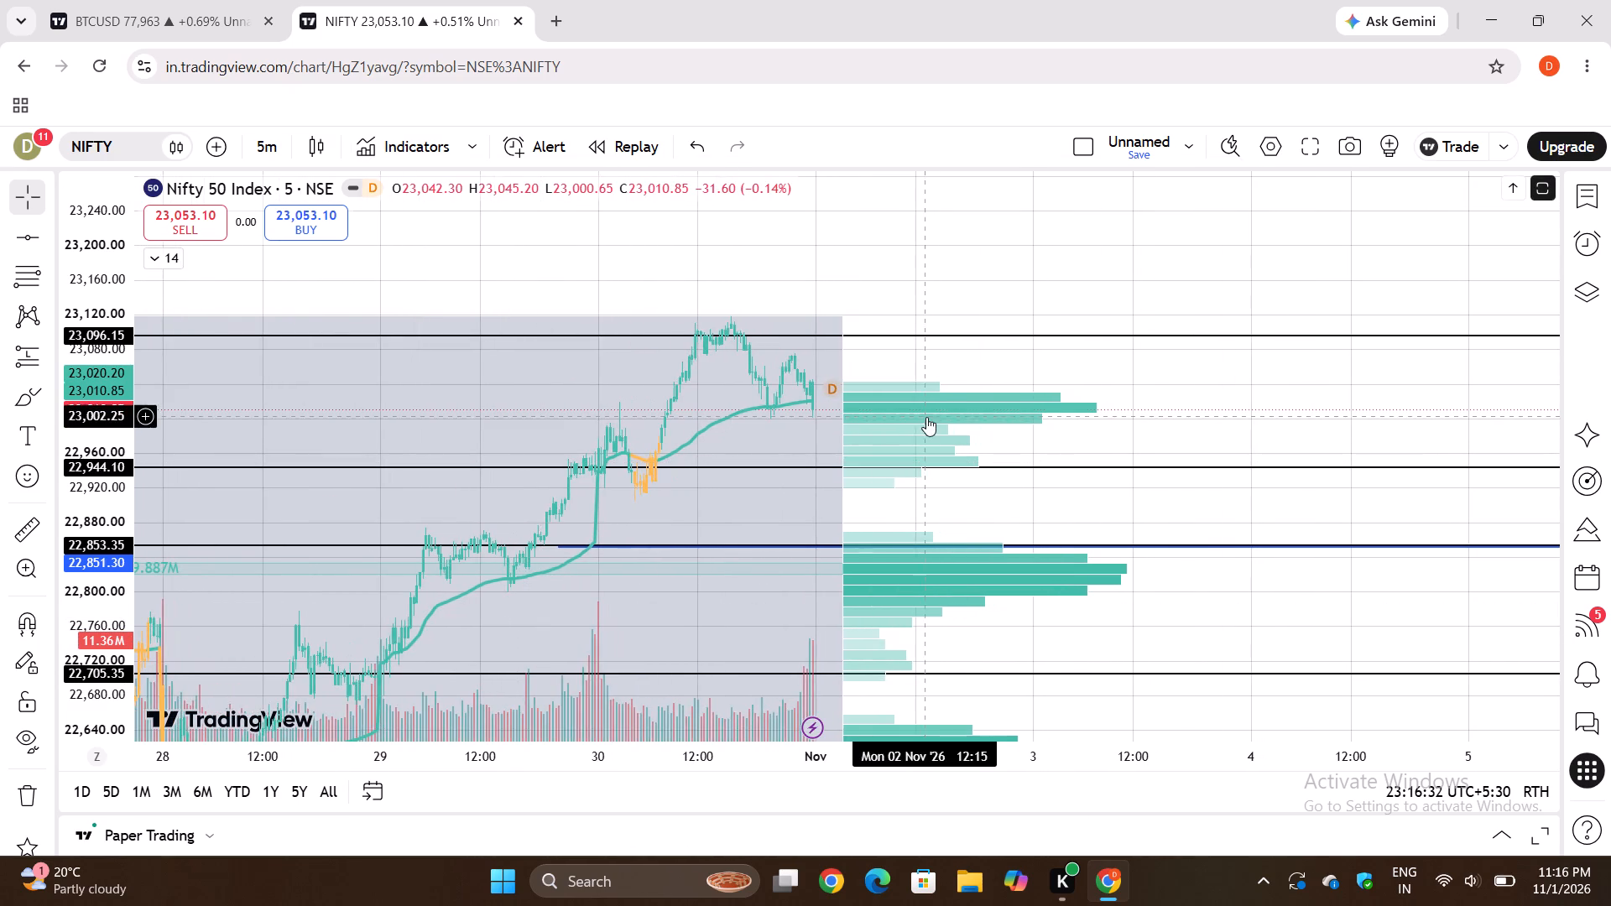
{"action": "left_click_drag", "start_coordinate": [988, 370], "coordinate": [1176, 223]}
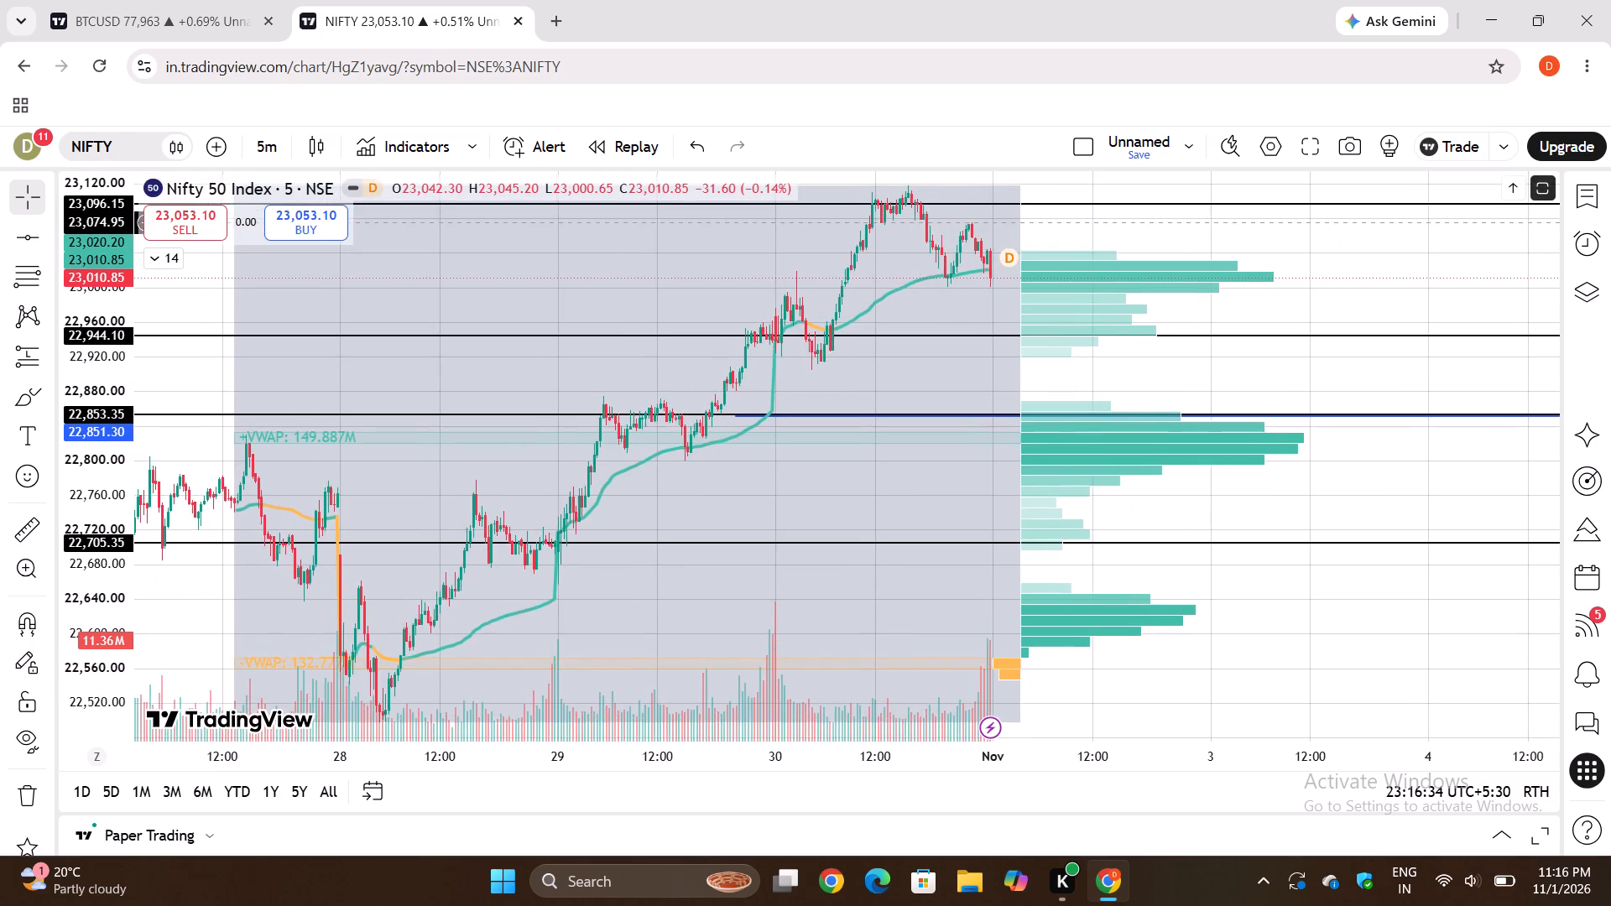
{"action": "left_click_drag", "start_coordinate": [1176, 223], "coordinate": [1377, 151]}
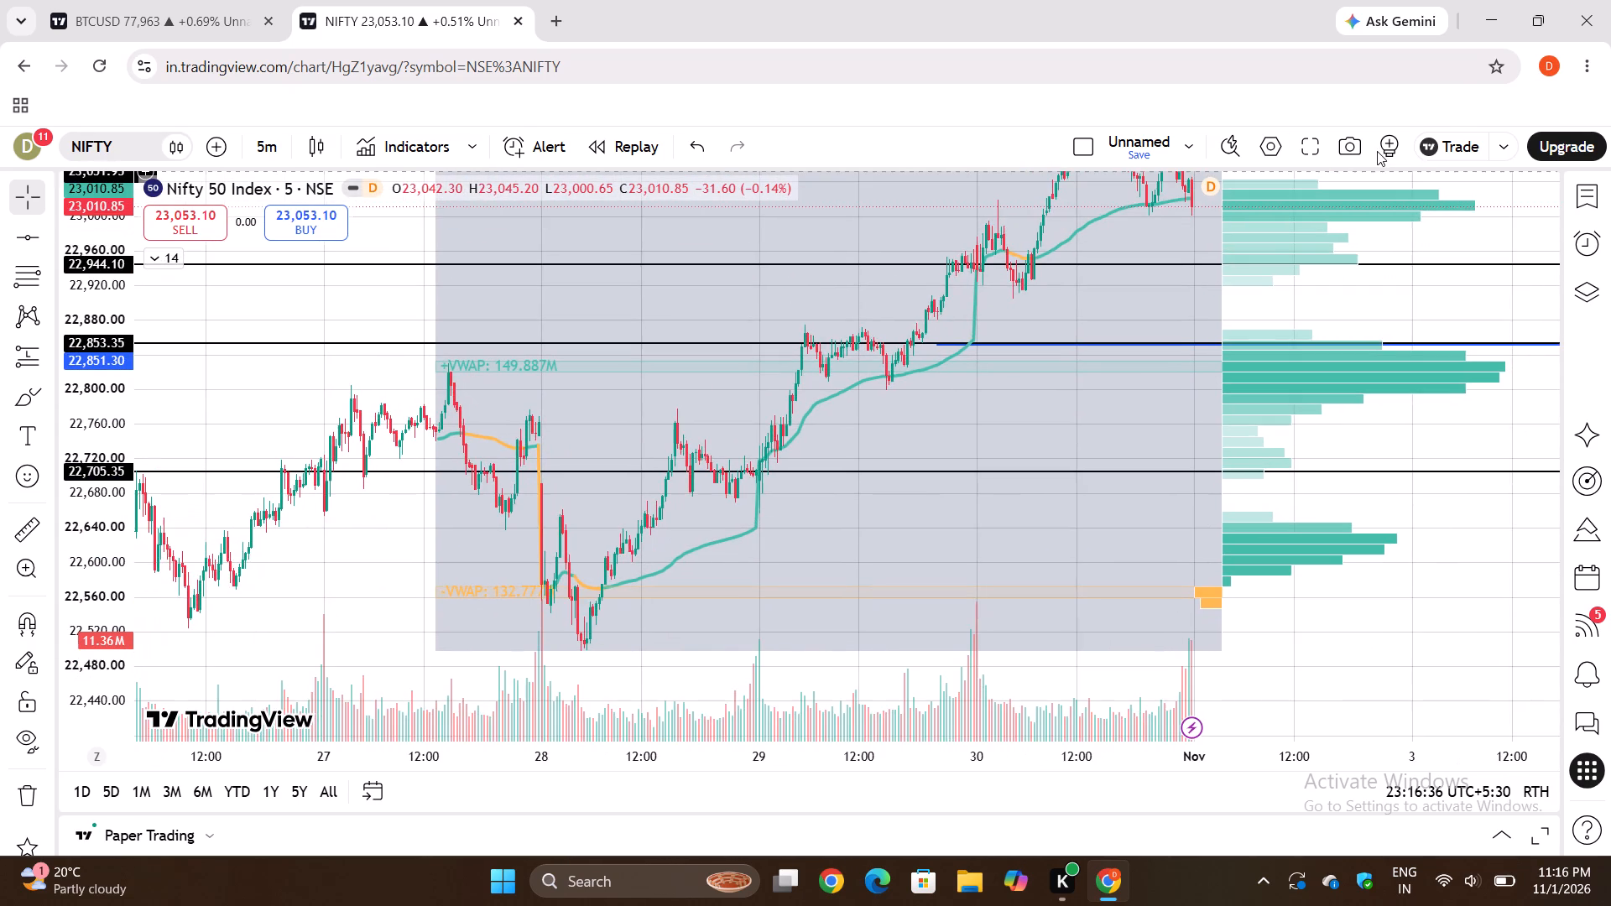
{"action": "left_click_drag", "start_coordinate": [1377, 151], "coordinate": [1258, 276]}
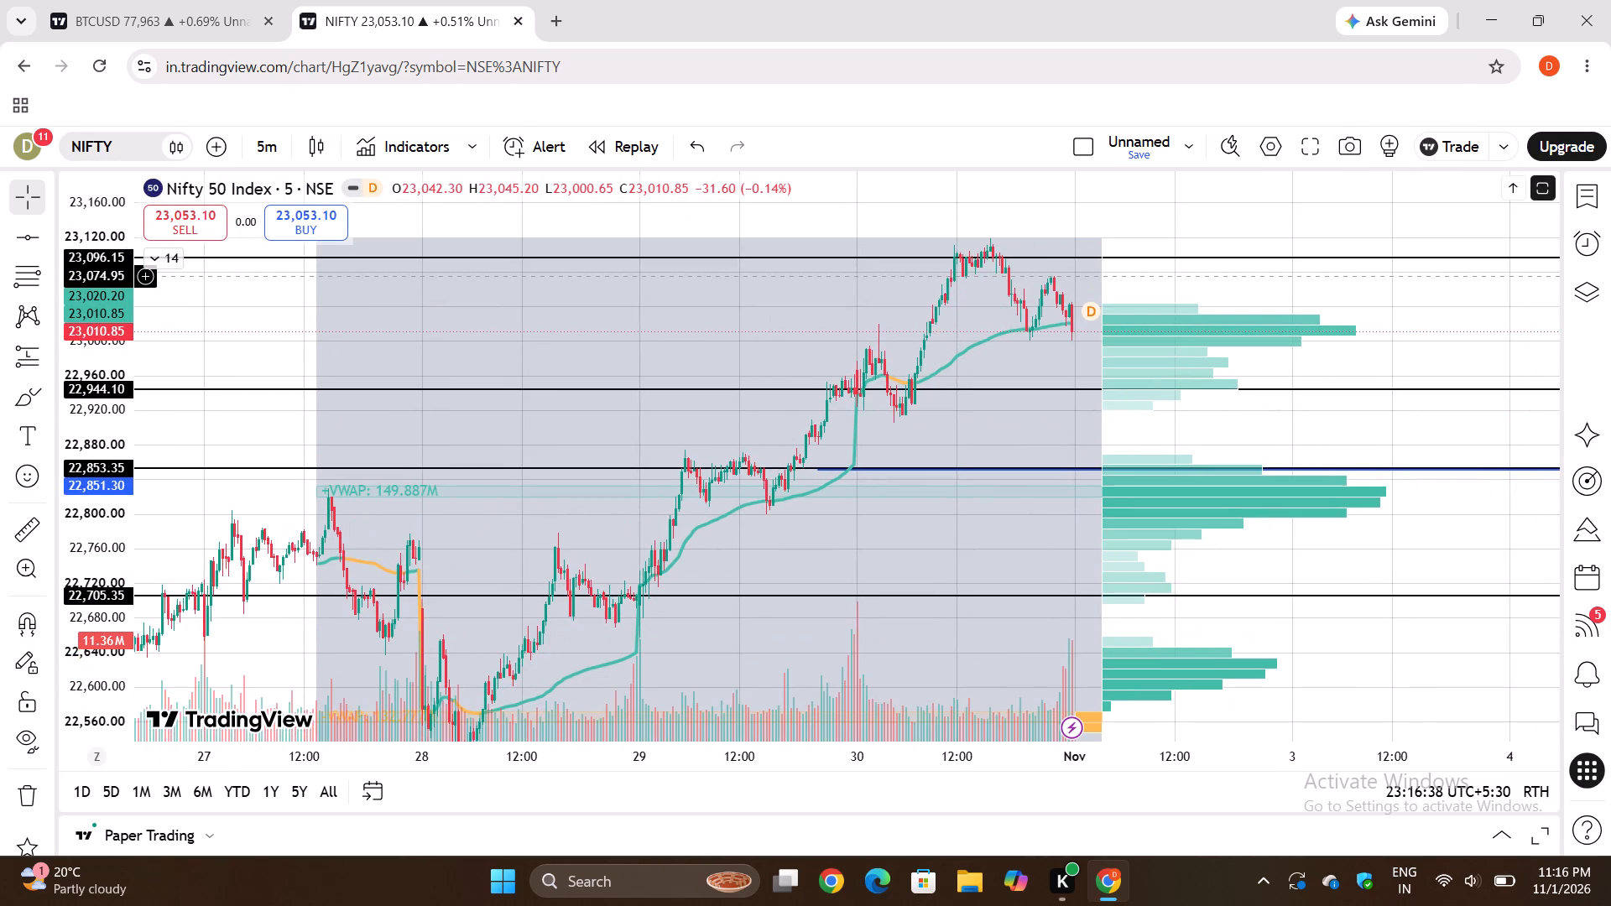
{"action": "left_click_drag", "start_coordinate": [1258, 276], "coordinate": [1258, 324]}
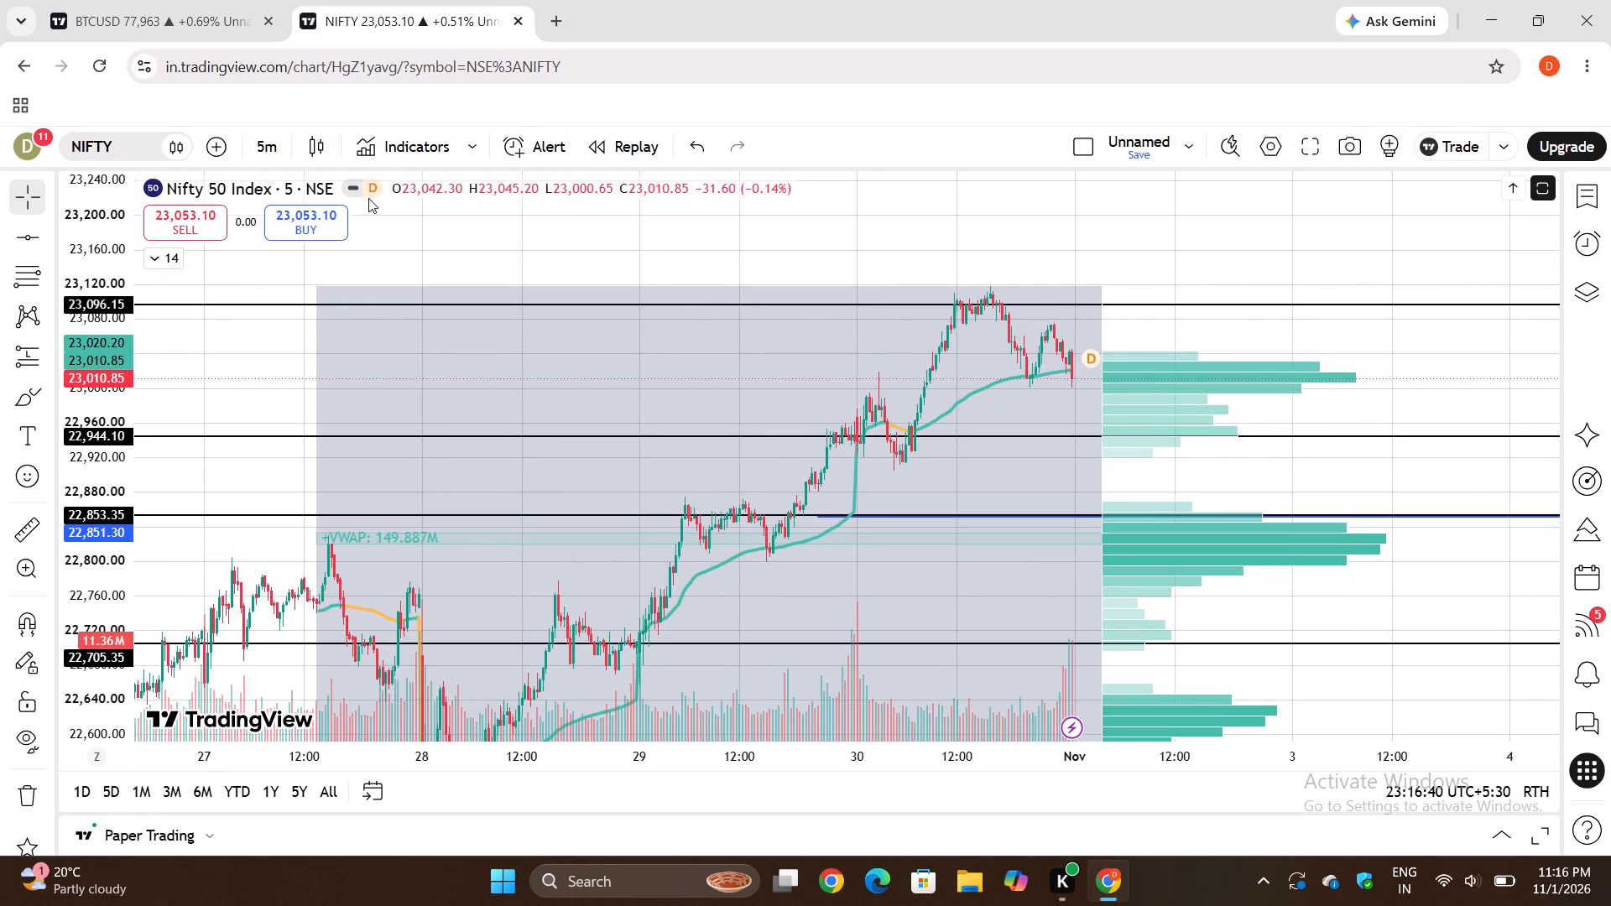
Expand the indicator list and remove BigBeluga's VWAP Volume Profile indicator from the Nifty chart.
{"action": "left_click", "coordinate": [170, 266]}
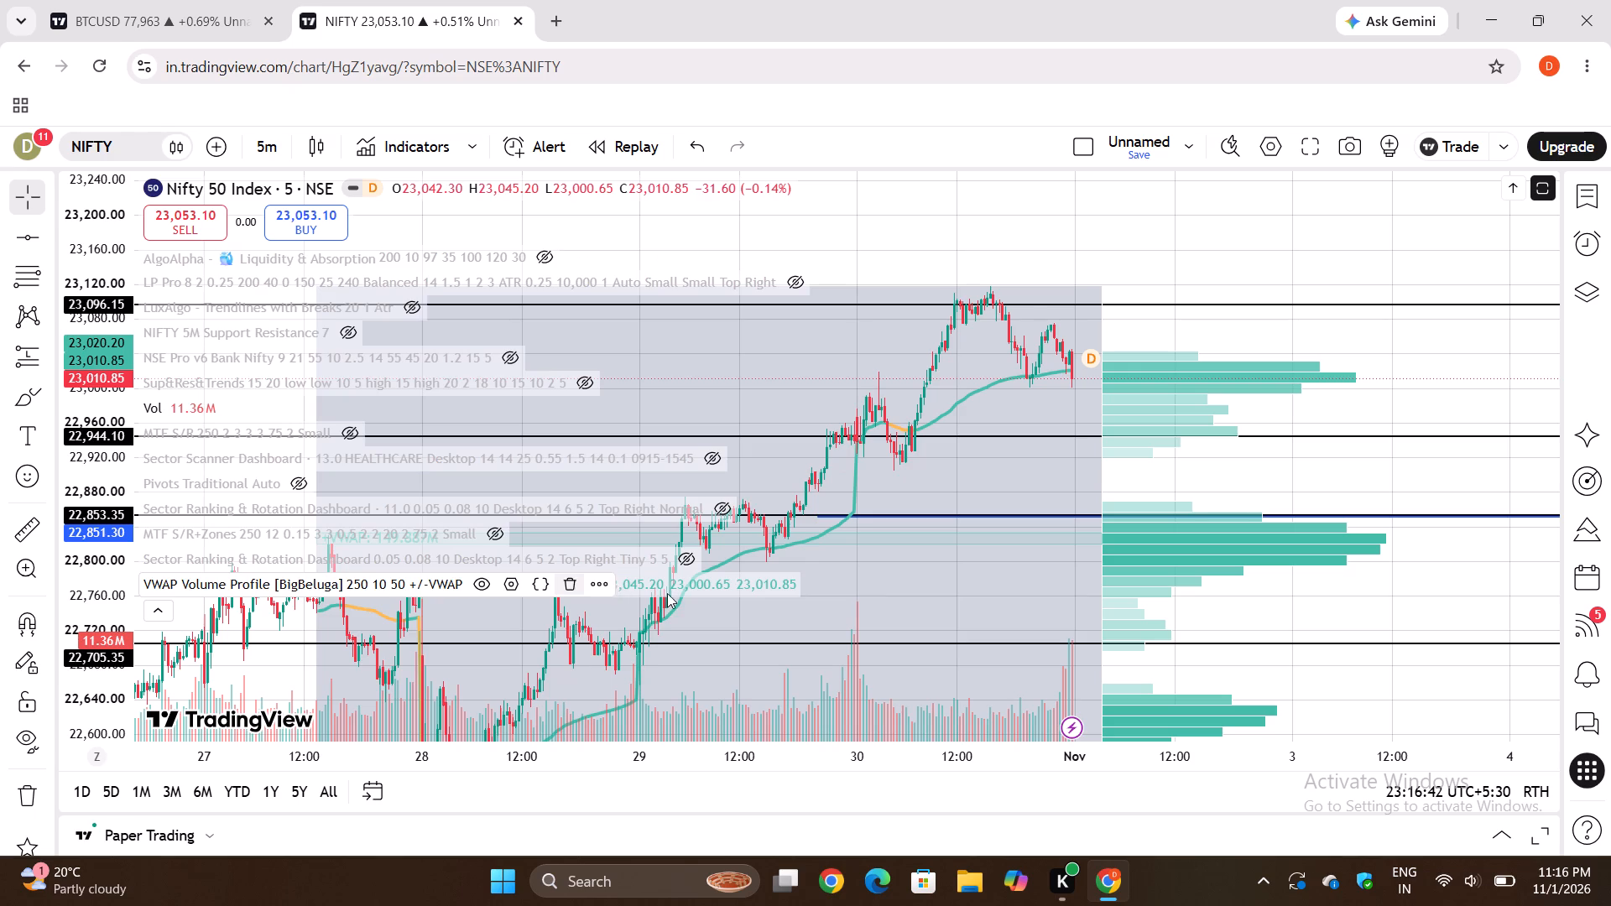
{"action": "left_click", "coordinate": [577, 591]}
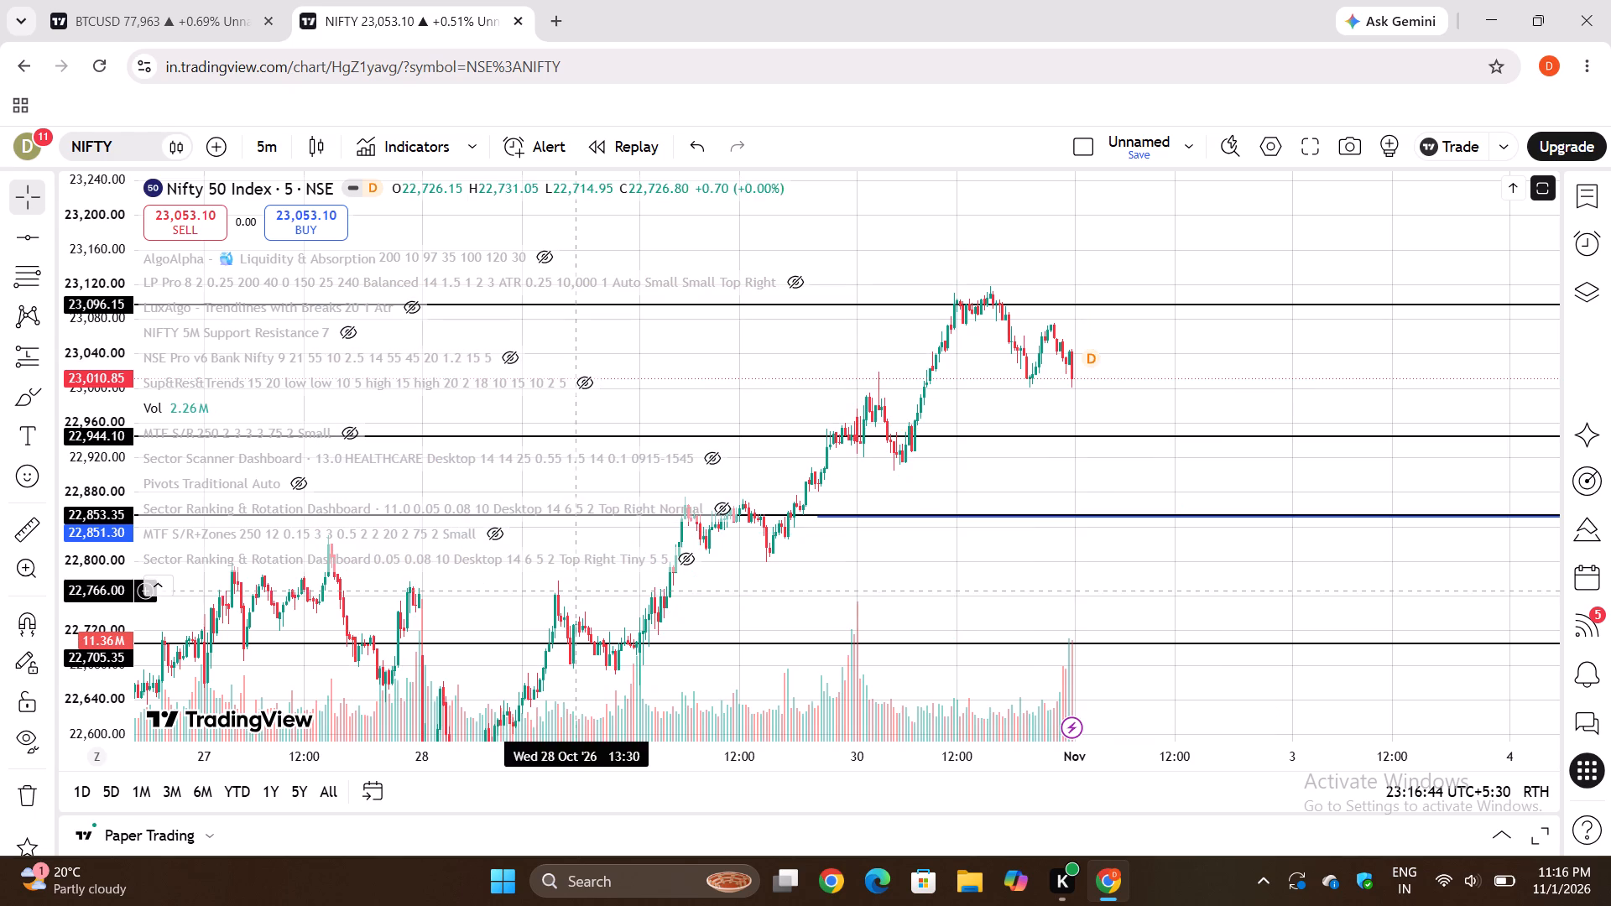
Add BigBeluga's Delta Volume Profile indicator to the Nifty chart and collapse the indicator list to view its zones.
{"action": "left_click", "coordinate": [420, 146]}
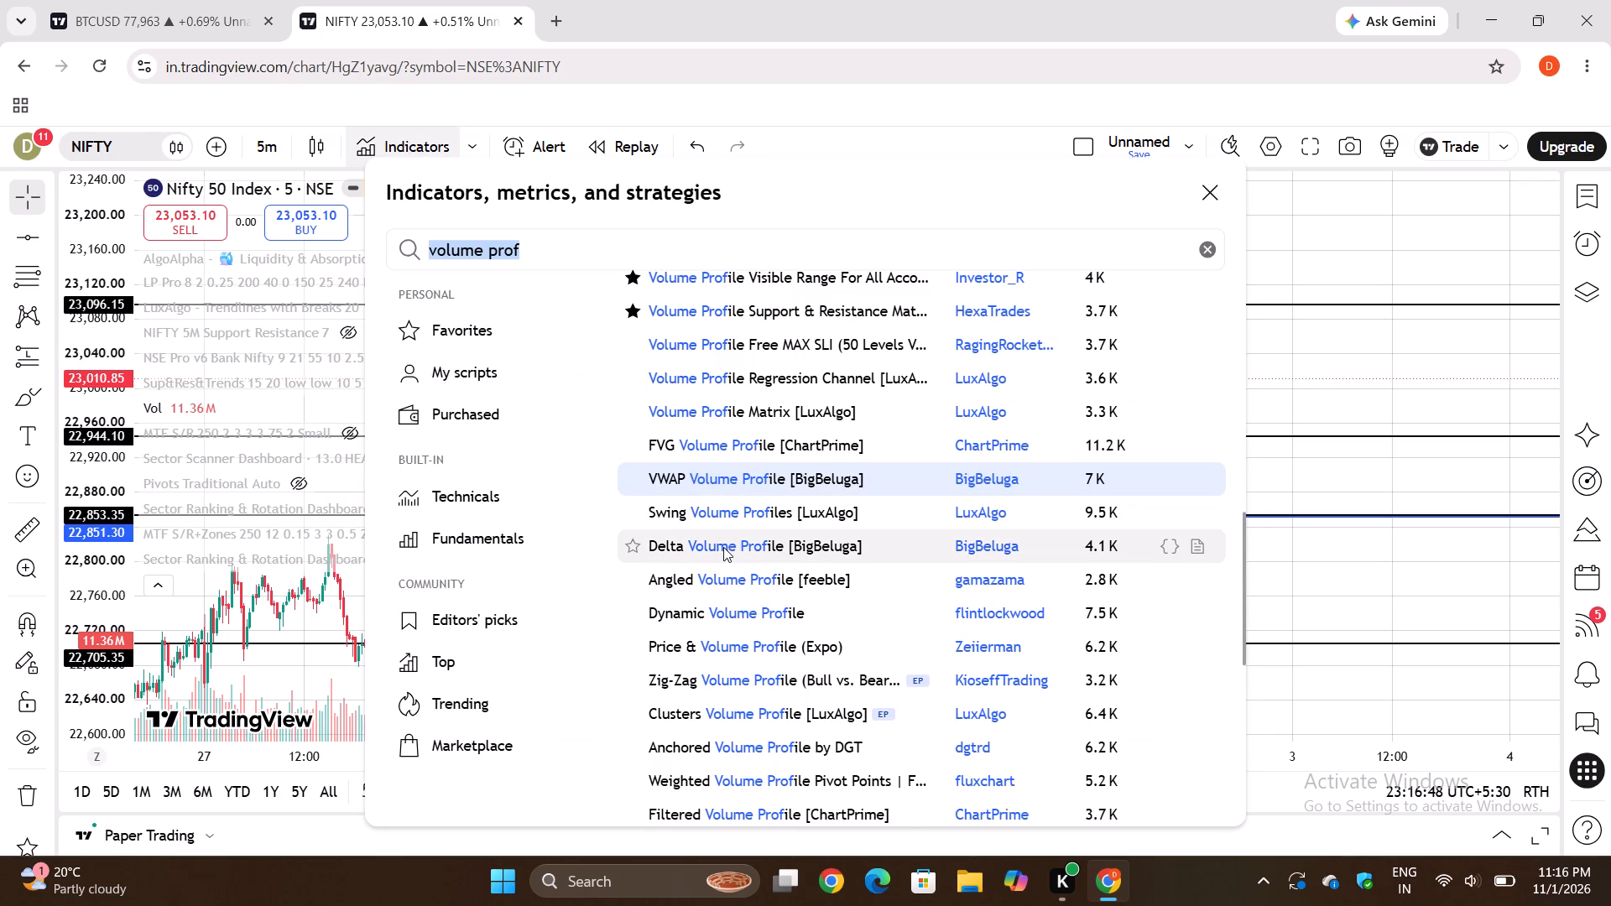
{"action": "left_click", "coordinate": [723, 547]}
{"action": "left_click", "coordinate": [1207, 184]}
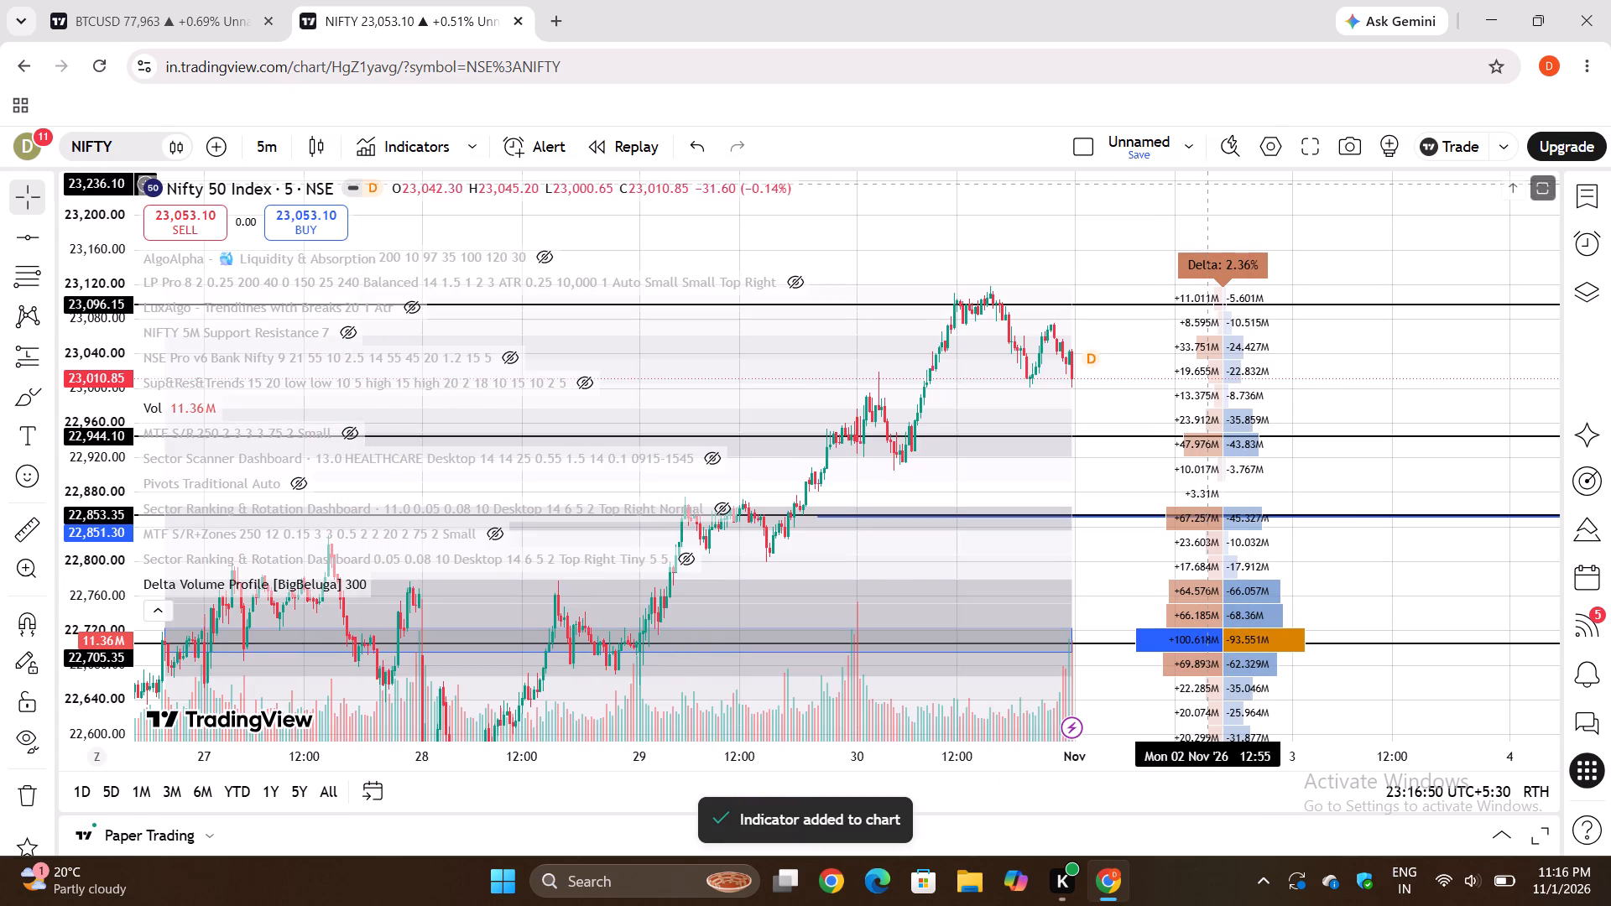
{"action": "left_click", "coordinate": [151, 614]}
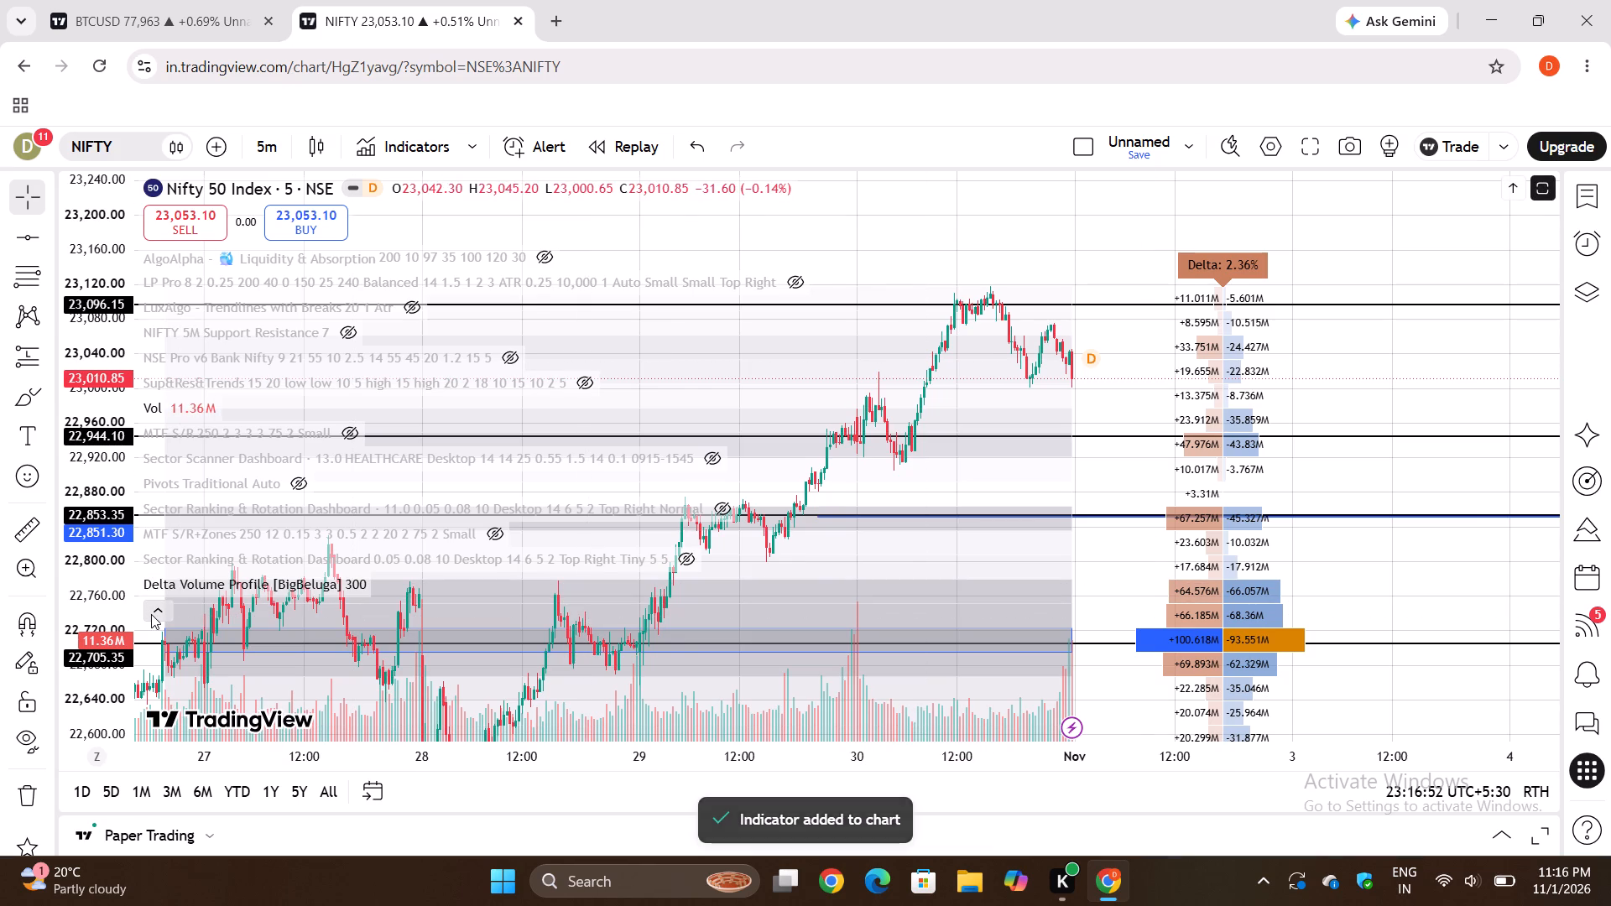
{"action": "scroll", "coordinate": [595, 442], "scroll_direction": "down", "scroll_amount": 2}
{"action": "scroll", "coordinate": [595, 442], "scroll_direction": "up", "scroll_amount": 1}
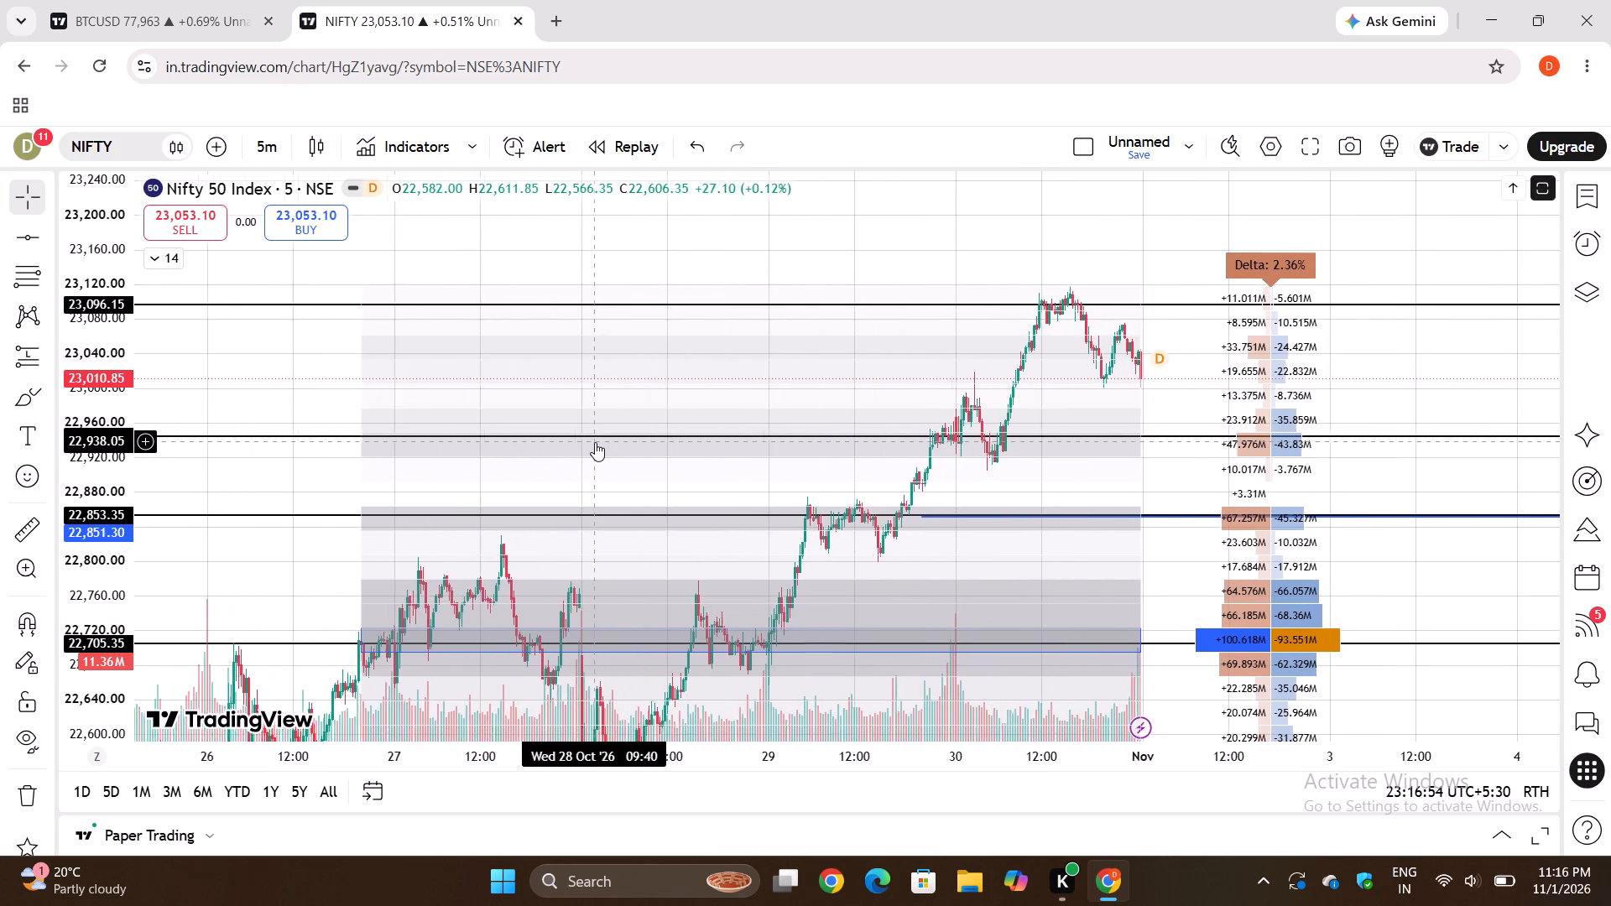
{"action": "scroll", "coordinate": [595, 442], "scroll_direction": "up", "scroll_amount": 1}
Move the horizontal line at 22,944.10 down to about 22,920, at the lower edge of the shaded volume zone.
{"action": "left_click_drag", "start_coordinate": [639, 434], "coordinate": [645, 401]}
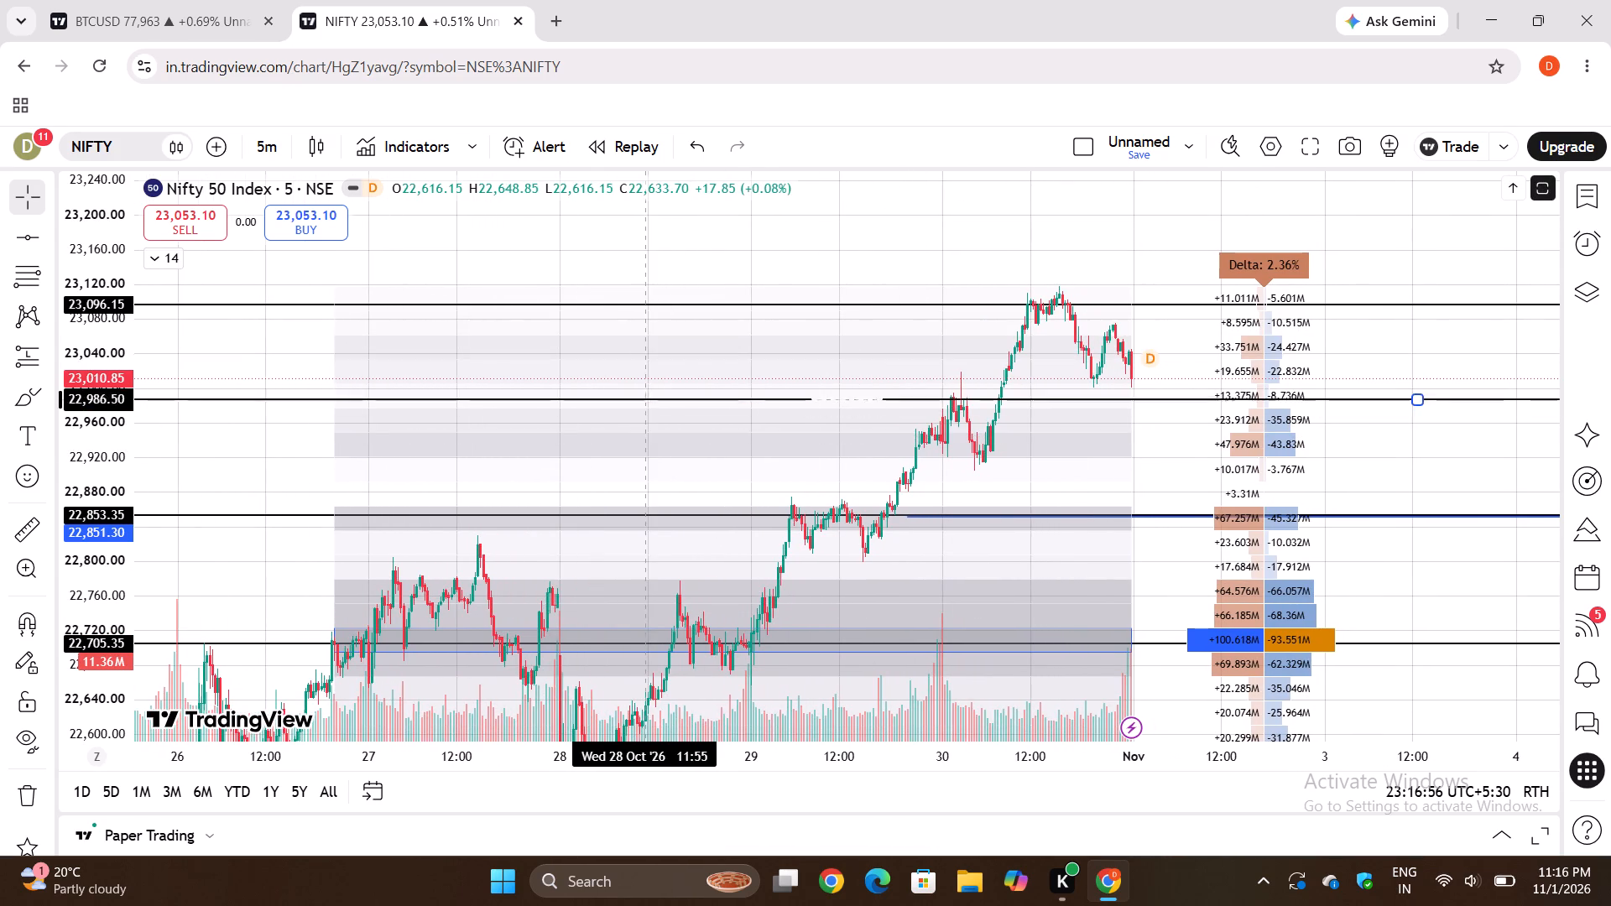
{"action": "left_click_drag", "start_coordinate": [645, 401], "coordinate": [651, 453]}
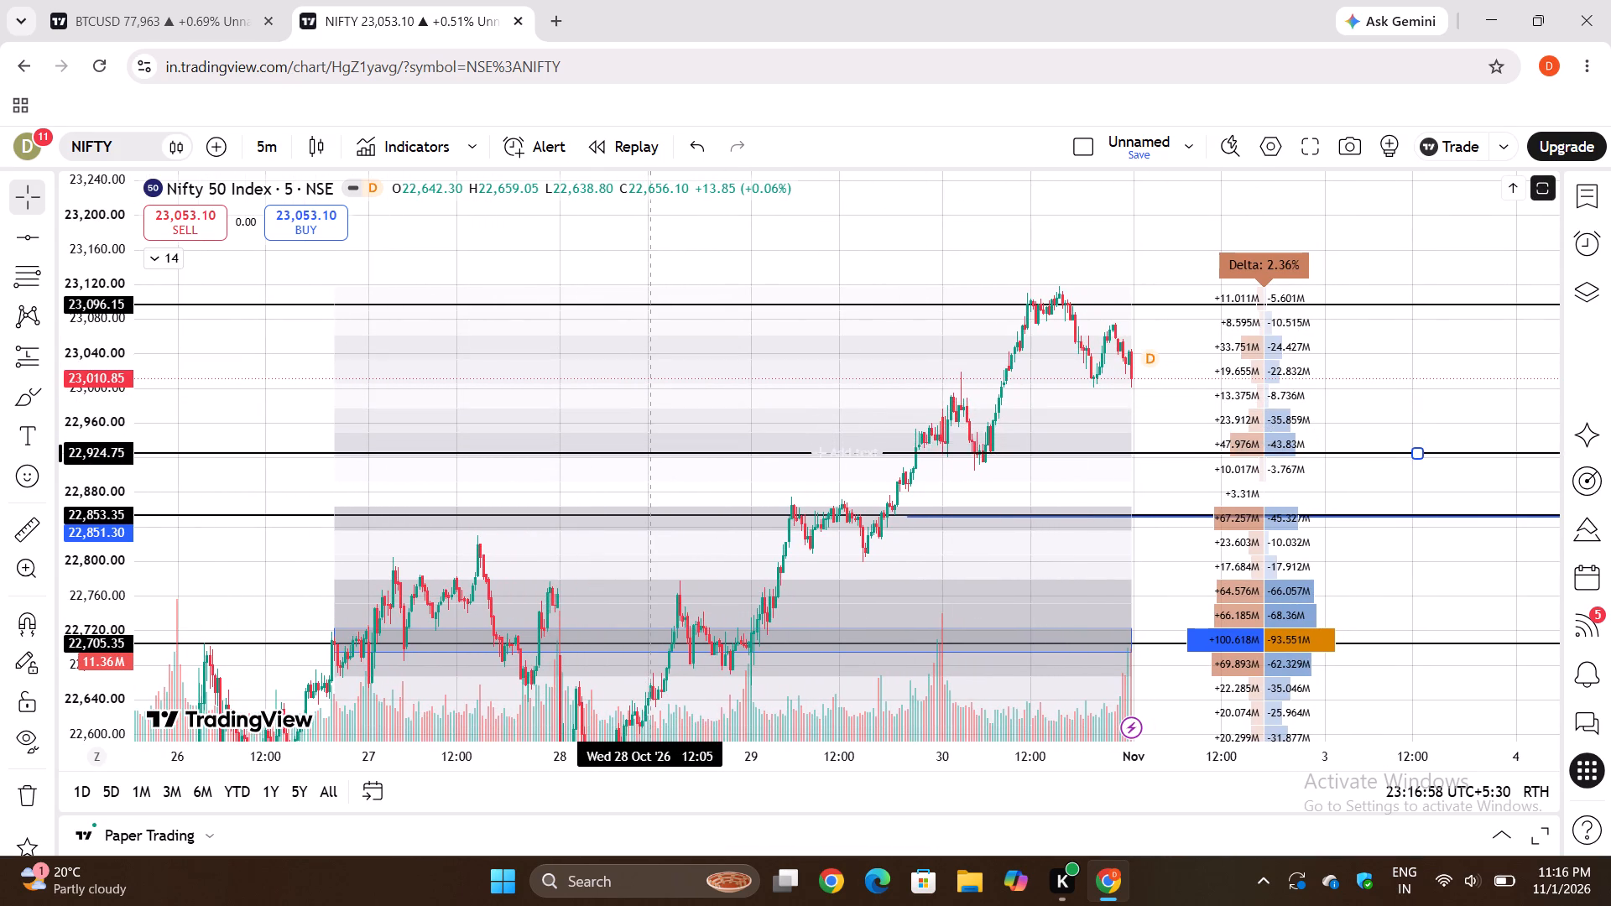
{"action": "left_click_drag", "start_coordinate": [651, 453], "coordinate": [654, 458]}
Check the Delta Volume Profile zones against the marked levels and add BigBeluga's indicator to the favorites.
{"action": "left_click_drag", "start_coordinate": [574, 363], "coordinate": [571, 362]}
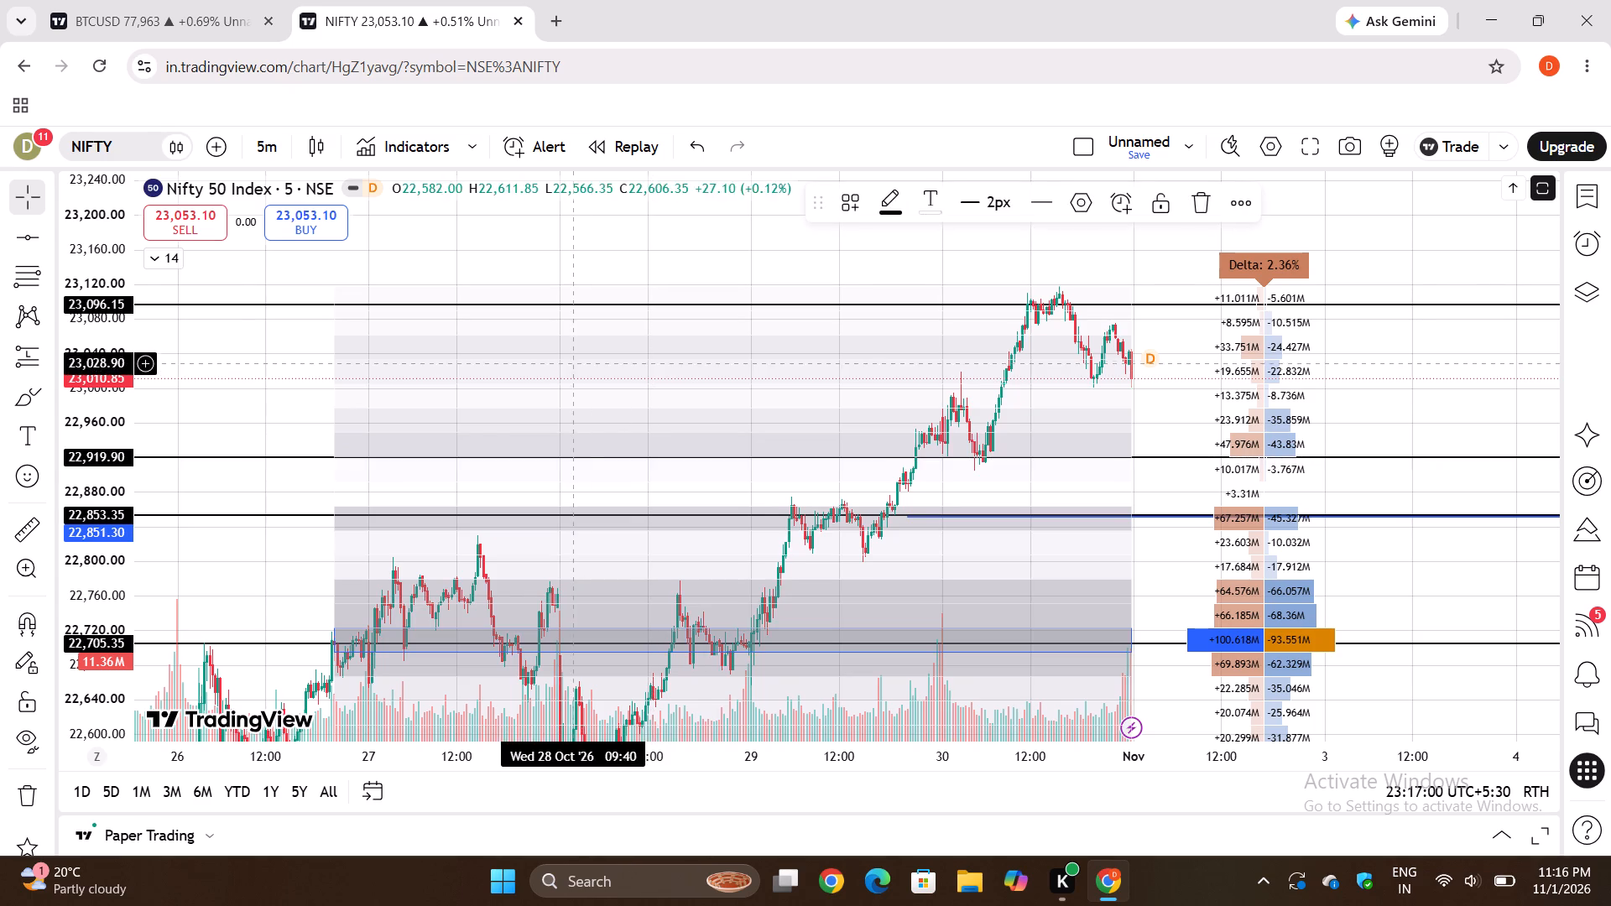
{"action": "left_click_drag", "start_coordinate": [571, 362], "coordinate": [500, 414]}
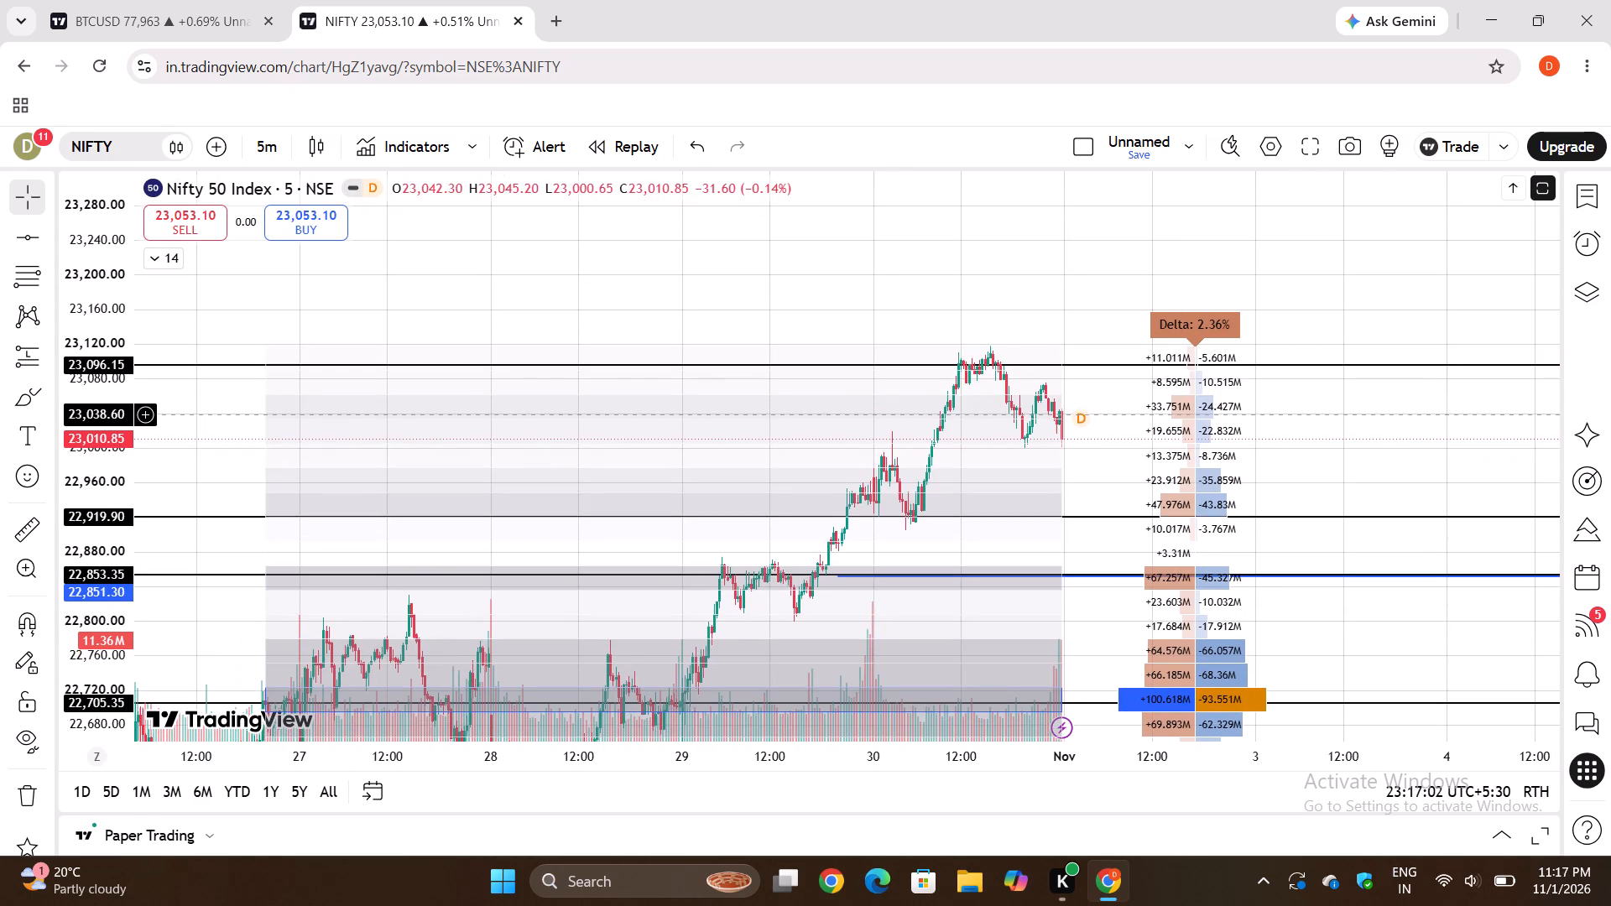
{"action": "left_click_drag", "start_coordinate": [500, 414], "coordinate": [508, 110]}
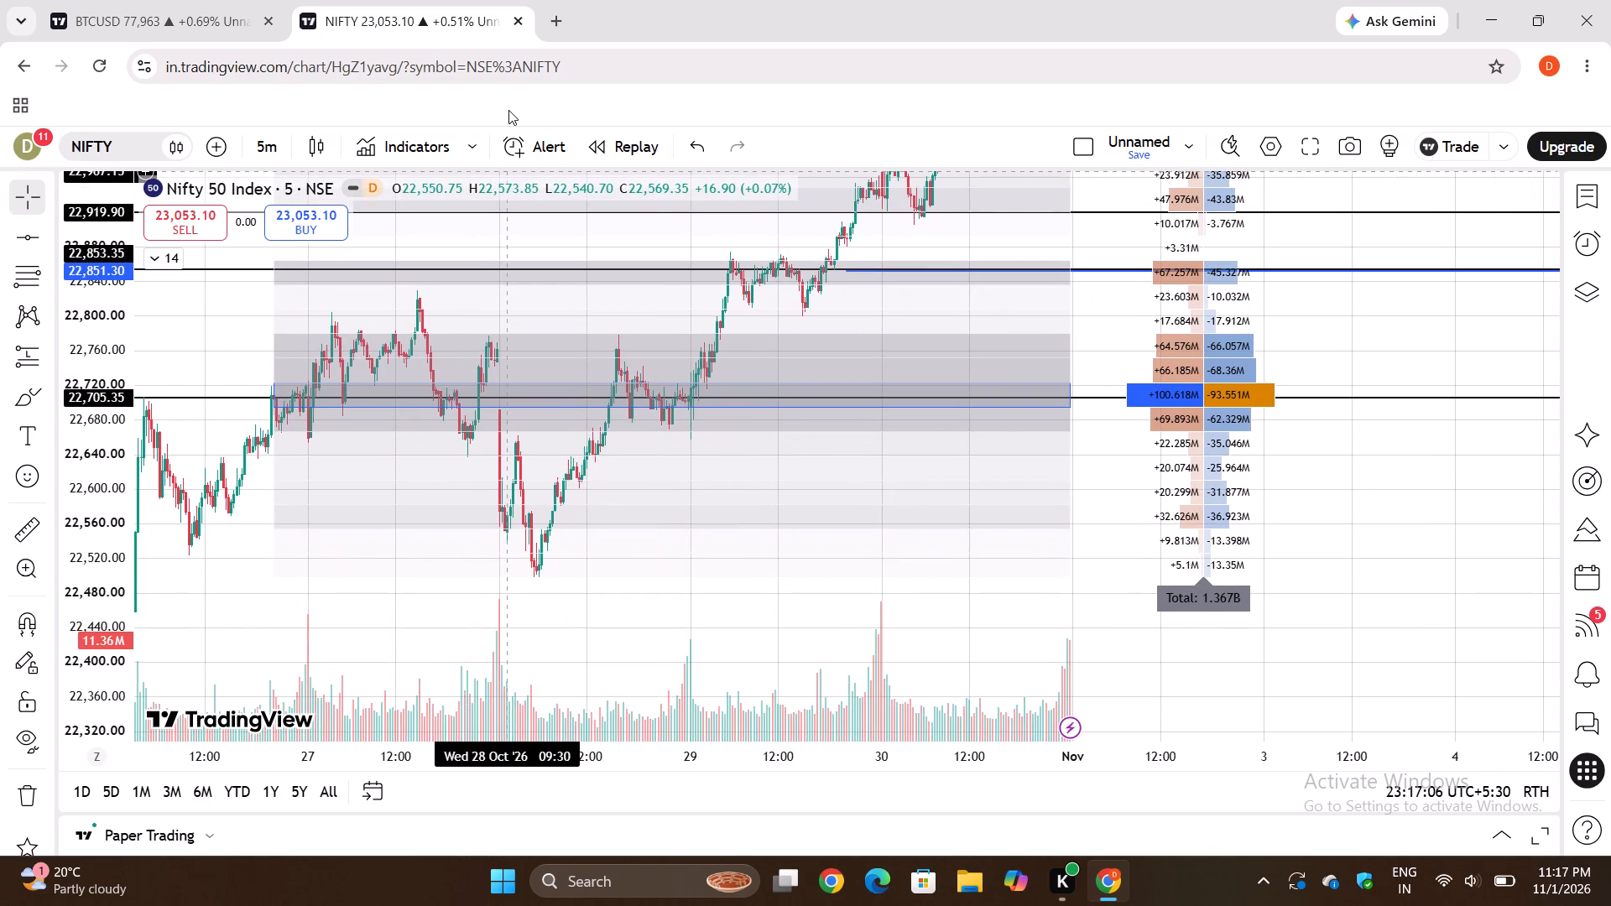
{"action": "left_click_drag", "start_coordinate": [239, 321], "coordinate": [219, 507]}
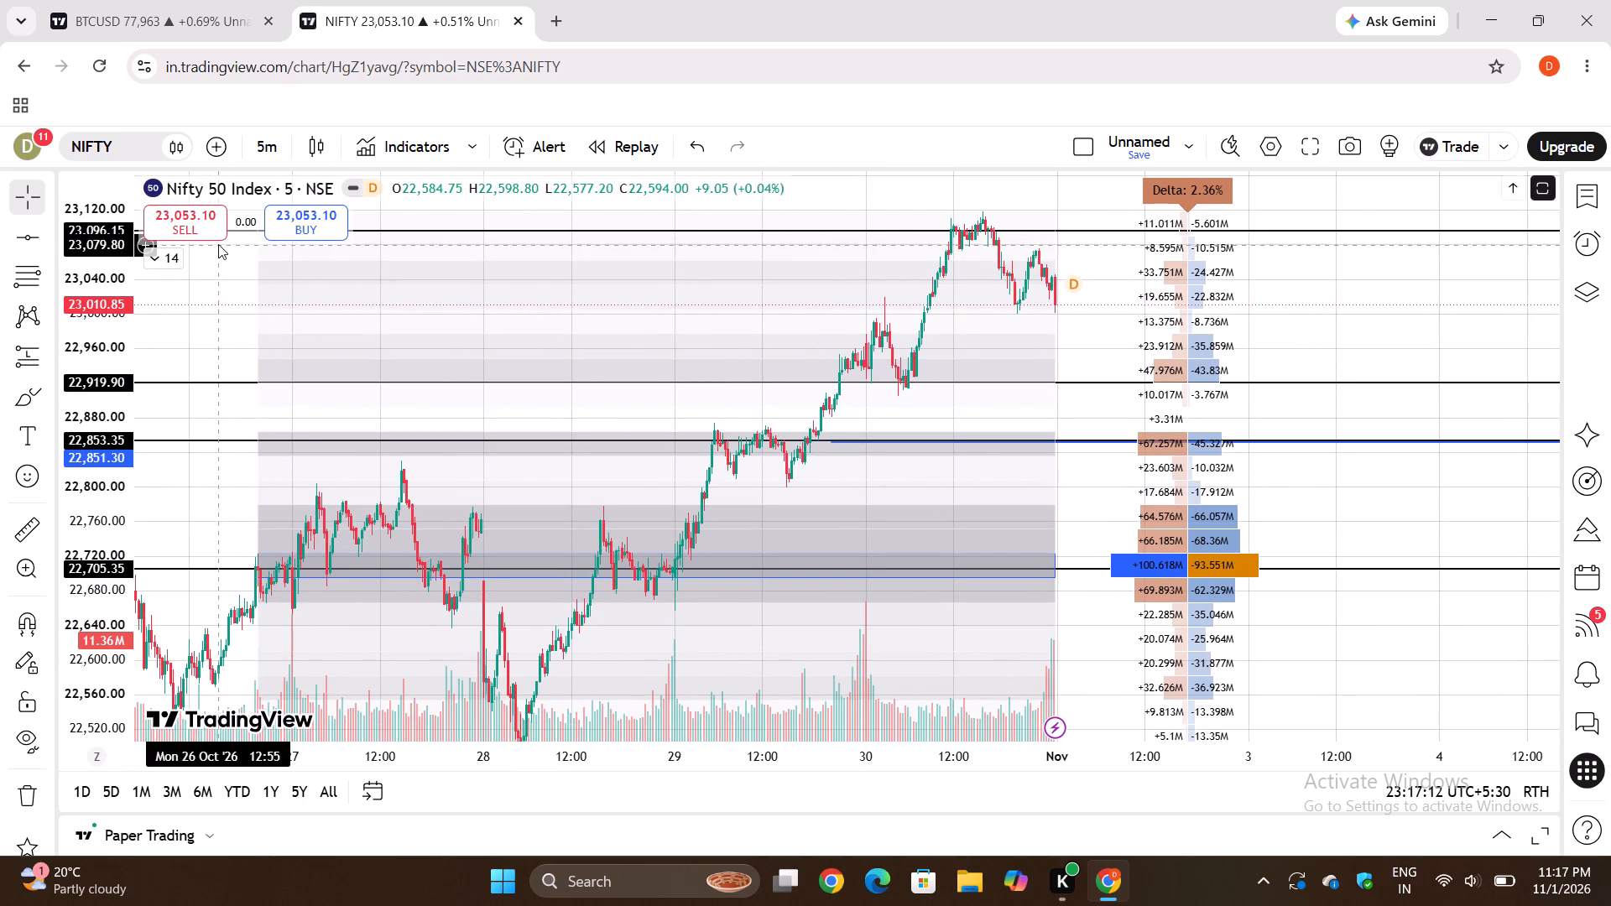
{"action": "left_click", "coordinate": [400, 143]}
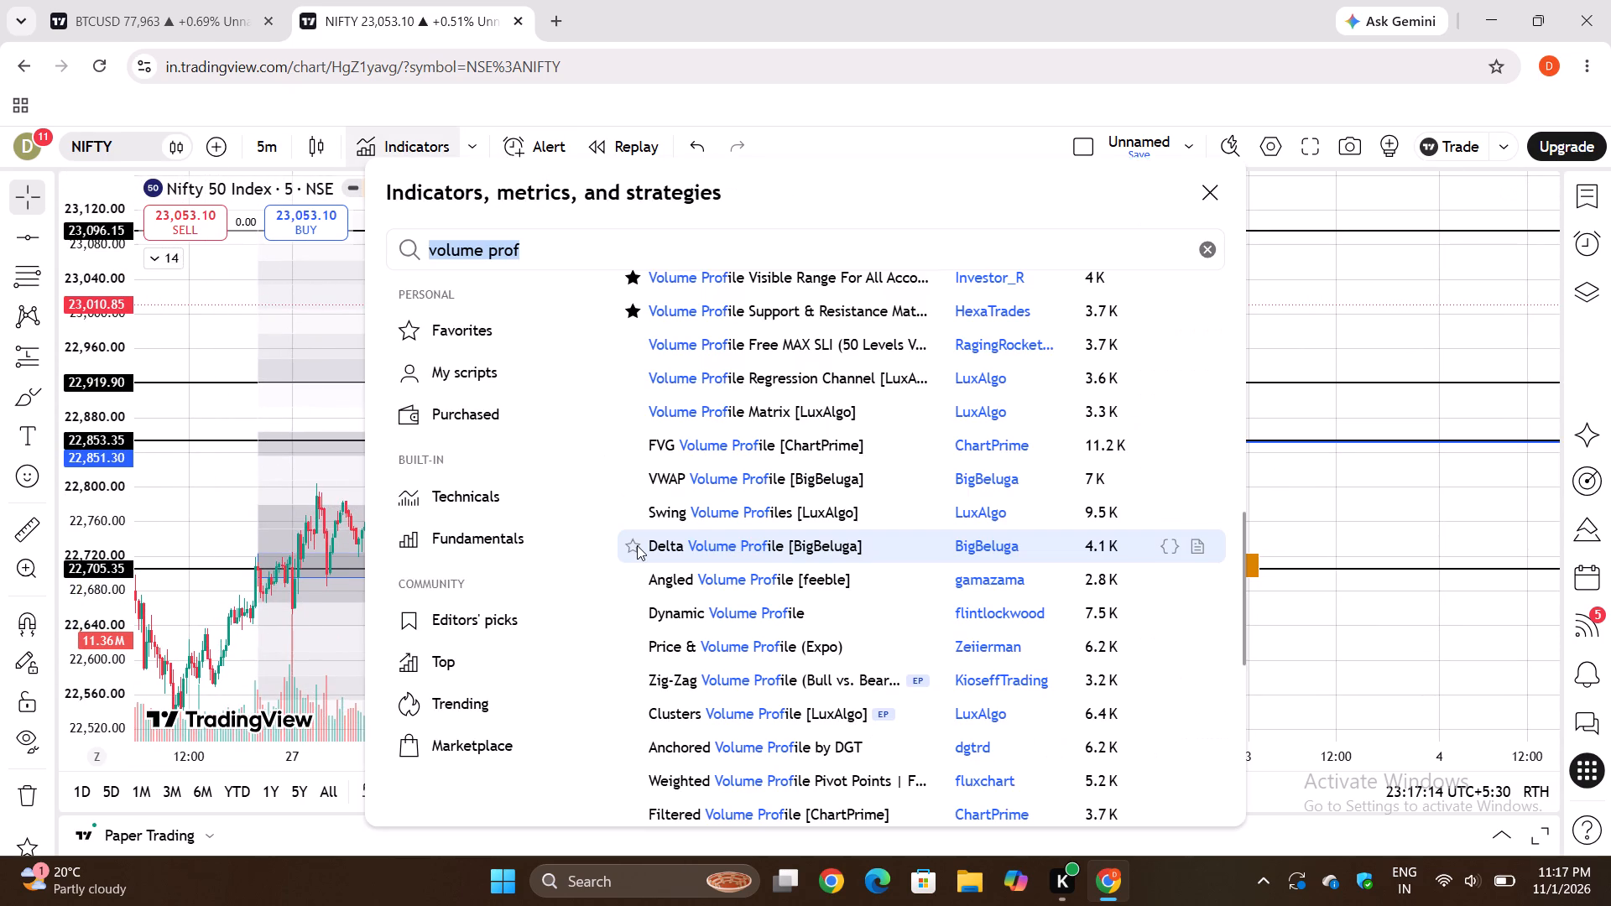
{"action": "left_click", "coordinate": [637, 545]}
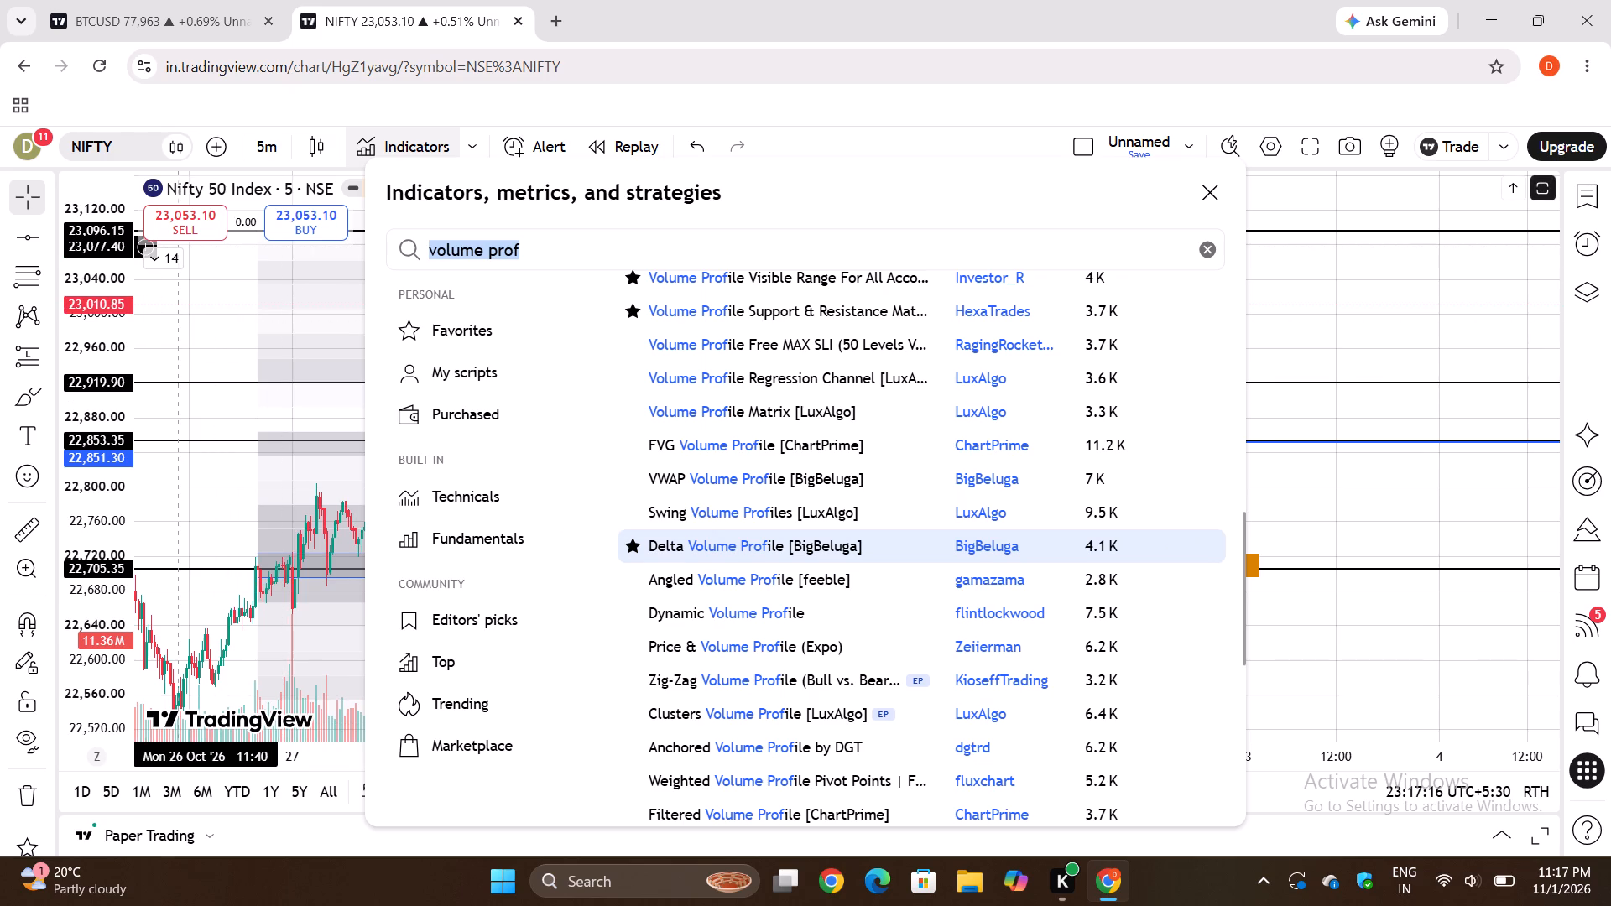
Close the indicator search, expand the indicator list and remove BigBeluga's Delta Volume Profile from the Nifty chart.
{"action": "left_click", "coordinate": [179, 246]}
{"action": "double_click", "coordinate": [178, 246]}
{"action": "left_click", "coordinate": [172, 253]}
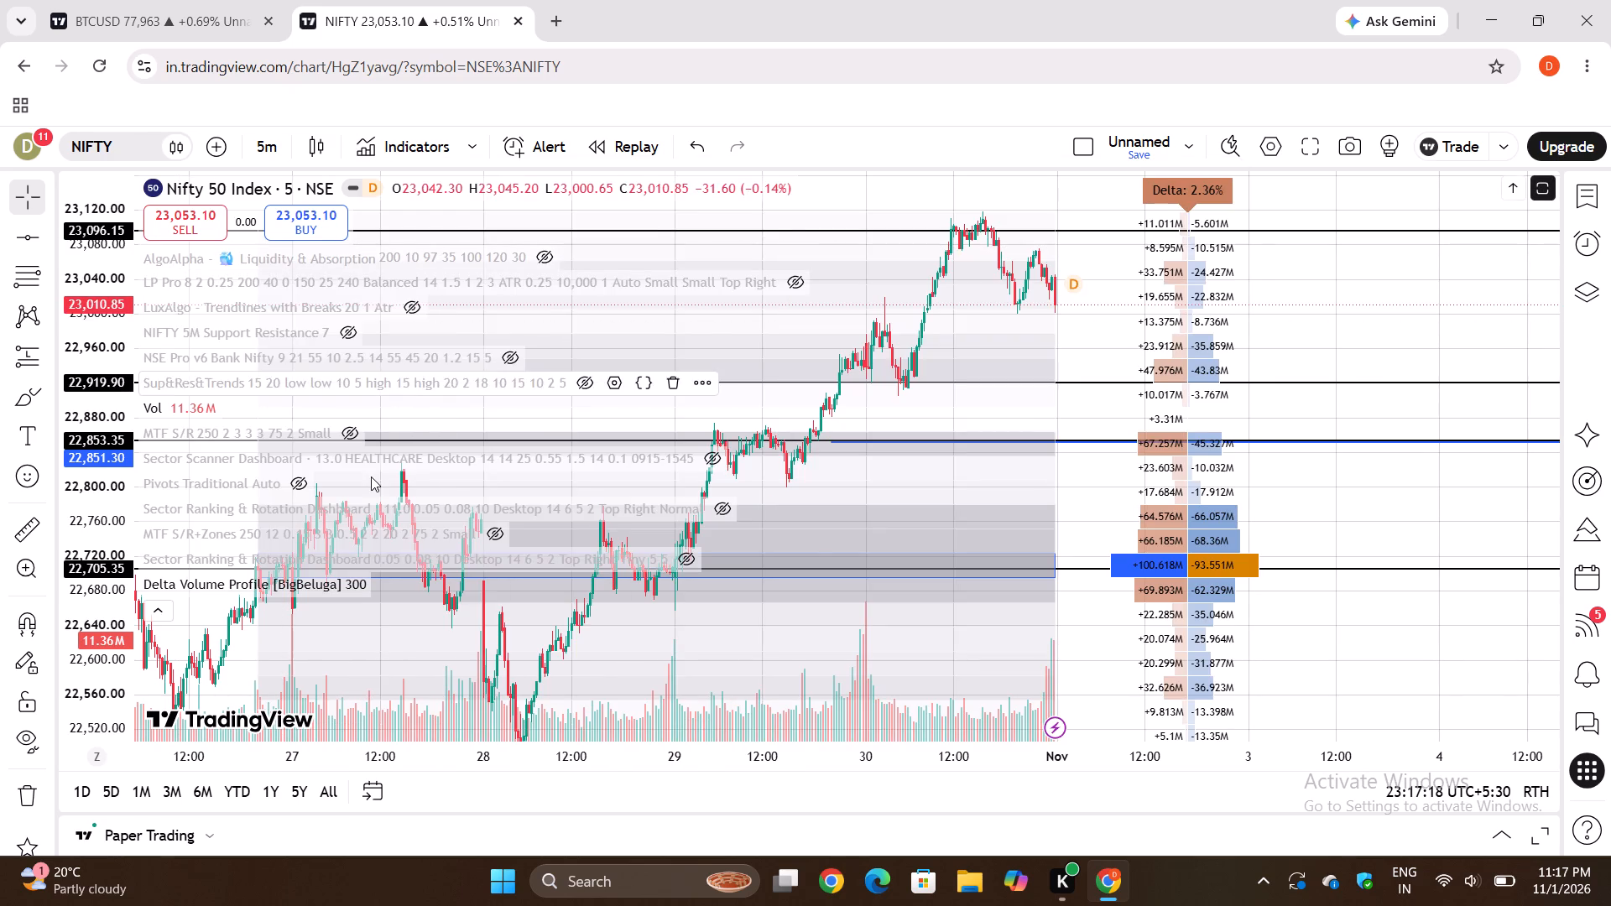
{"action": "left_click", "coordinate": [467, 581]}
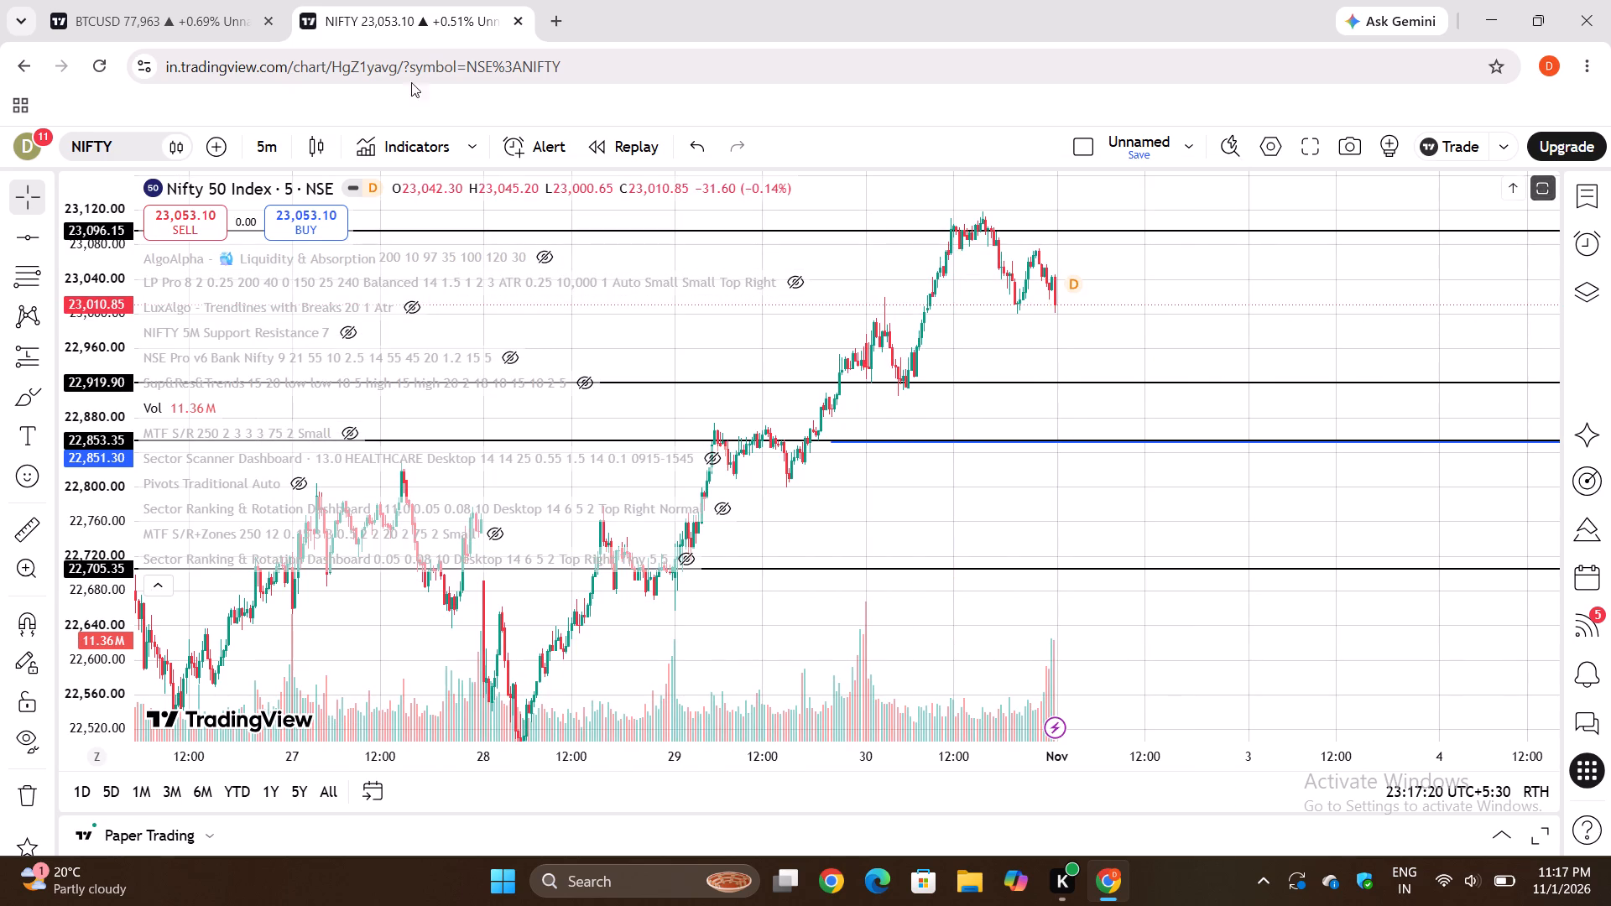
Add the Angled Volume Profile [feeble] indicator to the Nifty chart and close the indicator search.
{"action": "left_click", "coordinate": [426, 160]}
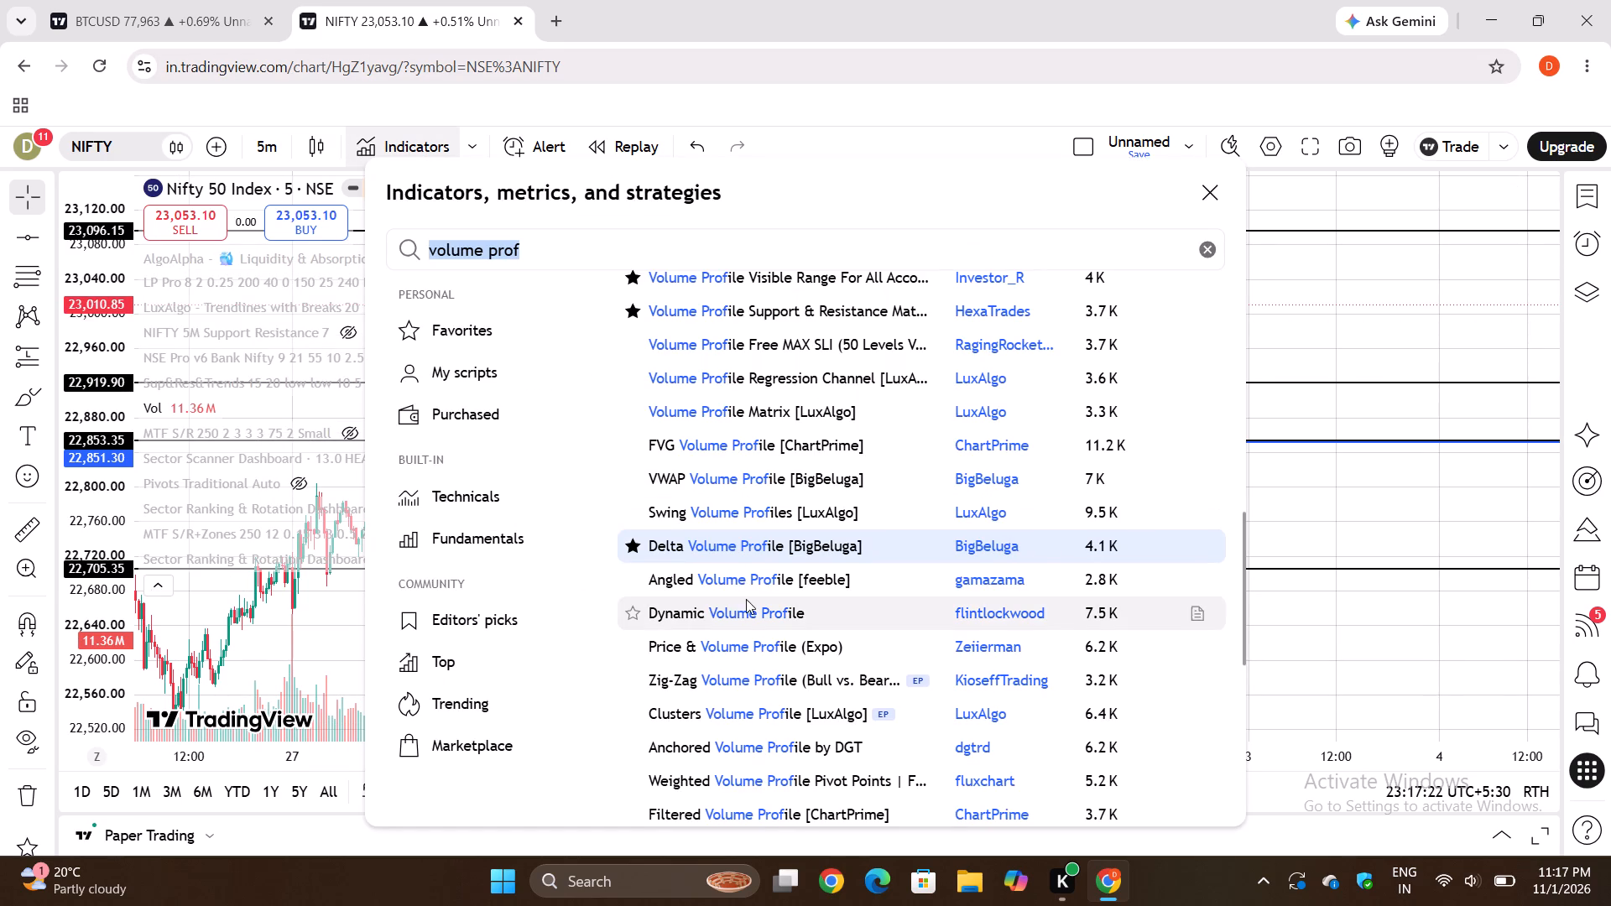
{"action": "left_click", "coordinate": [741, 584]}
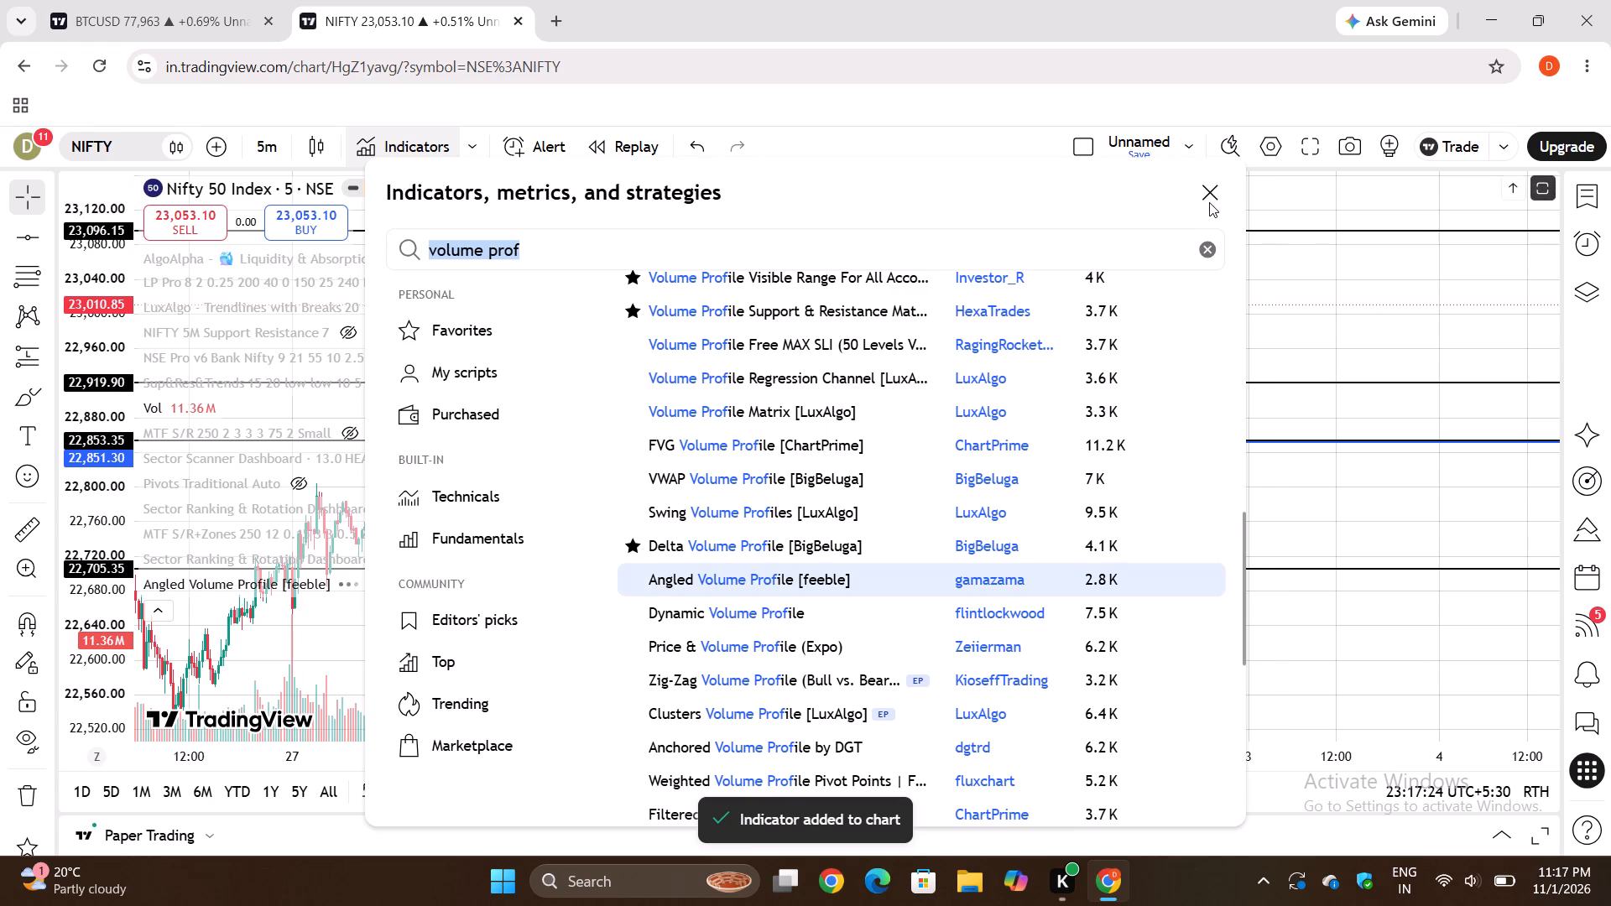
{"action": "left_click", "coordinate": [1207, 204]}
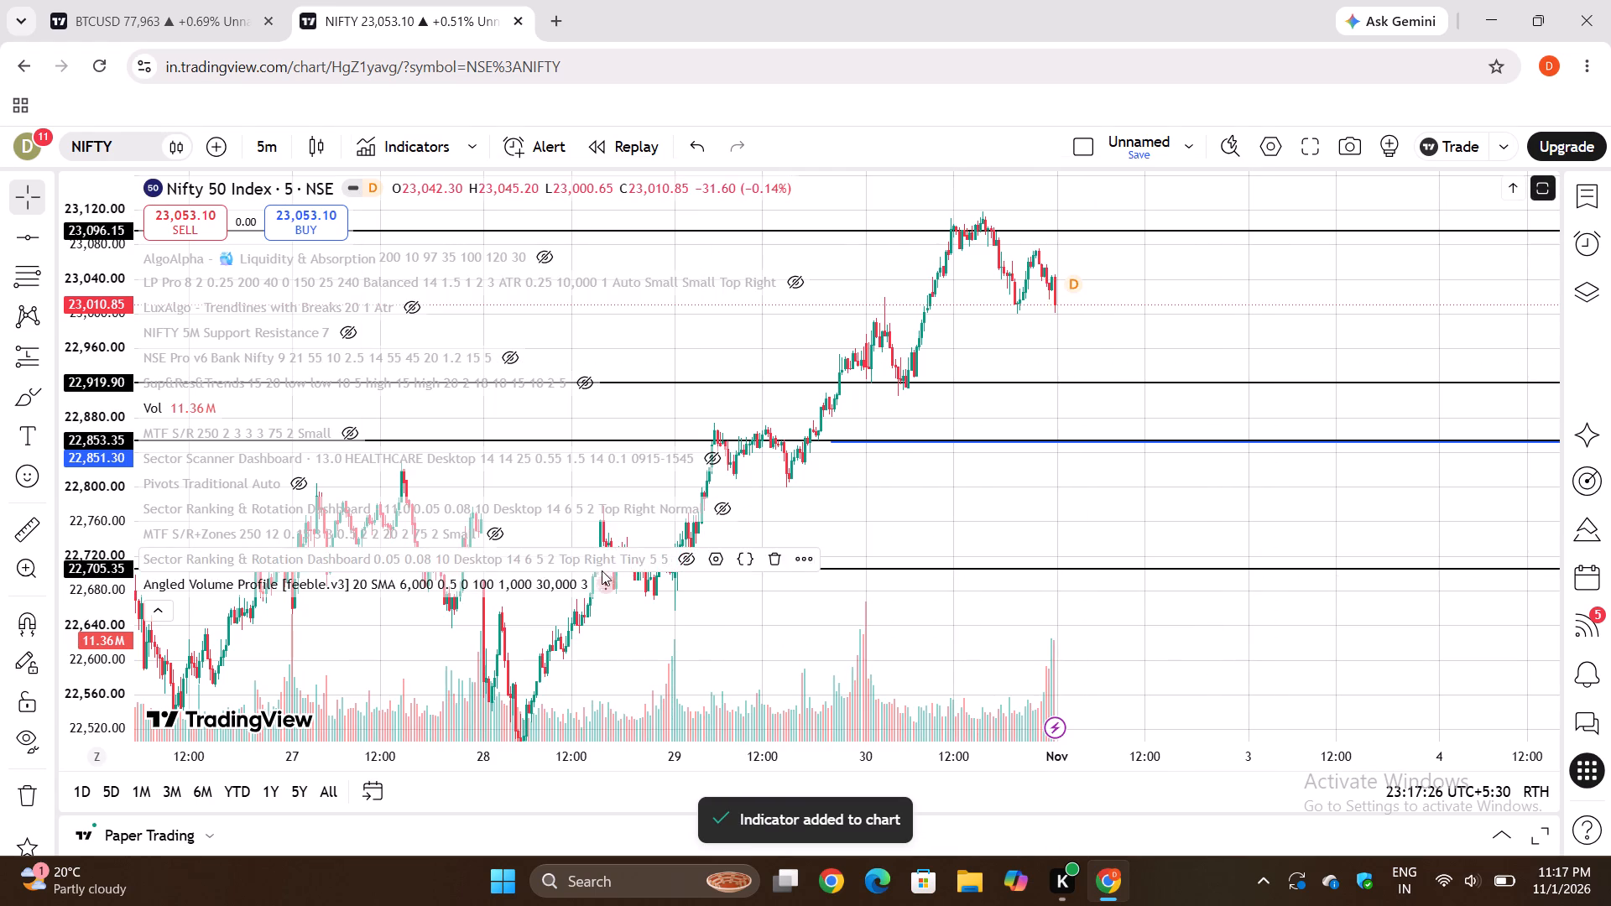
Read the error details of the Angled Volume Profile indicator and remove the indicator from the Nifty chart.
{"action": "left_click", "coordinate": [601, 586]}
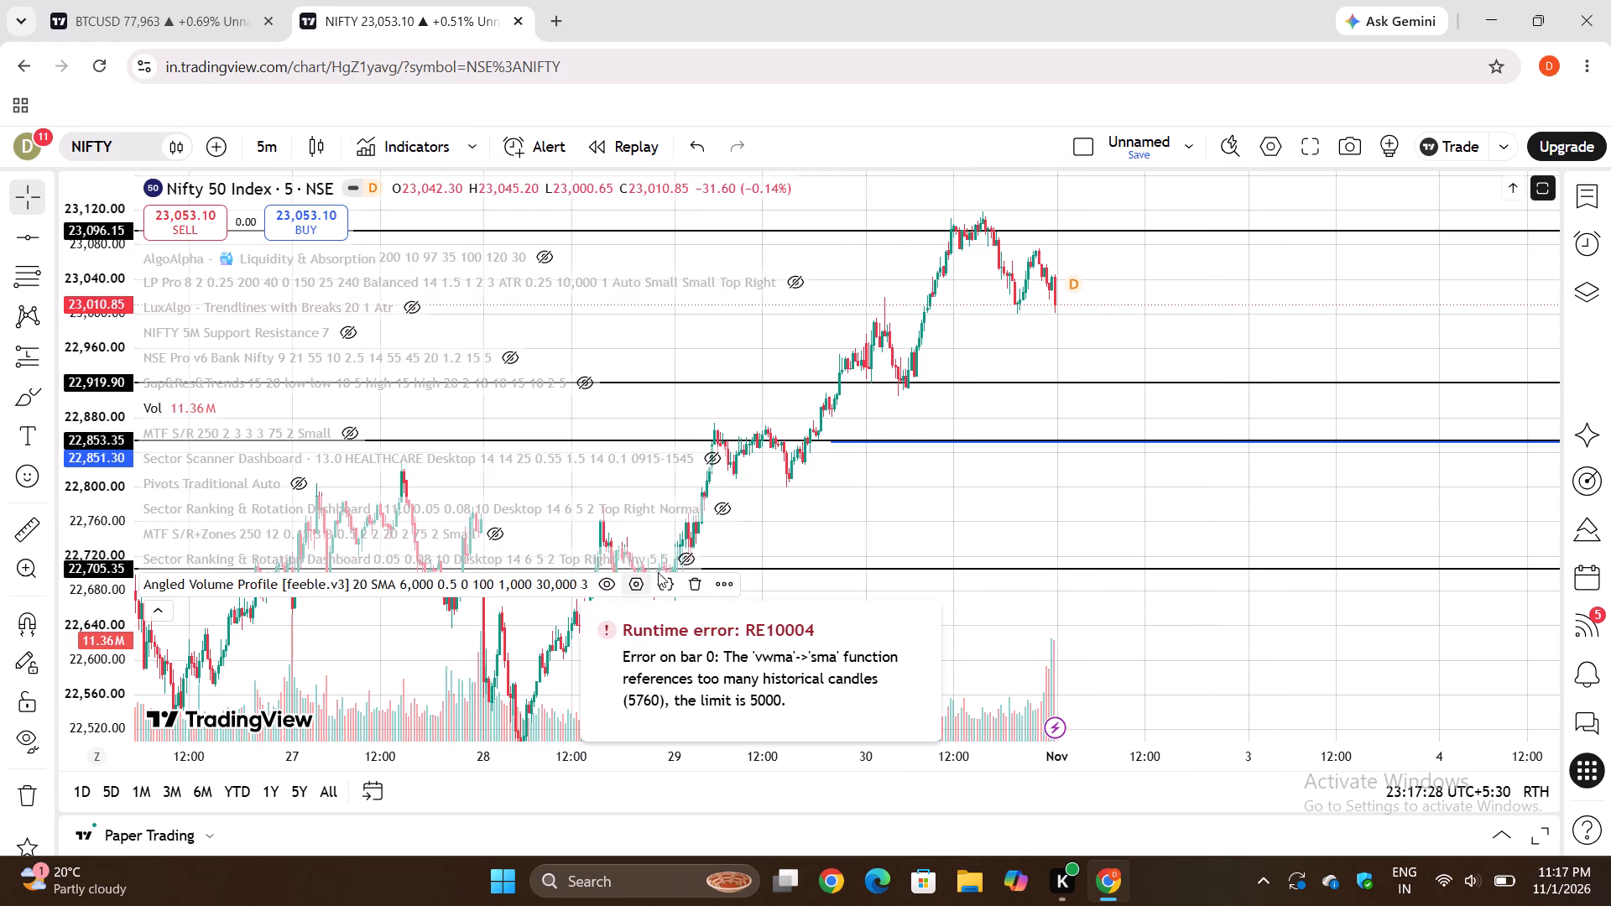
{"action": "left_click", "coordinate": [681, 582]}
Switch to the BTCUSD chart.
{"action": "left_click", "coordinate": [220, 7]}
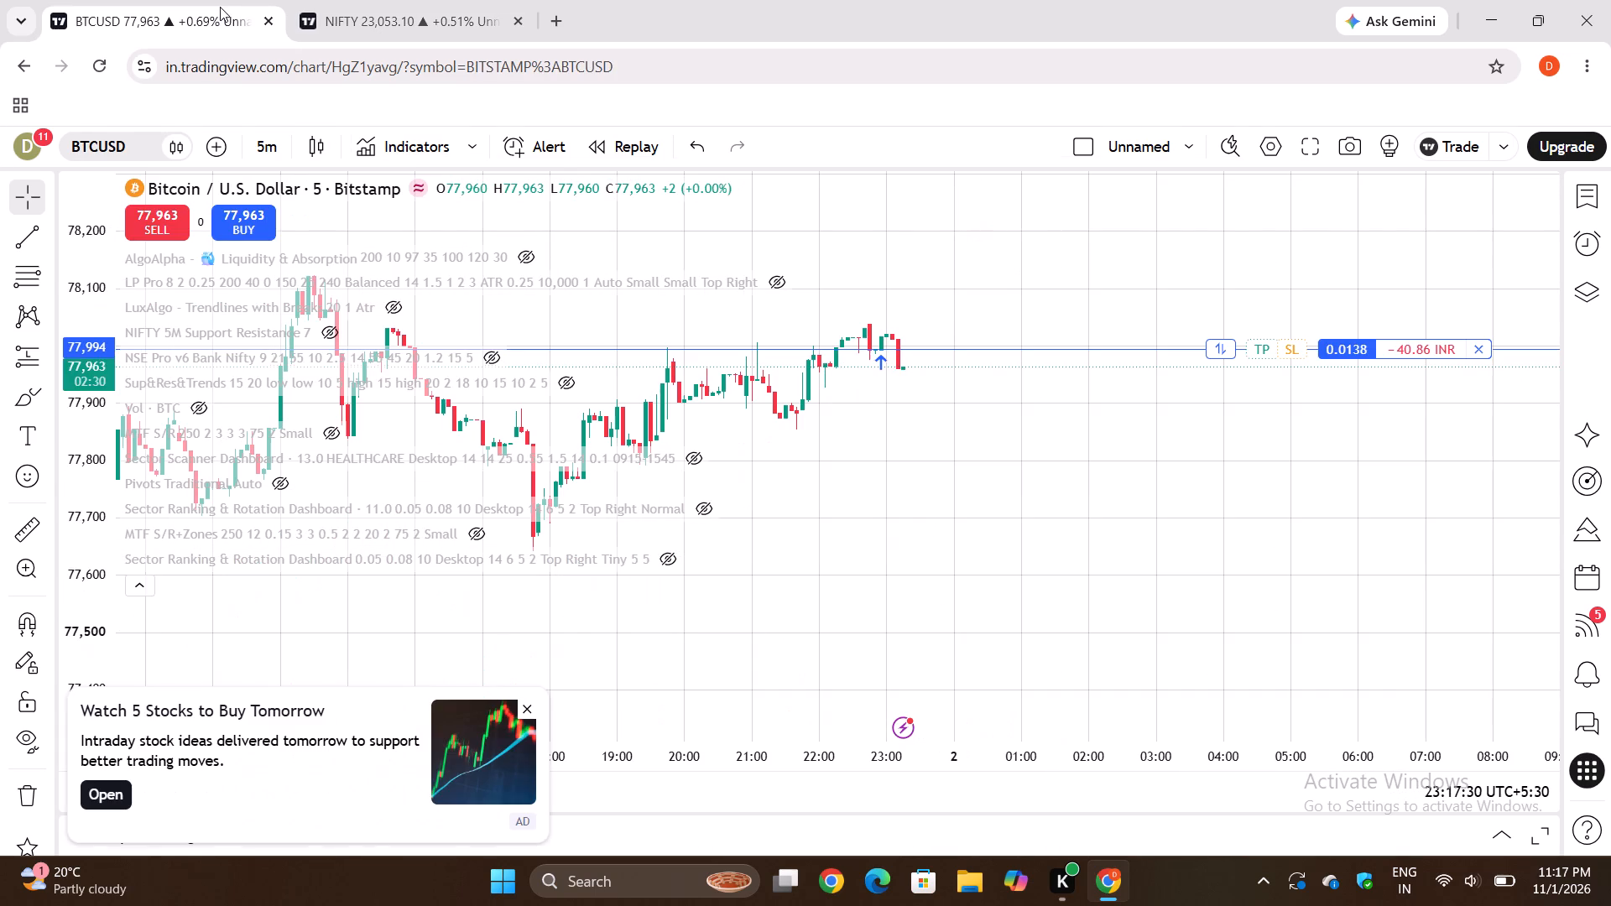
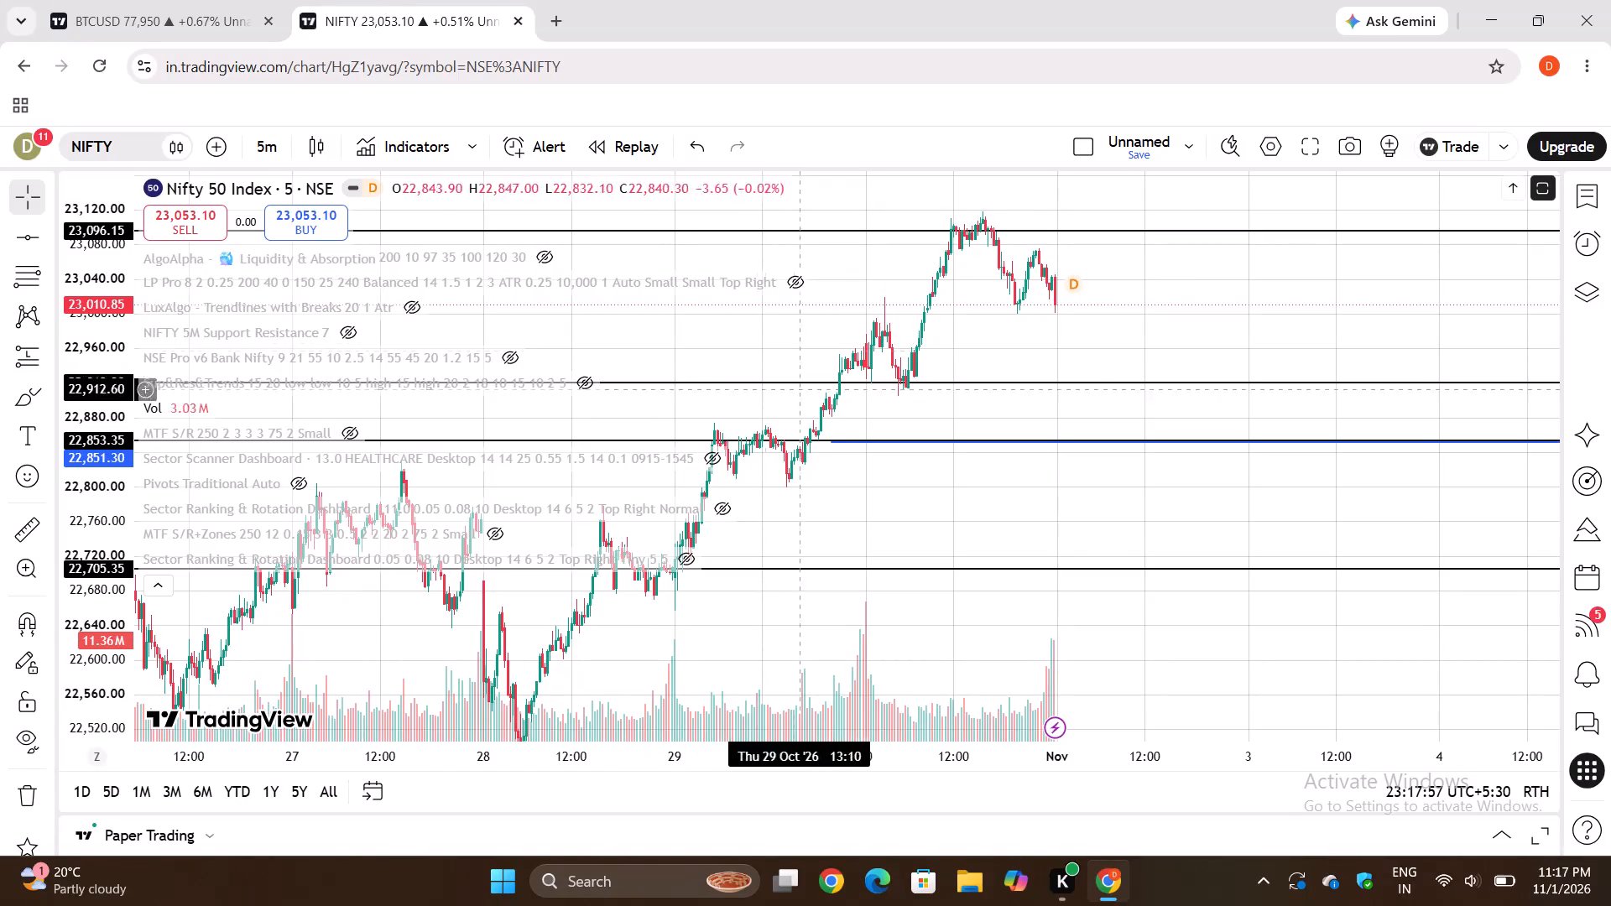
Add the Price & Volume Profile (Expo) indicator to the Nifty chart and show its full profile.
{"action": "left_click", "coordinate": [379, 144]}
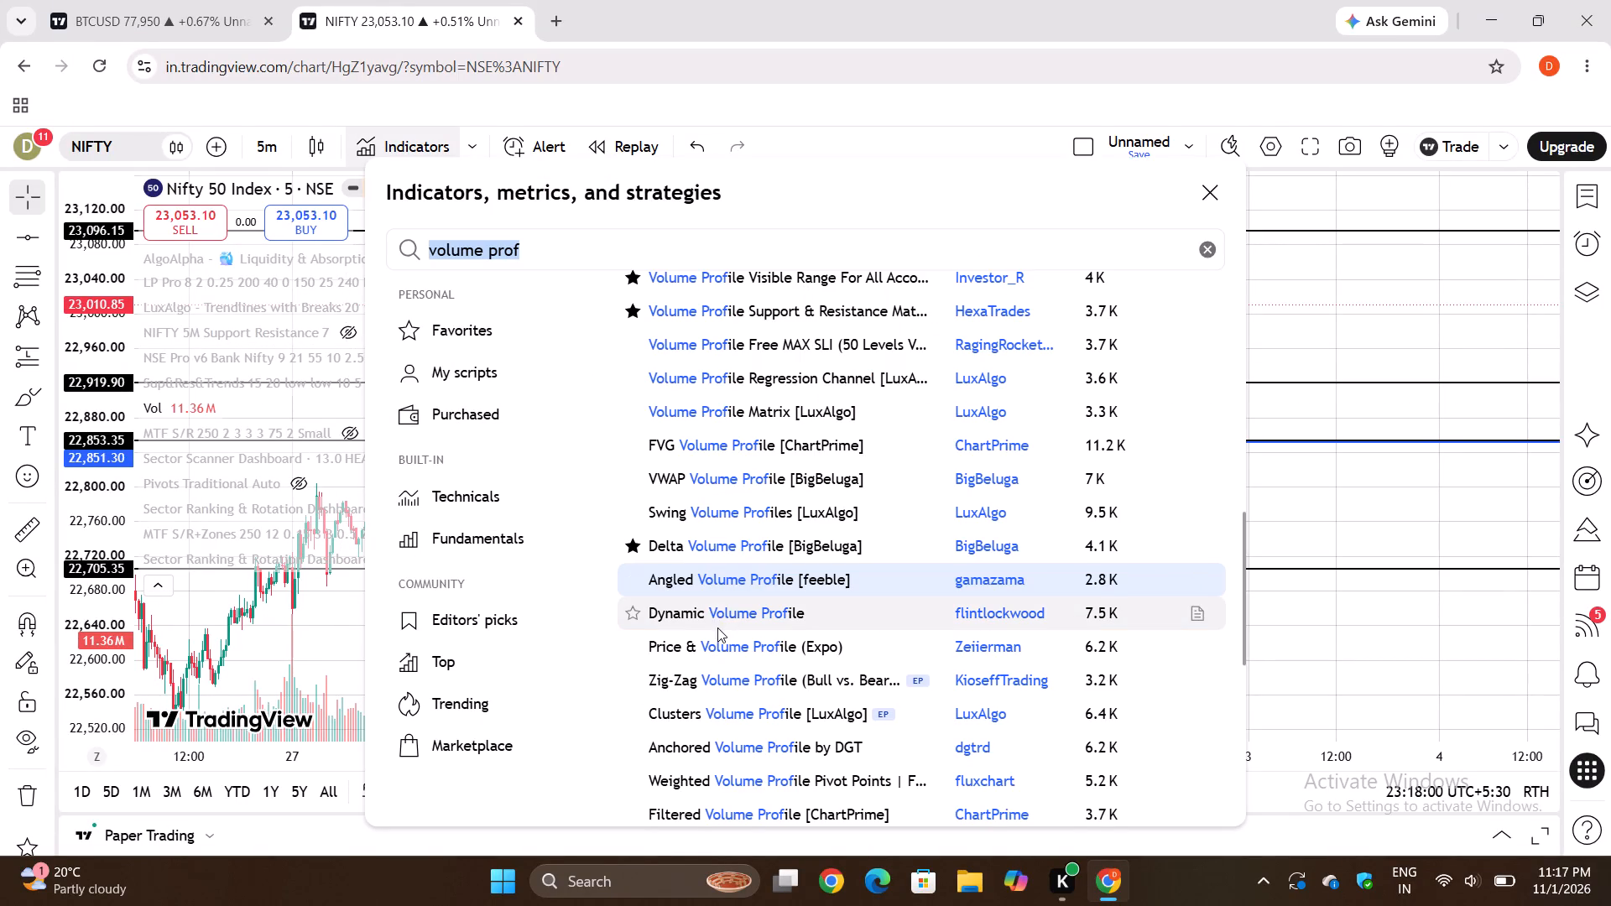
{"action": "left_click", "coordinate": [722, 647]}
{"action": "left_click", "coordinate": [1358, 411]}
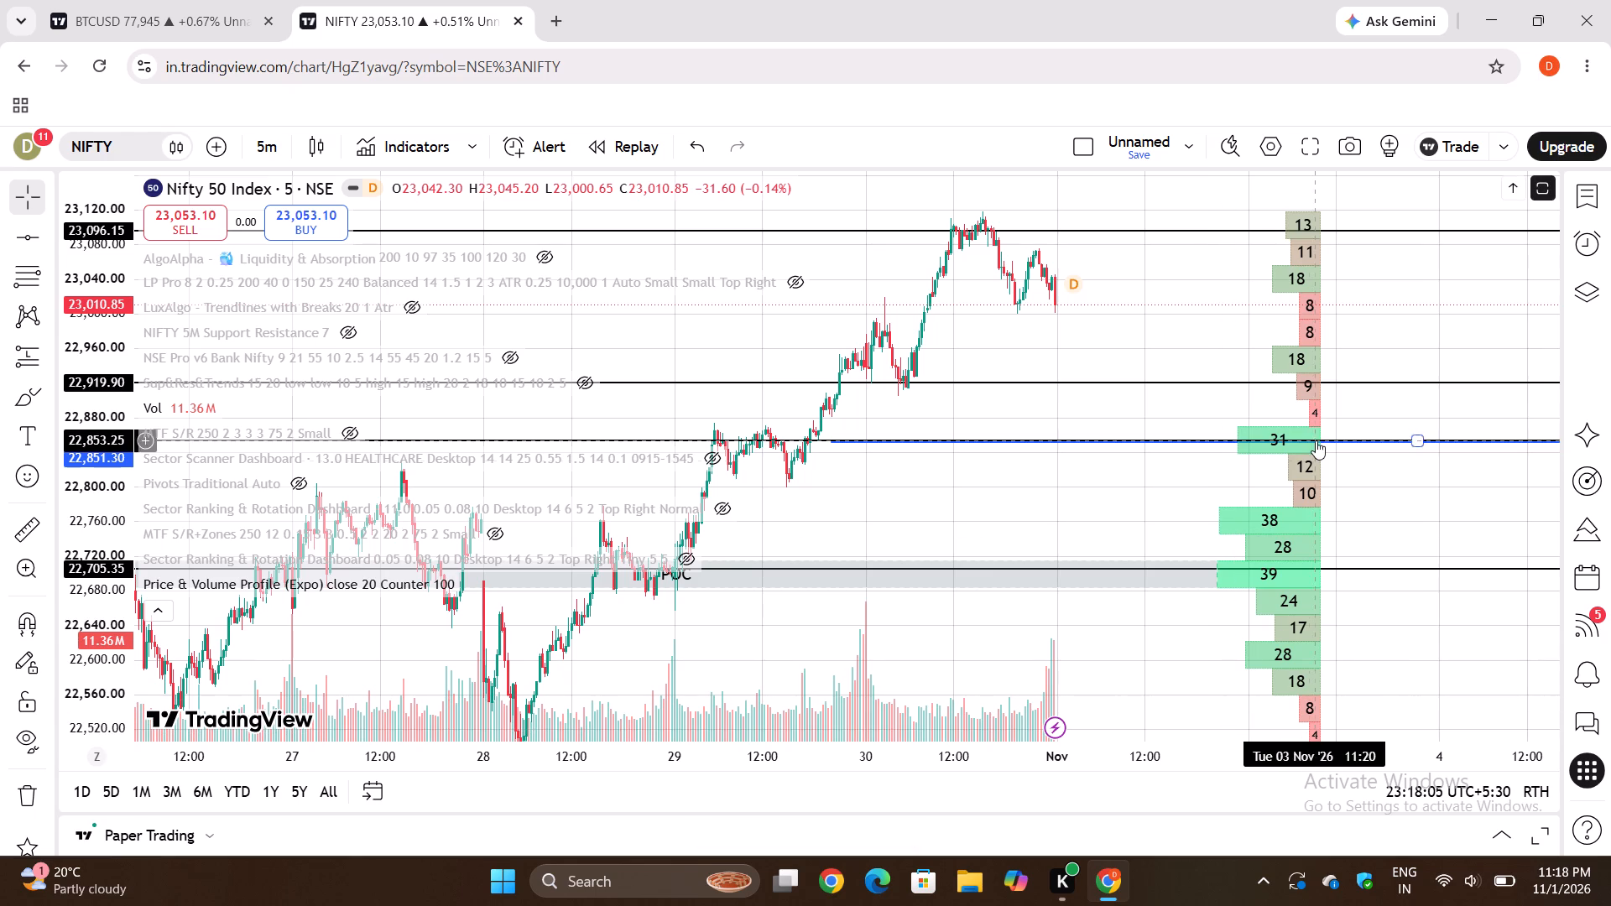
{"action": "left_click_drag", "start_coordinate": [74, 322], "coordinate": [140, 521]}
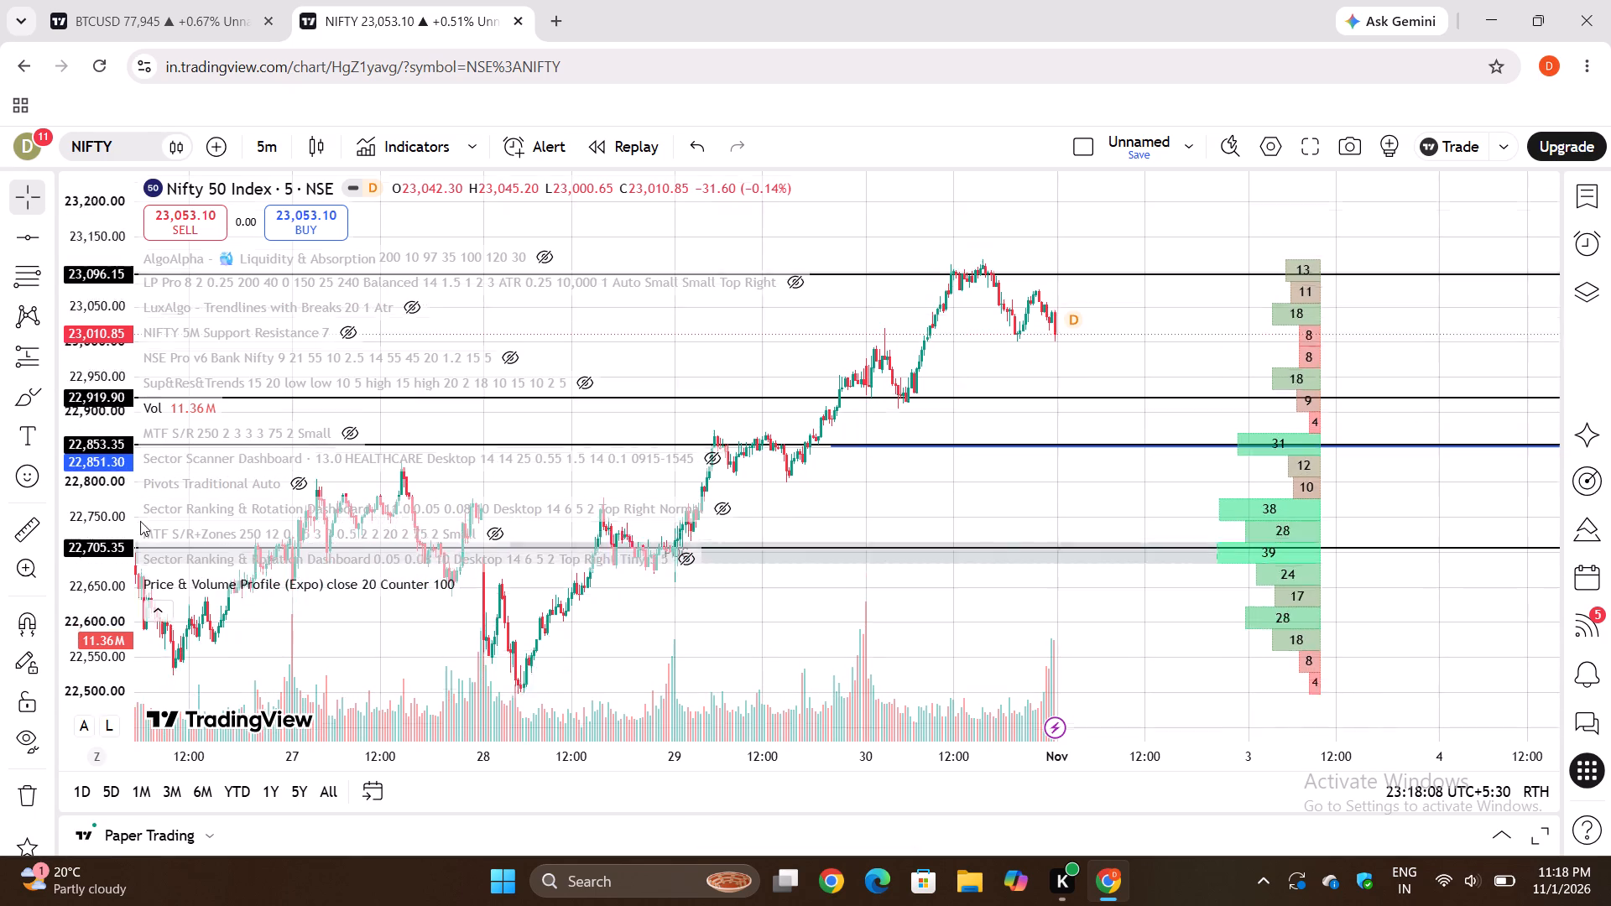
{"action": "left_click_drag", "start_coordinate": [140, 521], "coordinate": [141, 524]}
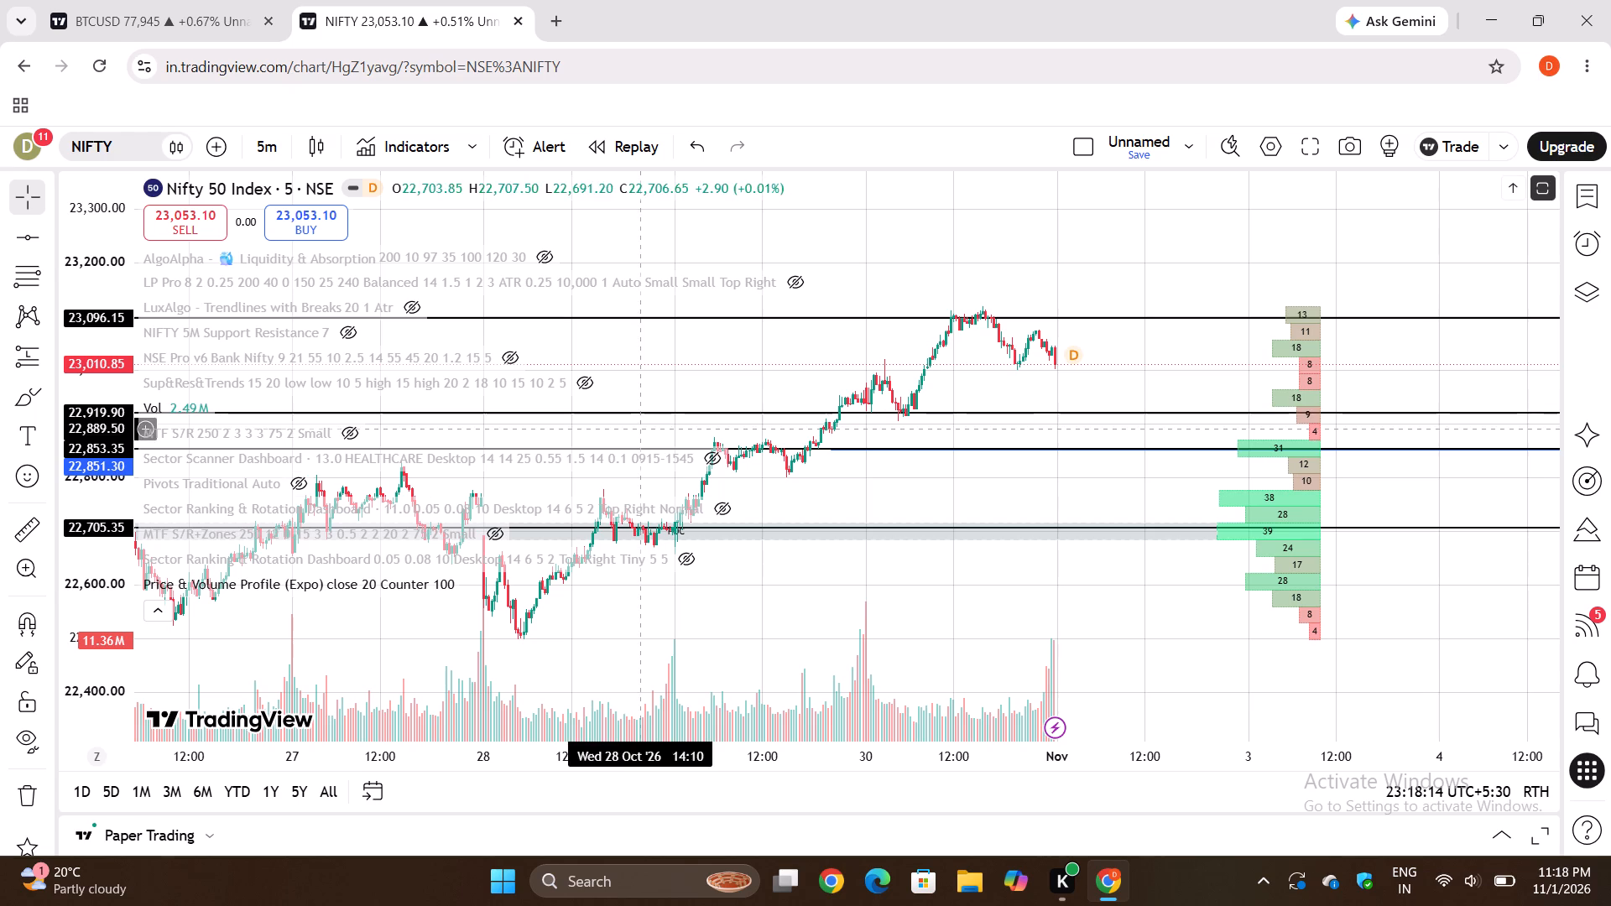
Move the horizontal line at 22,919.90 up to about 22,948, onto the nearby long volume profile bar.
{"action": "left_click_drag", "start_coordinate": [878, 412], "coordinate": [878, 394]}
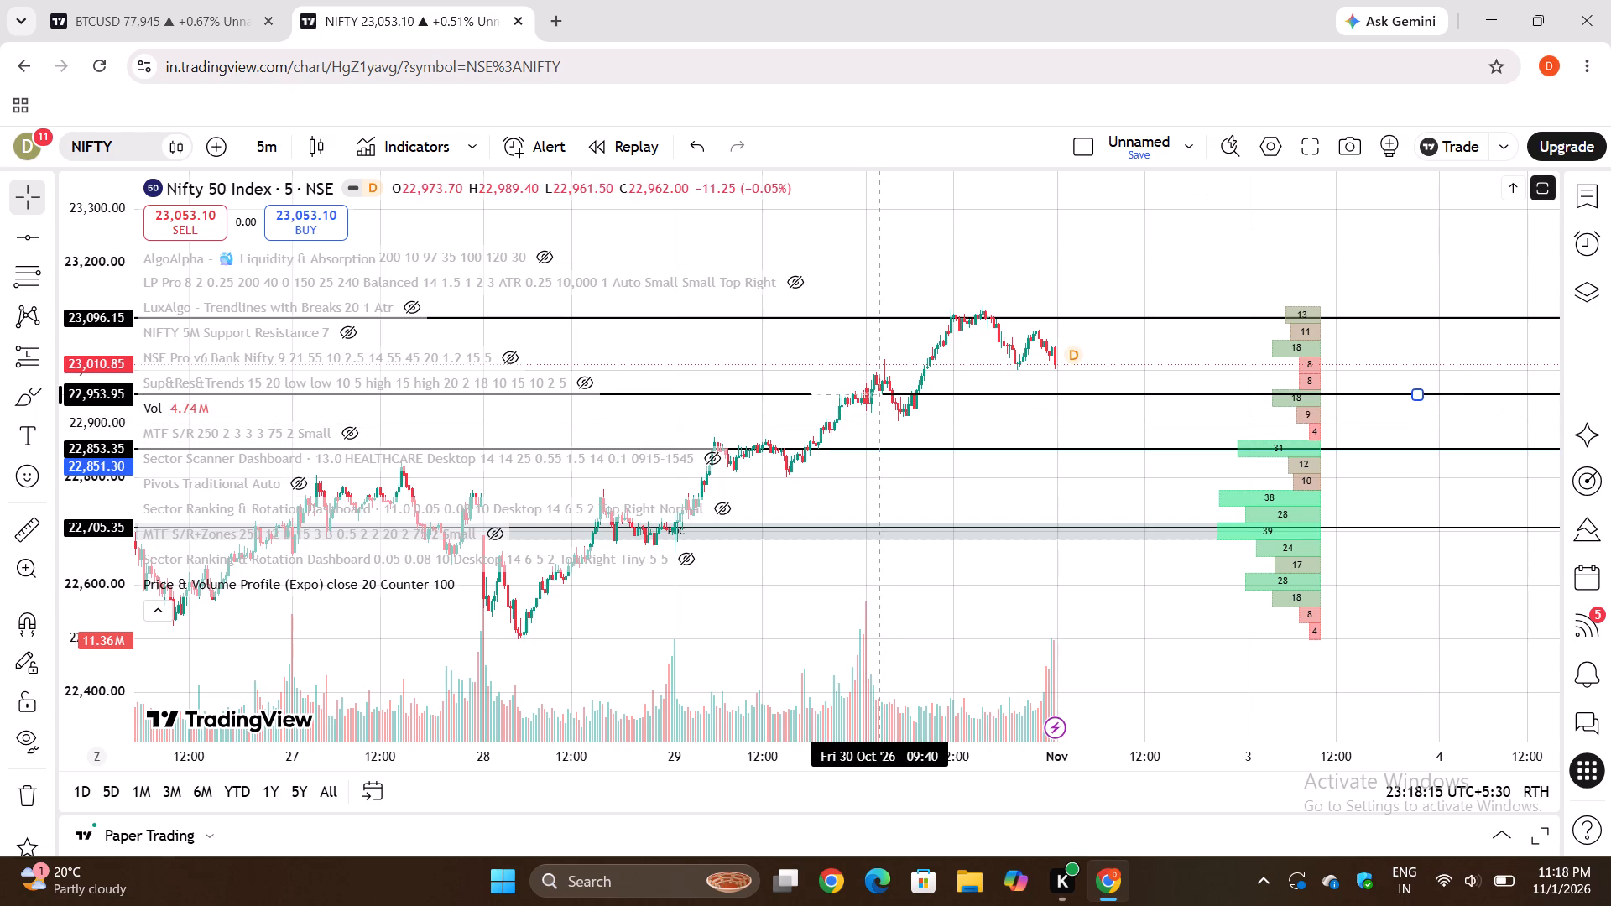
{"action": "left_click_drag", "start_coordinate": [878, 394], "coordinate": [878, 398]}
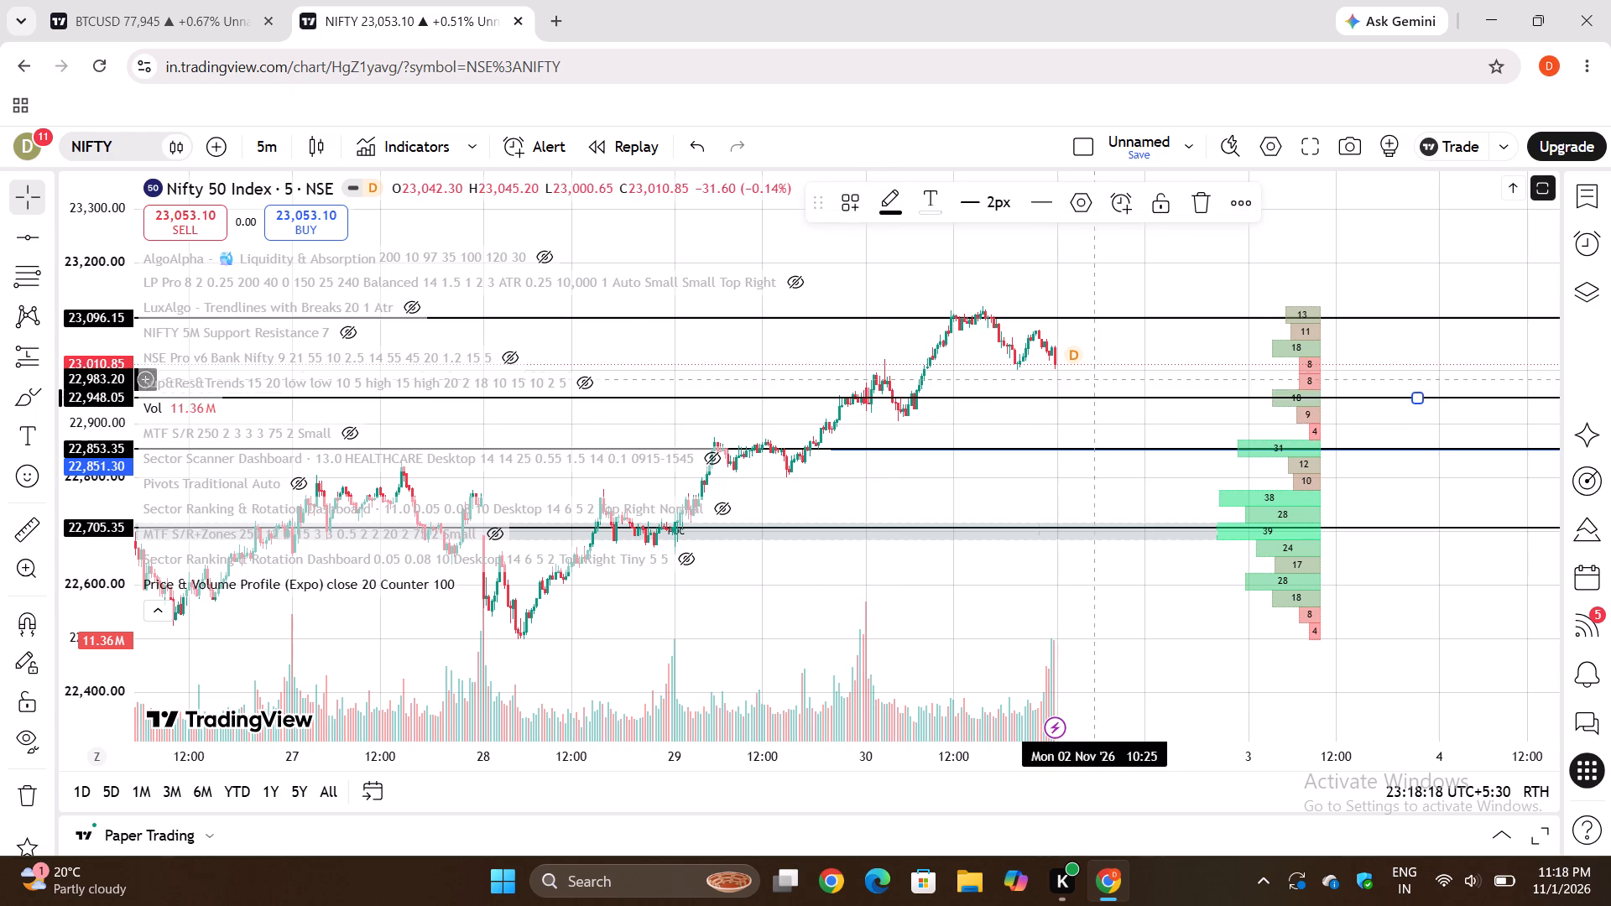
Draw a horizontal line at about 23,036 on the Nifty chart, level with the upper volume profile bar.
{"action": "left_click", "coordinate": [21, 242]}
{"action": "left_click", "coordinate": [1189, 351]}
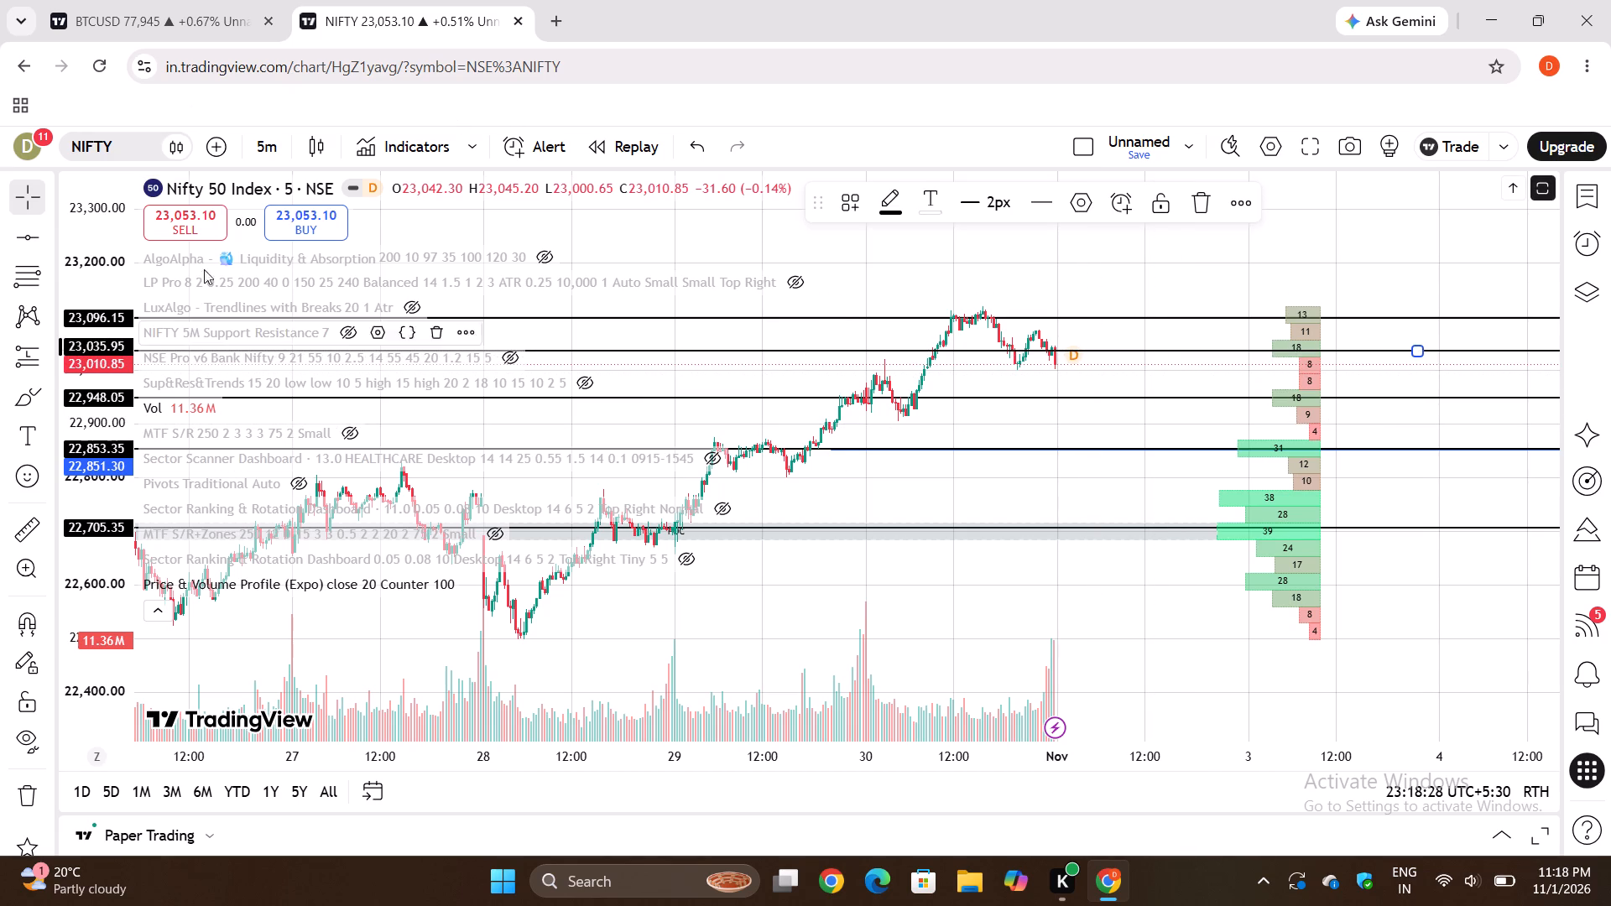
Remove the Price & Volume Profile (Expo) indicator from the Nifty chart.
{"action": "left_click", "coordinate": [565, 582]}
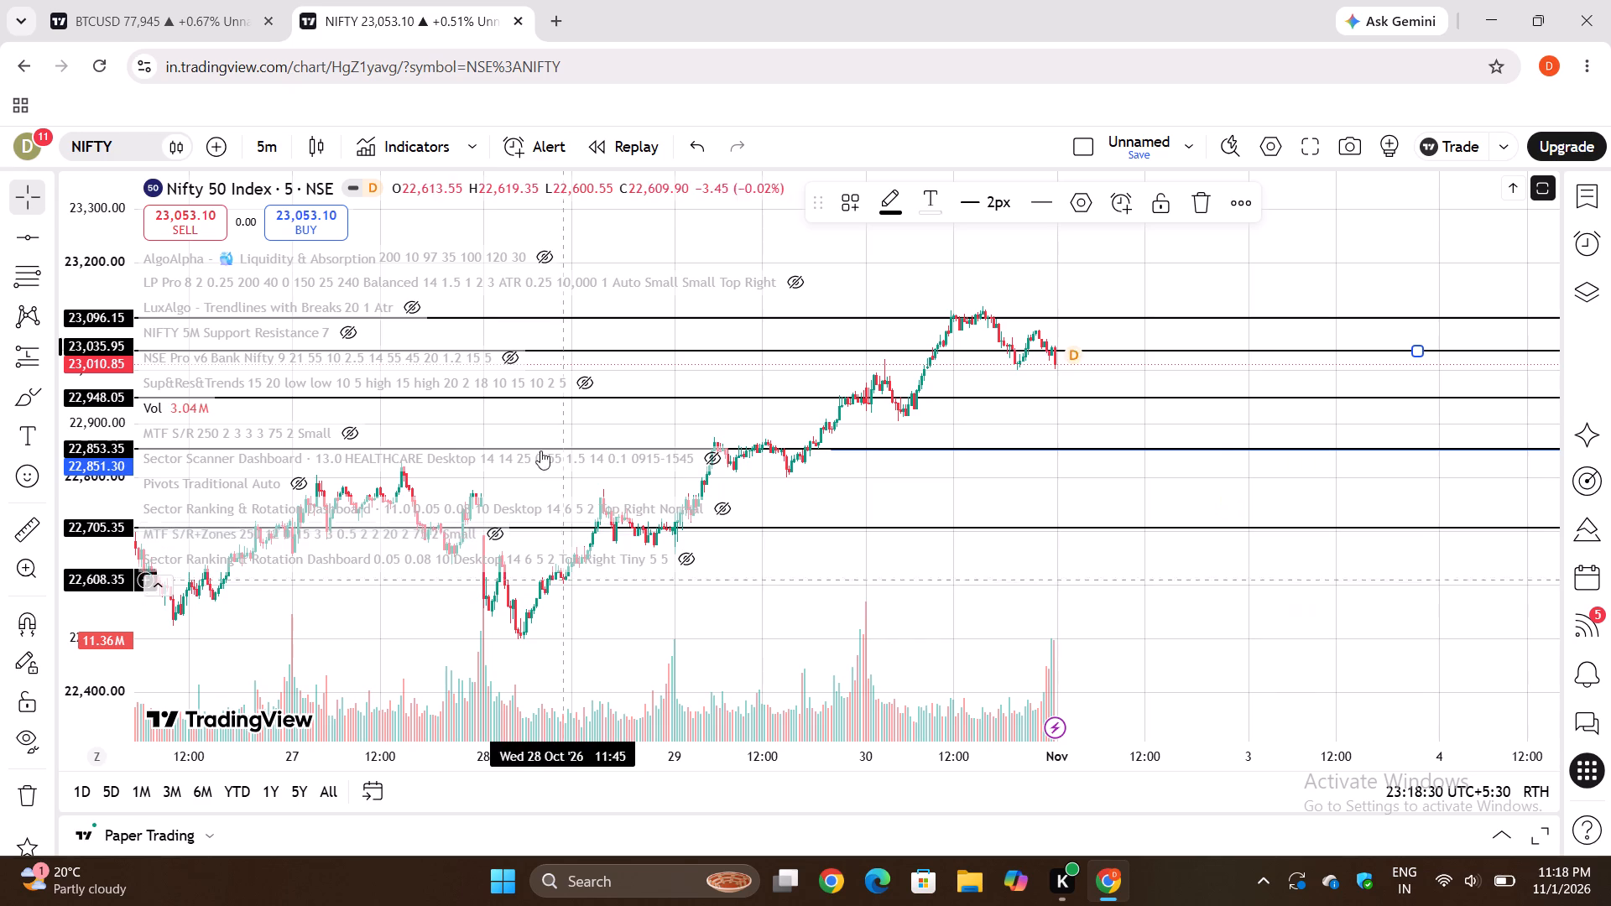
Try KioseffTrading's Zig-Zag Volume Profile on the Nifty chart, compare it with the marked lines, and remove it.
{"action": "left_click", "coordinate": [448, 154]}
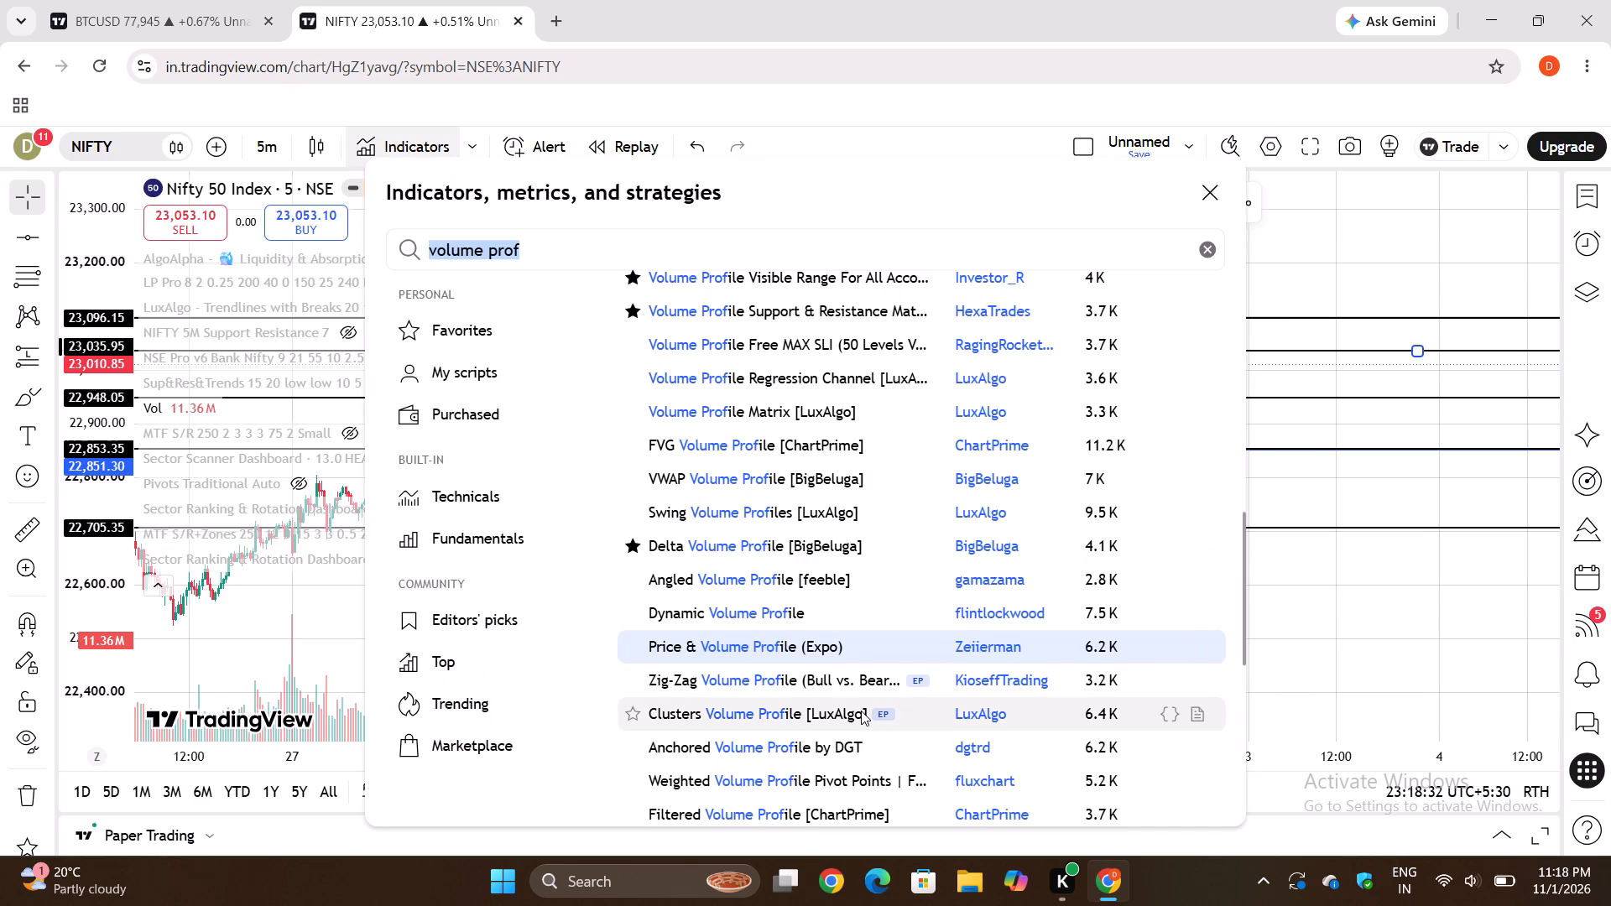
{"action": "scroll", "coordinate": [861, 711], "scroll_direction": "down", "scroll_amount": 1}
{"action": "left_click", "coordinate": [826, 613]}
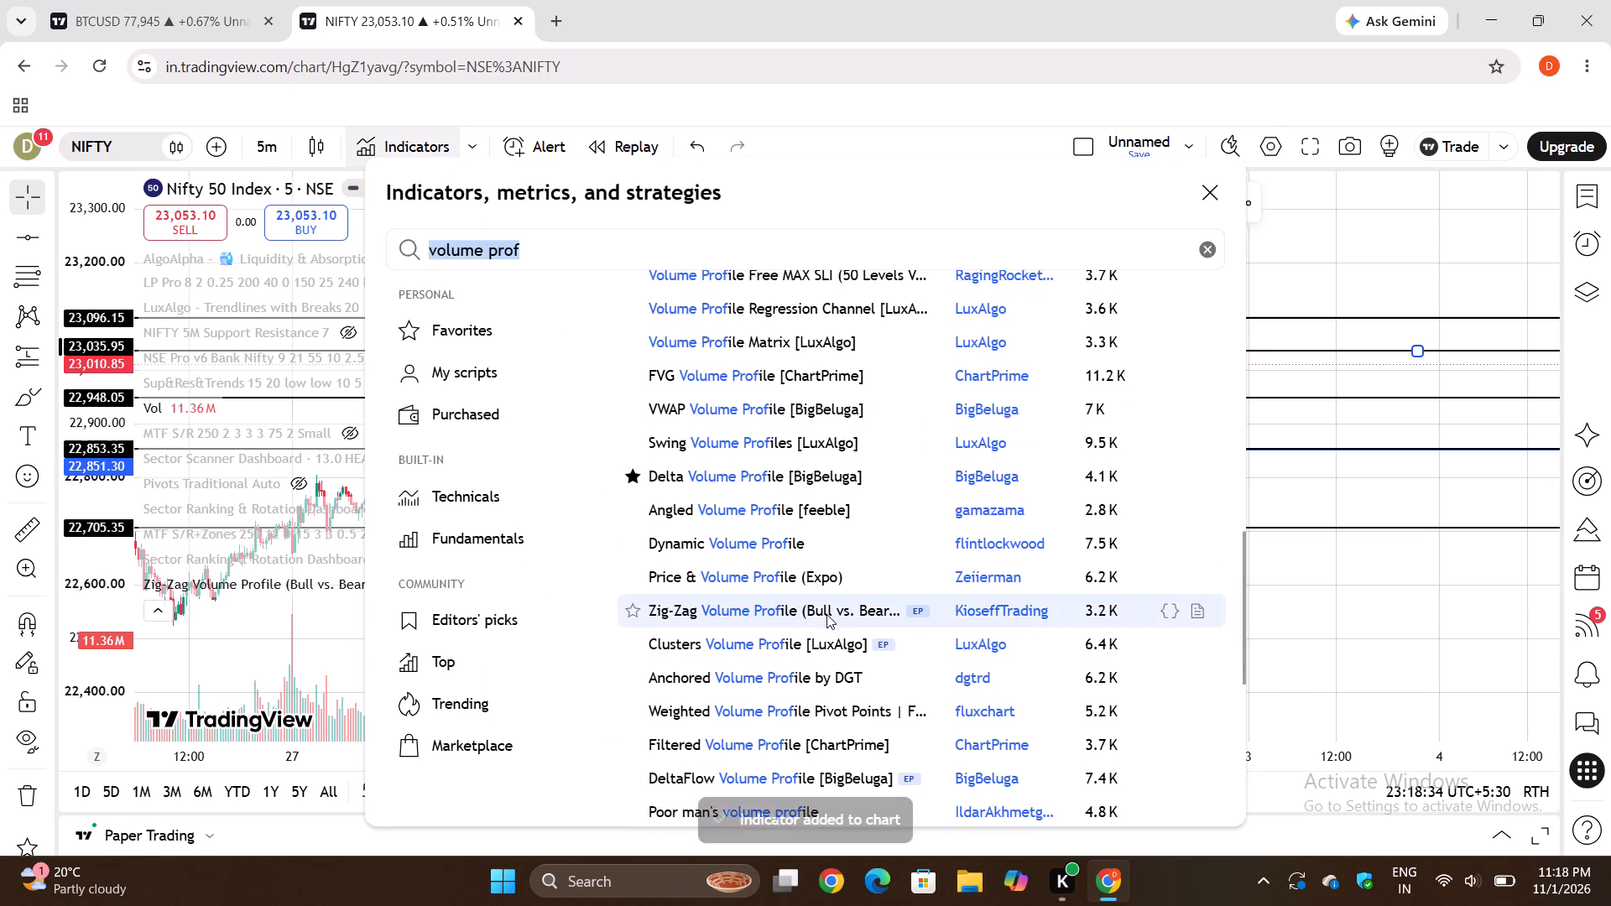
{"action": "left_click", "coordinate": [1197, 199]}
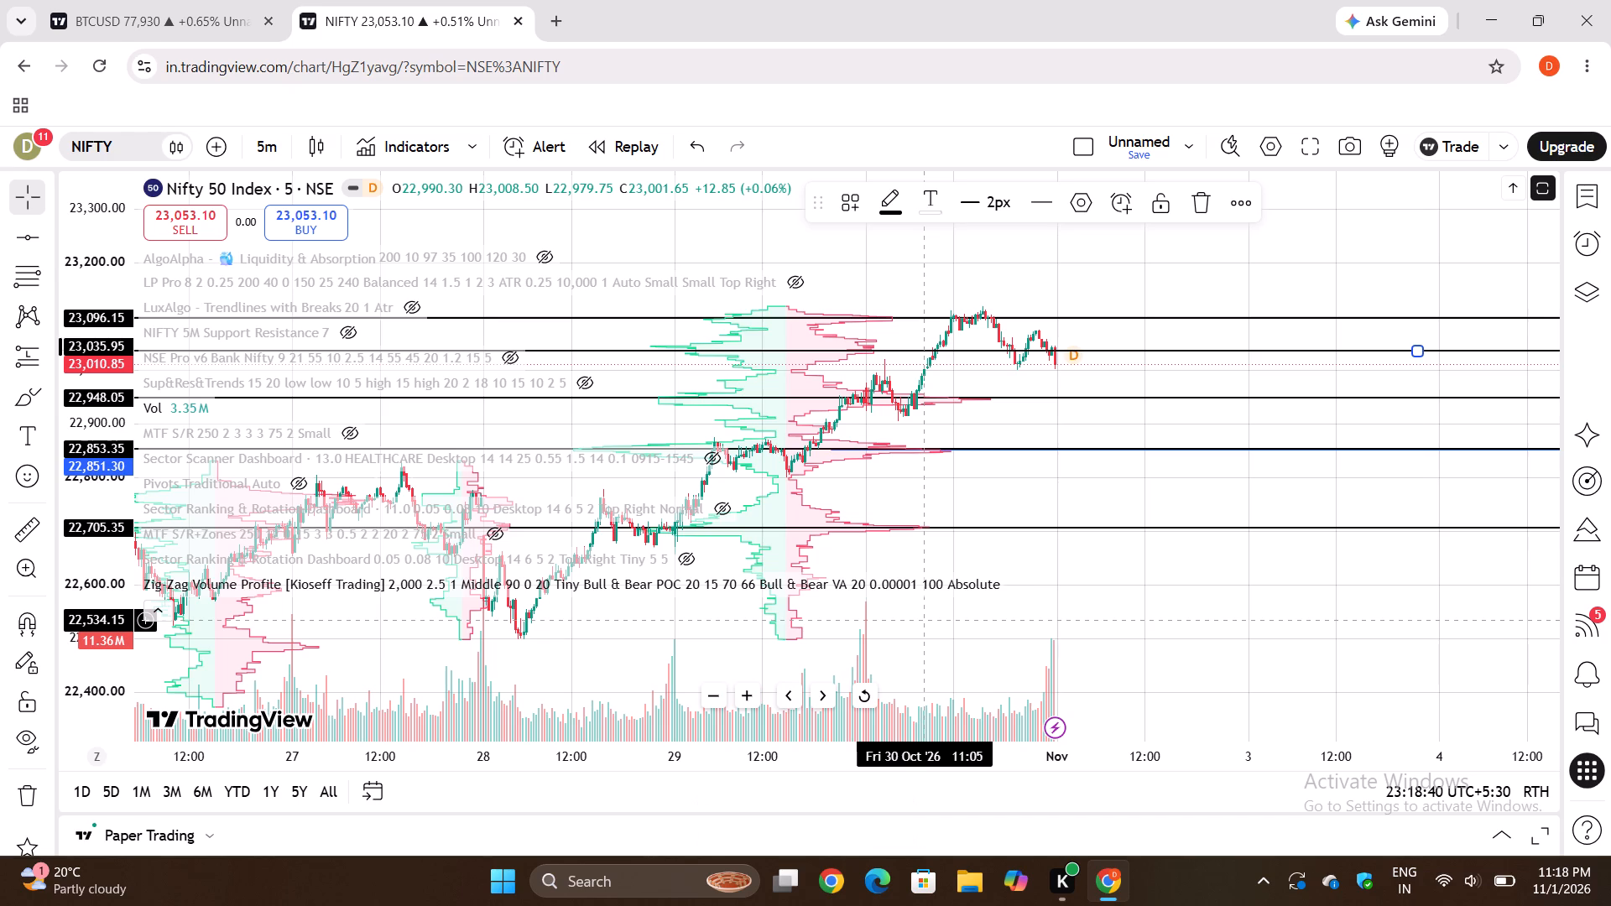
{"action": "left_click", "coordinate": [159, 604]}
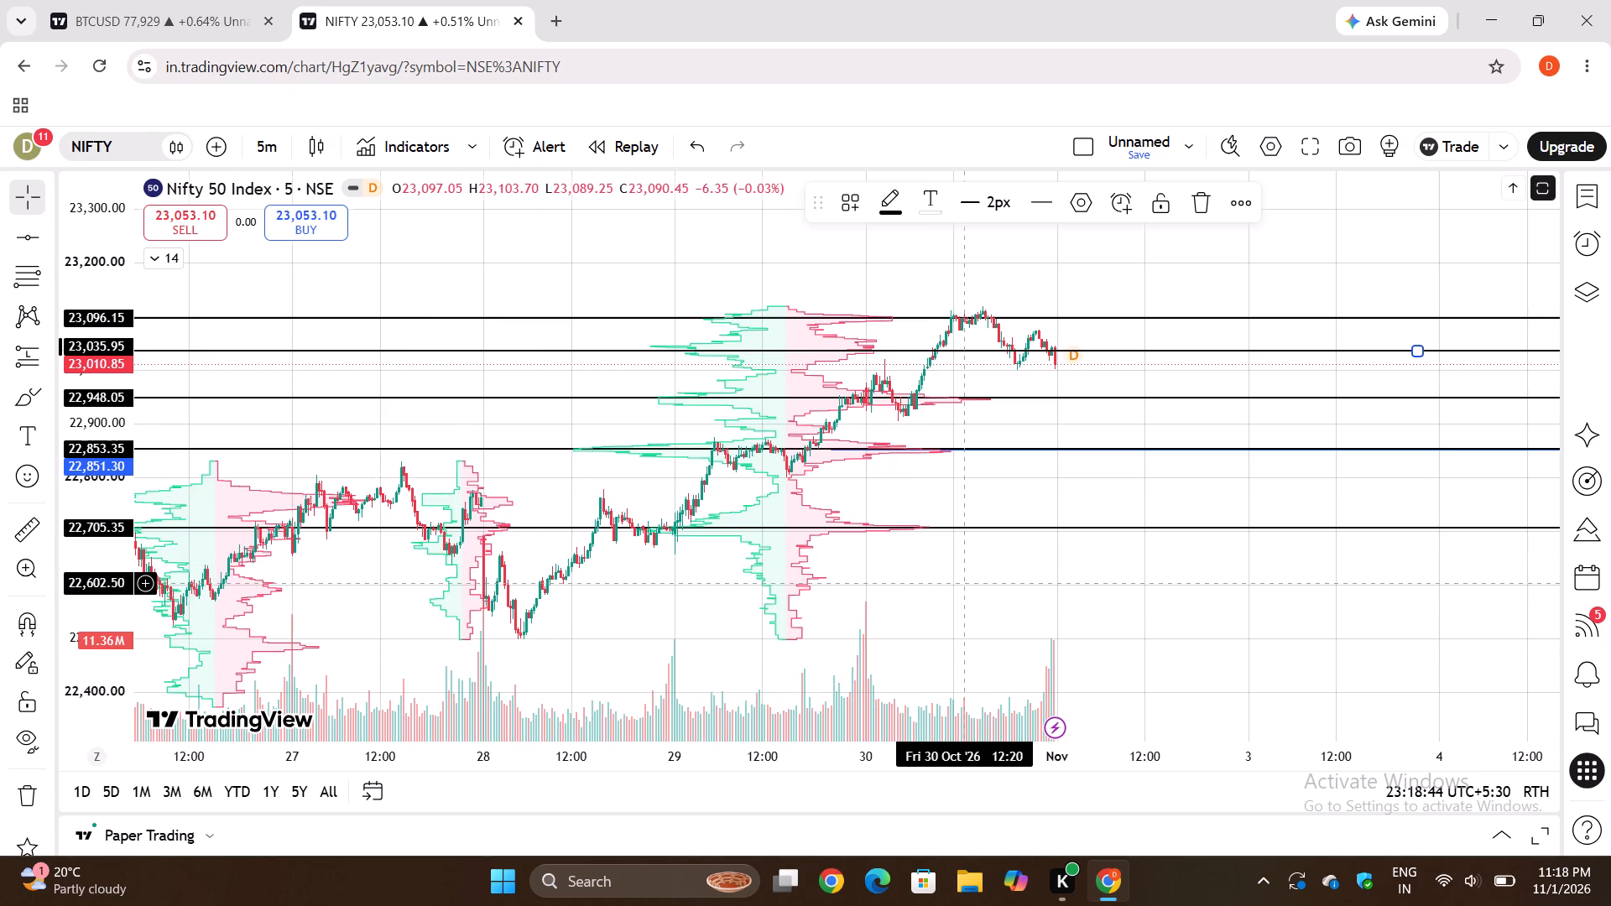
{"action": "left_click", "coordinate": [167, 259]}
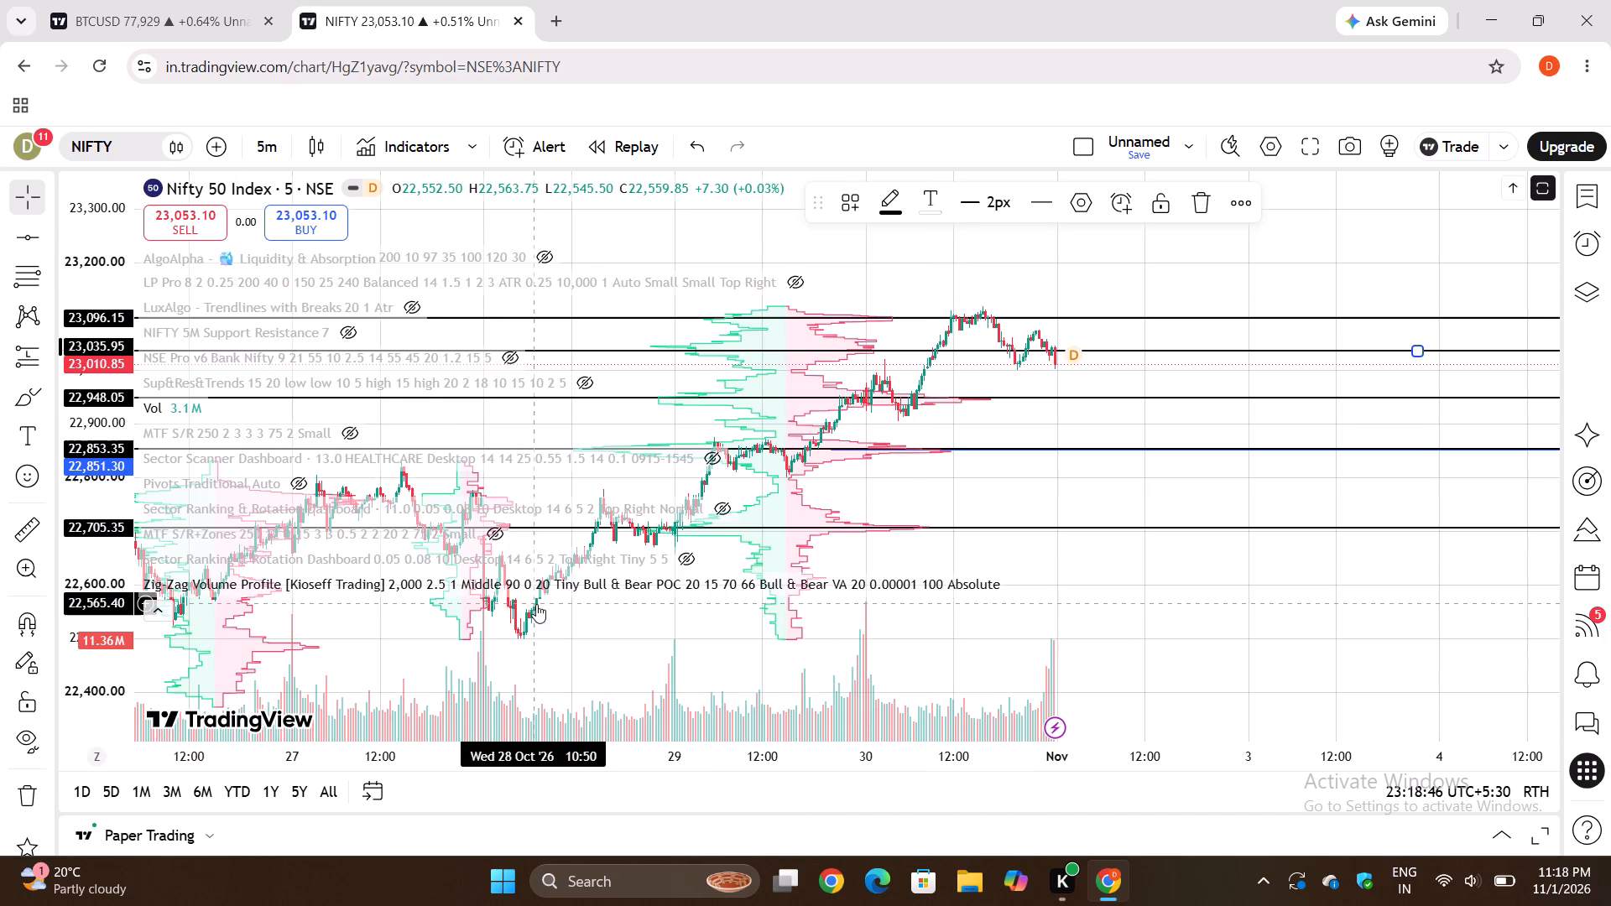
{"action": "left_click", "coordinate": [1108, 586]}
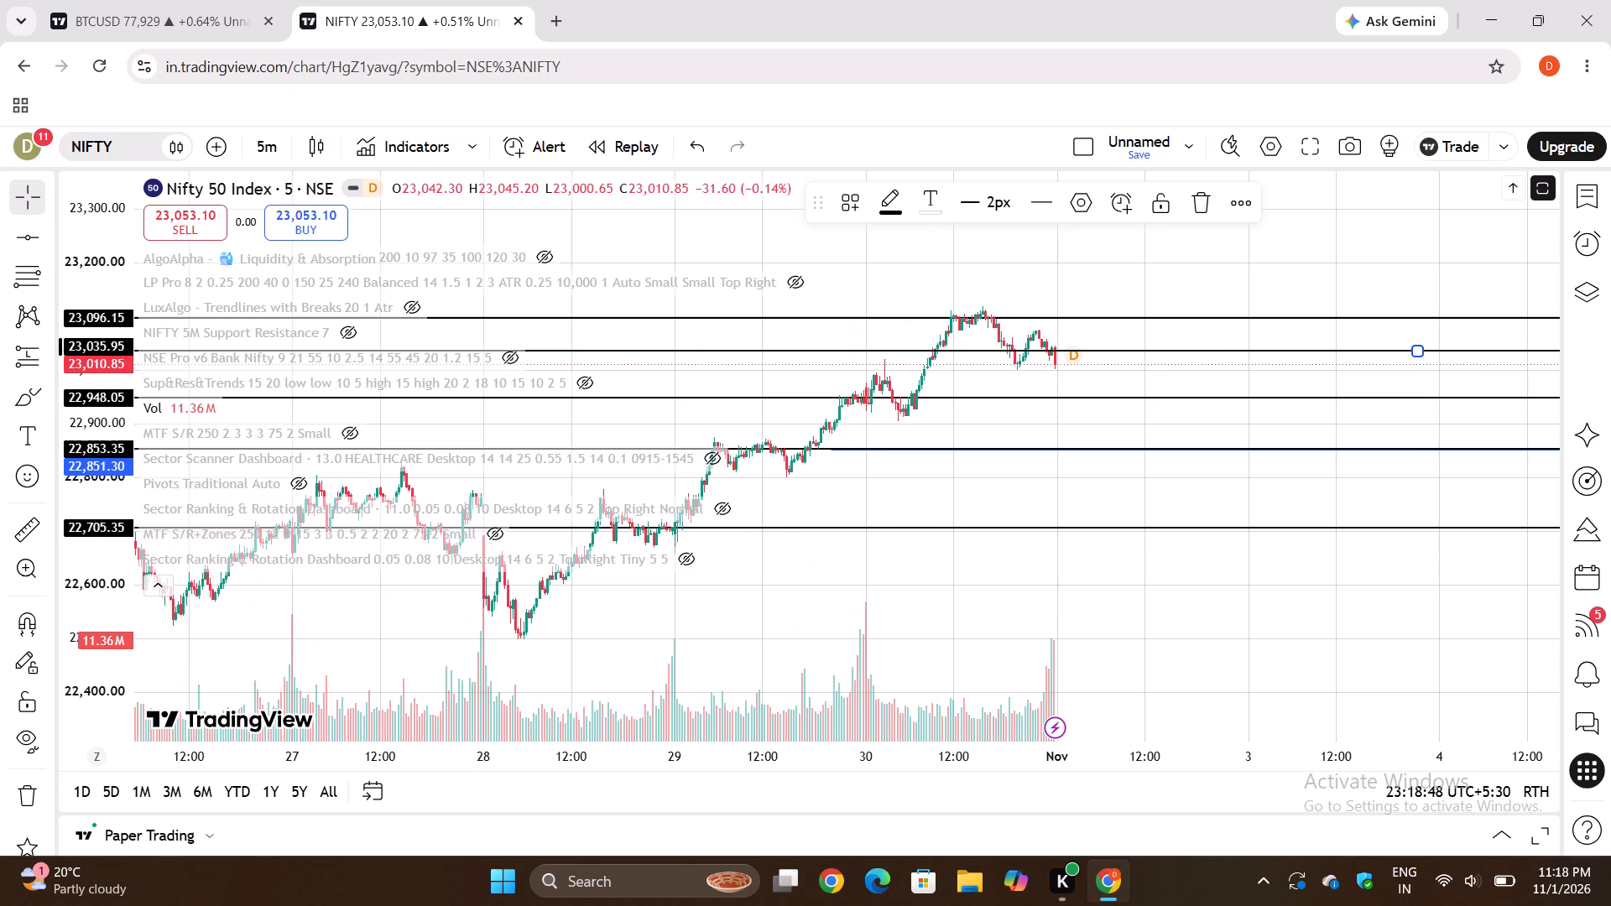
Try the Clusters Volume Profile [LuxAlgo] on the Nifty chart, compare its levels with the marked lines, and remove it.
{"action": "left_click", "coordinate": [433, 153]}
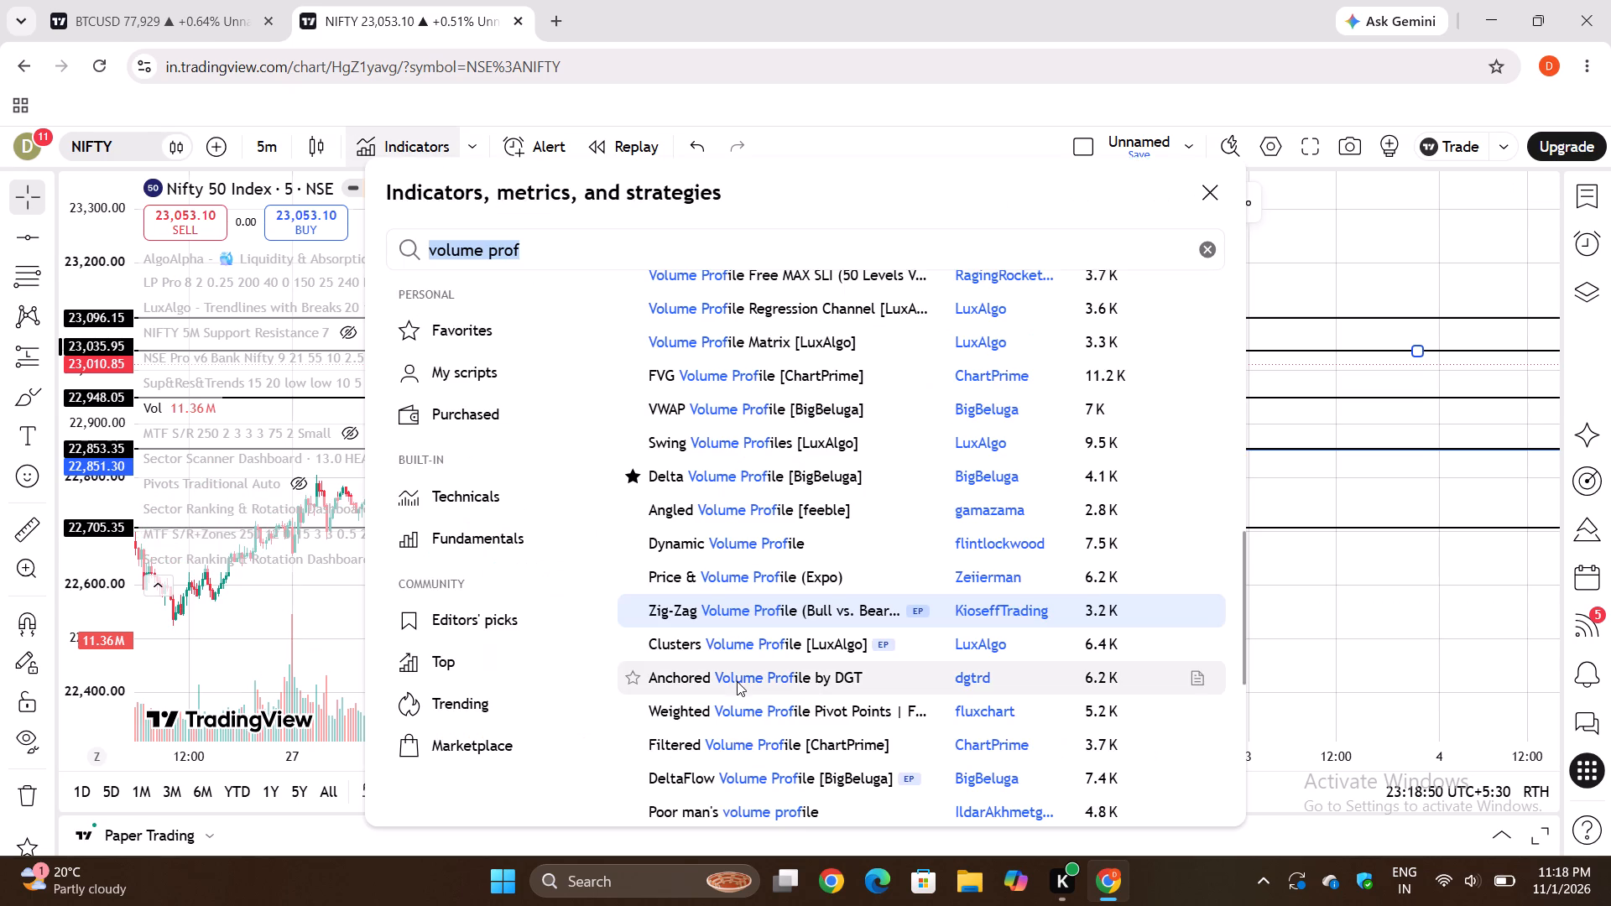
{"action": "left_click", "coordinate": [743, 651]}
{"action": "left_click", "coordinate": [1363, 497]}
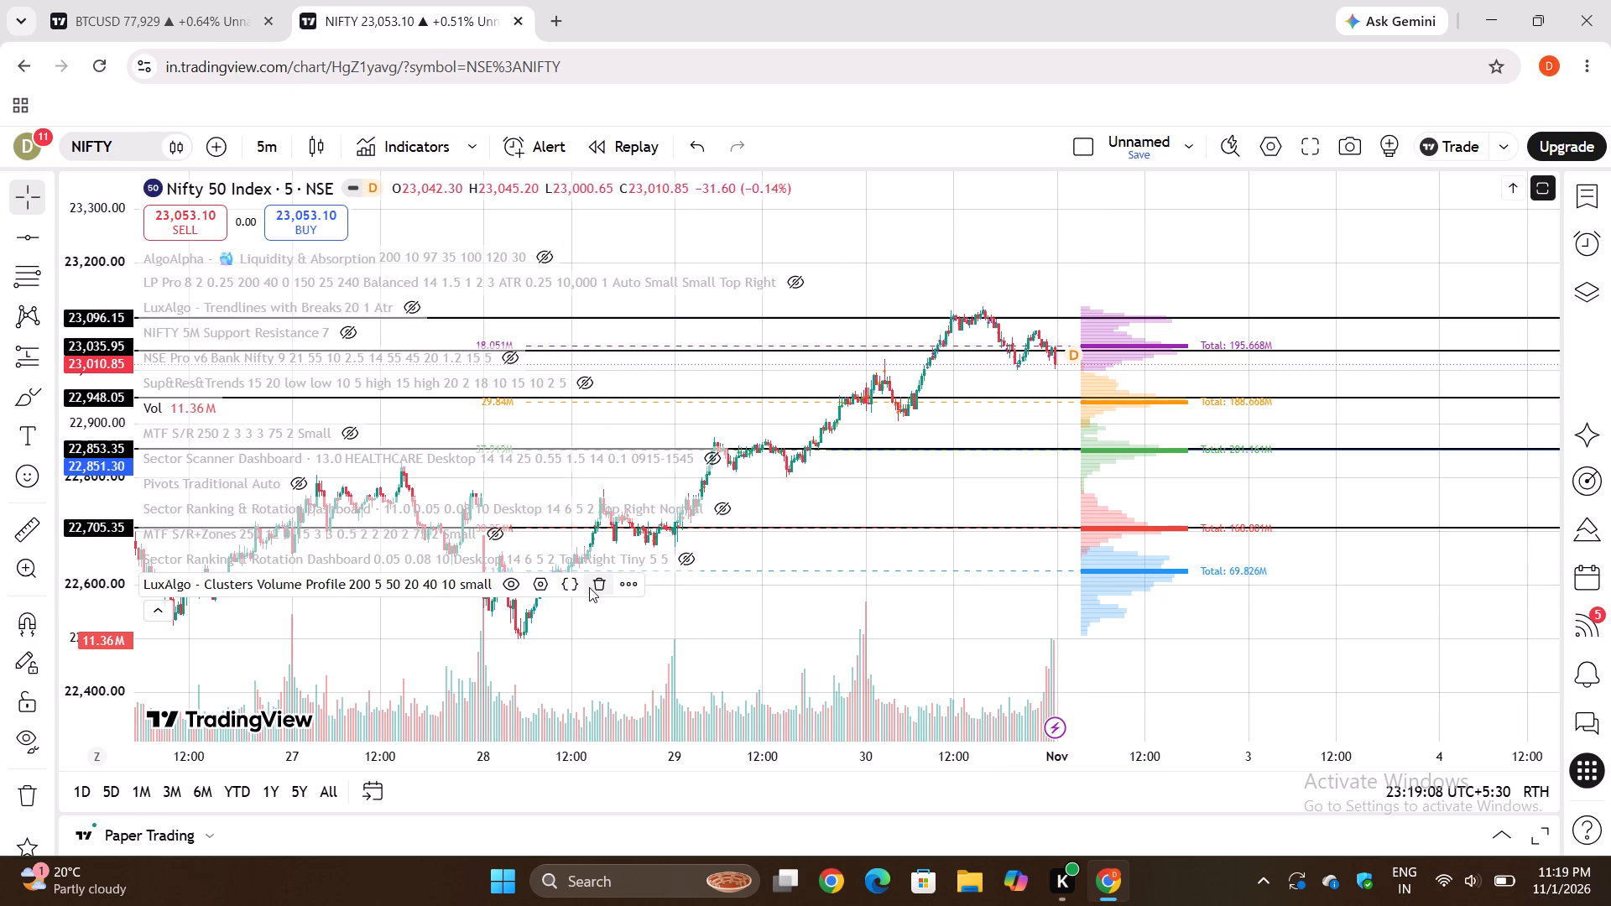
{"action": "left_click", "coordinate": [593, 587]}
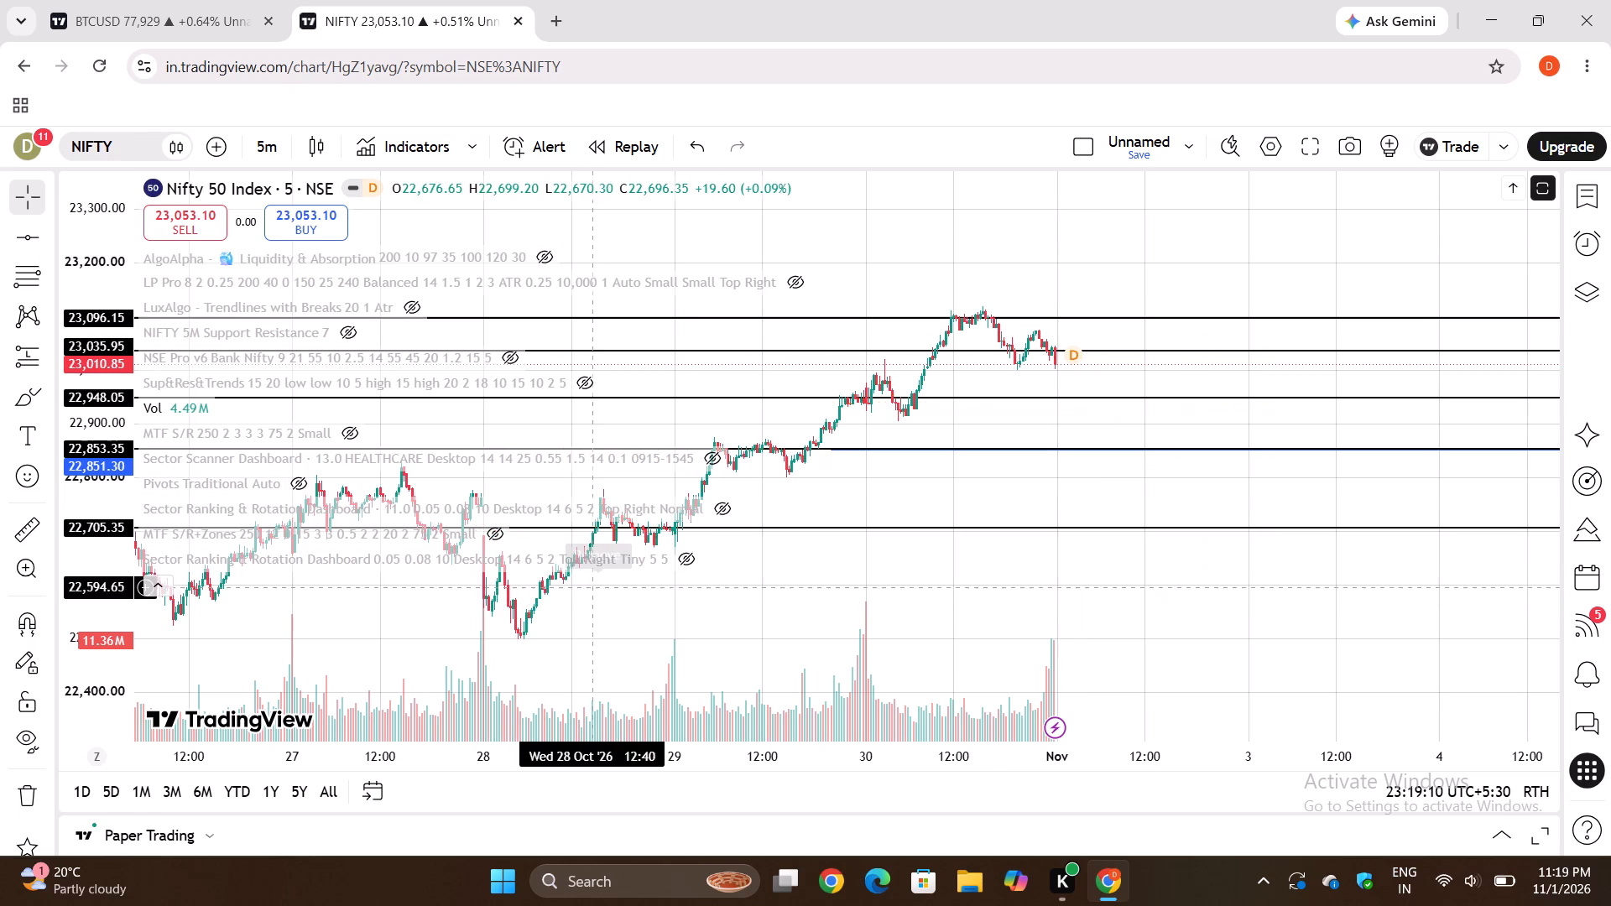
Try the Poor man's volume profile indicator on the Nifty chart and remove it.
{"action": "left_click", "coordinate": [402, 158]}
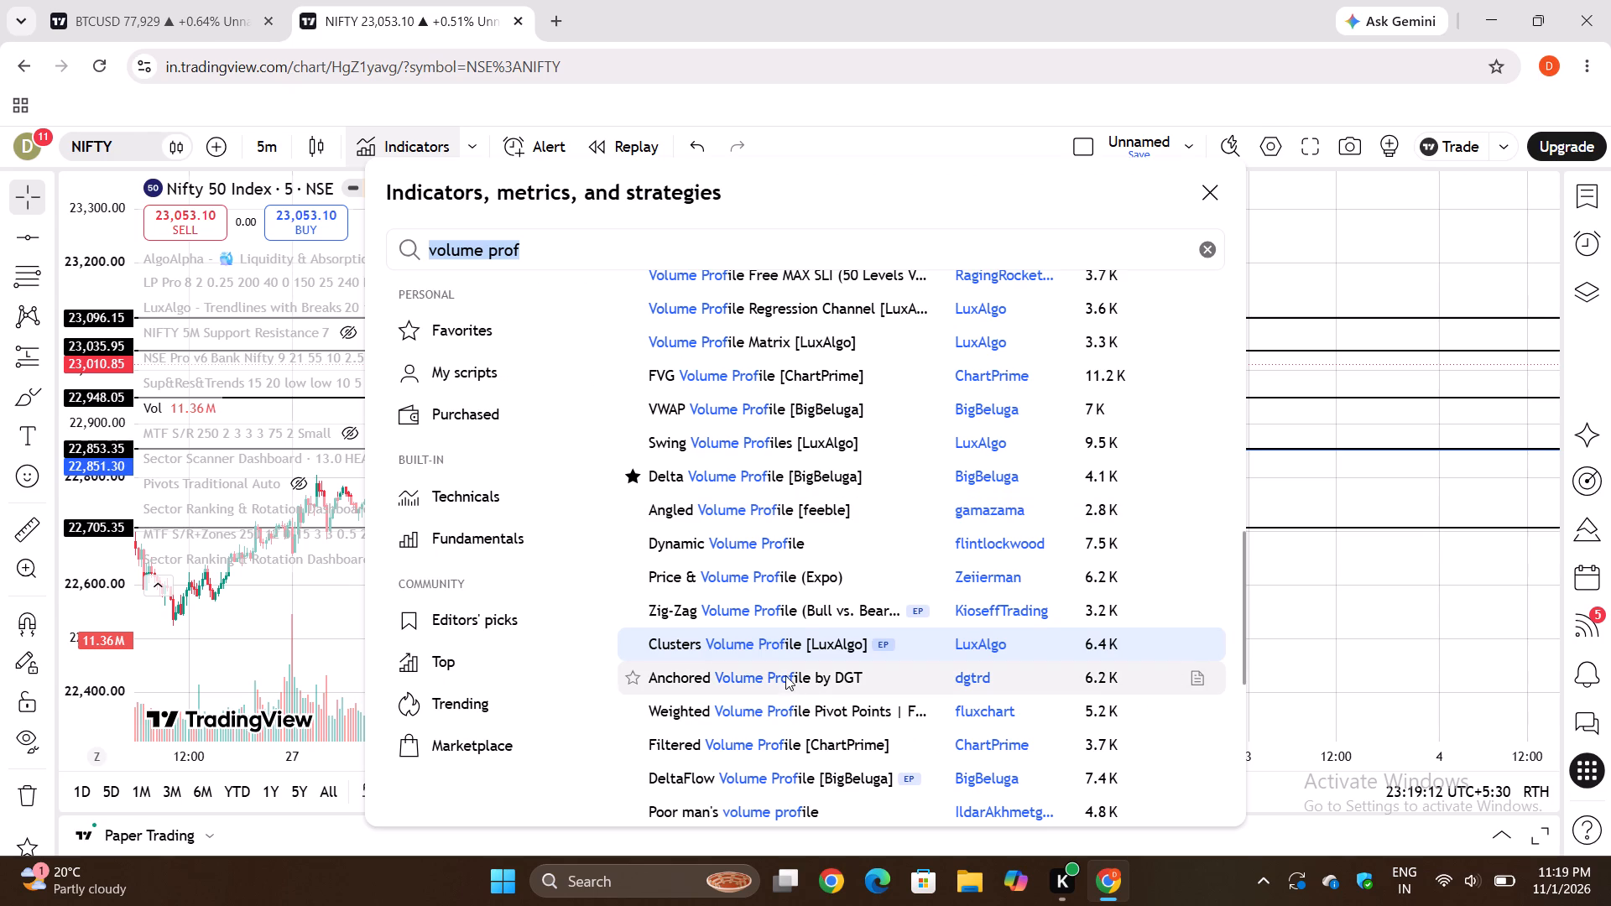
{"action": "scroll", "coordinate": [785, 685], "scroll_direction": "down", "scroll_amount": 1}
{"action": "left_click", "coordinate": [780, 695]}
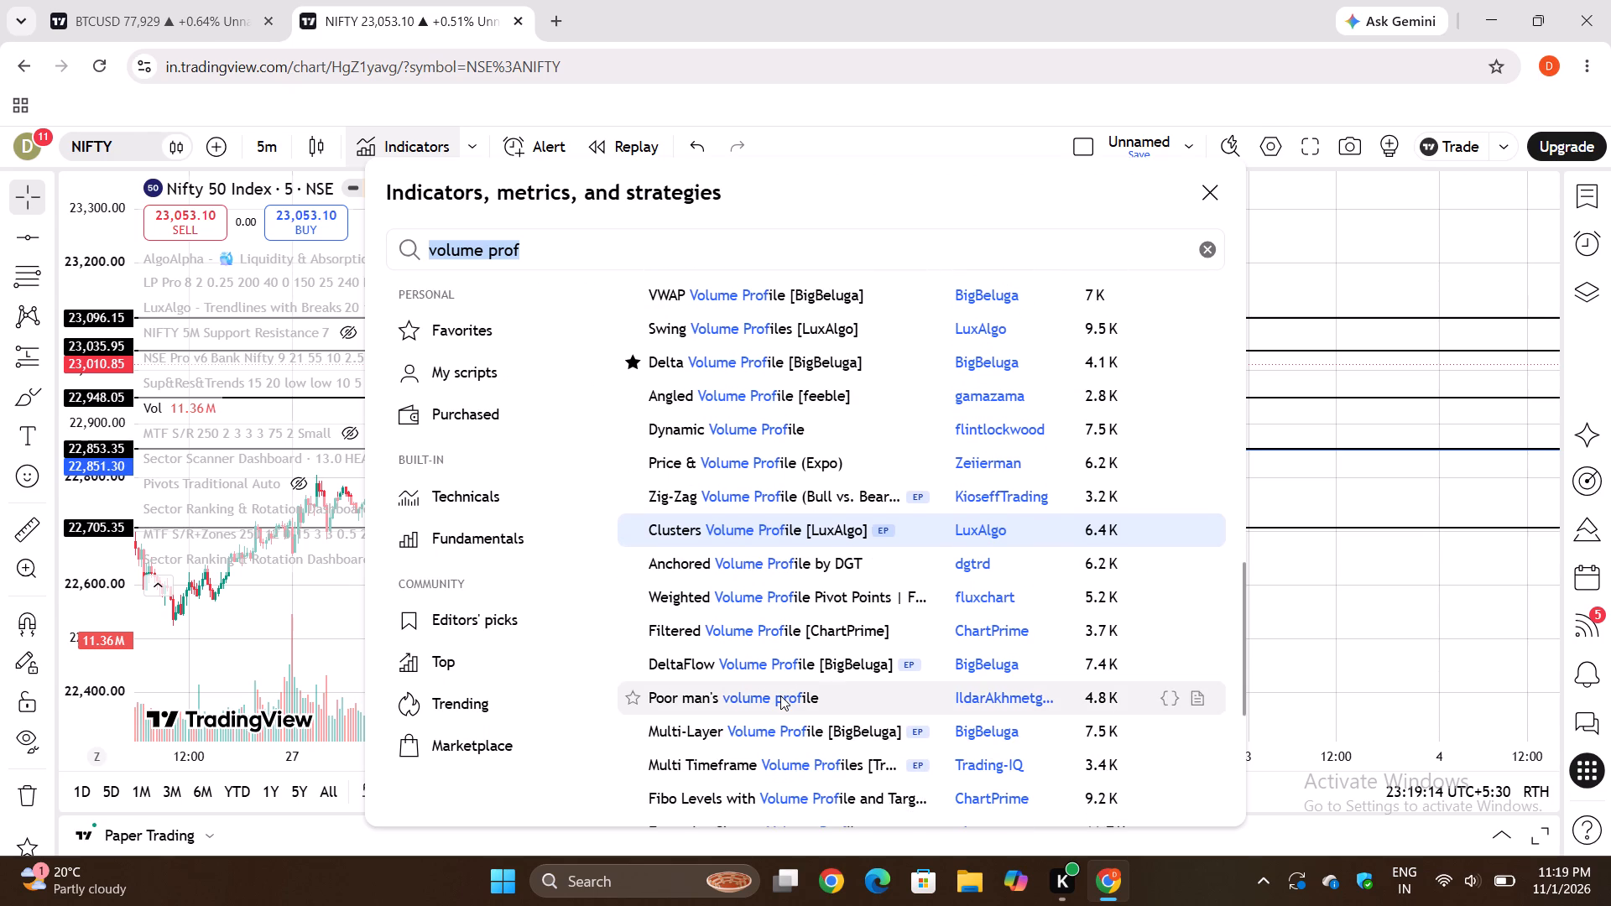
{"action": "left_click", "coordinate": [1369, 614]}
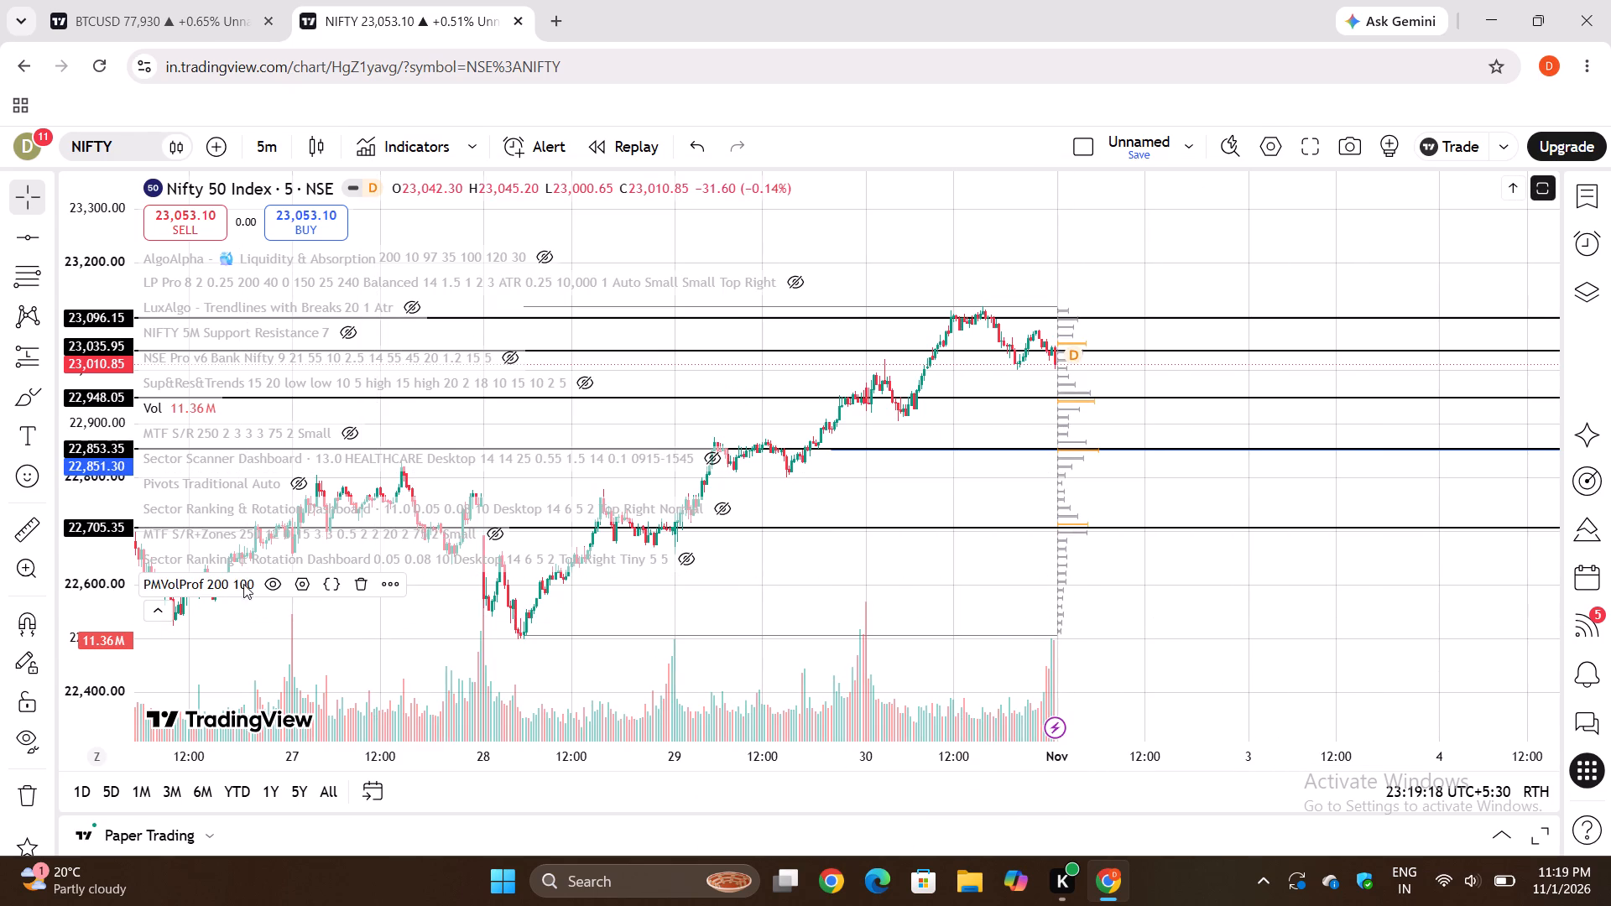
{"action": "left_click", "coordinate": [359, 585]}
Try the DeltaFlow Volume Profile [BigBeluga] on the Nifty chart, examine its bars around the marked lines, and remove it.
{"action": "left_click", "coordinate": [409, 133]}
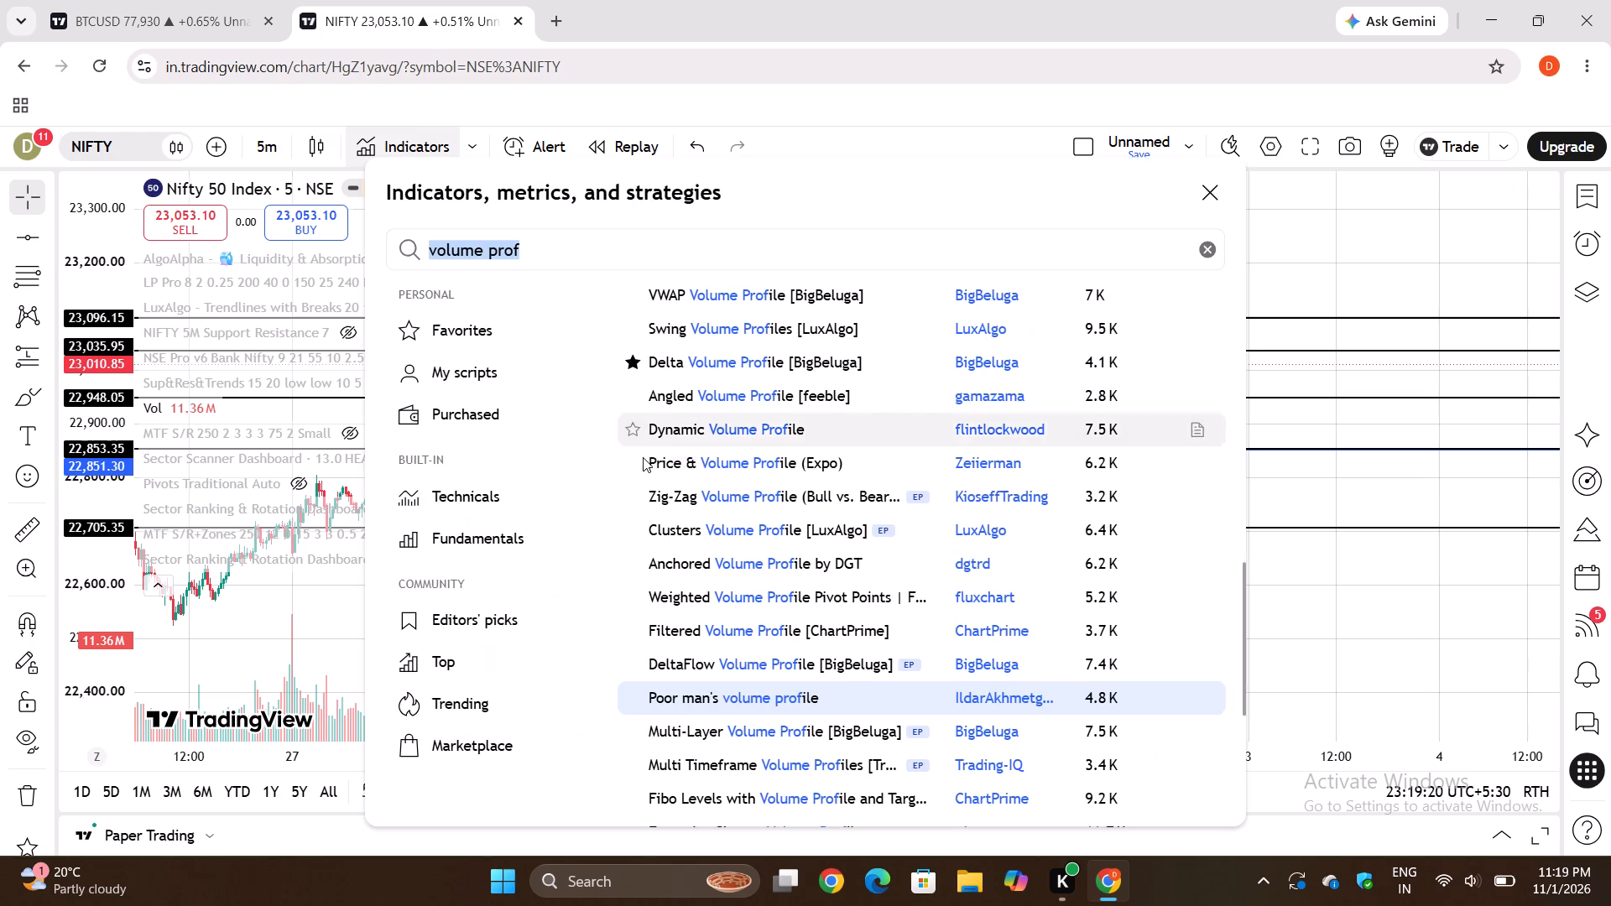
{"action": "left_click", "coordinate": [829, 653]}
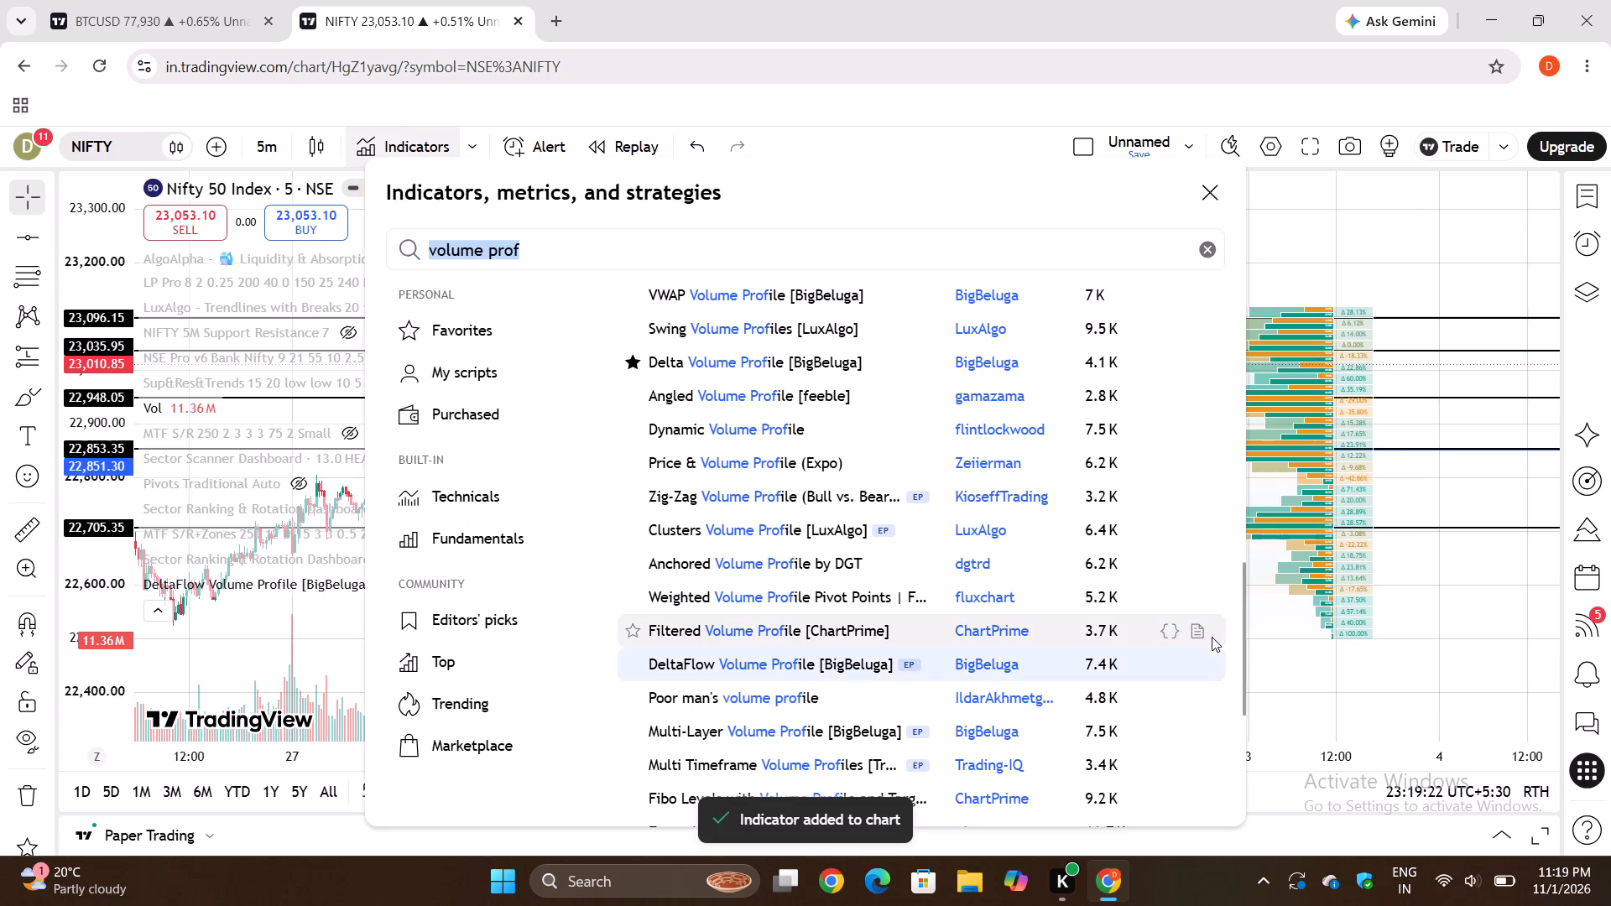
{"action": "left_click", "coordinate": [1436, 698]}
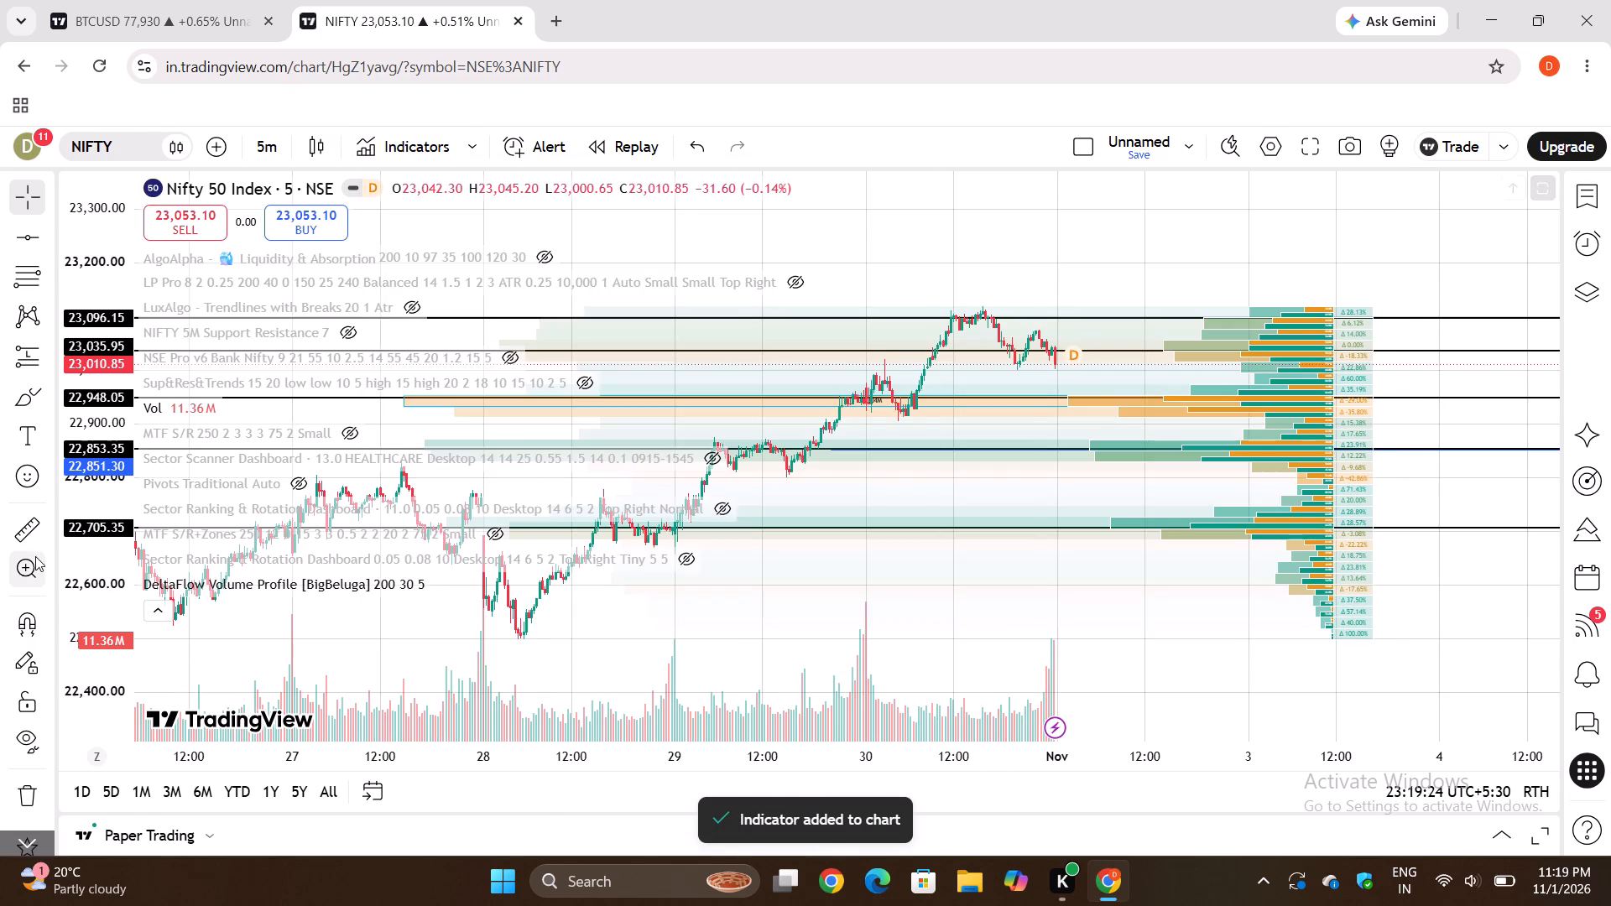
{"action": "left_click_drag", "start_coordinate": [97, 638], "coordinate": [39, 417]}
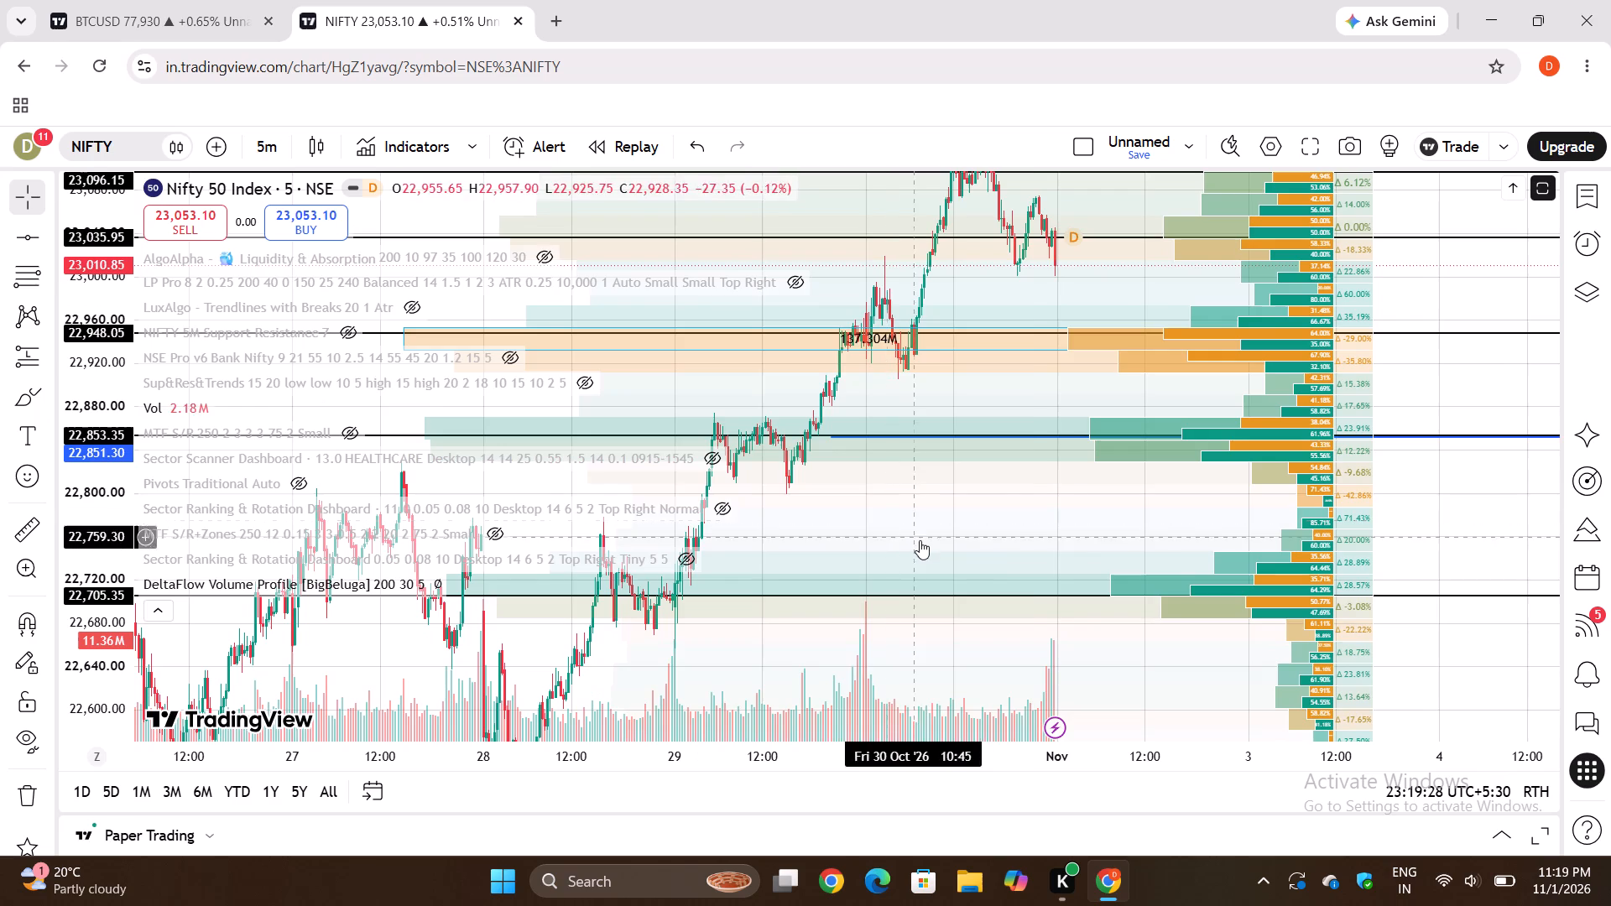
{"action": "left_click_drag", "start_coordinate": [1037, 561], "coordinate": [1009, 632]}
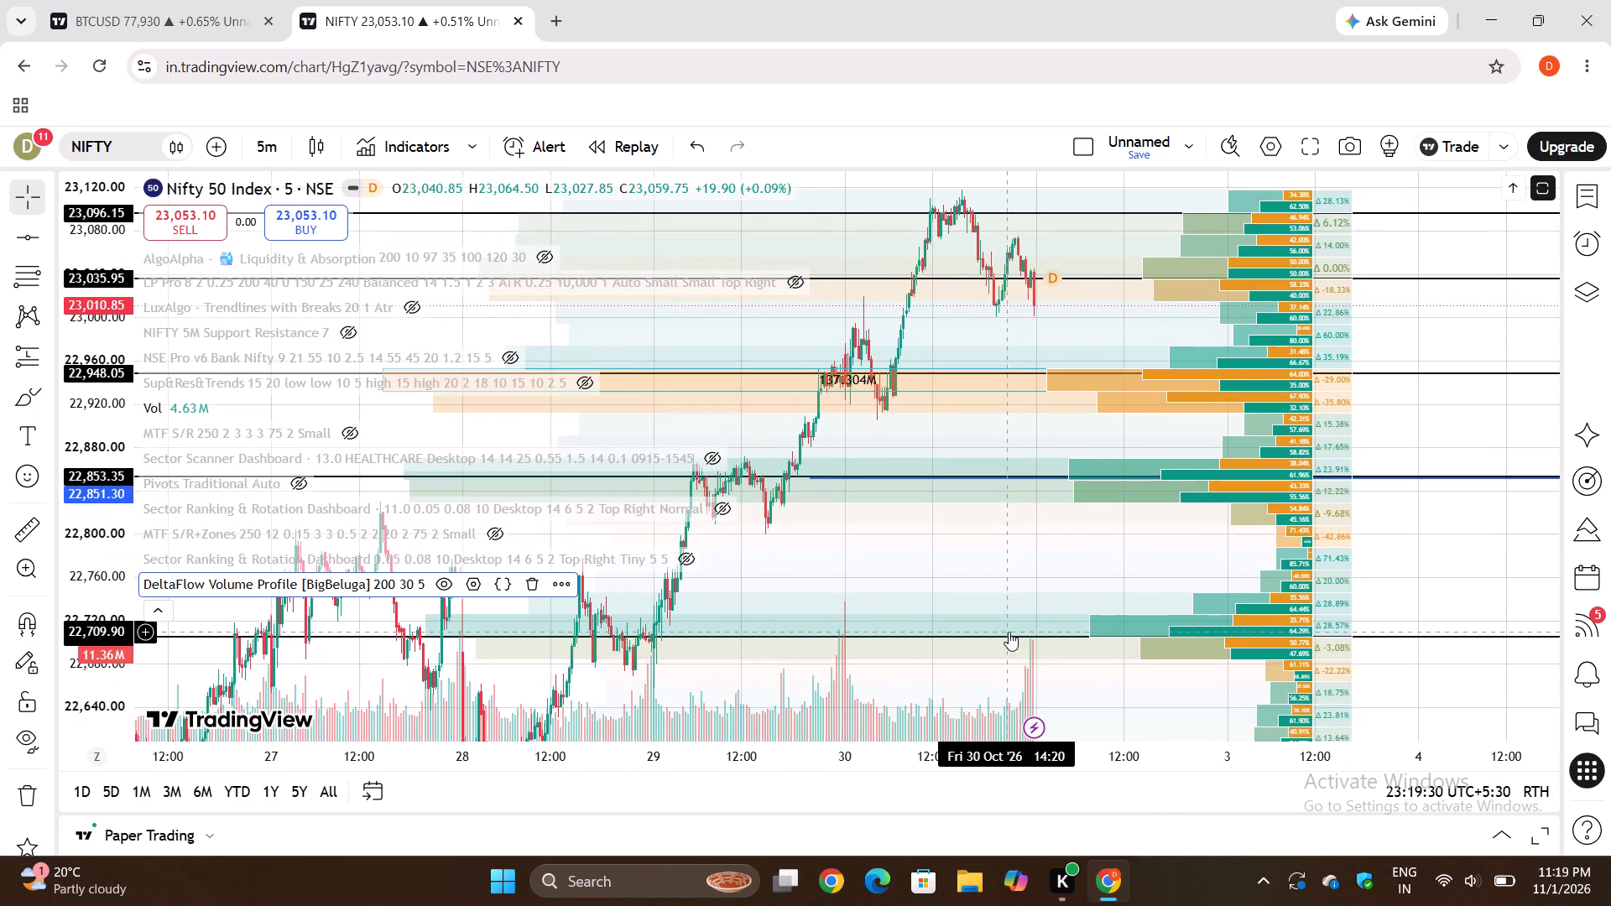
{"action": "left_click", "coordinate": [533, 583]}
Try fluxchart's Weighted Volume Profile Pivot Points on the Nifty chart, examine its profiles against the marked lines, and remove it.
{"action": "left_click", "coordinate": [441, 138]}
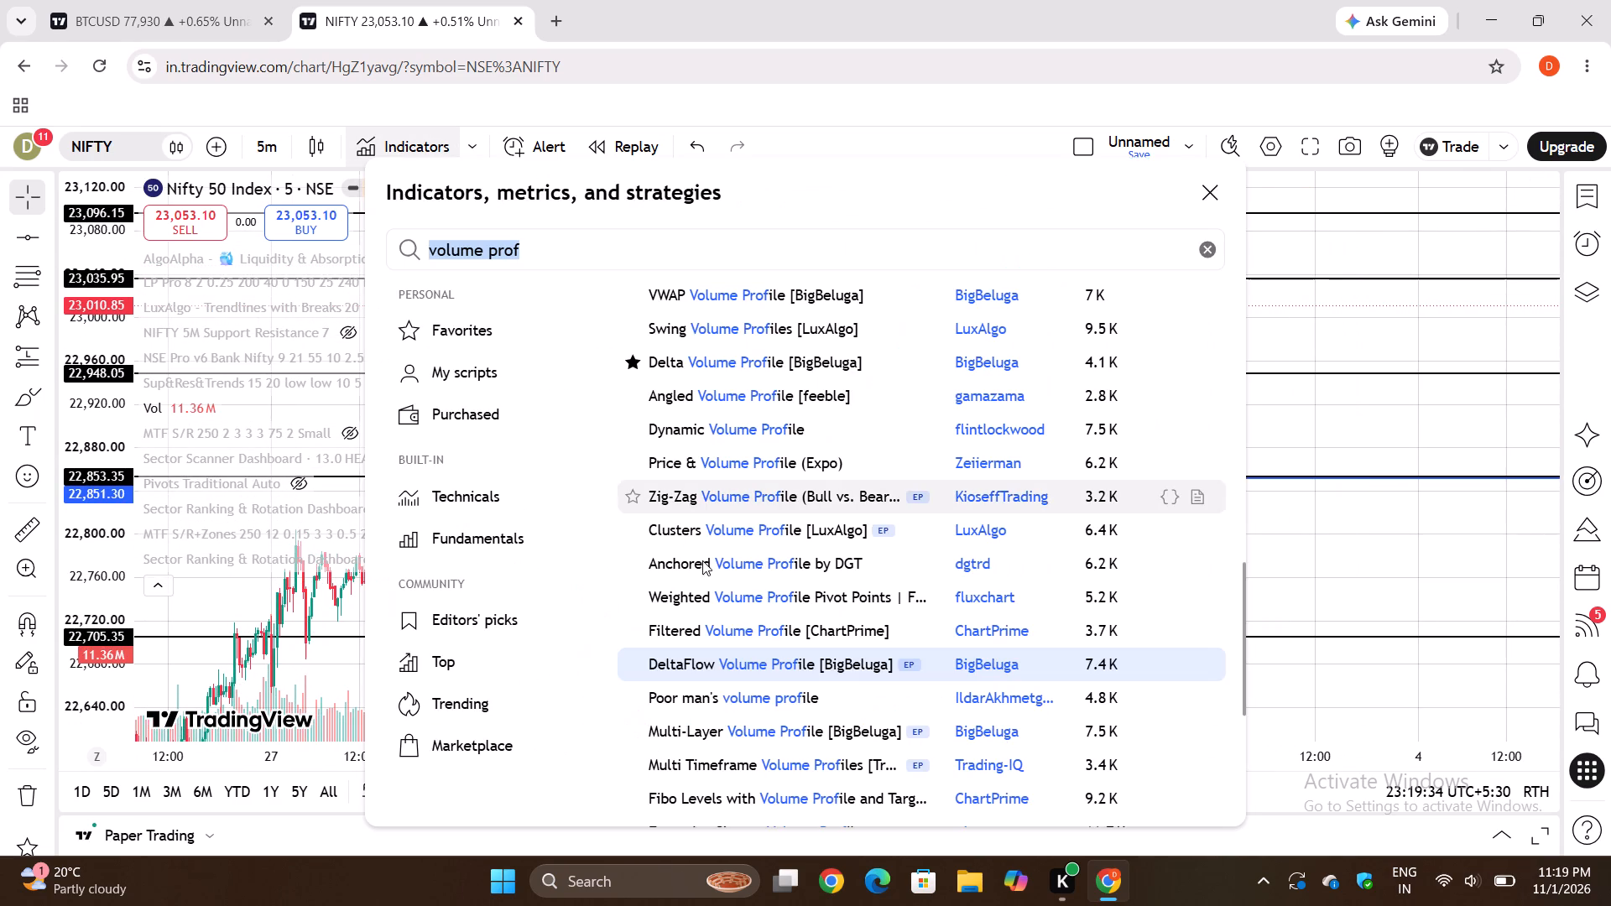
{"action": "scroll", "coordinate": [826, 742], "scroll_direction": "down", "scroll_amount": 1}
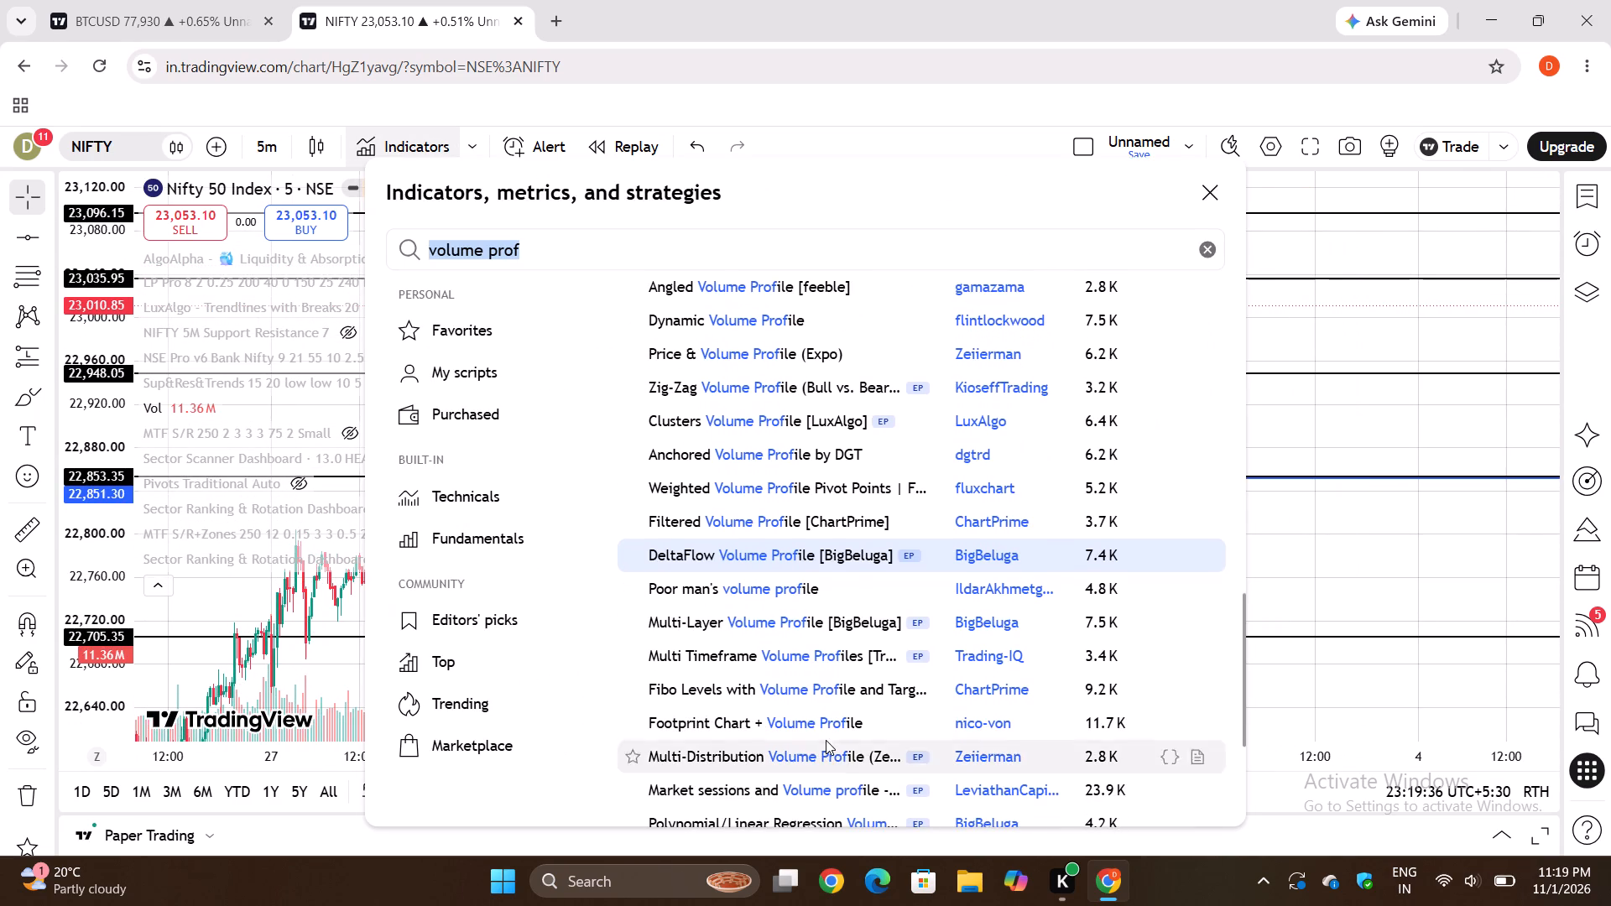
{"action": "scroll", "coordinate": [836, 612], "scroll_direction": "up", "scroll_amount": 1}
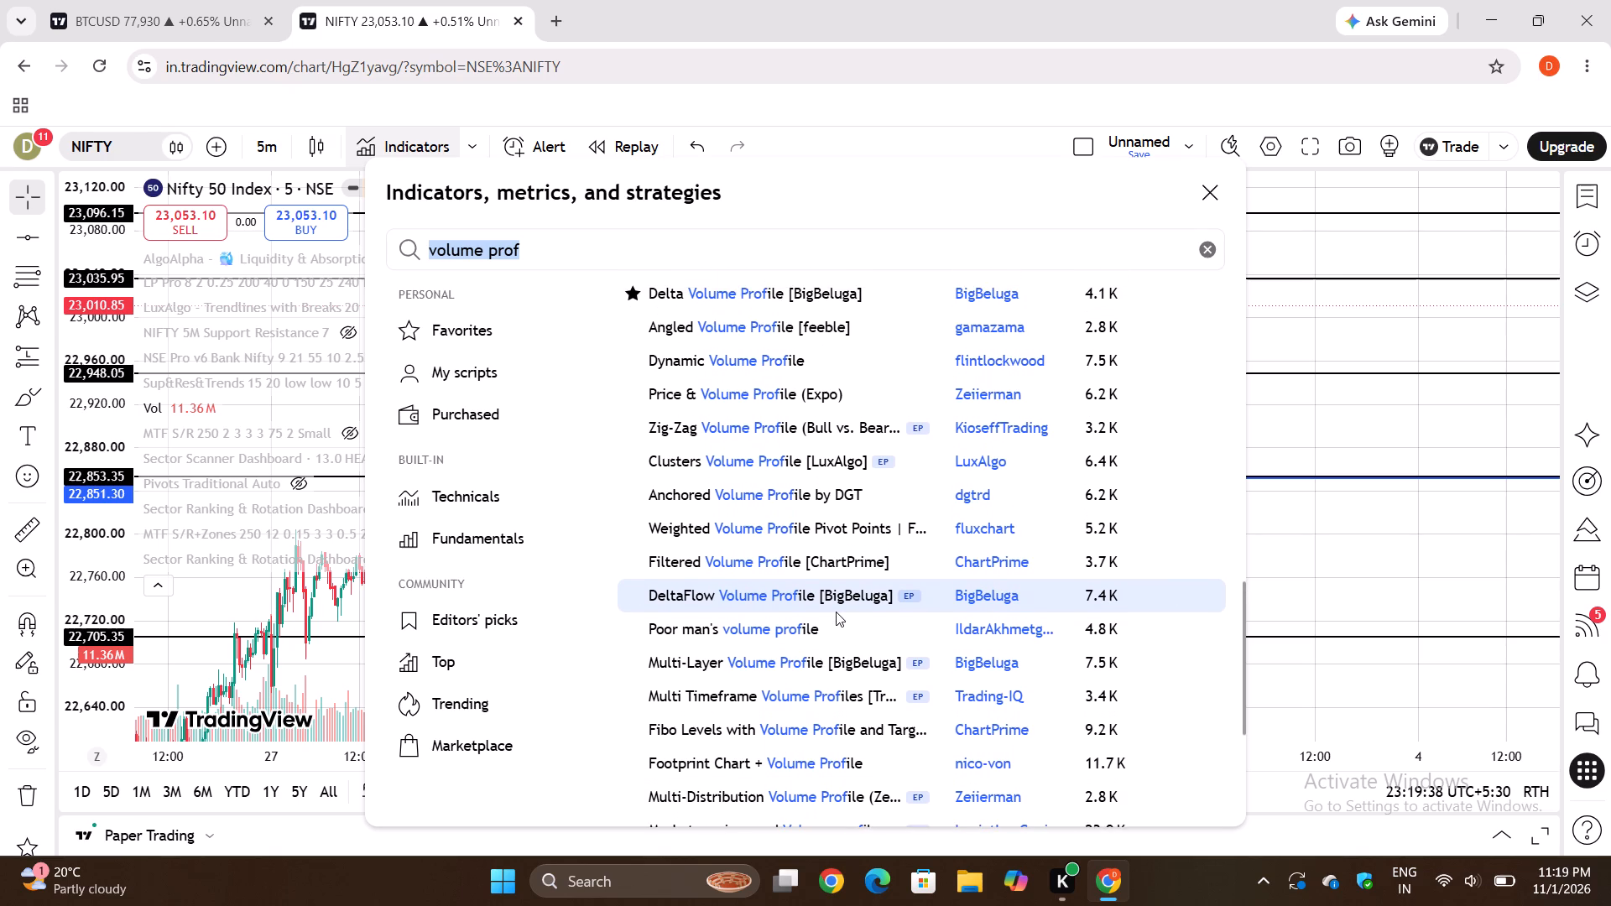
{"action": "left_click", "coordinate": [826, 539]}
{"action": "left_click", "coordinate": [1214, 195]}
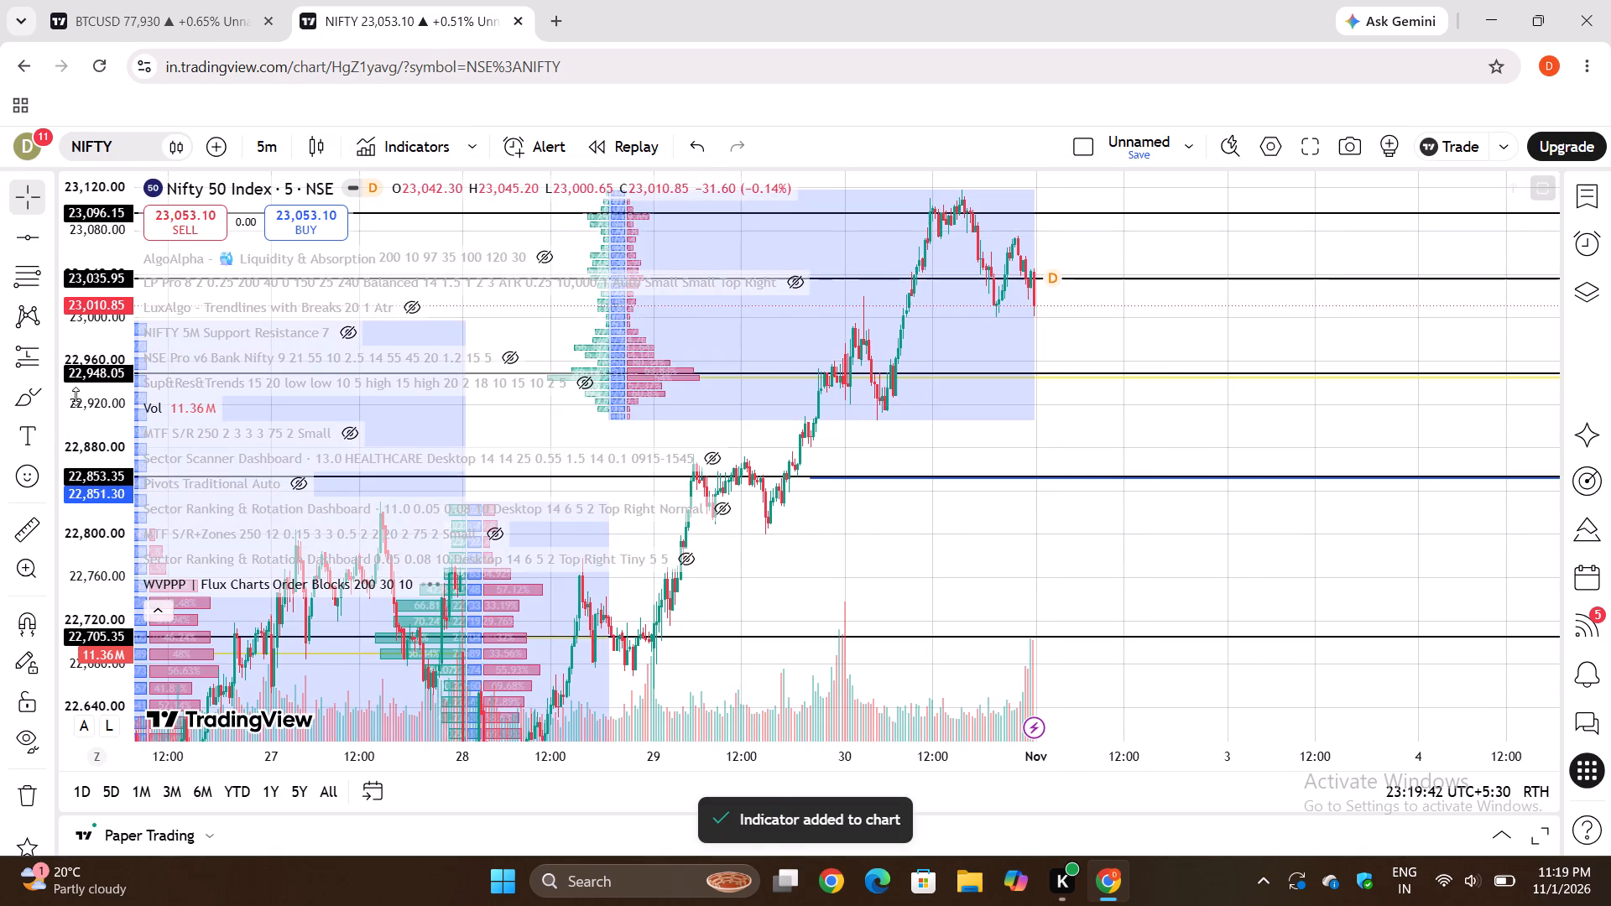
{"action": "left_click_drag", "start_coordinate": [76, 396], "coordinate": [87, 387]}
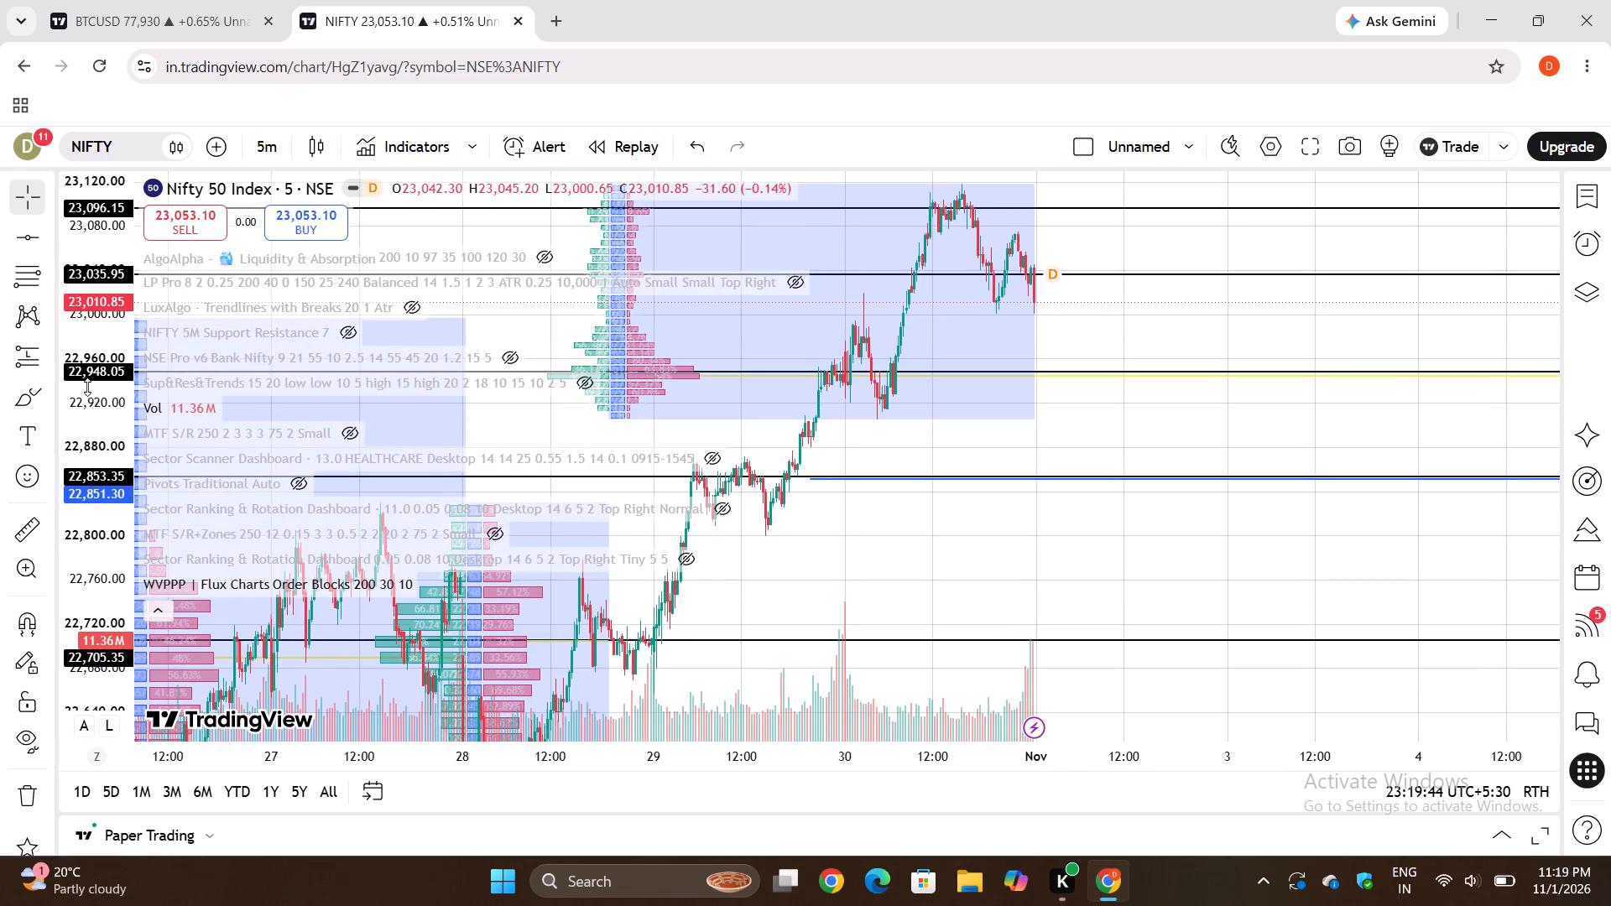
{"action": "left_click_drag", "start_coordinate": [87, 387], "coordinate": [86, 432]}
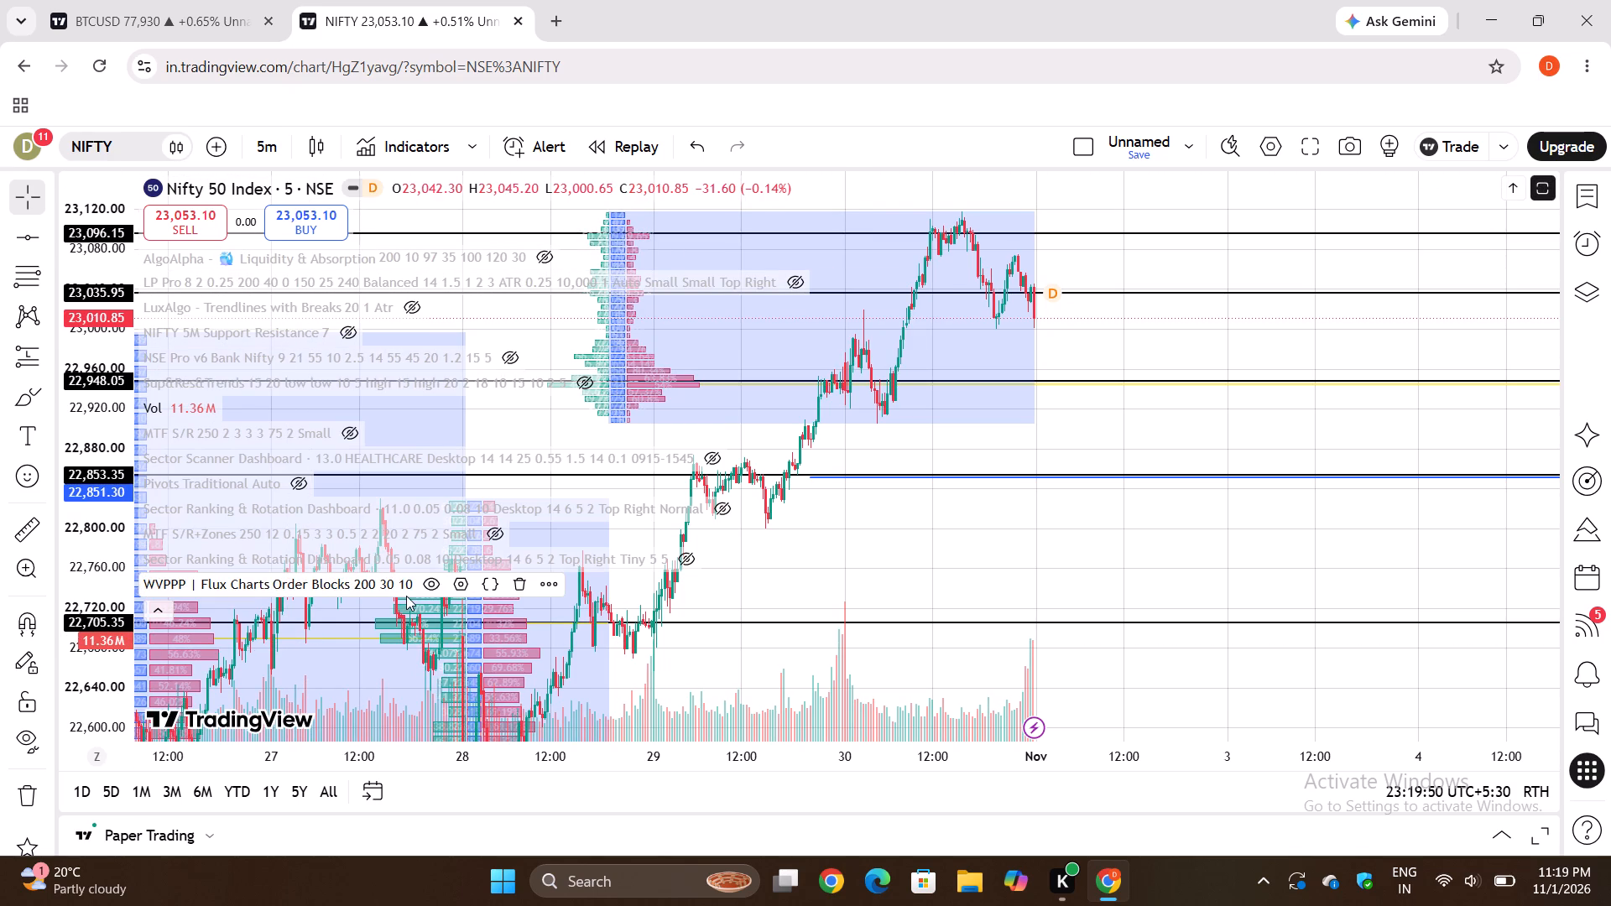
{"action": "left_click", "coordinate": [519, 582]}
Add the Anchored Volume Profile by DGT indicator to the Nifty chart and collapse the indicator list.
{"action": "left_click", "coordinate": [446, 148]}
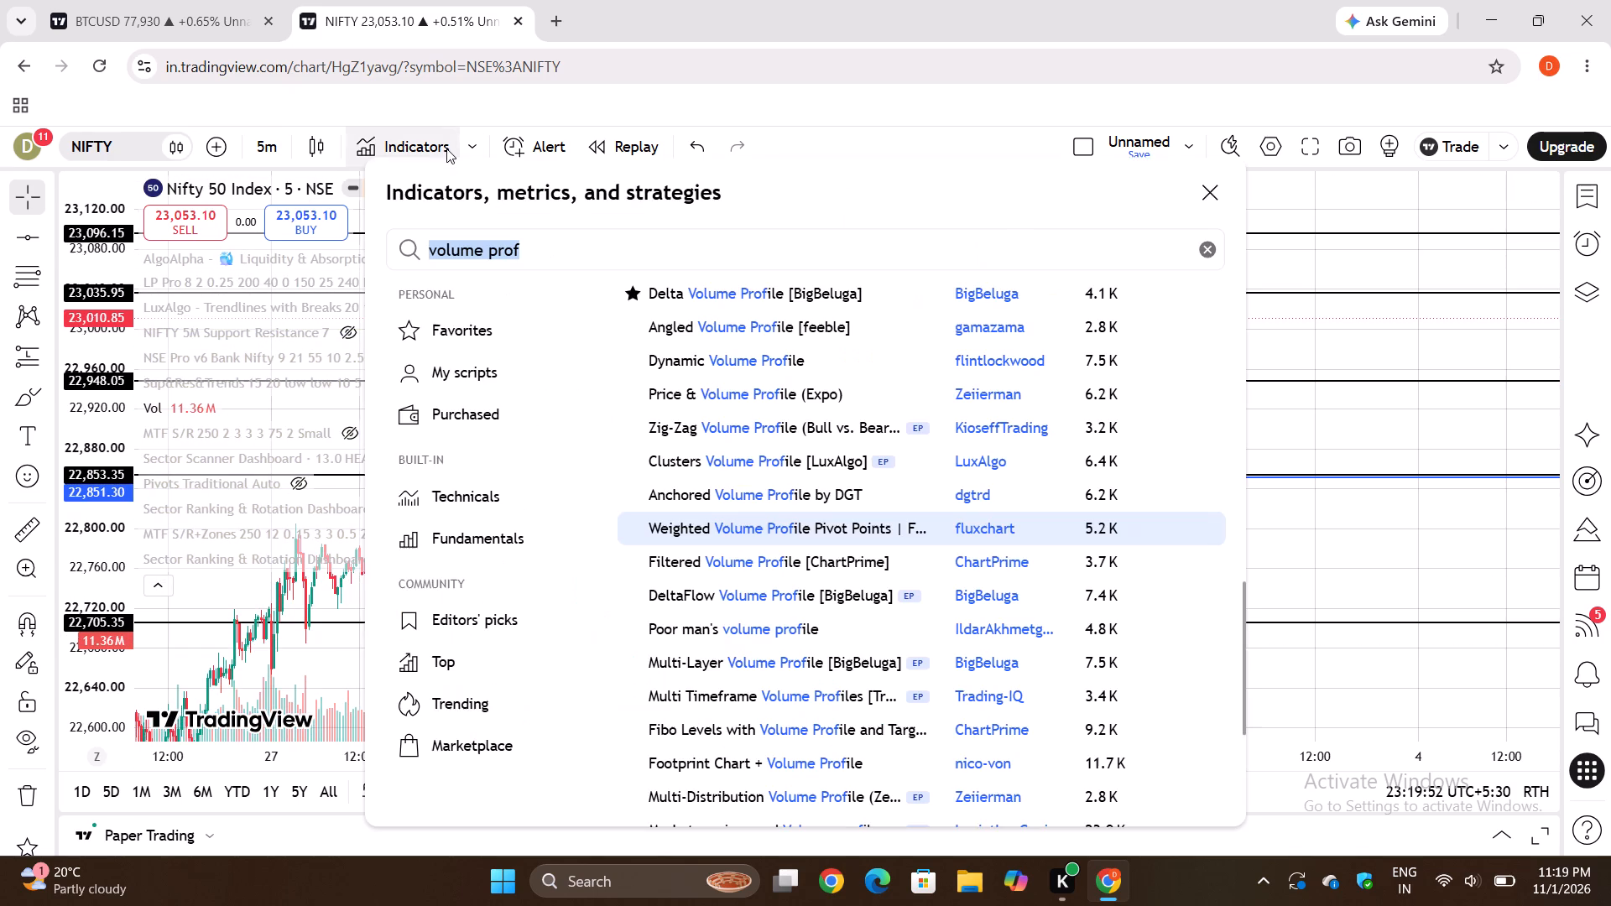
{"action": "left_click", "coordinate": [688, 489]}
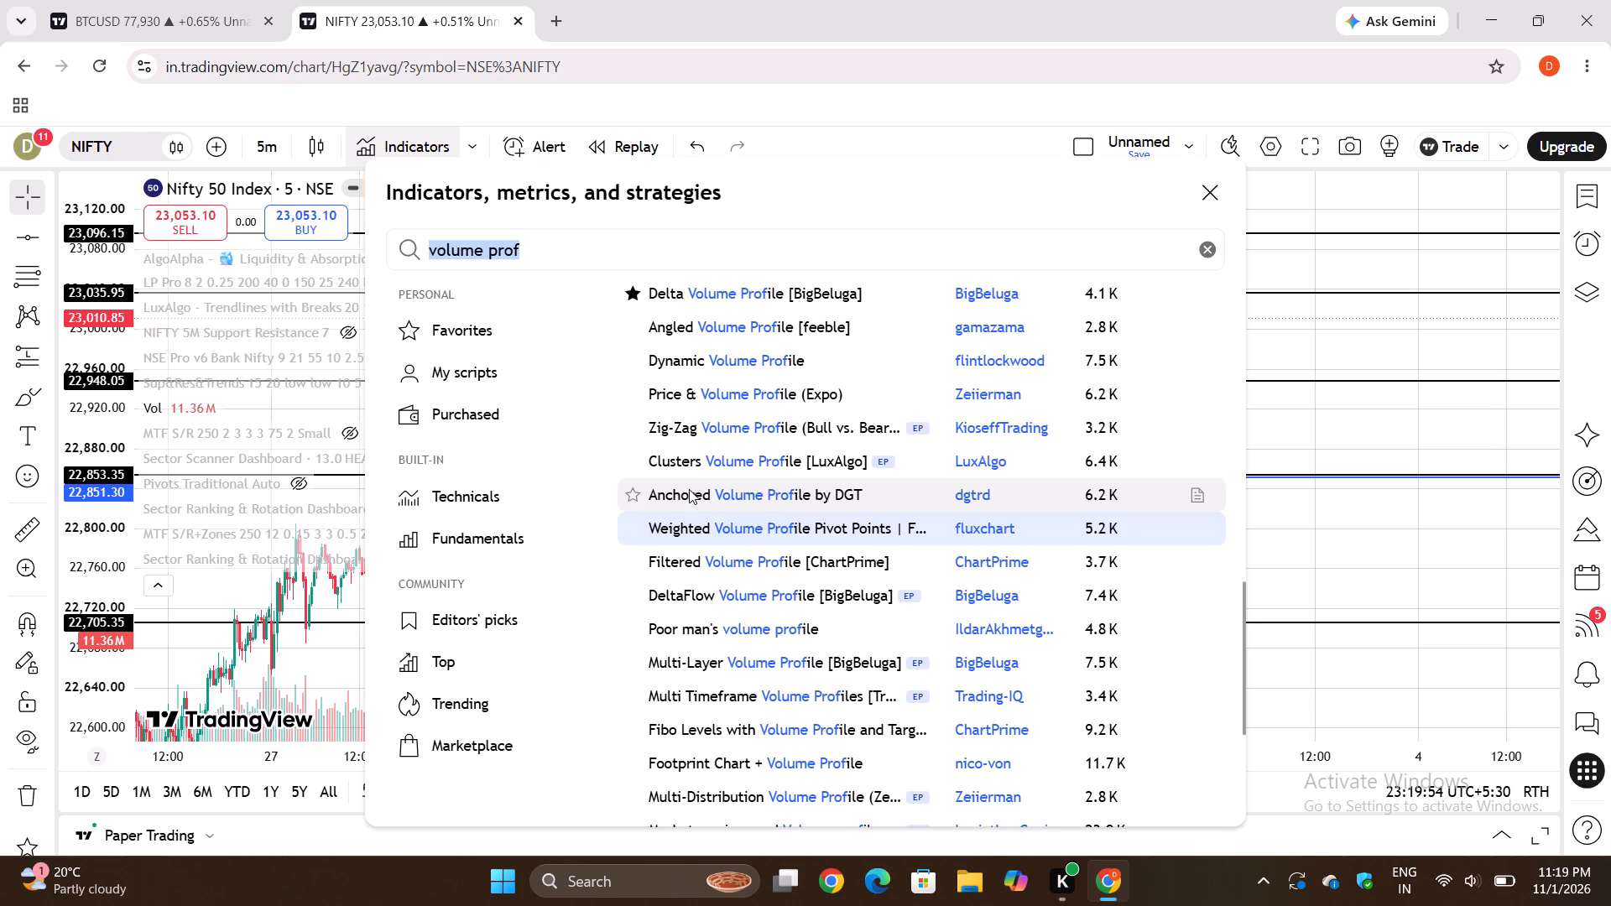
{"action": "double_click", "coordinate": [1222, 191]}
{"action": "left_click_drag", "start_coordinate": [1220, 191], "coordinate": [617, 423]}
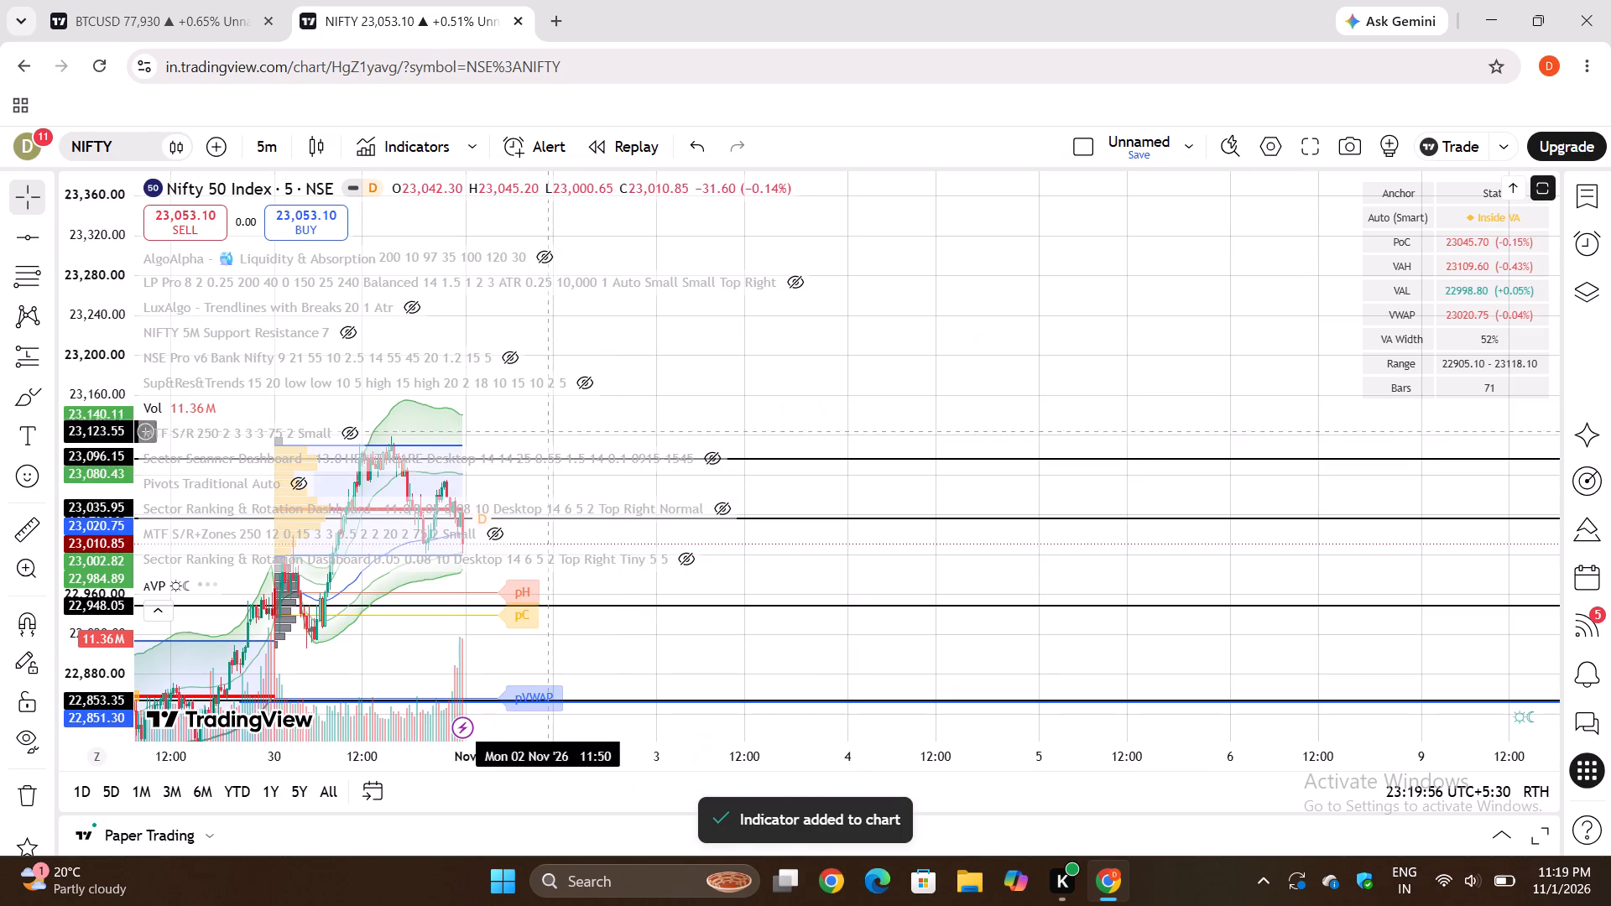
{"action": "left_click", "coordinate": [143, 616]}
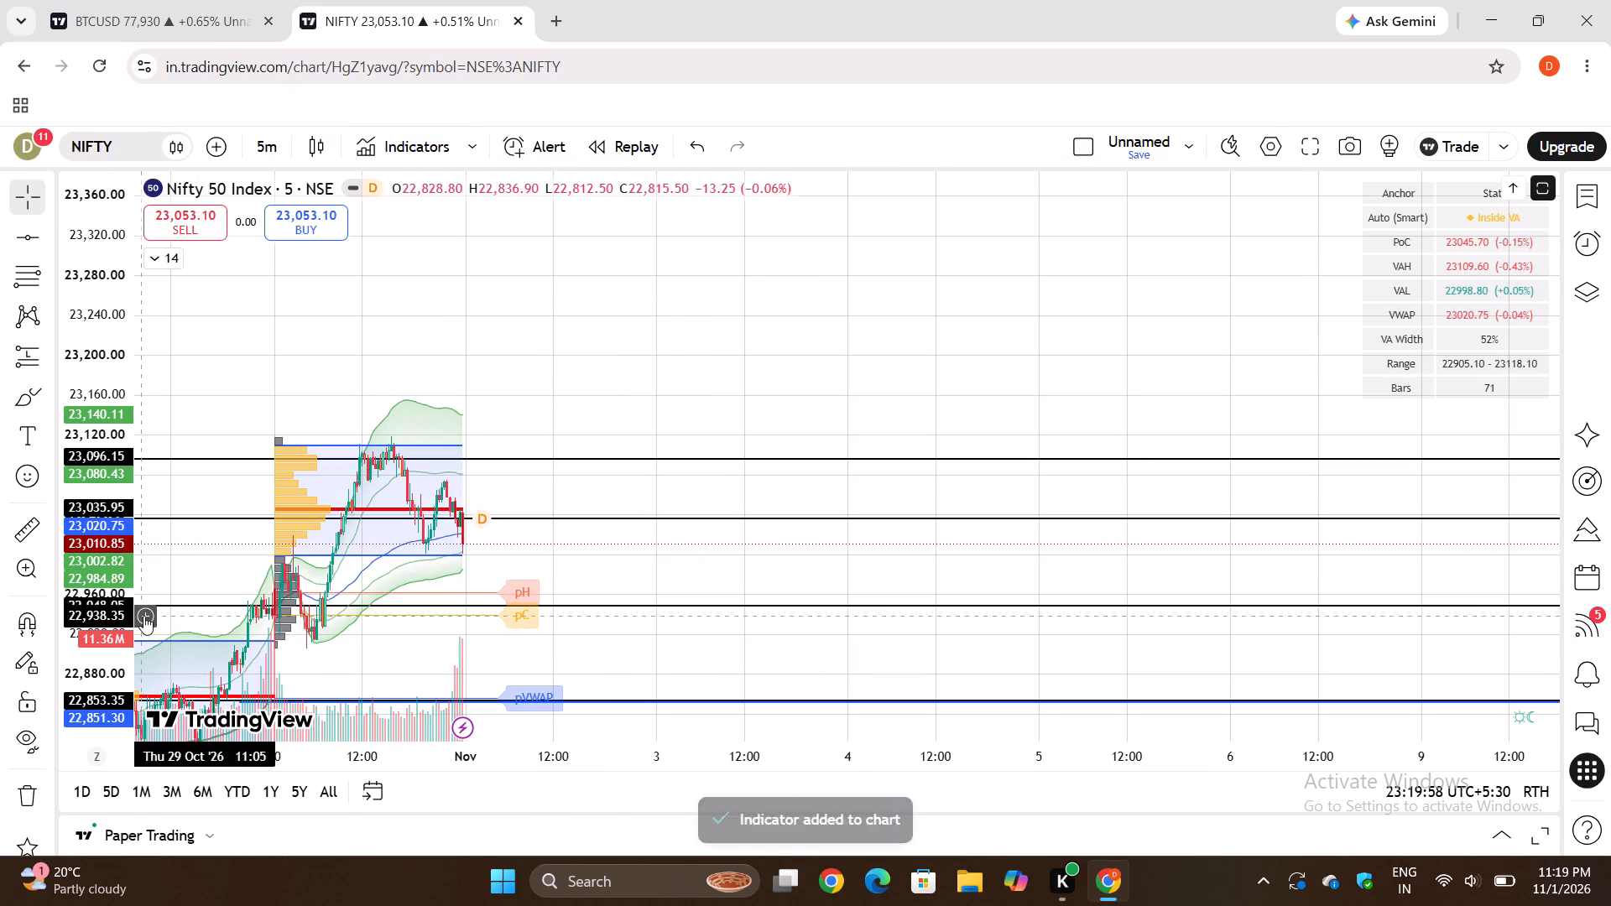
Examine the Anchored Volume Profile by DGT against the marked lines over several sessions, and remove it from the Nifty chart.
{"action": "left_click_drag", "start_coordinate": [489, 497], "coordinate": [1010, 270]}
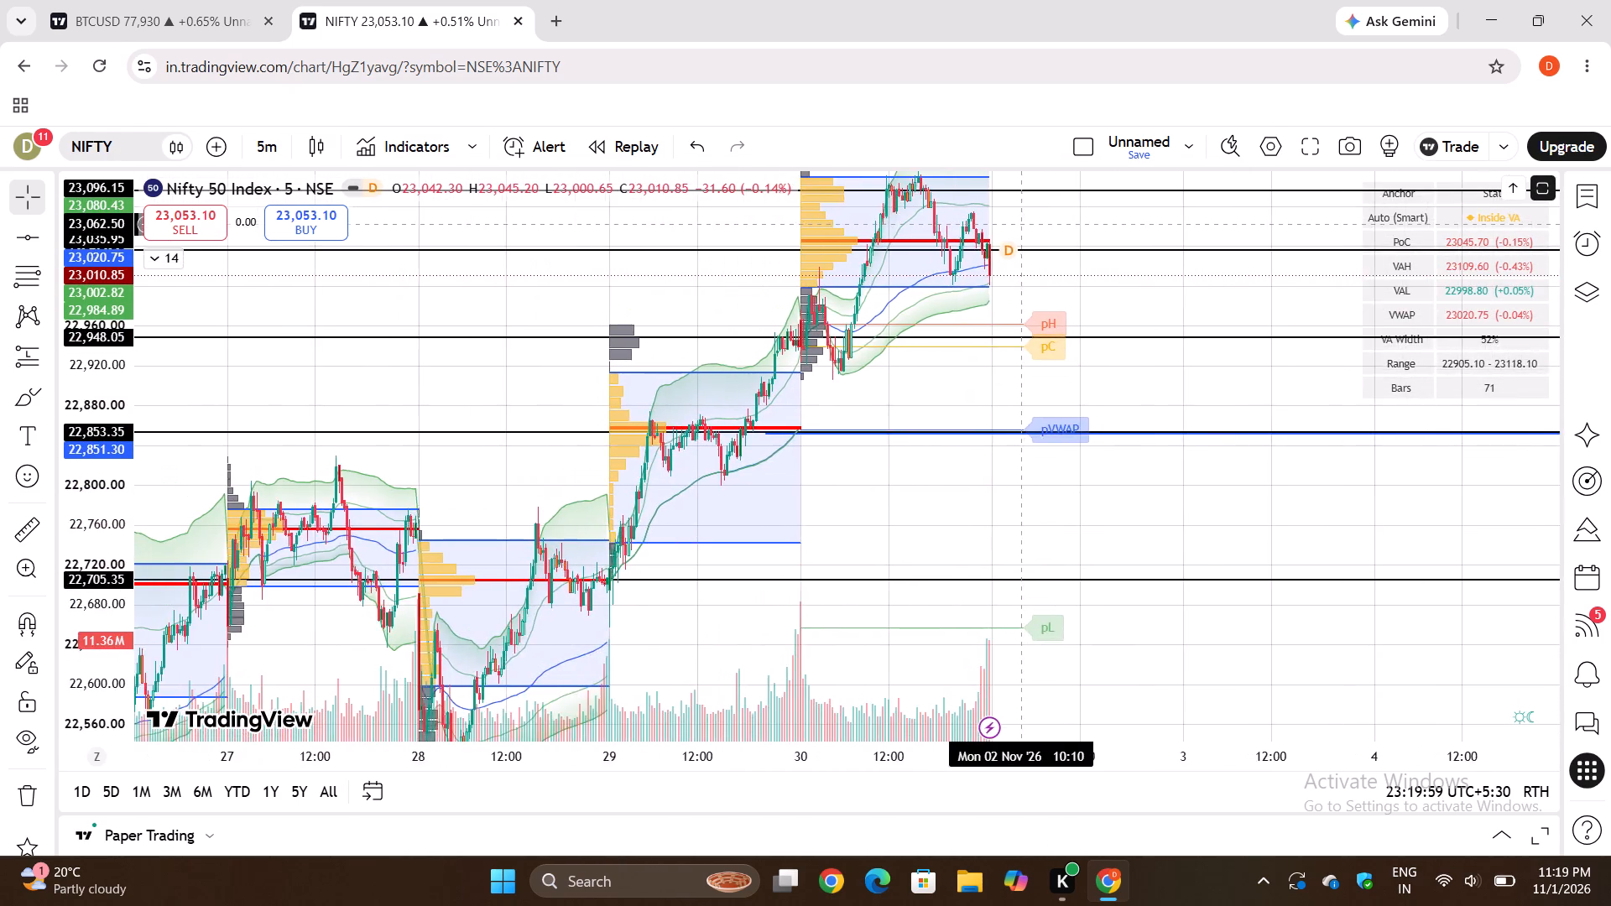
{"action": "left_click_drag", "start_coordinate": [1010, 270], "coordinate": [974, 385]}
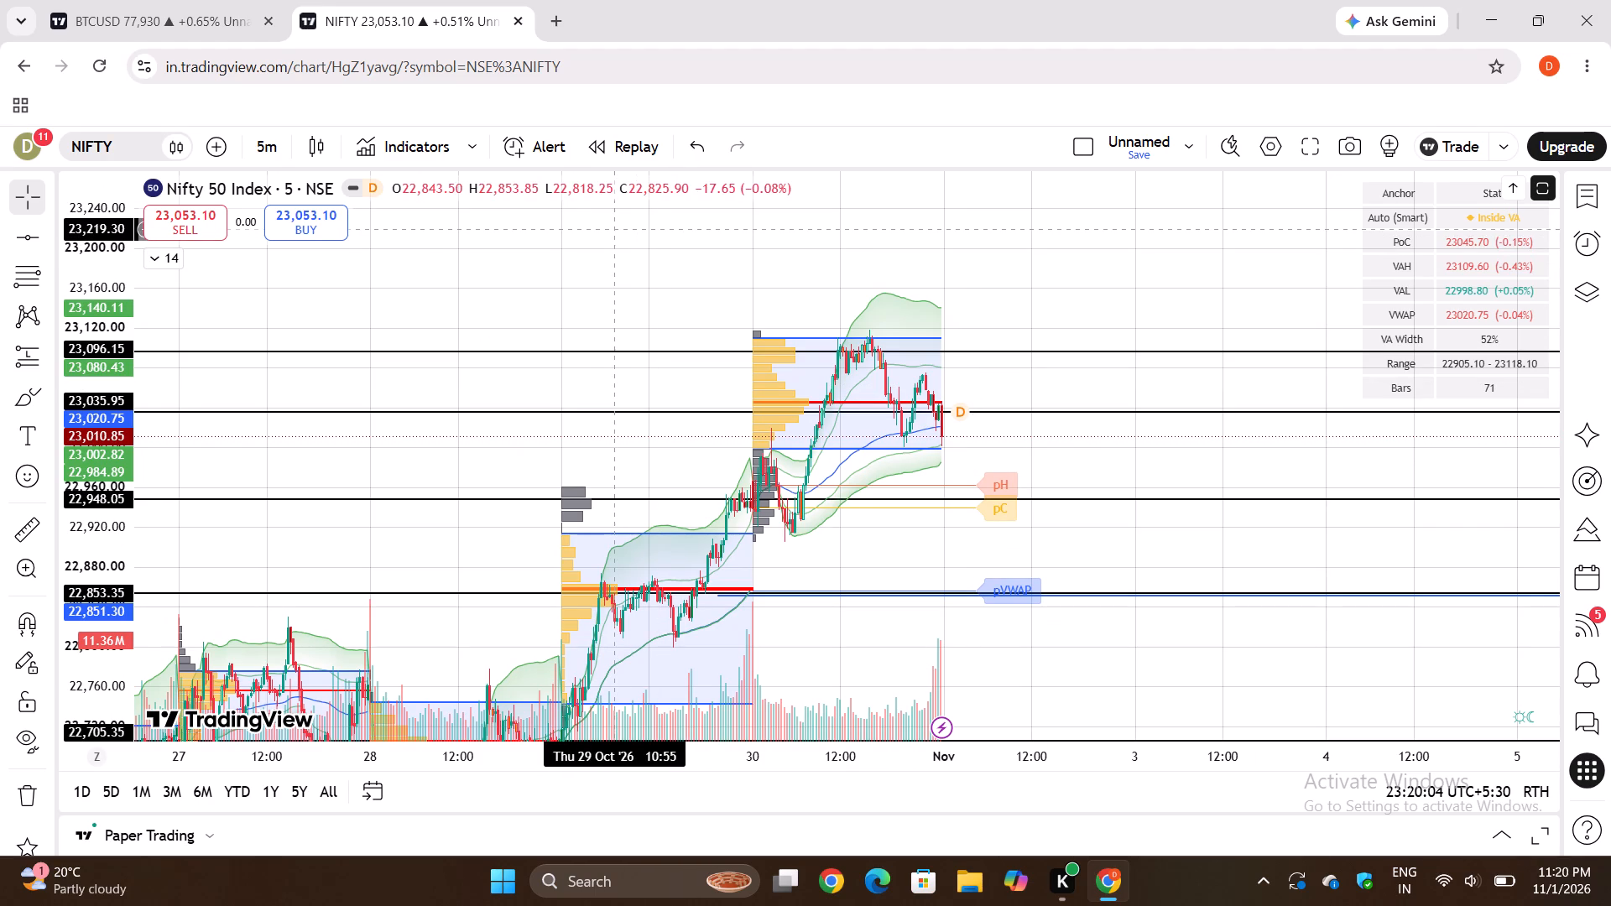
{"action": "left_click_drag", "start_coordinate": [450, 535], "coordinate": [466, 439]}
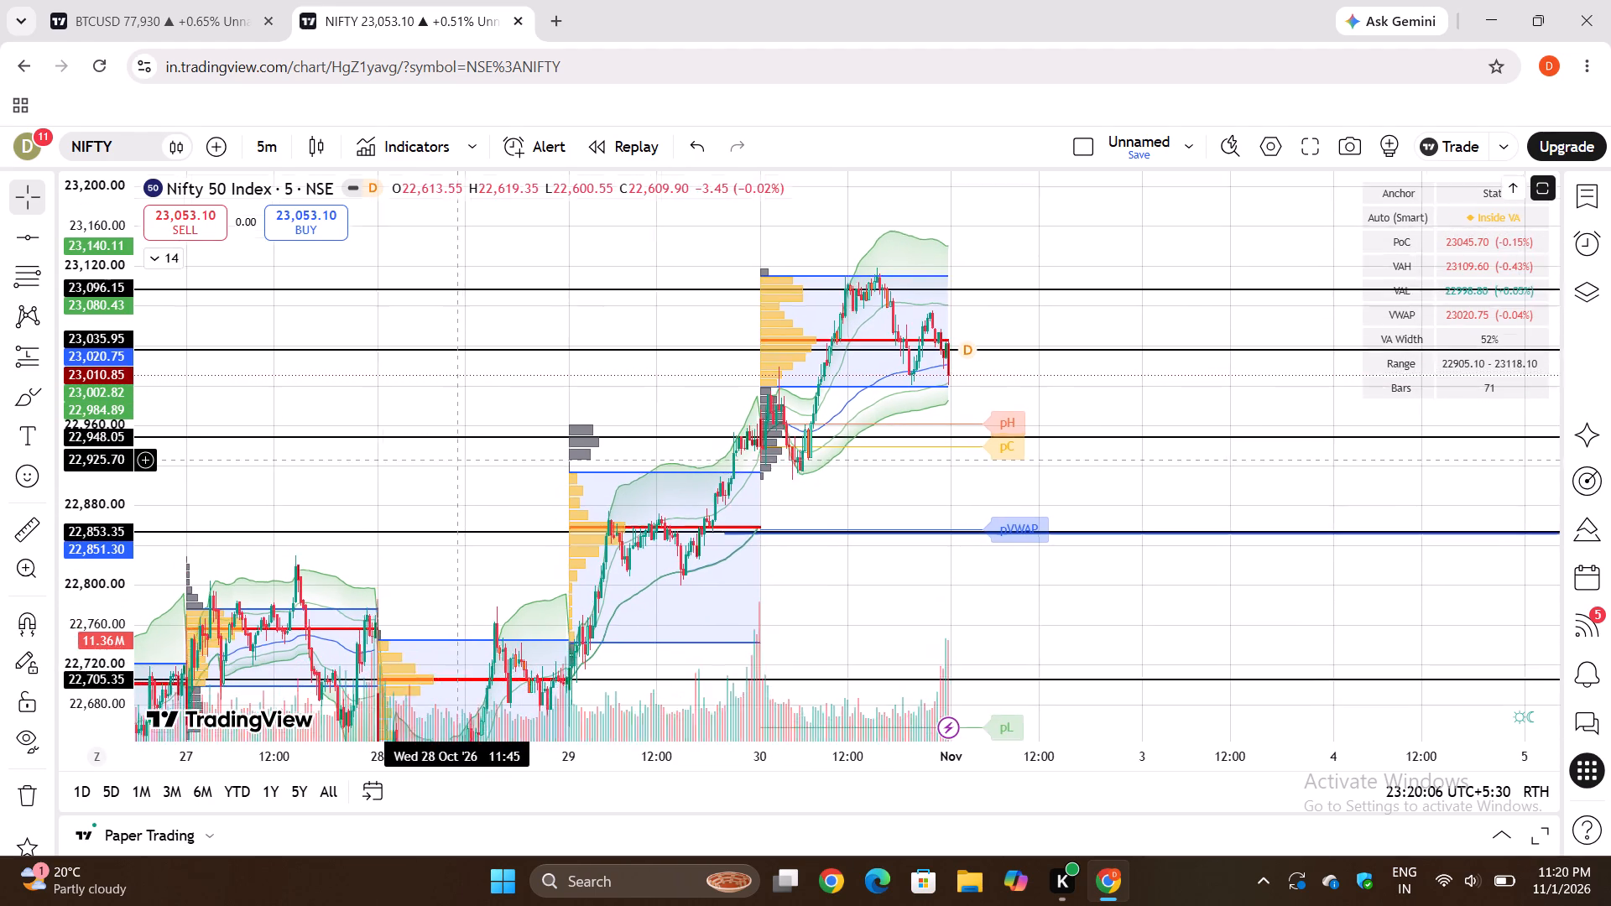
{"action": "left_click_drag", "start_coordinate": [466, 439], "coordinate": [466, 438]}
{"action": "left_click", "coordinate": [178, 268]}
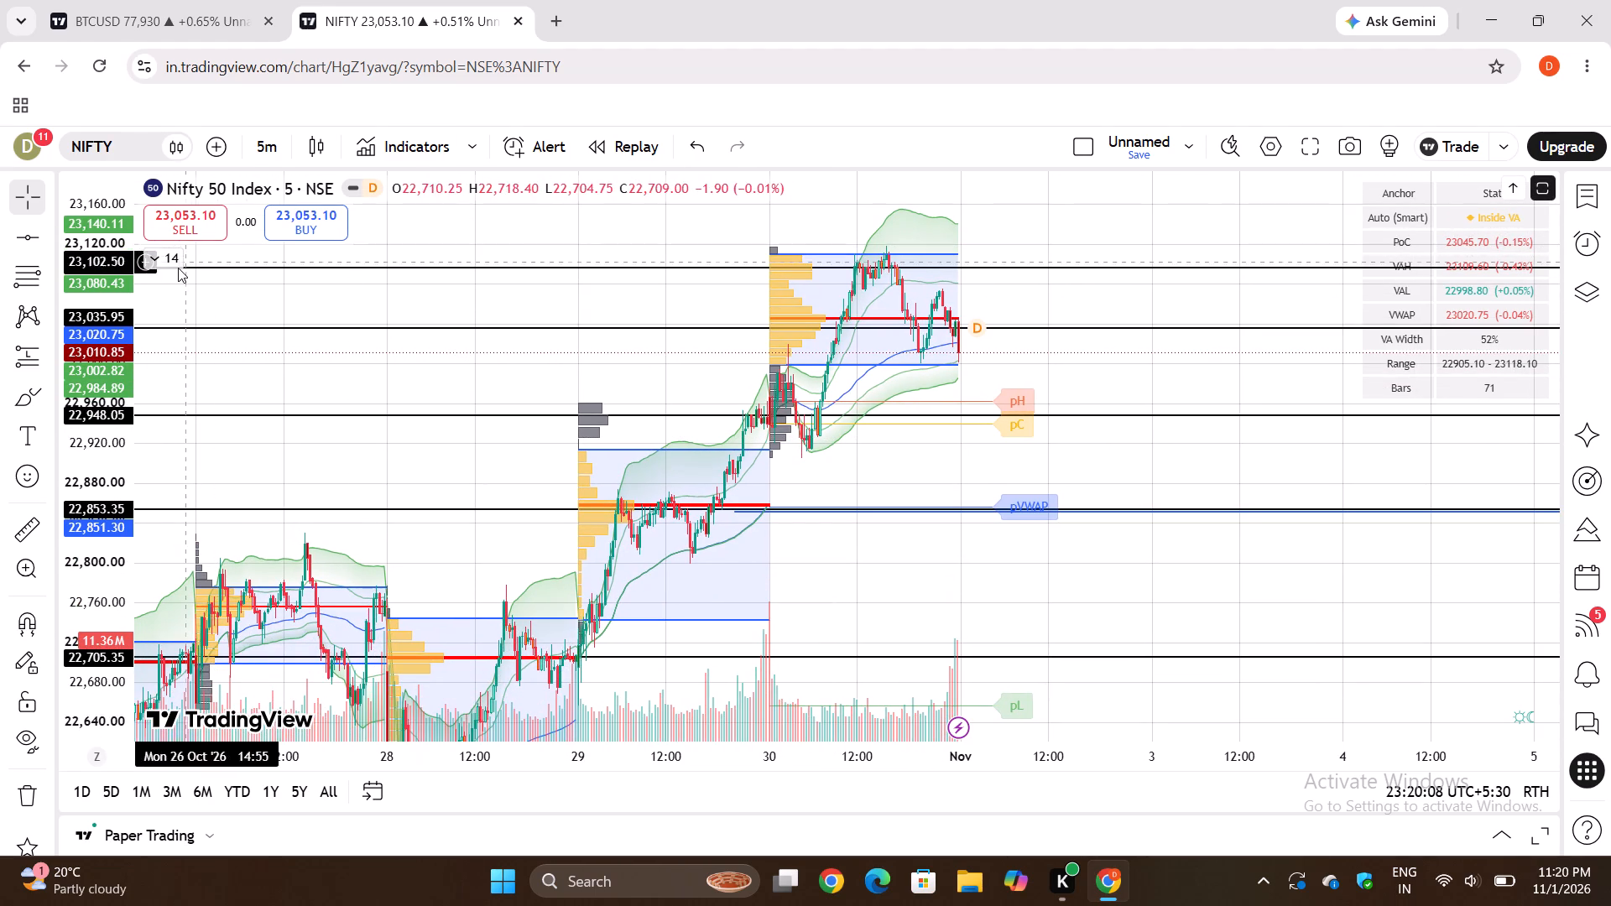
{"action": "left_click", "coordinate": [263, 584]}
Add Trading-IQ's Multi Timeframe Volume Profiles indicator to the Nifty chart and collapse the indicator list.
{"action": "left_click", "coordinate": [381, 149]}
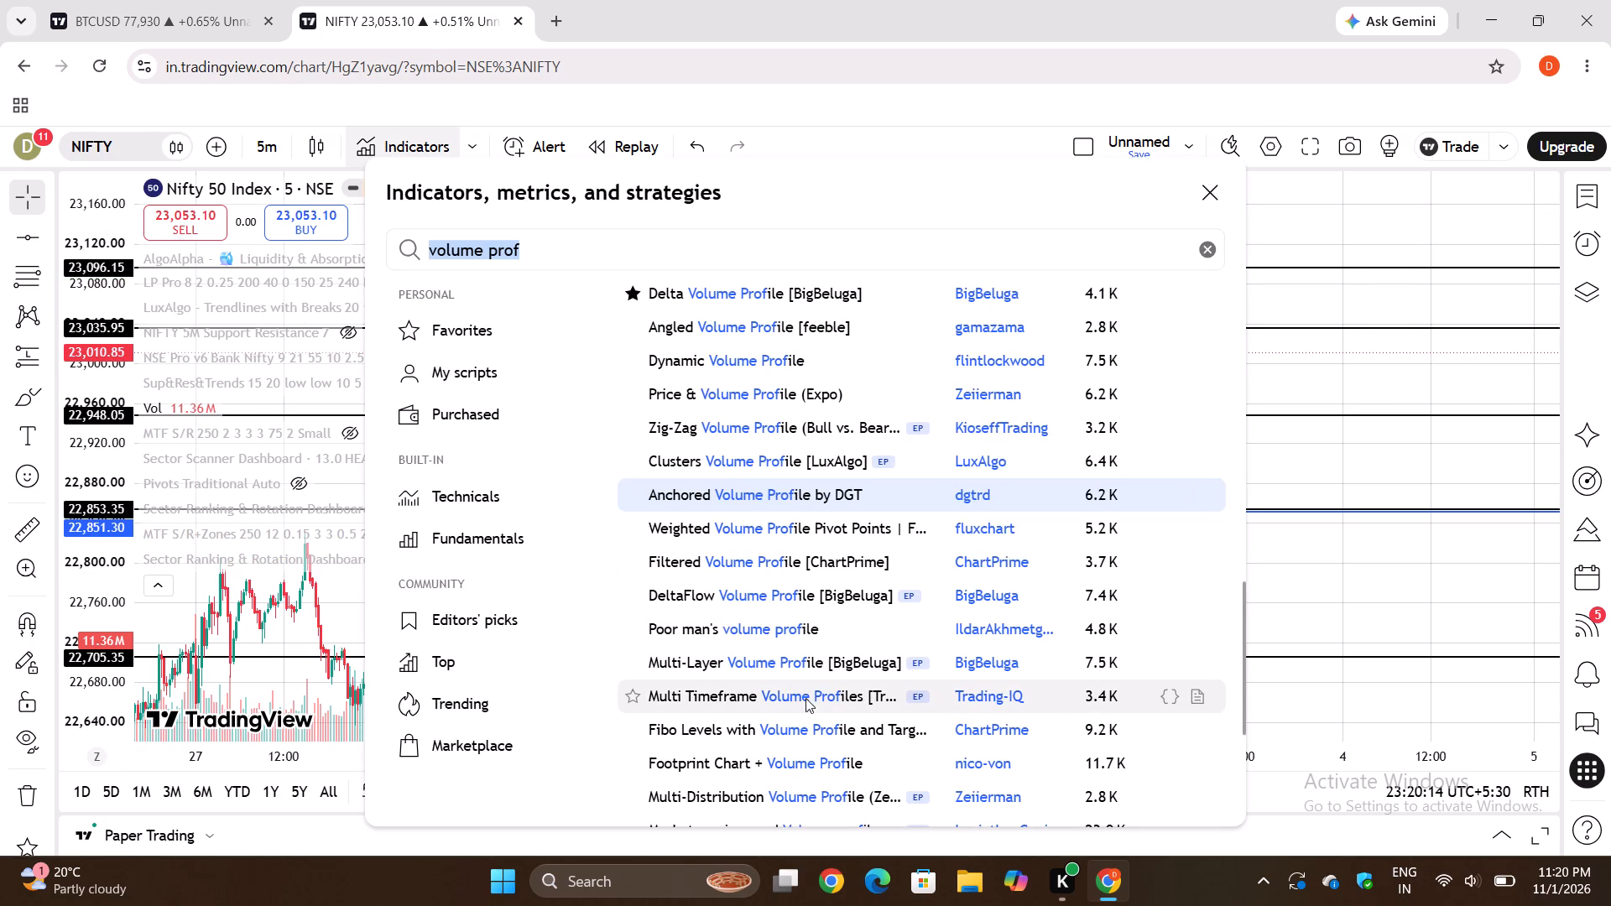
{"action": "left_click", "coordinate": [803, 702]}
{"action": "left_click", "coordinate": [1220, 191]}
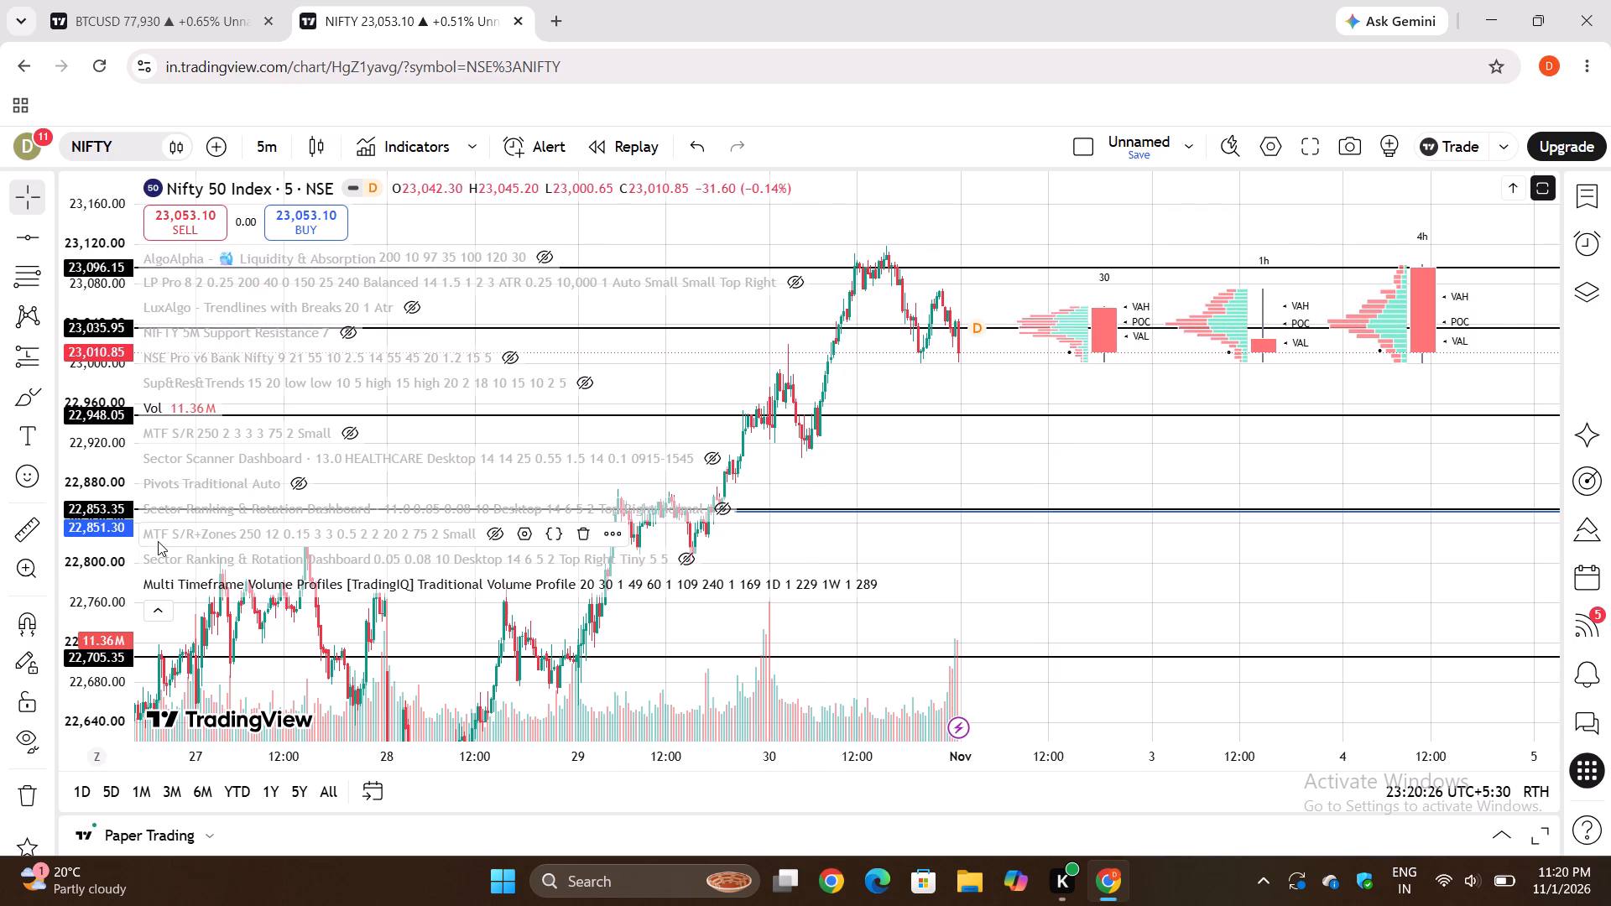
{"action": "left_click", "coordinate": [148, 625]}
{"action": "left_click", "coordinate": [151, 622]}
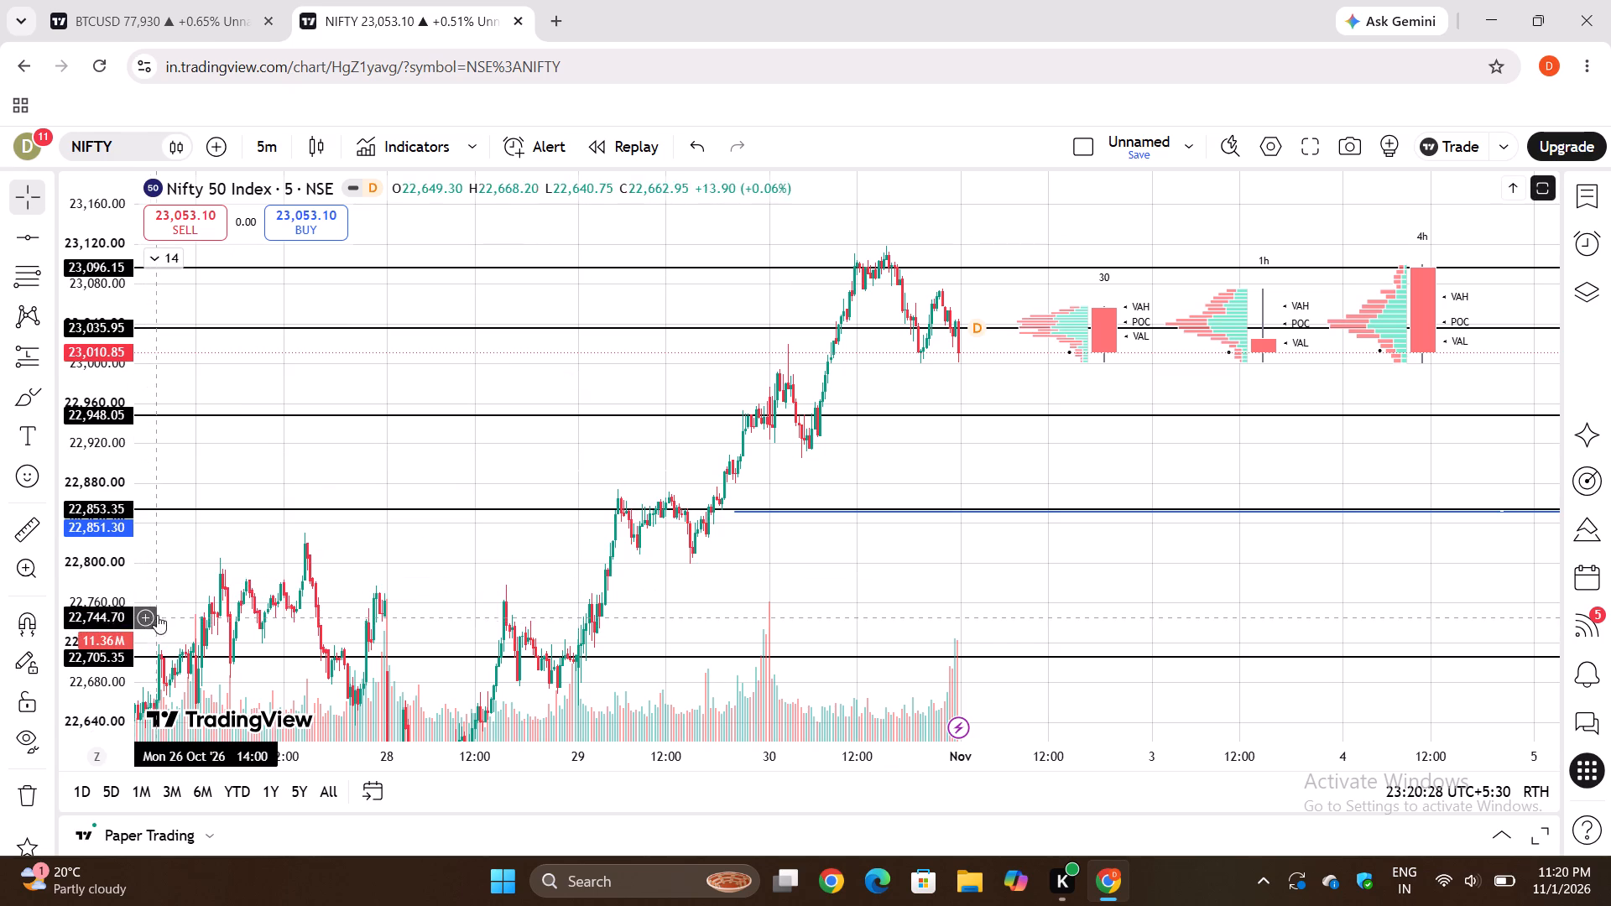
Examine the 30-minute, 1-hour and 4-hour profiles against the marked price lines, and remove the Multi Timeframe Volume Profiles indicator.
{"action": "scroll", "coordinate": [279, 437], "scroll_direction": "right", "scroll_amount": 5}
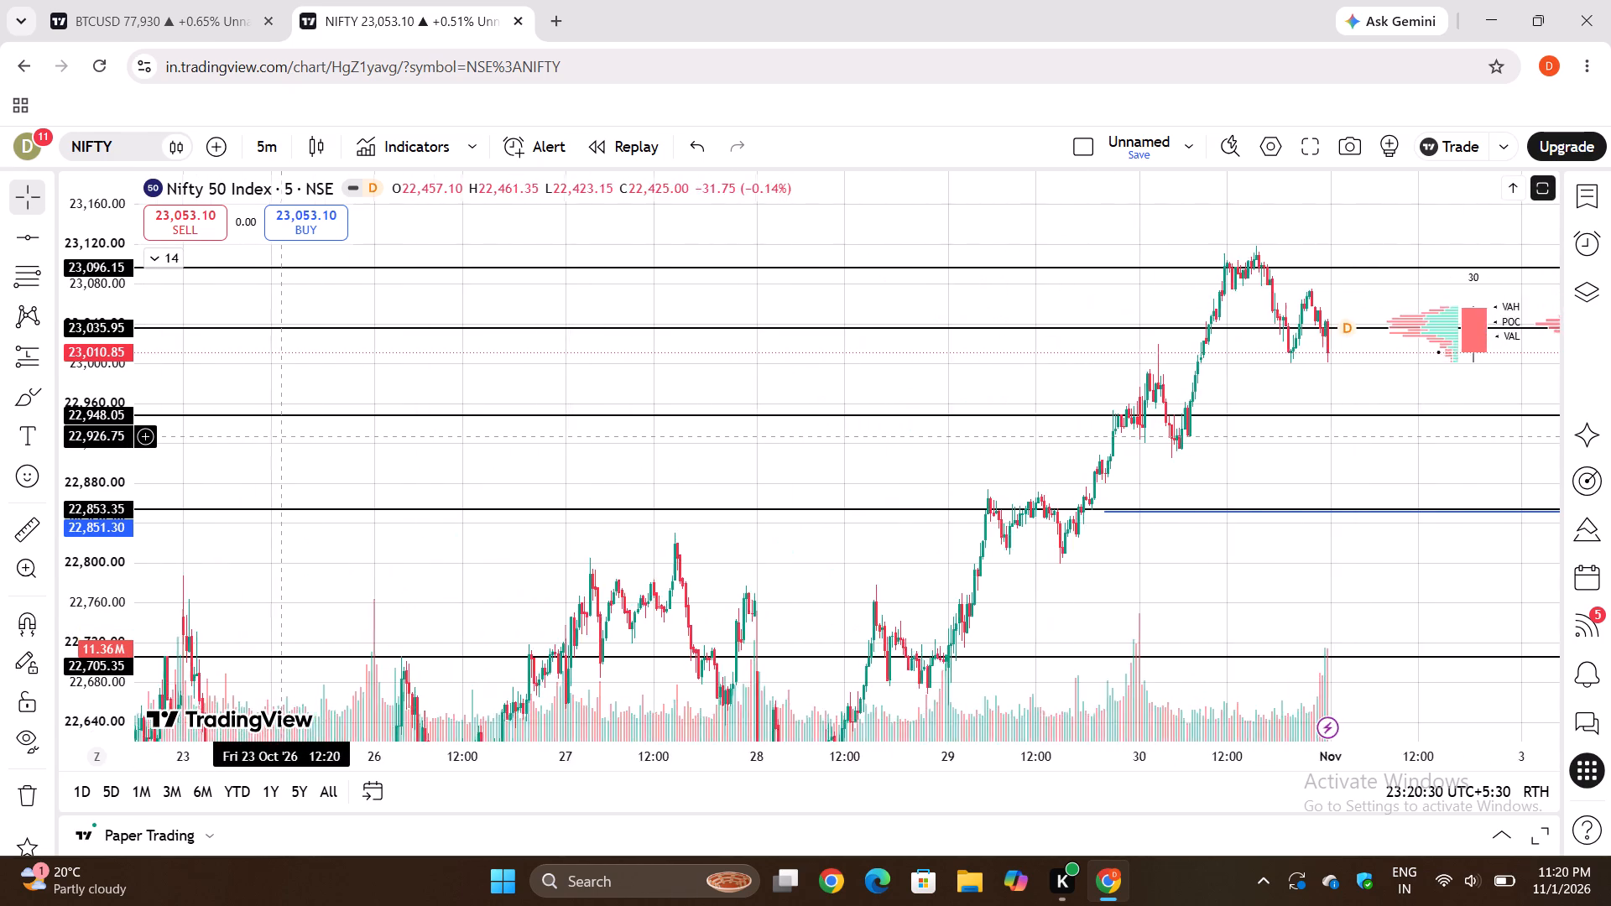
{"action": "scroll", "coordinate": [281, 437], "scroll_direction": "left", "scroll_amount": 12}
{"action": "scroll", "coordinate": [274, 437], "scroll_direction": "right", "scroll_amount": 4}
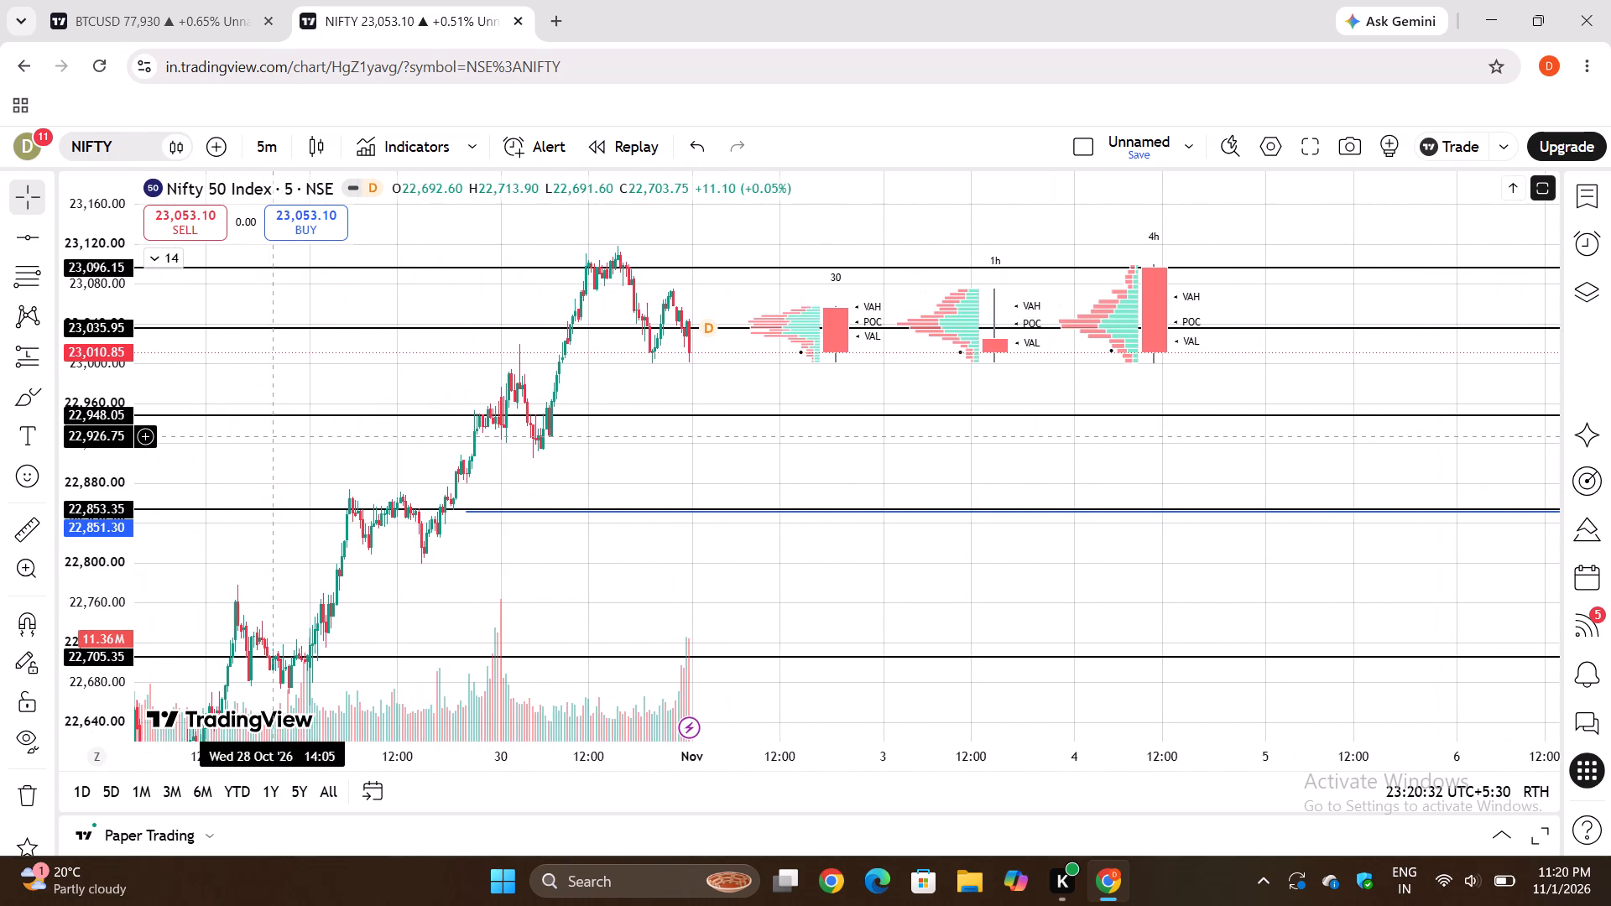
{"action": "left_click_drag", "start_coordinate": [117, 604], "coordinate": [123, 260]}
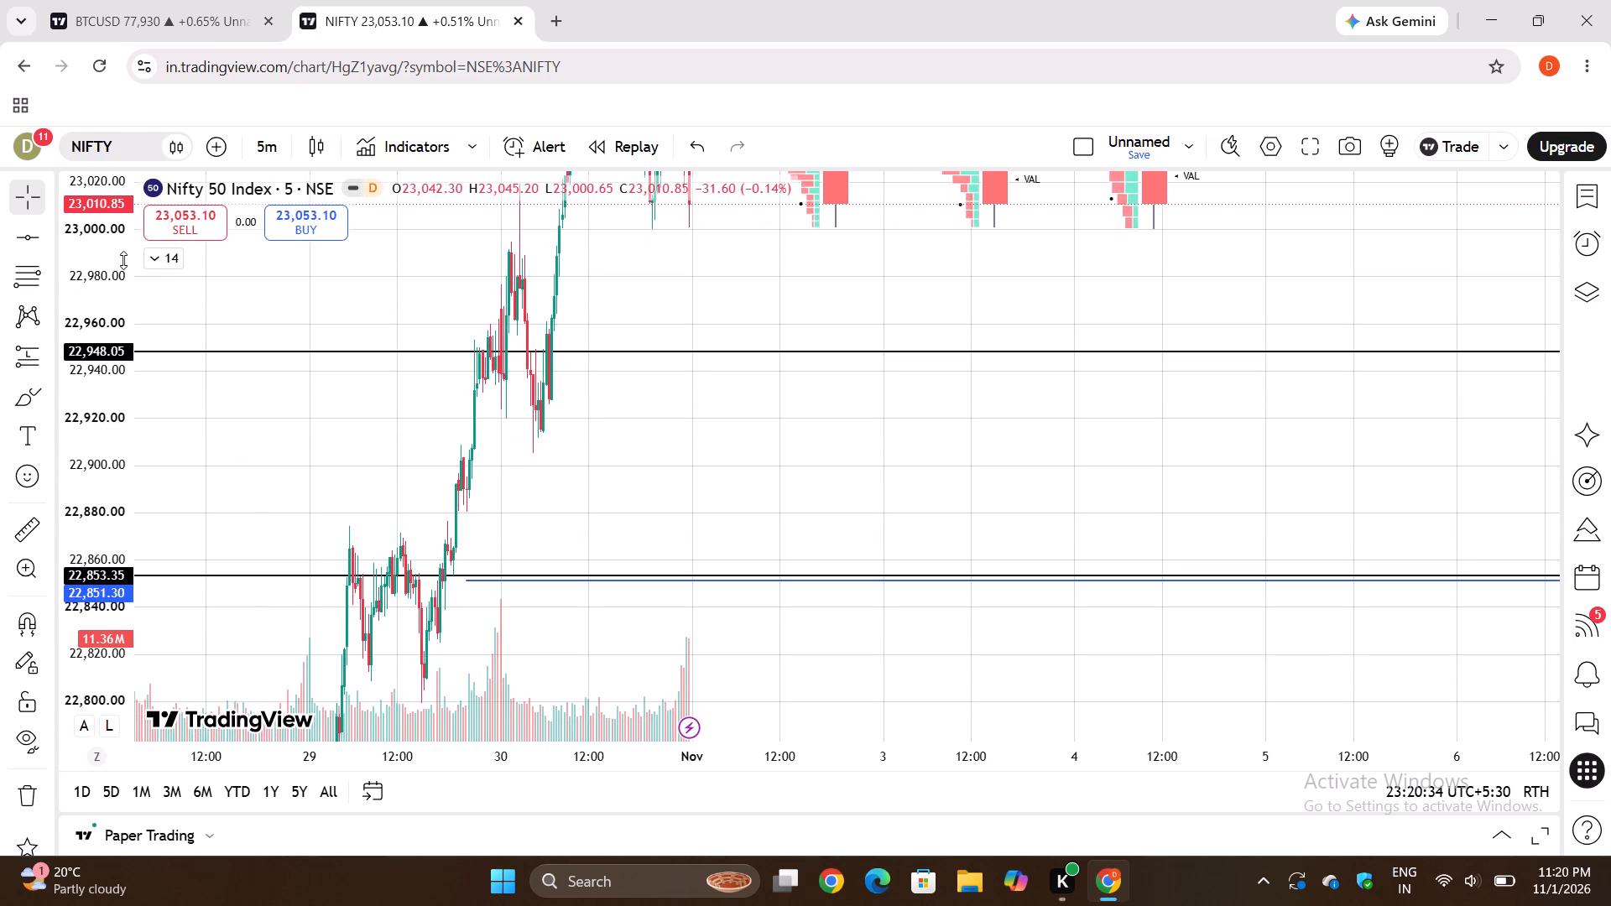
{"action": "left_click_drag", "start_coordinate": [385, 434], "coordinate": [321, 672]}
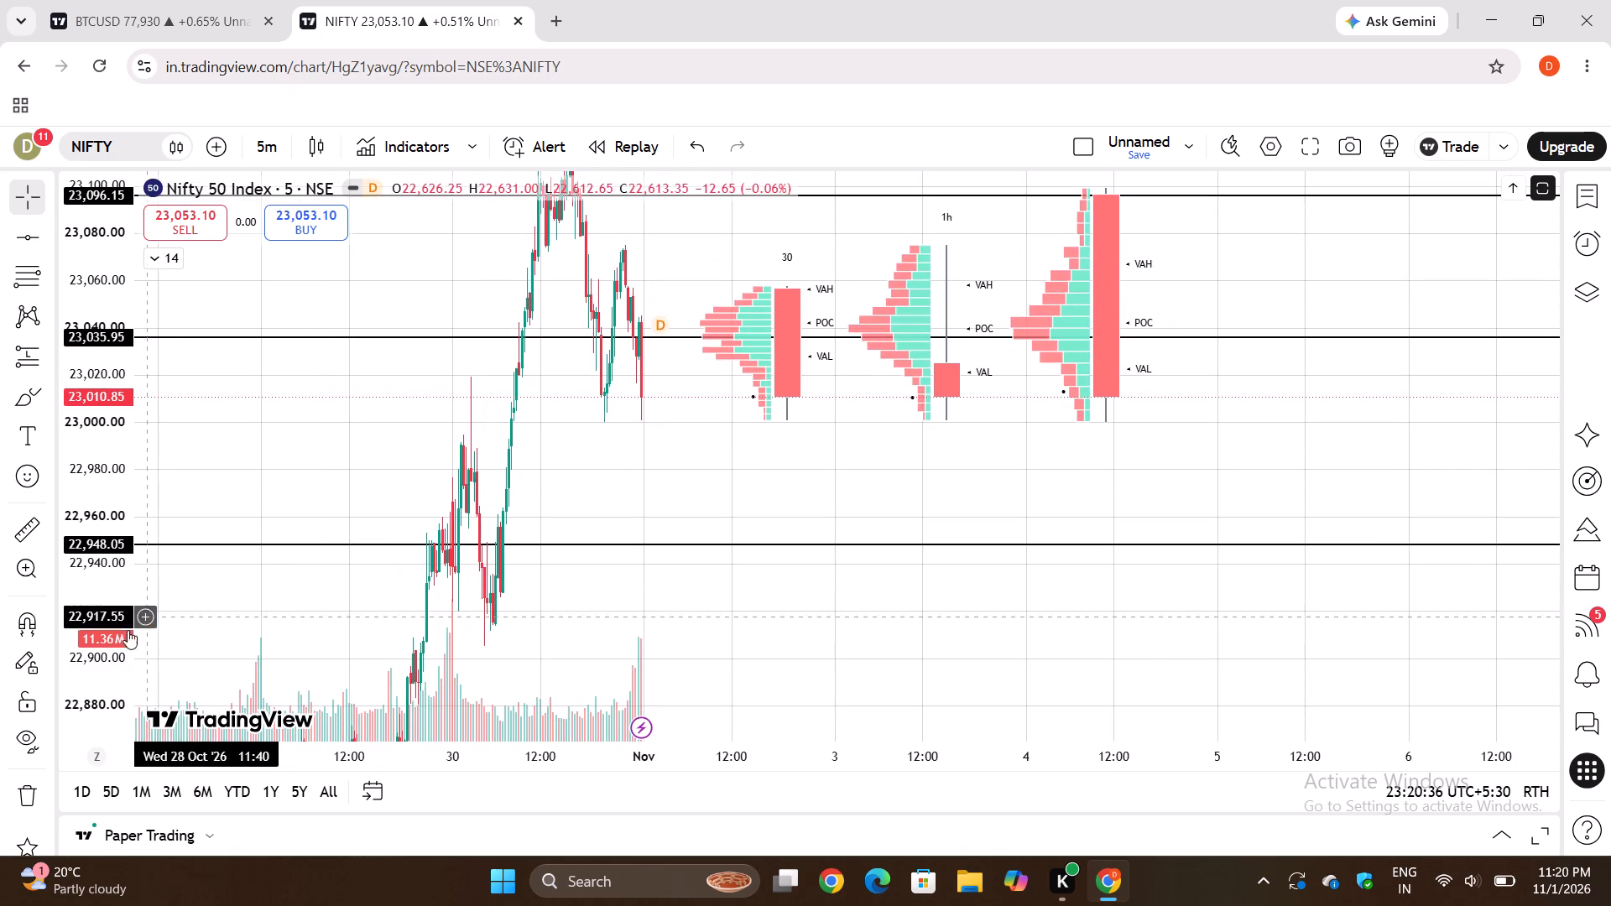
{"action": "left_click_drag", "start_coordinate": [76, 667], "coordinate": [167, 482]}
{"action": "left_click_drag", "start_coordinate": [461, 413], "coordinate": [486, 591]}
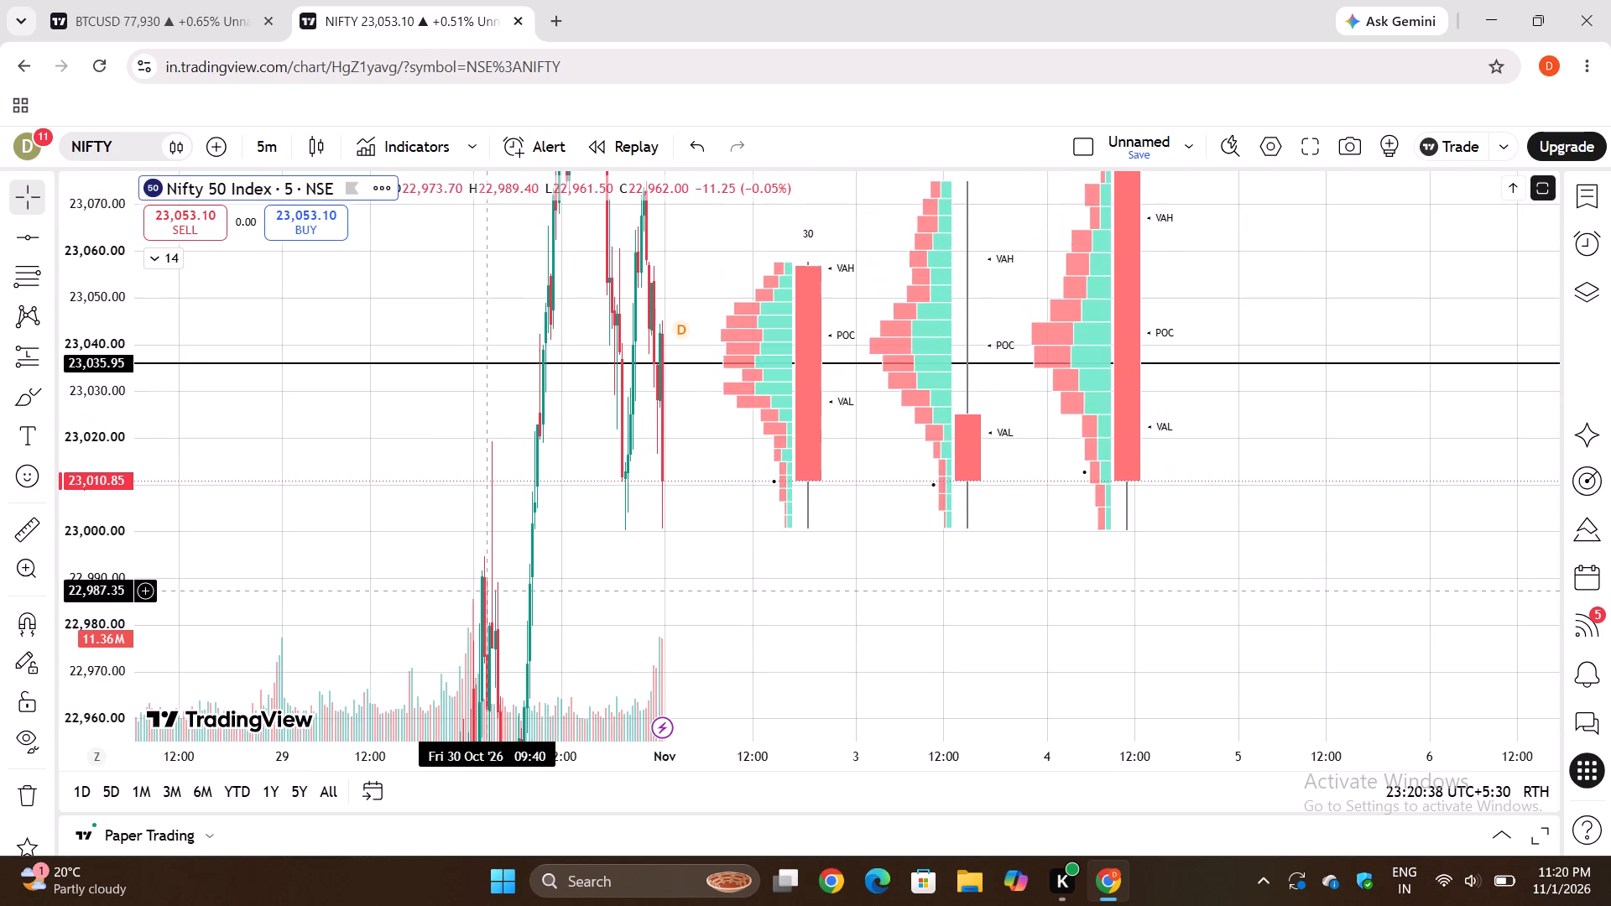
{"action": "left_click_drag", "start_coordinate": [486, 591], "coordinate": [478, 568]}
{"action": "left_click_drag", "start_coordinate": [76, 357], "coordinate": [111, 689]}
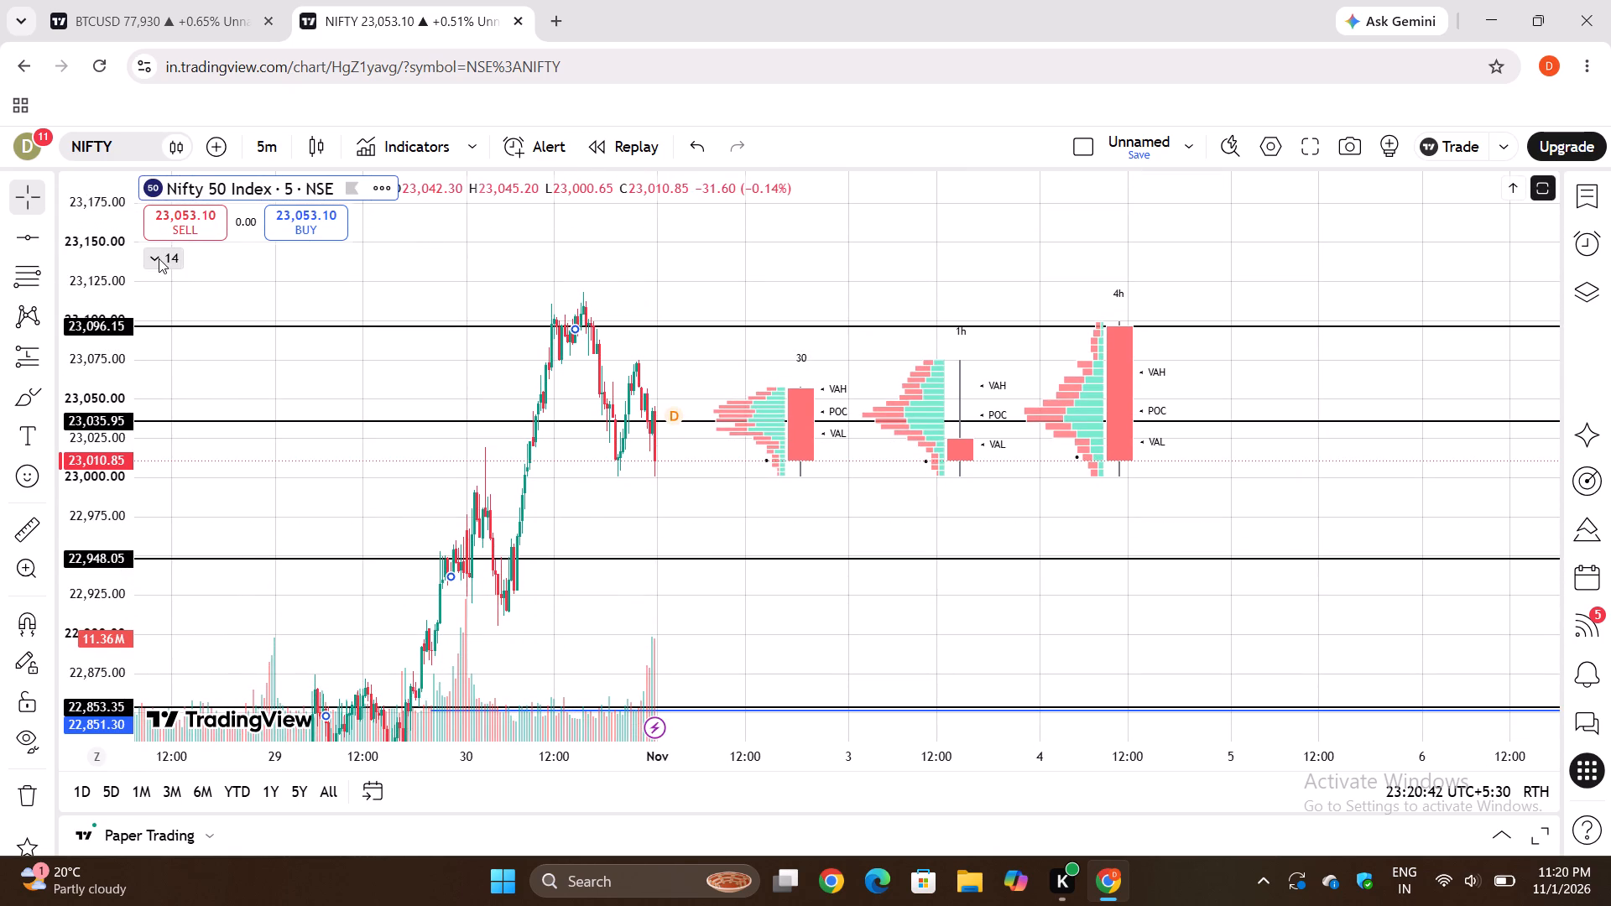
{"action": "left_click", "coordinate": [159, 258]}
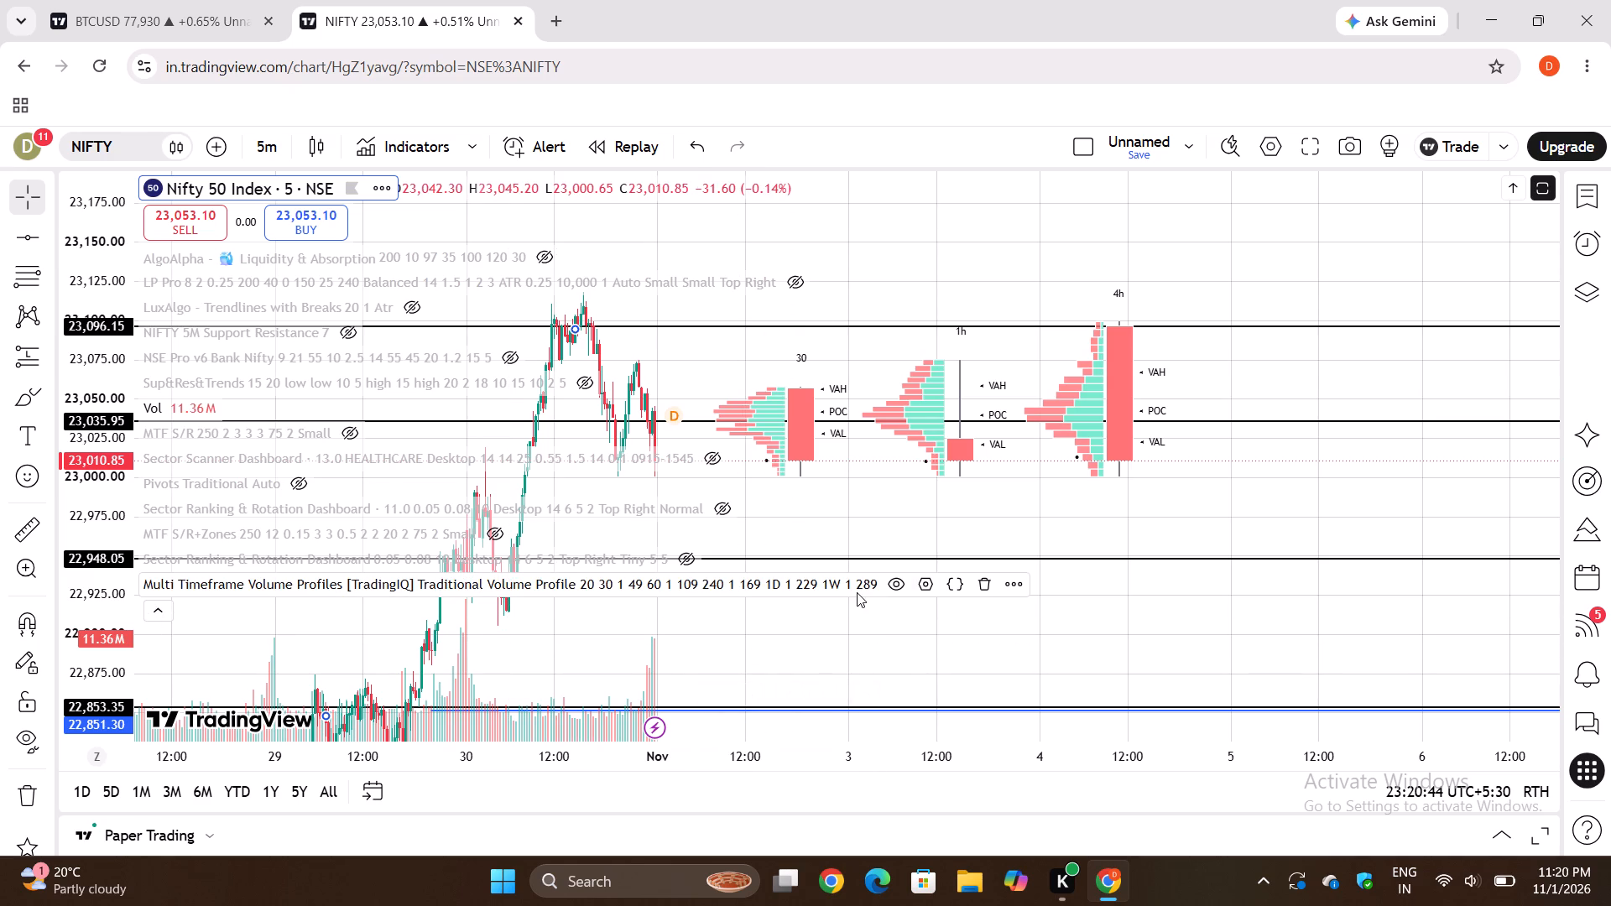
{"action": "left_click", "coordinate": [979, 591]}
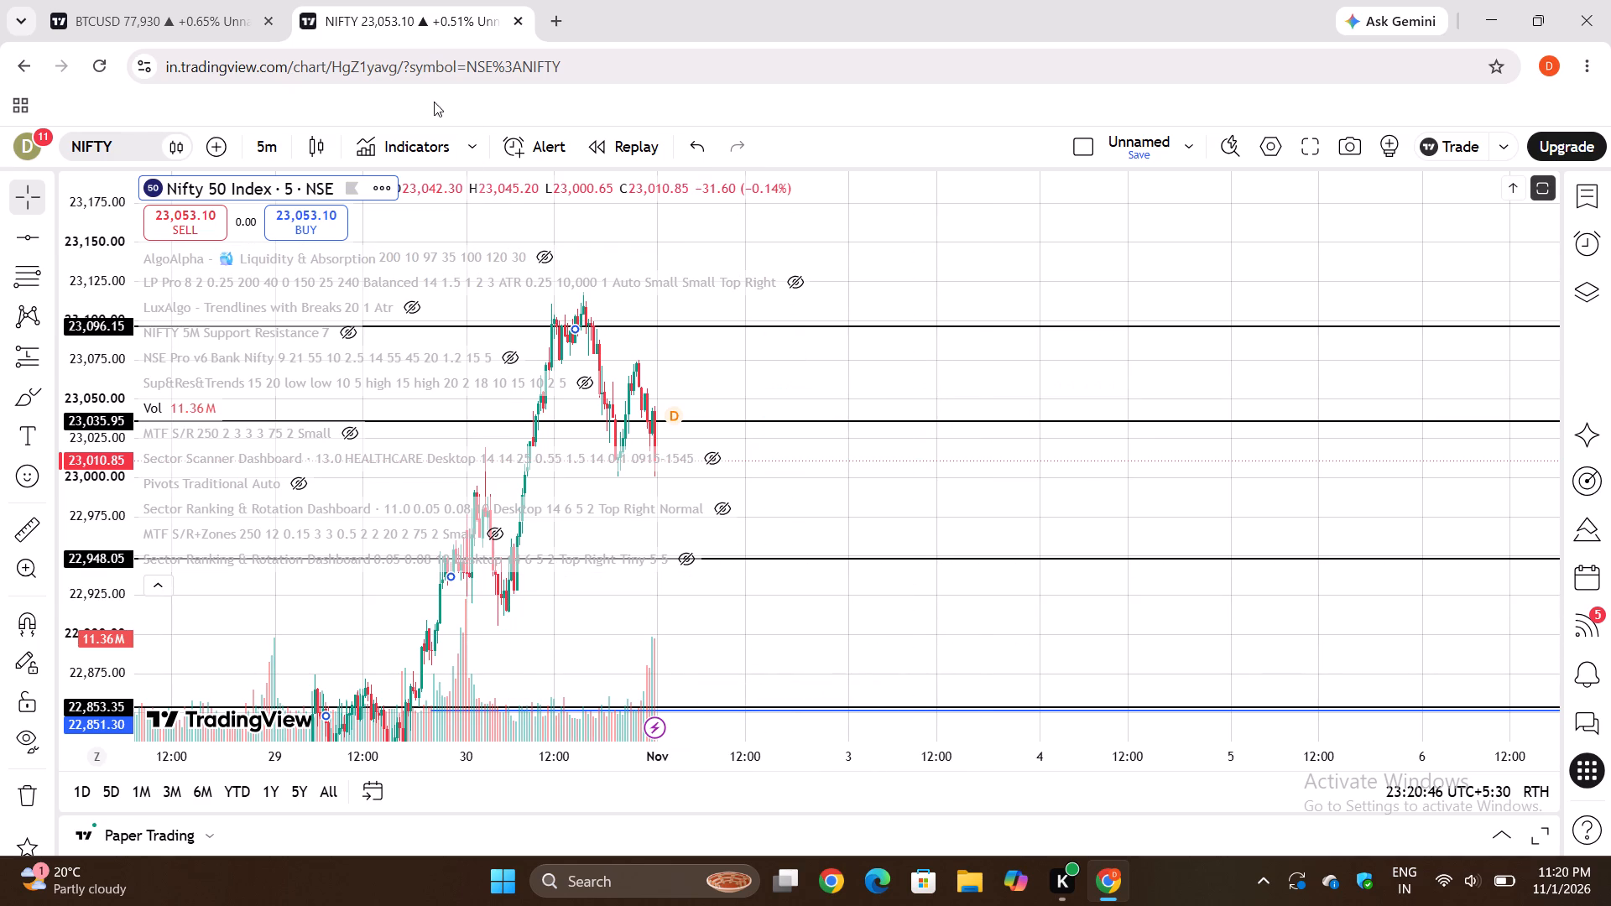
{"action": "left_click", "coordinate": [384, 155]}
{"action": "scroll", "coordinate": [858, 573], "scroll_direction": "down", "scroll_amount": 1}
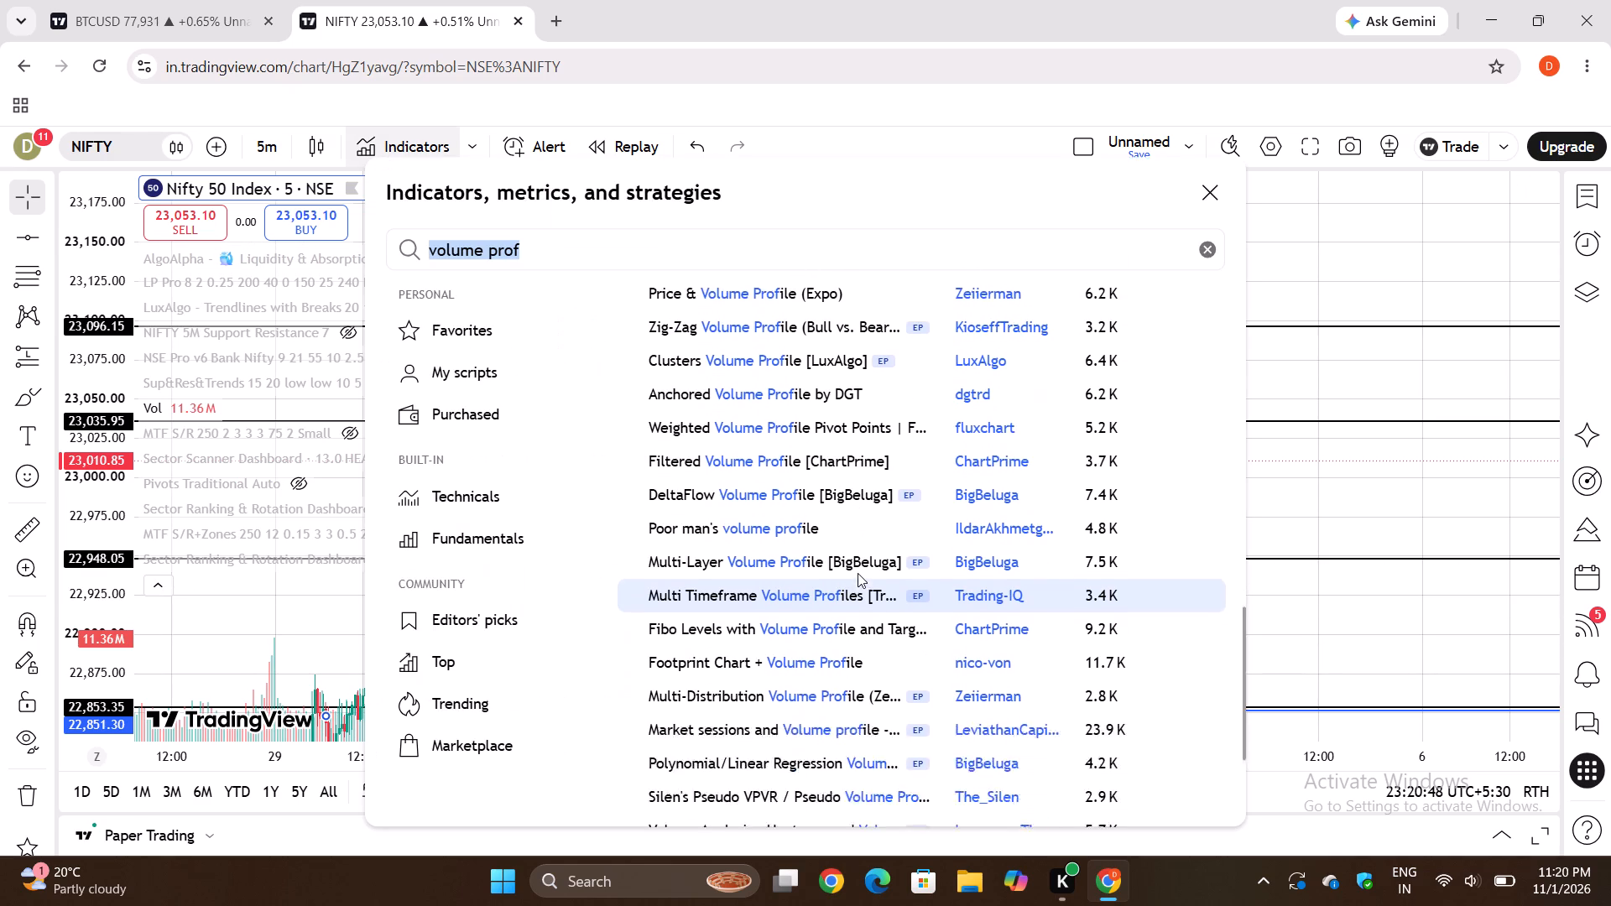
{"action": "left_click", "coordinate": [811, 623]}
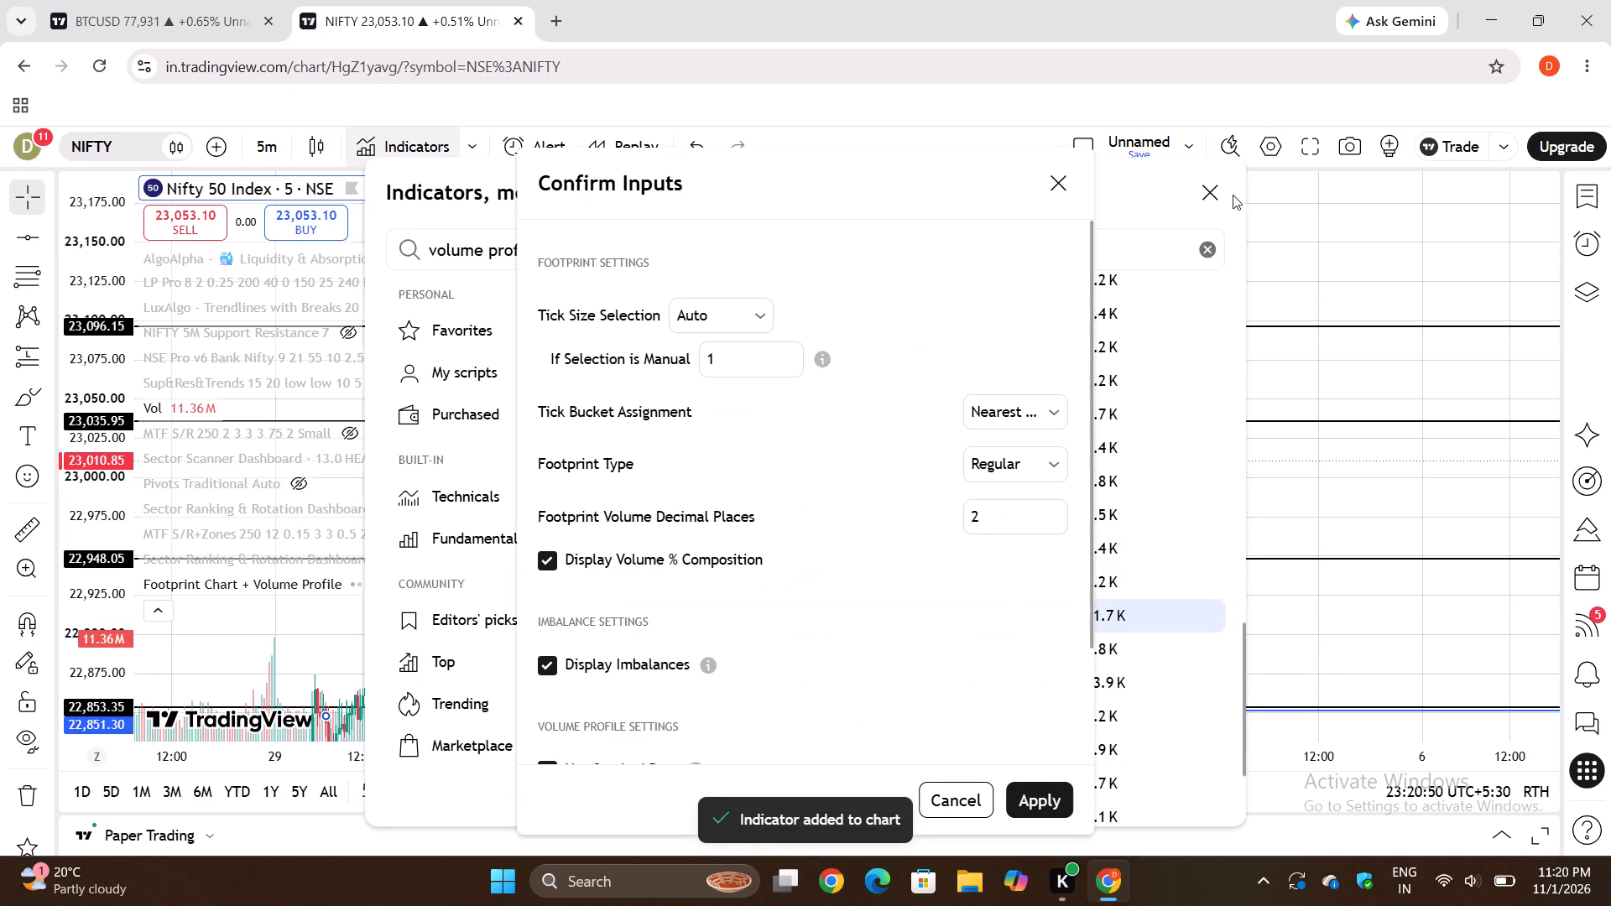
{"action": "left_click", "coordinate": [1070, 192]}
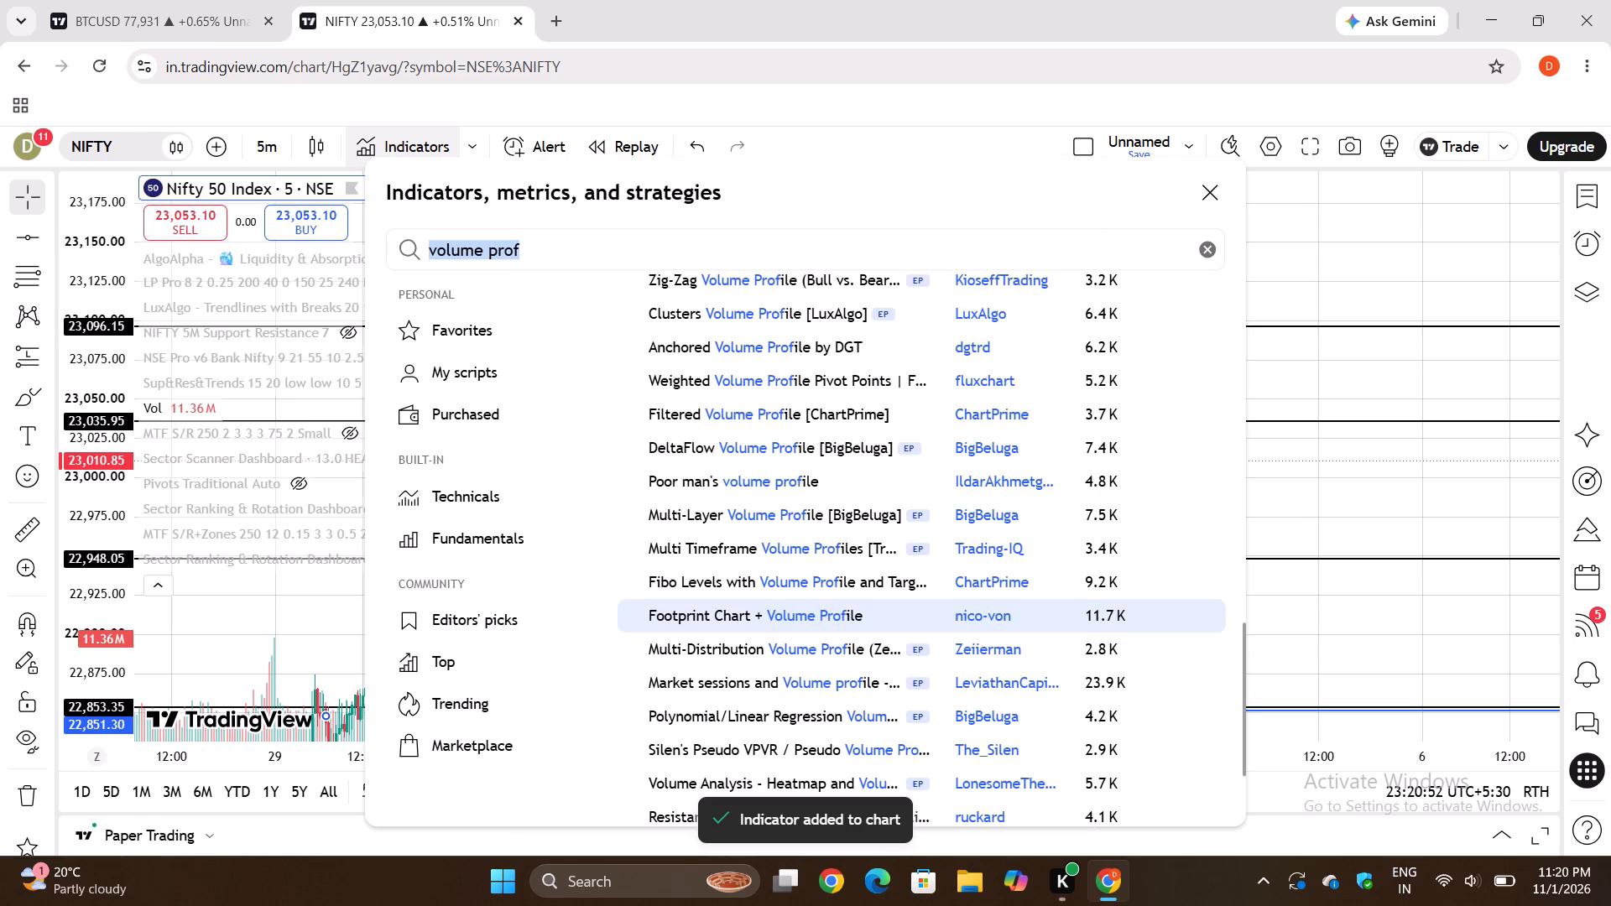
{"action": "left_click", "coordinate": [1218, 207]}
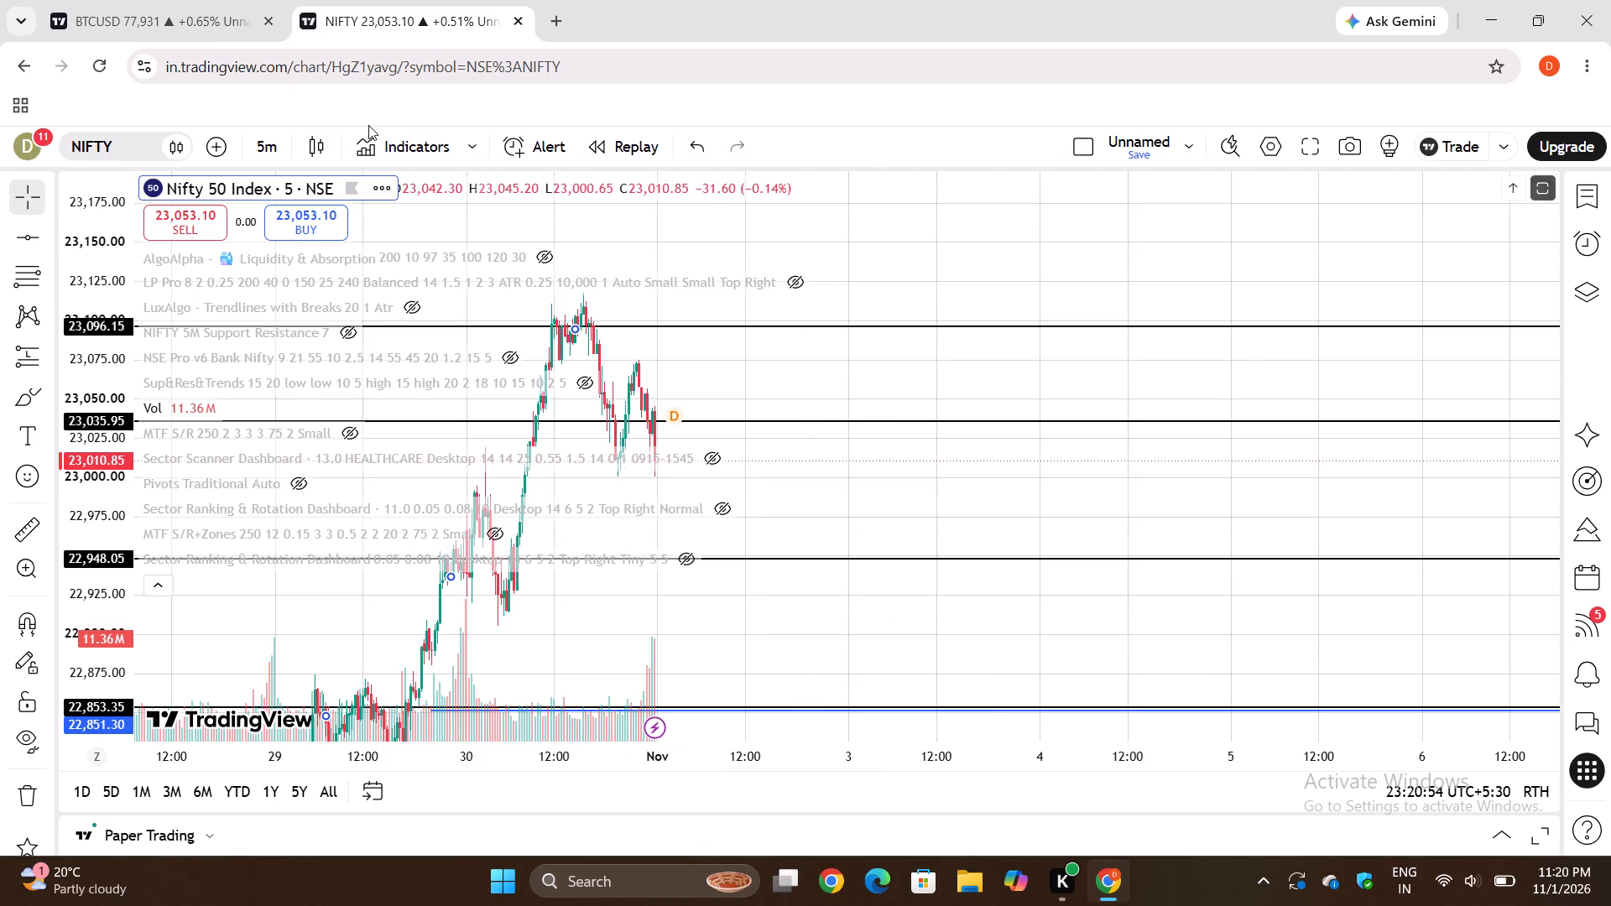
Add nico-von's Footprint Chart + Volume Profile to the Nifty chart with its default inputs and collapse the indicator list.
{"action": "left_click", "coordinate": [394, 145]}
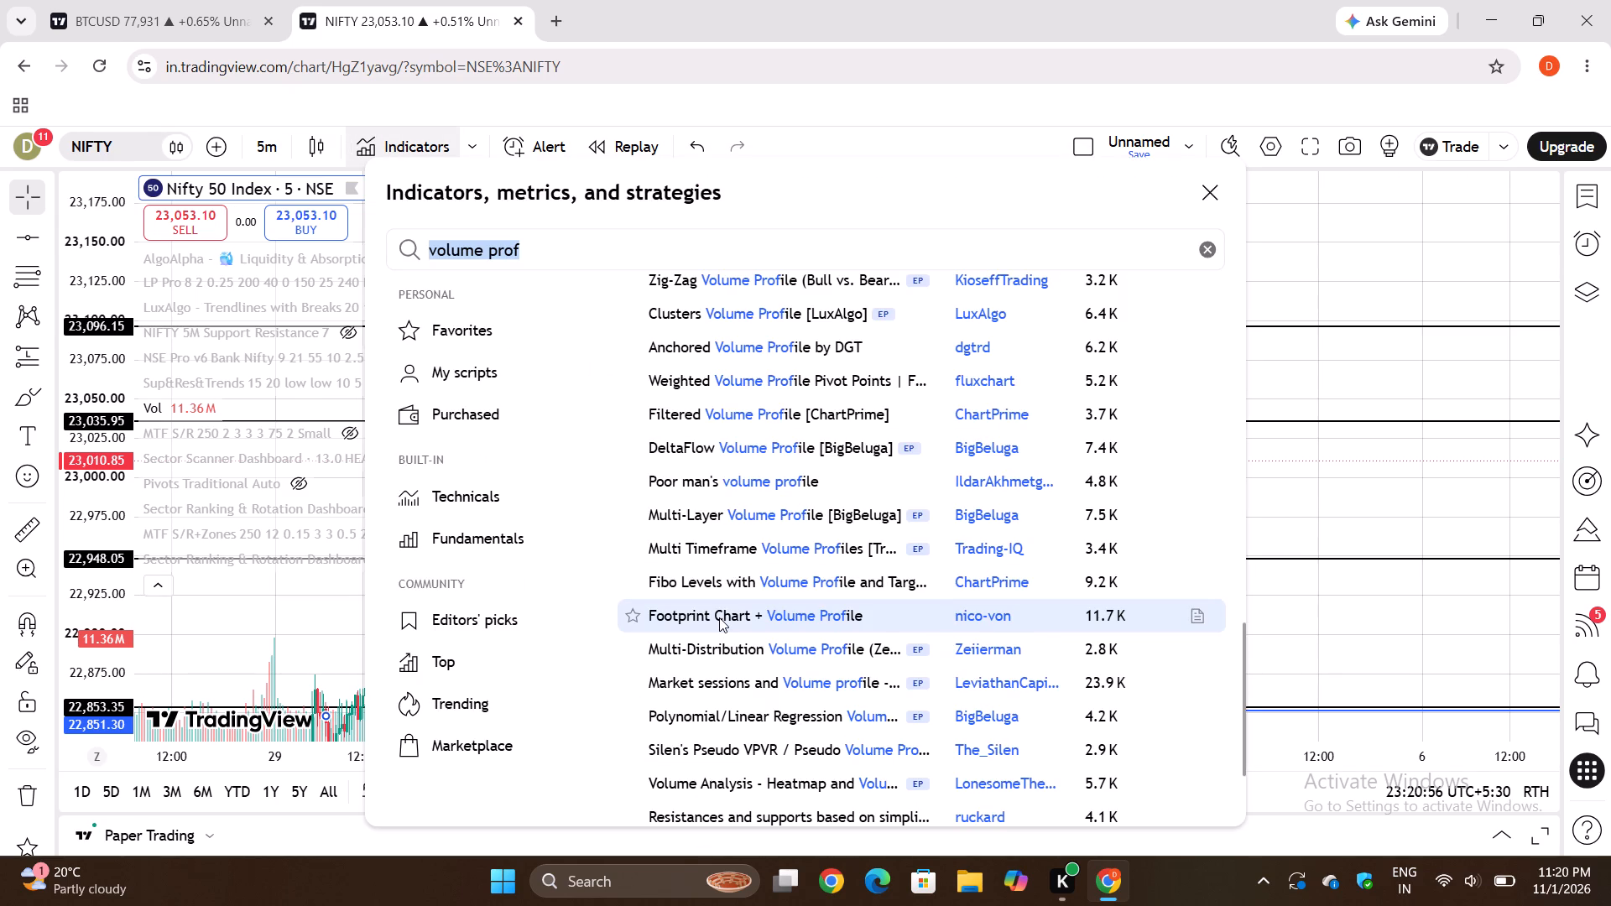
{"action": "left_click", "coordinate": [719, 617]}
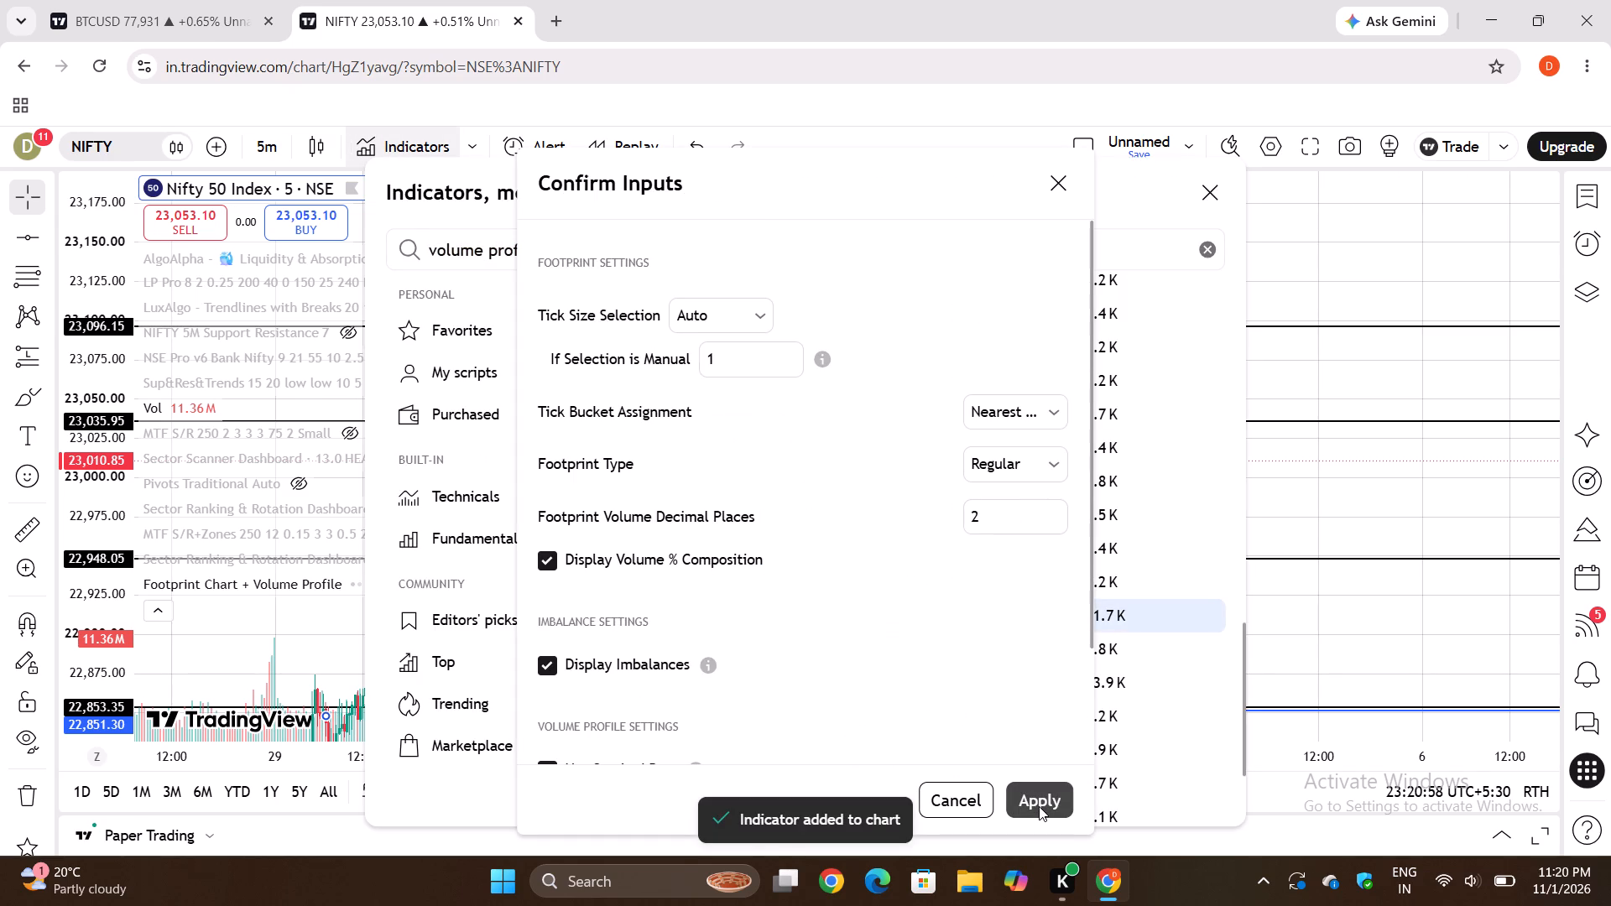
{"action": "left_click", "coordinate": [1039, 806]}
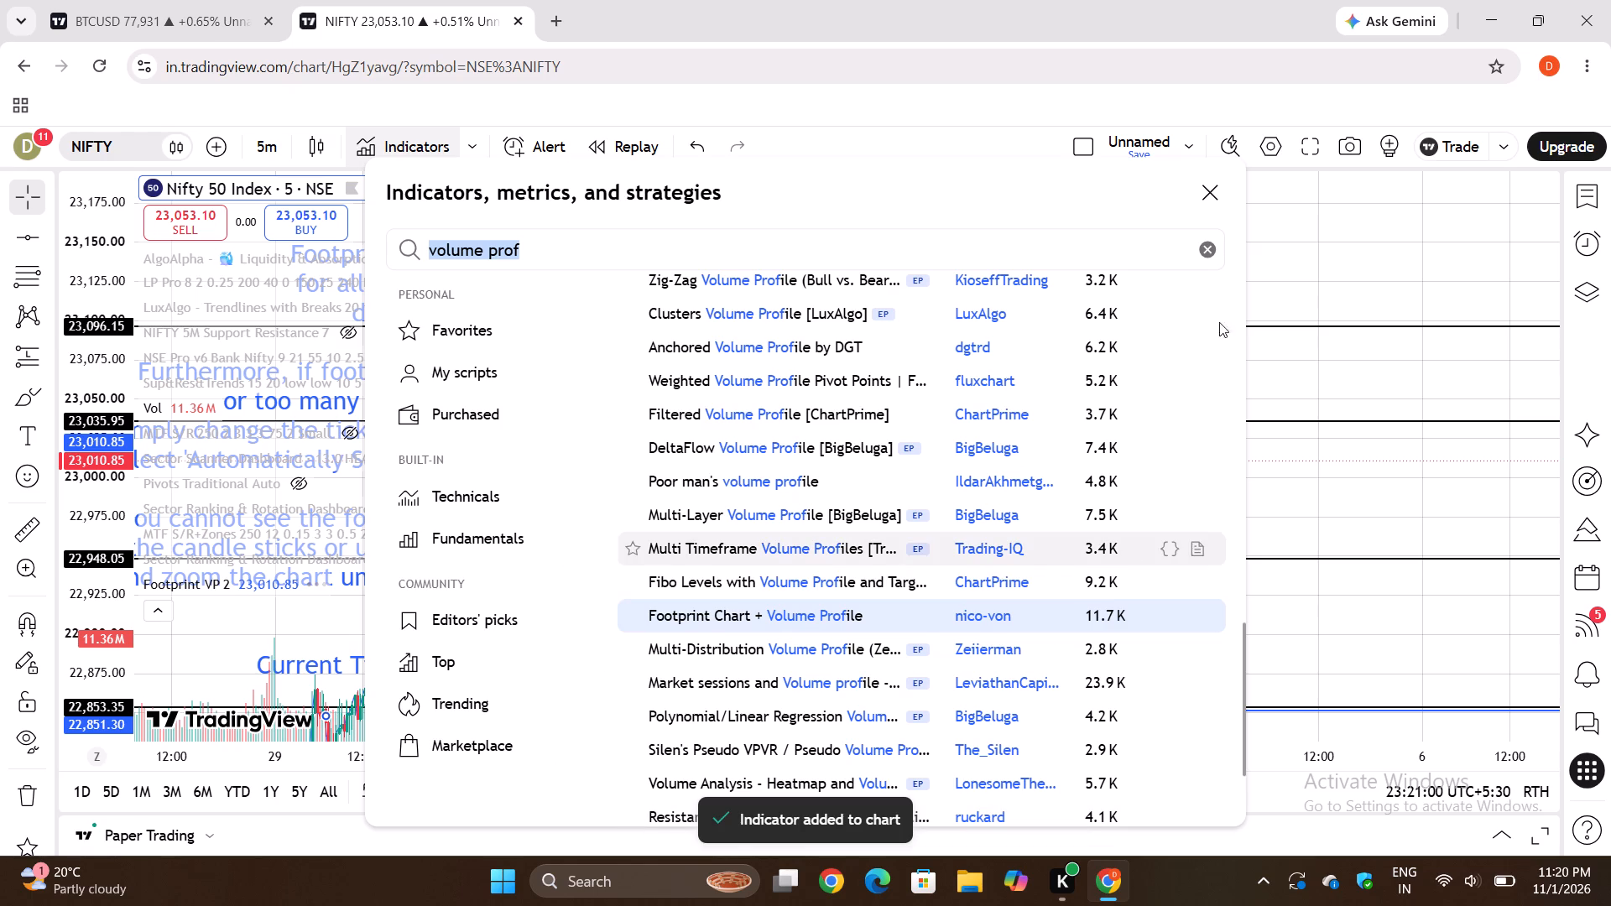
{"action": "left_click", "coordinate": [1209, 194]}
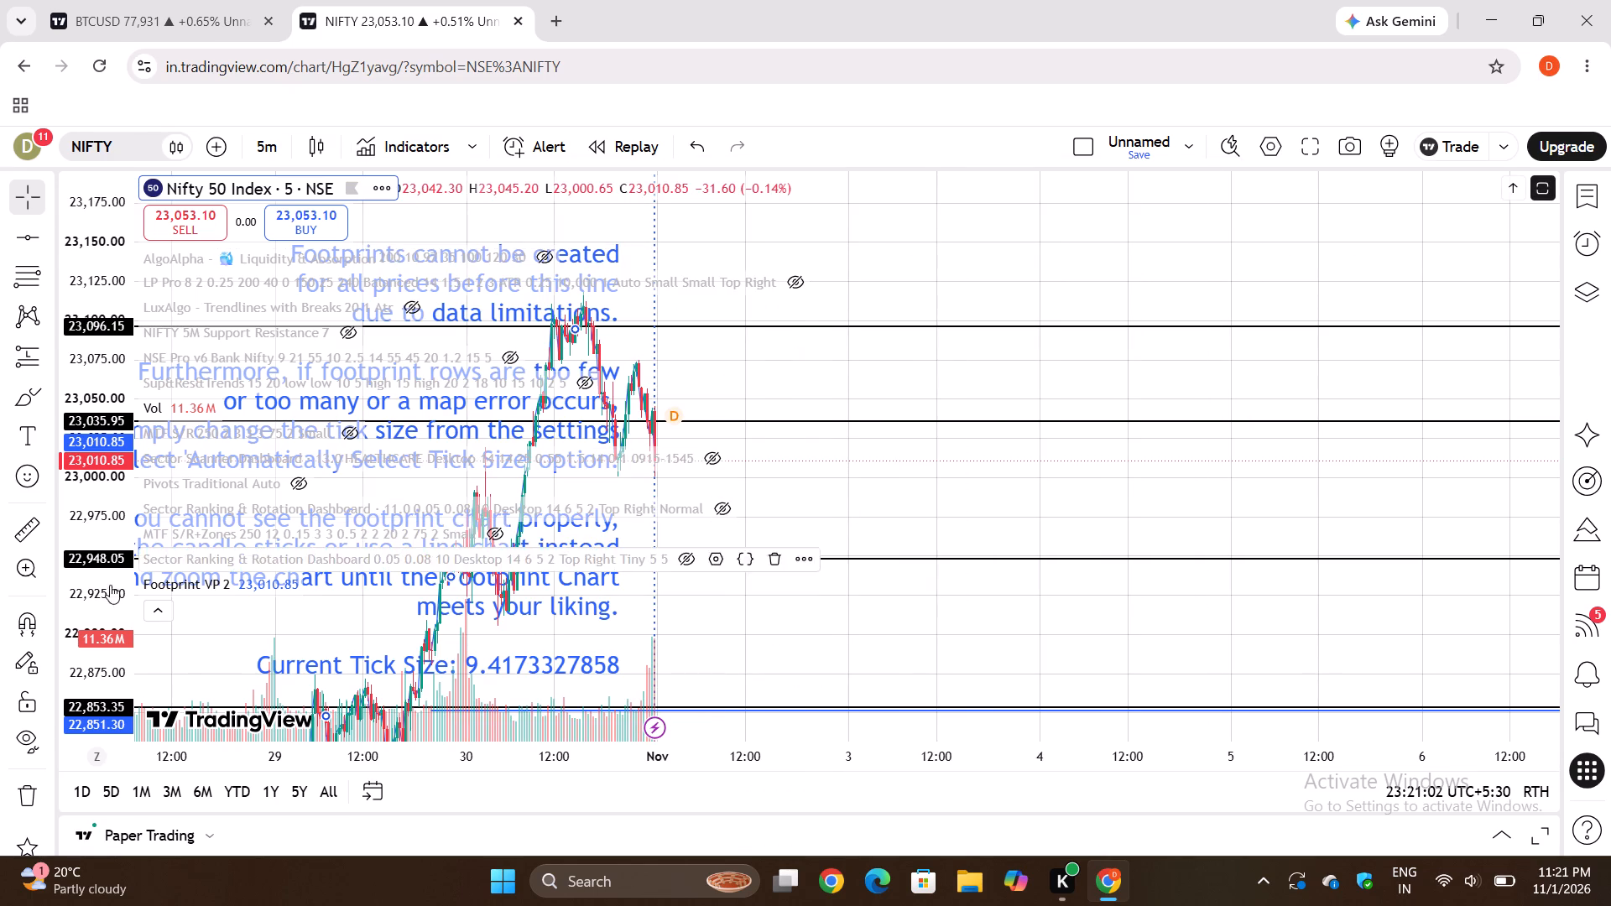
{"action": "left_click", "coordinate": [164, 617]}
Switch the Nifty chart to the 15-minute interval to check the footprint indicator.
{"action": "scroll", "coordinate": [353, 594], "scroll_direction": "right", "scroll_amount": 6}
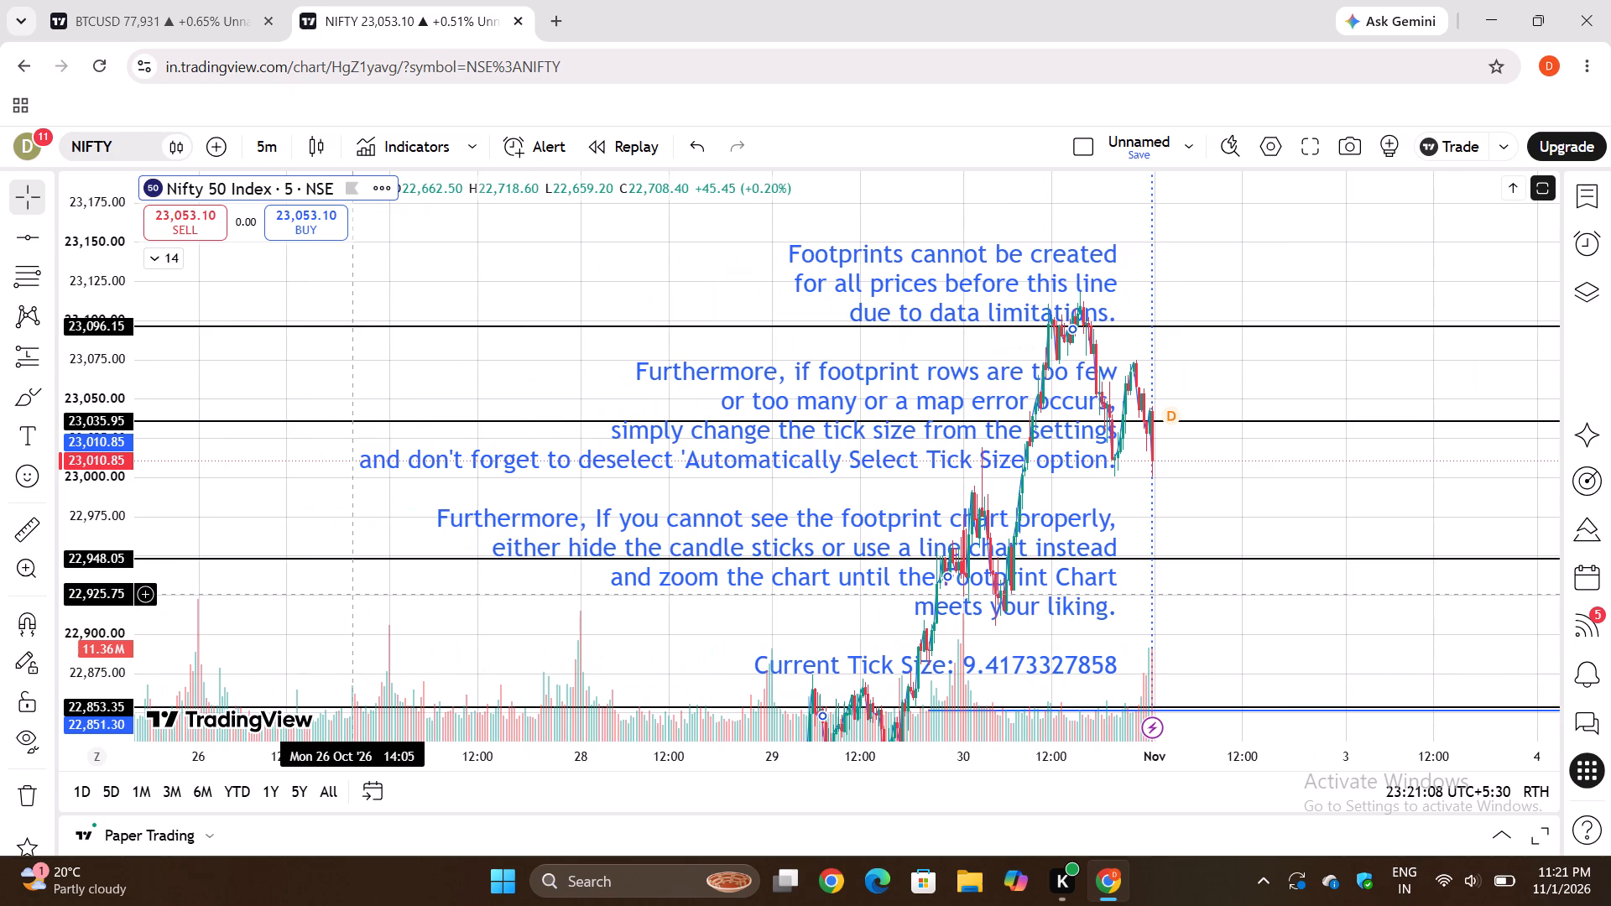
{"action": "scroll", "coordinate": [353, 594], "scroll_direction": "left", "scroll_amount": 1}
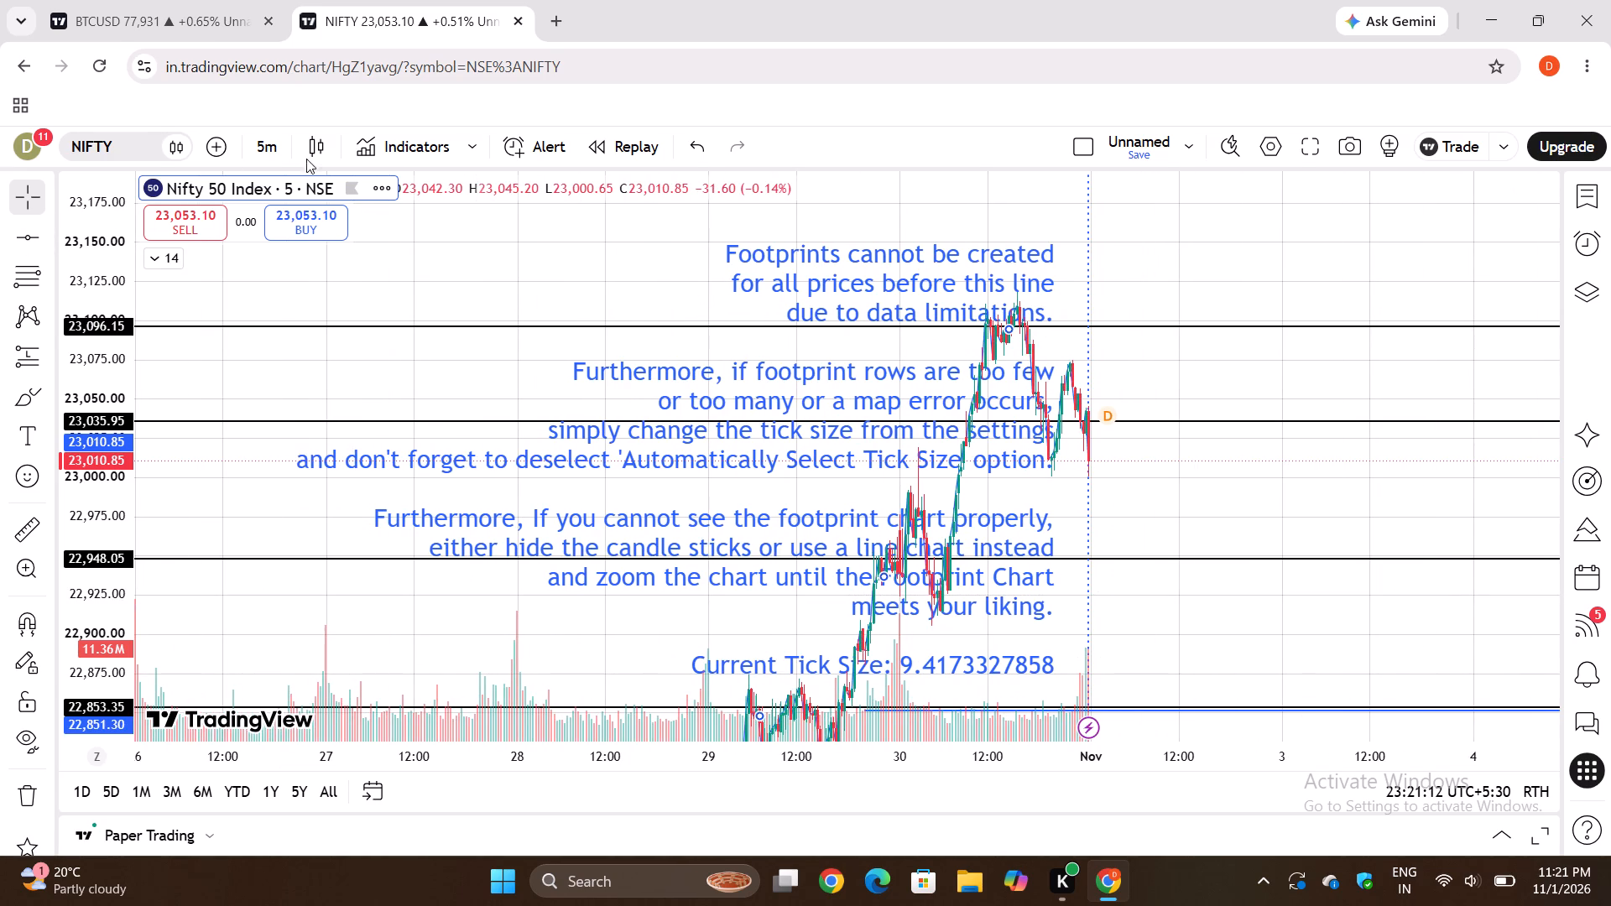
{"action": "left_click", "coordinate": [255, 159]}
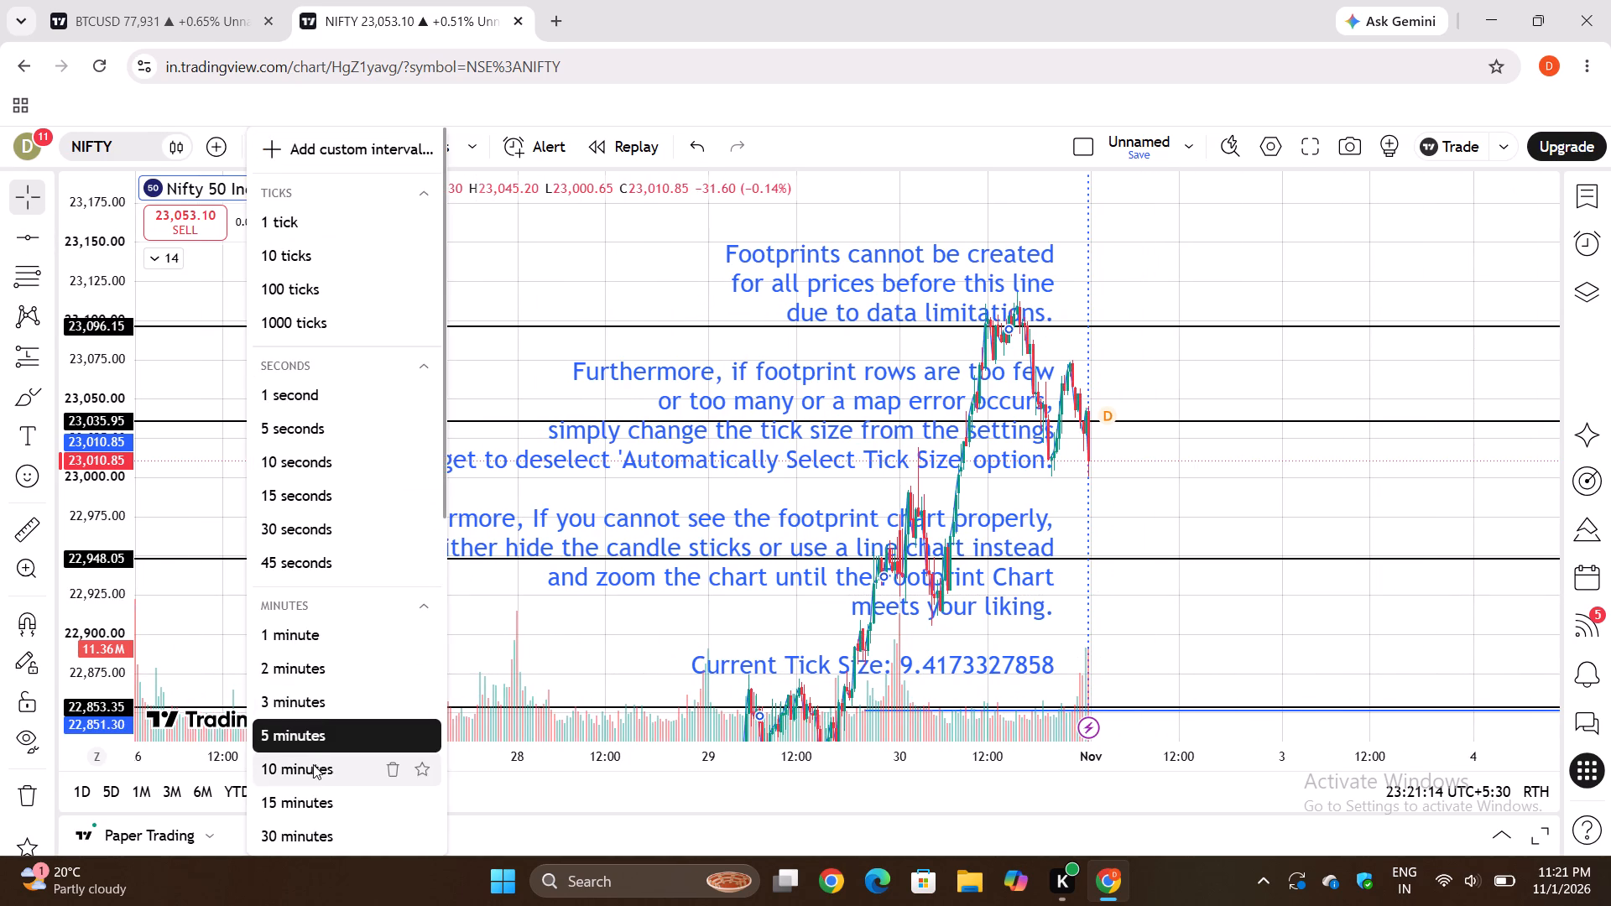
{"action": "left_click", "coordinate": [304, 809]}
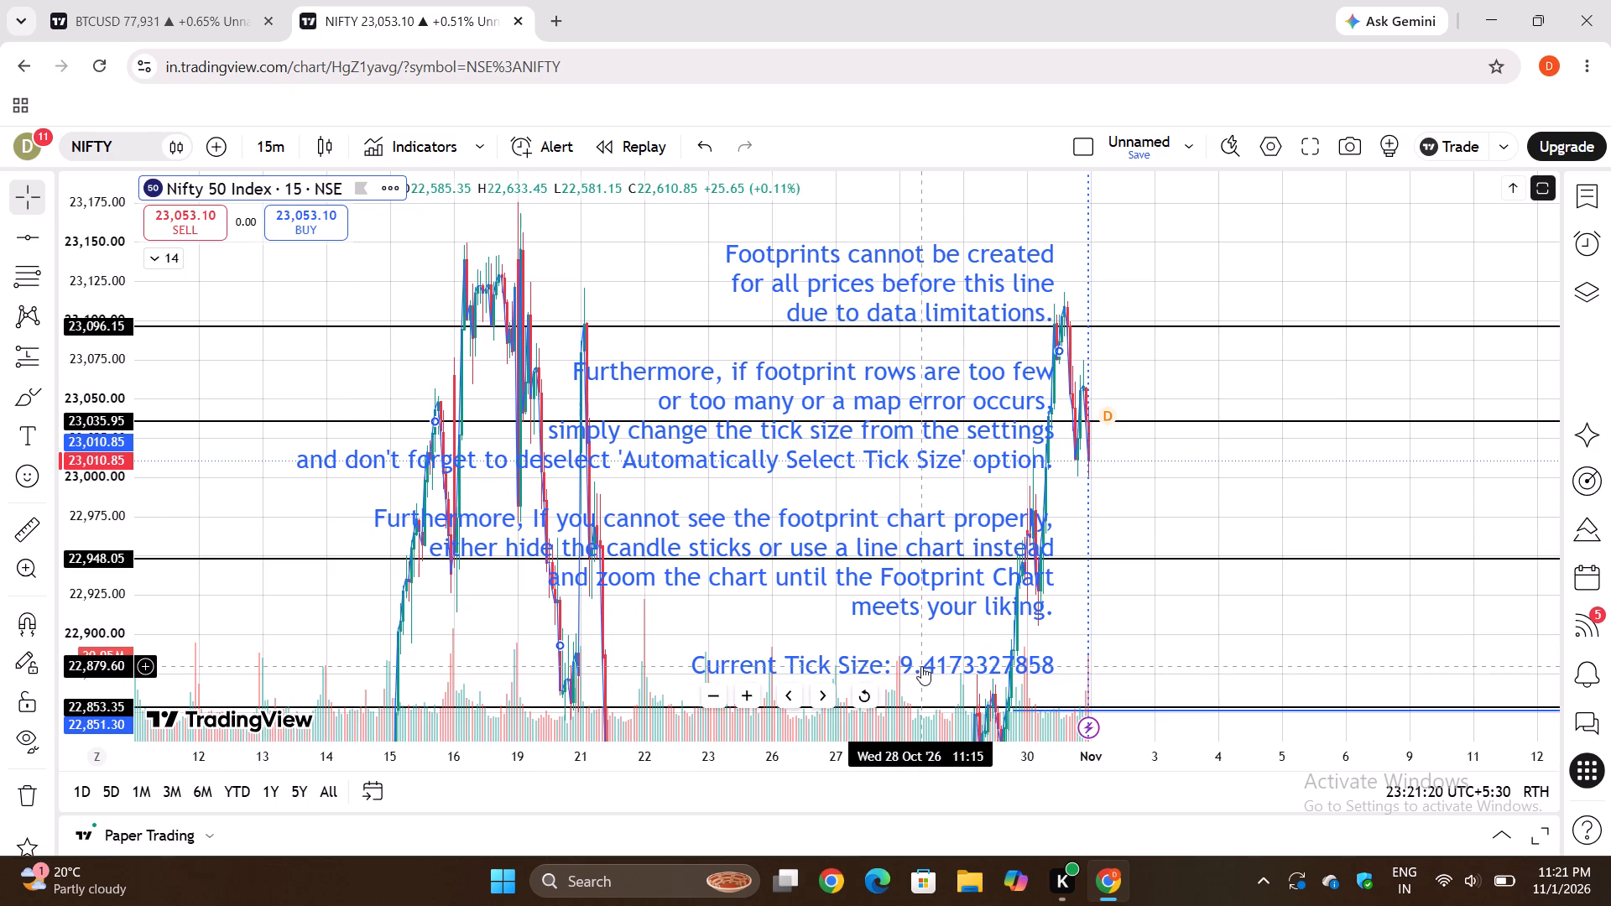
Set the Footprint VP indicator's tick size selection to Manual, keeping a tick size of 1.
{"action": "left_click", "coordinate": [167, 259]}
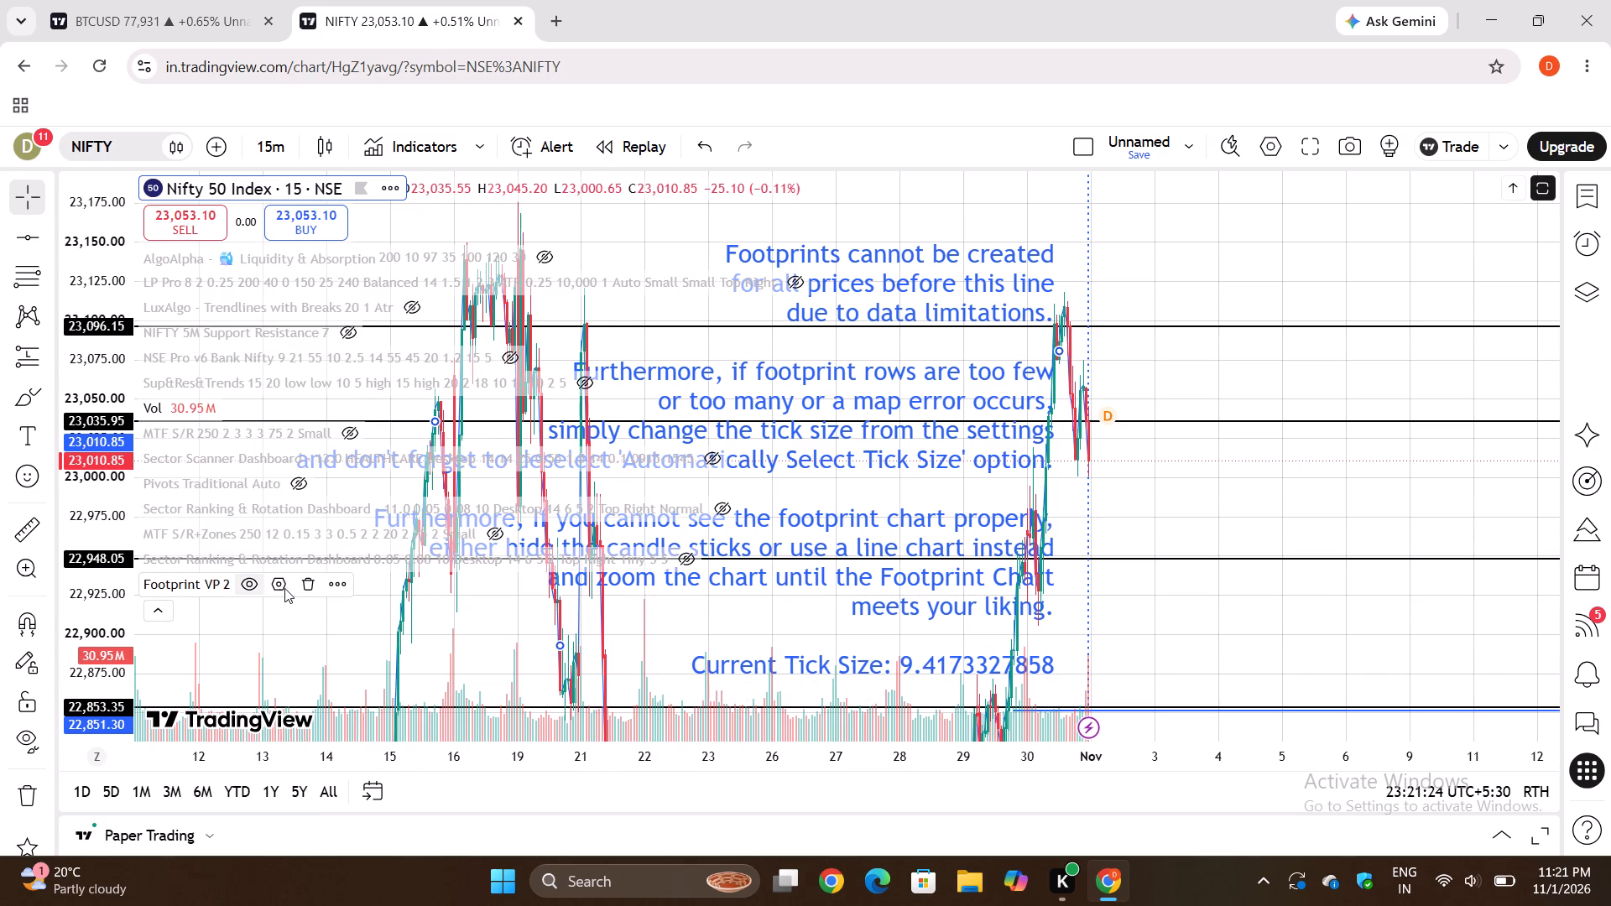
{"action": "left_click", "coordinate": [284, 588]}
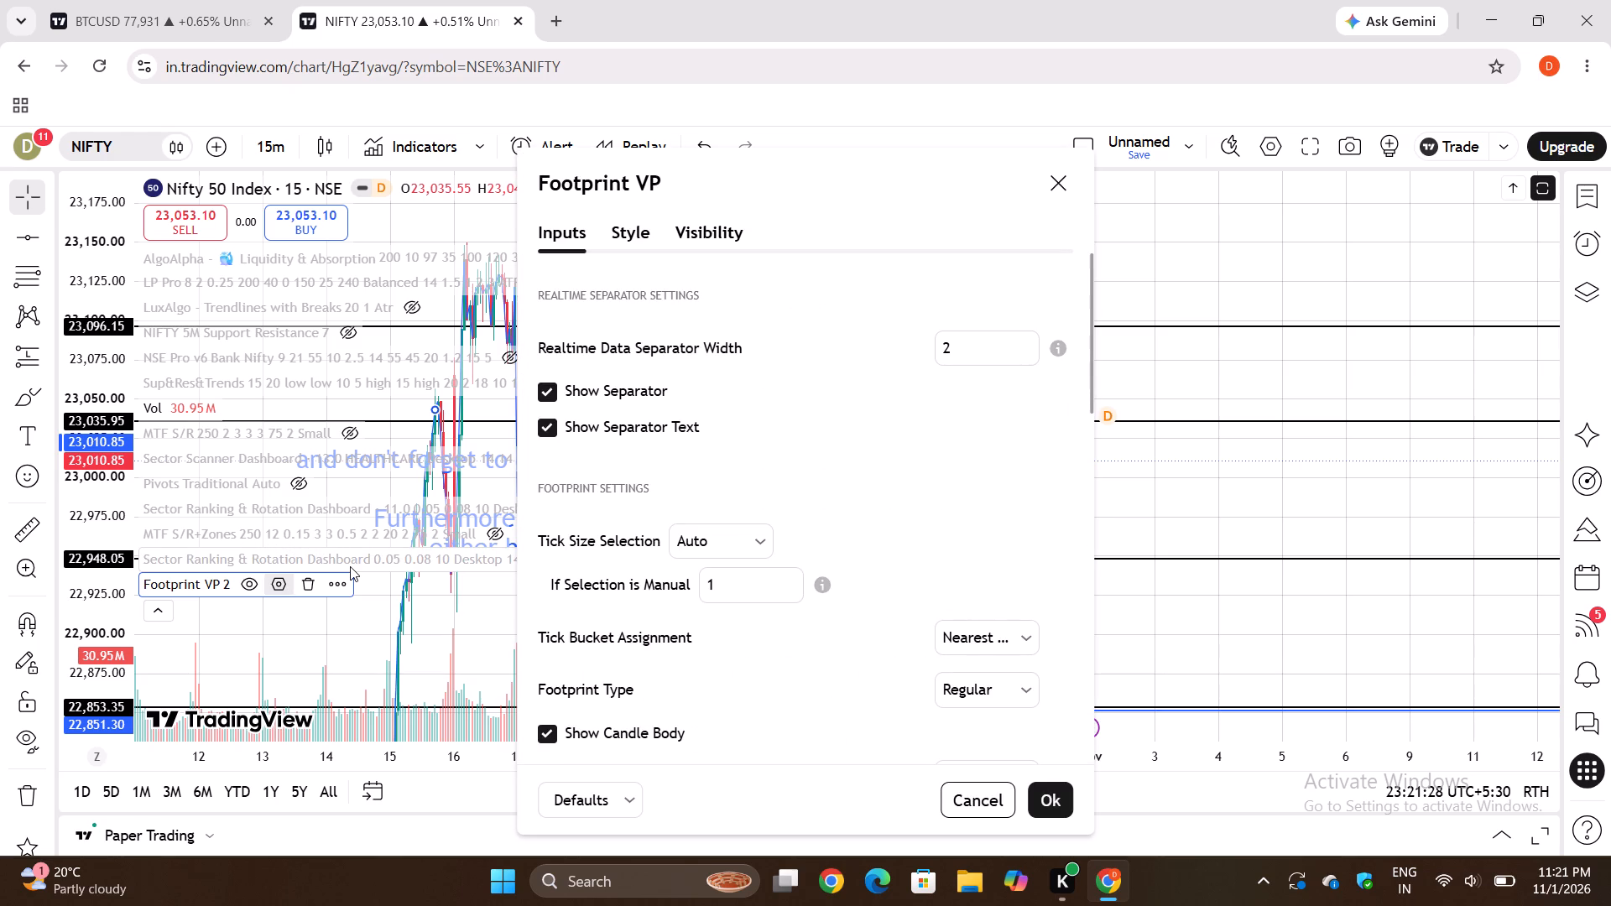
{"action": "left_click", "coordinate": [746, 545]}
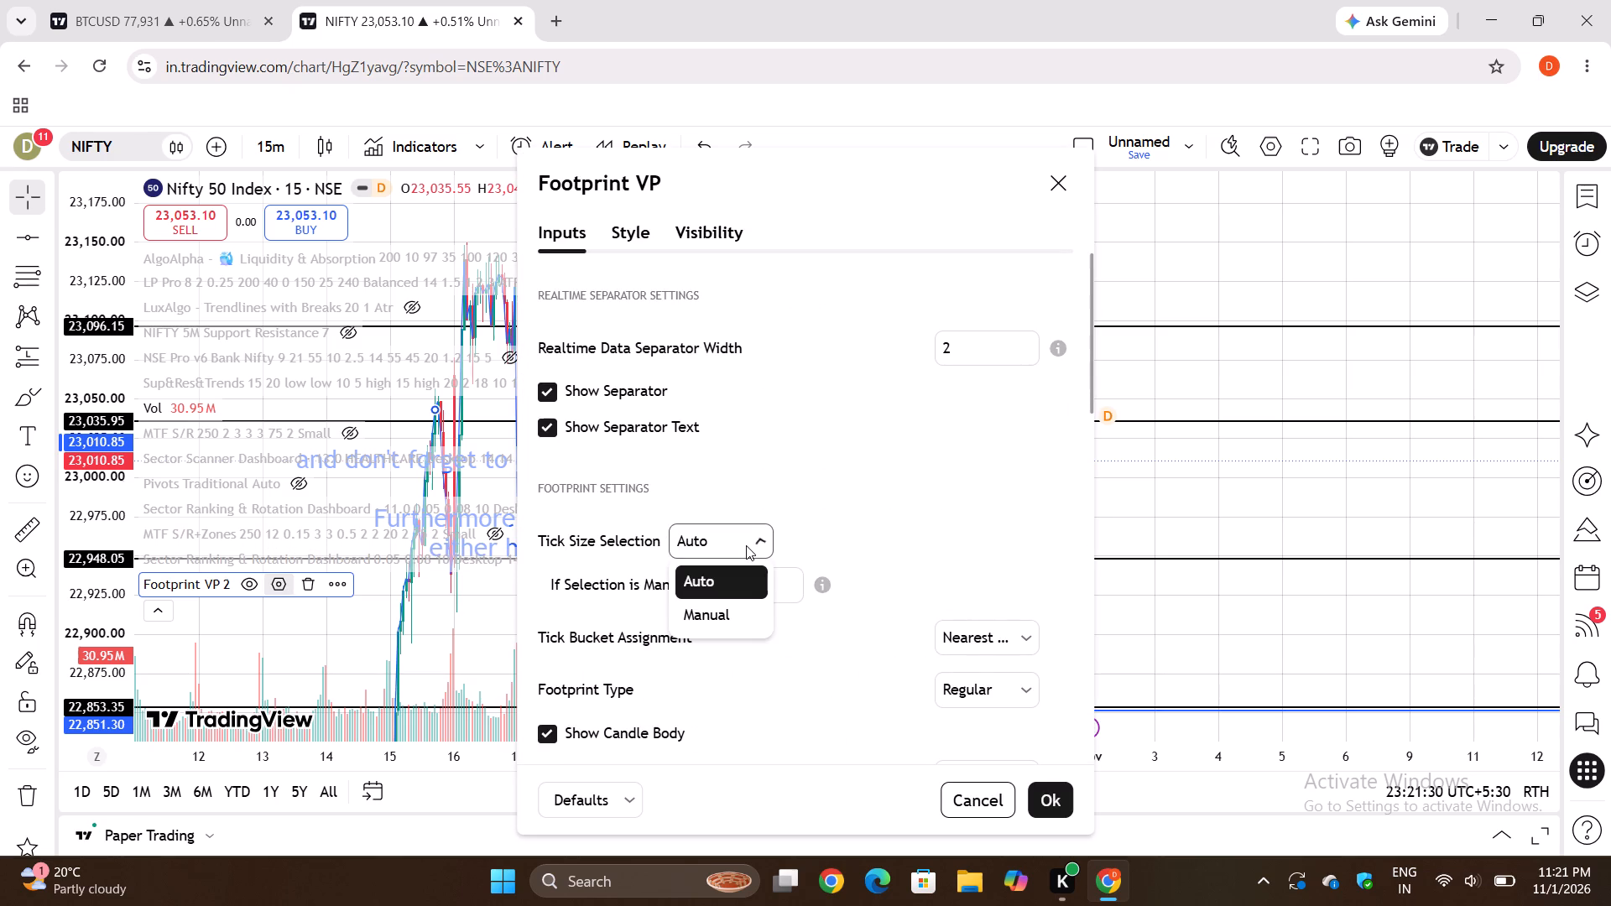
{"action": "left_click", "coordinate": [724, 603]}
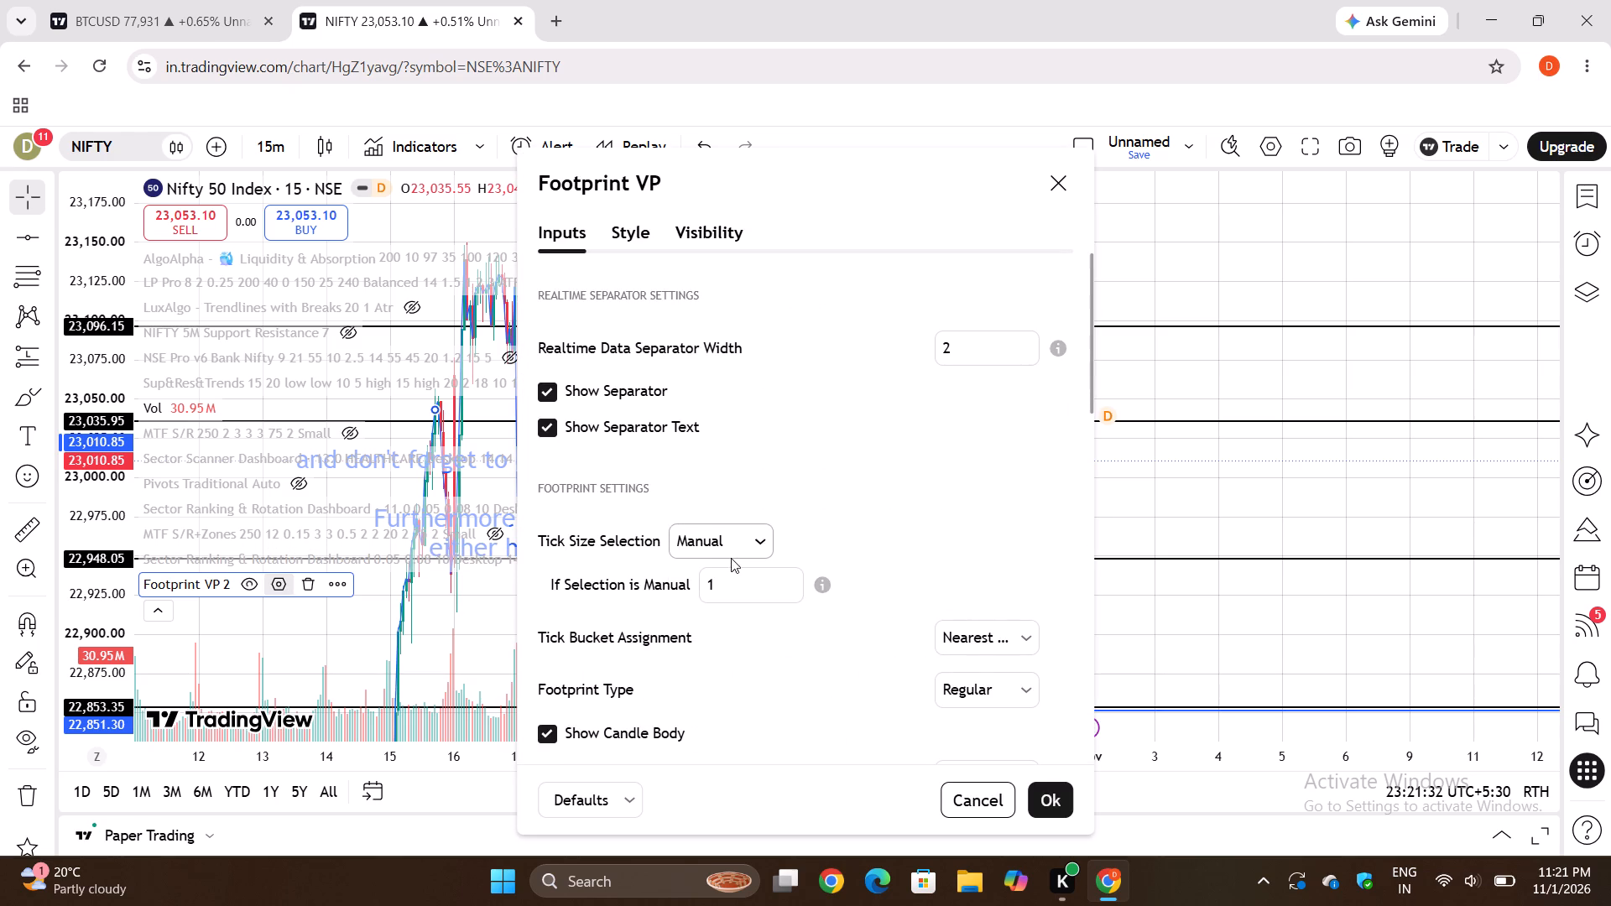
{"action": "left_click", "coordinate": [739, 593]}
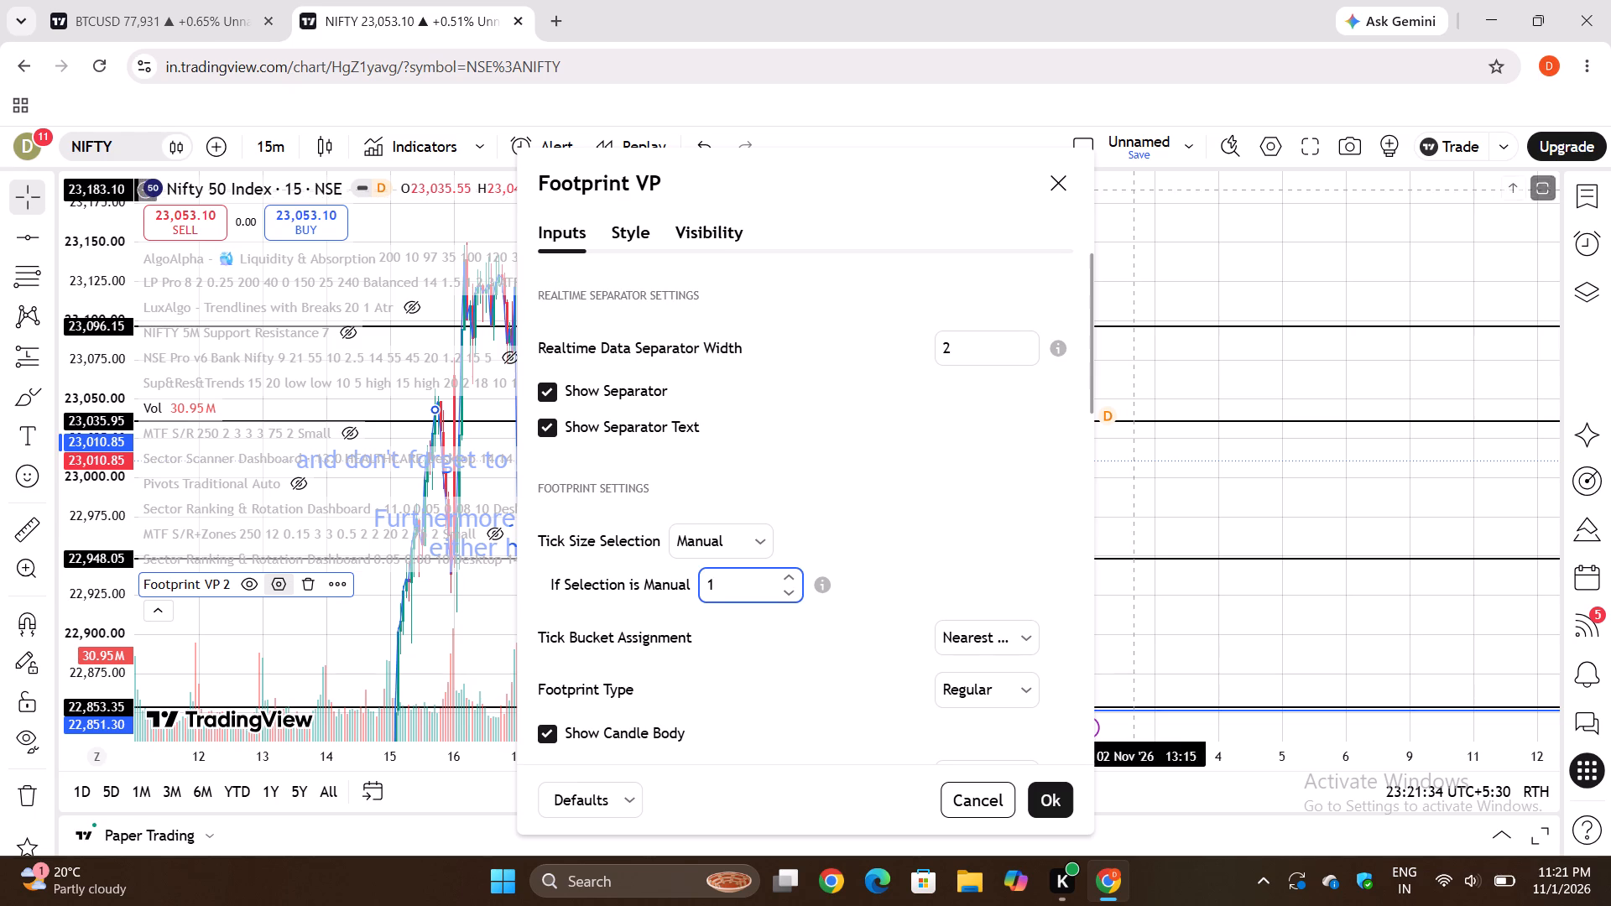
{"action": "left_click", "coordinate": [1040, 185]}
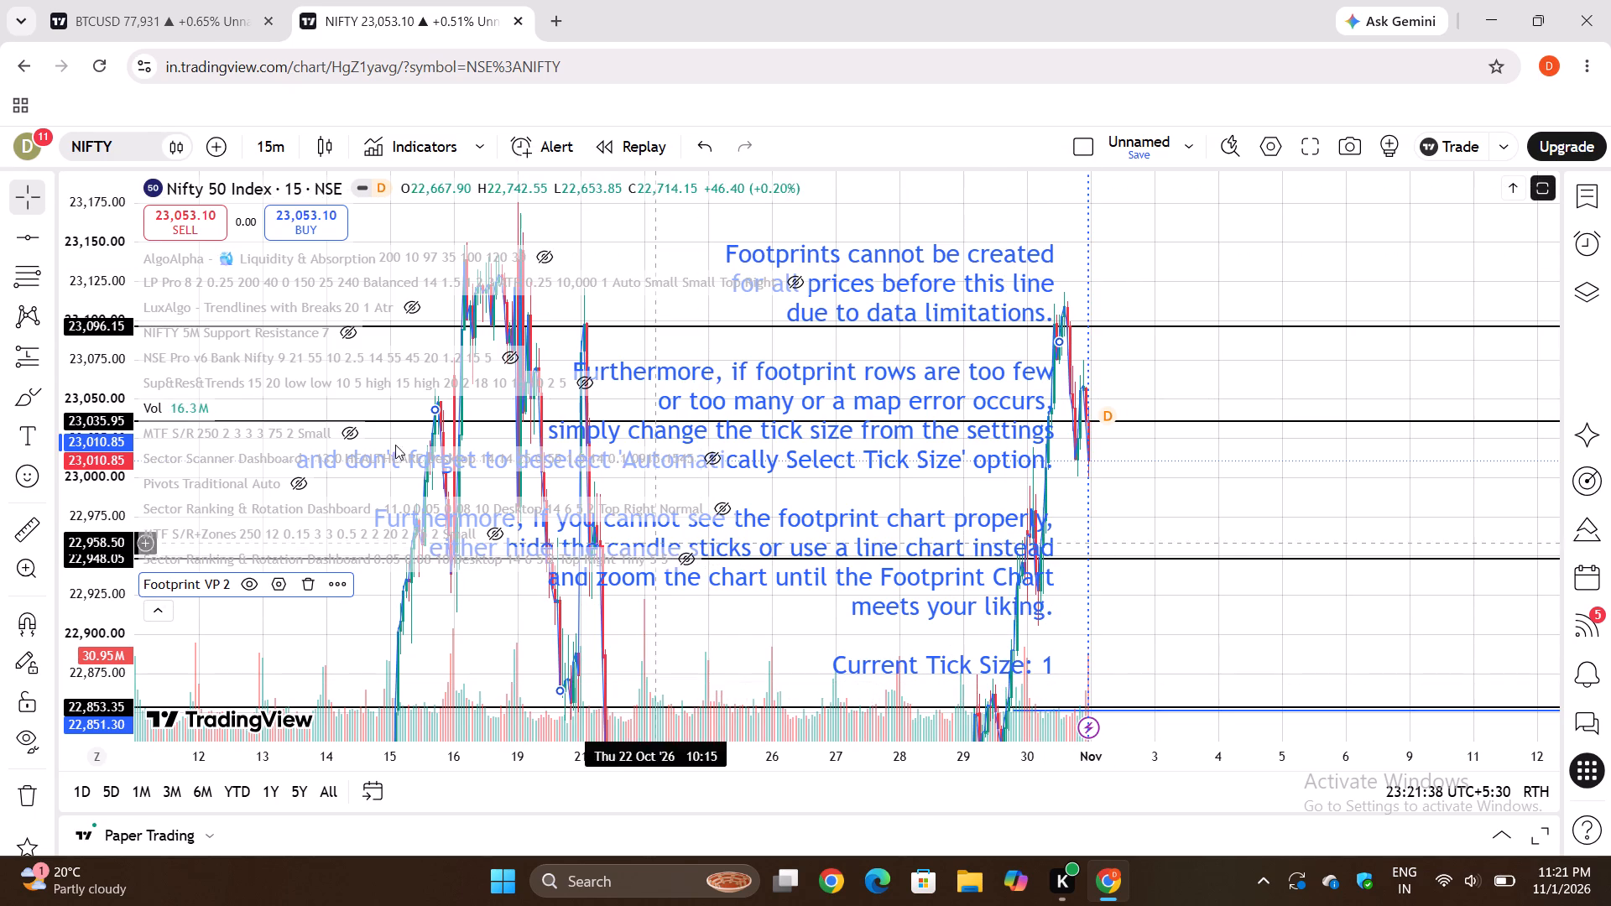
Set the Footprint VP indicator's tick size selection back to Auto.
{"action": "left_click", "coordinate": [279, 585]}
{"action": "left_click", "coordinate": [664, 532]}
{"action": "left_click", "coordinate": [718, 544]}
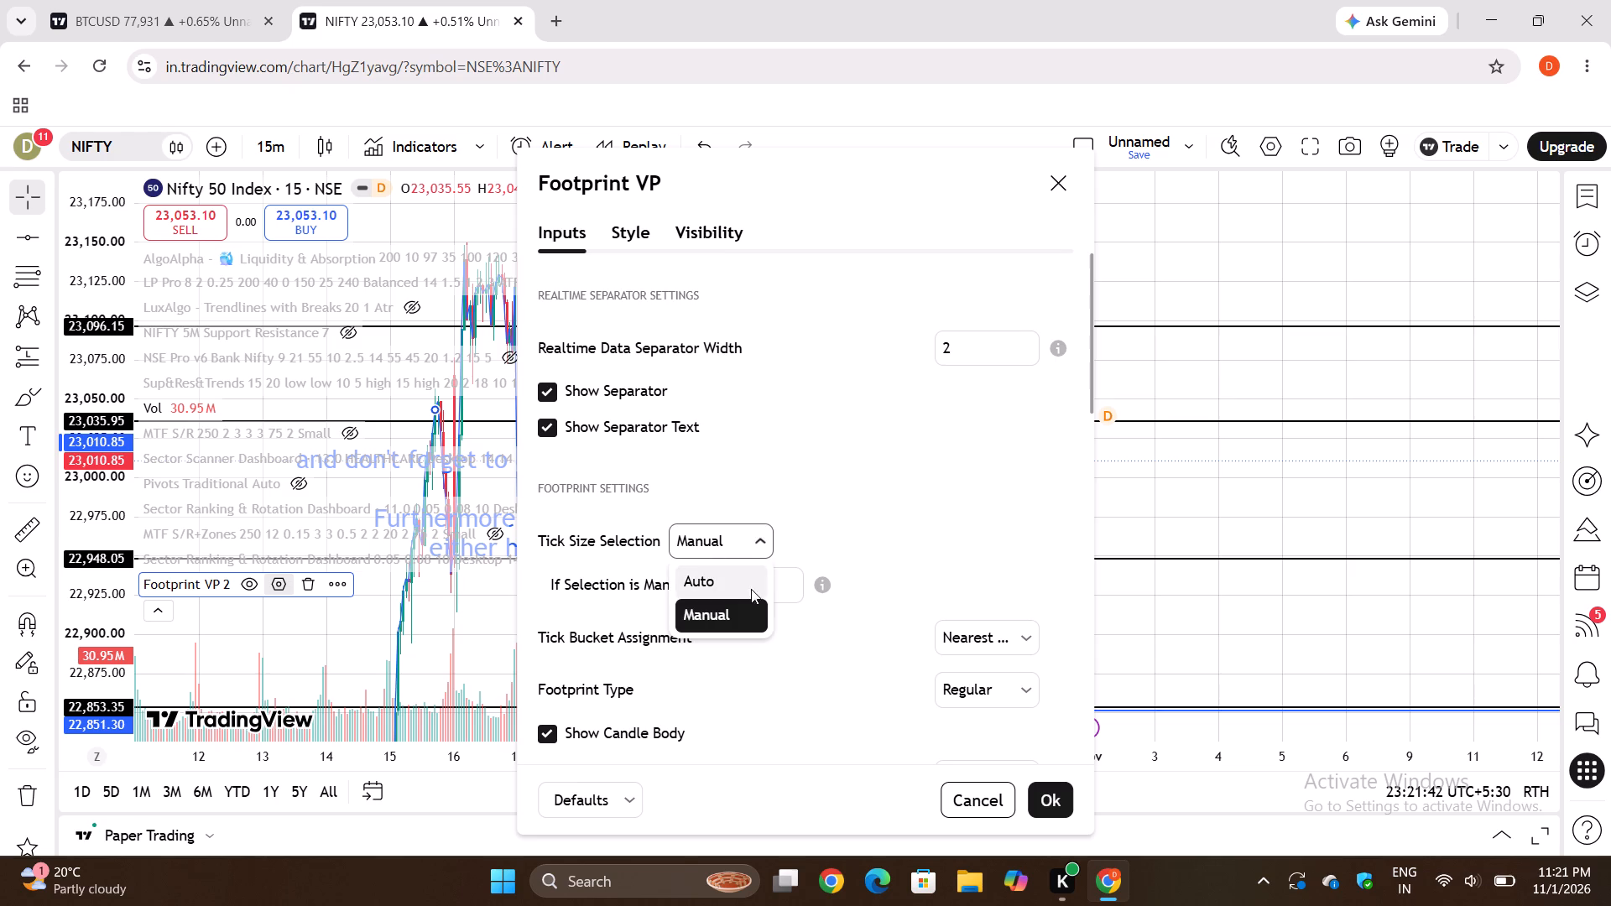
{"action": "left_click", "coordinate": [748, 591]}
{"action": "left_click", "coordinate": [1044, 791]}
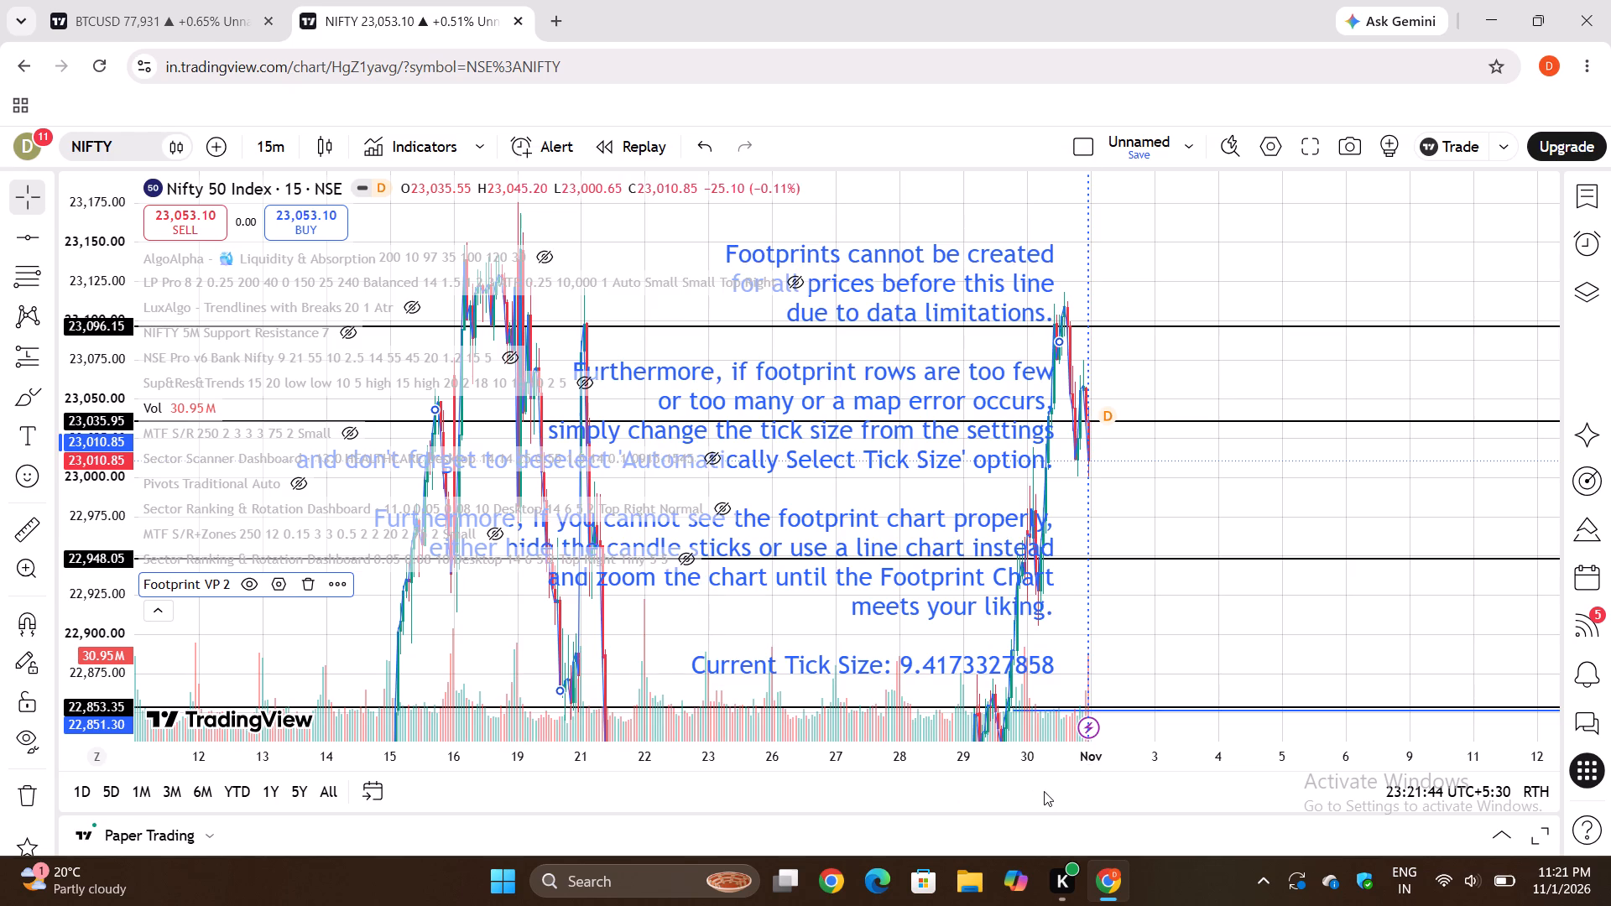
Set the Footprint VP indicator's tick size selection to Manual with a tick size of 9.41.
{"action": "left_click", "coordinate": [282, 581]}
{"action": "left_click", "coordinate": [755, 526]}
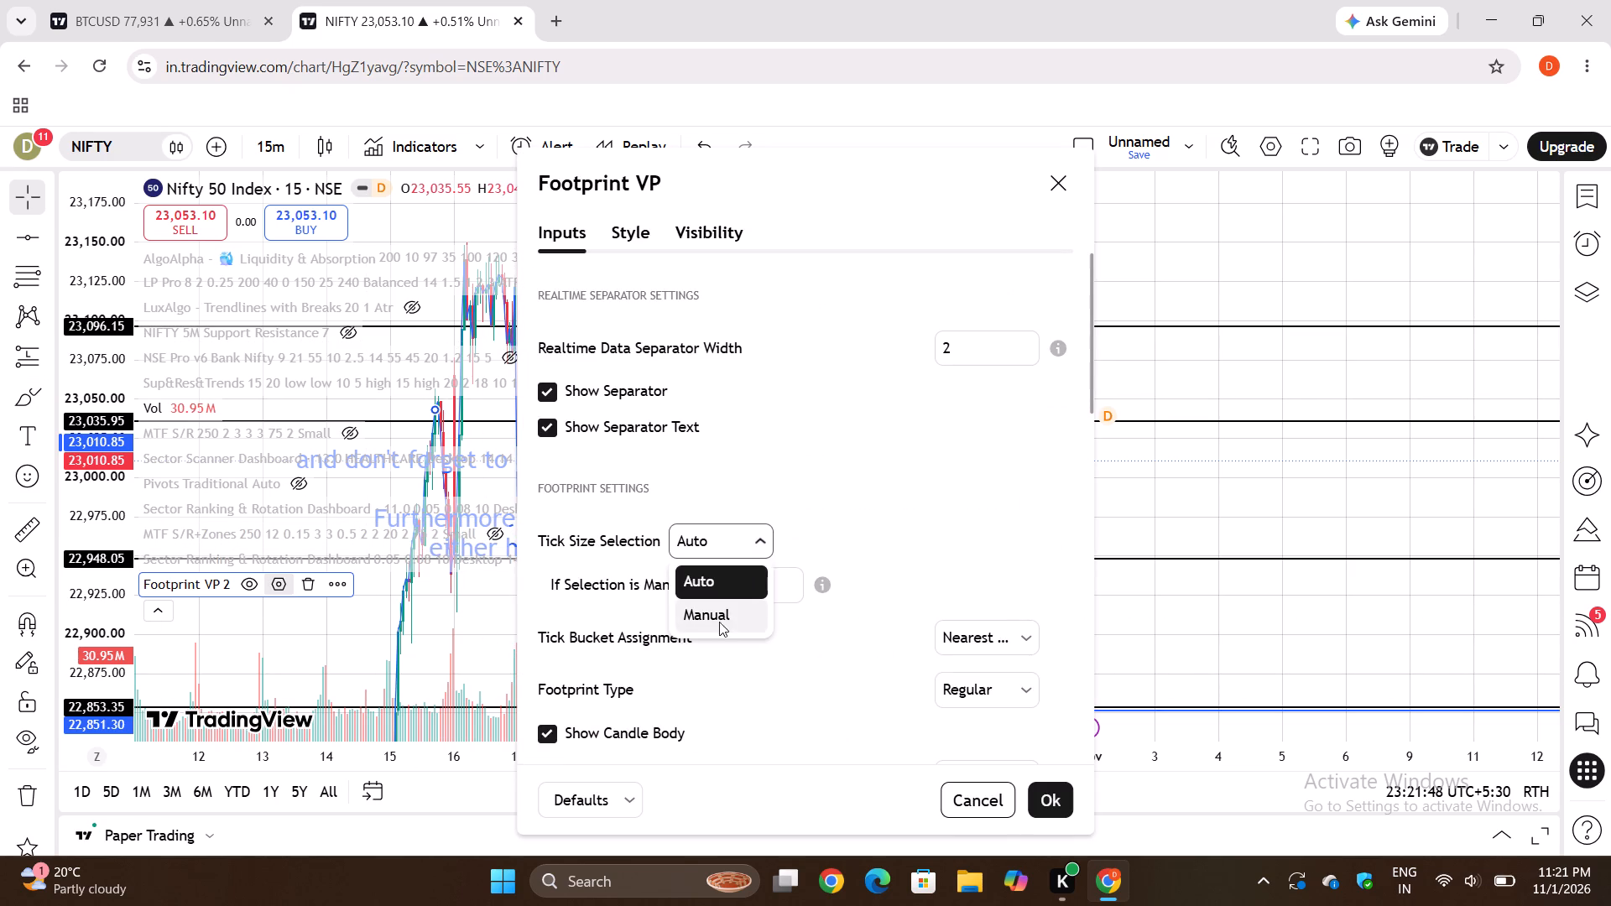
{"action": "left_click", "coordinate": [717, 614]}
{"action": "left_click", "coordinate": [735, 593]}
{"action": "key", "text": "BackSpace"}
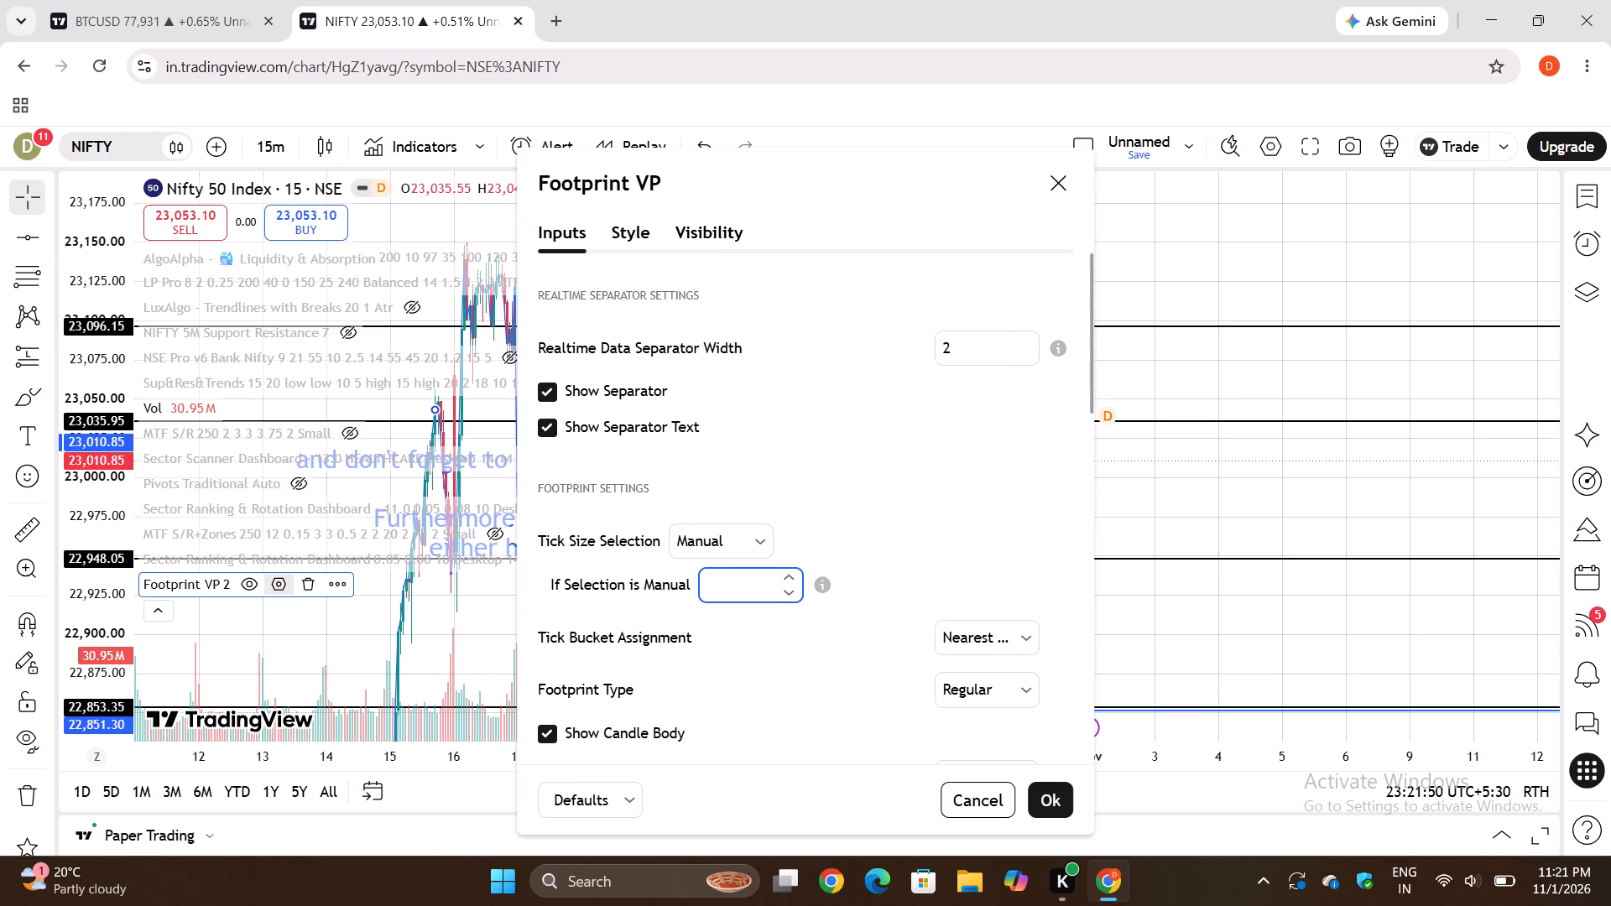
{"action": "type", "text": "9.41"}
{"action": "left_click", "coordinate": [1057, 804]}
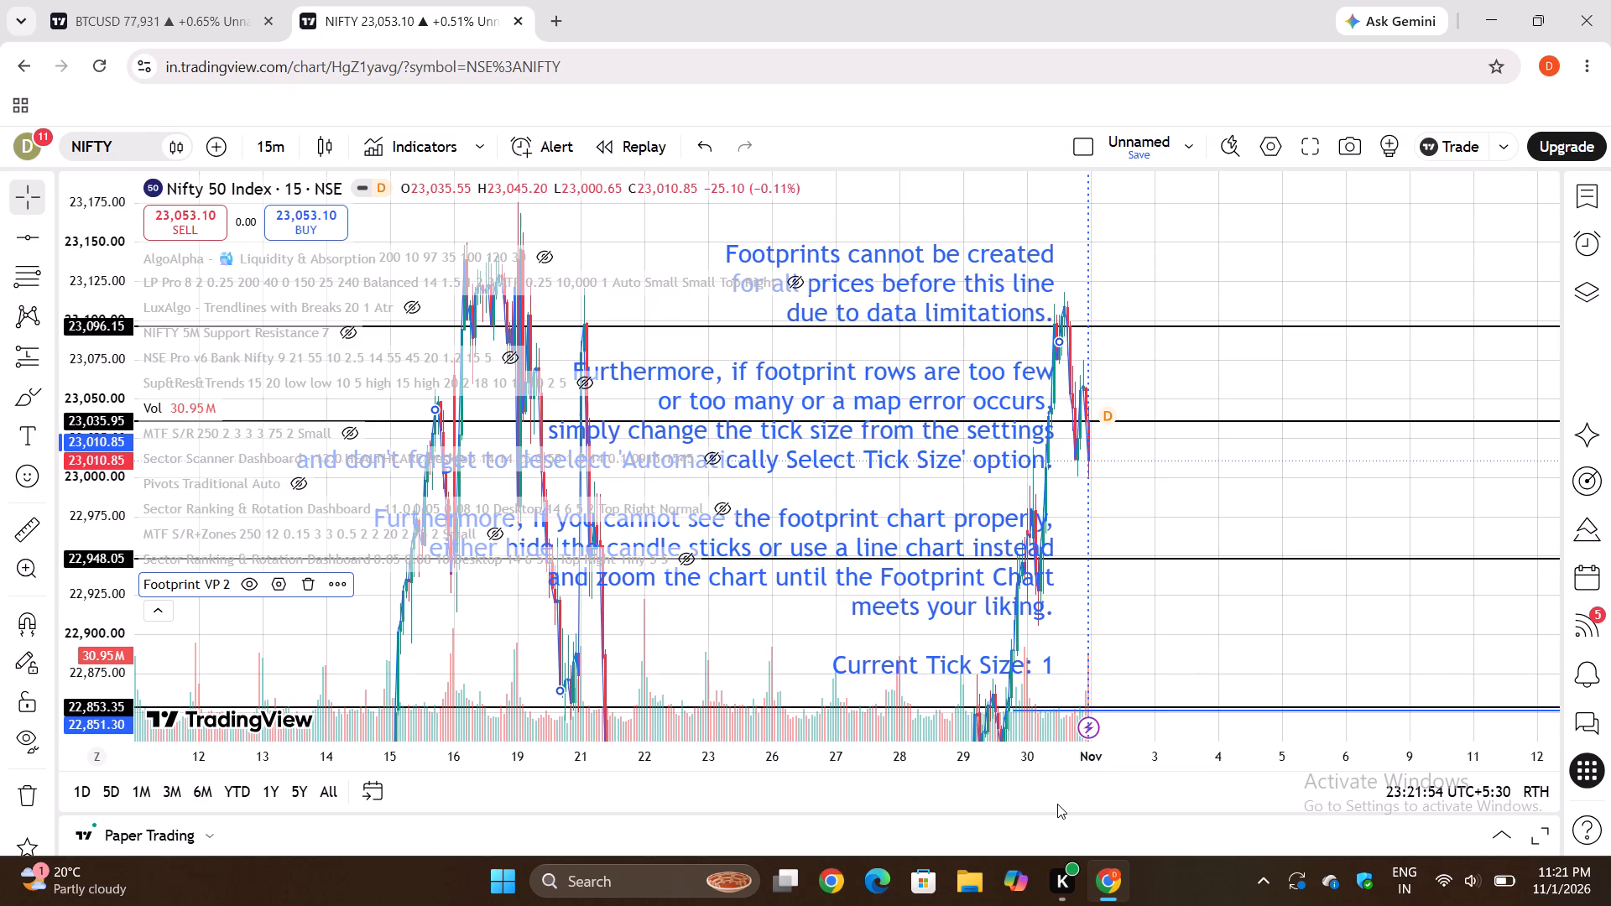
Collapse the indicator list and examine the Footprint VP output across the 15-minute Nifty candles up to the latest bar.
{"action": "left_click", "coordinate": [164, 615]}
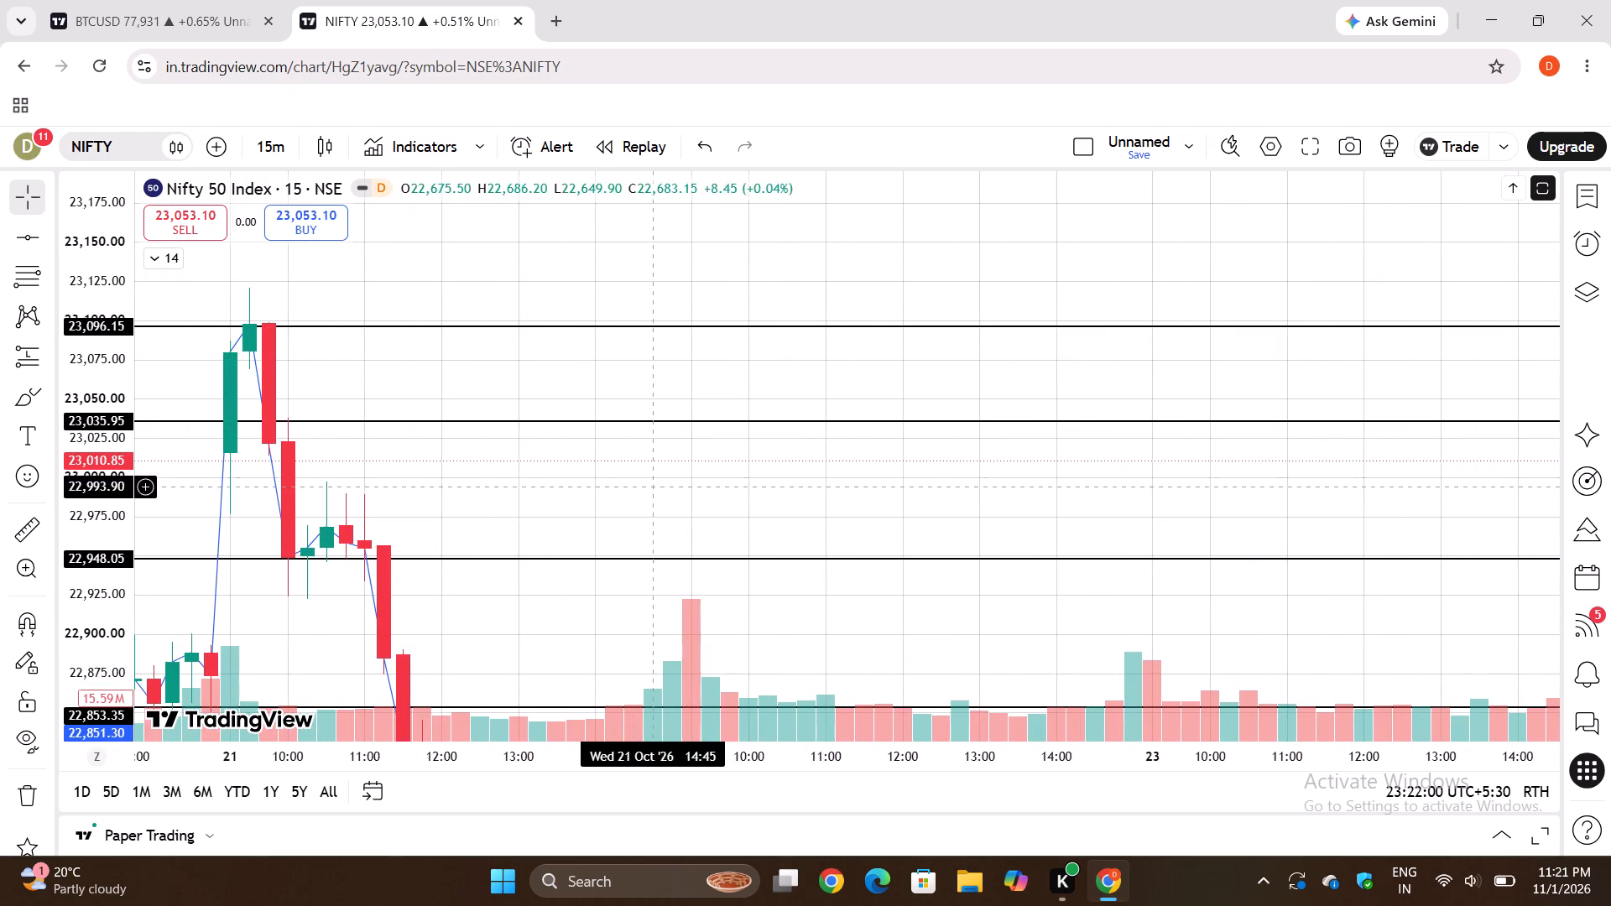
{"action": "left_click_drag", "start_coordinate": [777, 499], "coordinate": [878, 0]}
{"action": "left_click_drag", "start_coordinate": [1039, 273], "coordinate": [704, 49]}
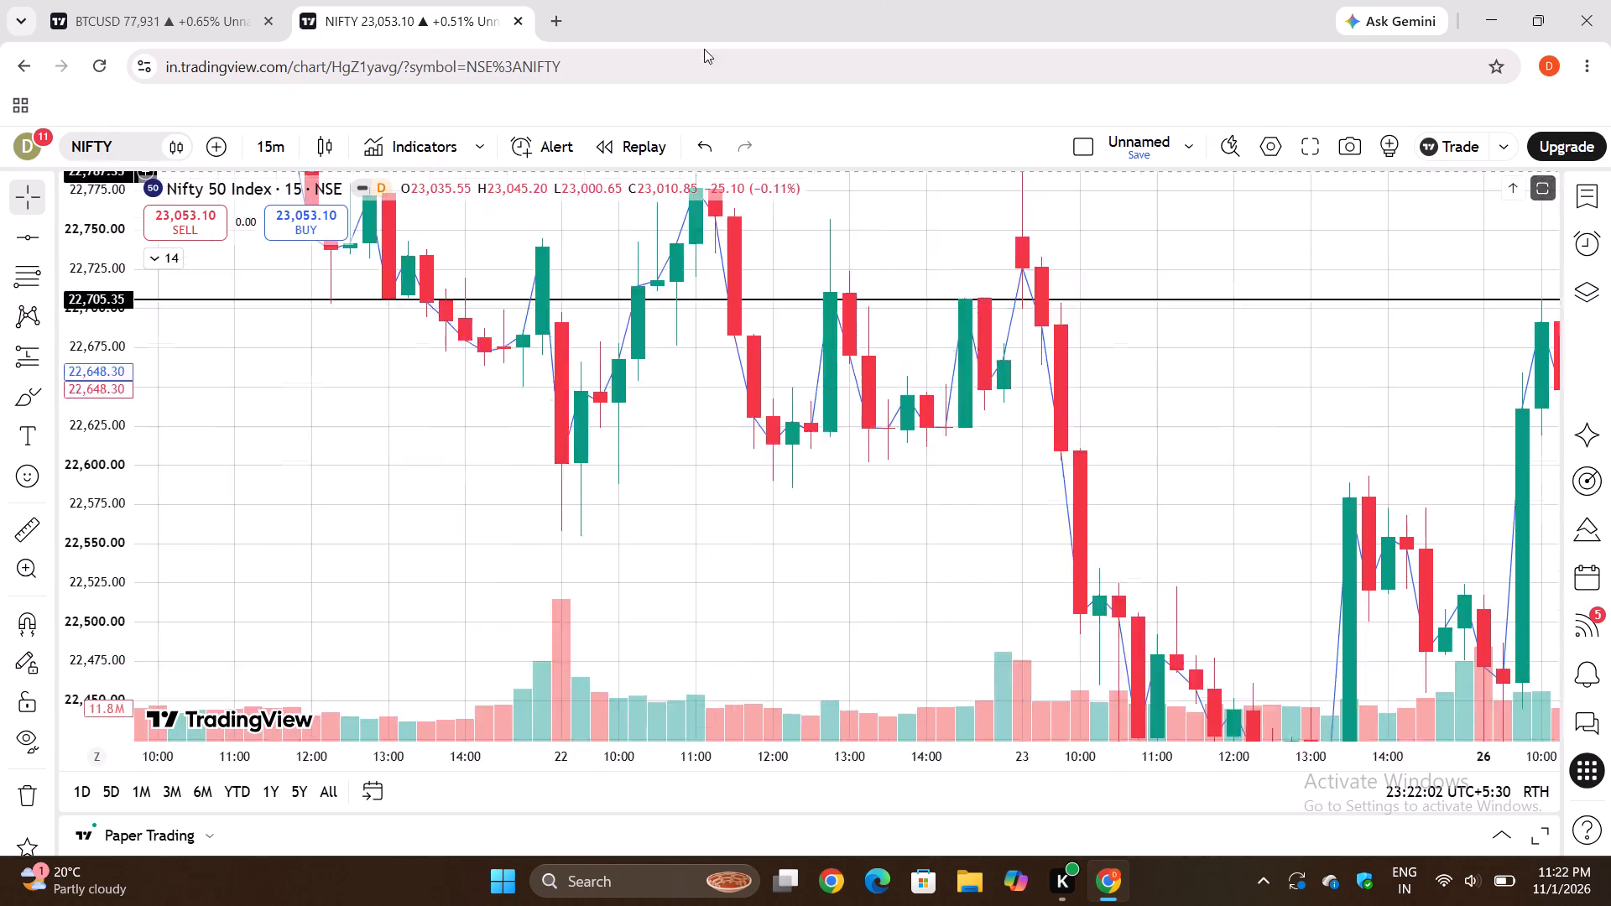
{"action": "left_click_drag", "start_coordinate": [704, 49], "coordinate": [646, 80]}
{"action": "left_click_drag", "start_coordinate": [1092, 351], "coordinate": [341, 326]}
{"action": "left_click_drag", "start_coordinate": [877, 398], "coordinate": [31, 540]}
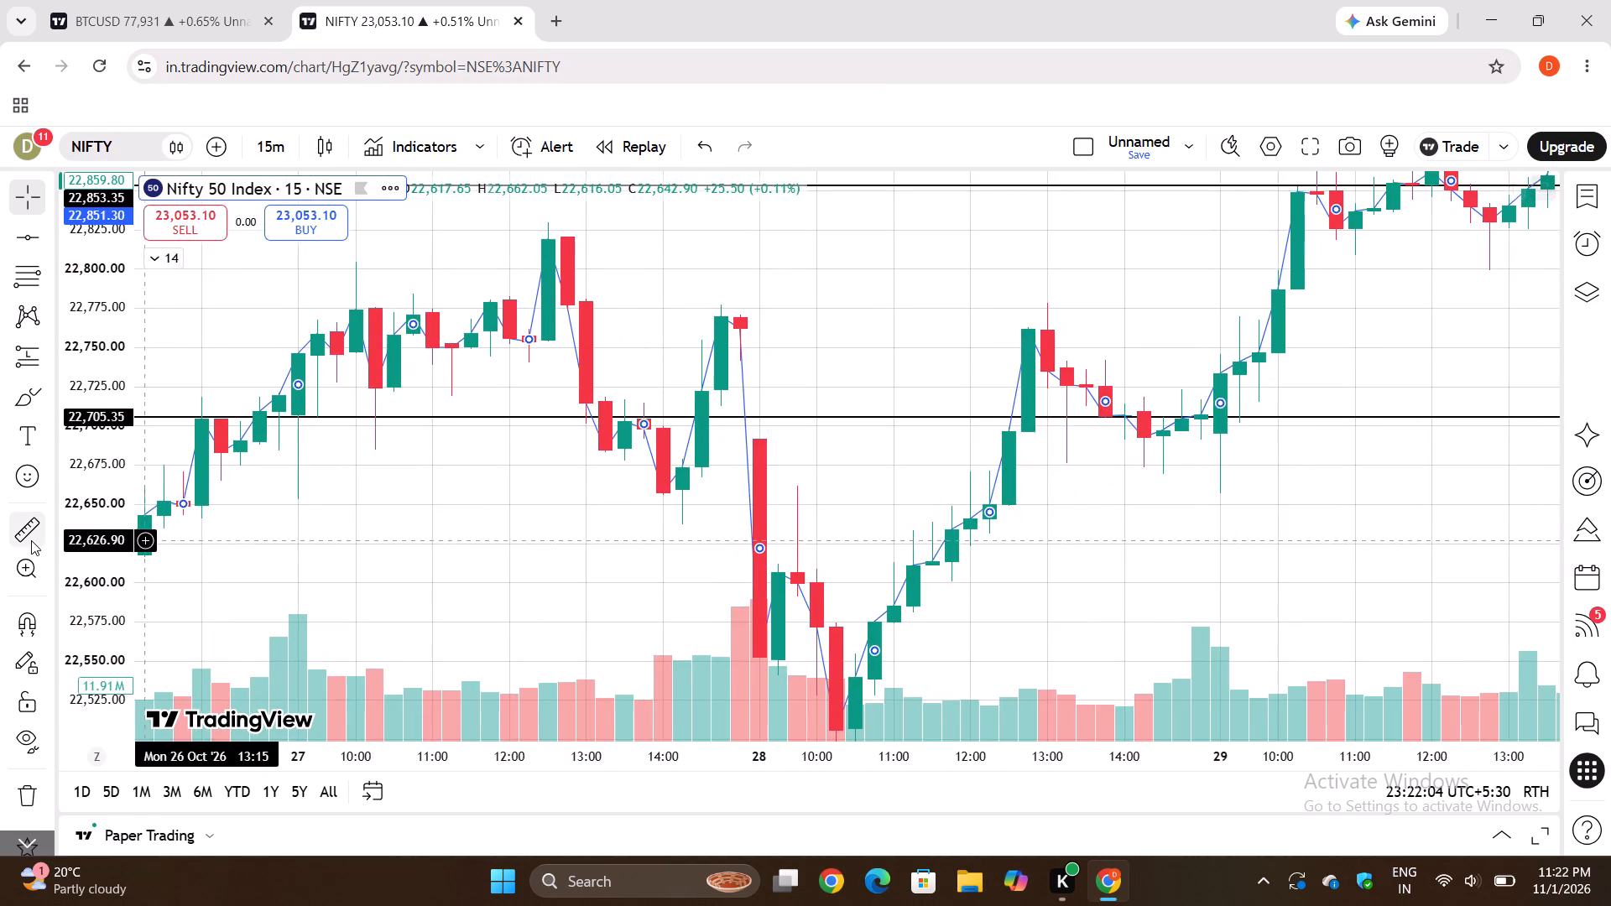
{"action": "left_click_drag", "start_coordinate": [562, 486], "coordinate": [0, 586]}
{"action": "left_click_drag", "start_coordinate": [686, 378], "coordinate": [345, 763]}
{"action": "left_click_drag", "start_coordinate": [908, 586], "coordinate": [660, 684]}
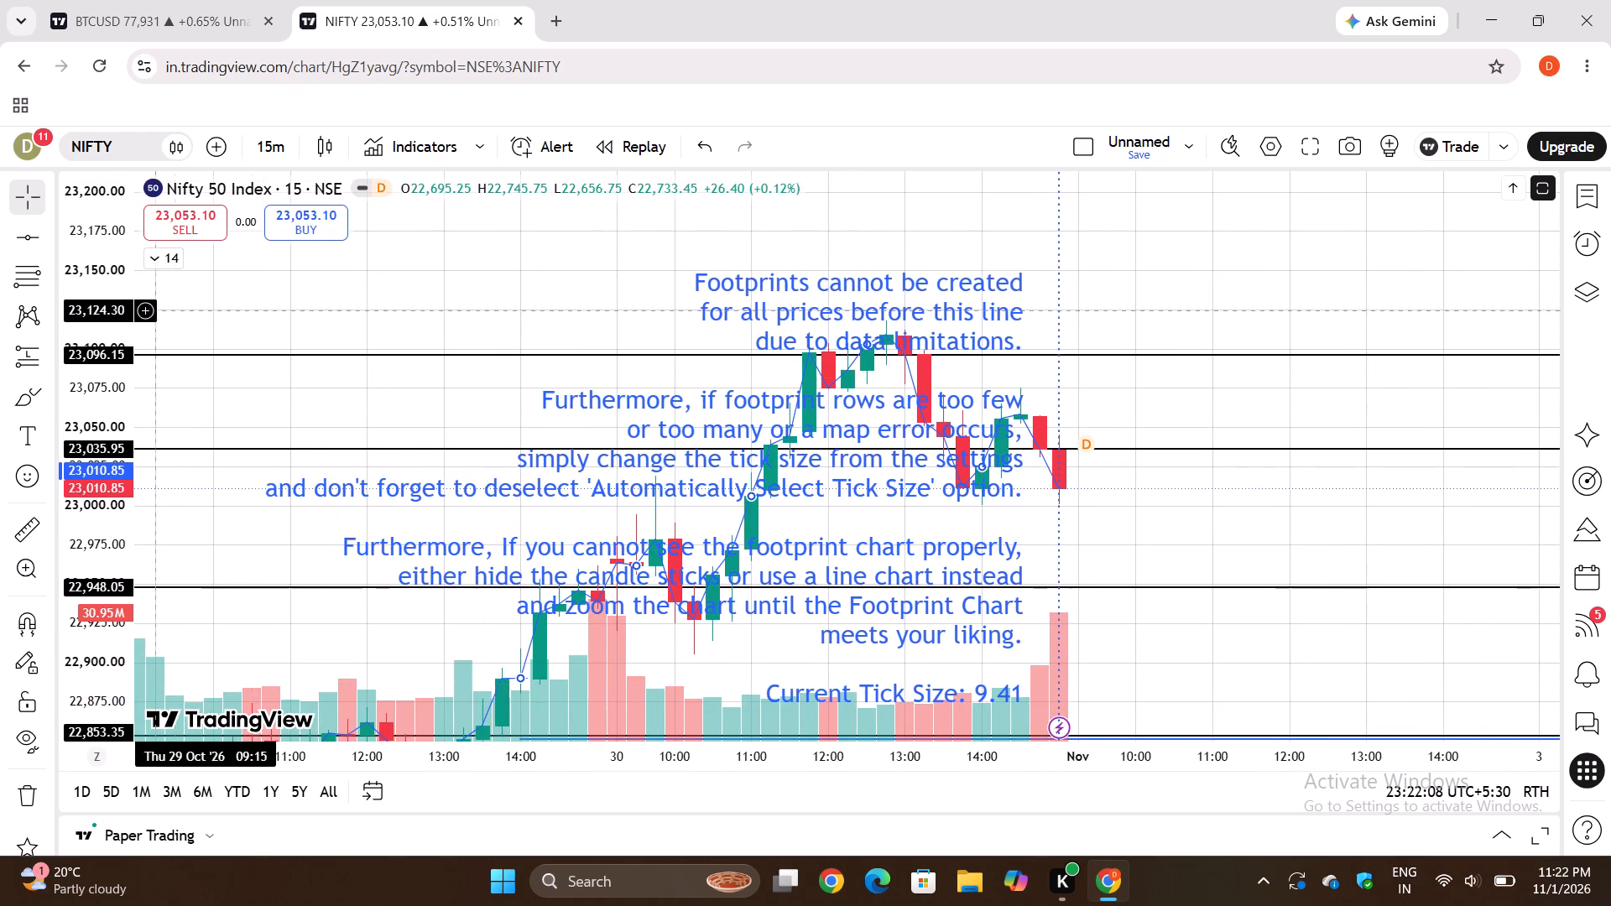
Remove the Footprint VP indicator from the Nifty chart.
{"action": "left_click", "coordinate": [175, 263]}
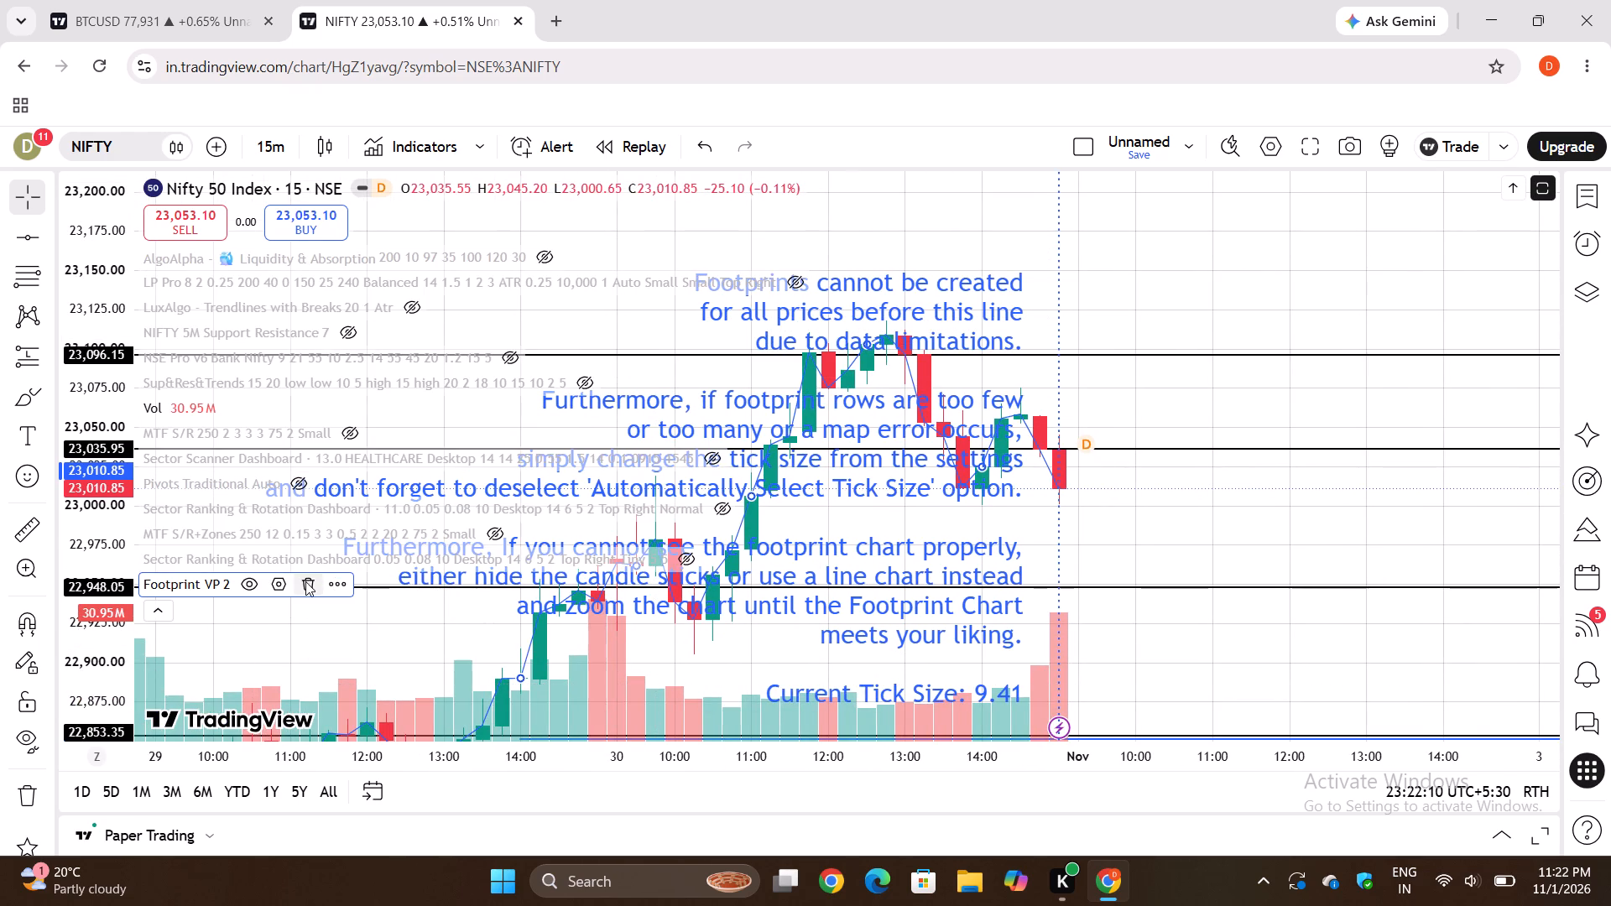
{"action": "left_click", "coordinate": [305, 581]}
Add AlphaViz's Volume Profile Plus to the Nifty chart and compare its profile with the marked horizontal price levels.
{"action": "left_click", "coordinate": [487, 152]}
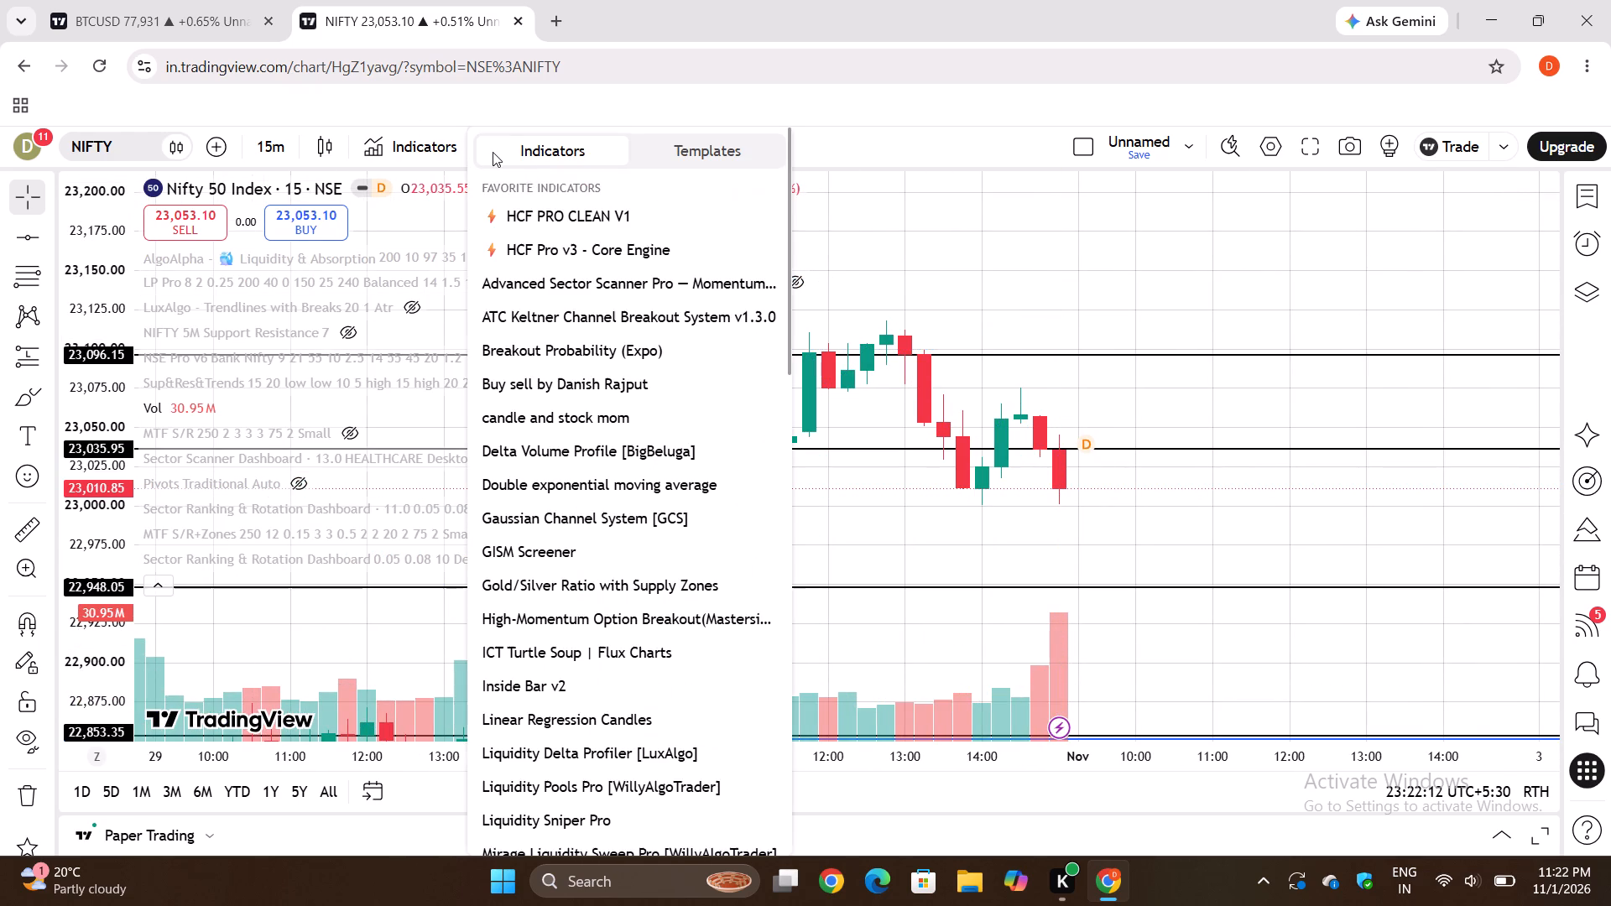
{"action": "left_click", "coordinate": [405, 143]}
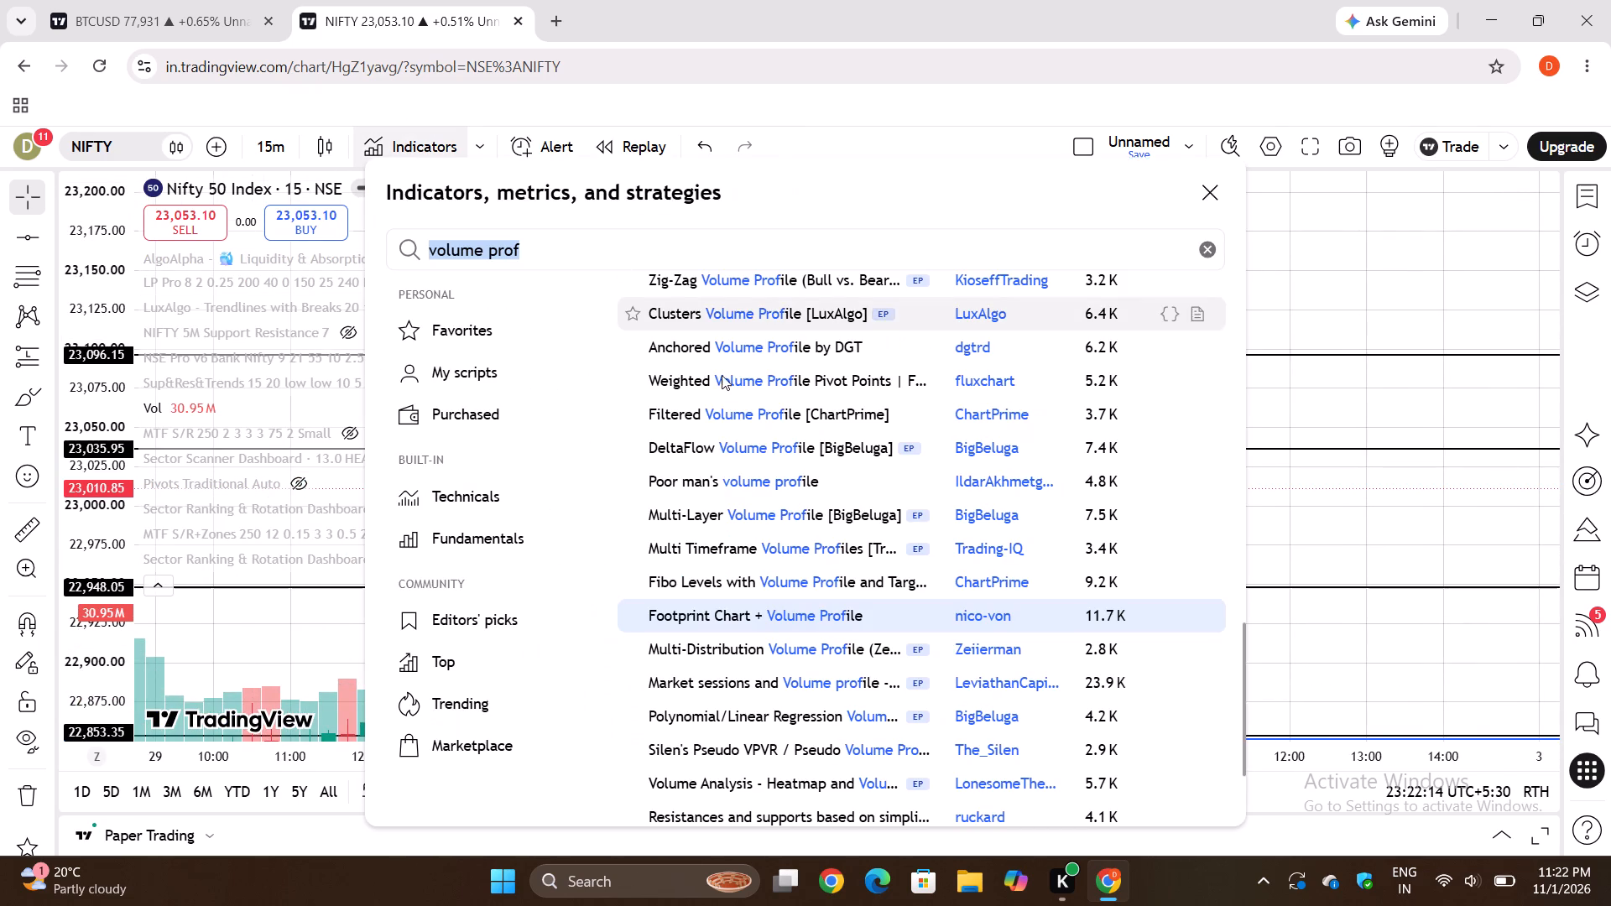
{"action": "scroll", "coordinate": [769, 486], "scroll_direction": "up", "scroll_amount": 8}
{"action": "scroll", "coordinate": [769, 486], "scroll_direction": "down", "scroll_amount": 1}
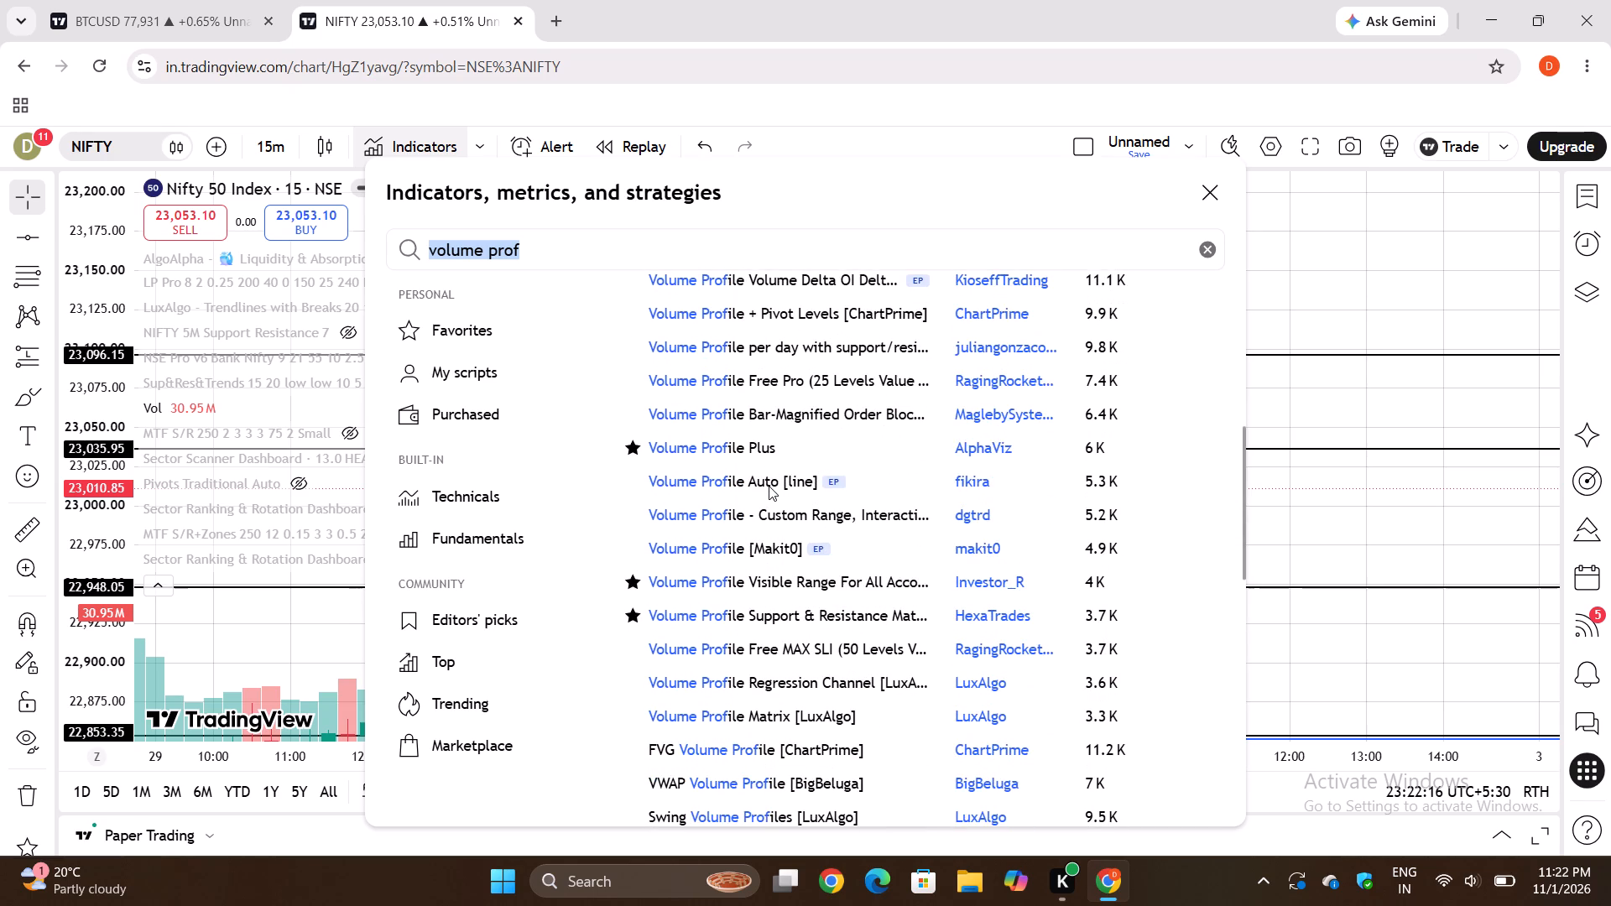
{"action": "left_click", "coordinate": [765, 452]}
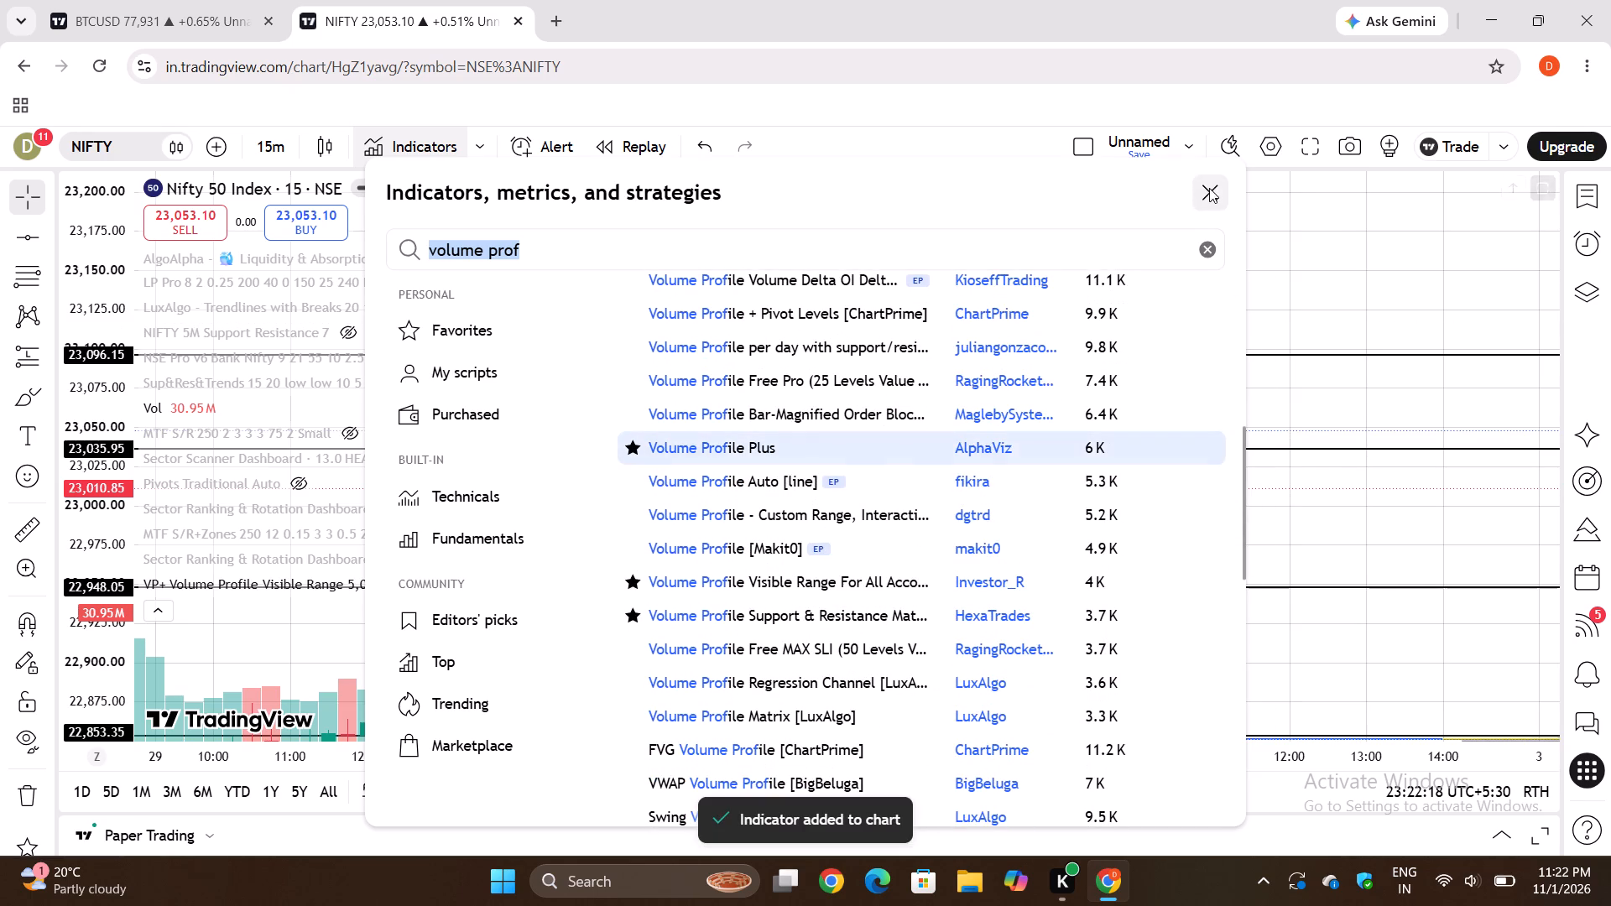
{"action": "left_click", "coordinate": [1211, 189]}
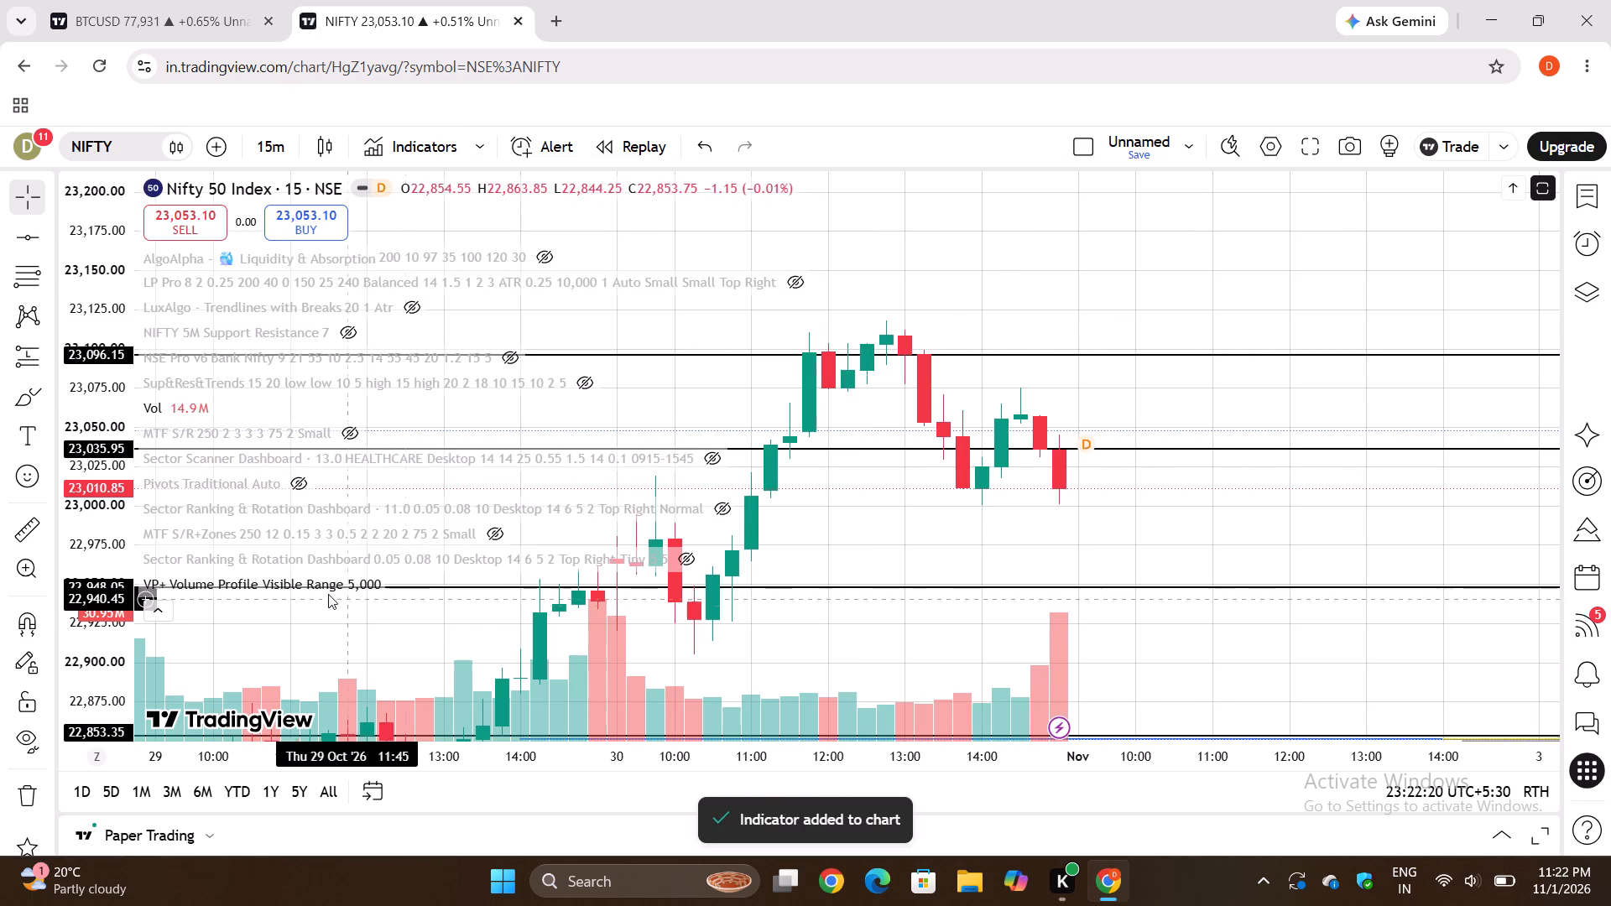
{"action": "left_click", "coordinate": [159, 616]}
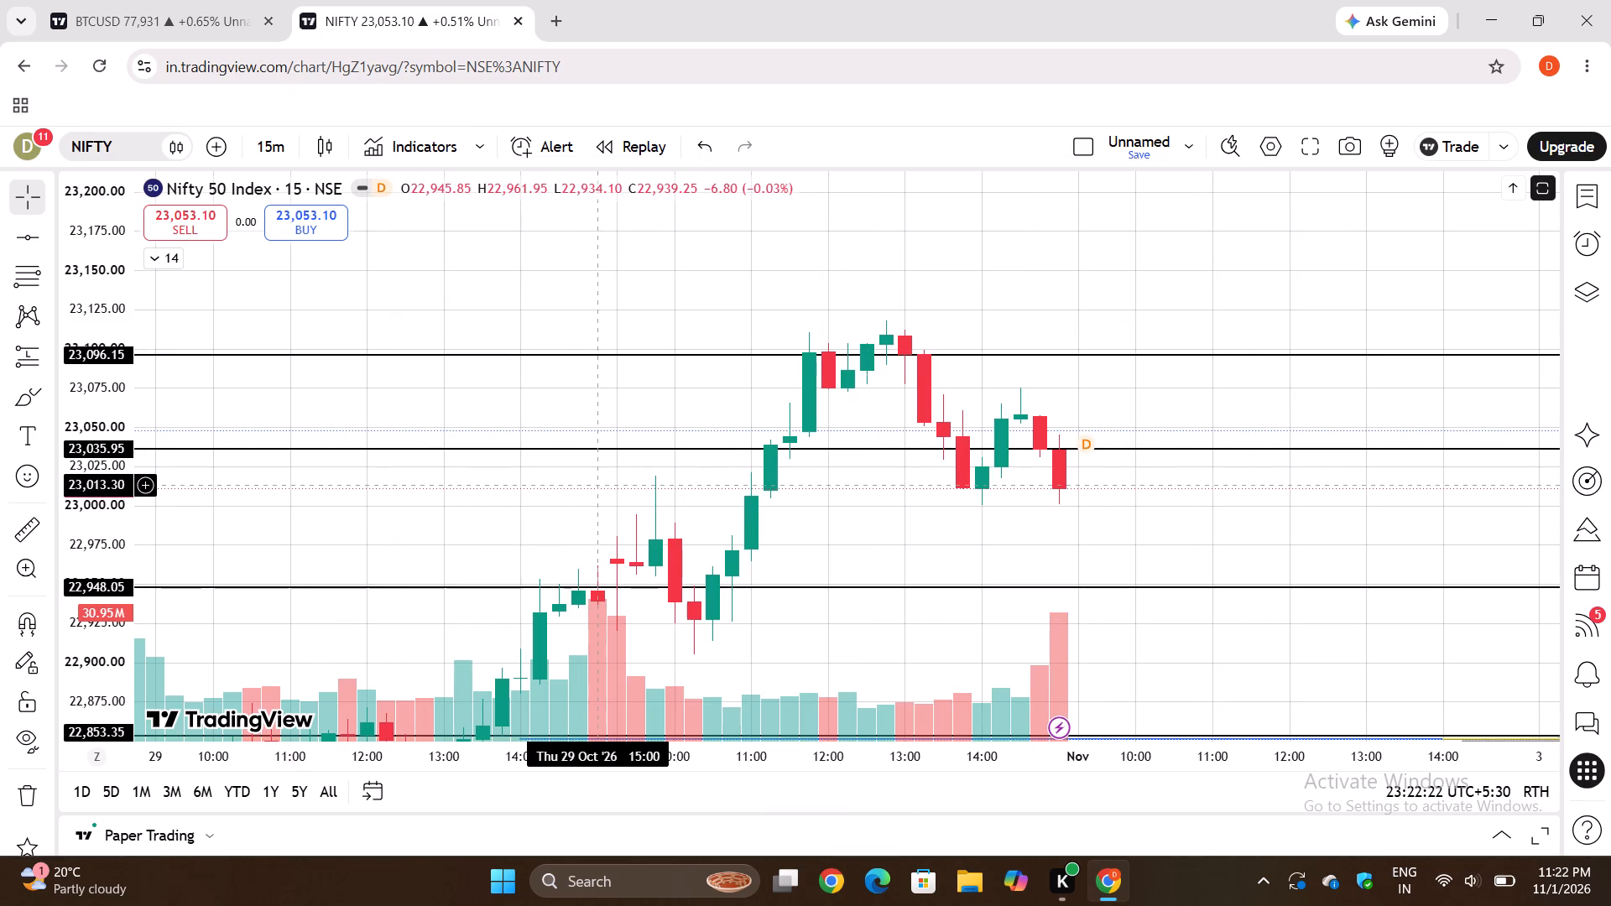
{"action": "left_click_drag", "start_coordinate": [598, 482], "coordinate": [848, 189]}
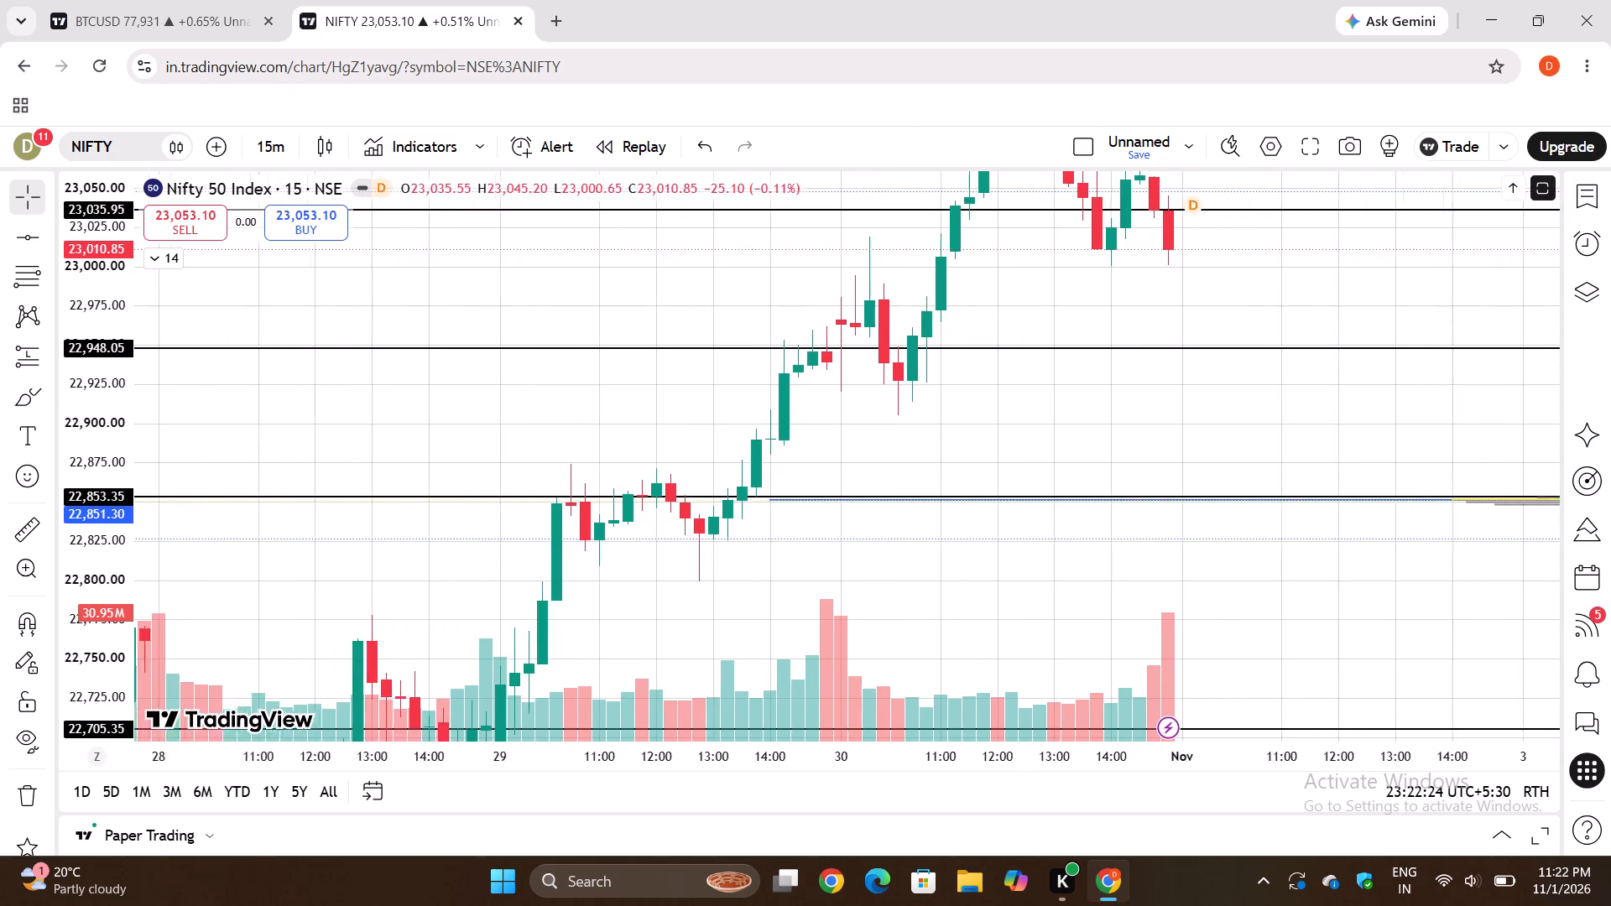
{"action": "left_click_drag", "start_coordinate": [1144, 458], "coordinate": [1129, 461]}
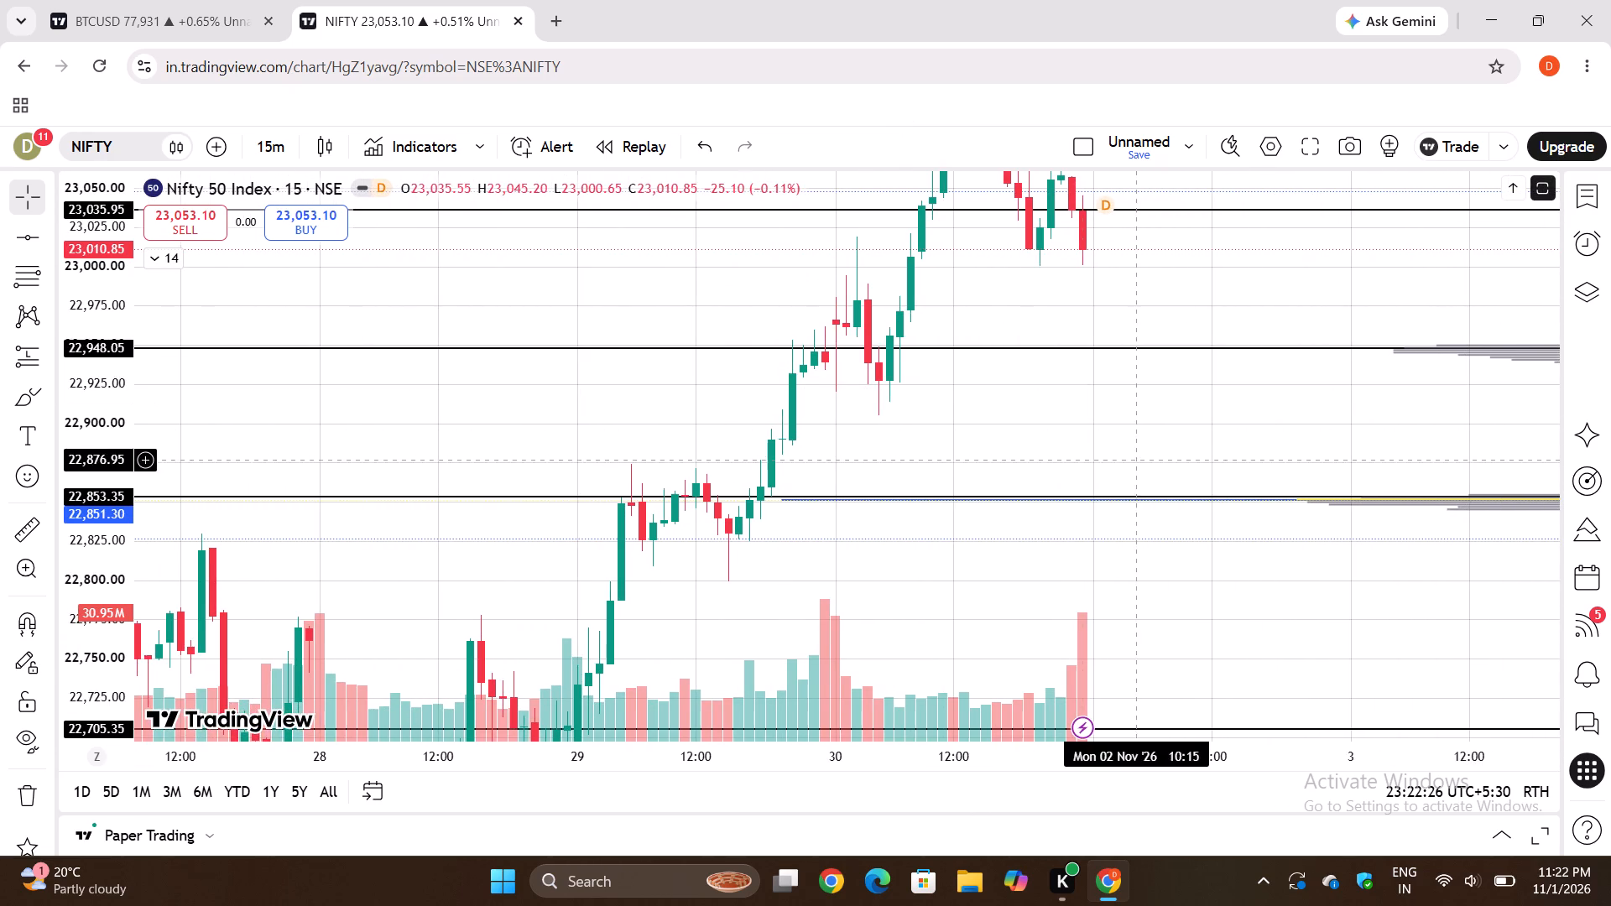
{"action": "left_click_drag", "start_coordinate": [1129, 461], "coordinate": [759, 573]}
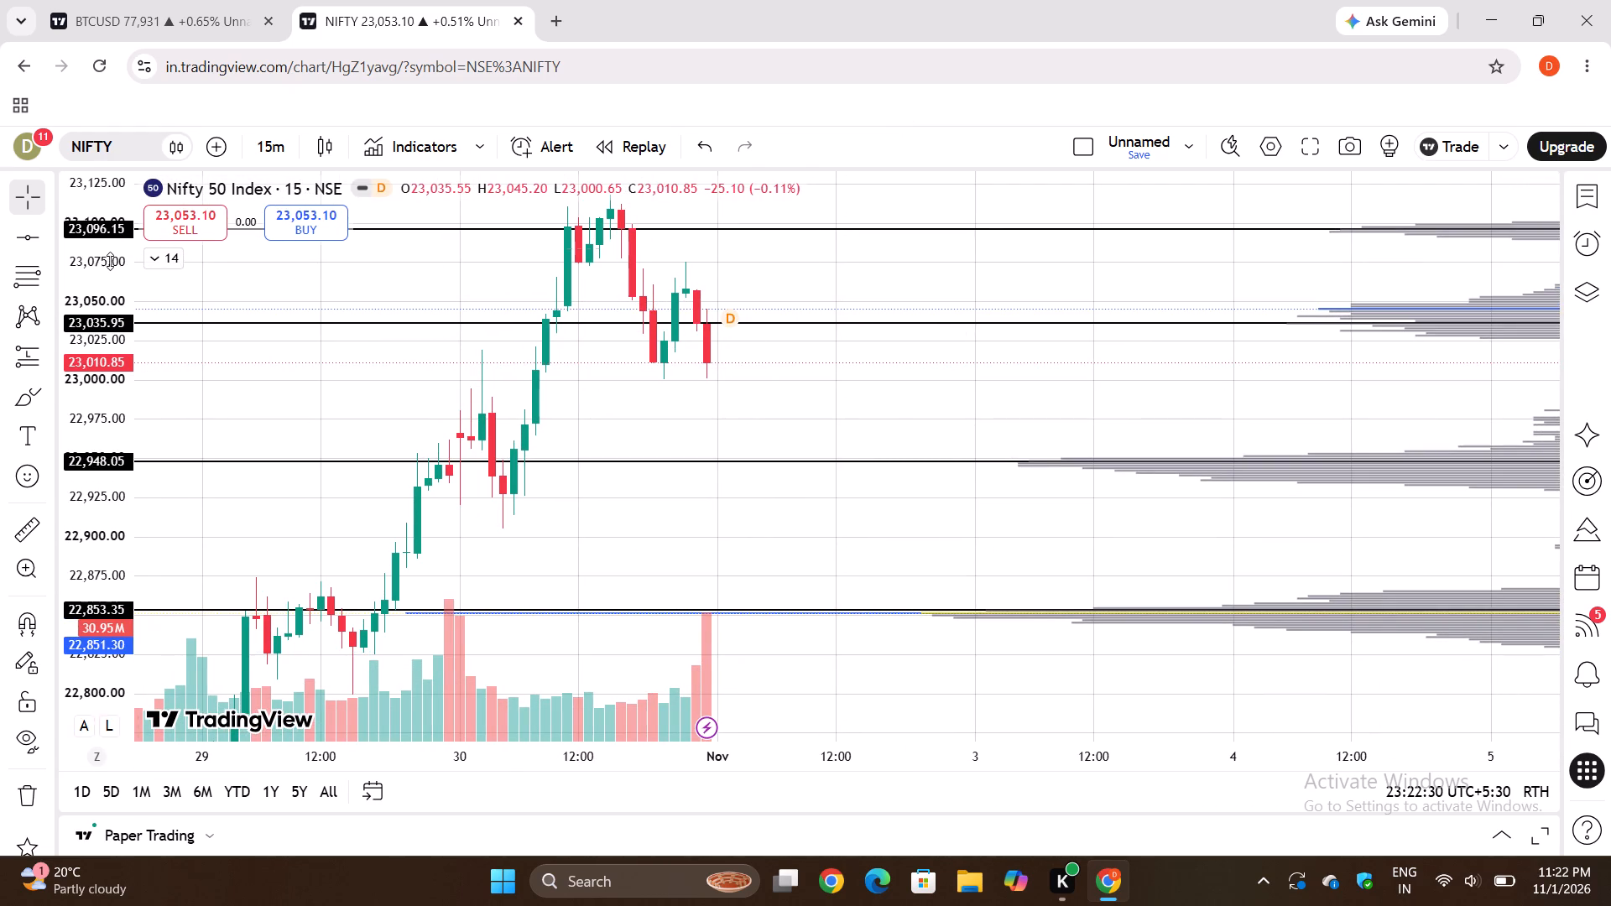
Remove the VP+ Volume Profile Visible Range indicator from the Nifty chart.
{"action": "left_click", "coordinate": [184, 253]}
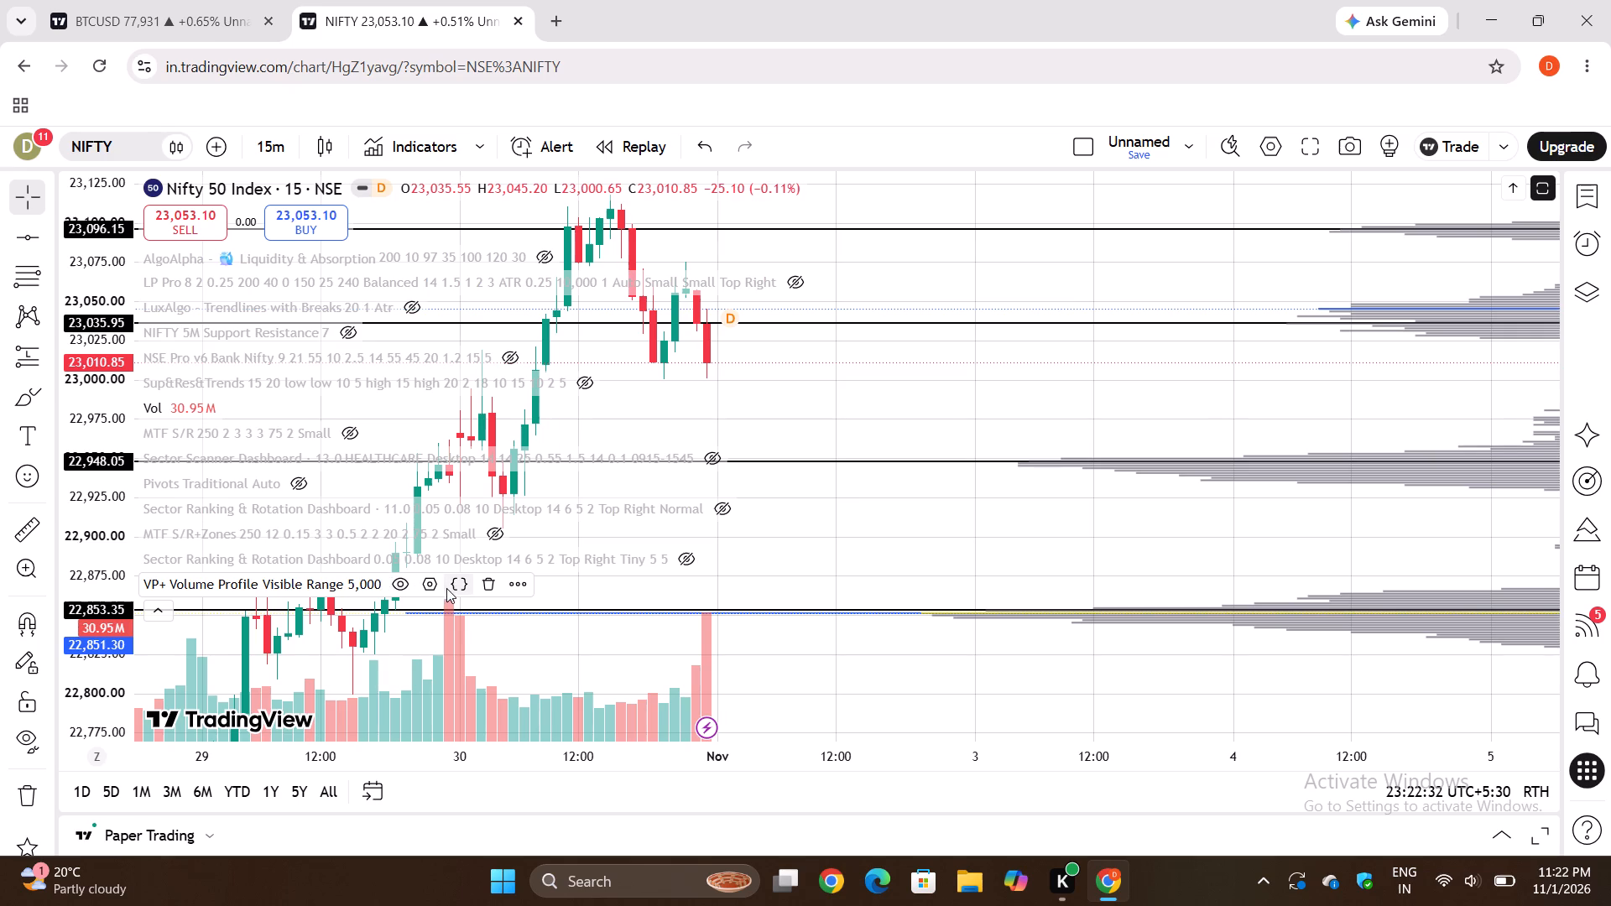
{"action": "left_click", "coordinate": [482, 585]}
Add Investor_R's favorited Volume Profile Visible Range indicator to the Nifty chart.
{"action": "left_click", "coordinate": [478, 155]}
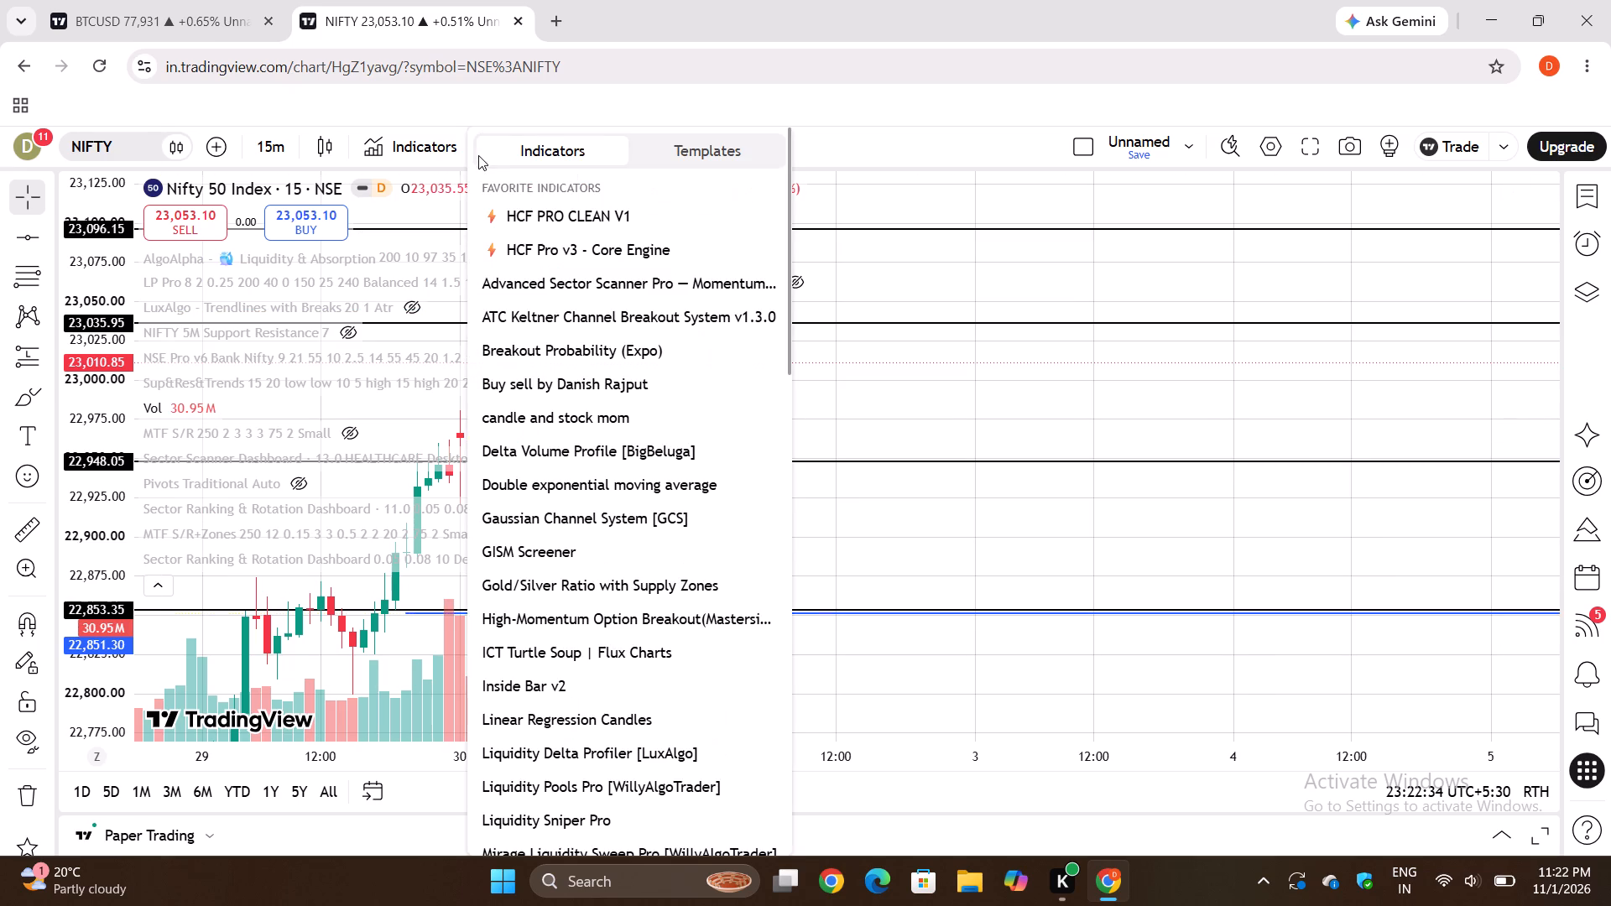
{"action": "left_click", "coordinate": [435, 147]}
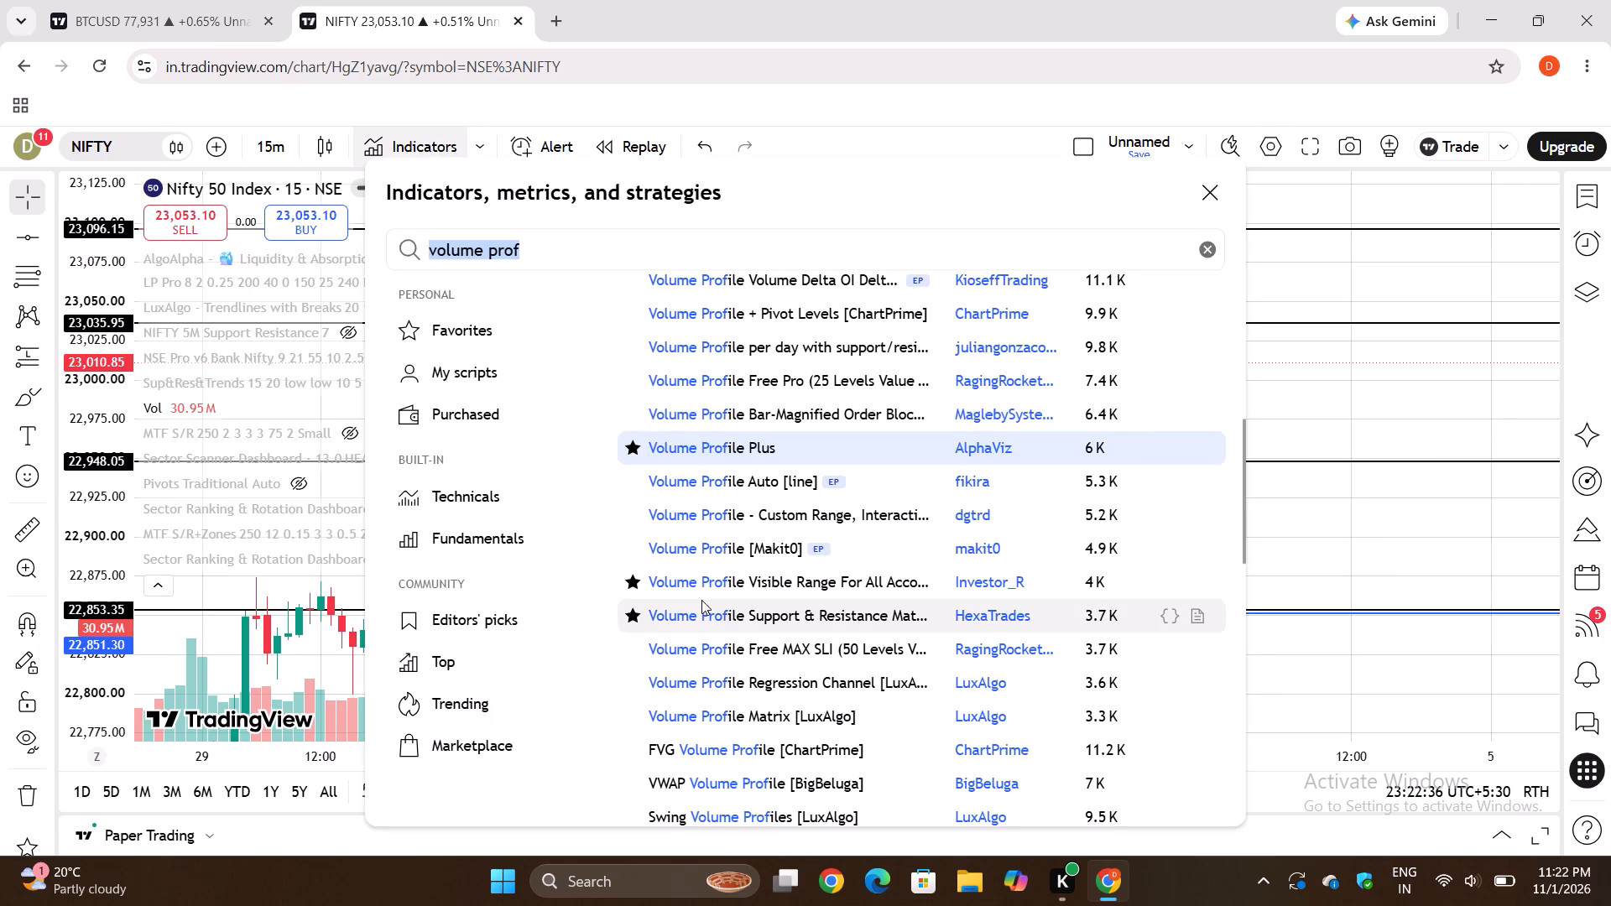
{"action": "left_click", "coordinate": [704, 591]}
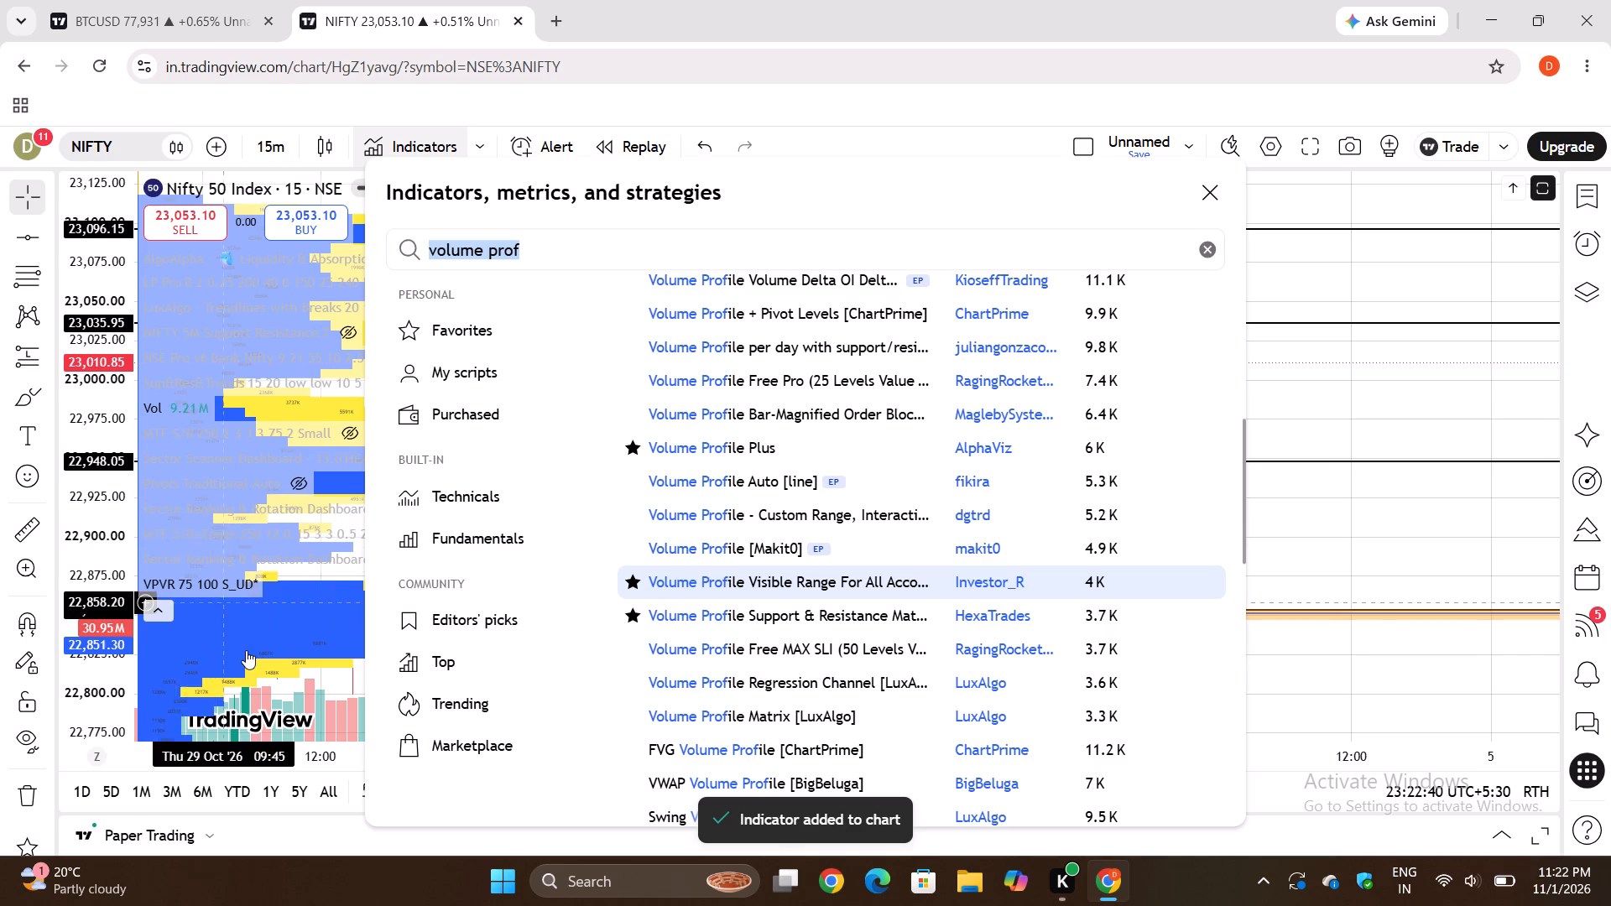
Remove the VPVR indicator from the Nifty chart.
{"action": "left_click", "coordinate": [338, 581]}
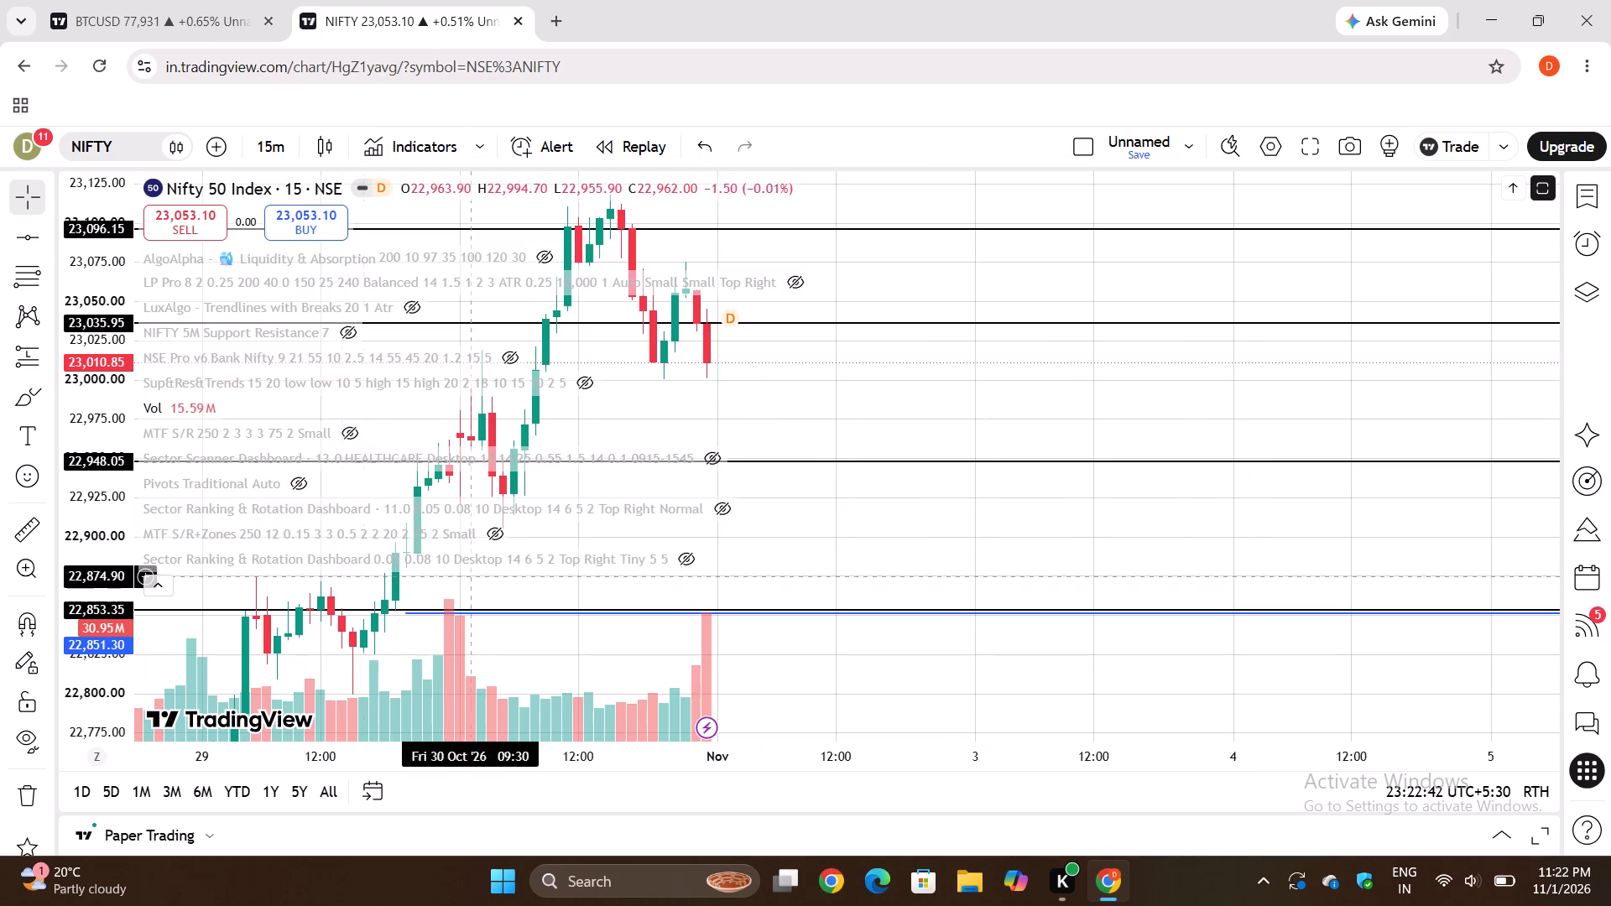
Add HexaTrades' Volume Profile Support & Resistance Matrix to the Nifty chart and view its zones with the indicator list collapsed.
{"action": "left_click", "coordinate": [418, 154]}
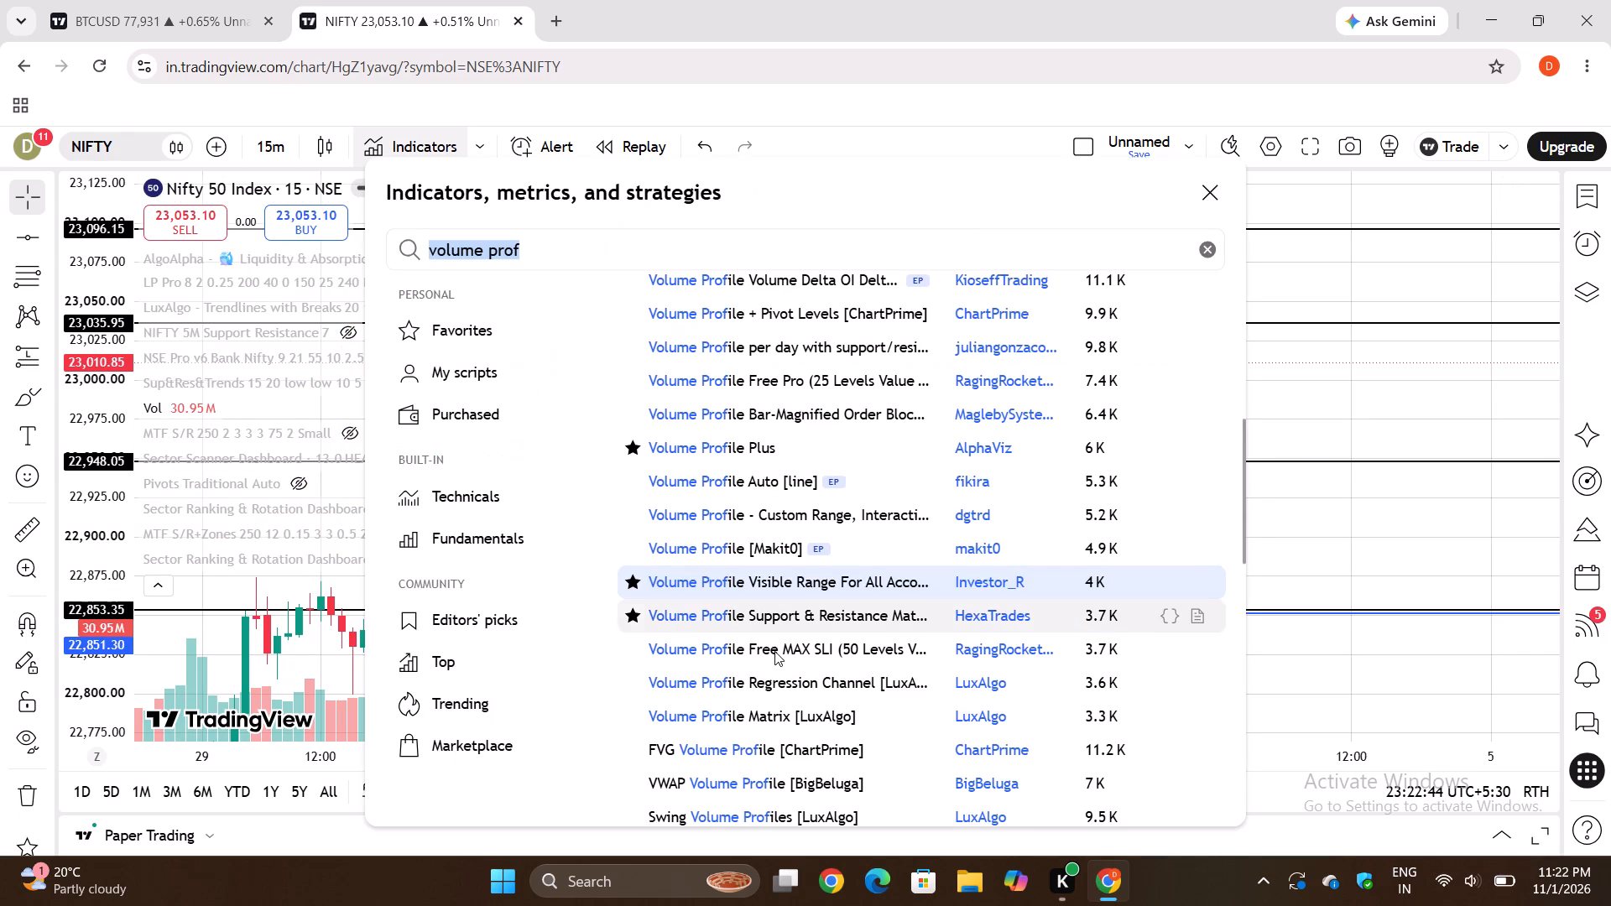
{"action": "left_click", "coordinate": [769, 632]}
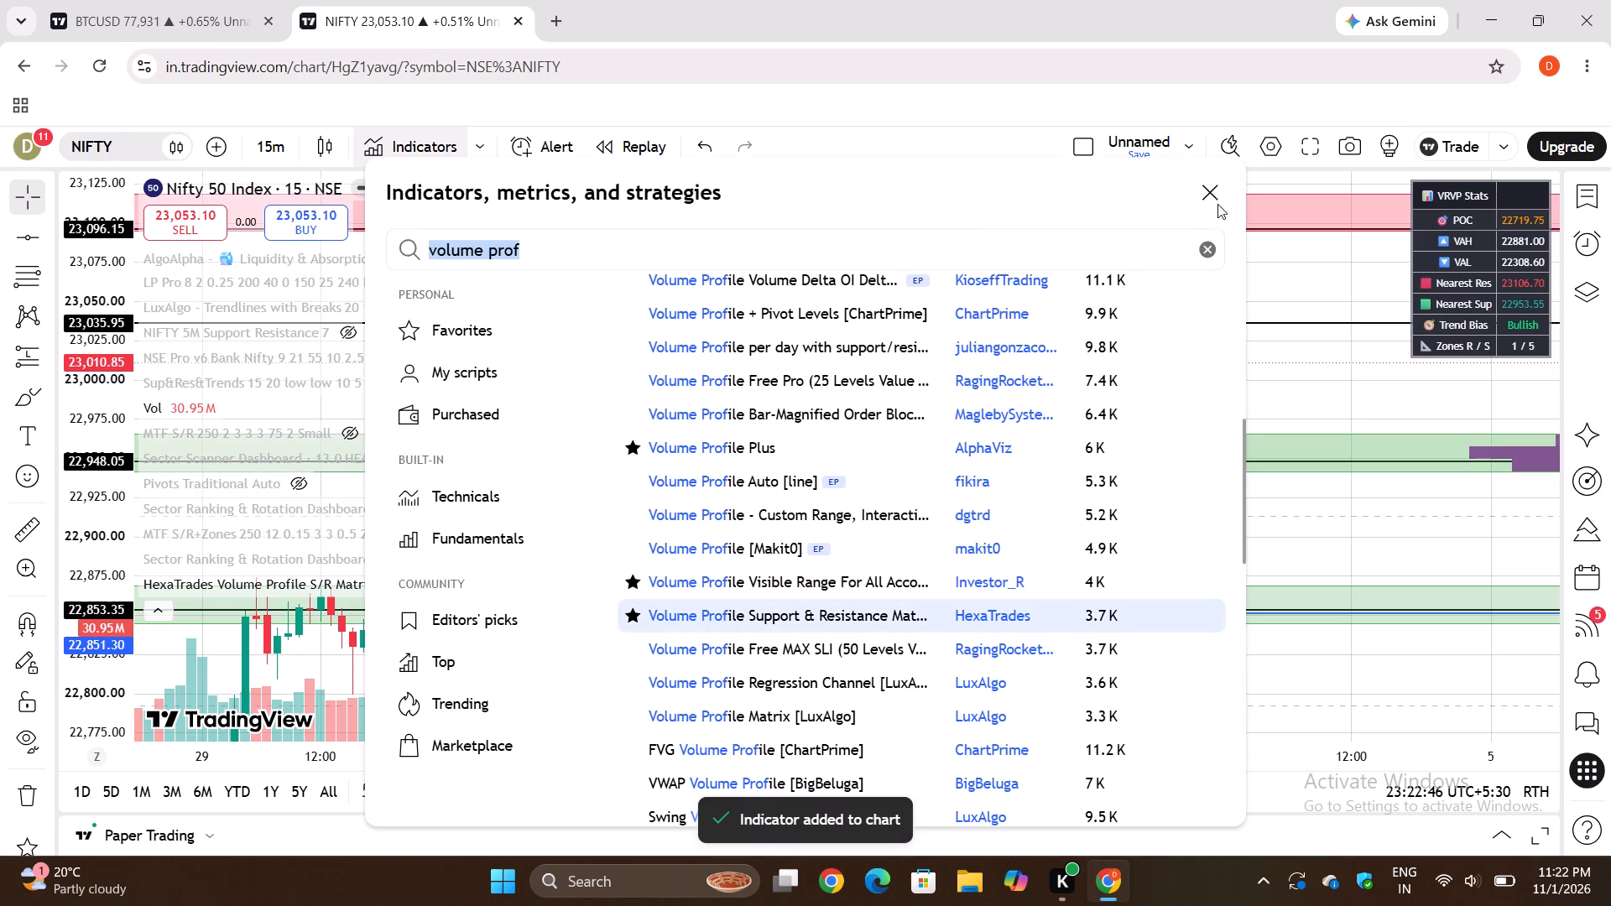
{"action": "left_click", "coordinate": [1219, 195]}
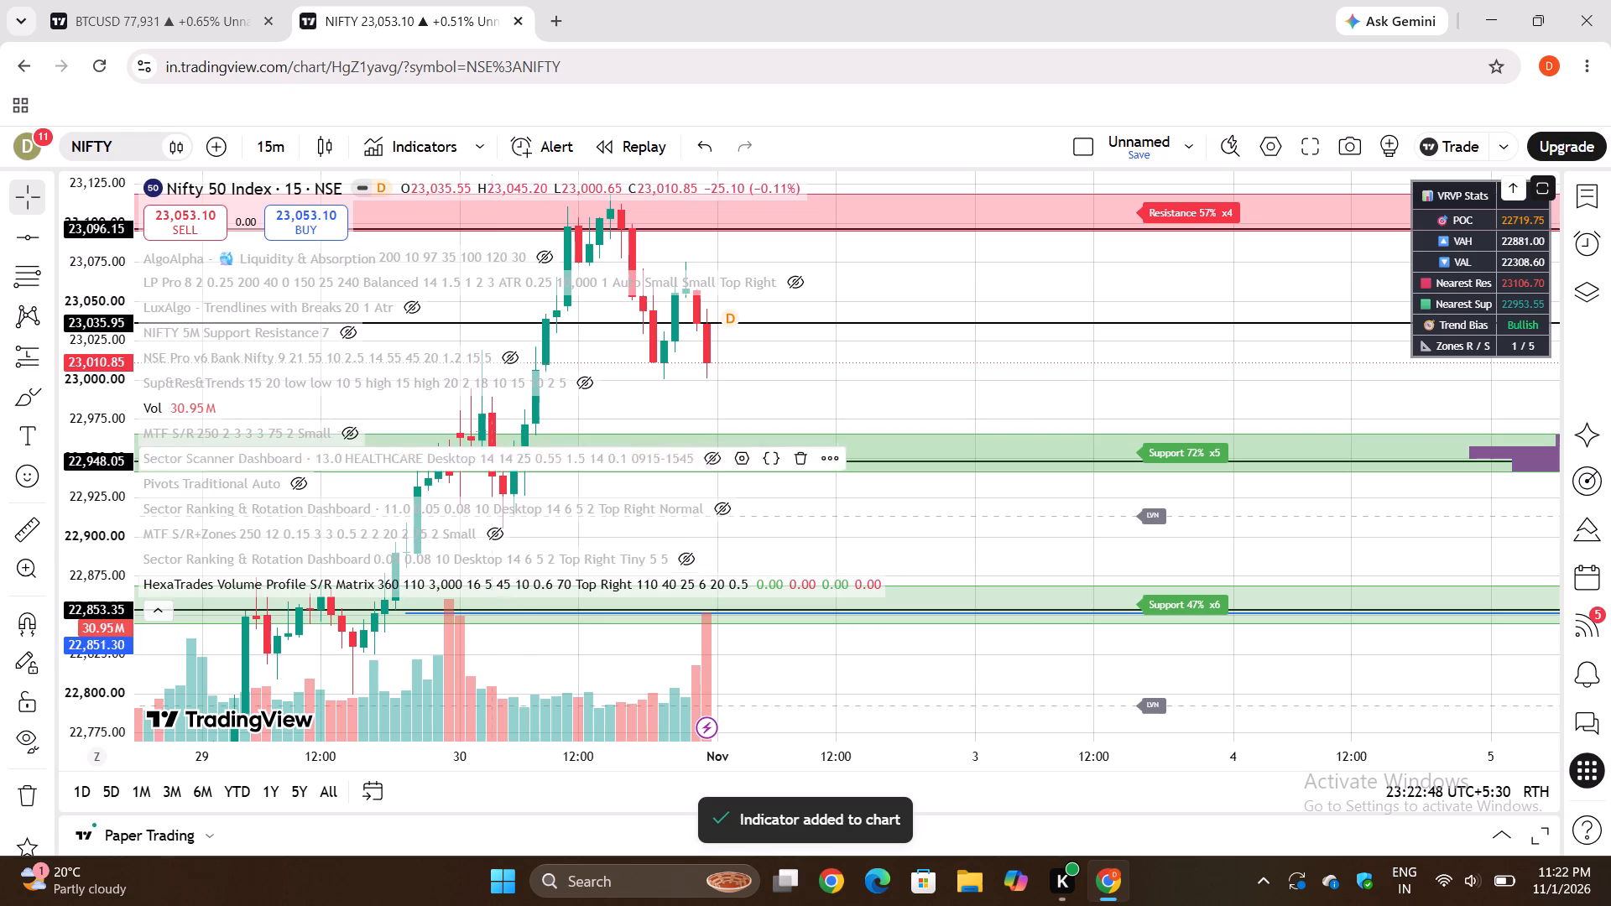
{"action": "left_click", "coordinate": [159, 614]}
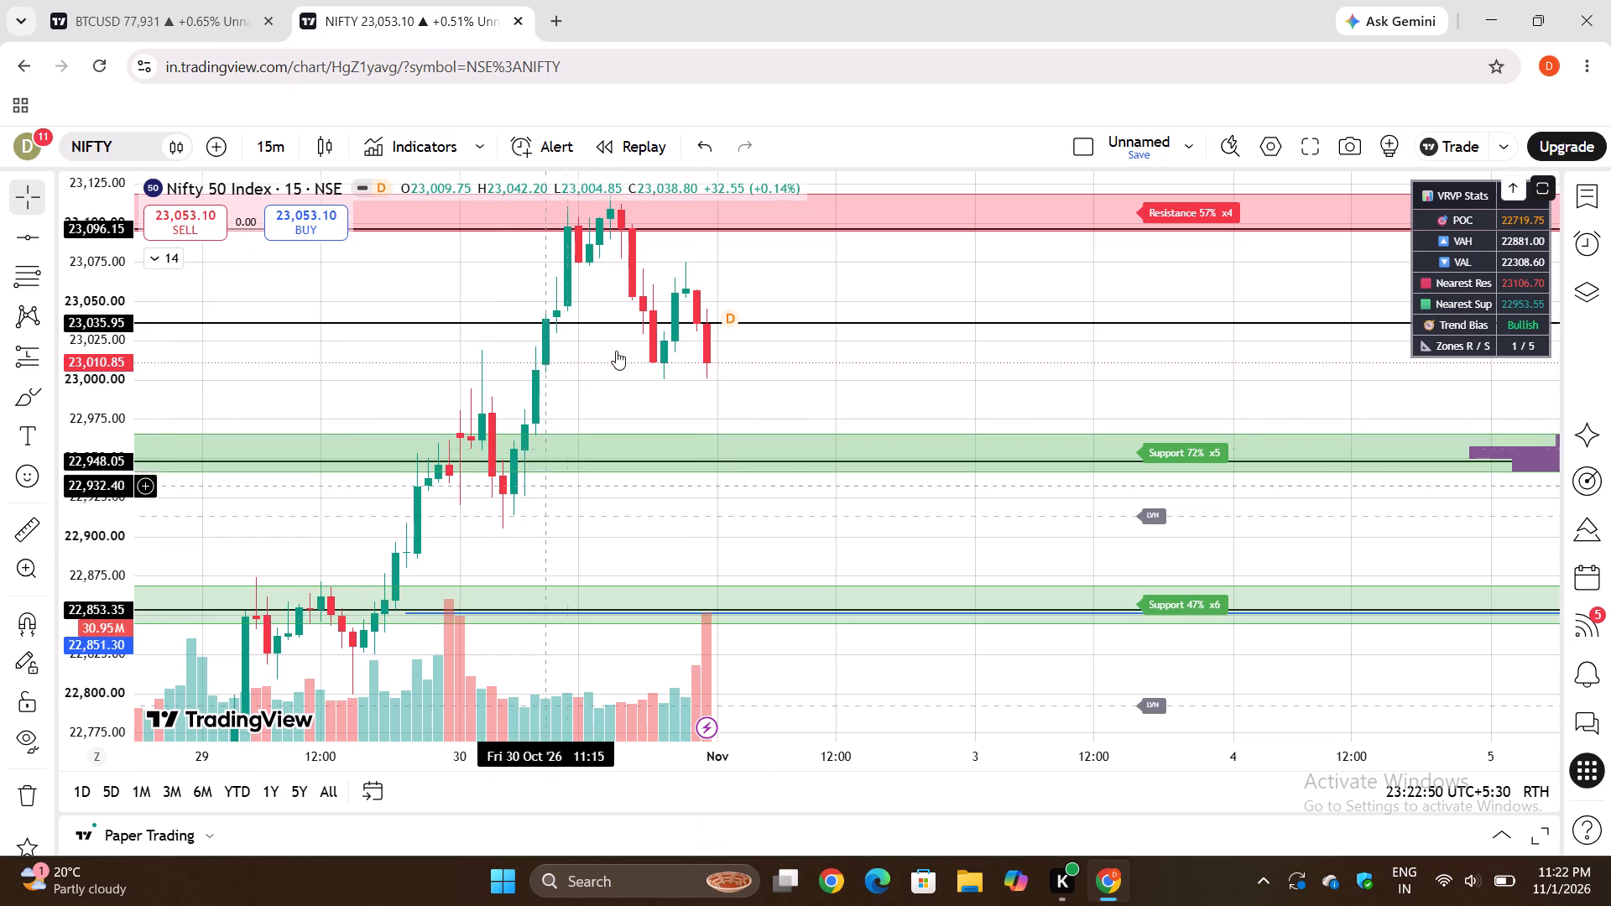
{"action": "left_click_drag", "start_coordinate": [89, 263], "coordinate": [104, 476]}
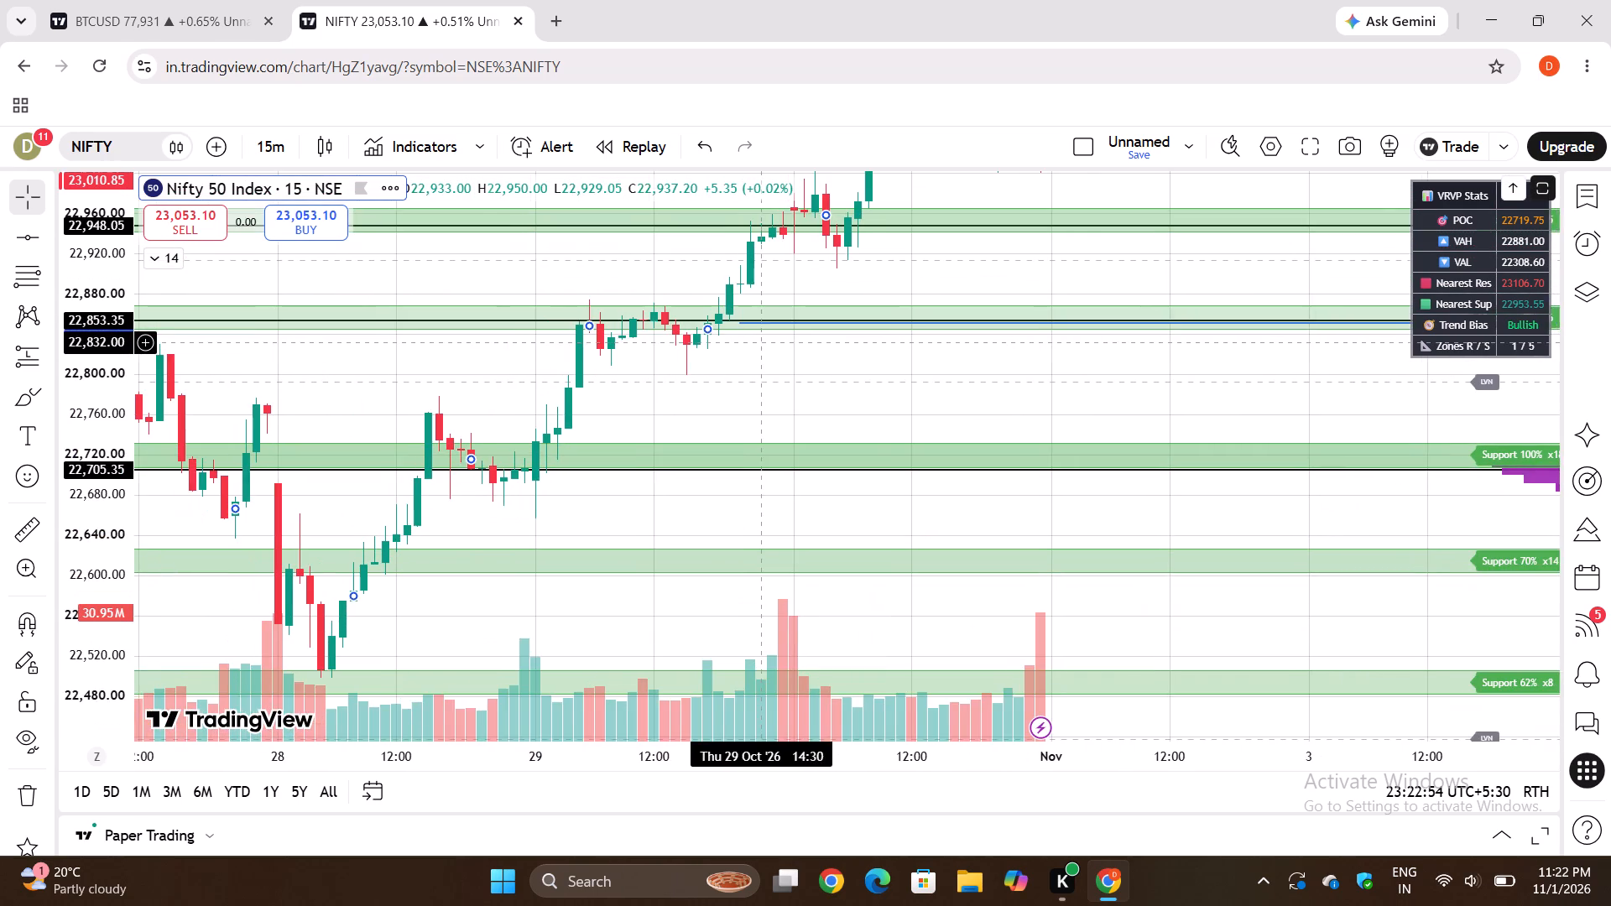
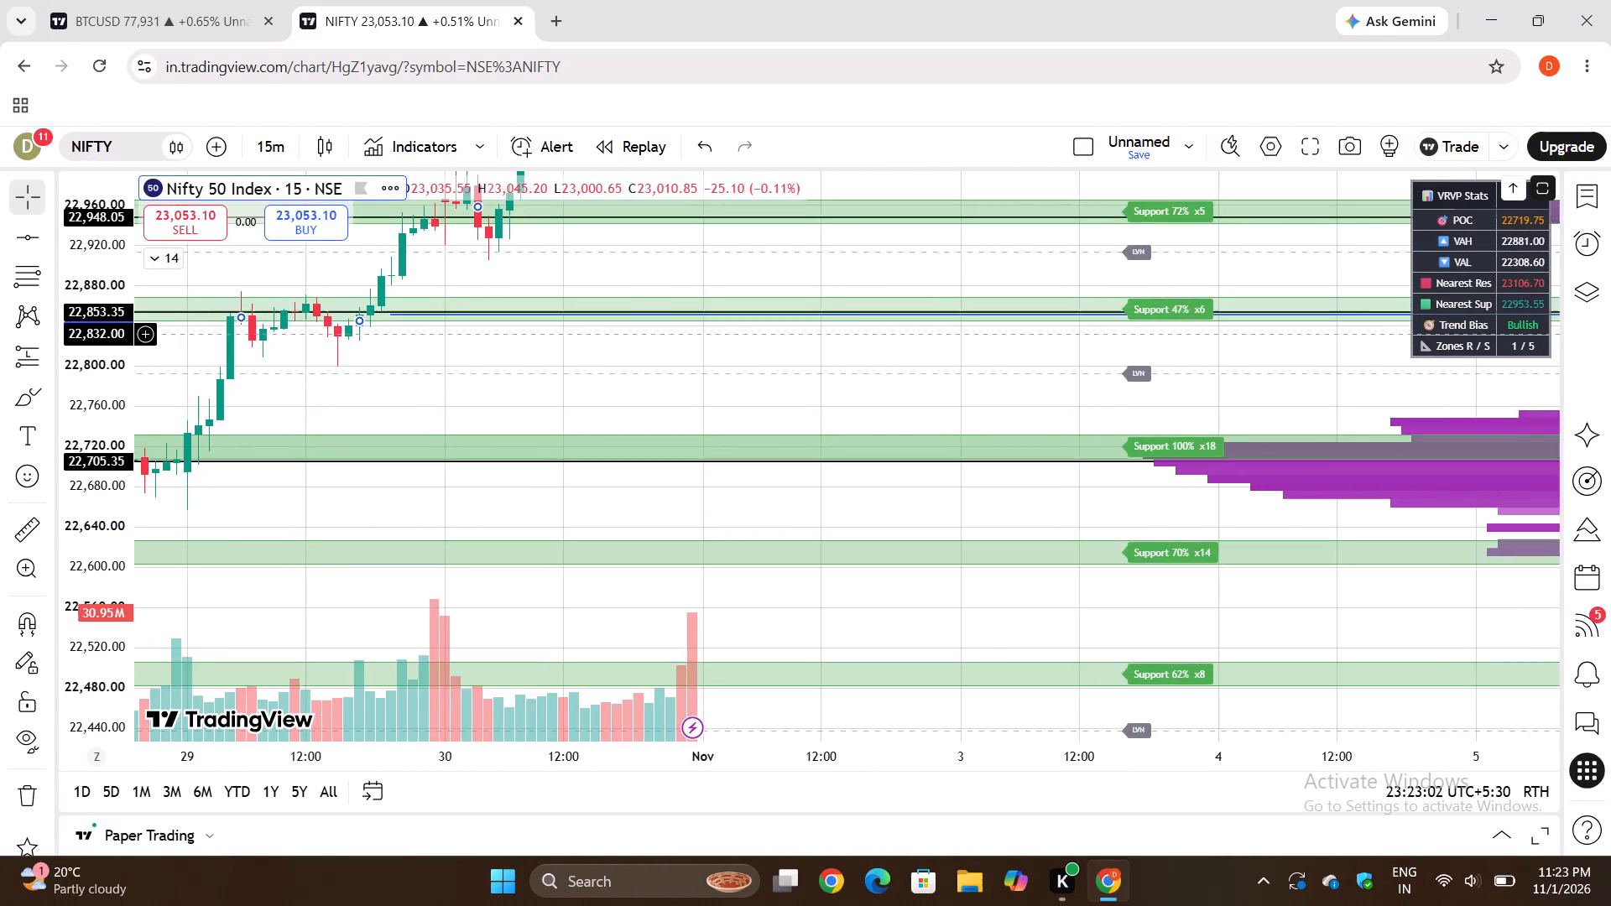
Set the Nifty chart interval to 5 minutes.
{"action": "left_click", "coordinate": [287, 149]}
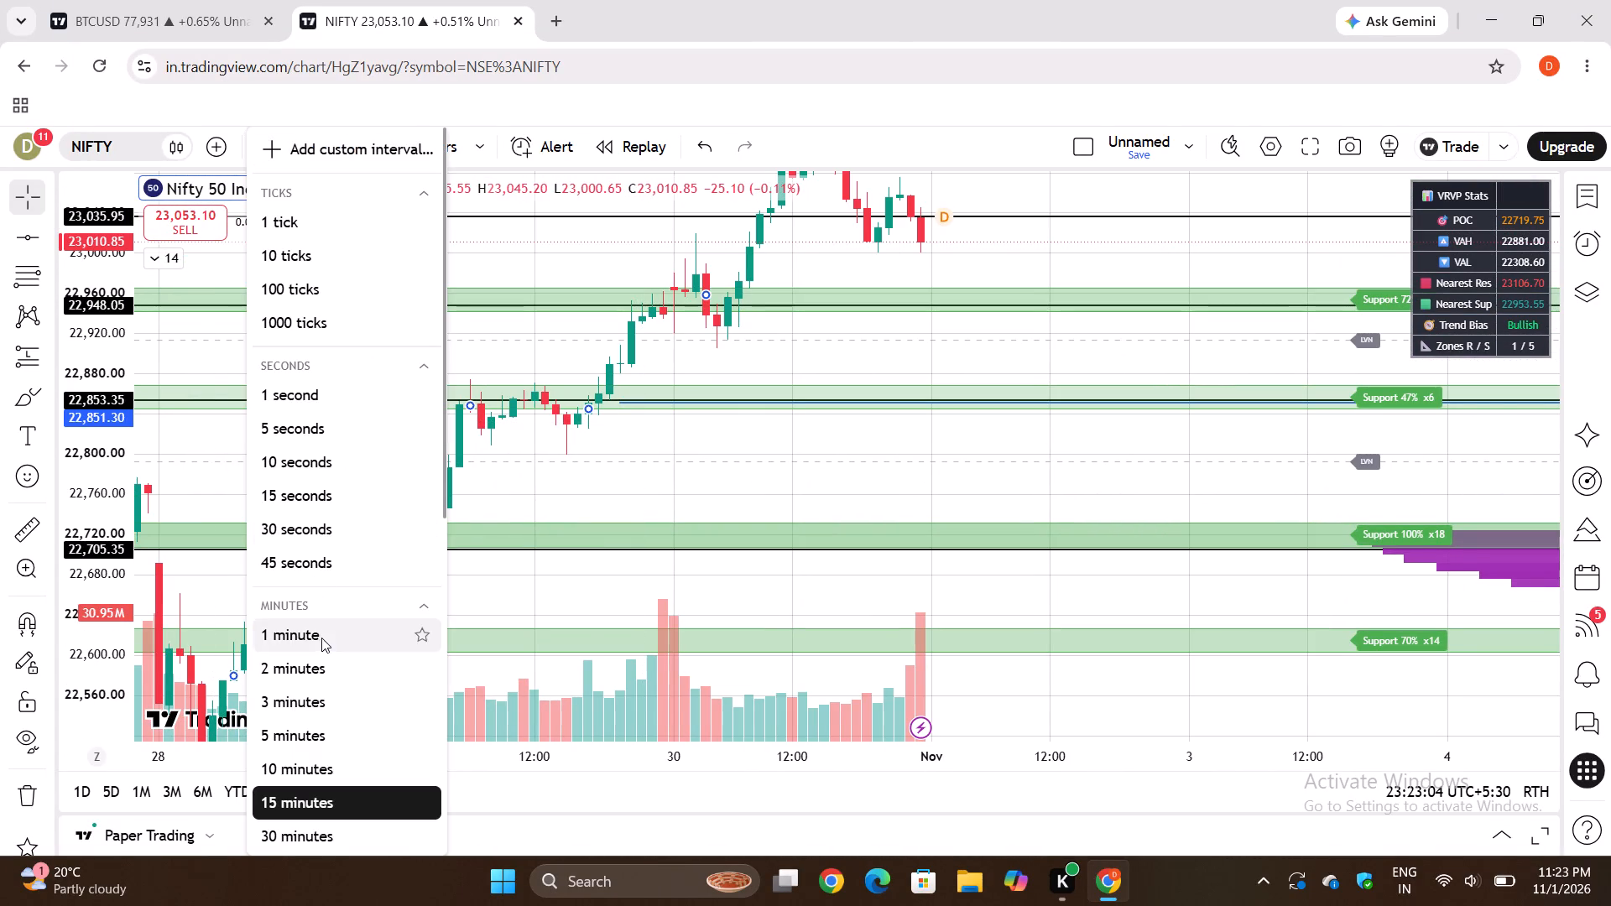
{"action": "left_click", "coordinate": [310, 740]}
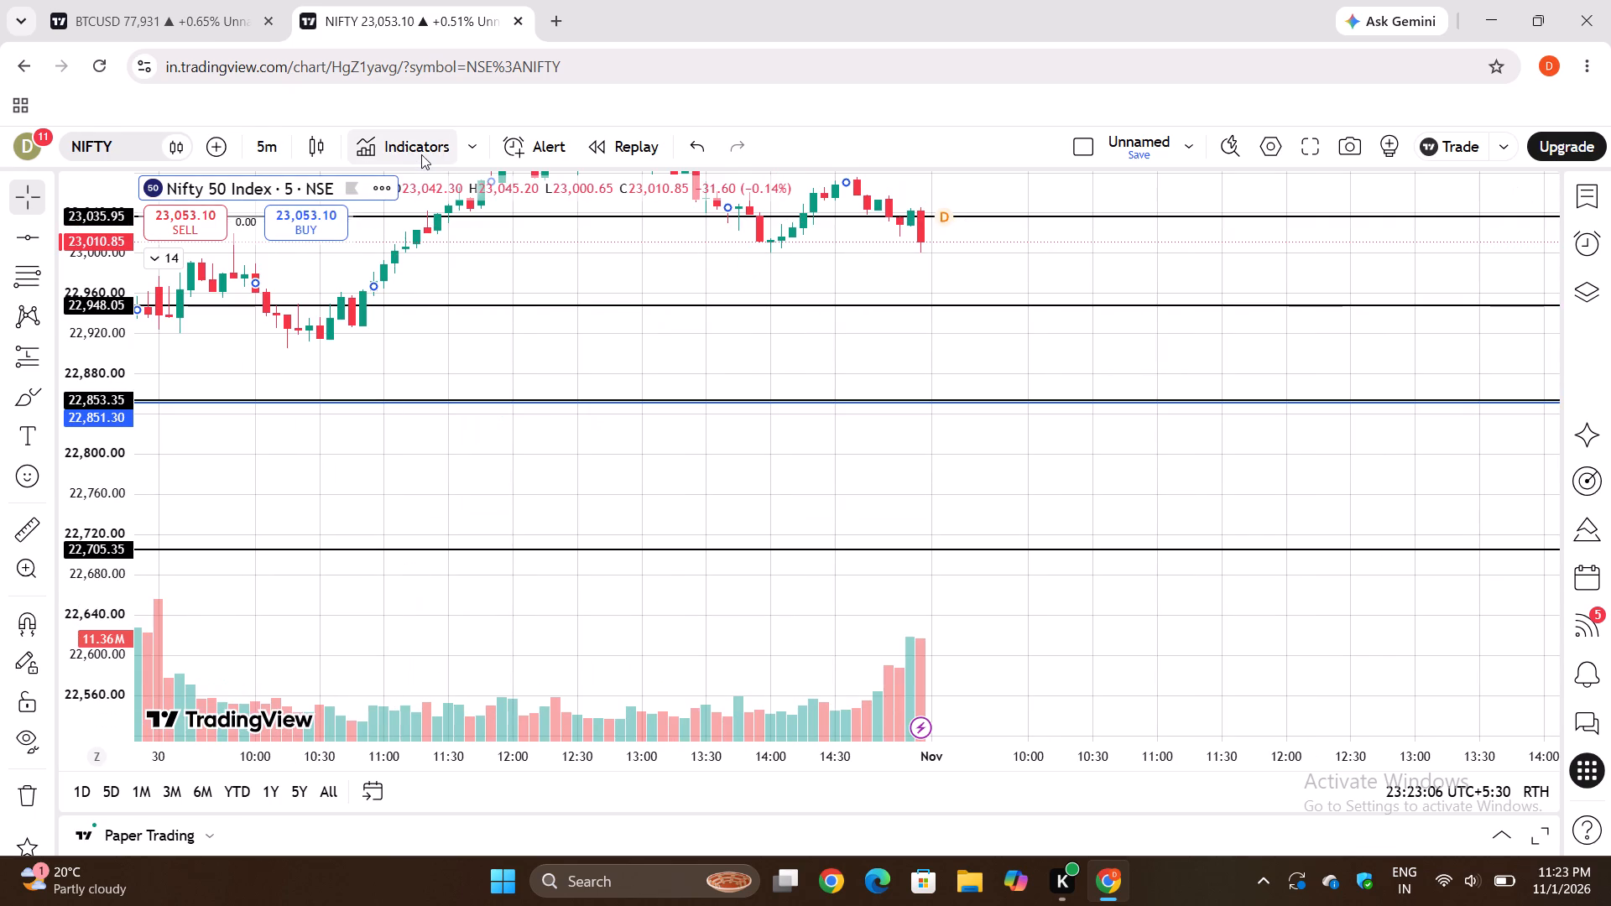
Remove the HexaTrades Volume Profile S/R Matrix indicator from the 5-minute Nifty chart.
{"action": "left_click", "coordinate": [407, 142]}
{"action": "scroll", "coordinate": [831, 588], "scroll_direction": "down", "scroll_amount": 2}
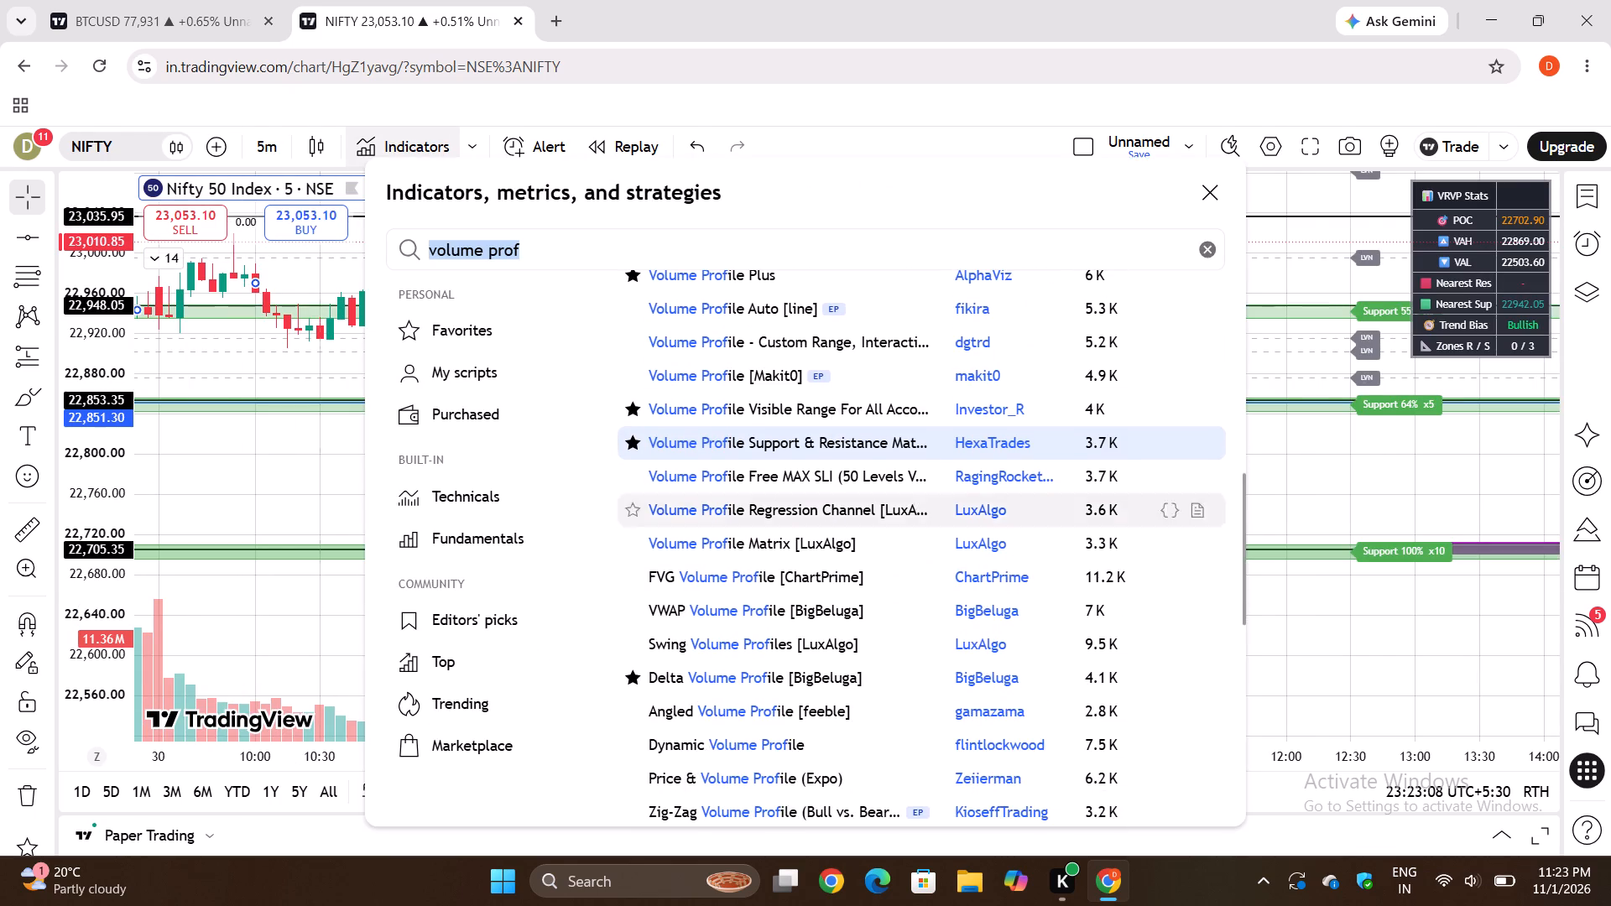
{"action": "left_click", "coordinate": [175, 318]}
{"action": "left_click", "coordinate": [166, 251]}
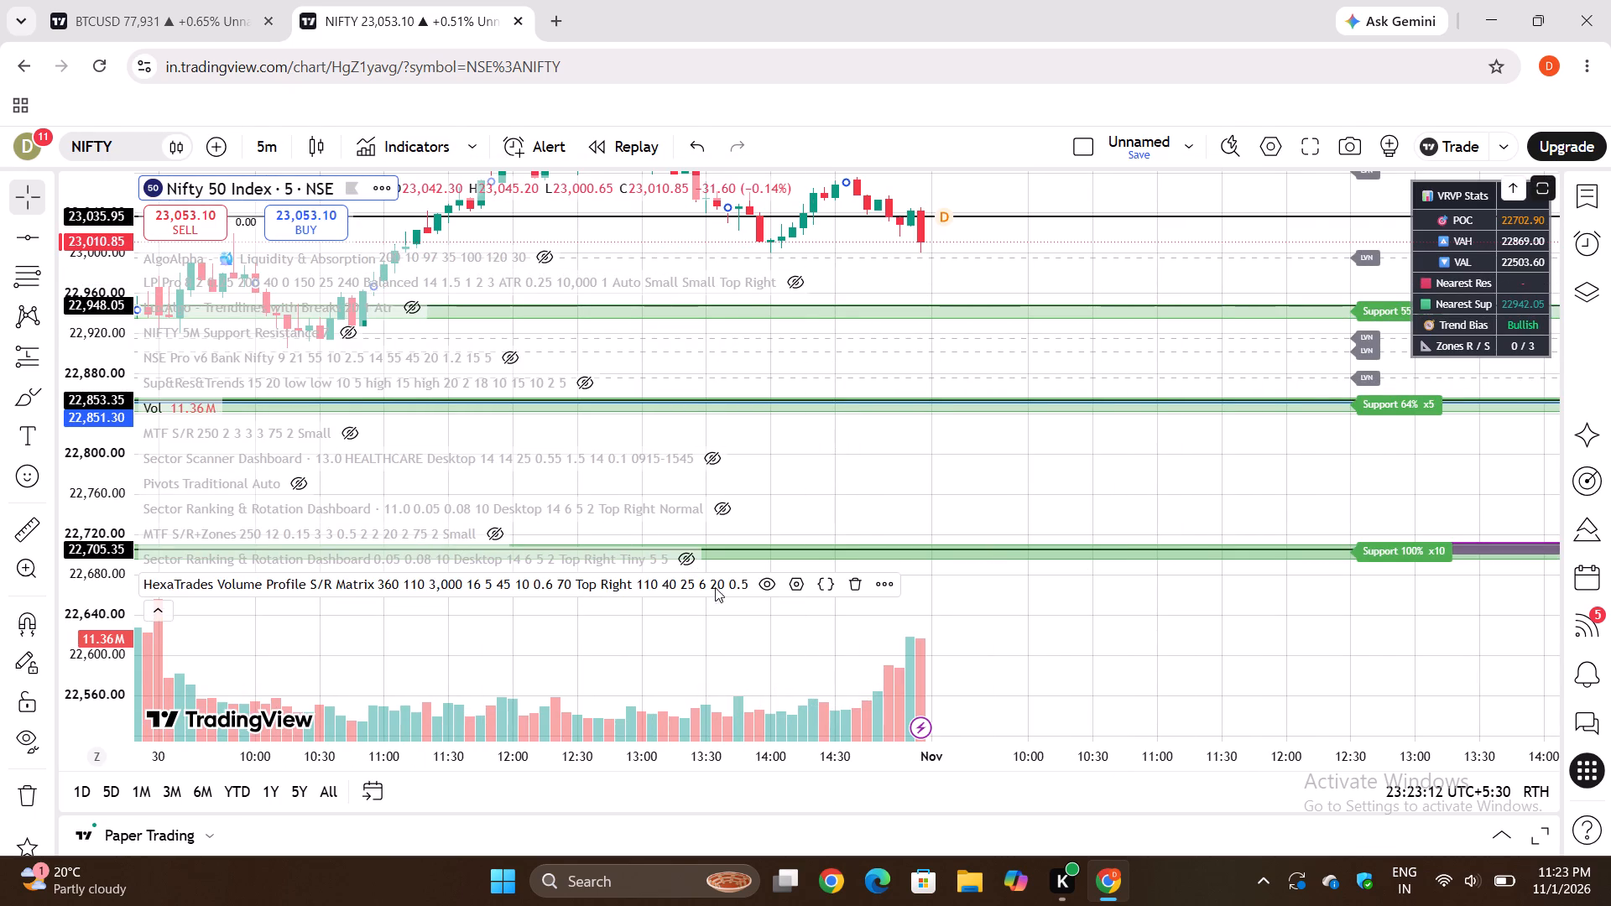
{"action": "left_click", "coordinate": [848, 585]}
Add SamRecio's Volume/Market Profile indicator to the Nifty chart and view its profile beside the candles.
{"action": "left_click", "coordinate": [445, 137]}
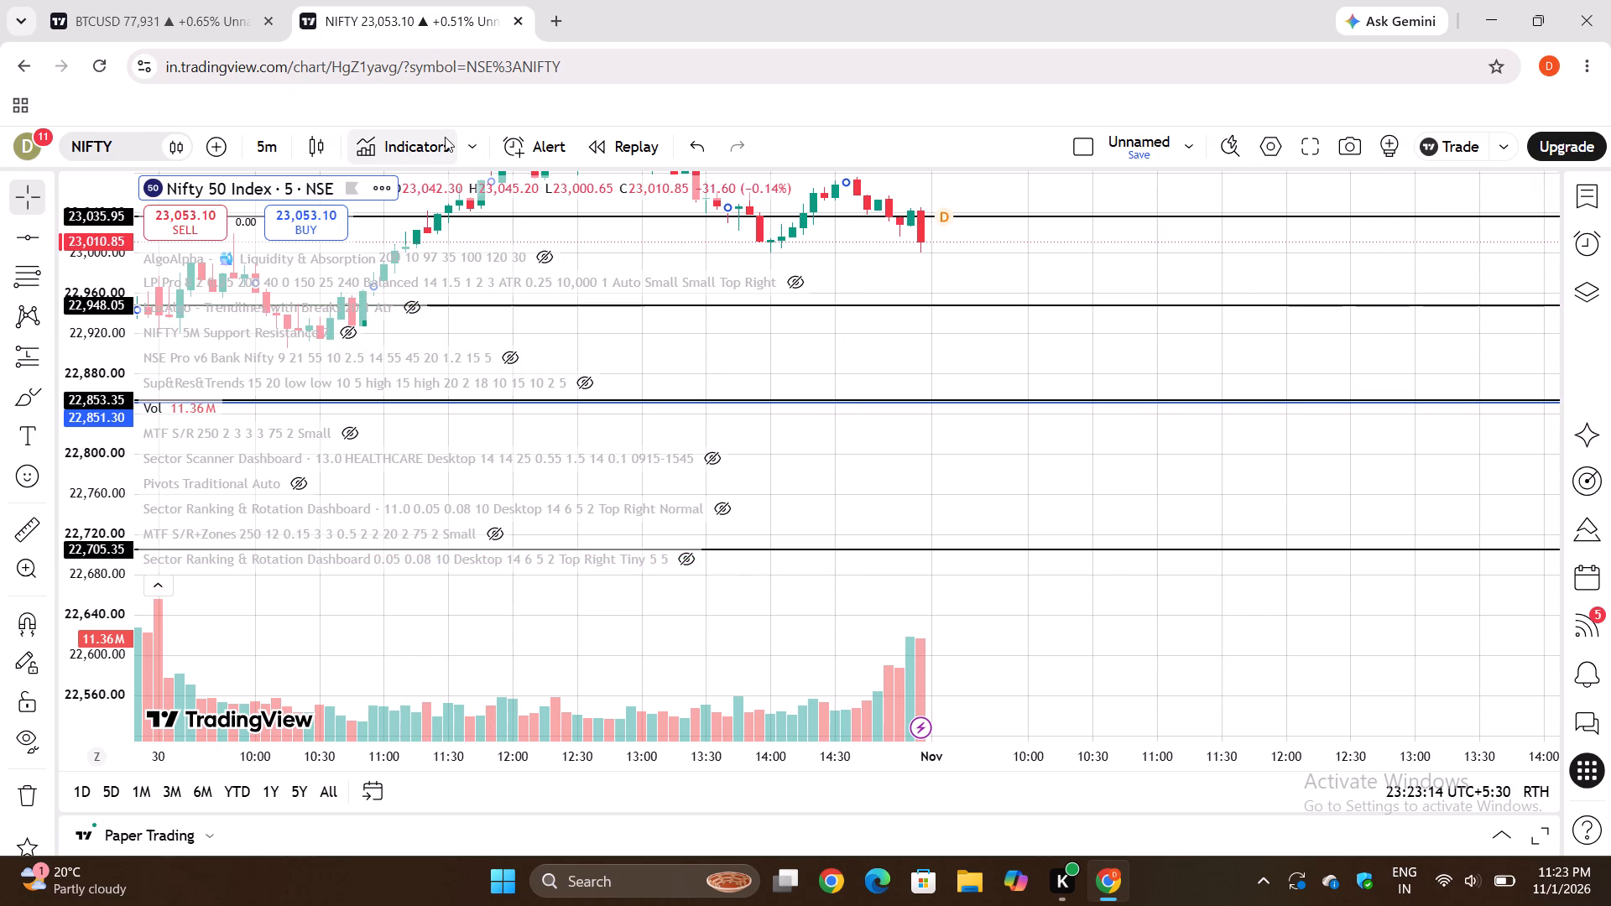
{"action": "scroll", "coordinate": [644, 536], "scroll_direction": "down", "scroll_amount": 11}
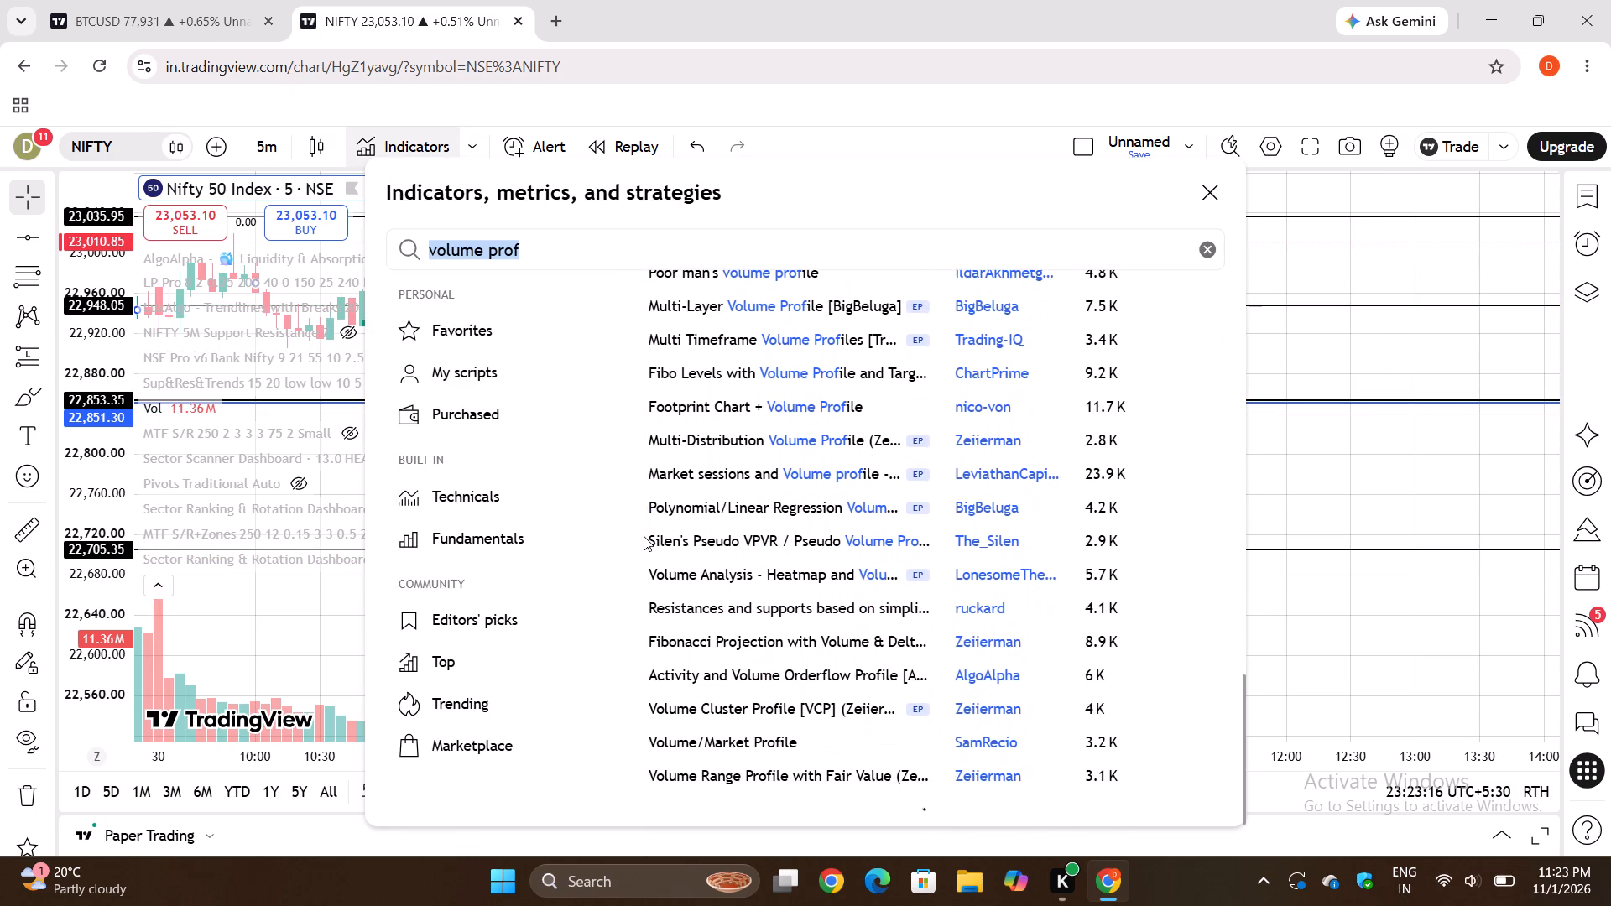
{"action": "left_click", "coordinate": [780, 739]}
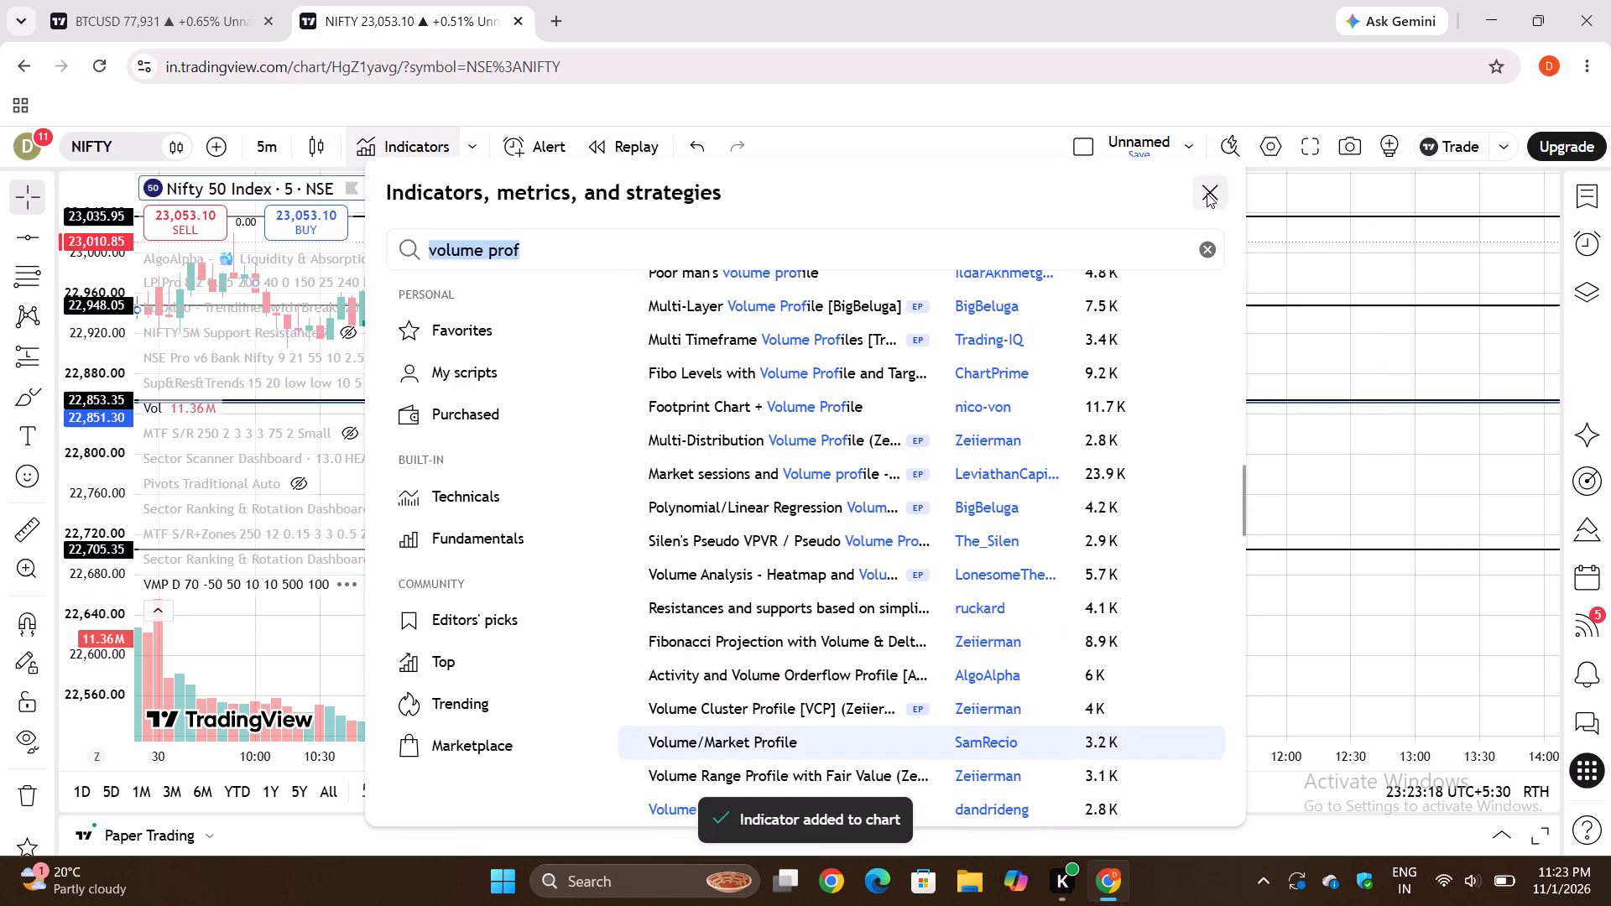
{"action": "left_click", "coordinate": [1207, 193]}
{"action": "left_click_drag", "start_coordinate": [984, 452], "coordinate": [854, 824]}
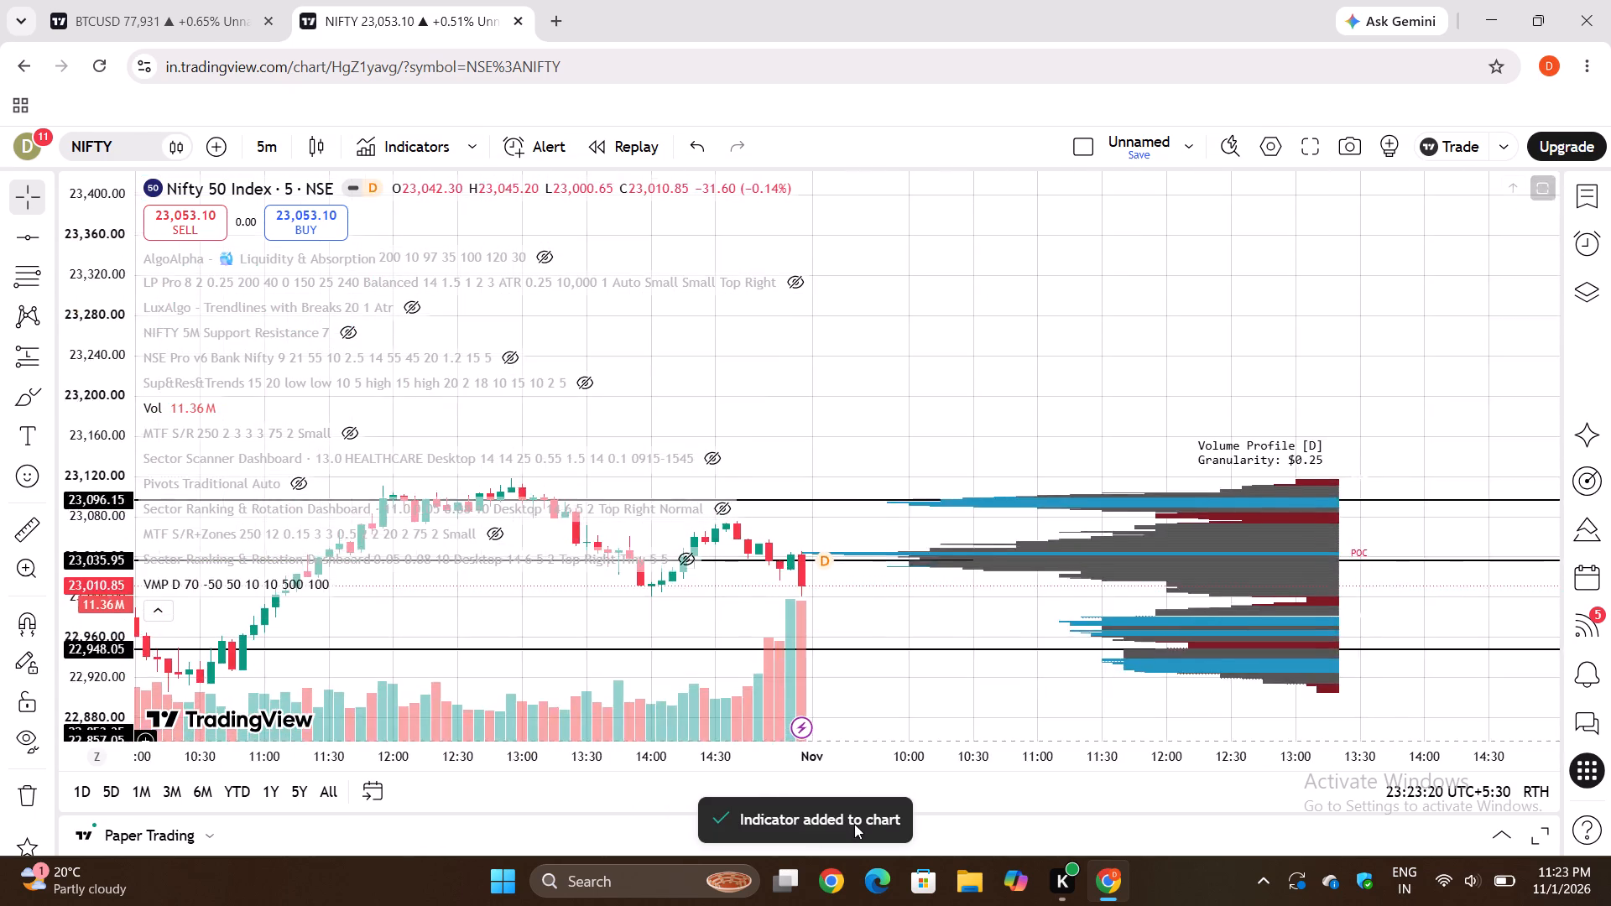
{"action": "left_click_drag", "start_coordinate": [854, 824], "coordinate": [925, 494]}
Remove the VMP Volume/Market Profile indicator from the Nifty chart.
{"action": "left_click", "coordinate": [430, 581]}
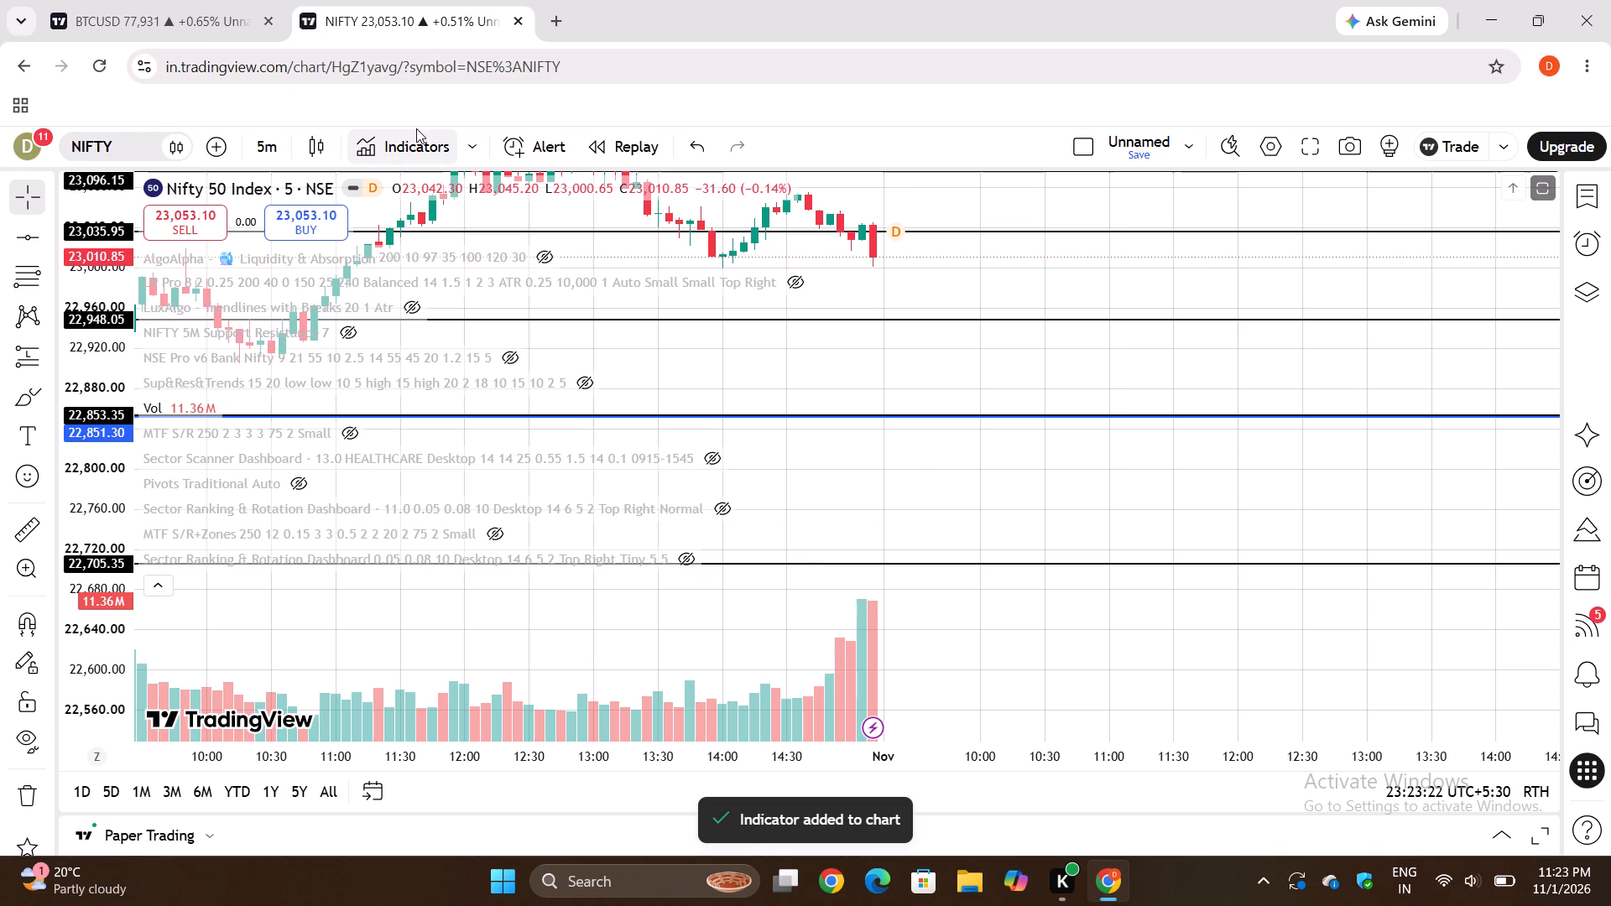
Switch to the BTCUSD chart and fully close the open long position of 0.0138.
{"action": "left_click", "coordinate": [192, 0]}
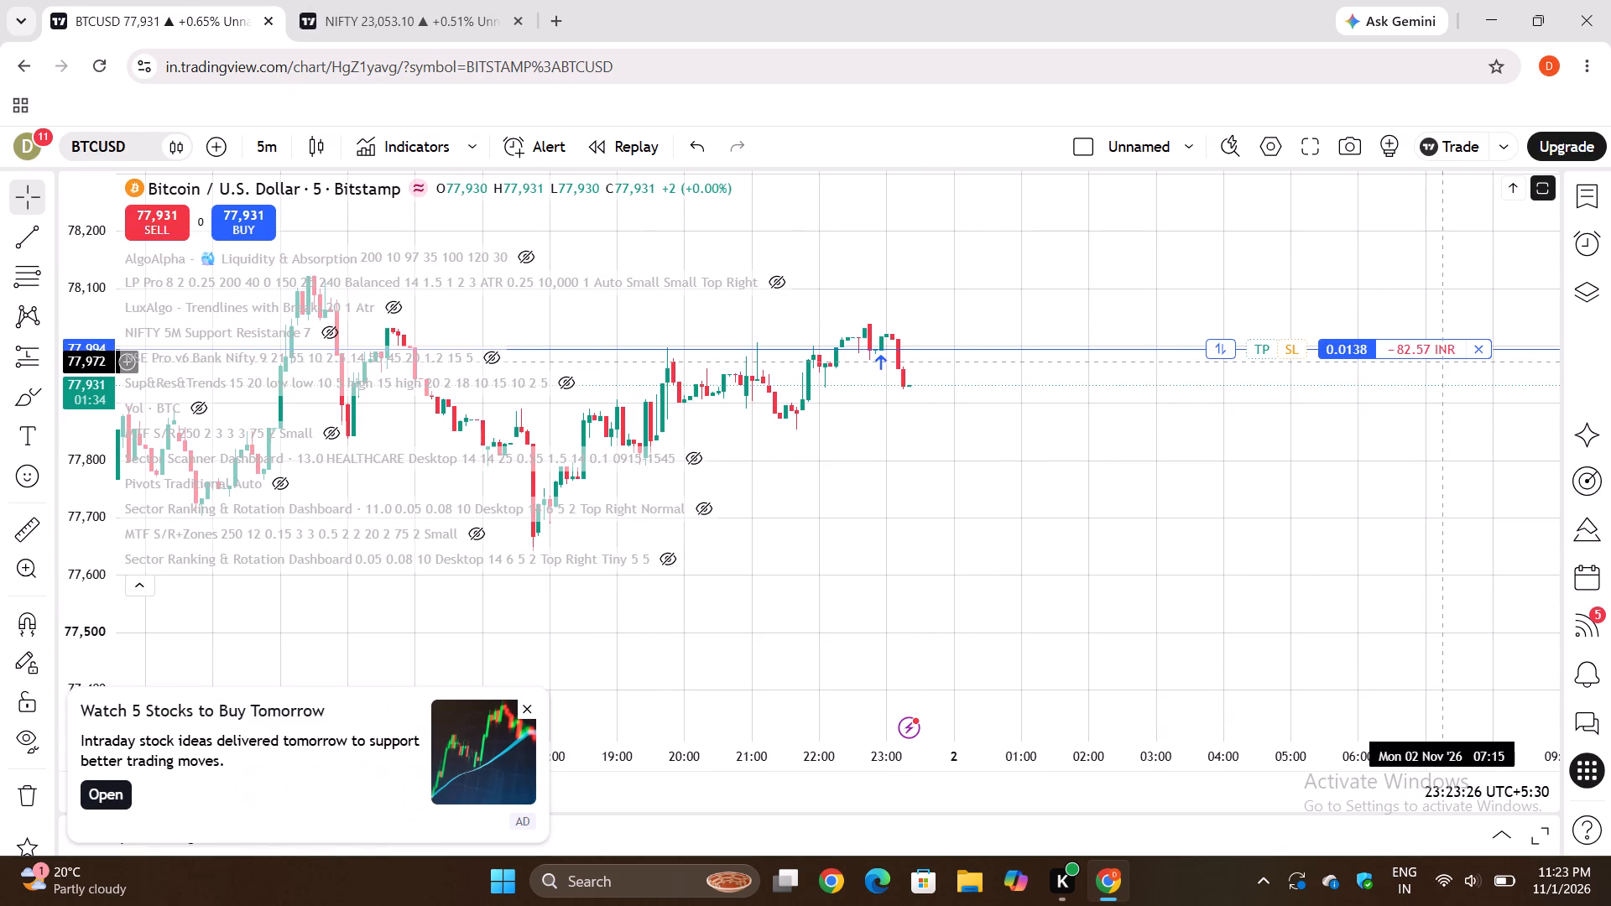
{"action": "left_click", "coordinate": [1474, 357]}
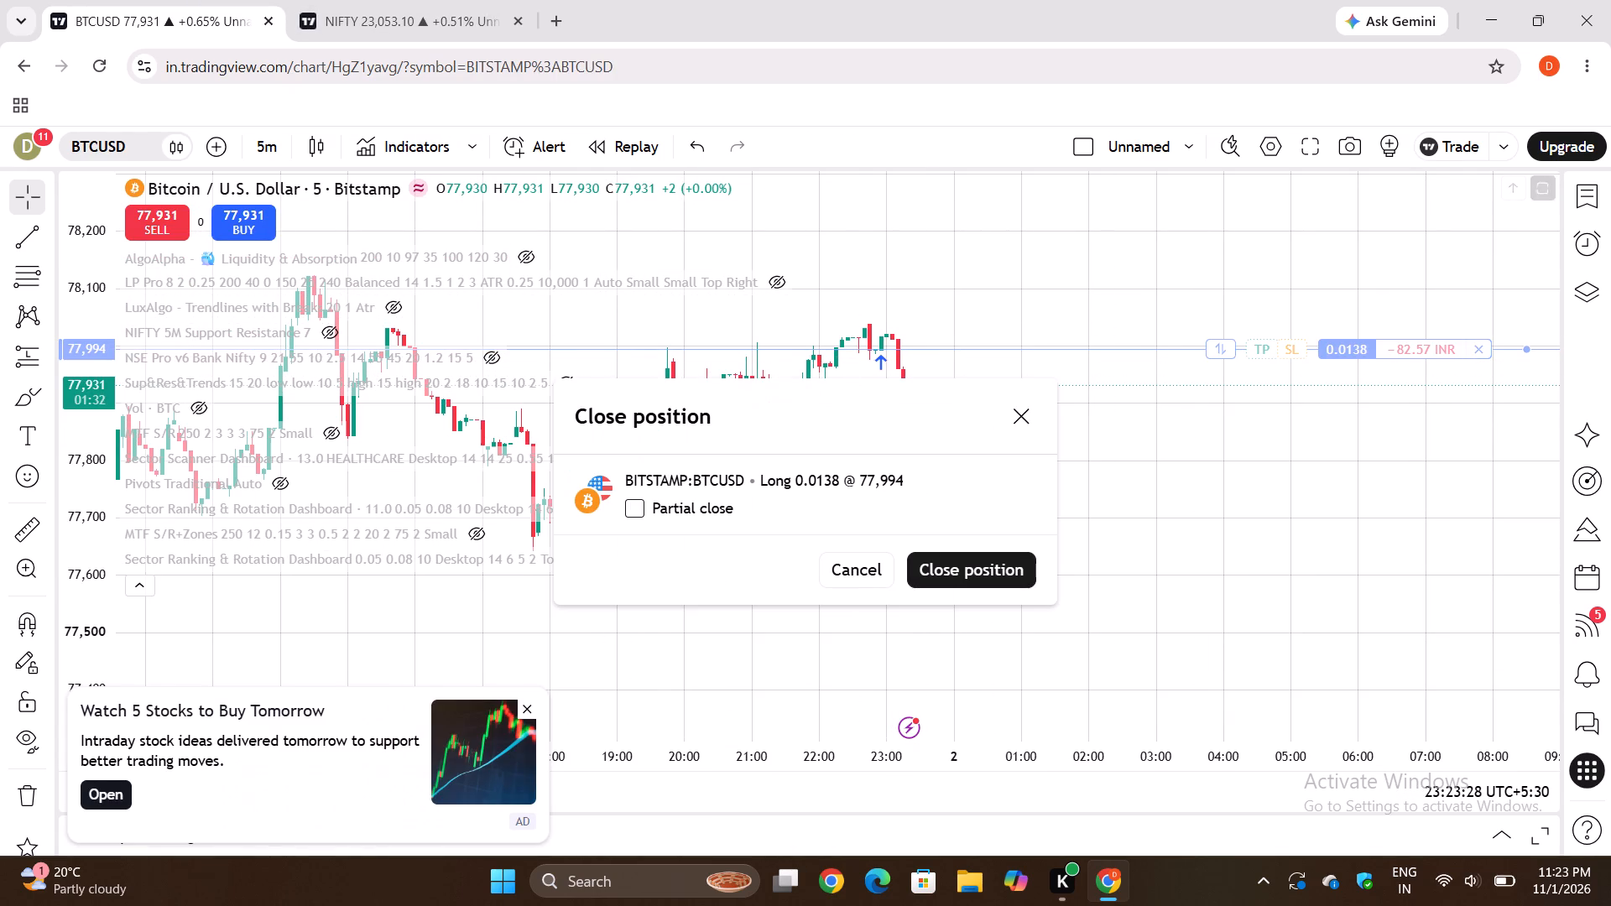
{"action": "left_click", "coordinate": [940, 567]}
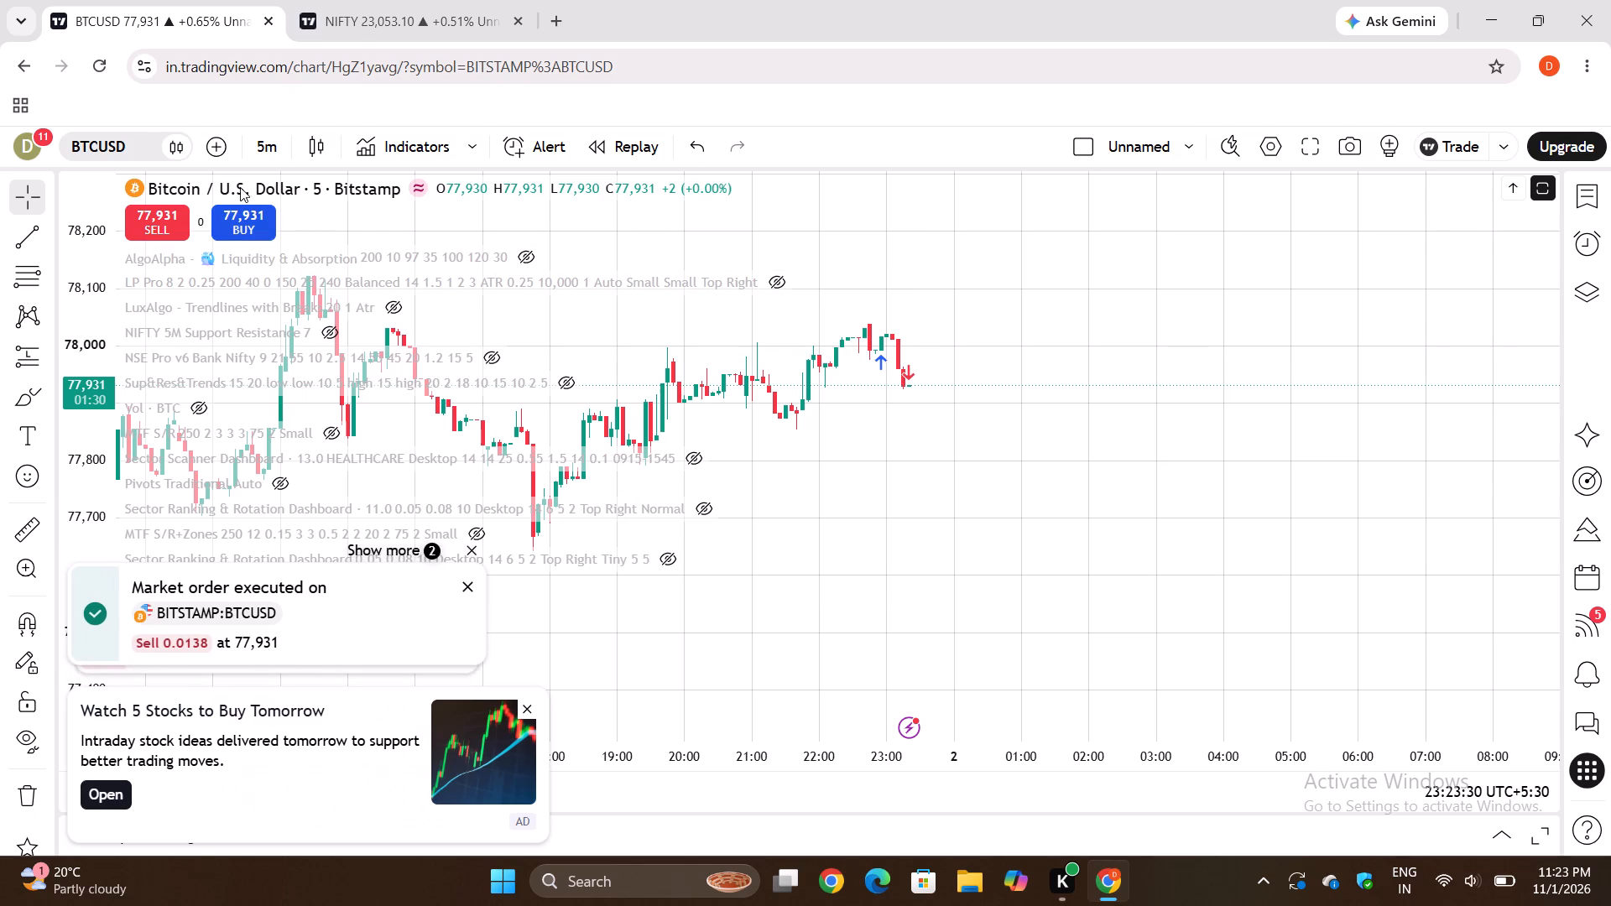
Place a market sell order on BTCUSD using 100% of the balance, for 0.028.
{"action": "left_click", "coordinate": [143, 225]}
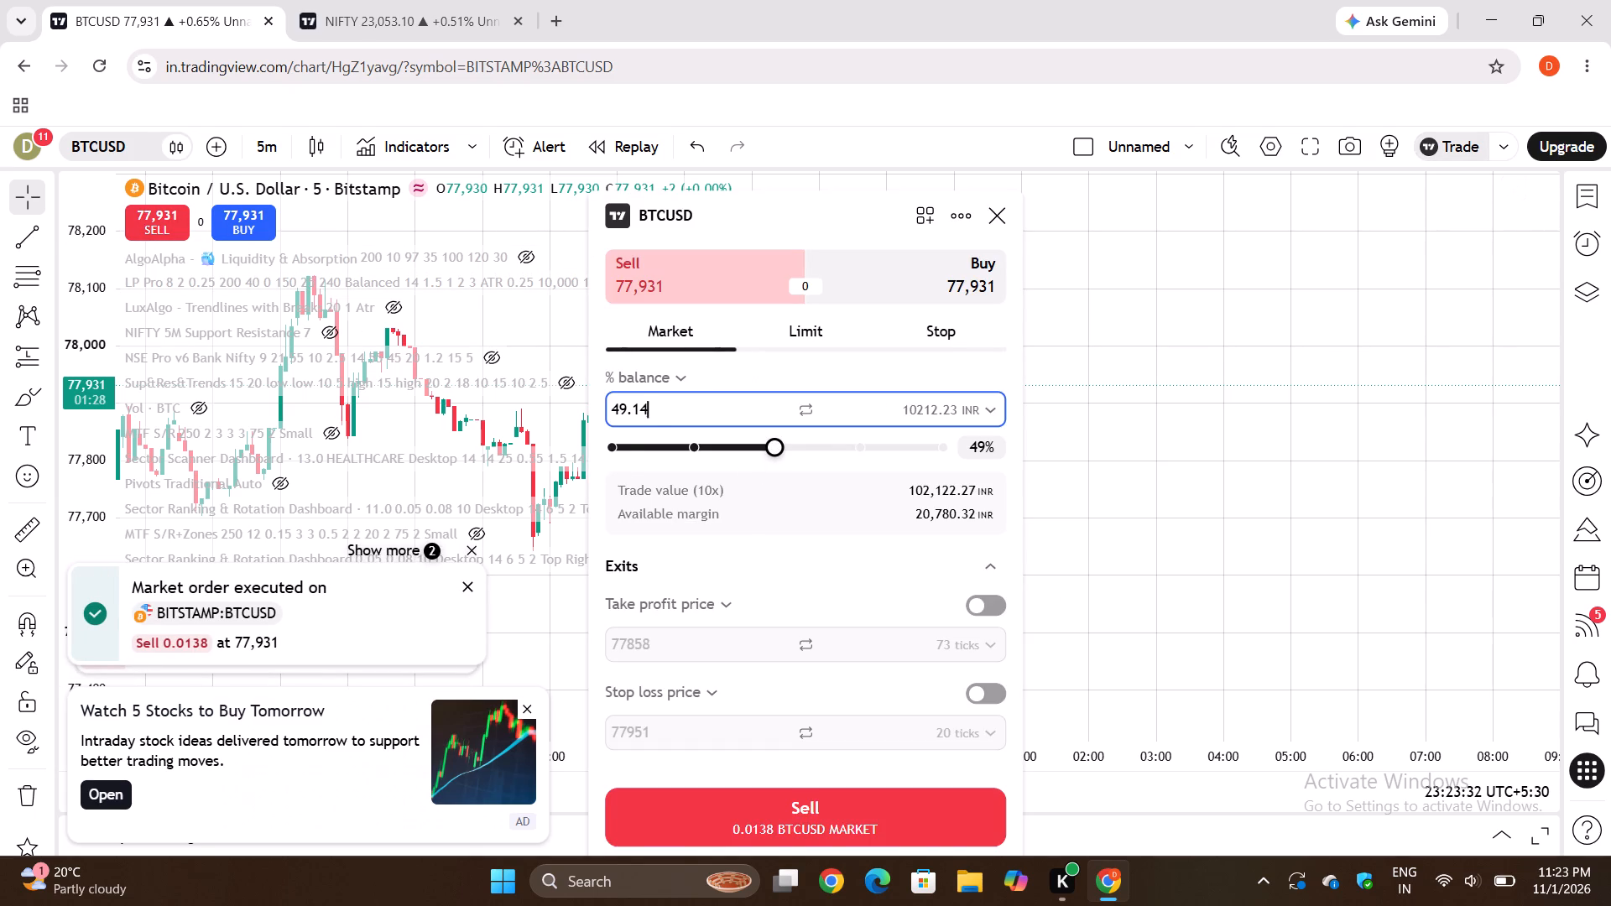
{"action": "left_click_drag", "start_coordinate": [788, 457], "coordinate": [1094, 497]}
{"action": "left_click", "coordinate": [892, 830]}
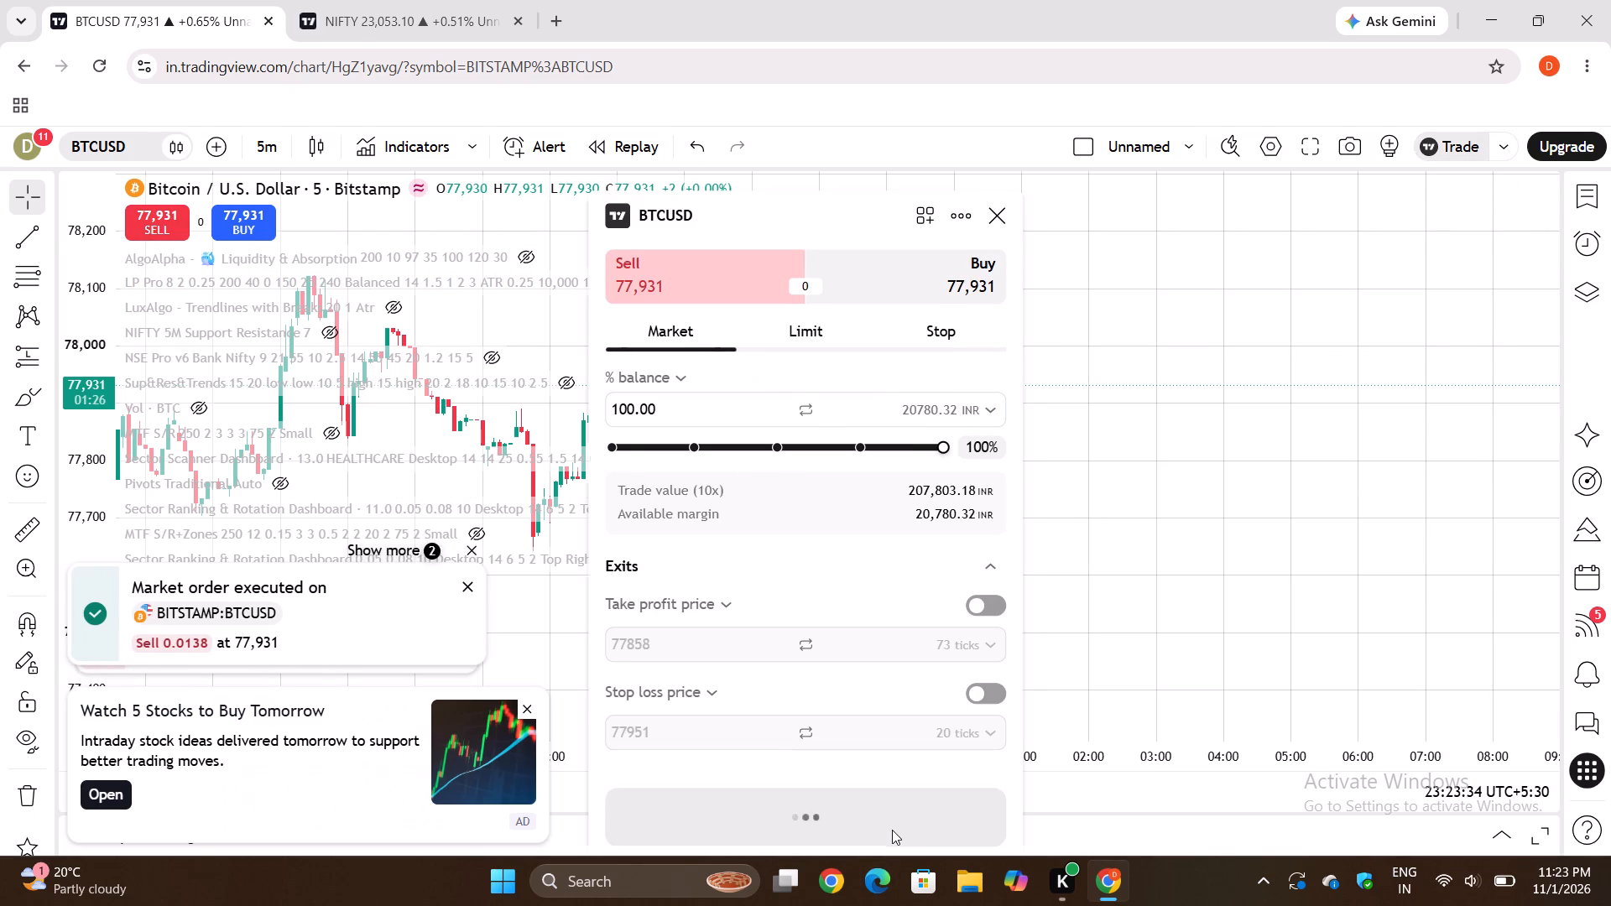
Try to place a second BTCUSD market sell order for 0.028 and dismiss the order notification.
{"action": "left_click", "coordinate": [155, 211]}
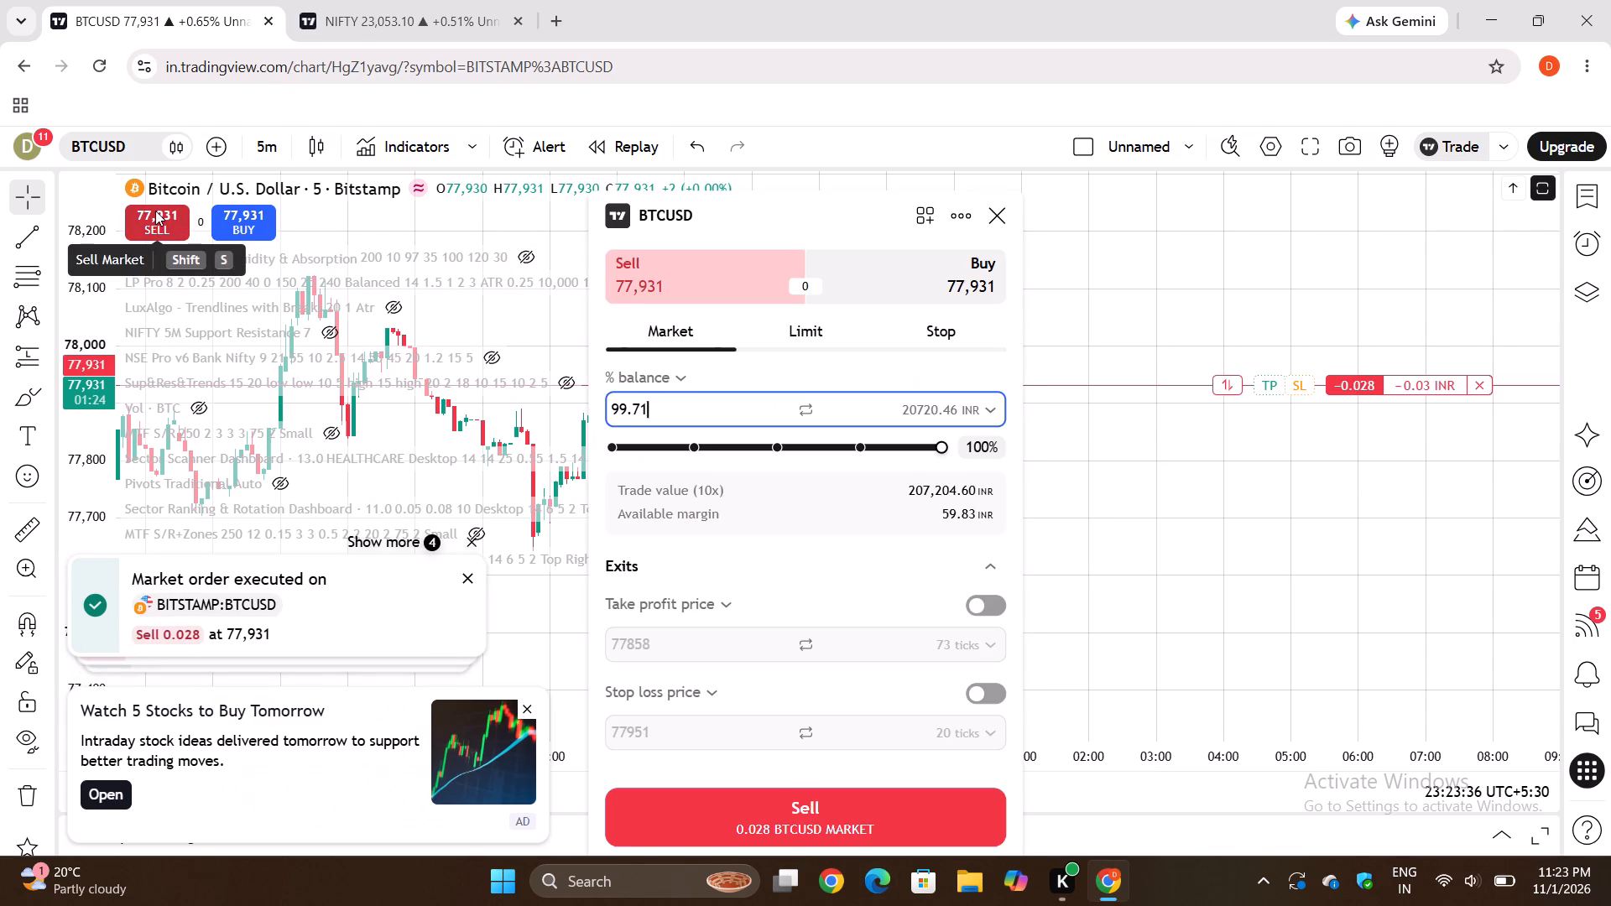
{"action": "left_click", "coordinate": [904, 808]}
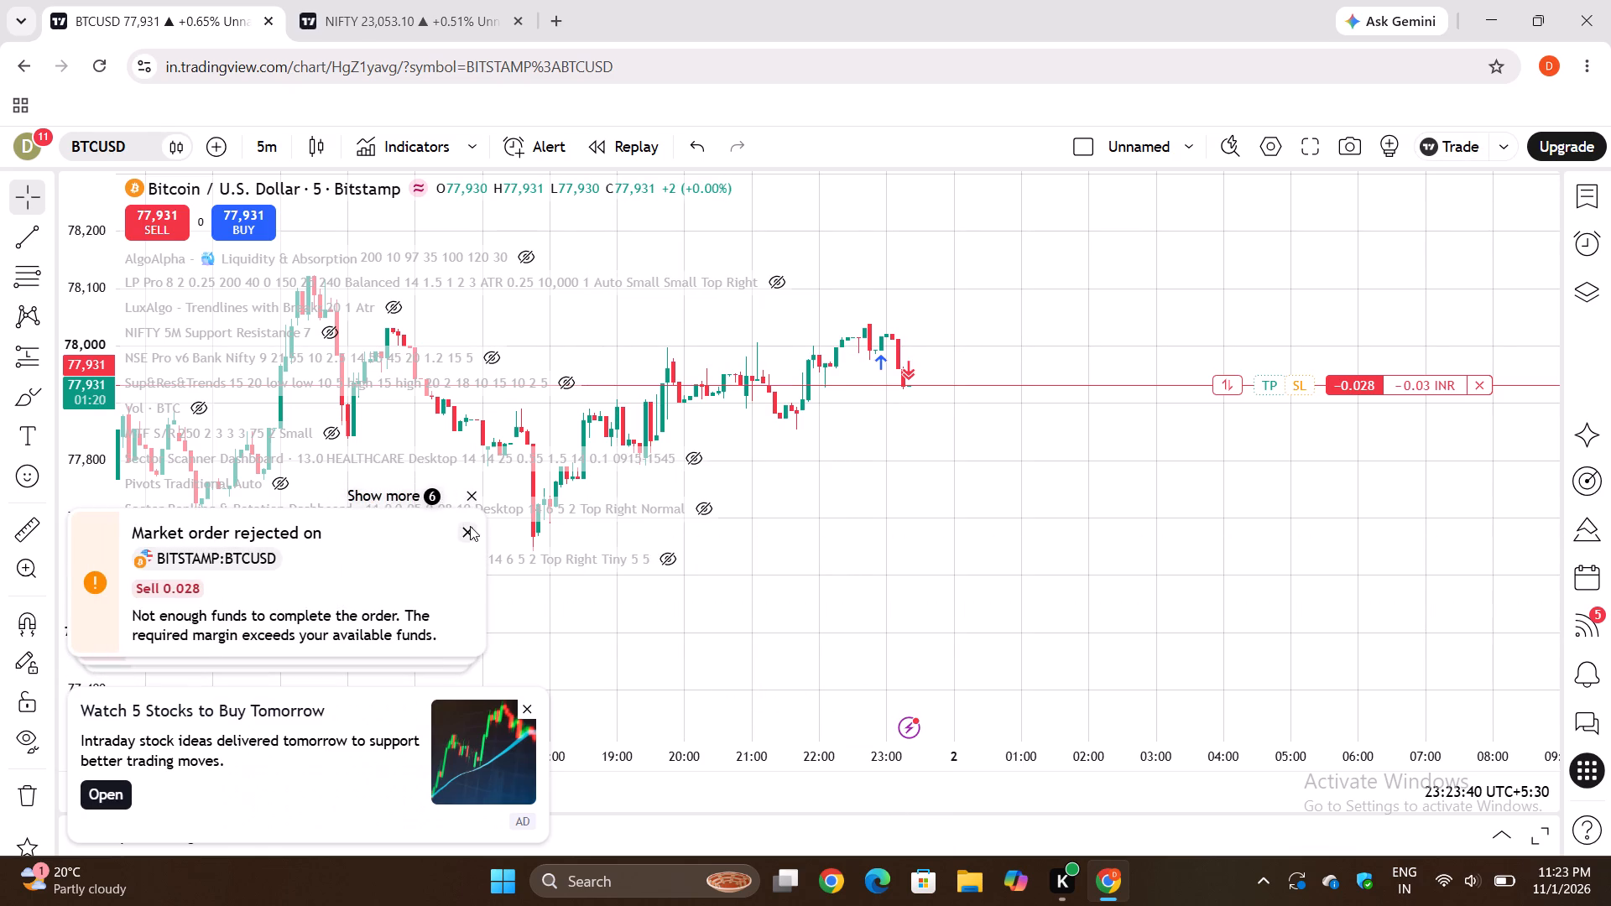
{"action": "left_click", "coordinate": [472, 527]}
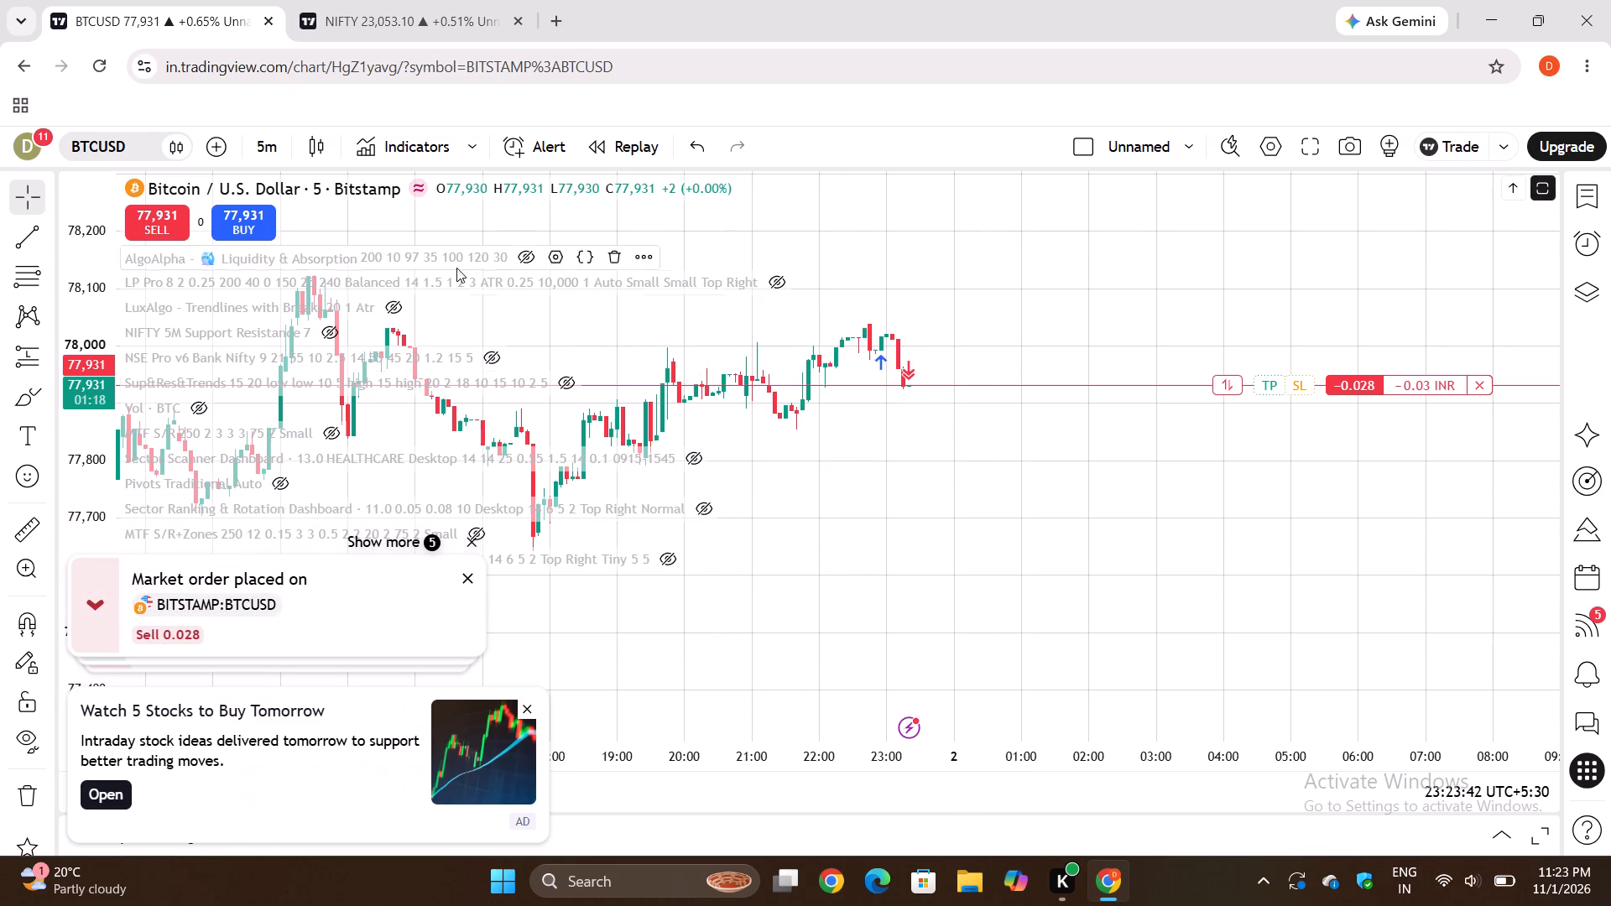
Temporarily display the AlgoAlpha Liquidity & Absorption indicator on the BTCUSD chart and hide it again.
{"action": "left_click", "coordinate": [524, 260]}
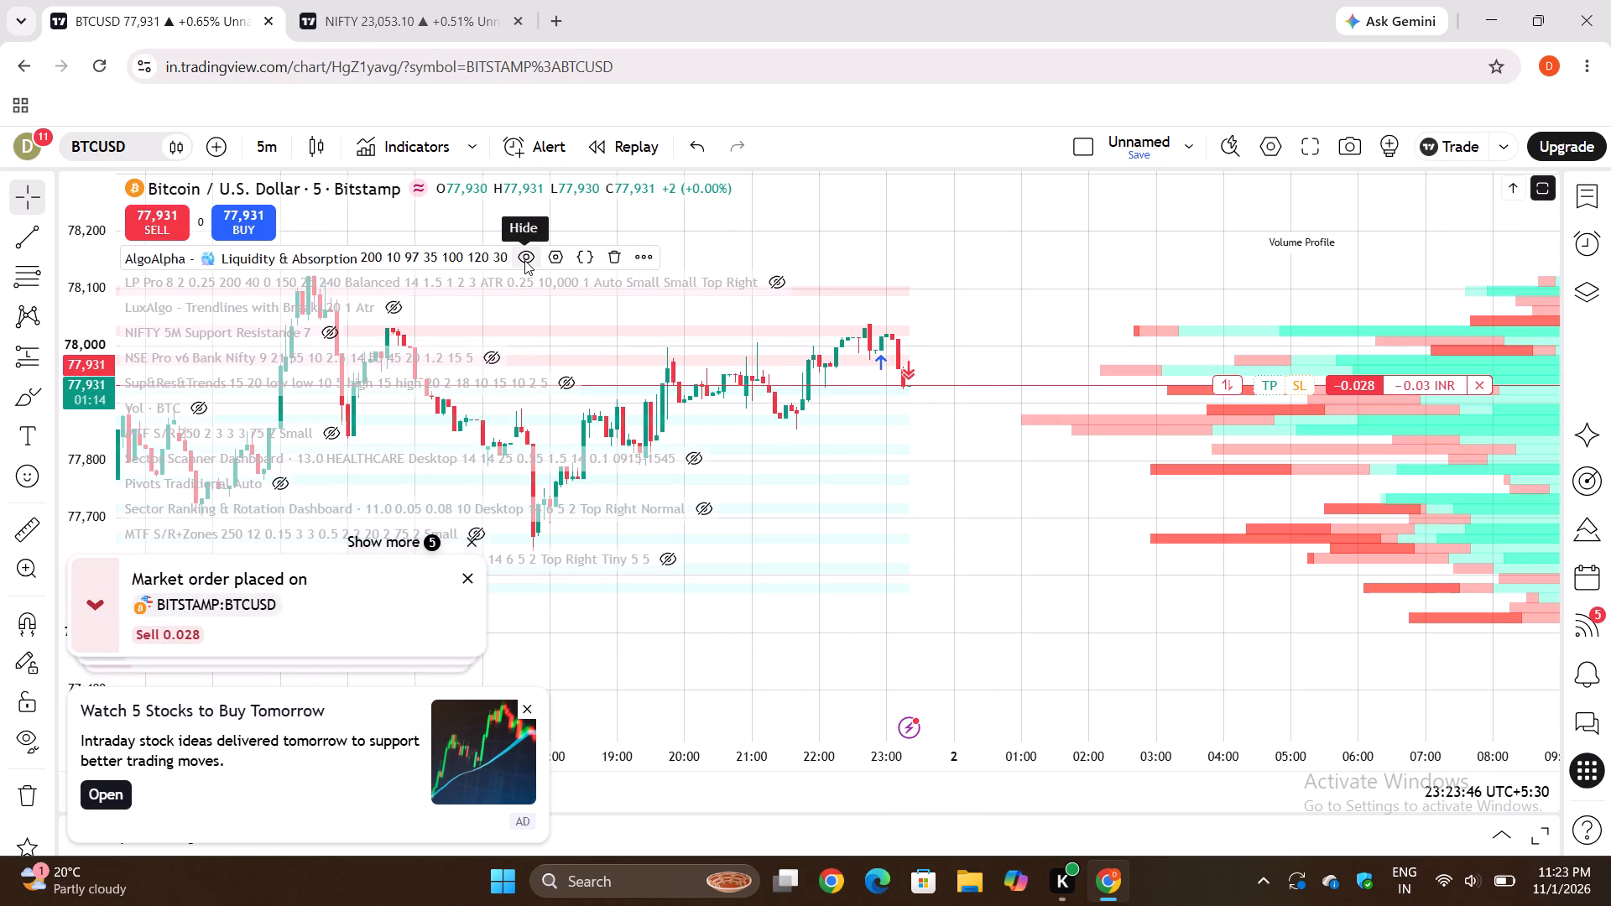
{"action": "left_click", "coordinate": [524, 260]}
Display the LP Pro liquidity pools indicator on the BTCUSD chart to view its liquidity levels.
{"action": "left_click", "coordinate": [780, 277]}
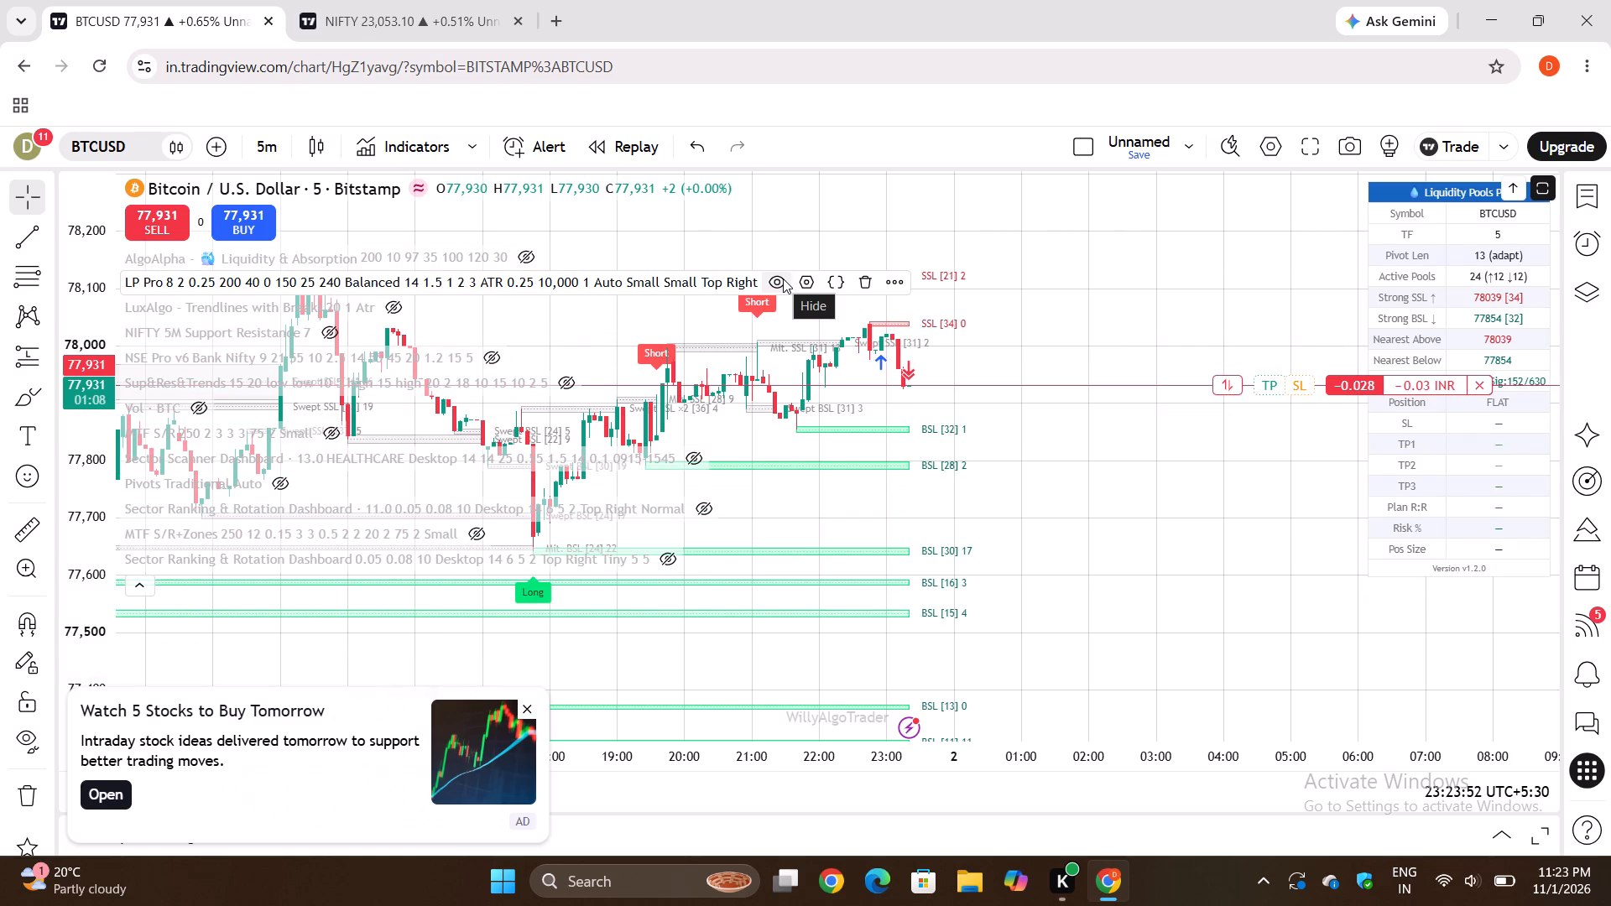
Set a take profit at 77,849 for the short BTCUSD position and confirm it.
{"action": "left_click_drag", "start_coordinate": [1275, 385], "coordinate": [1265, 433]}
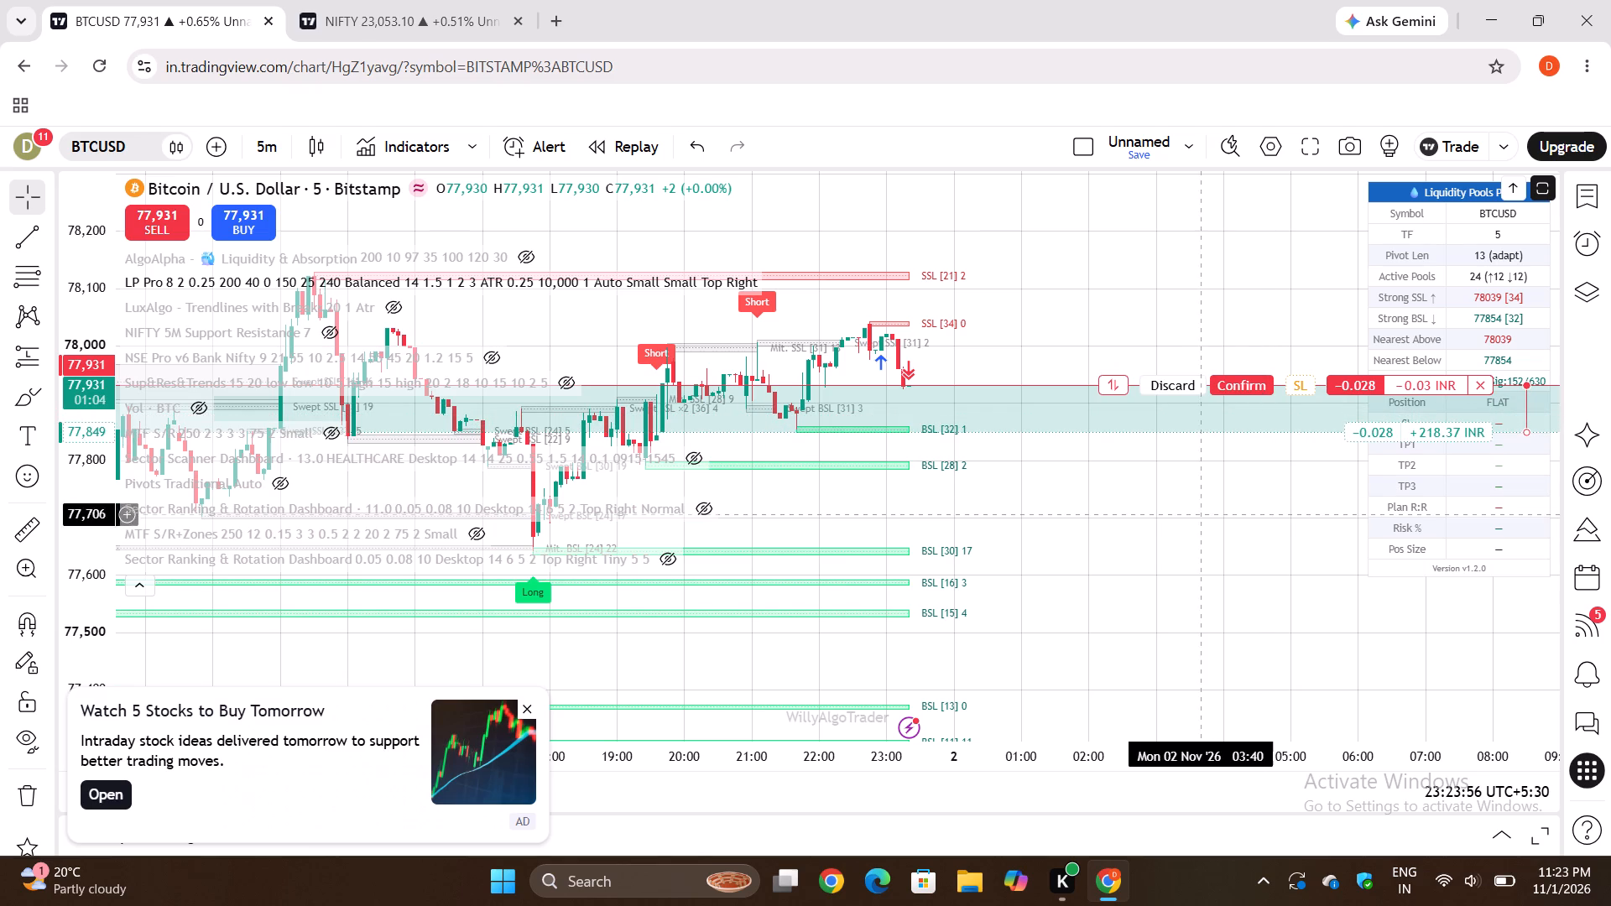
{"action": "left_click", "coordinate": [1238, 388]}
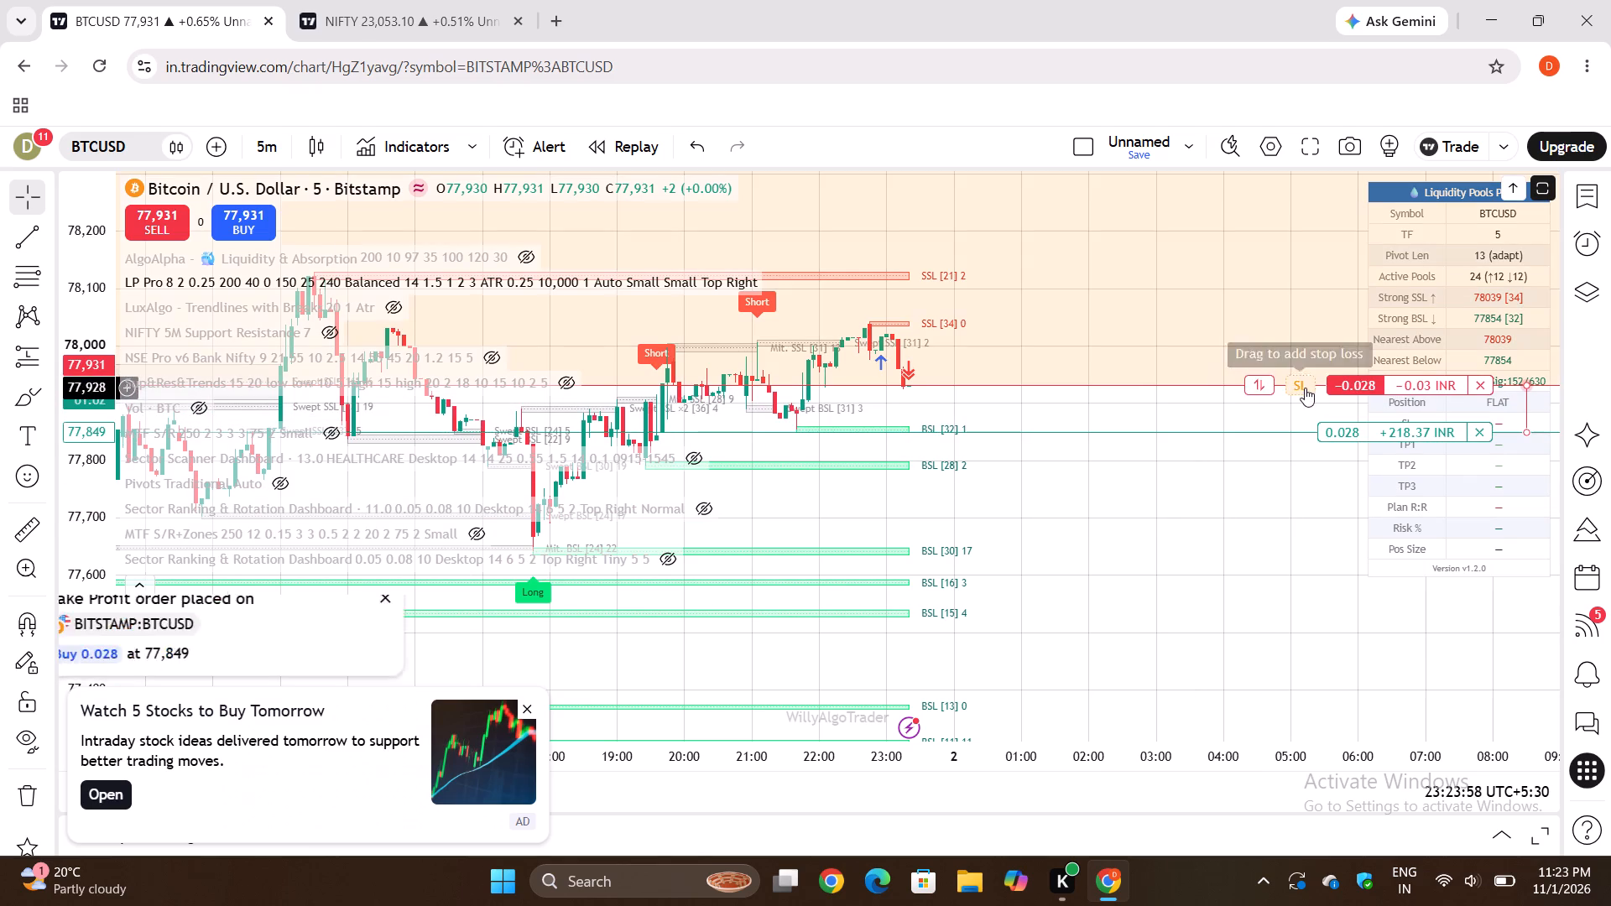
Set a stop loss at 77,961 for the short BTCUSD position, confirm it and dismiss the order notification.
{"action": "left_click_drag", "start_coordinate": [1305, 388], "coordinate": [1301, 333]}
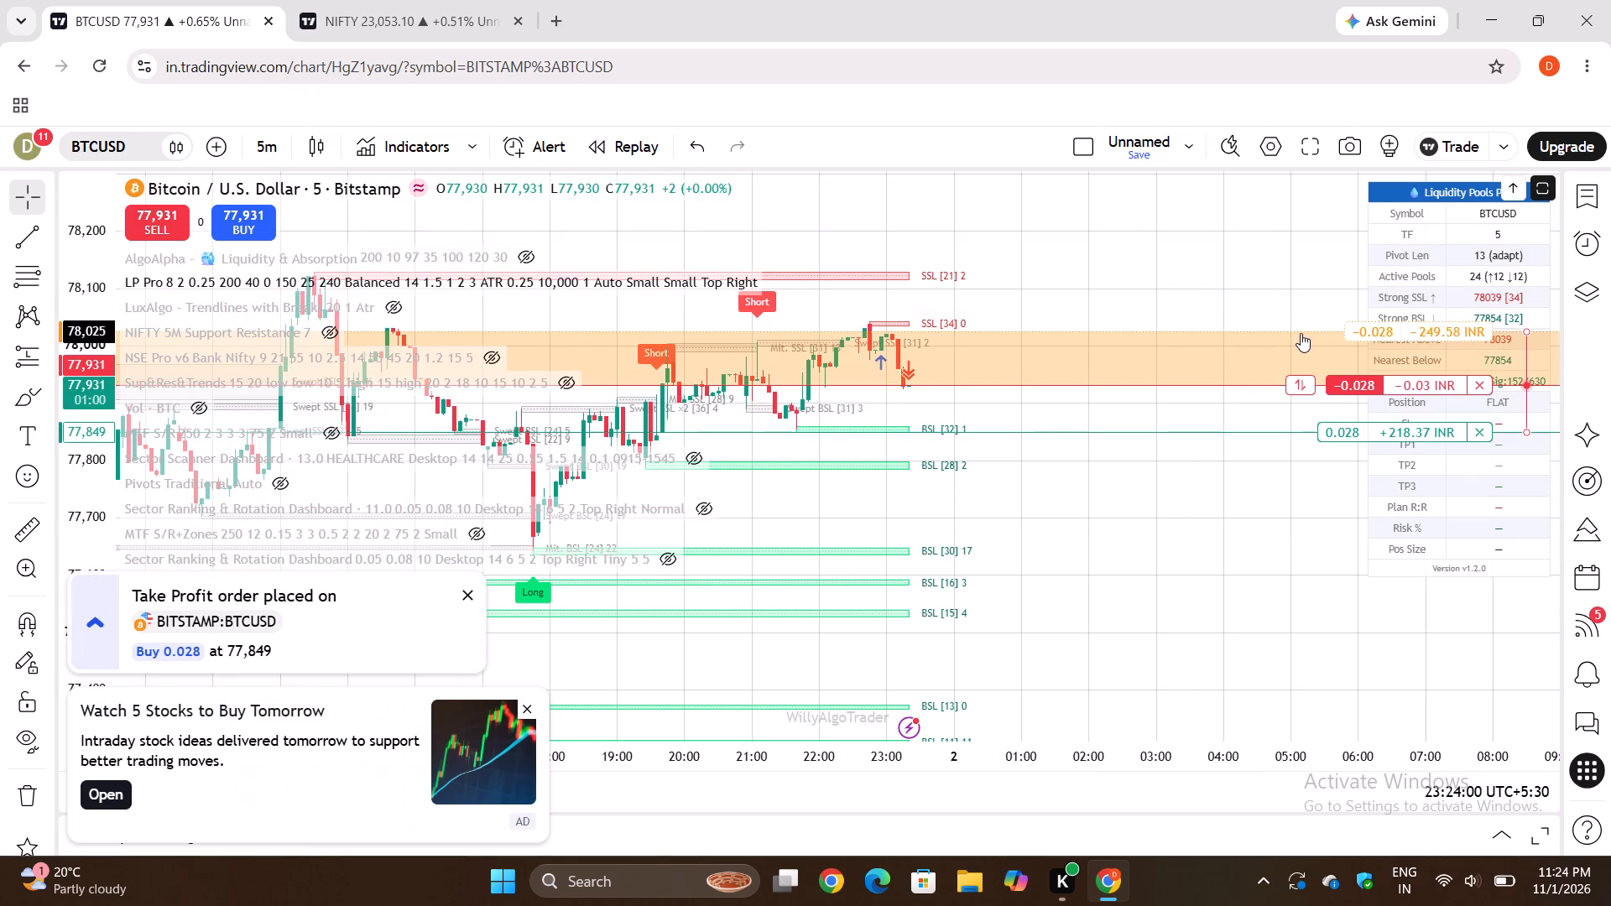
{"action": "left_click_drag", "start_coordinate": [1301, 333], "coordinate": [1304, 368]}
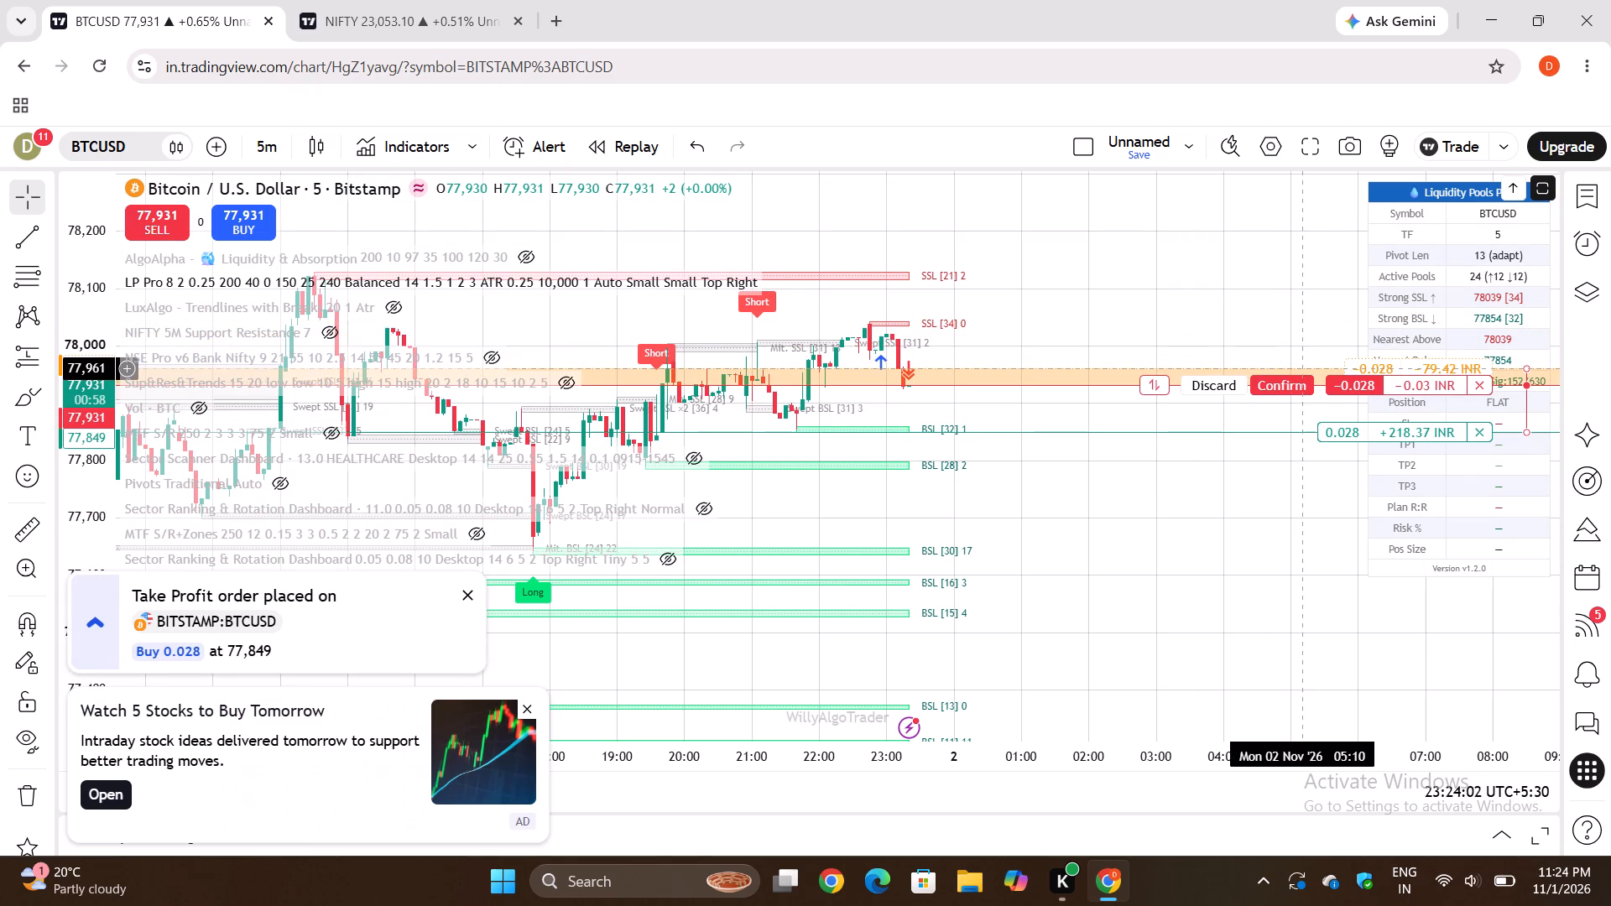
{"action": "left_click", "coordinate": [1299, 383]}
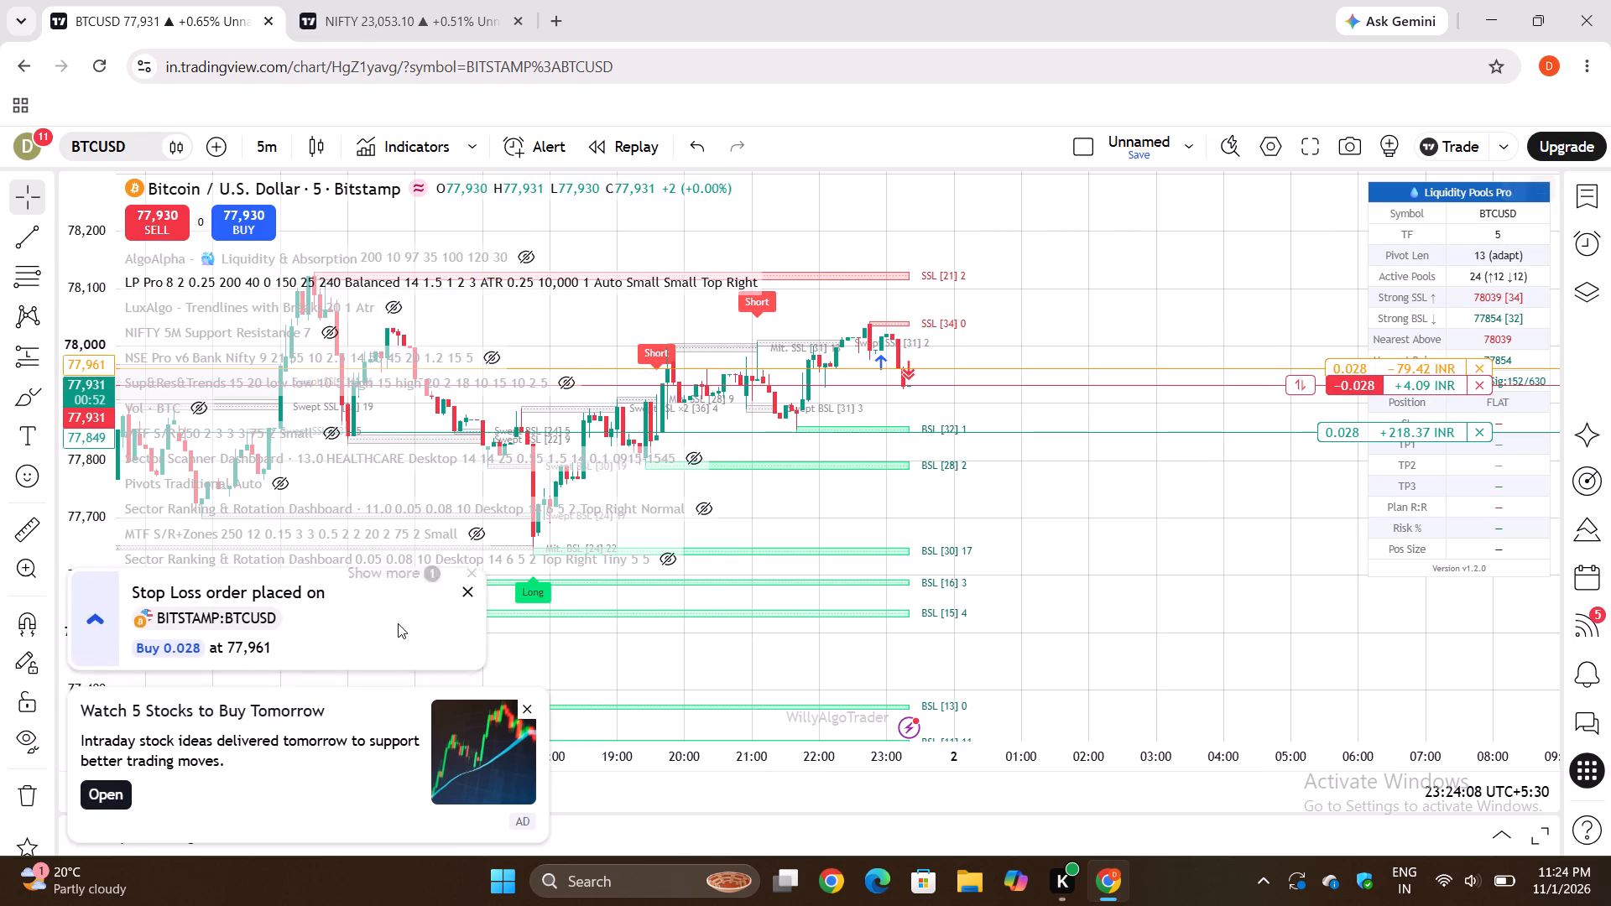
{"action": "left_click", "coordinate": [465, 588]}
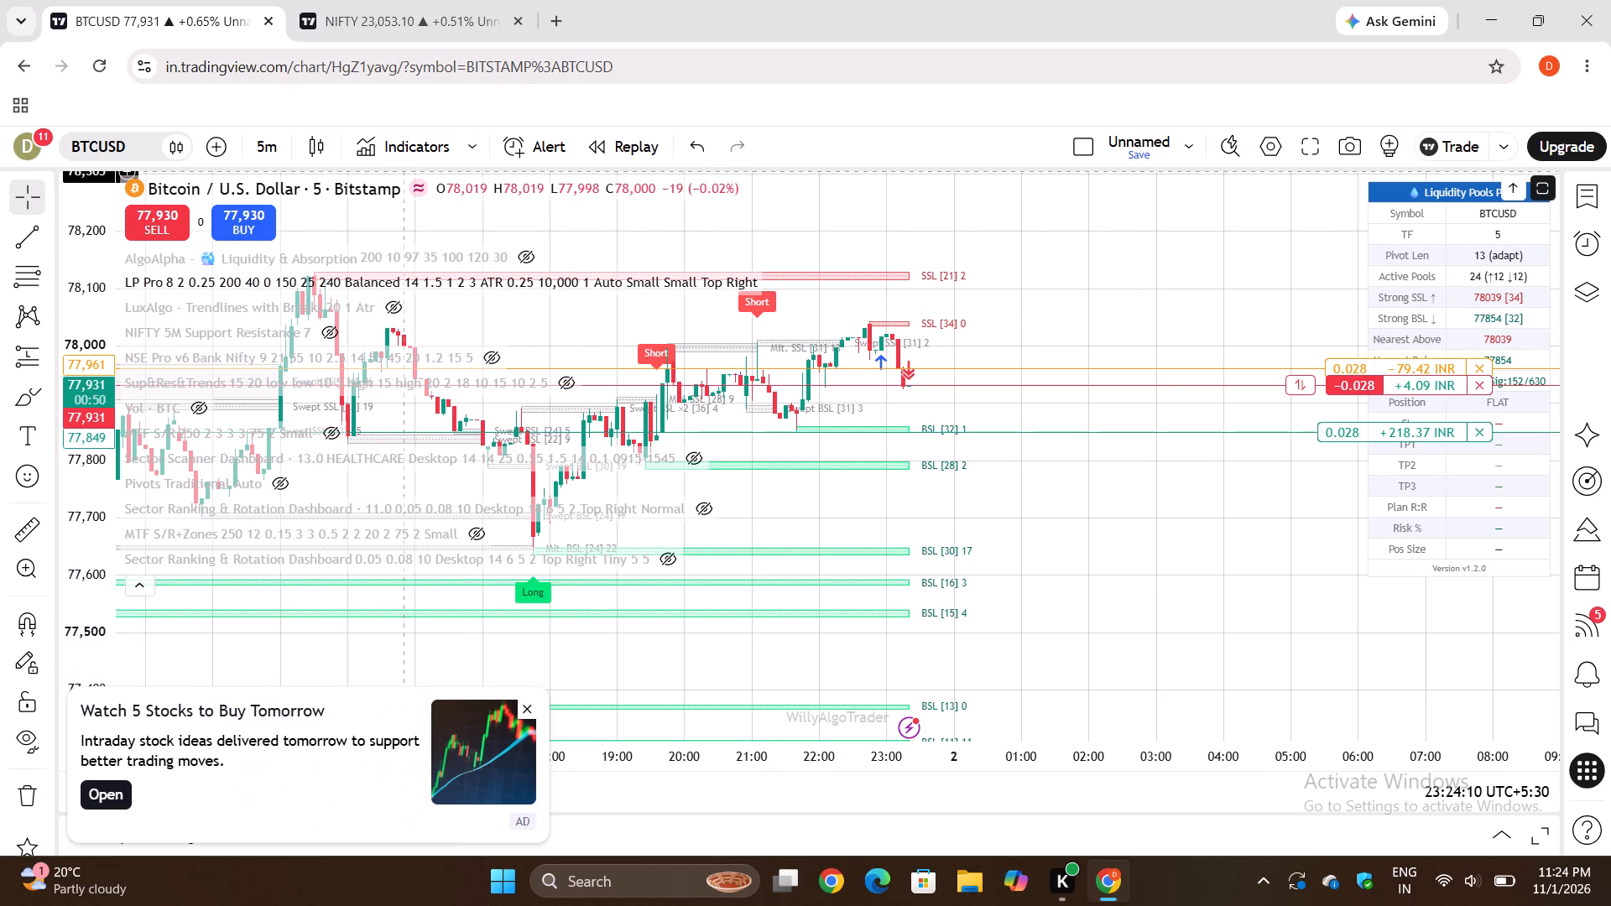
Switch to the Nifty chart and add HexaTrades' favorited Volume Profile Support & Resistance Matrix indicator.
{"action": "left_click", "coordinate": [448, 0]}
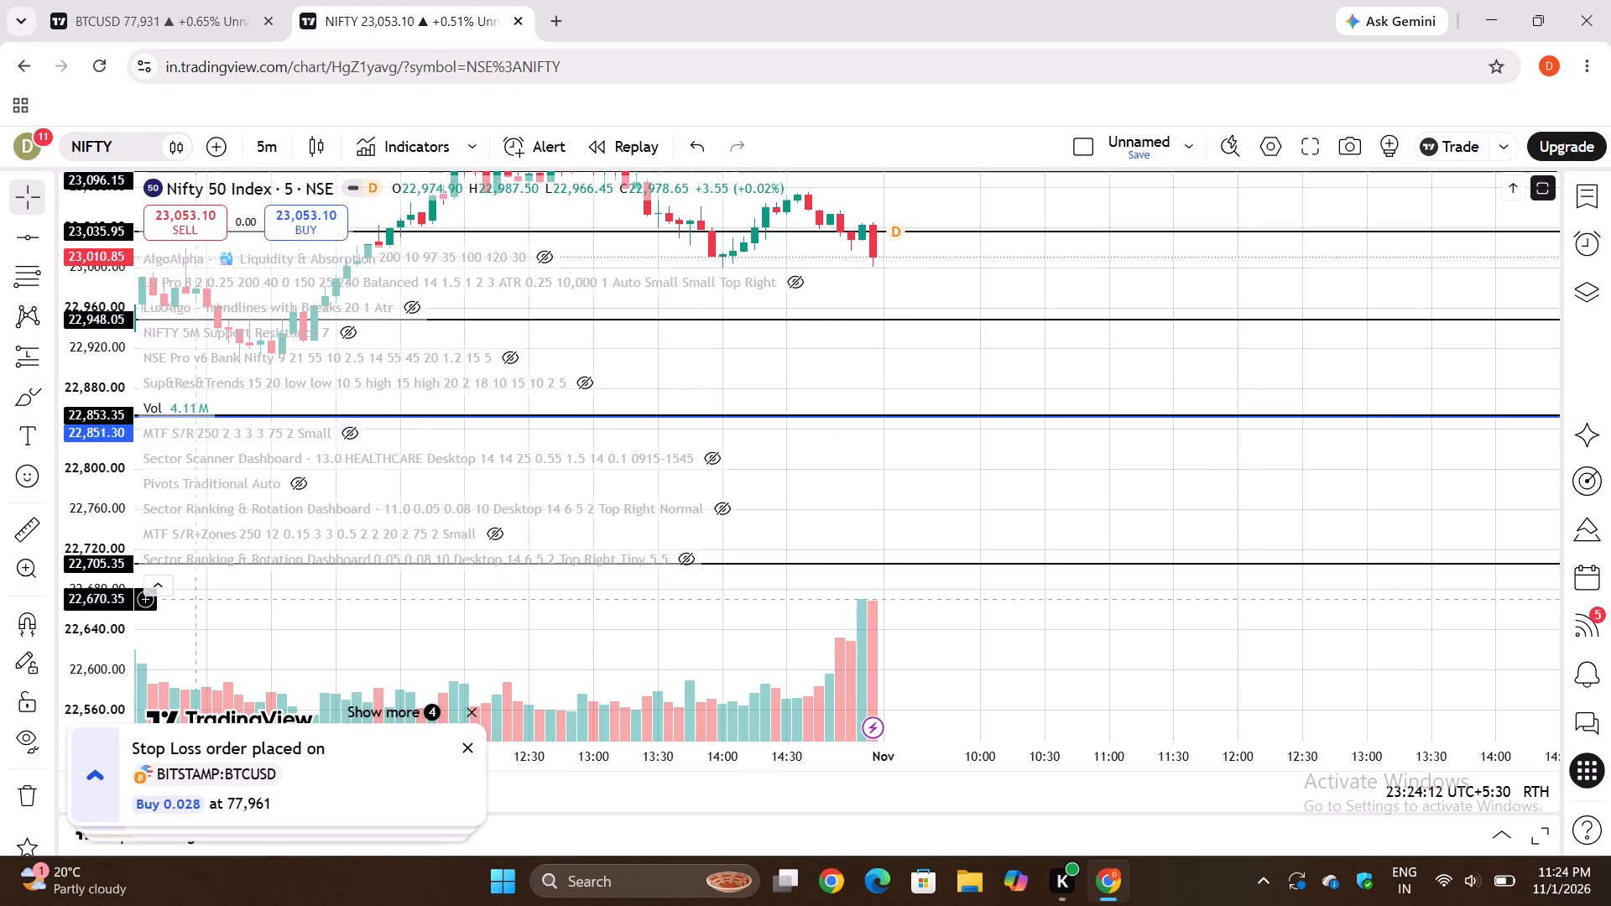
{"action": "left_click", "coordinate": [422, 150]}
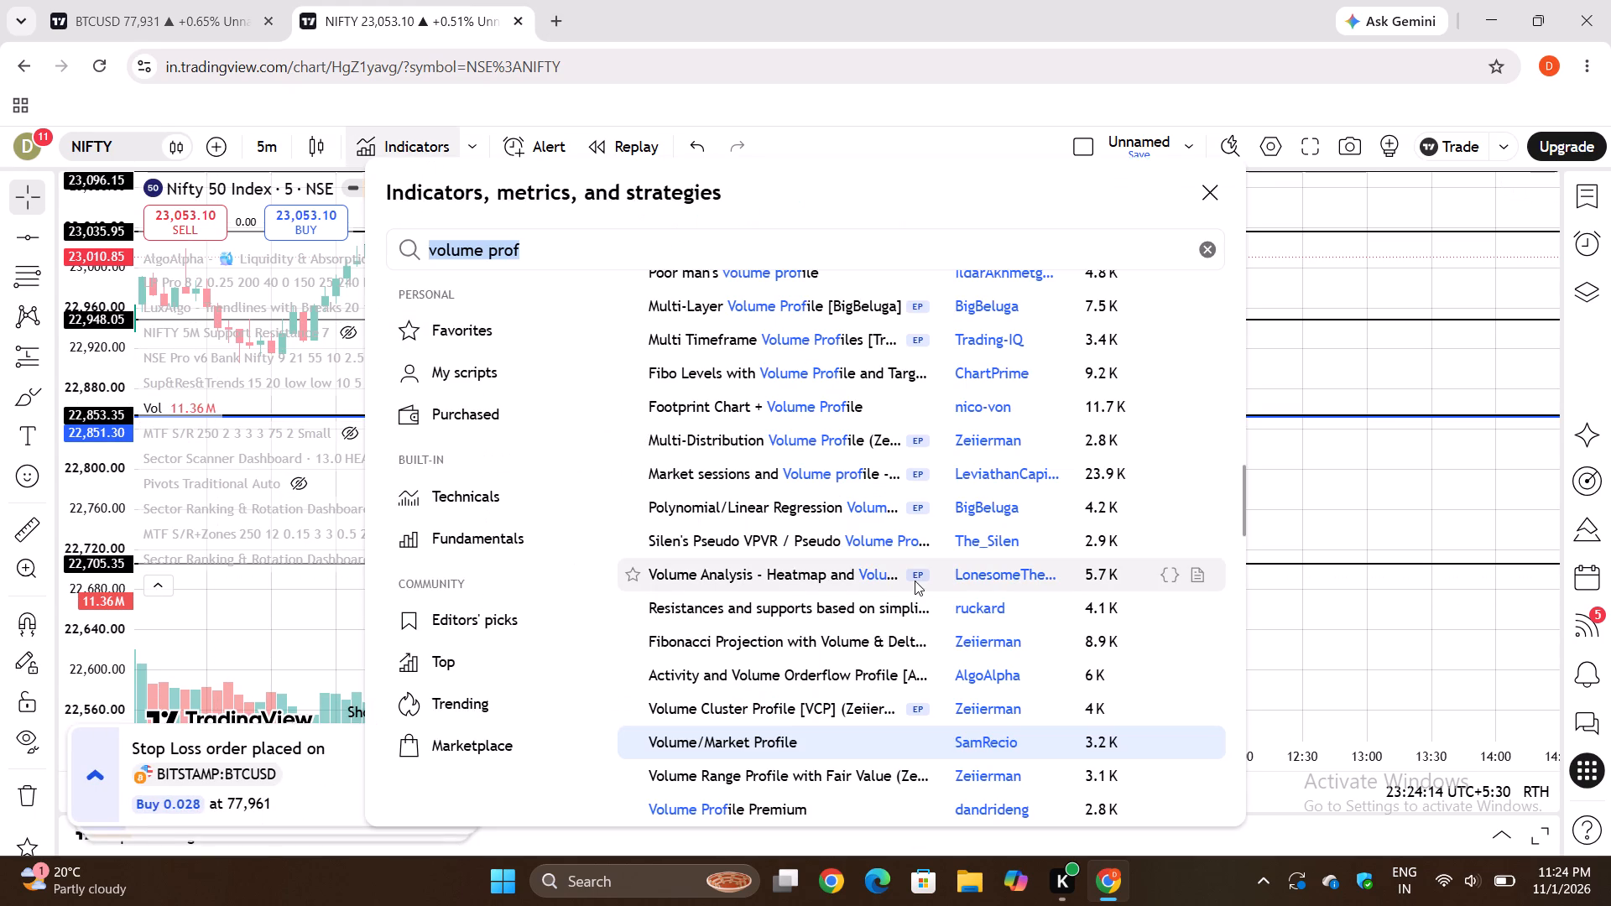
{"action": "scroll", "coordinate": [915, 586], "scroll_direction": "up", "scroll_amount": 13}
{"action": "scroll", "coordinate": [915, 586], "scroll_direction": "down", "scroll_amount": 3}
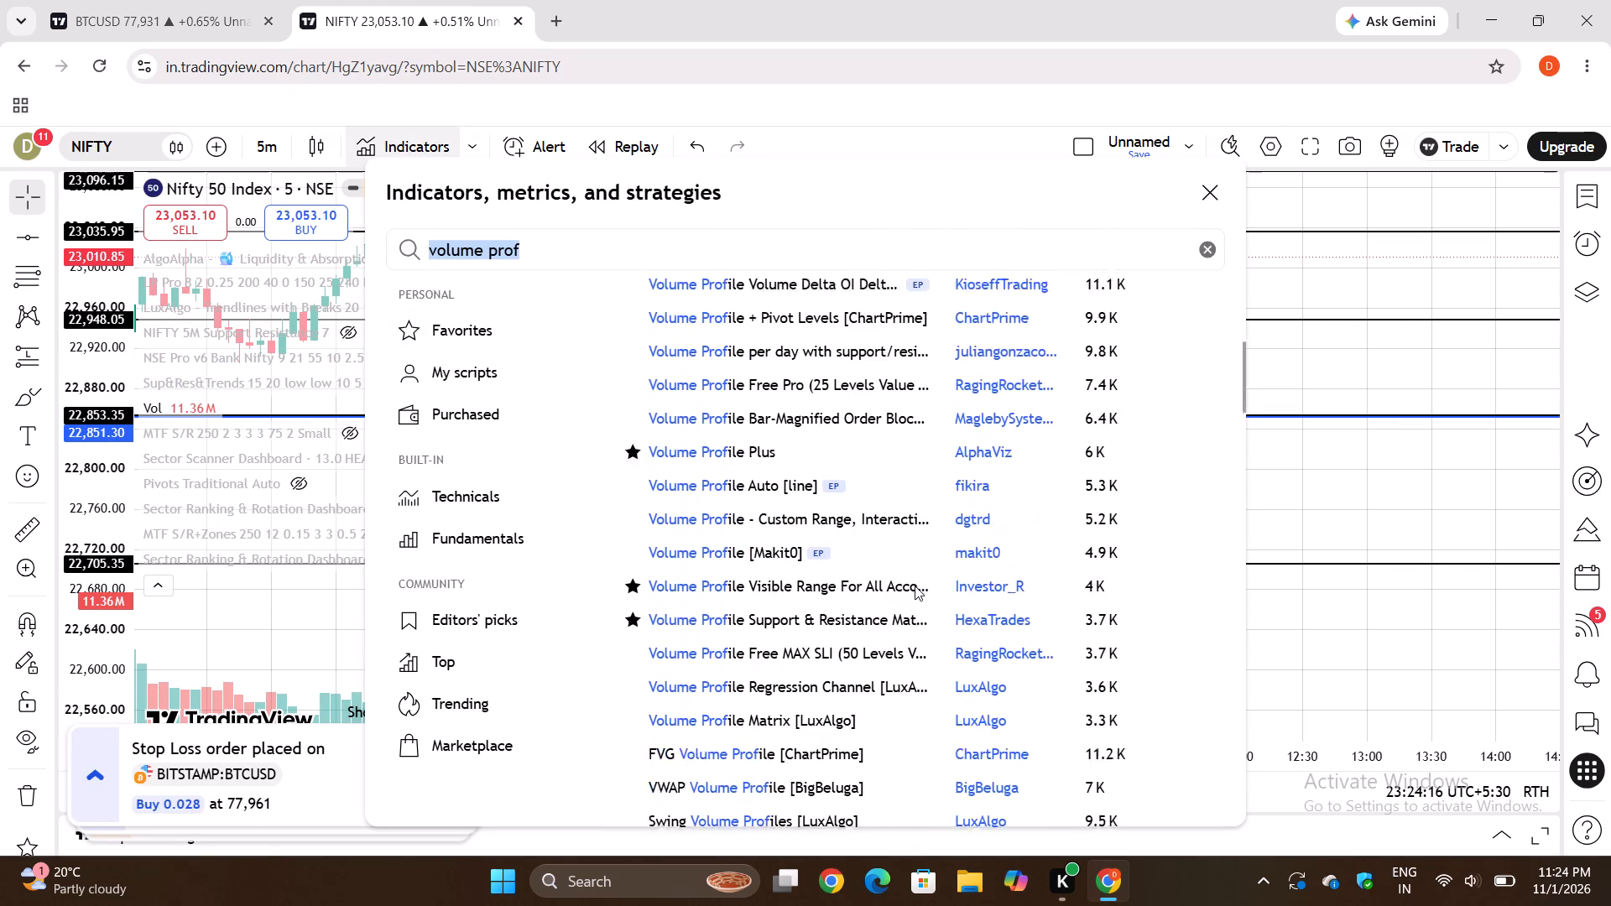
{"action": "scroll", "coordinate": [915, 586], "scroll_direction": "down", "scroll_amount": 1}
{"action": "left_click", "coordinate": [869, 580]}
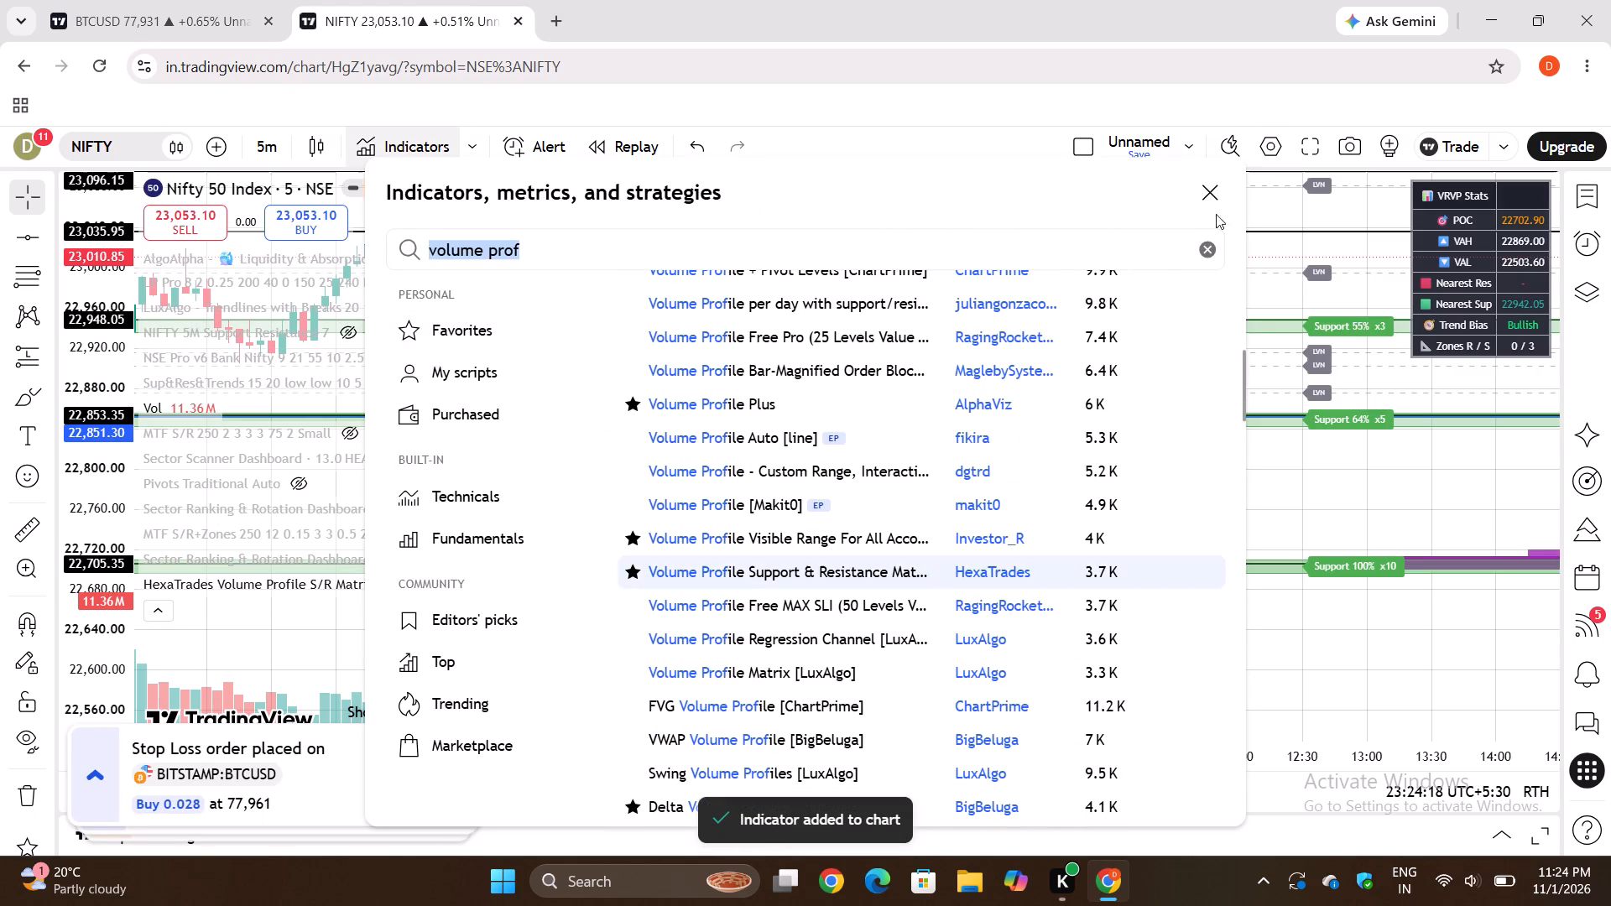
{"action": "left_click", "coordinate": [1211, 180]}
Save the unnamed chart layout with the HexaTrades indicator applied.
{"action": "left_click", "coordinate": [1152, 154]}
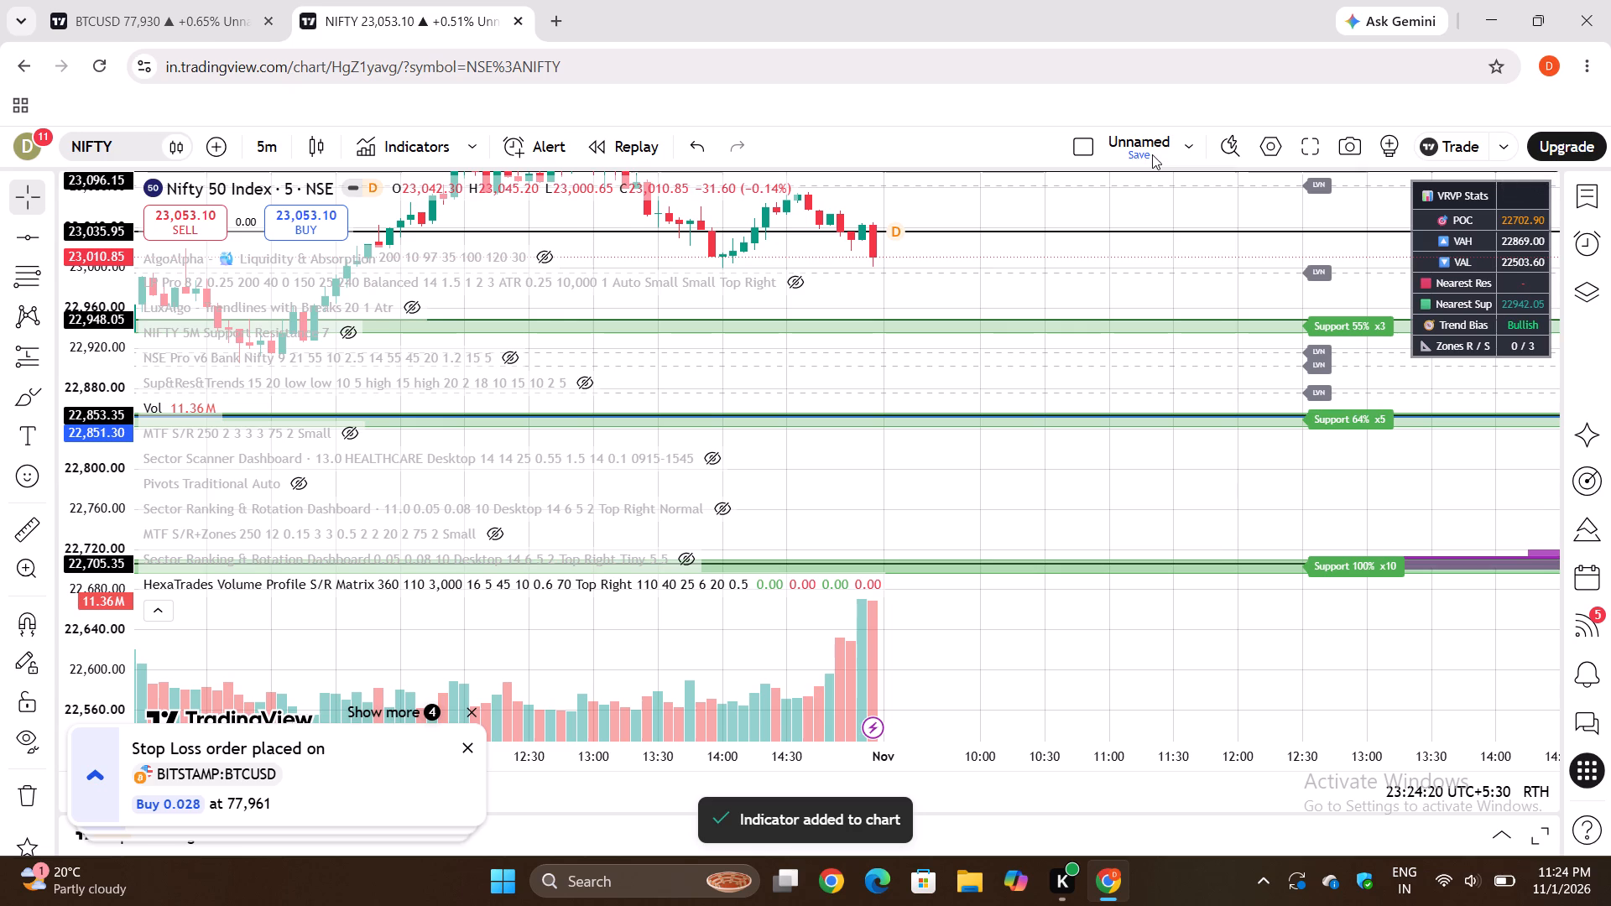
{"action": "left_click", "coordinate": [1133, 154]}
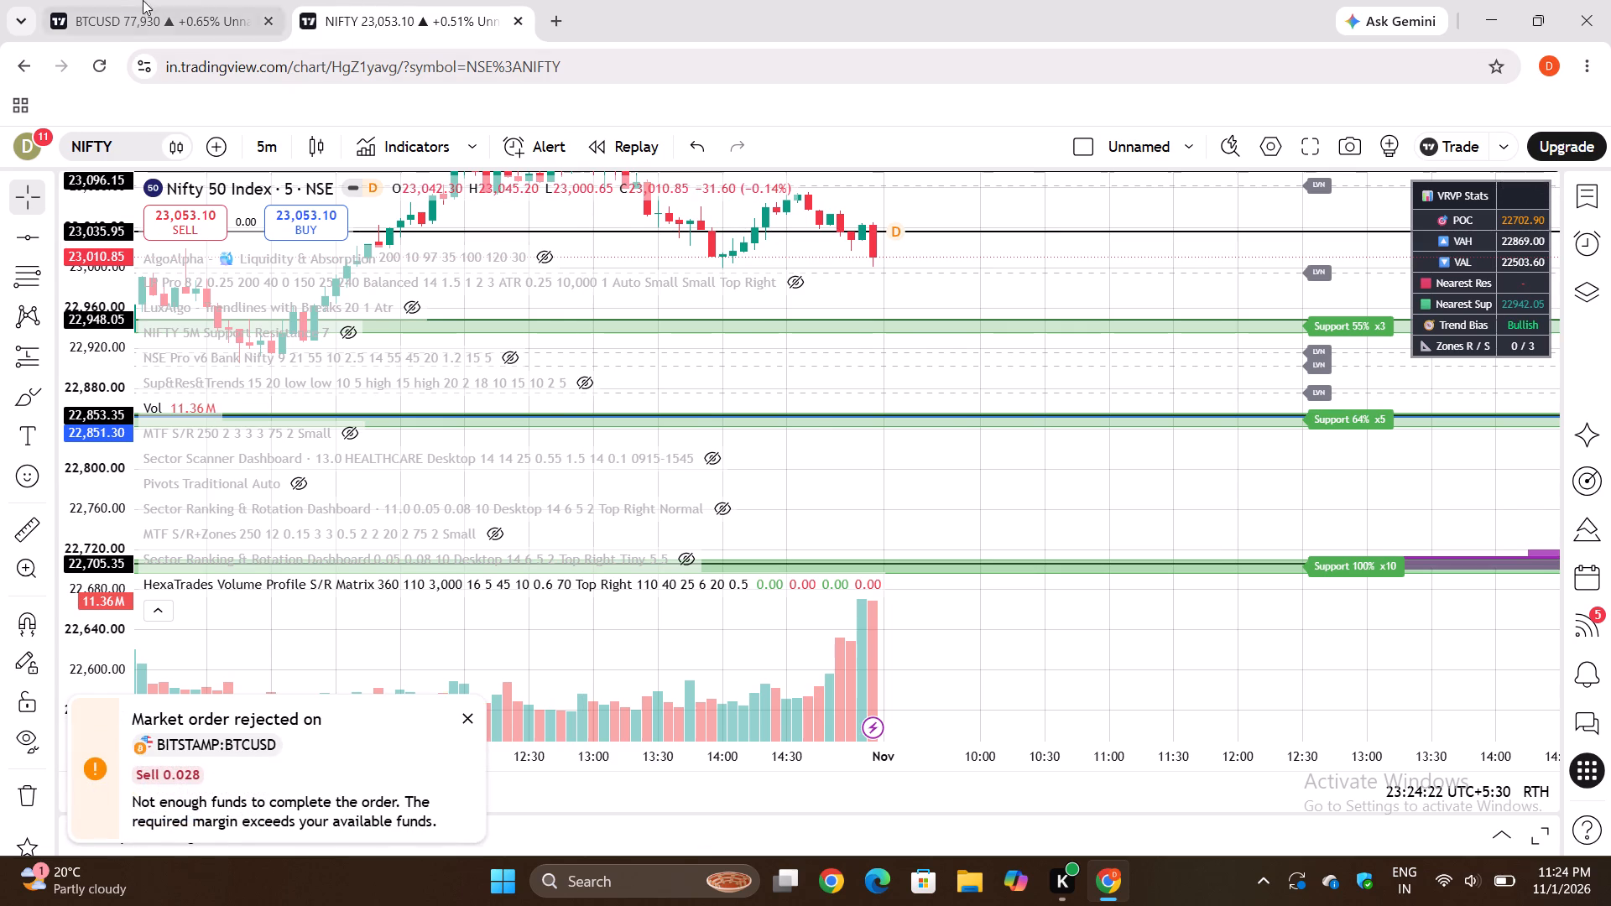
Switch to the BTCUSD chart, reload it with the saved layout and view the HexaTrades zones around the short position.
{"action": "left_click", "coordinate": [142, 0]}
{"action": "left_click", "coordinate": [96, 66]}
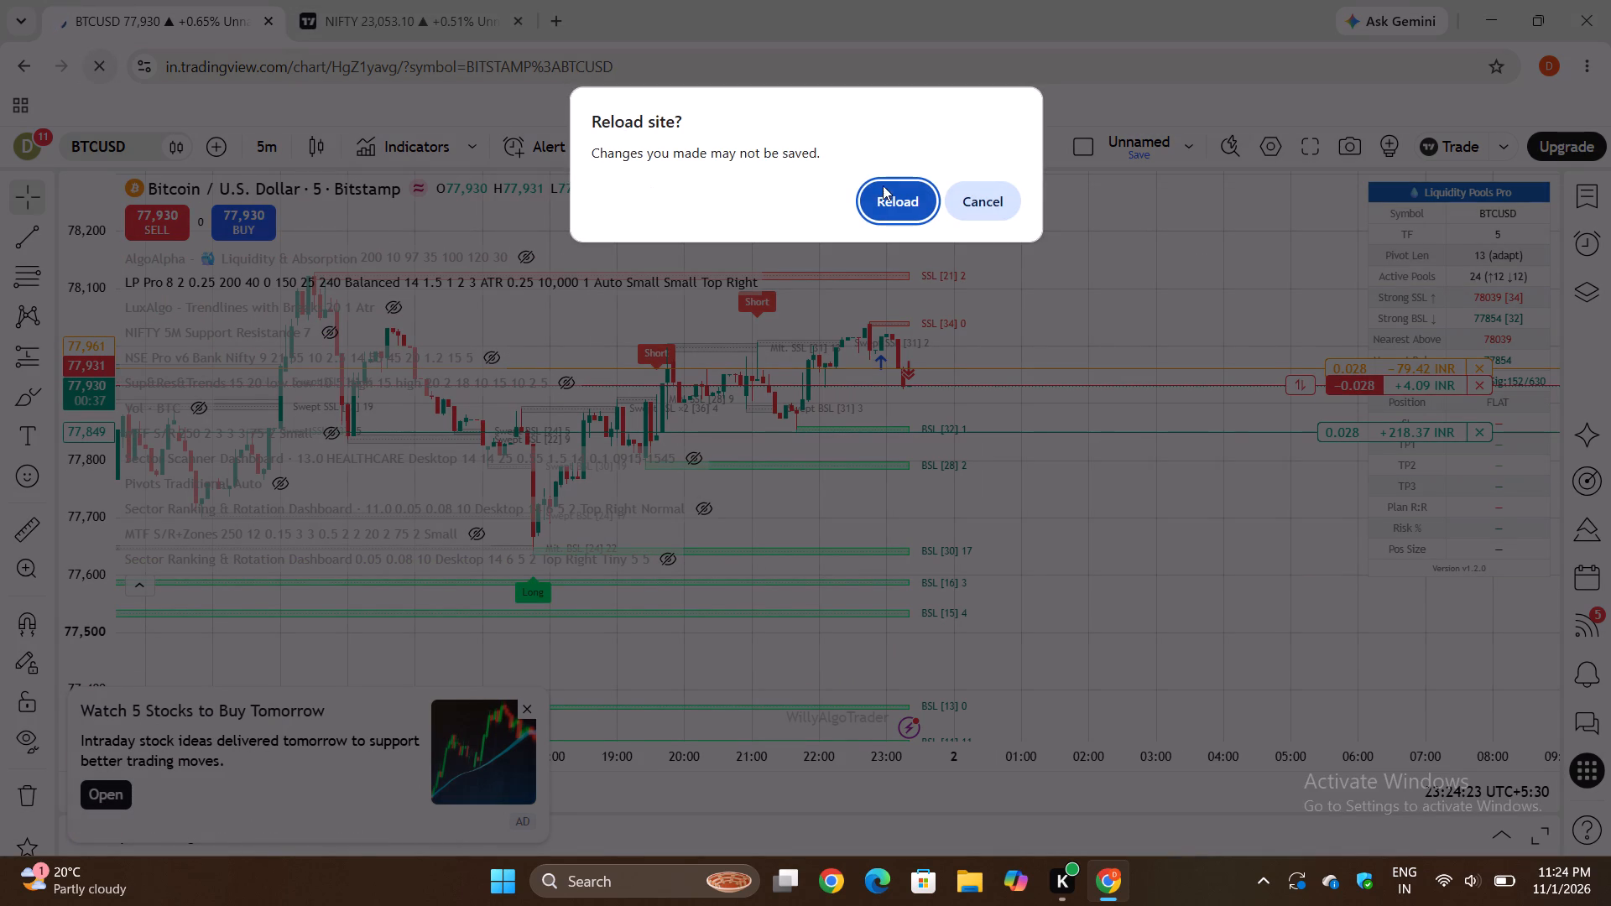
{"action": "left_click", "coordinate": [889, 185]}
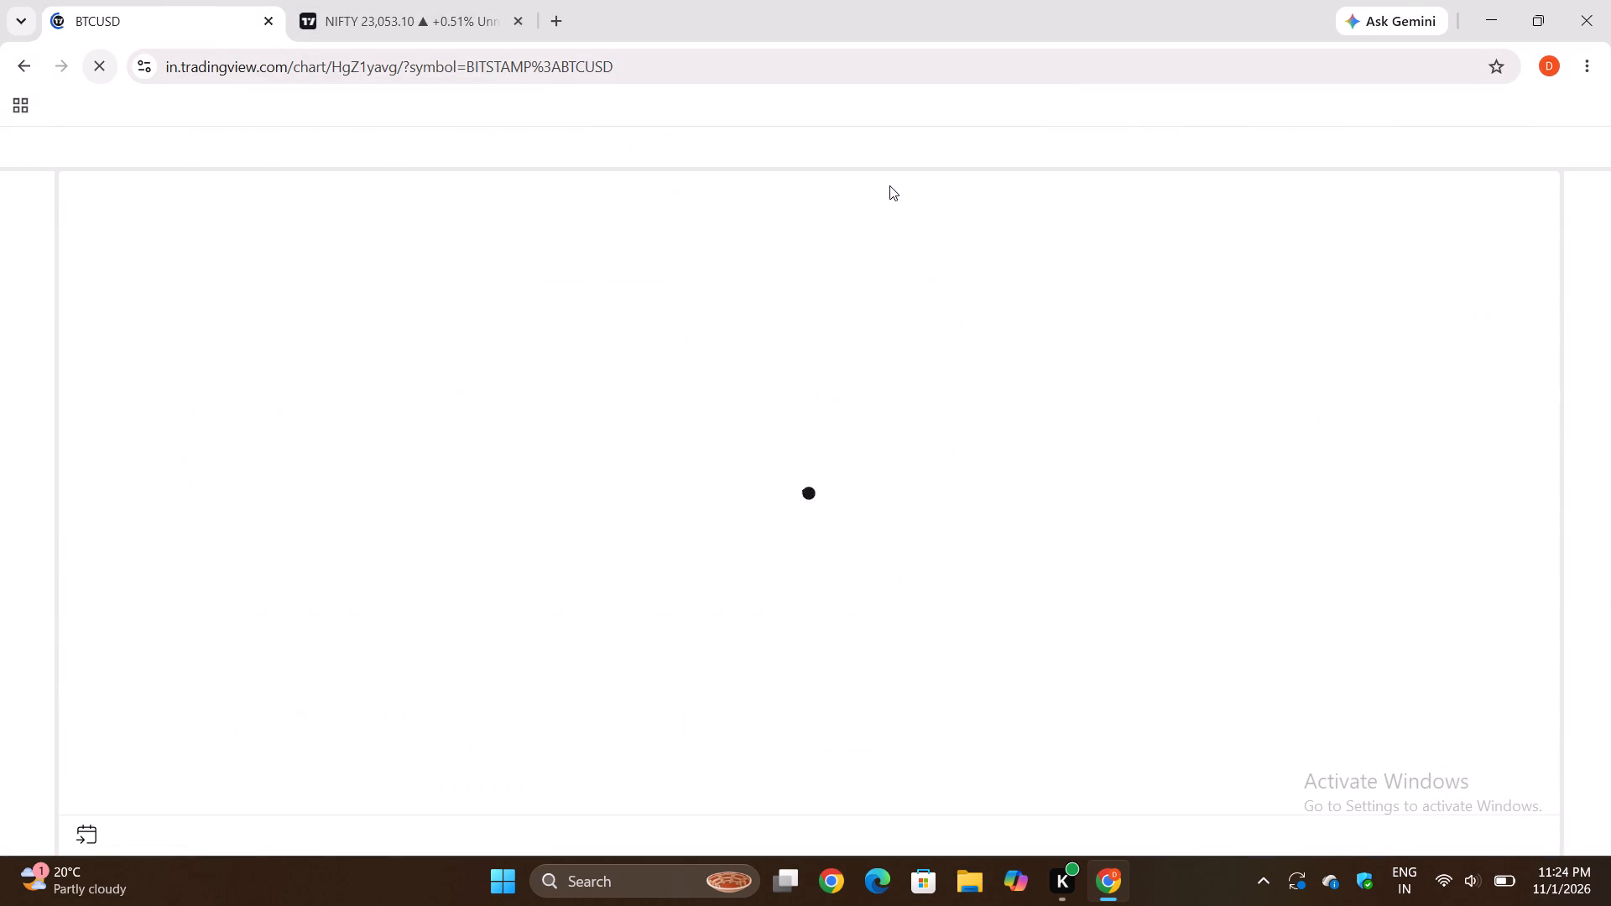
{"action": "scroll", "coordinate": [1042, 393], "scroll_direction": "left", "scroll_amount": 3}
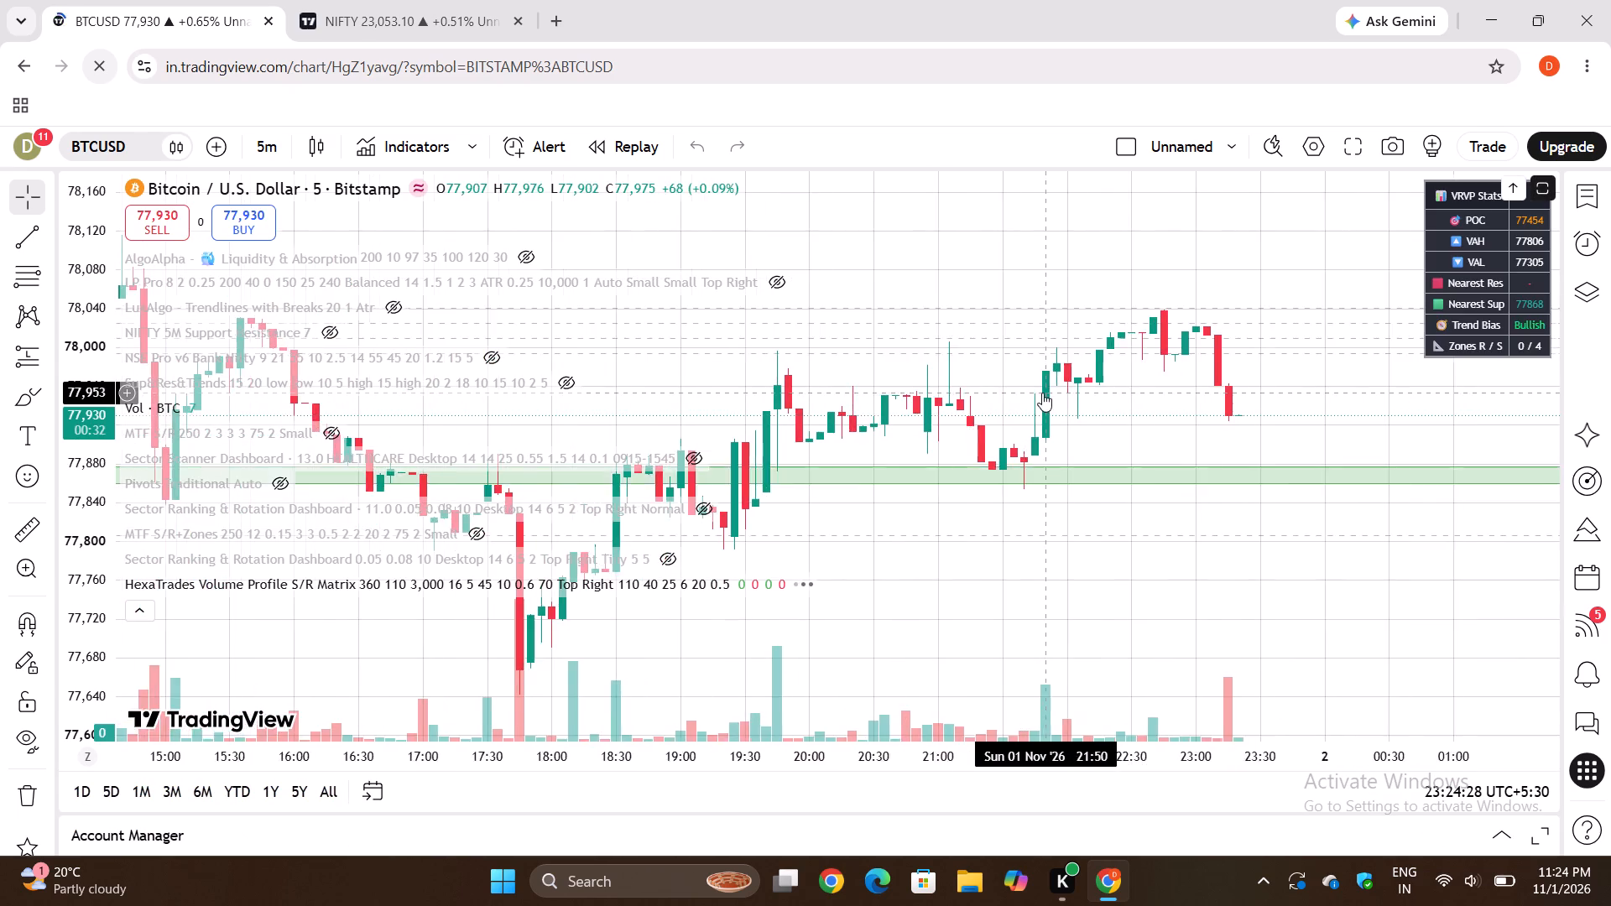
{"action": "scroll", "coordinate": [1042, 393], "scroll_direction": "left", "scroll_amount": 3}
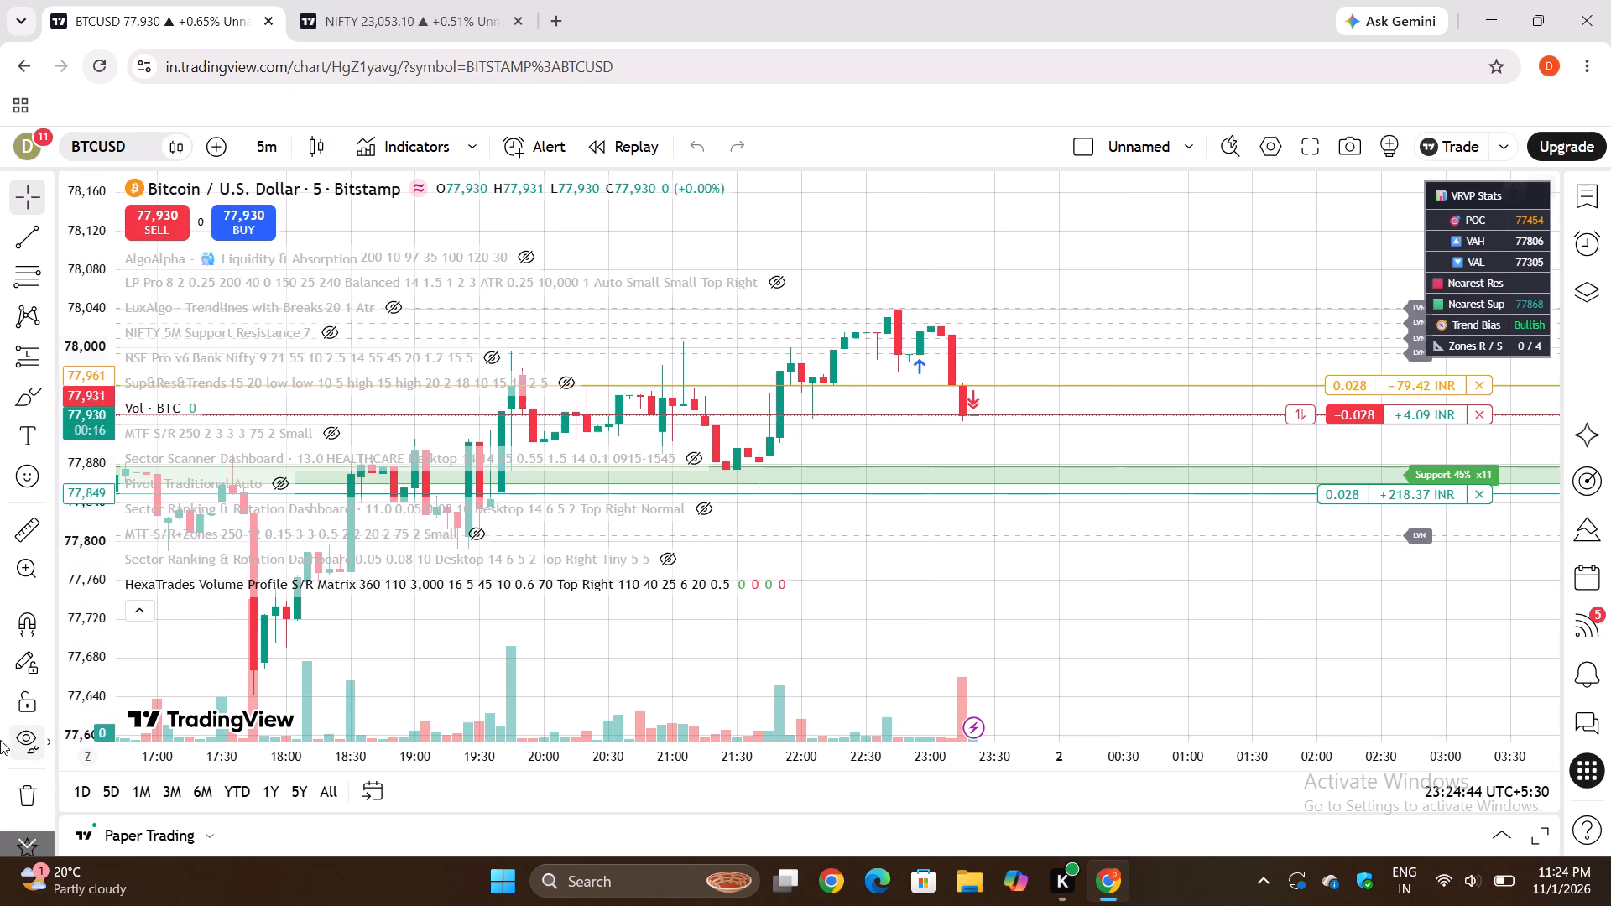
Collapse the indicator legend on the BTCUSD chart so the list of indicator names no longer covers the candles.
{"action": "left_click", "coordinate": [137, 605]}
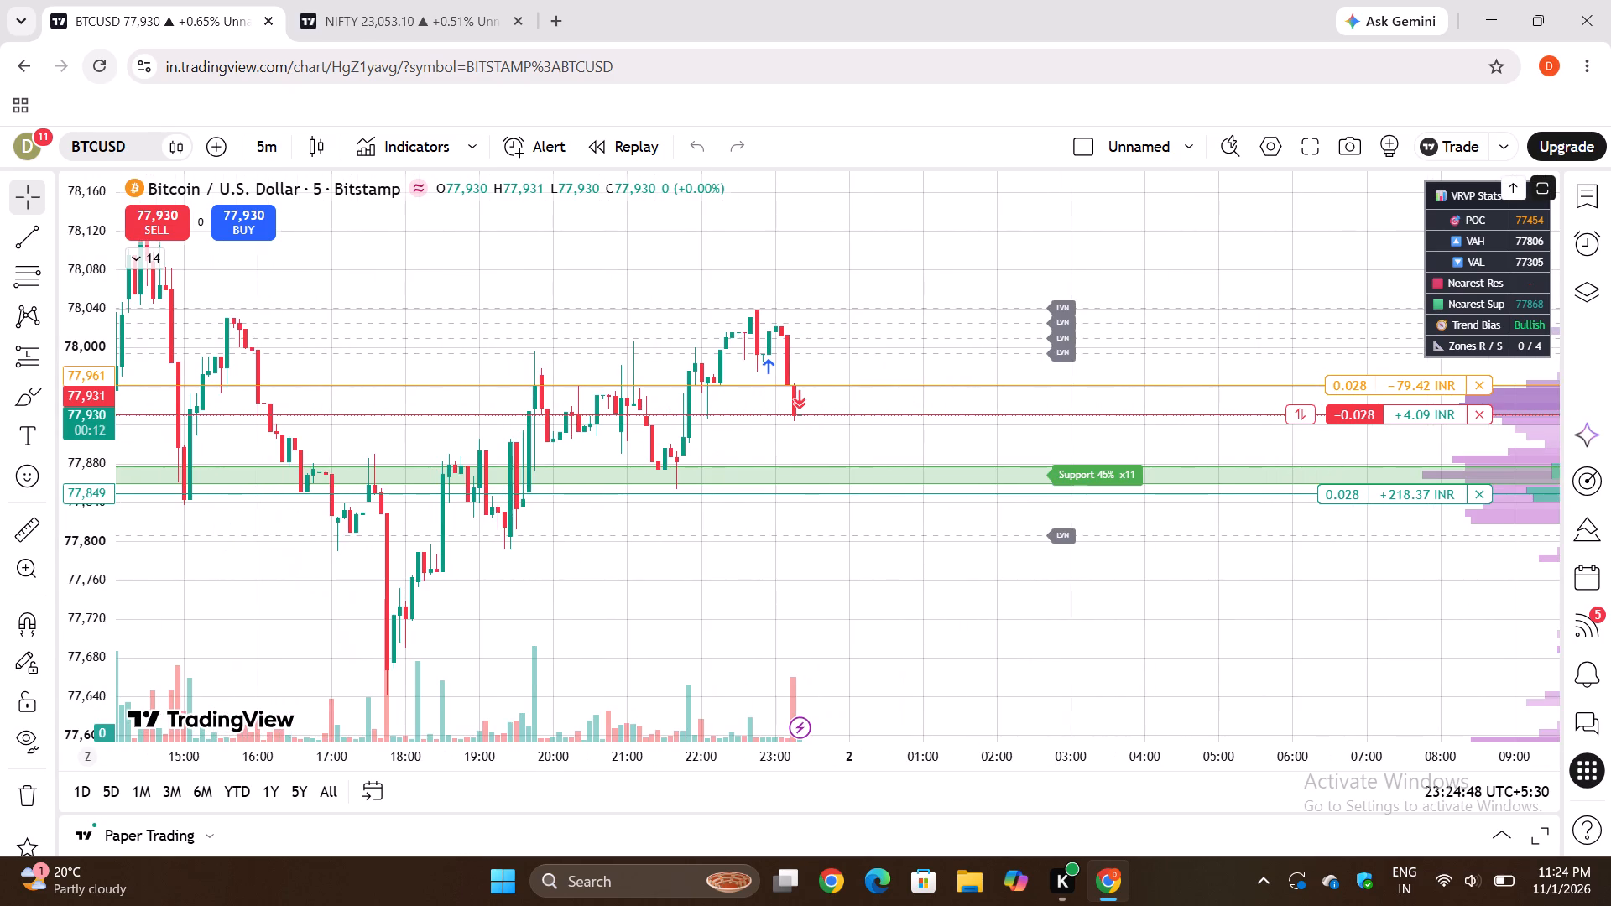
Examine the HexaTrades volume profile, LVN levels and support zones above and below the short BTCUSD position's stop loss and target.
{"action": "scroll", "coordinate": [989, 582], "scroll_direction": "left", "scroll_amount": 5}
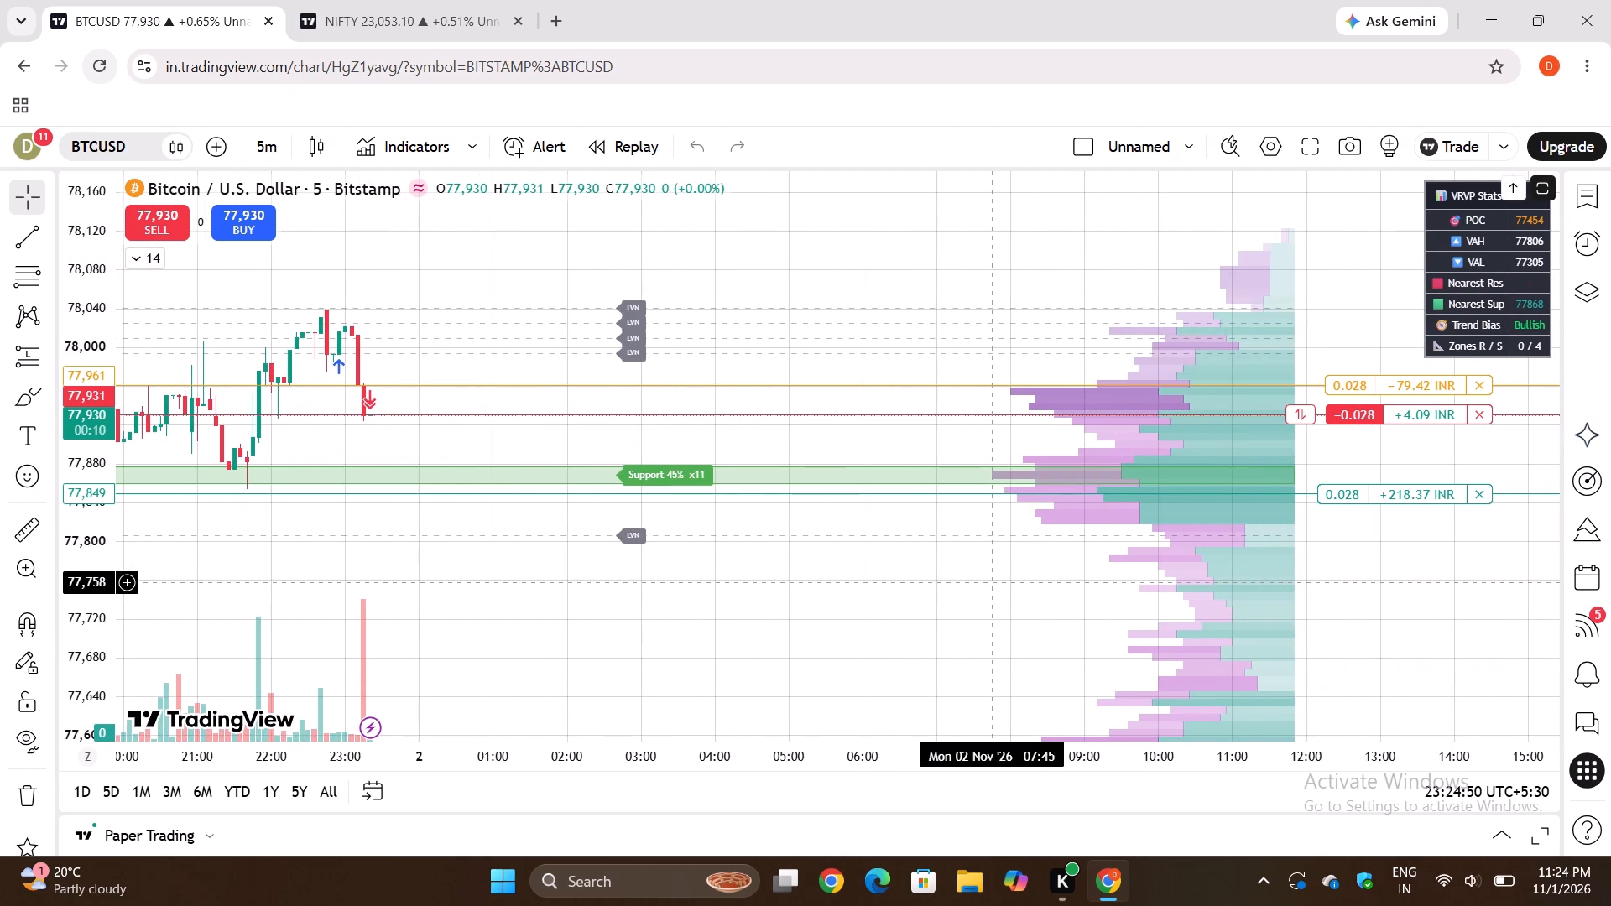
{"action": "scroll", "coordinate": [1132, 575], "scroll_direction": "left", "scroll_amount": 1}
{"action": "scroll", "coordinate": [1132, 575], "scroll_direction": "right", "scroll_amount": 2}
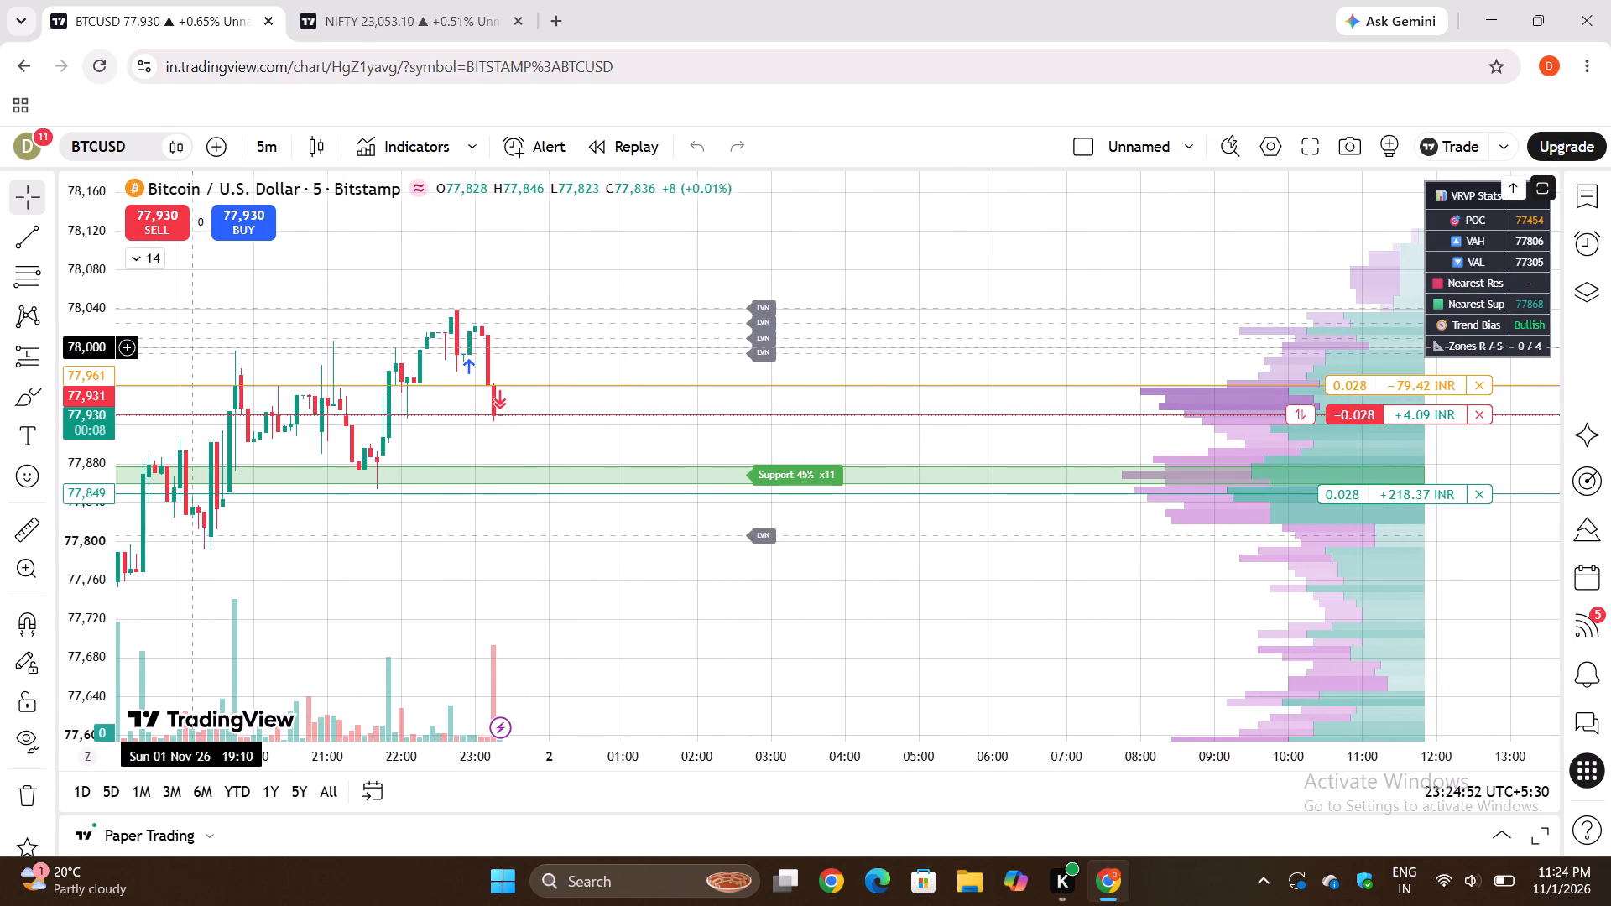
{"action": "left_click", "coordinate": [90, 316]}
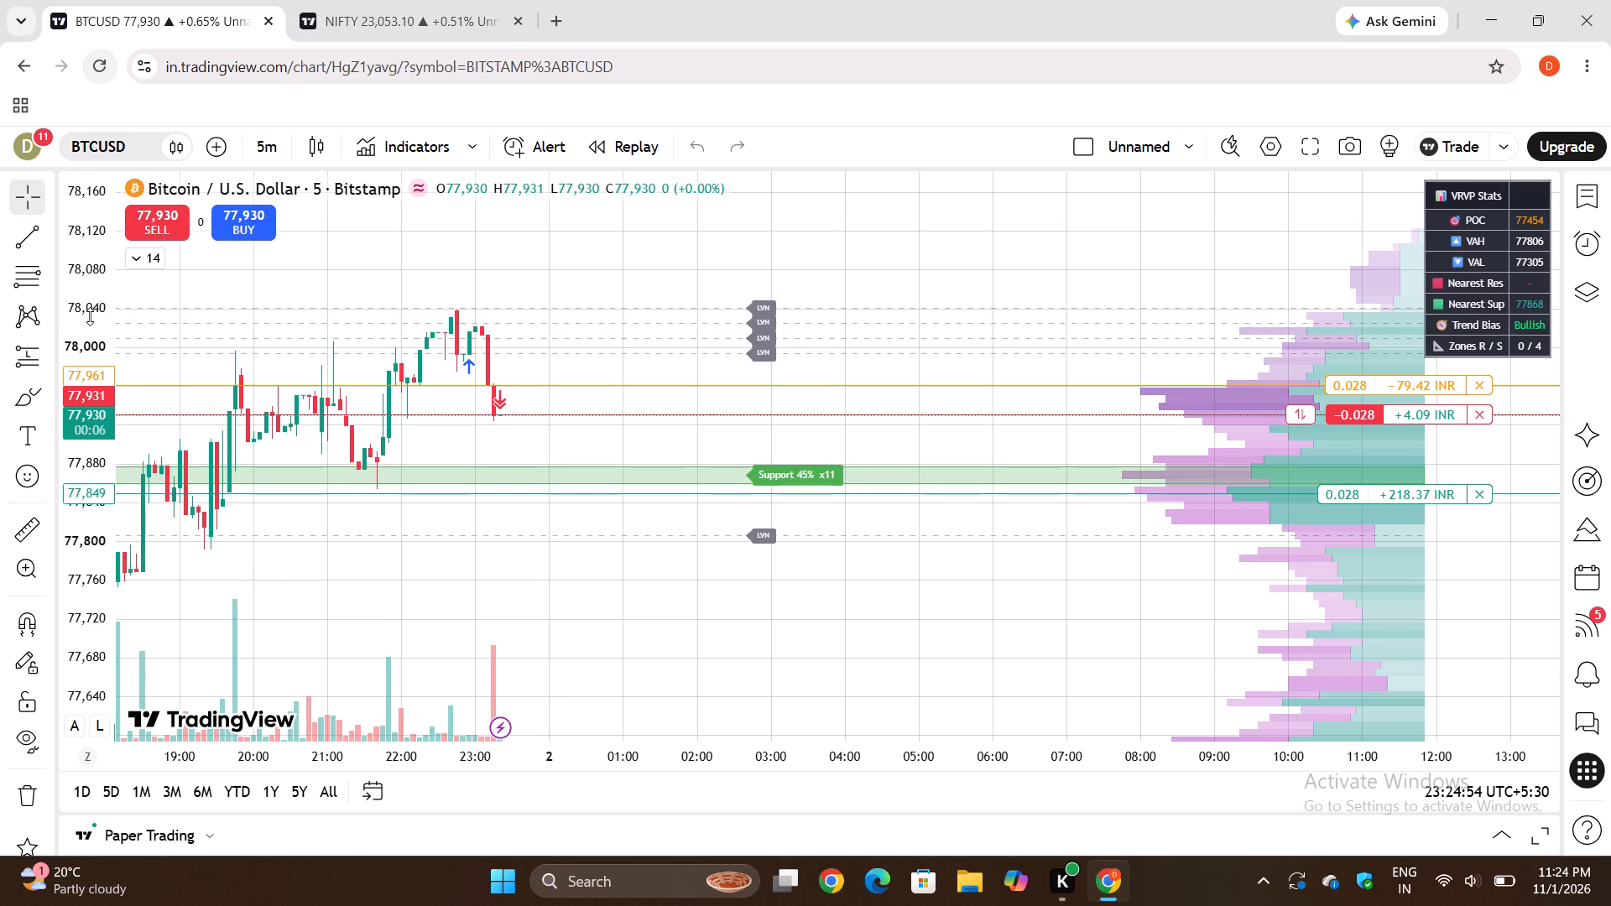
{"action": "left_click_drag", "start_coordinate": [90, 316], "coordinate": [90, 475]}
{"action": "scroll", "coordinate": [308, 610], "scroll_direction": "down", "scroll_amount": 3}
{"action": "left_click_drag", "start_coordinate": [308, 610], "coordinate": [644, 454]}
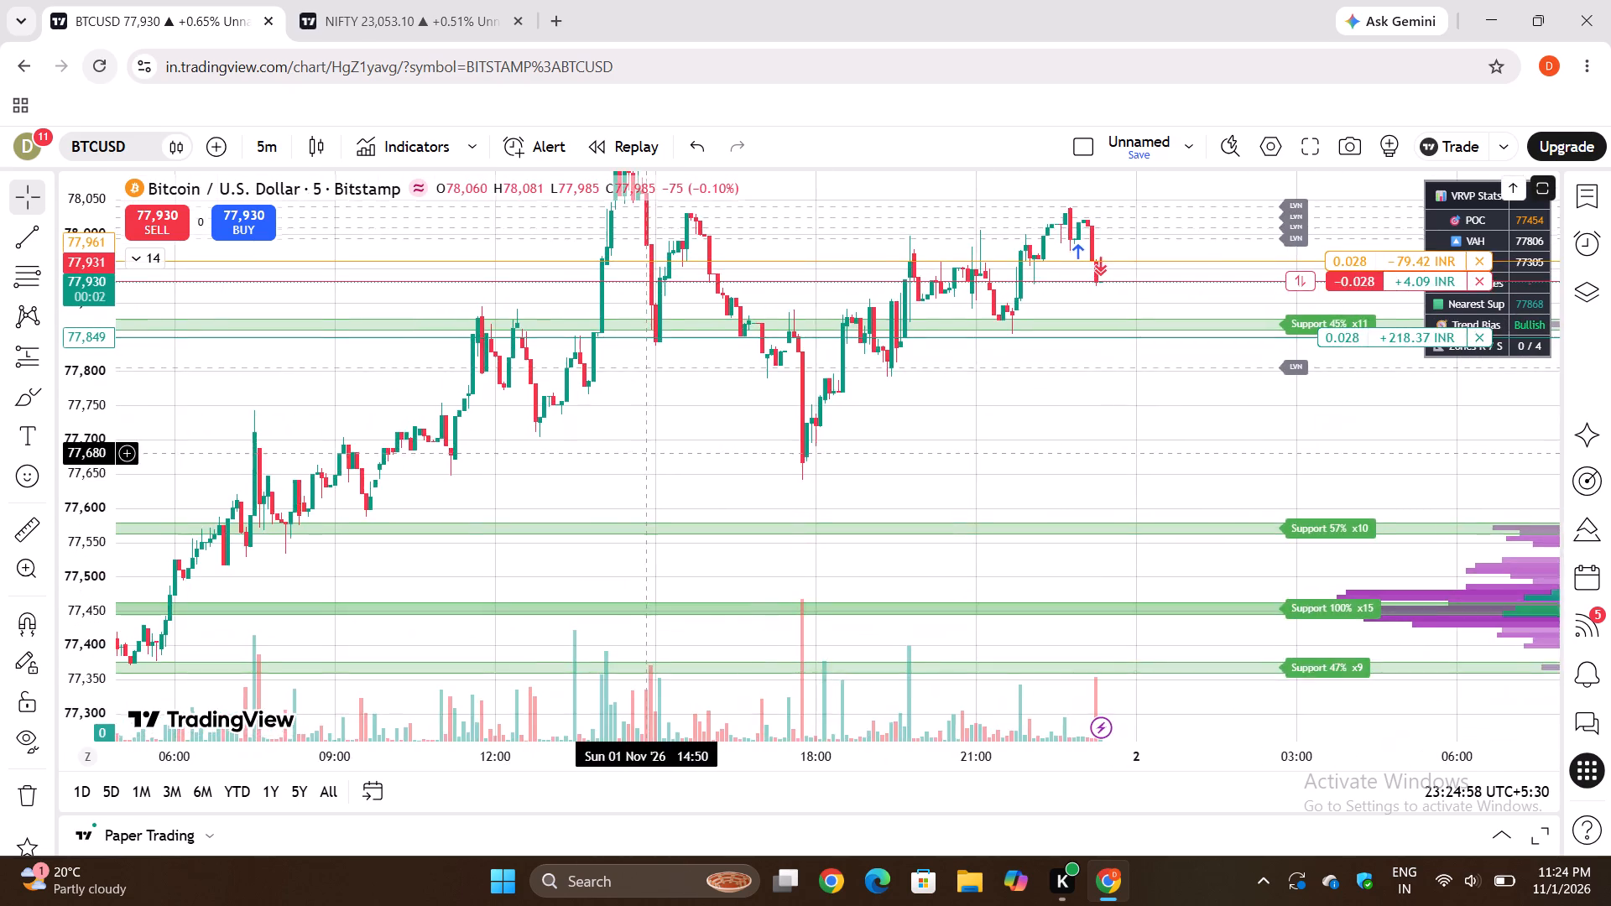
{"action": "left_click_drag", "start_coordinate": [644, 454], "coordinate": [512, 453]}
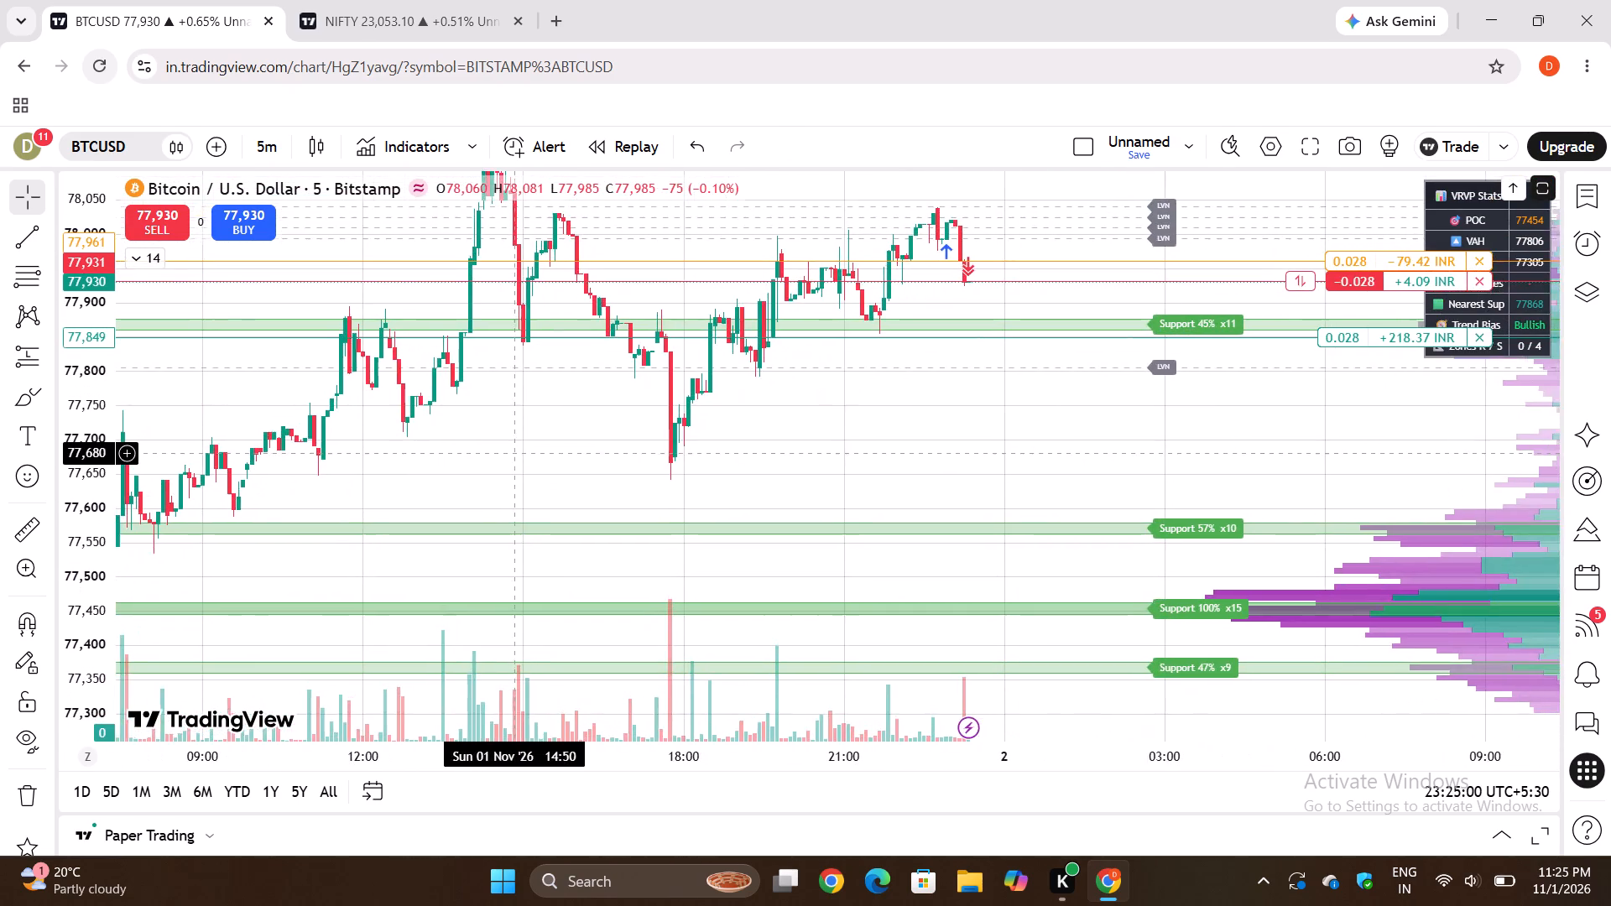
{"action": "left_click_drag", "start_coordinate": [512, 453], "coordinate": [3, 689]}
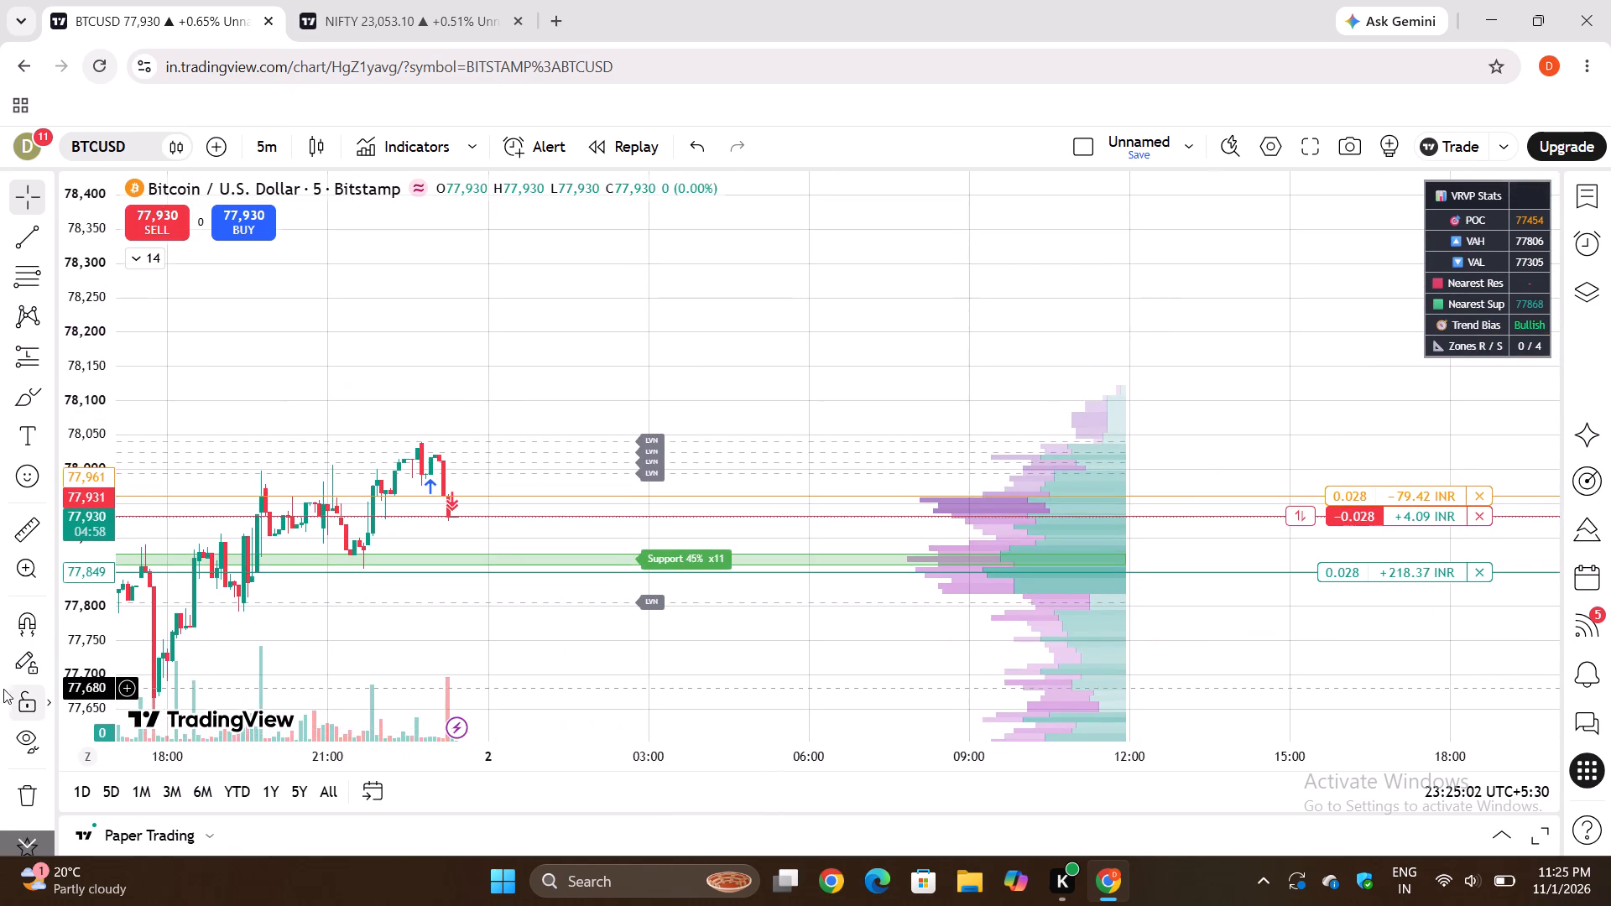
{"action": "left_click_drag", "start_coordinate": [3, 689], "coordinate": [354, 617]}
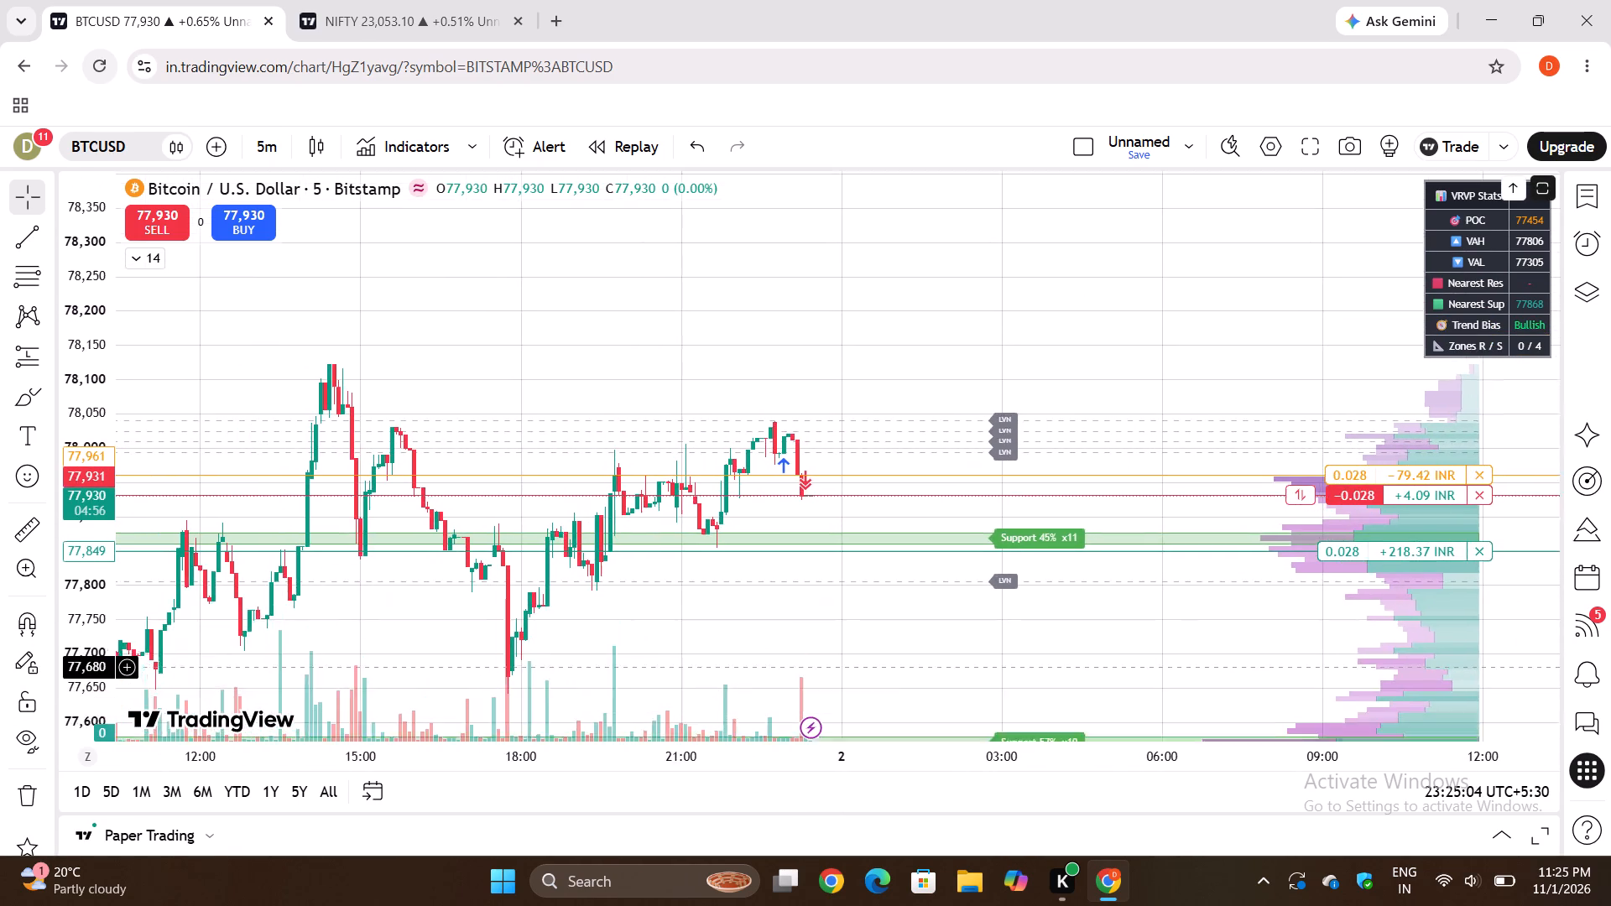
{"action": "left_click_drag", "start_coordinate": [354, 617], "coordinate": [257, 579]}
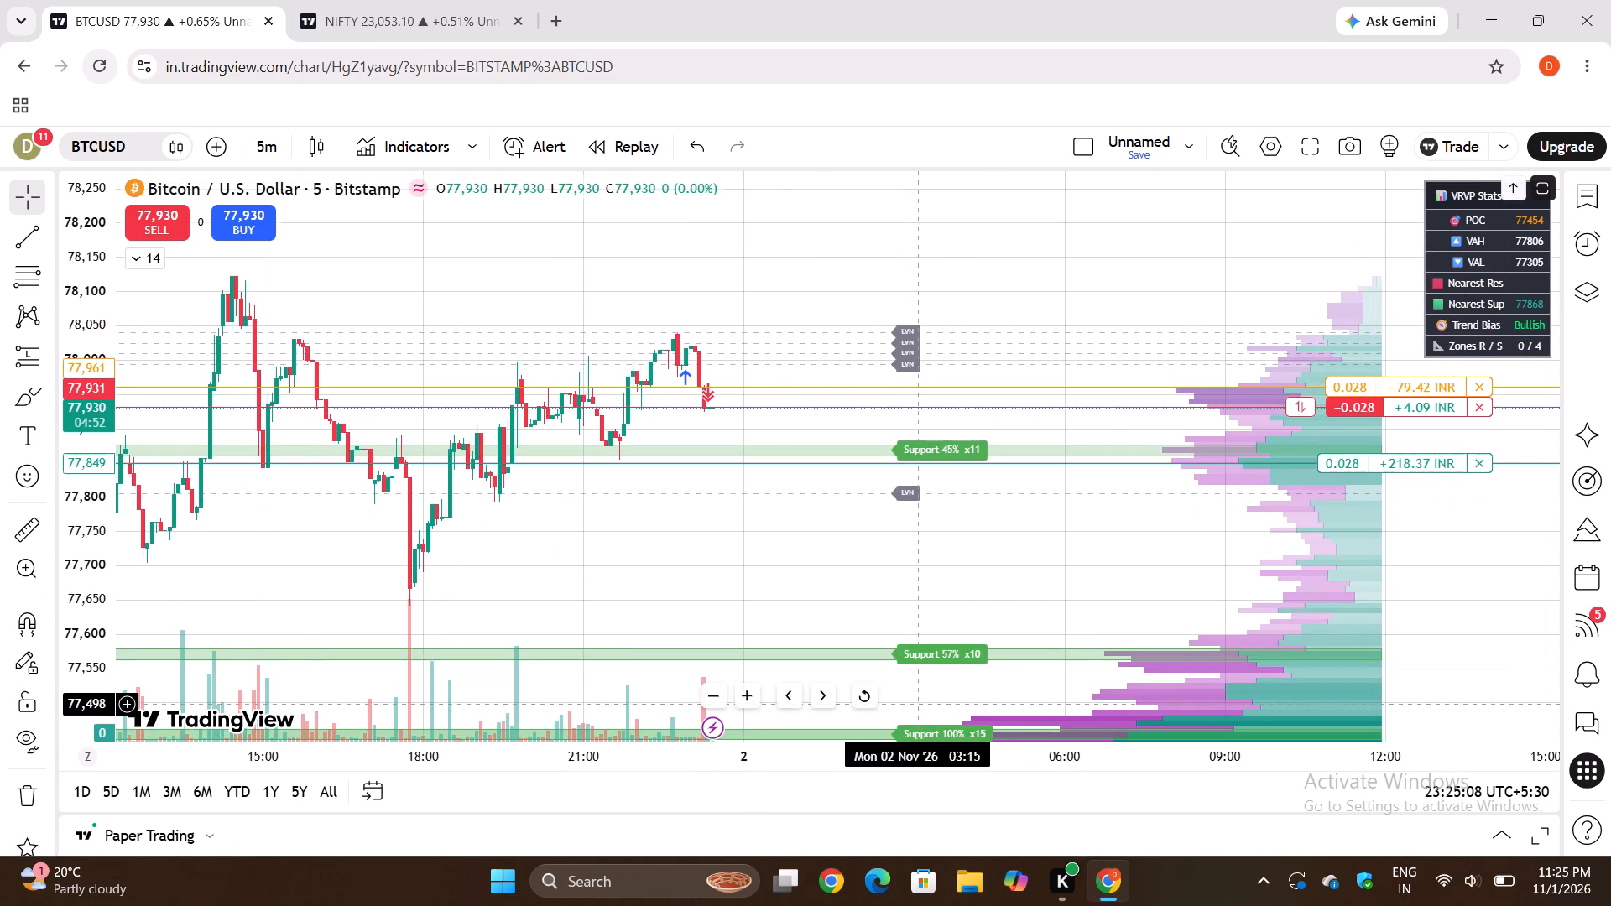
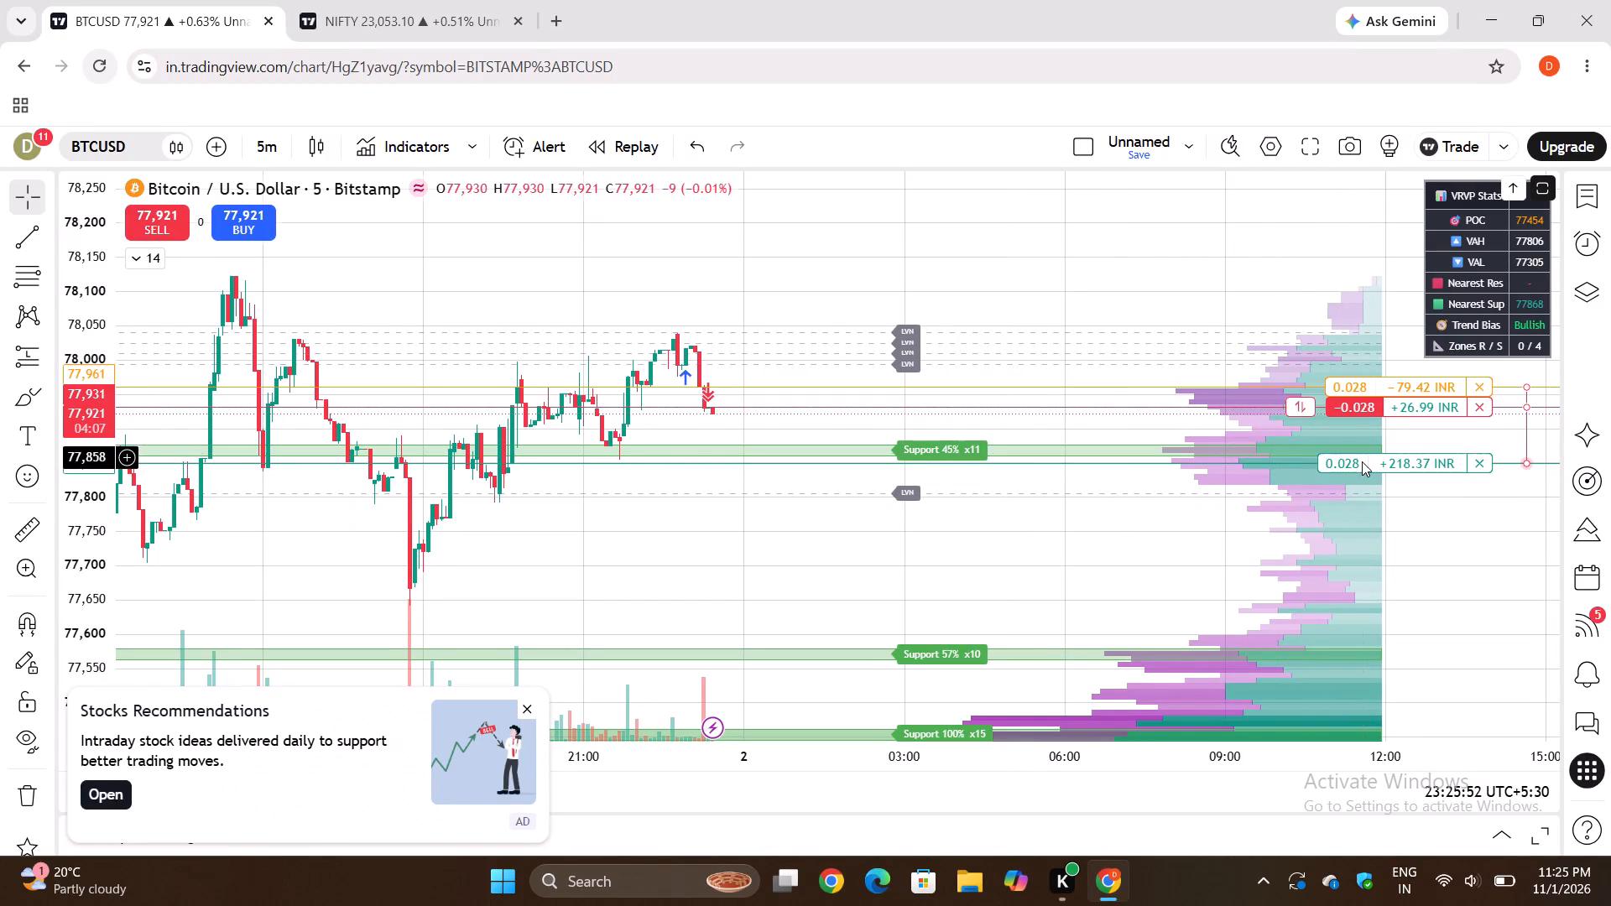
Move the short BTCUSD position's take-profit level to about 77,858, just below the Support 45% zone.
{"action": "left_click_drag", "start_coordinate": [1361, 463], "coordinate": [1361, 443]}
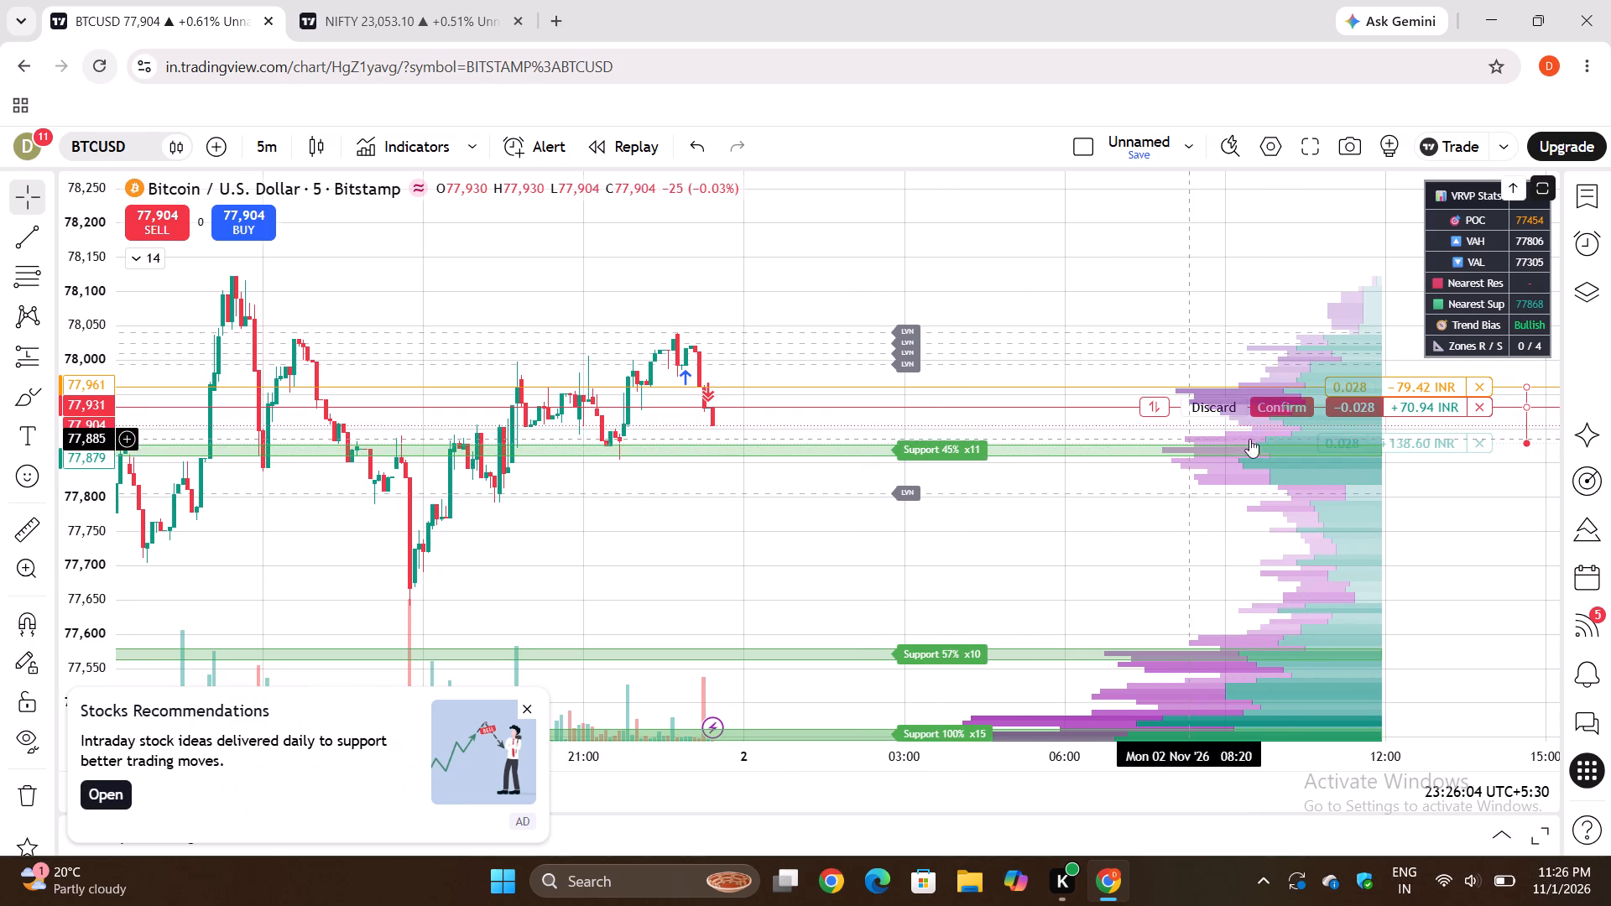
{"action": "left_click_drag", "start_coordinate": [1355, 444], "coordinate": [1355, 462]}
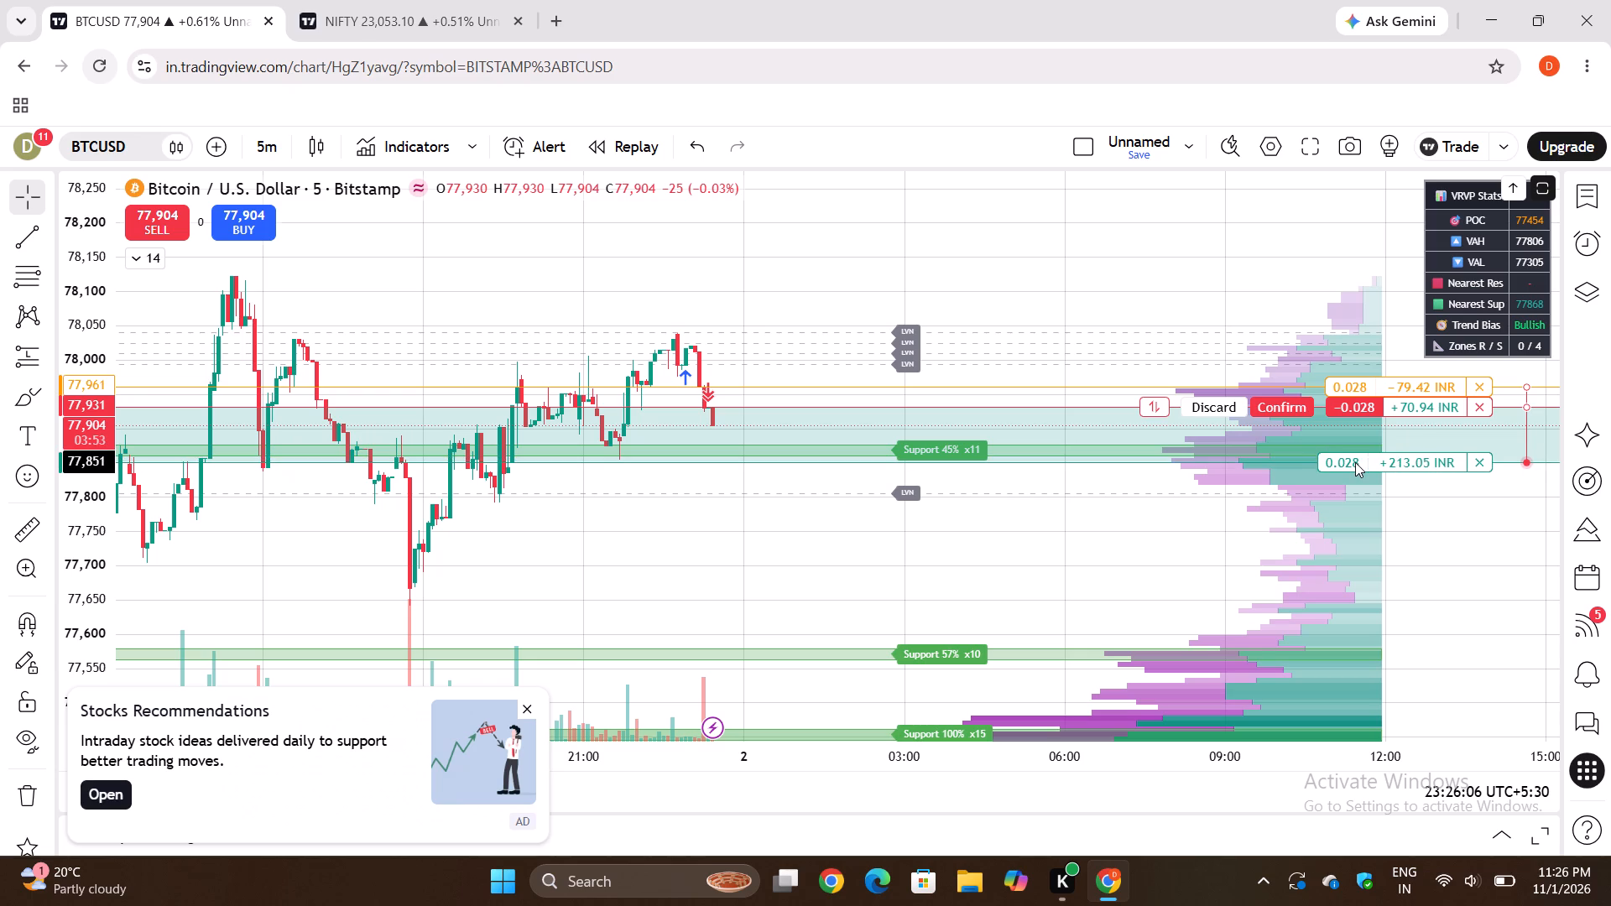
{"action": "left_click_drag", "start_coordinate": [1355, 462], "coordinate": [1355, 458]}
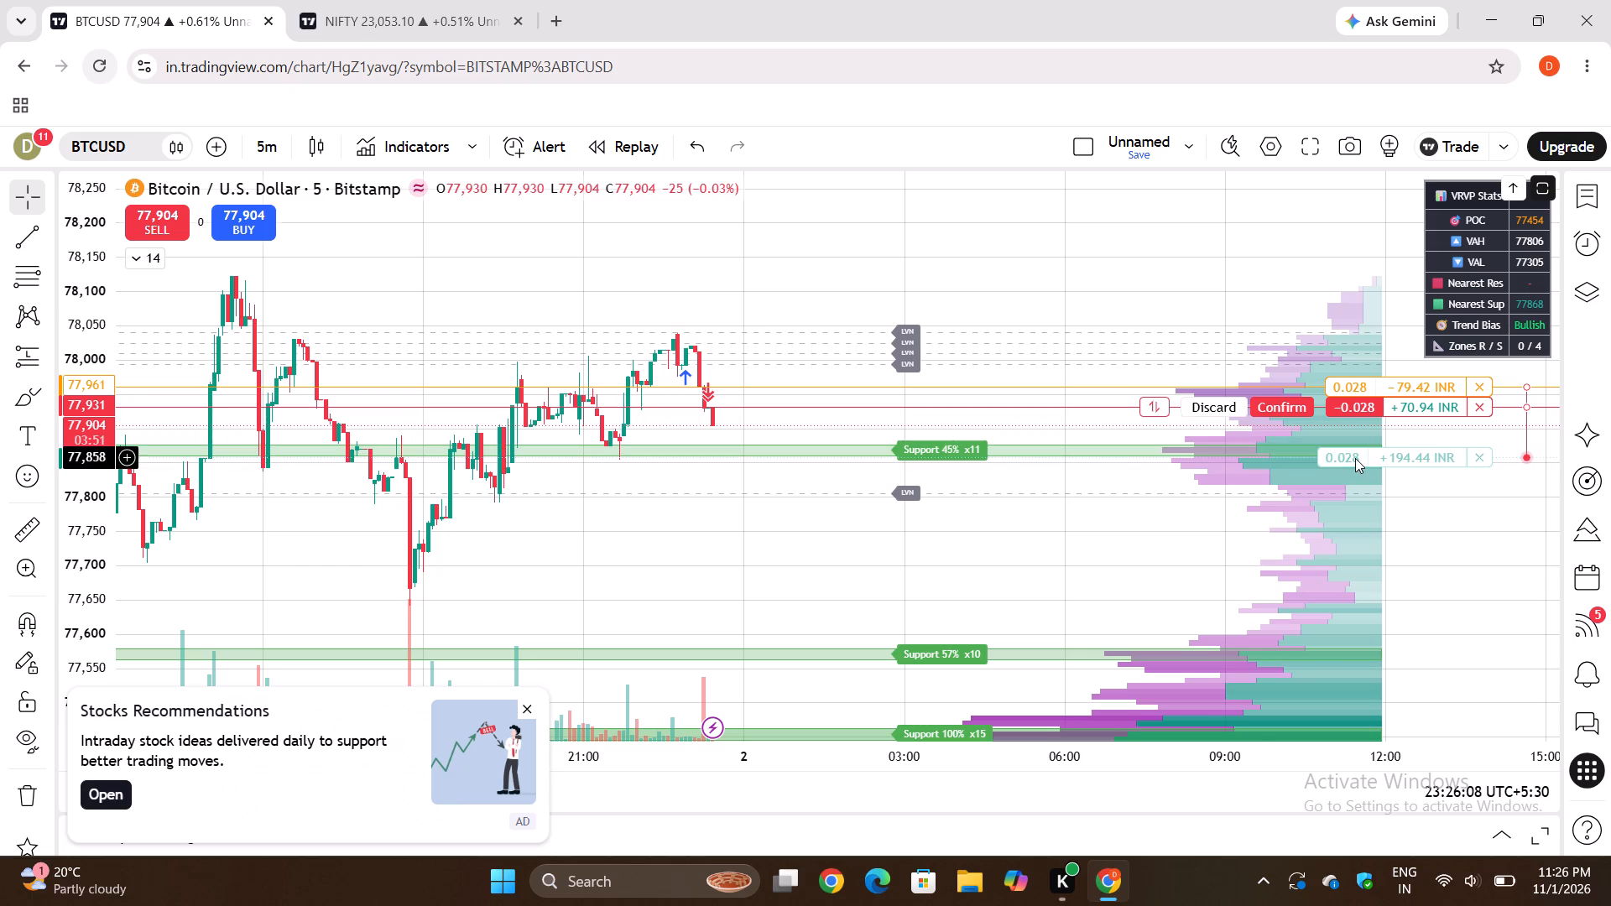
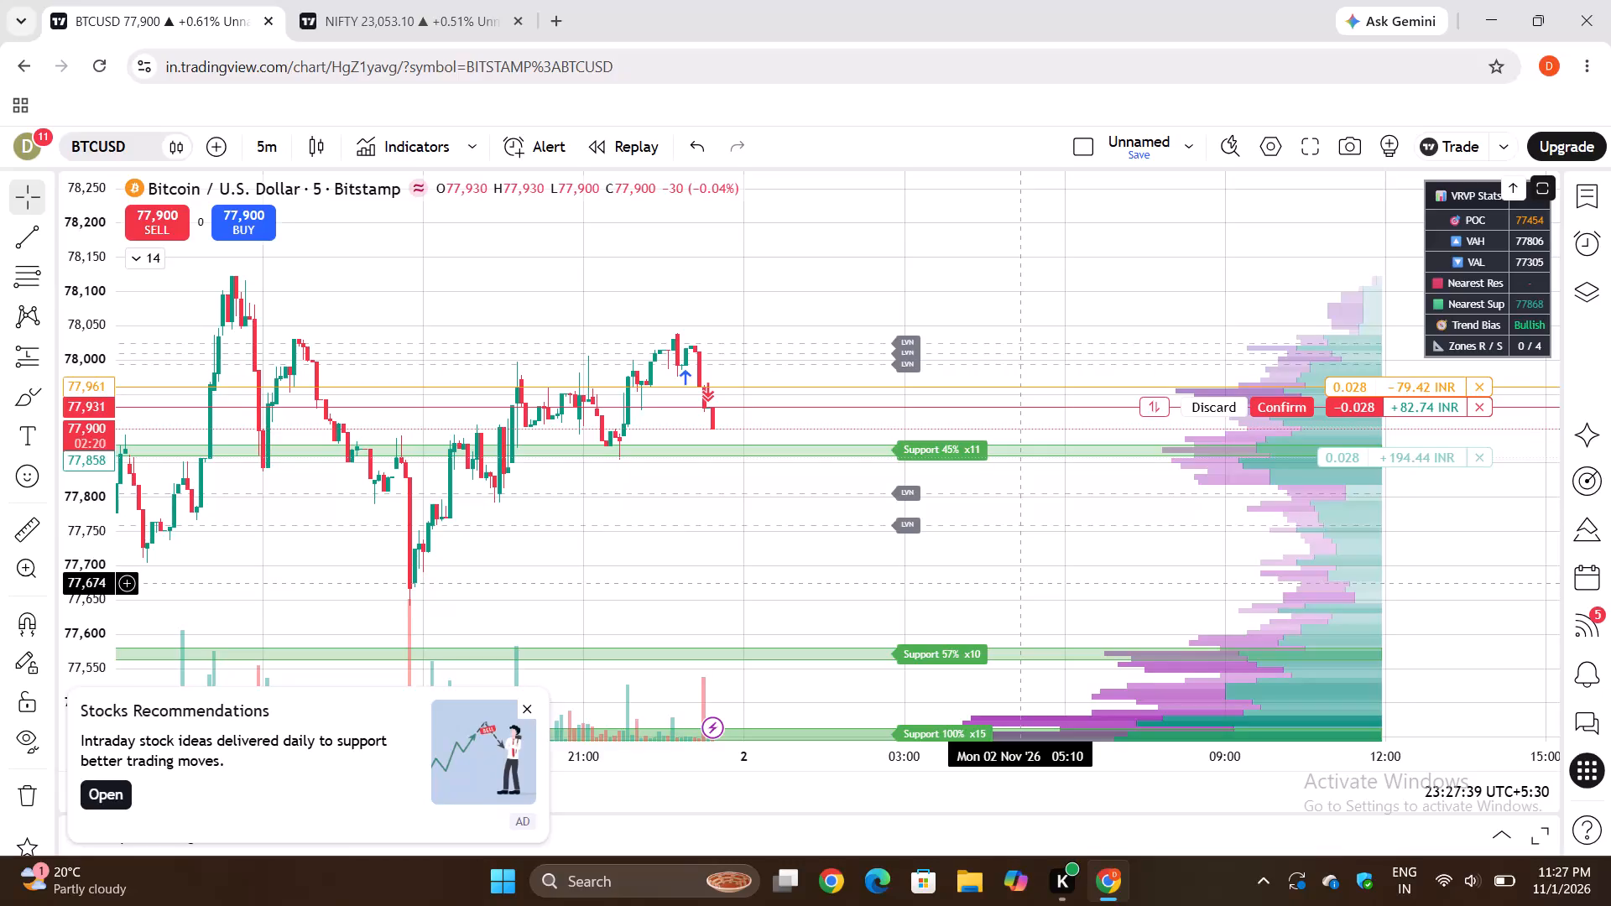
Move the short BTCUSD position's stop-loss level down to about 77,913, between the entry and the take-profit.
{"action": "left_click", "coordinate": [420, 0]}
{"action": "left_click", "coordinate": [120, 0]}
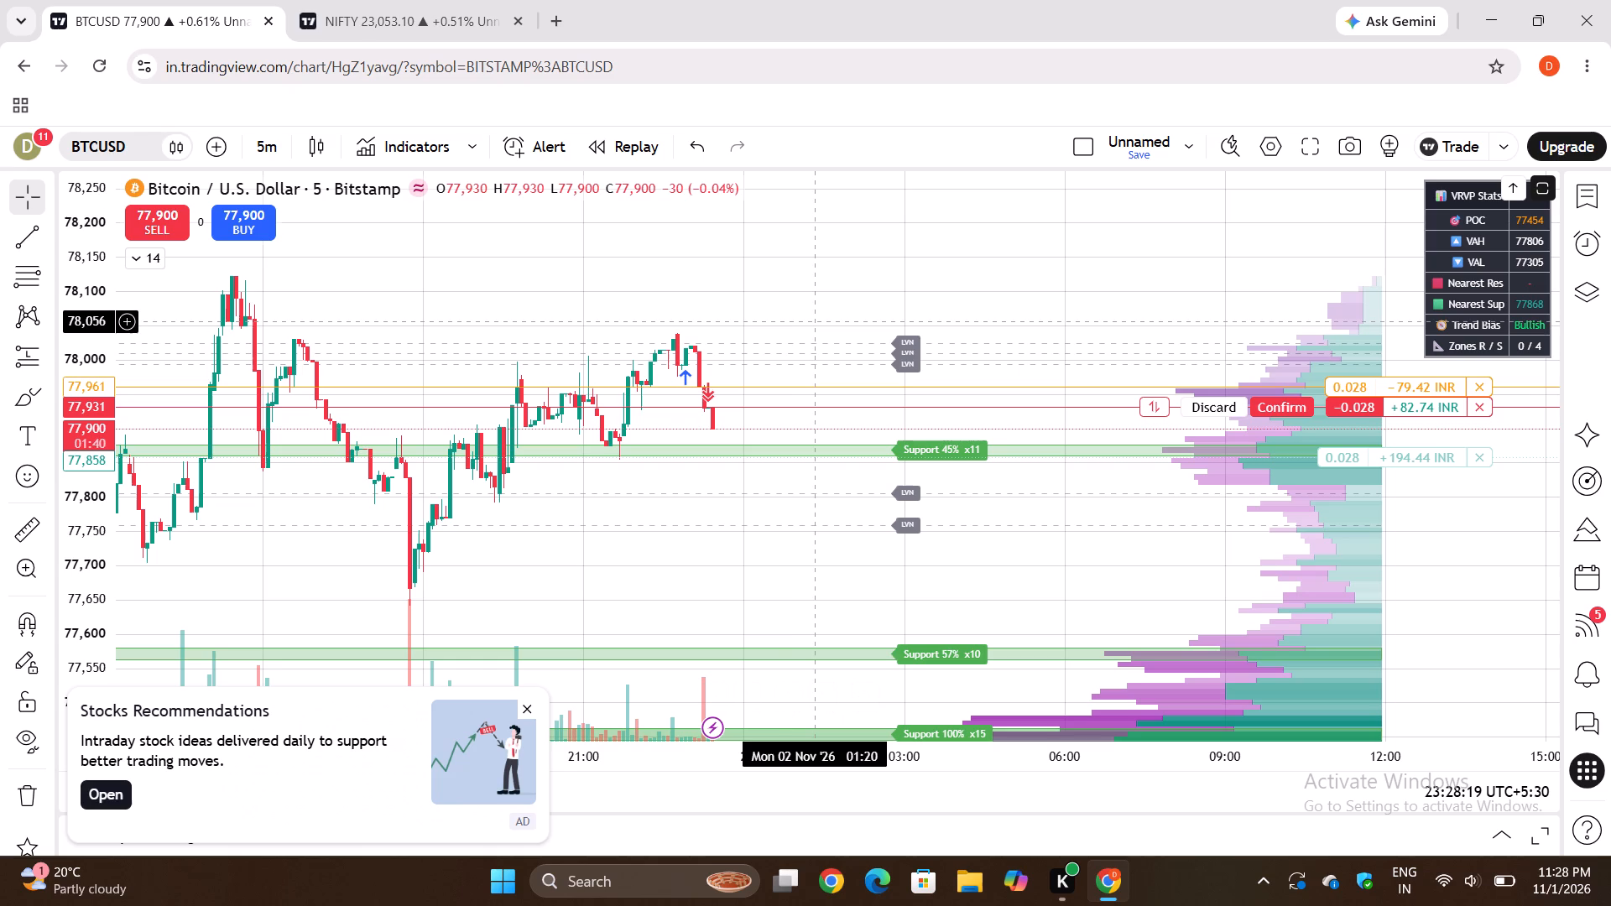
{"action": "scroll", "coordinate": [756, 383], "scroll_direction": "right", "scroll_amount": 1}
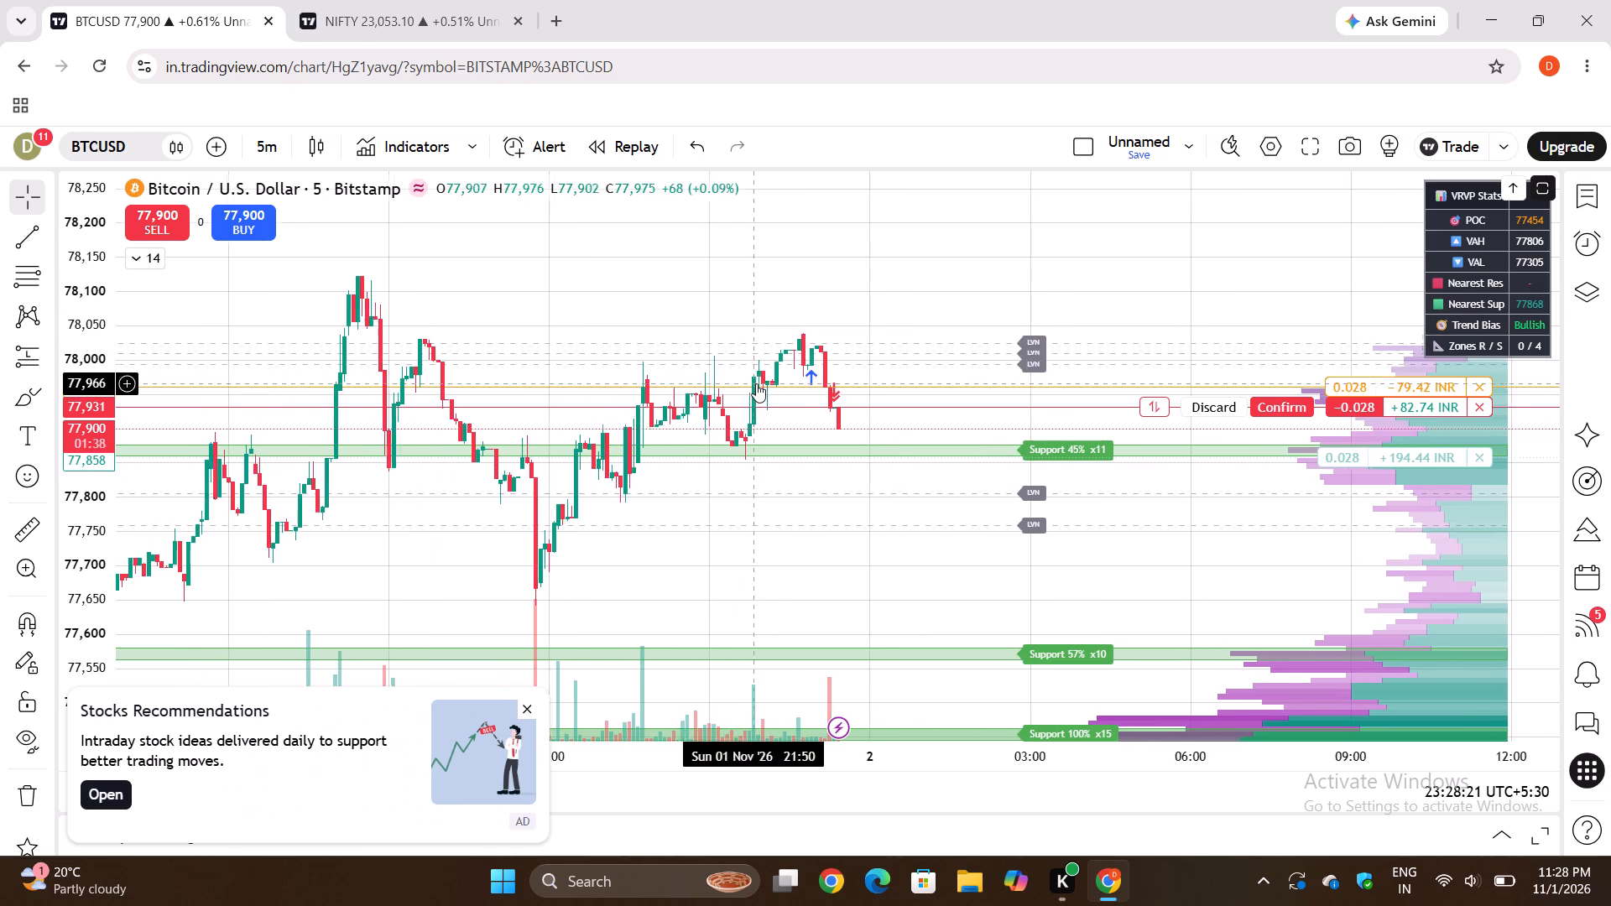
{"action": "scroll", "coordinate": [756, 383], "scroll_direction": "right", "scroll_amount": 2}
{"action": "scroll", "coordinate": [756, 383], "scroll_direction": "left", "scroll_amount": 2}
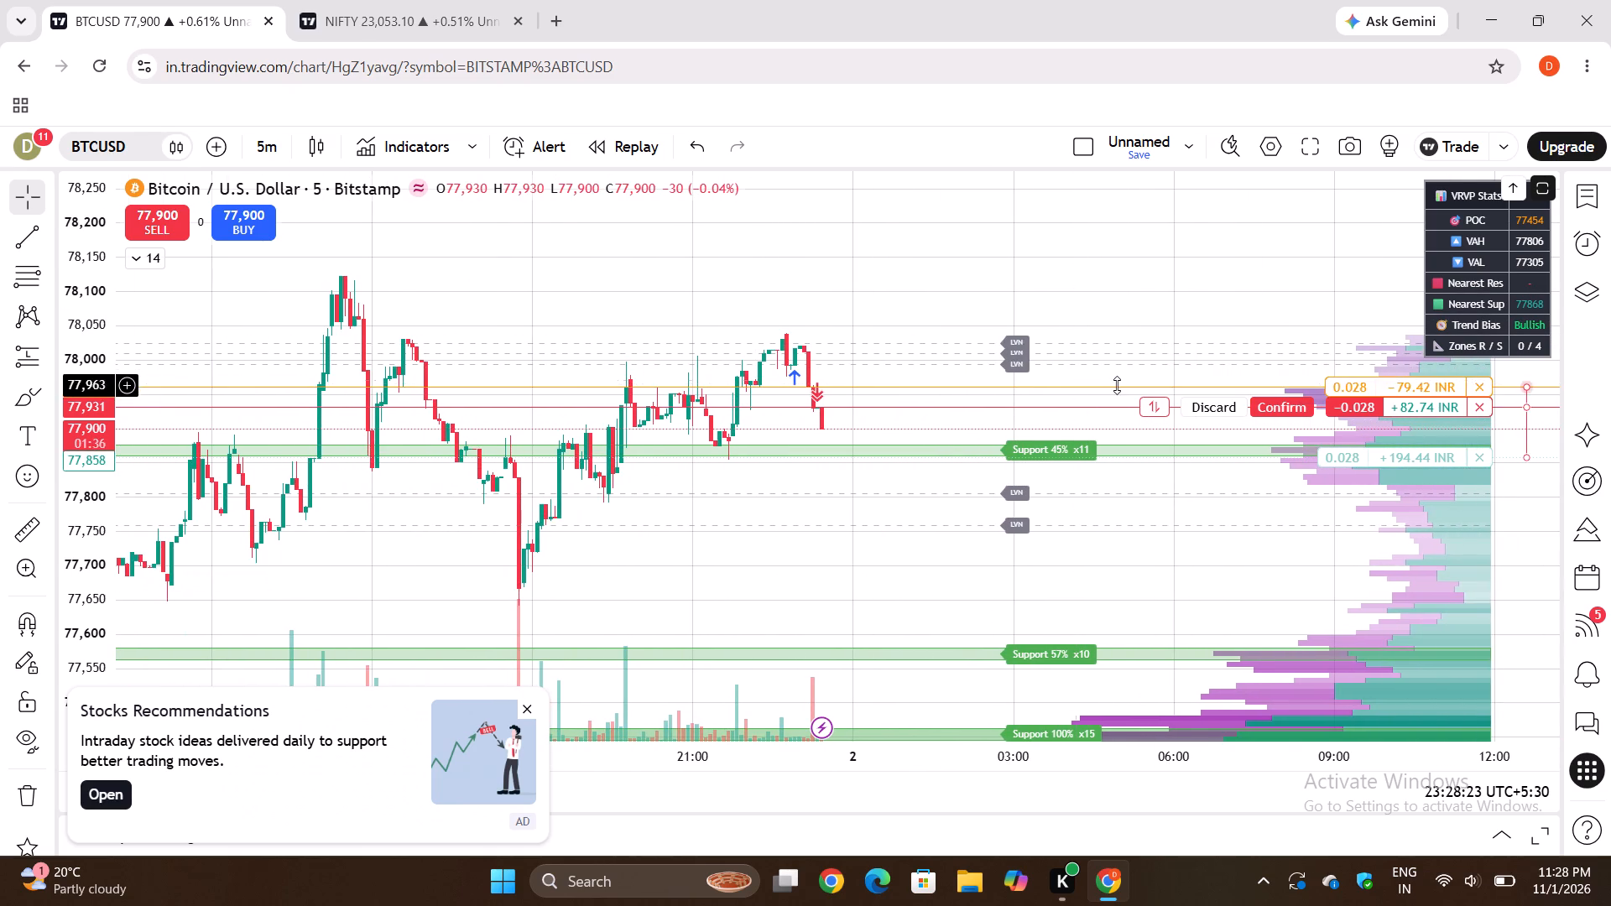
{"action": "left_click_drag", "start_coordinate": [1361, 387], "coordinate": [1336, 414]}
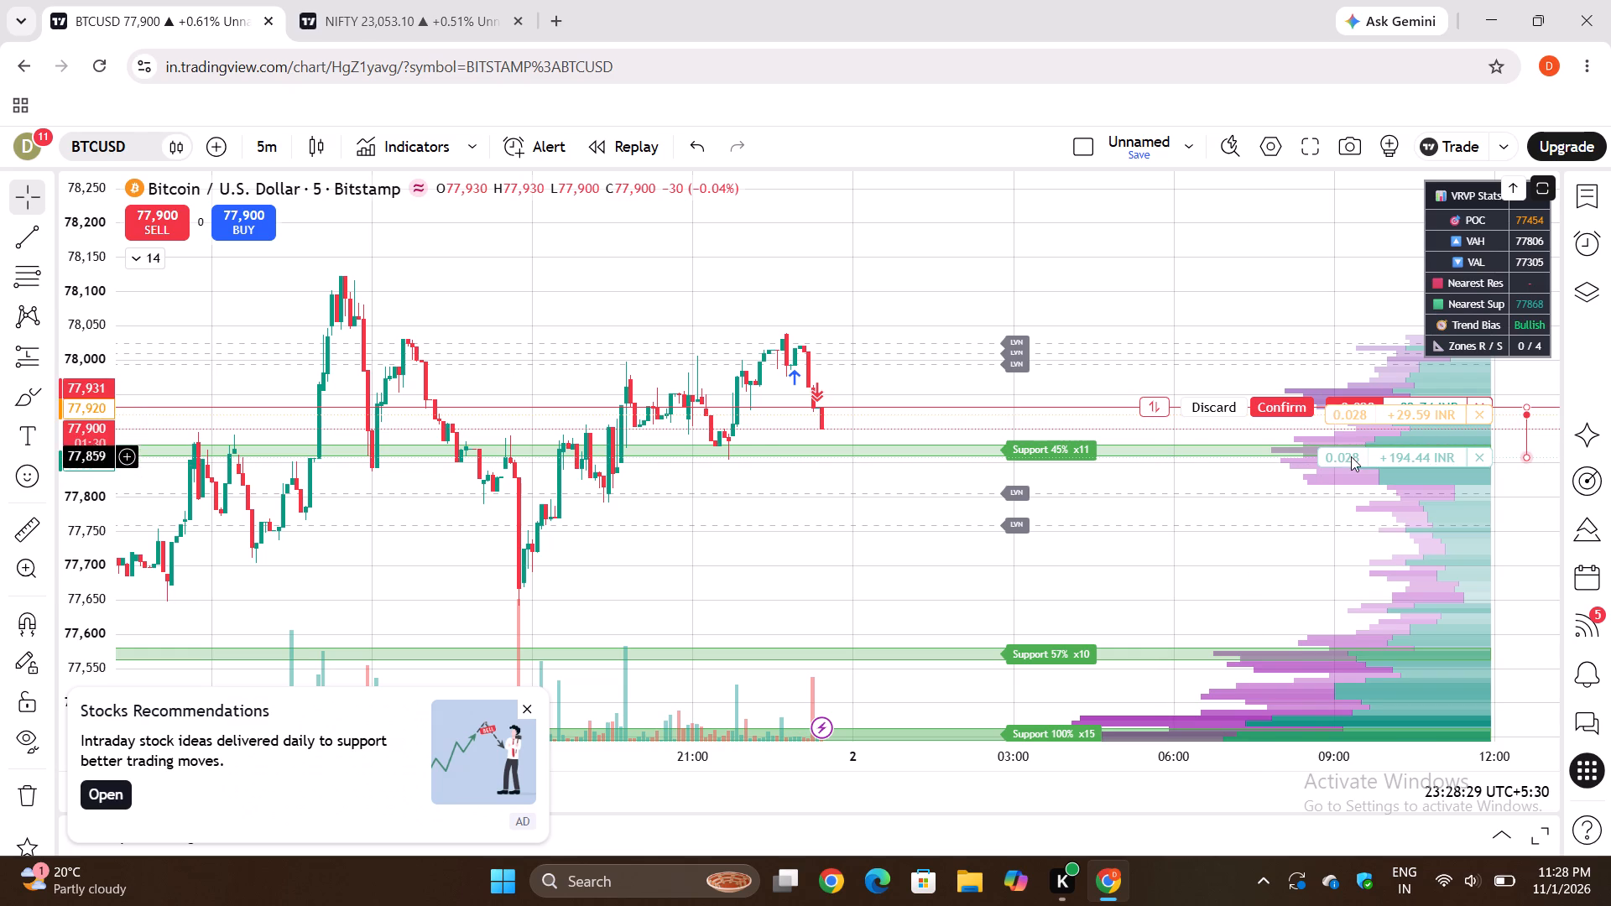
{"action": "left_click", "coordinate": [1363, 416]}
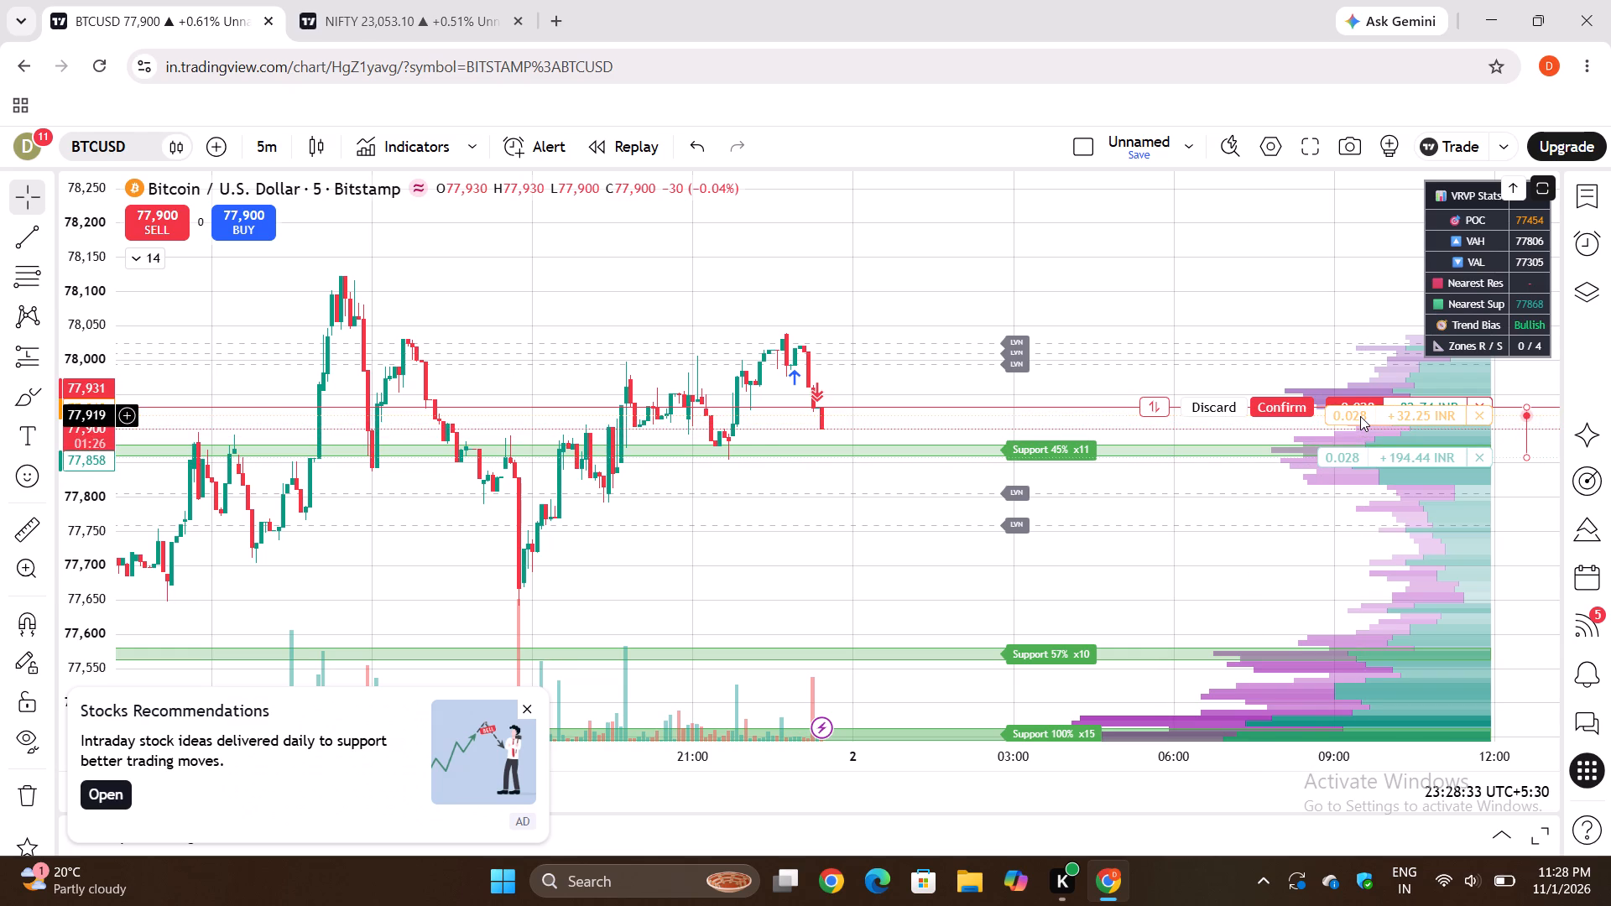
{"action": "left_click", "coordinate": [1360, 416]}
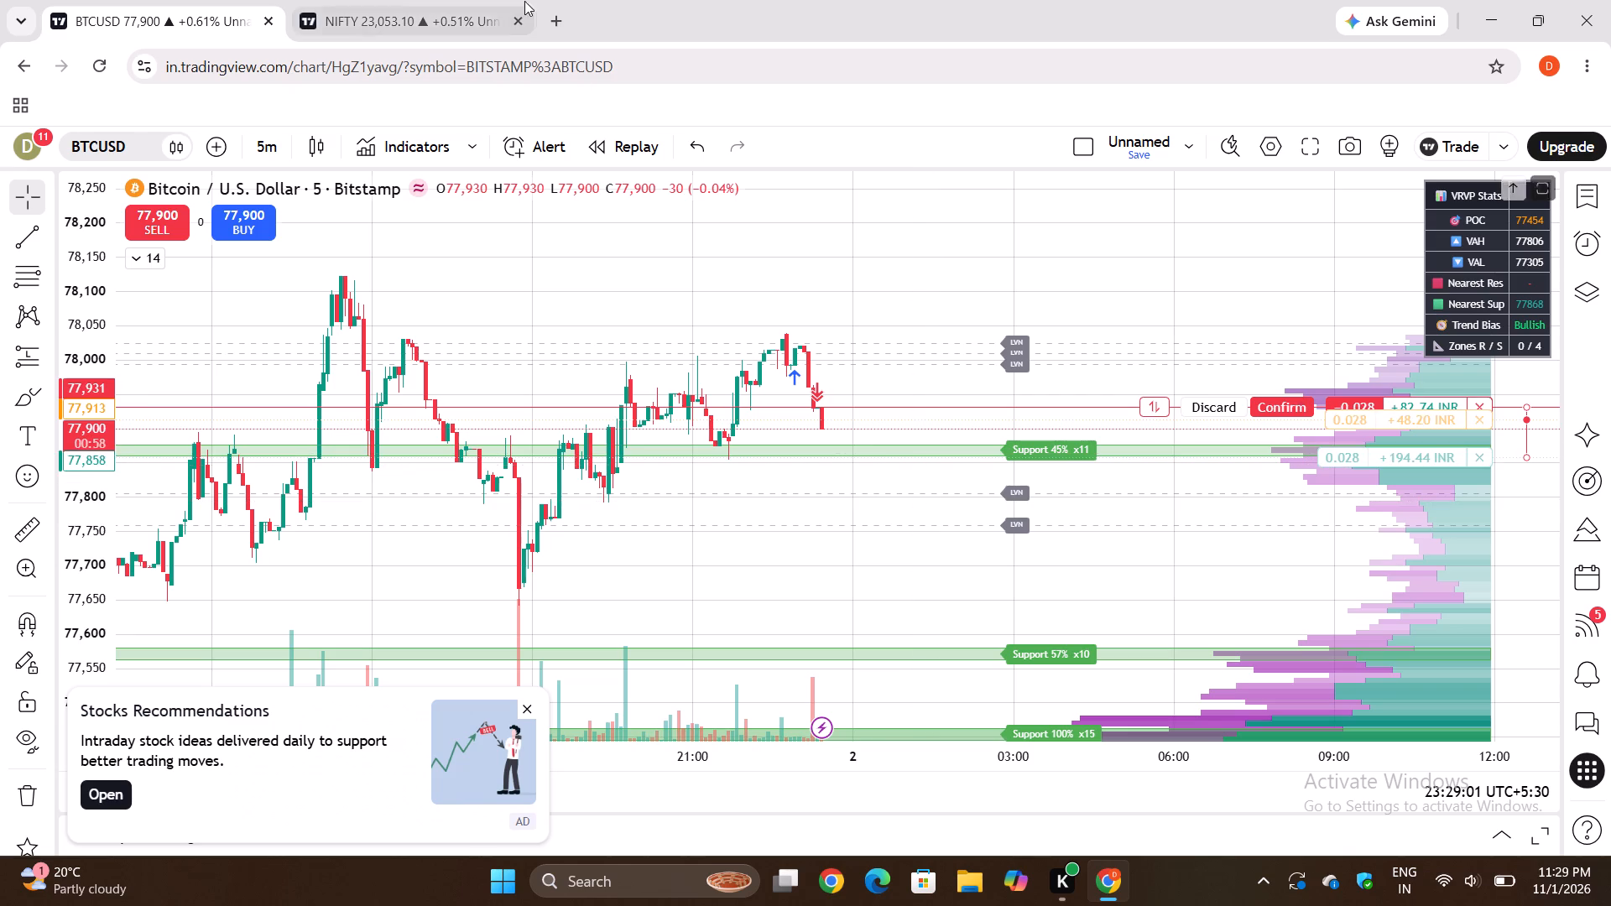
On the Nifty 50 chart, enable the POC line and the VAH / VAL lines of the HexaTrades Volume Profile S/R Matrix.
{"action": "left_click", "coordinate": [387, 0]}
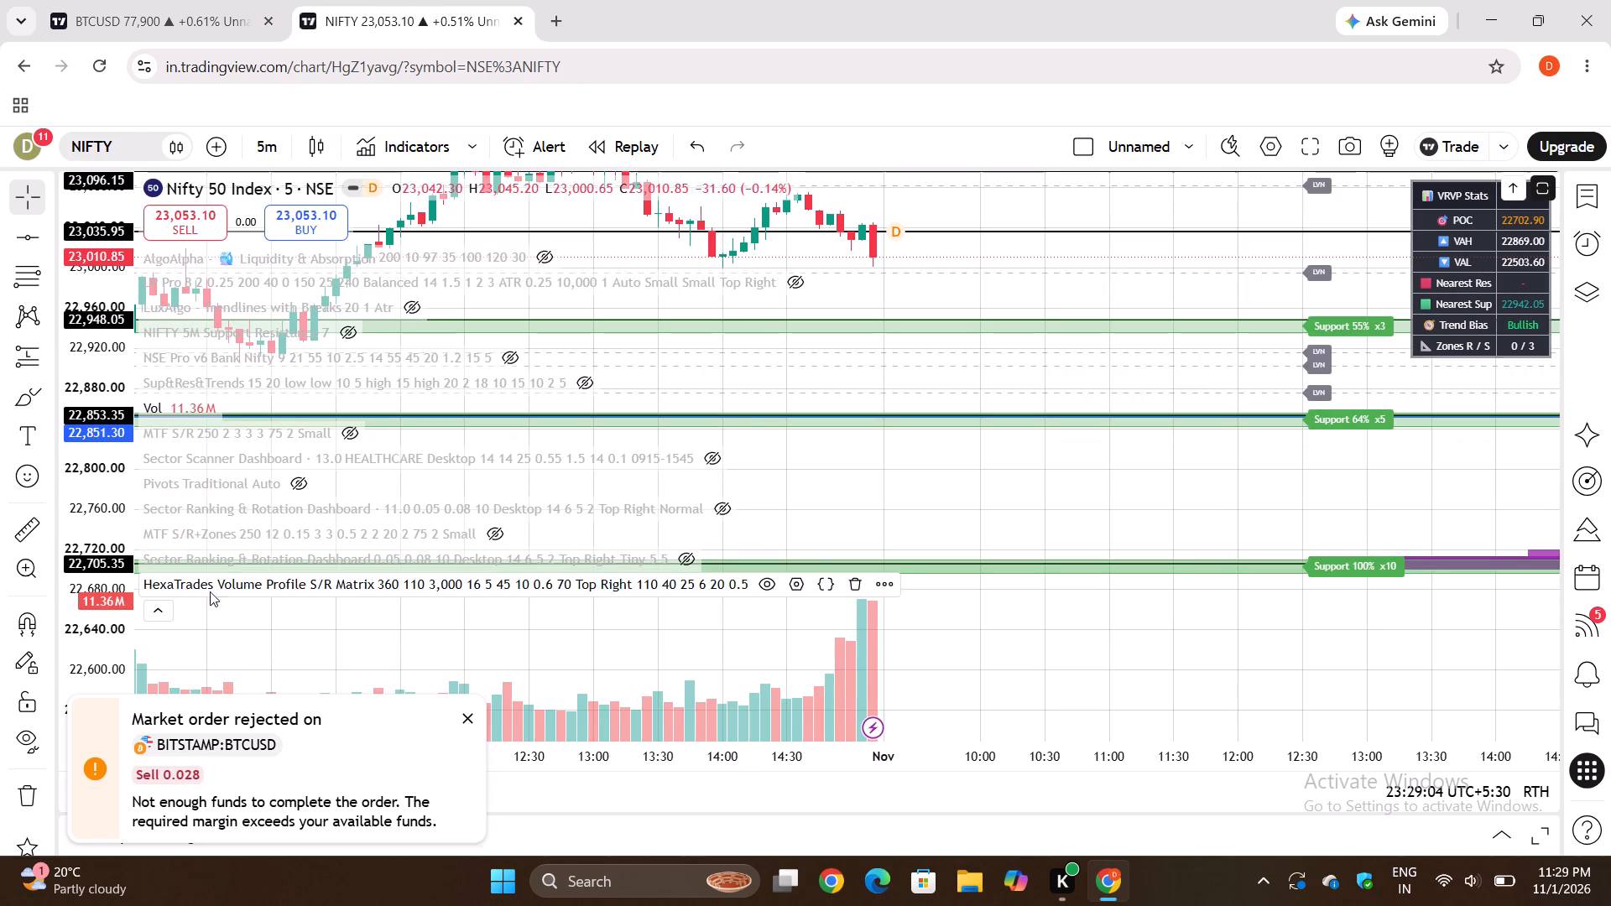
{"action": "left_click", "coordinate": [167, 604]}
{"action": "left_click_drag", "start_coordinate": [826, 370], "coordinate": [868, 672]}
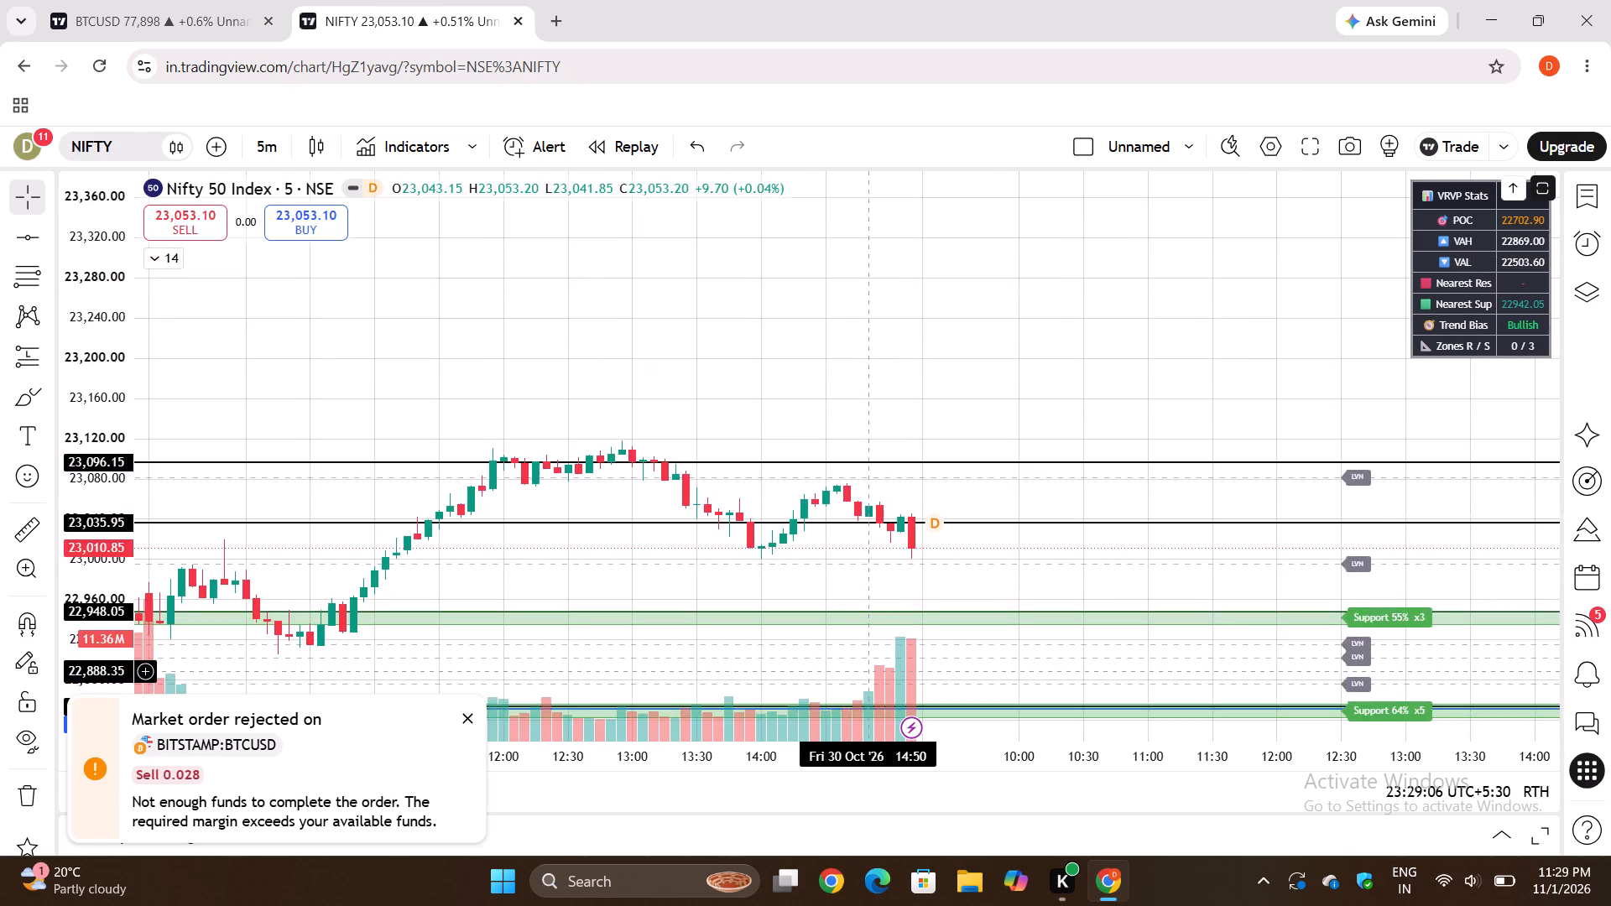
{"action": "left_click_drag", "start_coordinate": [868, 672], "coordinate": [861, 527]}
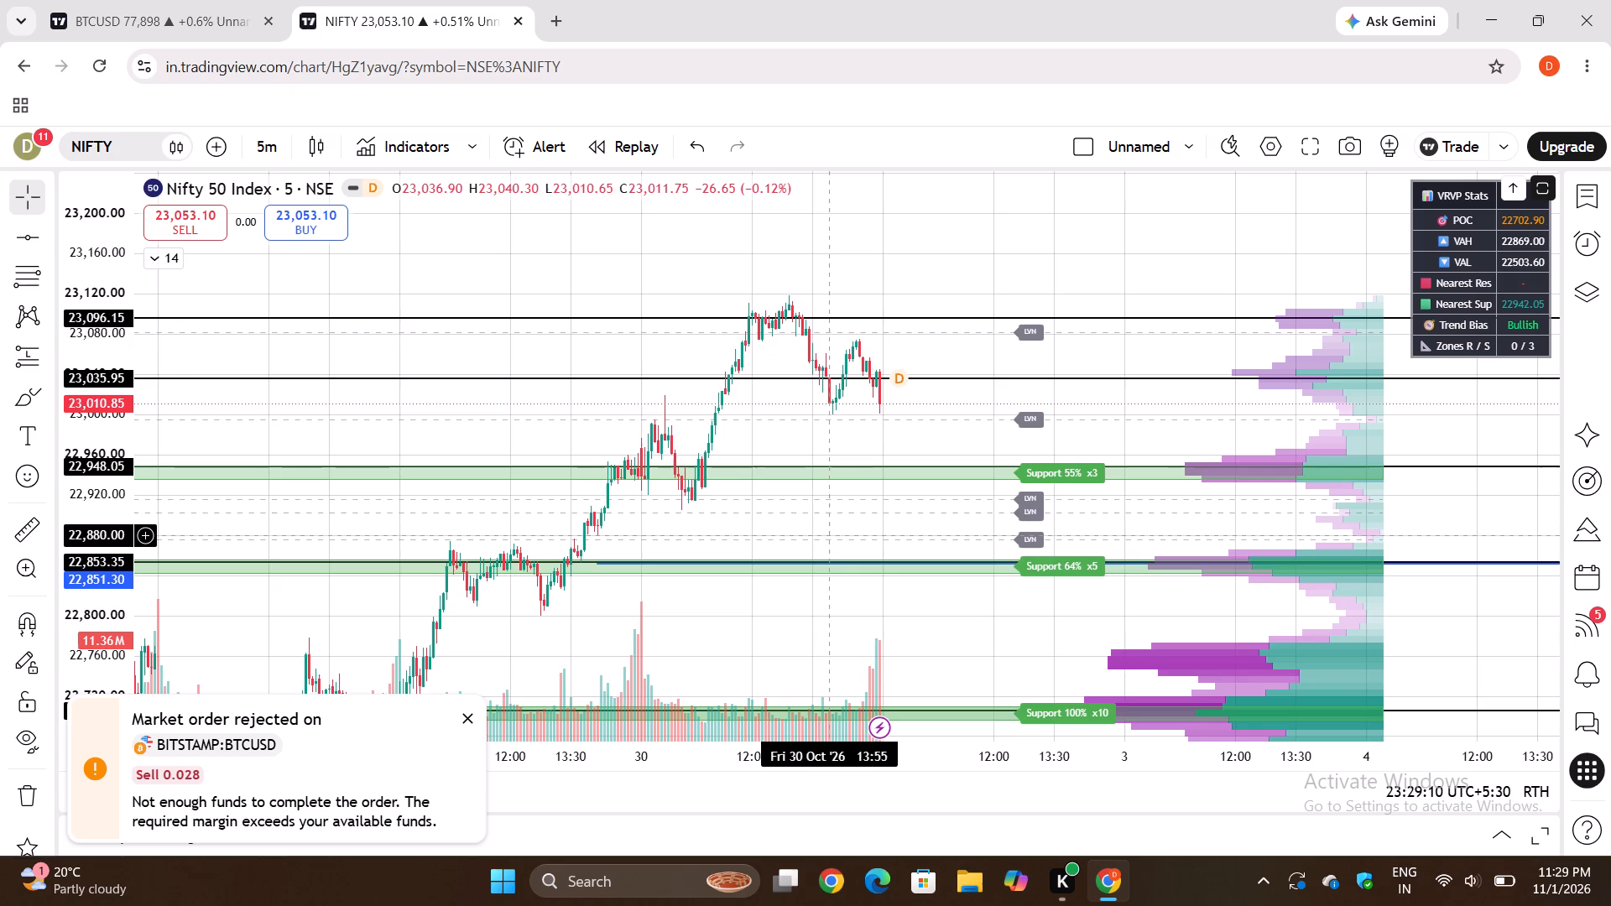
{"action": "left_click_drag", "start_coordinate": [828, 536], "coordinate": [741, 499]}
{"action": "left_click", "coordinate": [175, 259]}
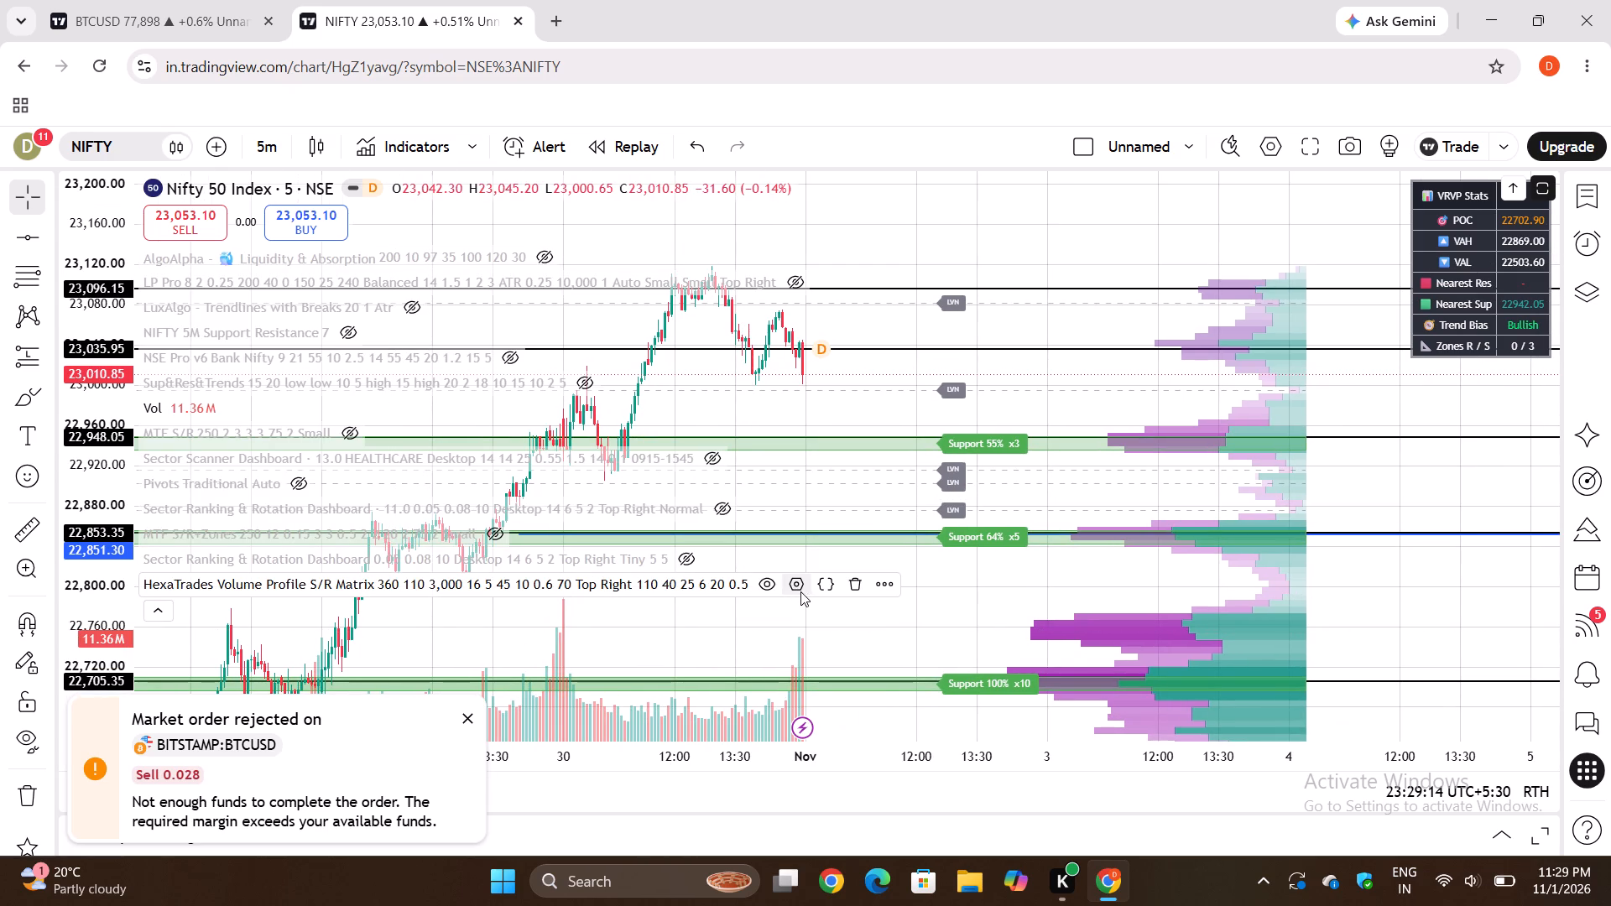
{"action": "left_click", "coordinate": [800, 591]}
{"action": "scroll", "coordinate": [852, 544], "scroll_direction": "down", "scroll_amount": 4}
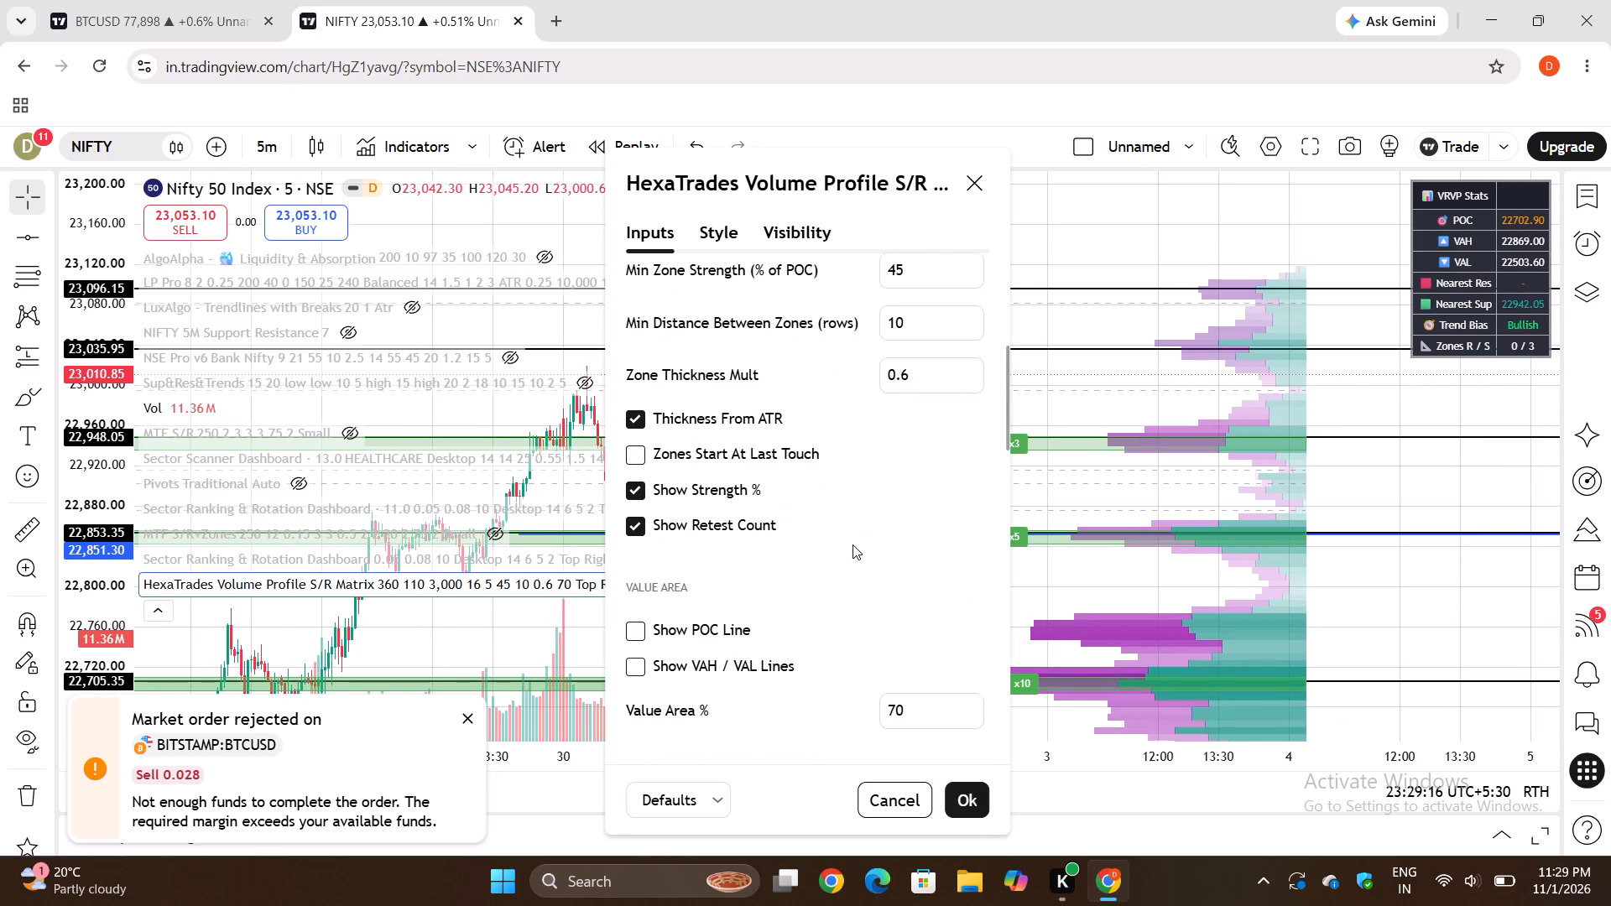
{"action": "scroll", "coordinate": [852, 544], "scroll_direction": "down", "scroll_amount": 2}
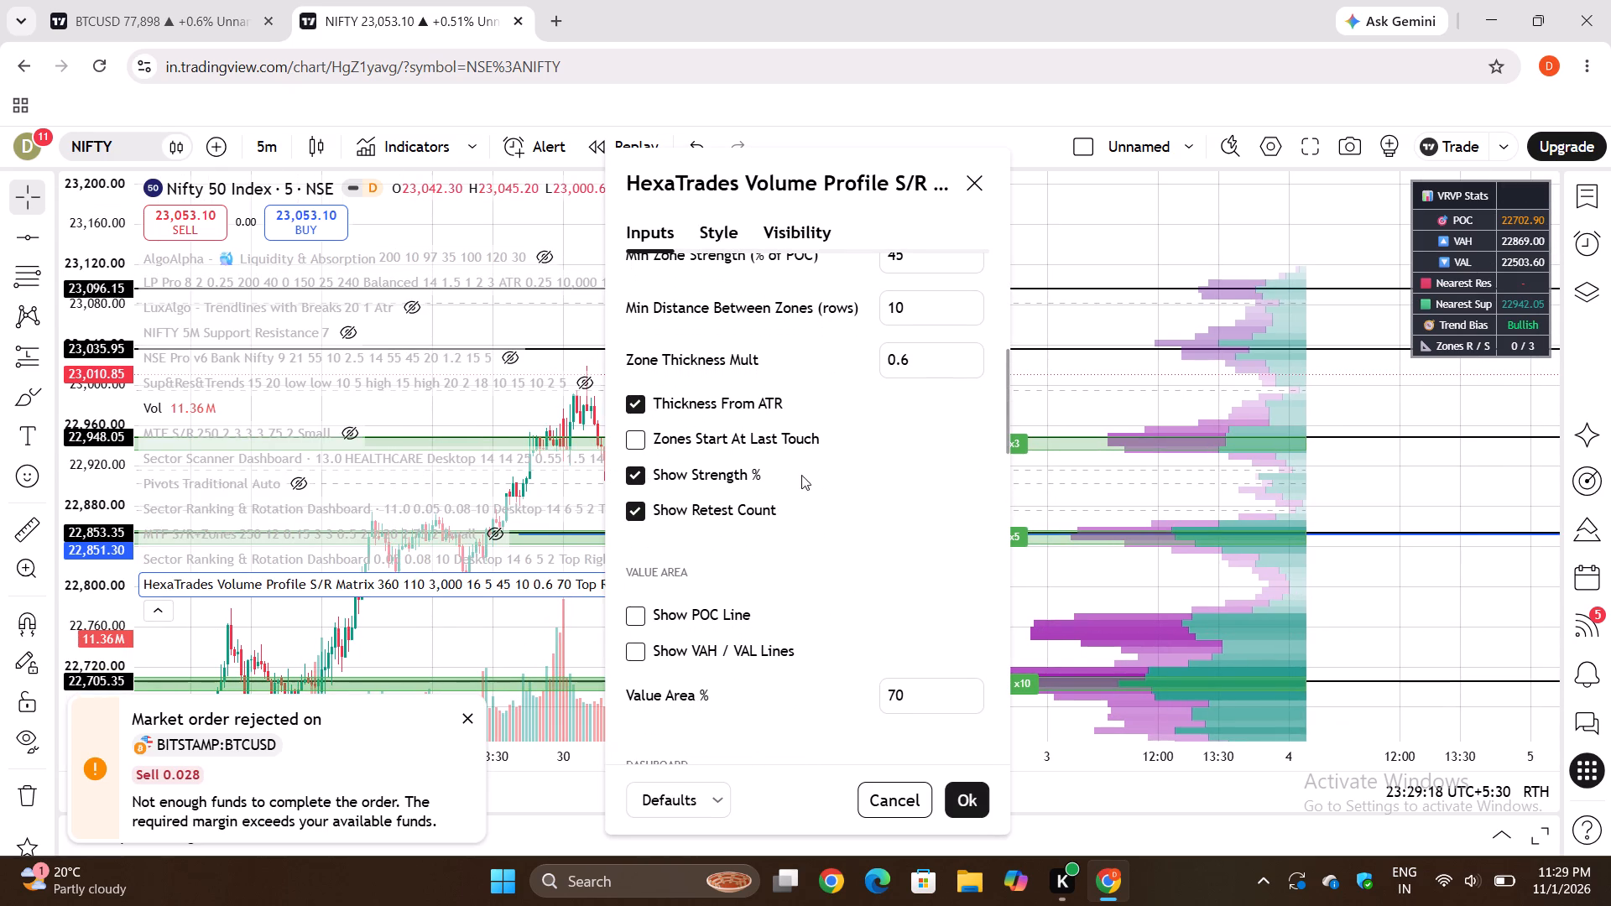
{"action": "scroll", "coordinate": [800, 518], "scroll_direction": "down", "scroll_amount": 1}
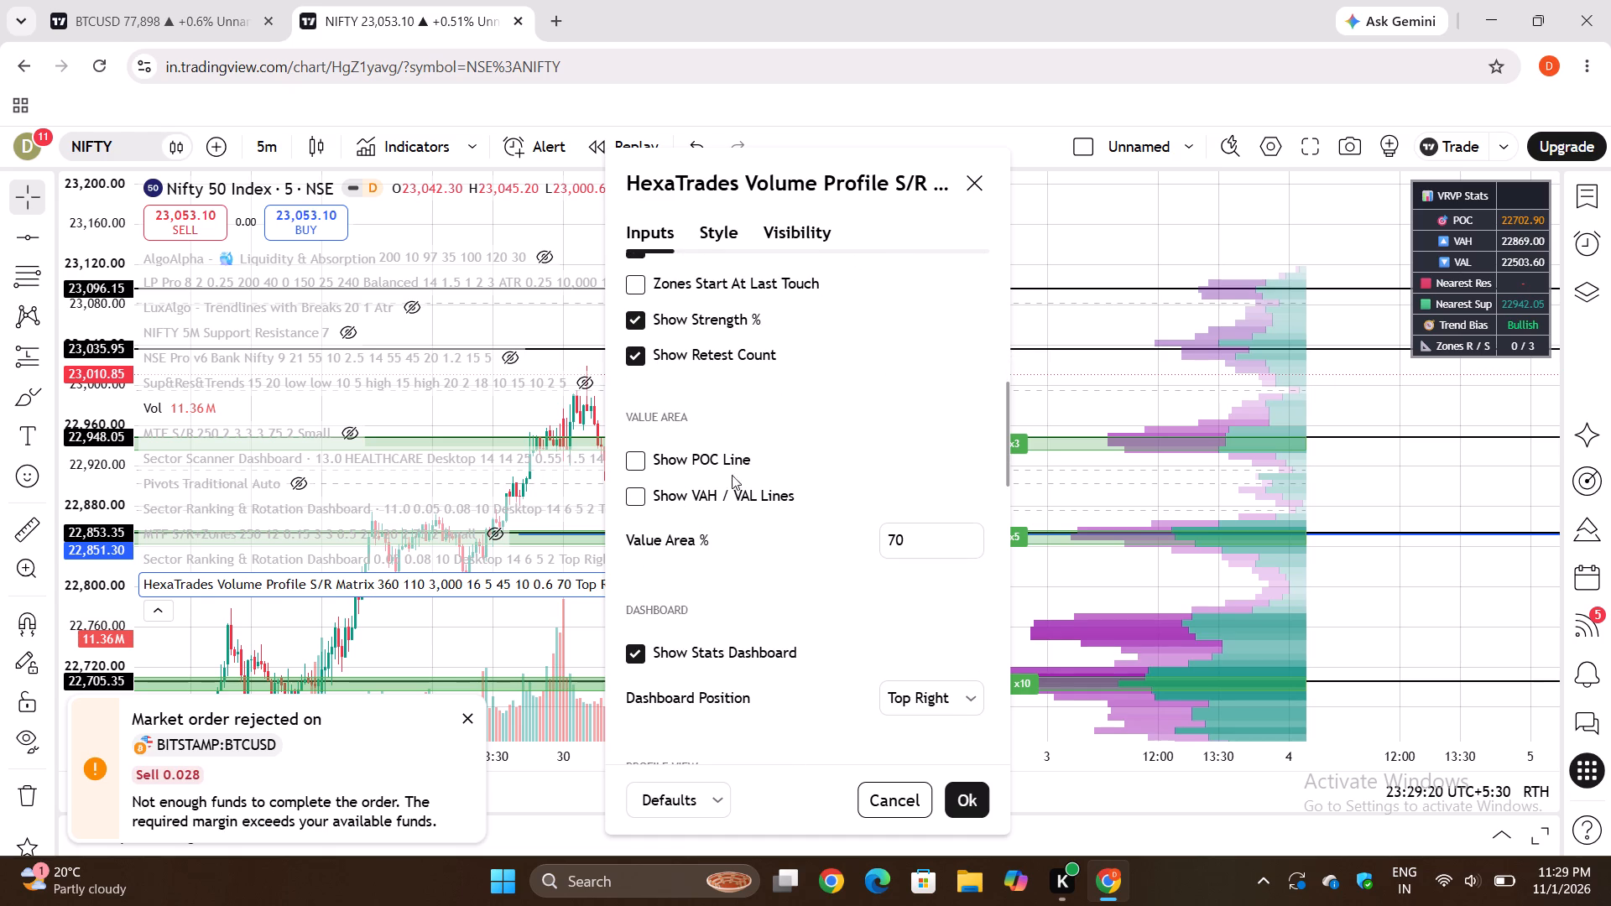
{"action": "left_click", "coordinate": [701, 459]}
{"action": "left_click", "coordinate": [702, 486]}
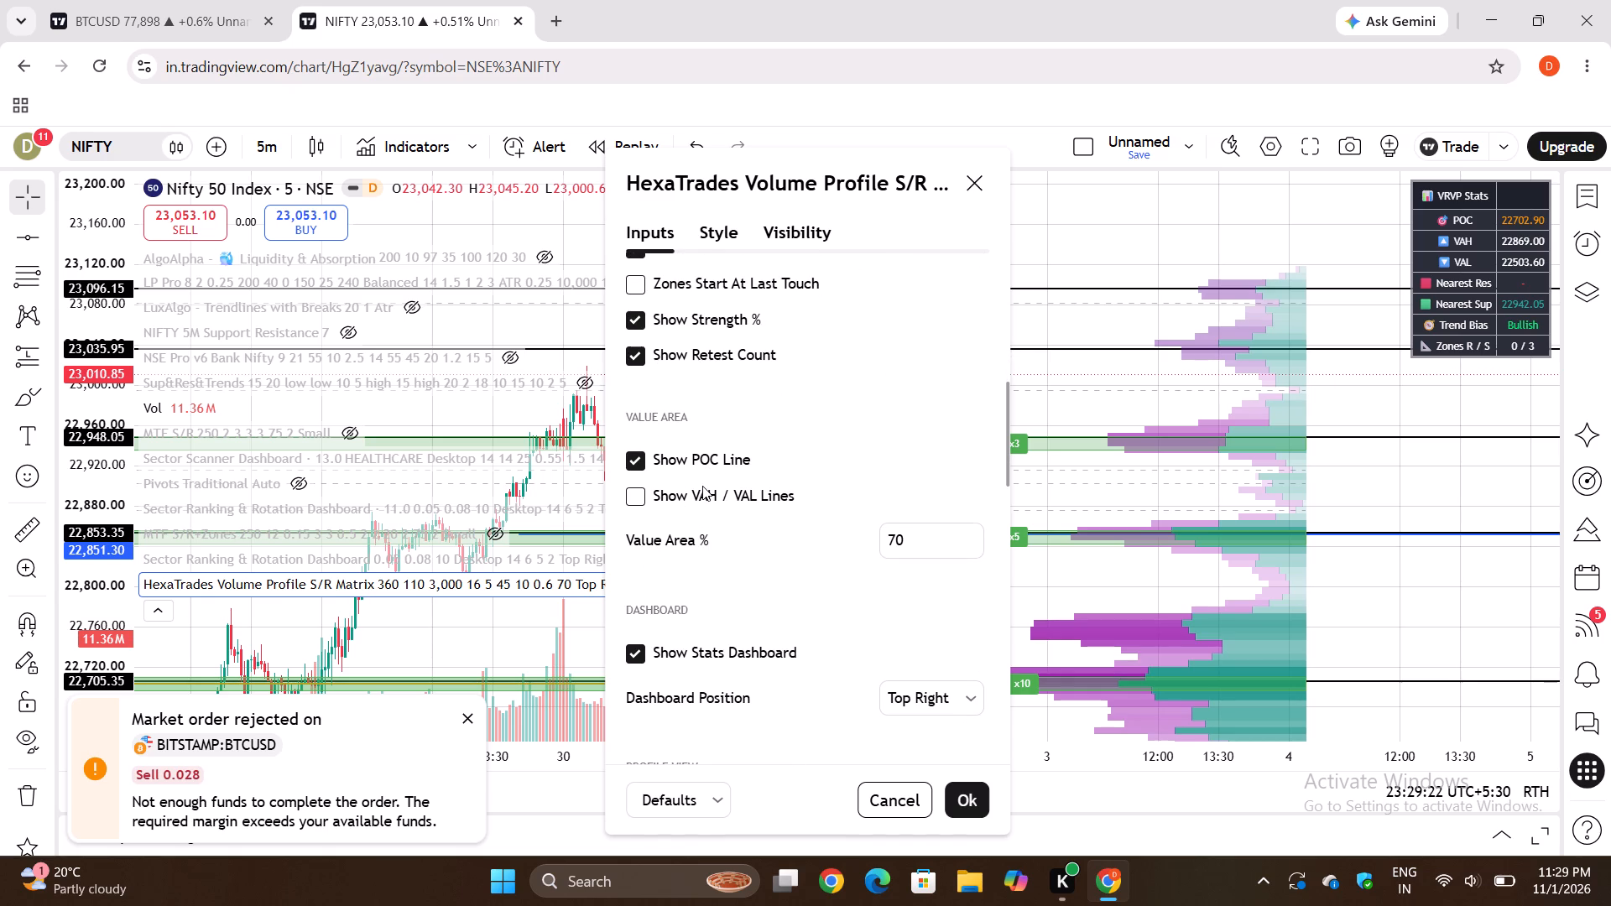
{"action": "left_click", "coordinate": [702, 502]}
{"action": "scroll", "coordinate": [743, 523], "scroll_direction": "down", "scroll_amount": 2}
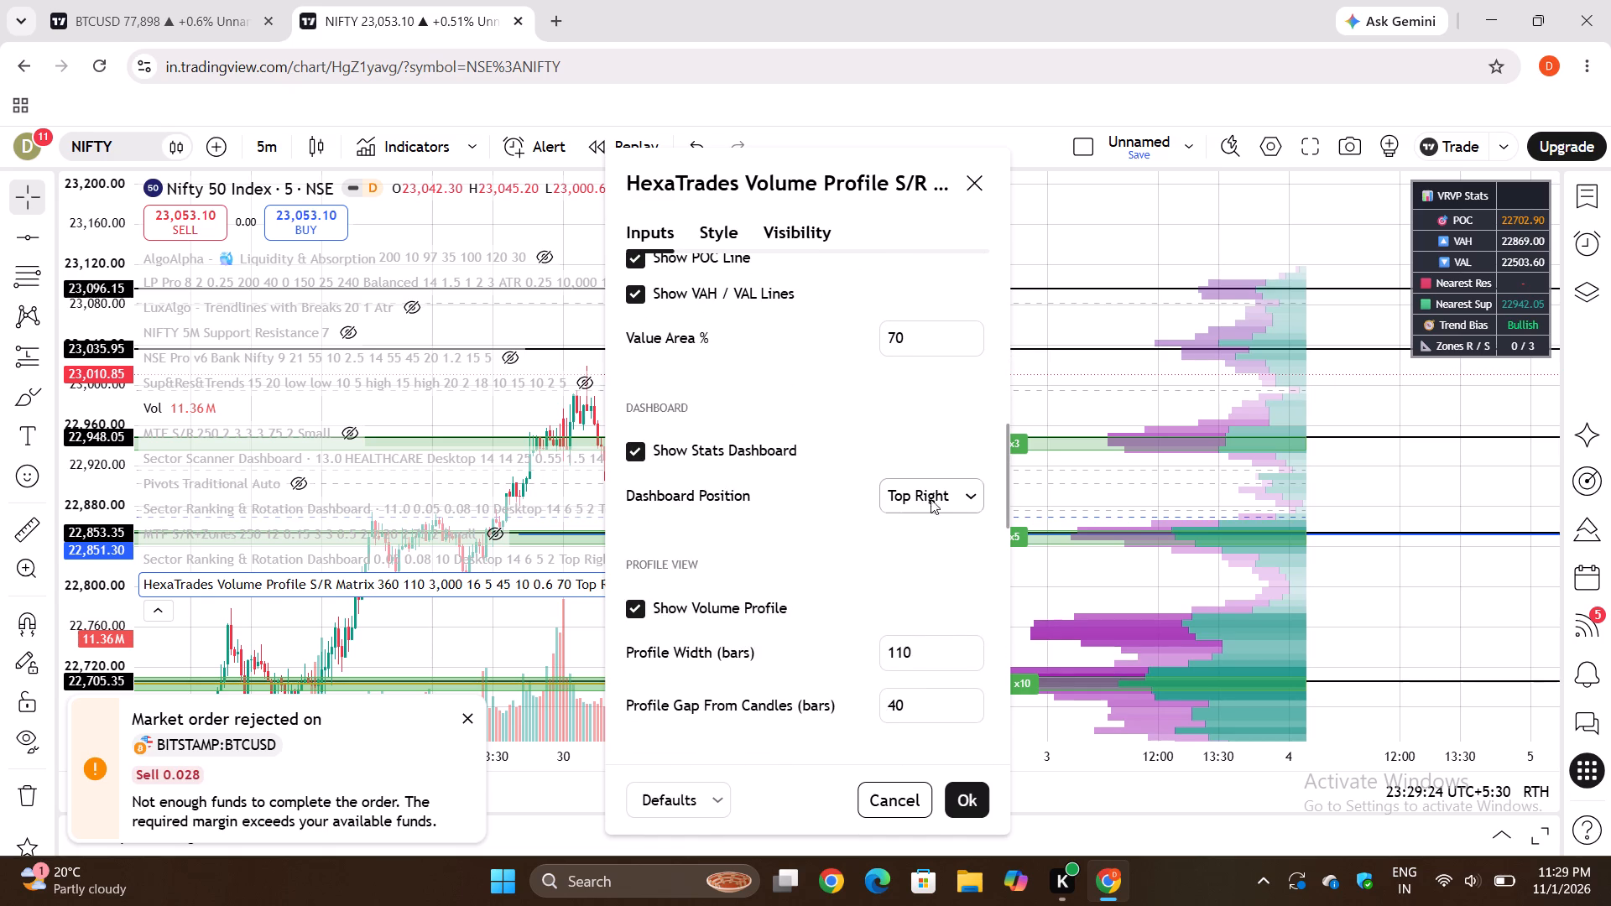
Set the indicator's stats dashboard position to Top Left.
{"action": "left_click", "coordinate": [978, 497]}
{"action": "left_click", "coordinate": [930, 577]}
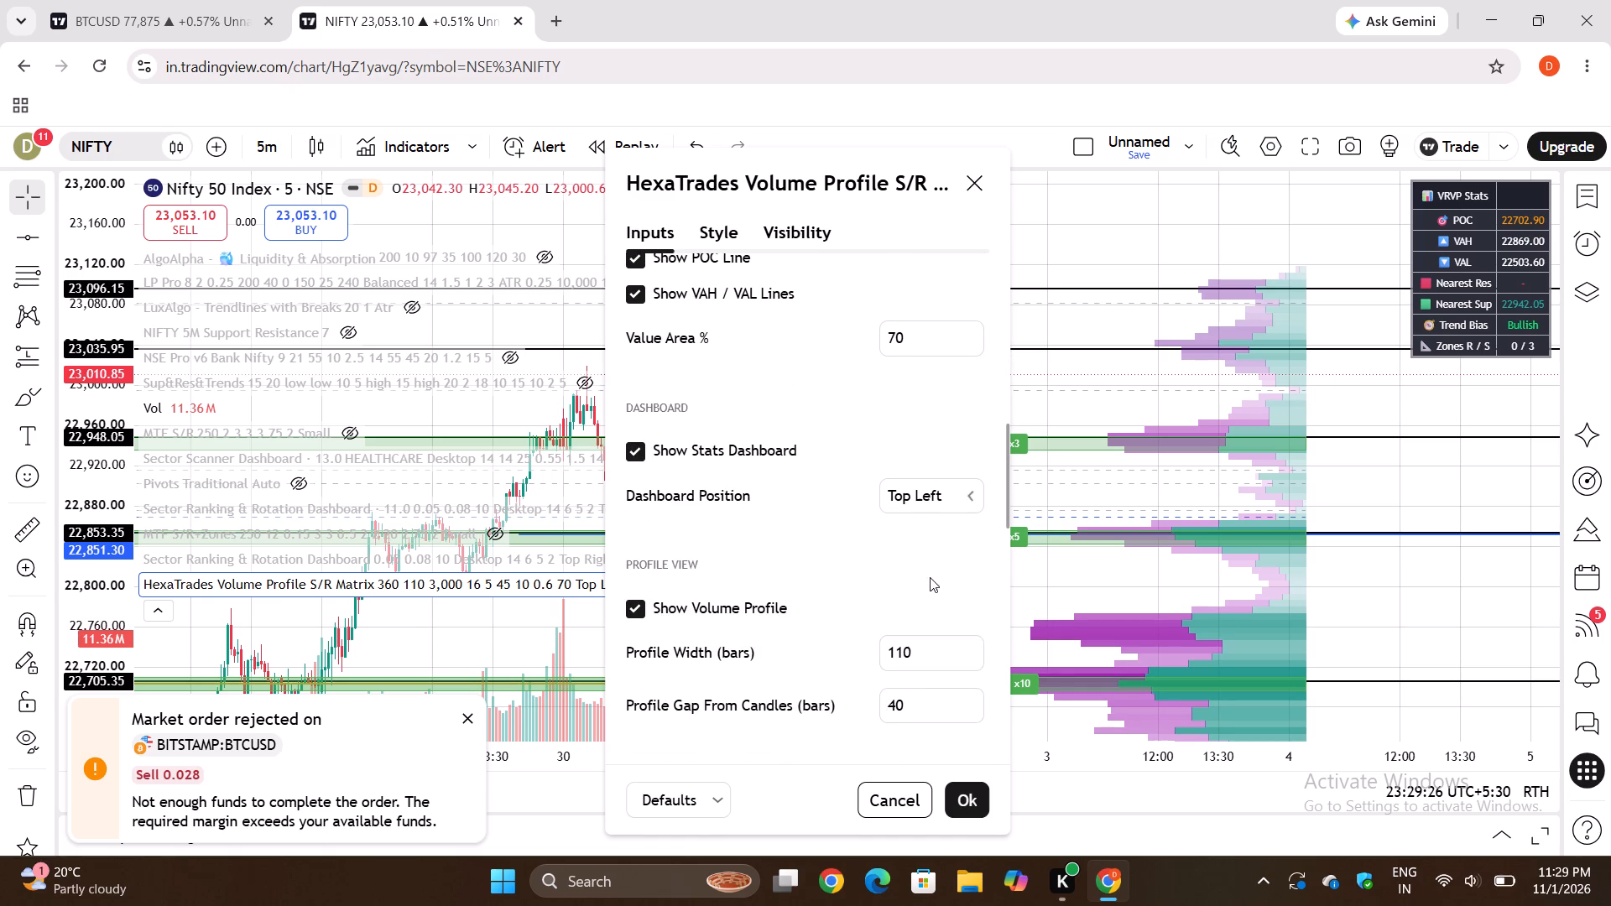
Enable Show Fair Value Gaps for the HexaTrades indicator and apply the settings.
{"action": "scroll", "coordinate": [781, 604], "scroll_direction": "down", "scroll_amount": 4}
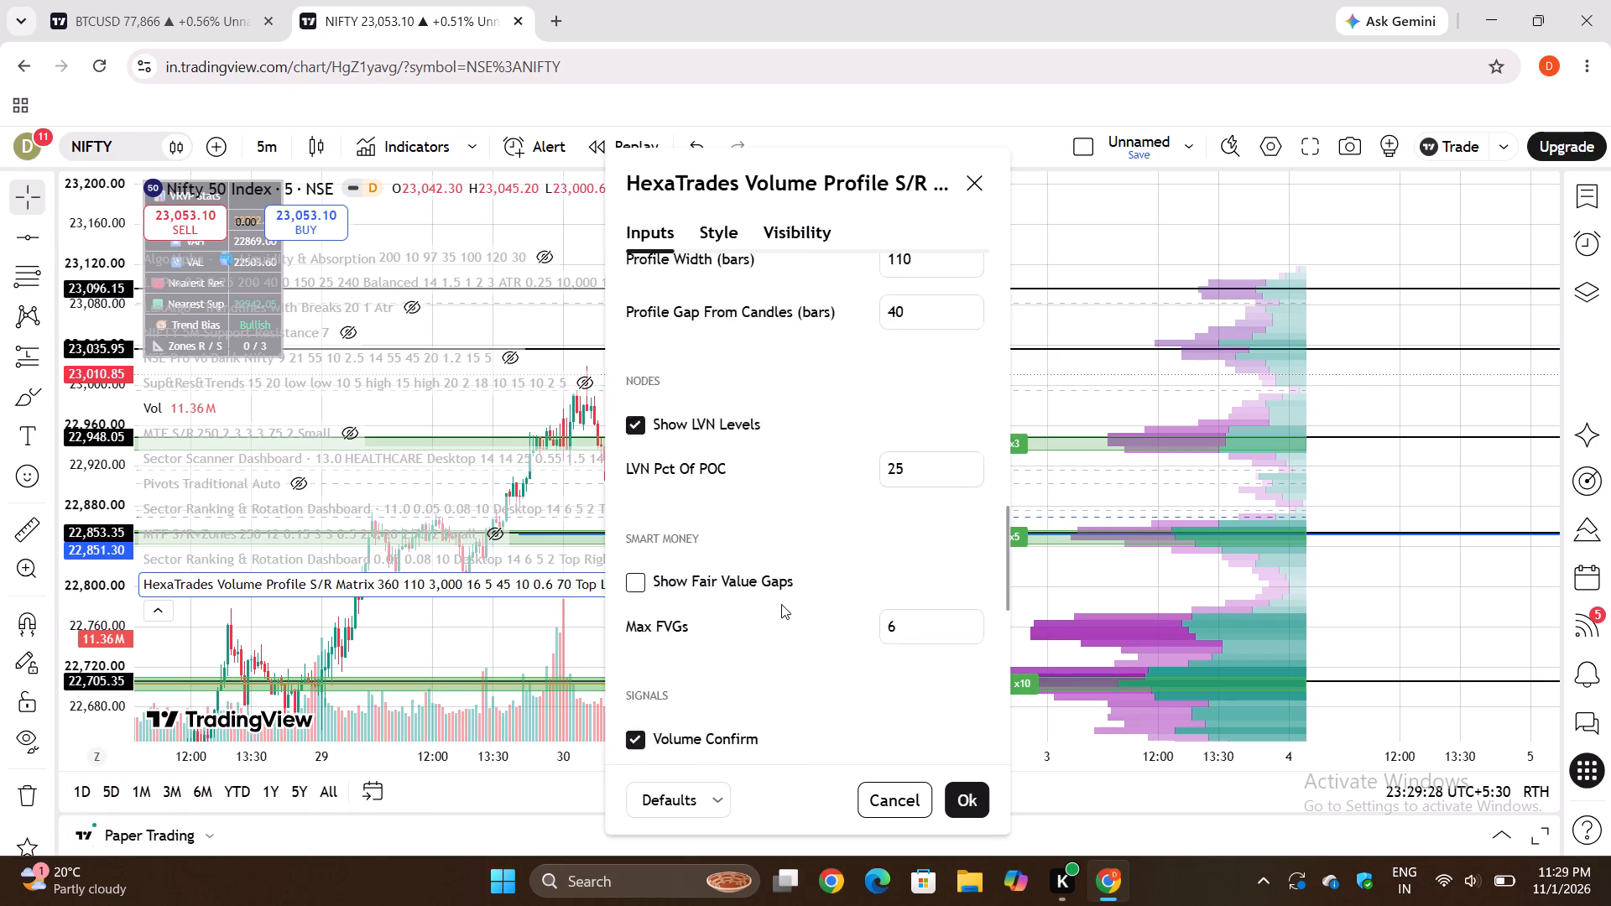
{"action": "scroll", "coordinate": [891, 585], "scroll_direction": "down", "scroll_amount": 2}
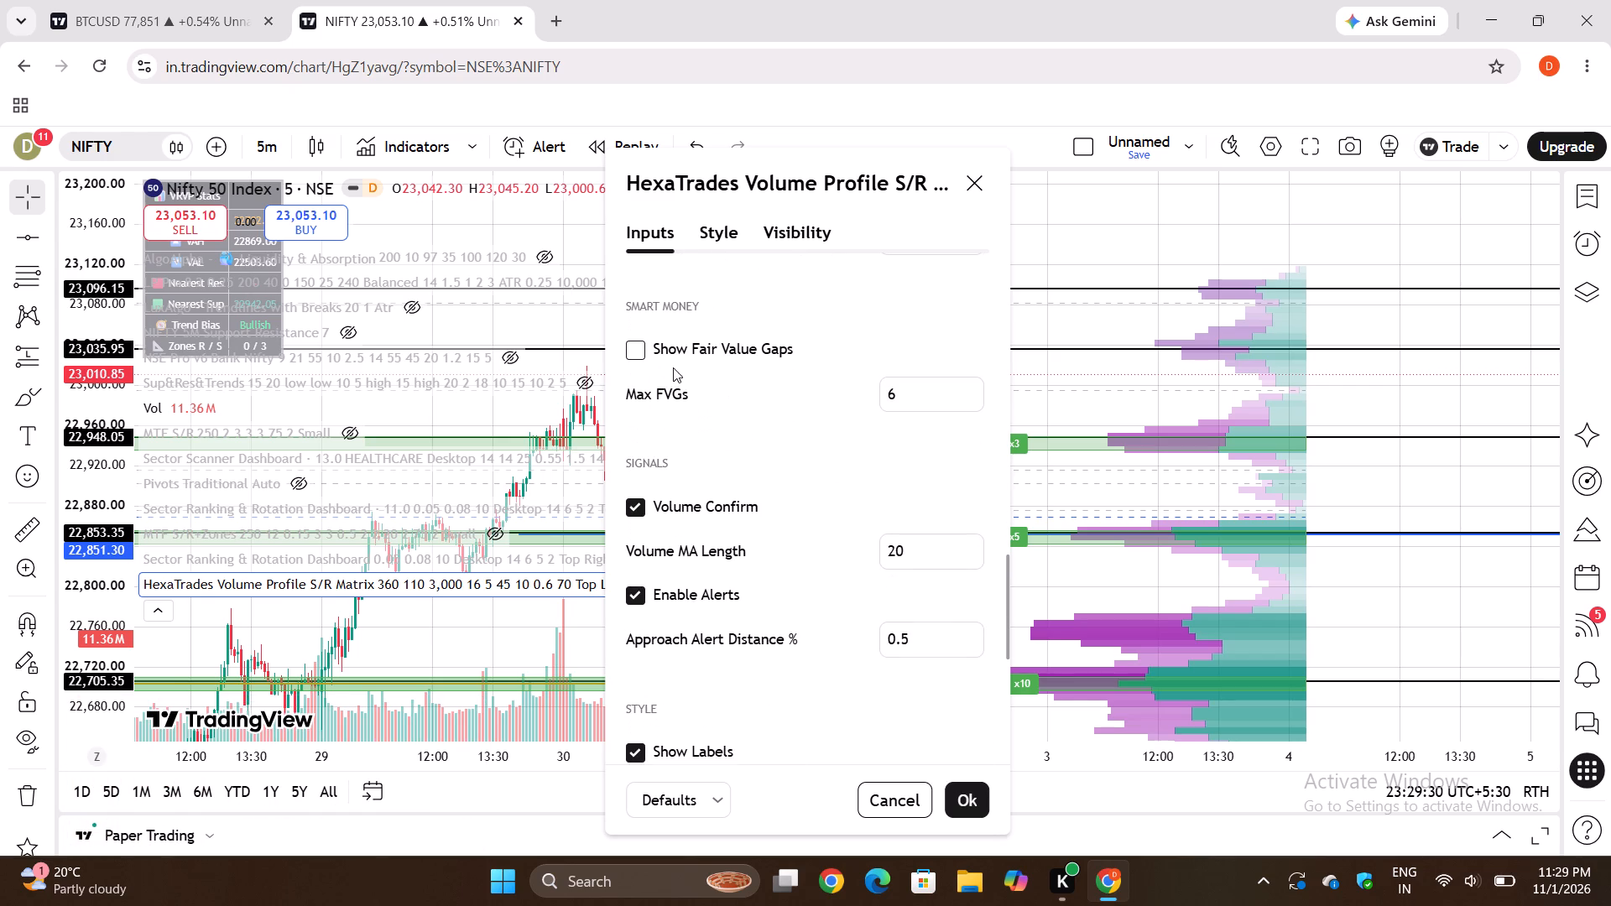
{"action": "left_click", "coordinate": [670, 350]}
{"action": "scroll", "coordinate": [814, 455], "scroll_direction": "down", "scroll_amount": 3}
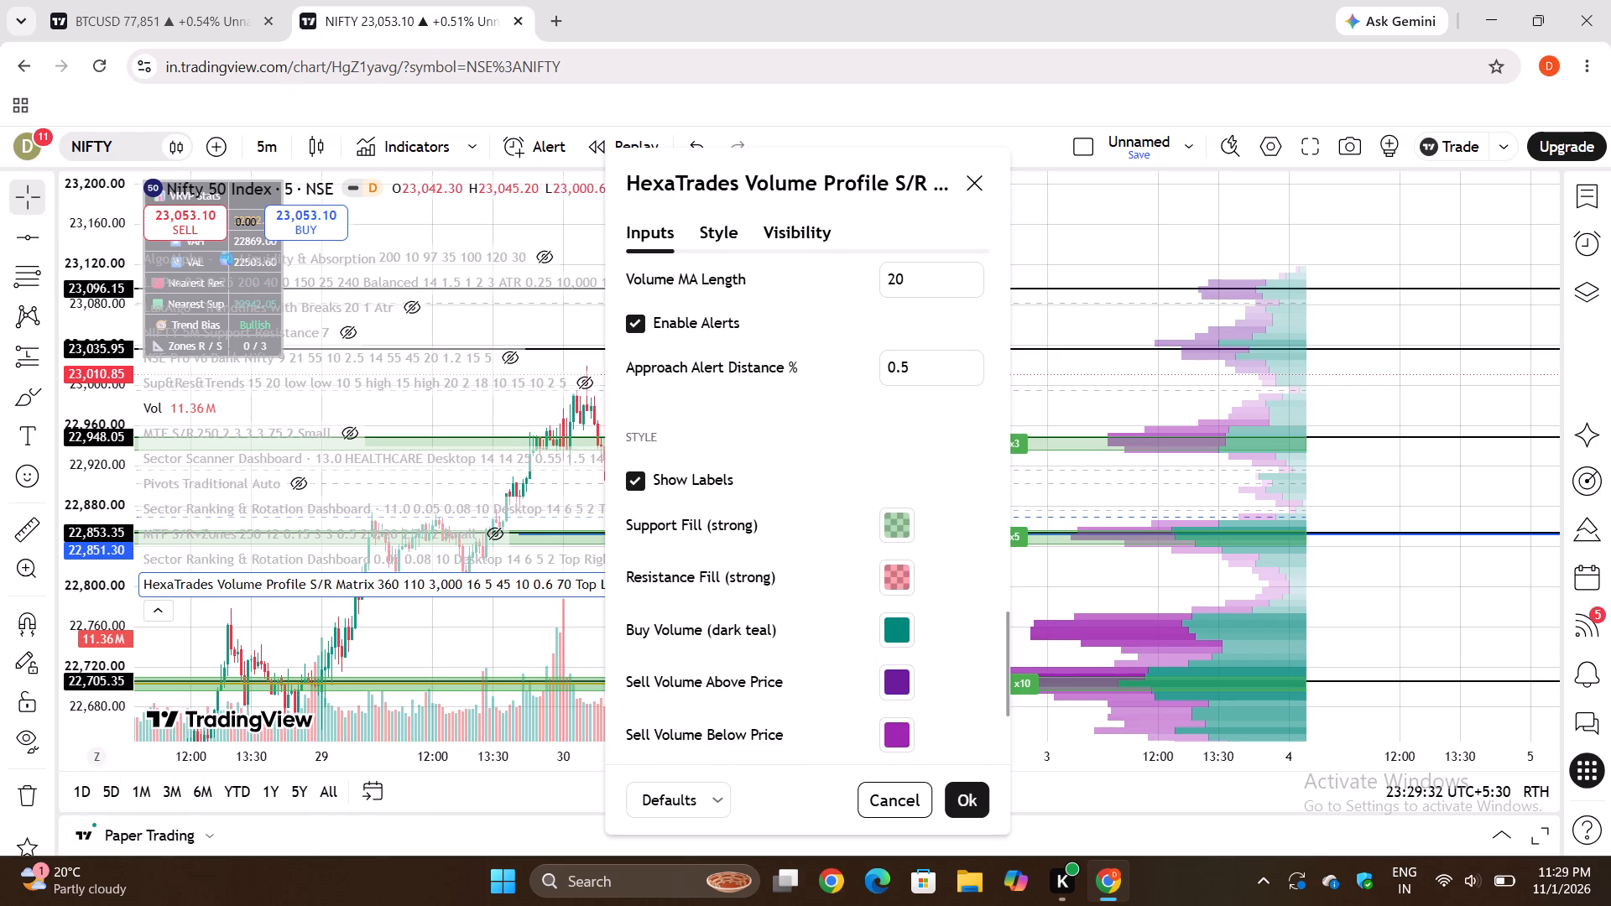
{"action": "left_click", "coordinate": [977, 802]}
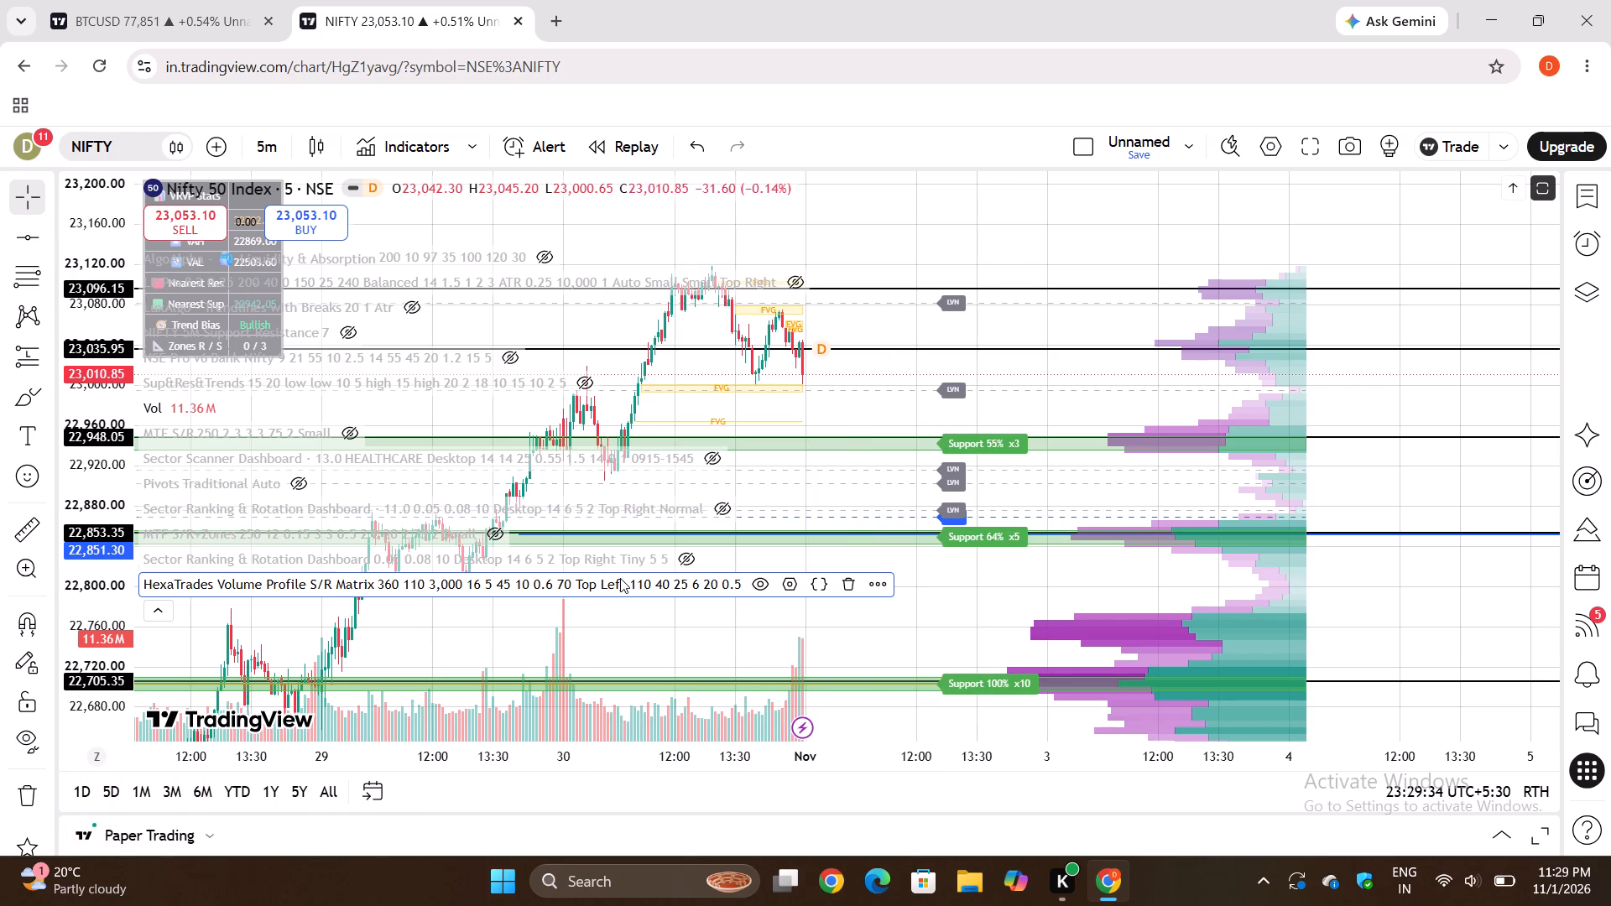
Reopen the HexaTrades Volume Profile S/R Matrix settings and set the stats dashboard position to Top Right.
{"action": "left_click", "coordinate": [154, 612]}
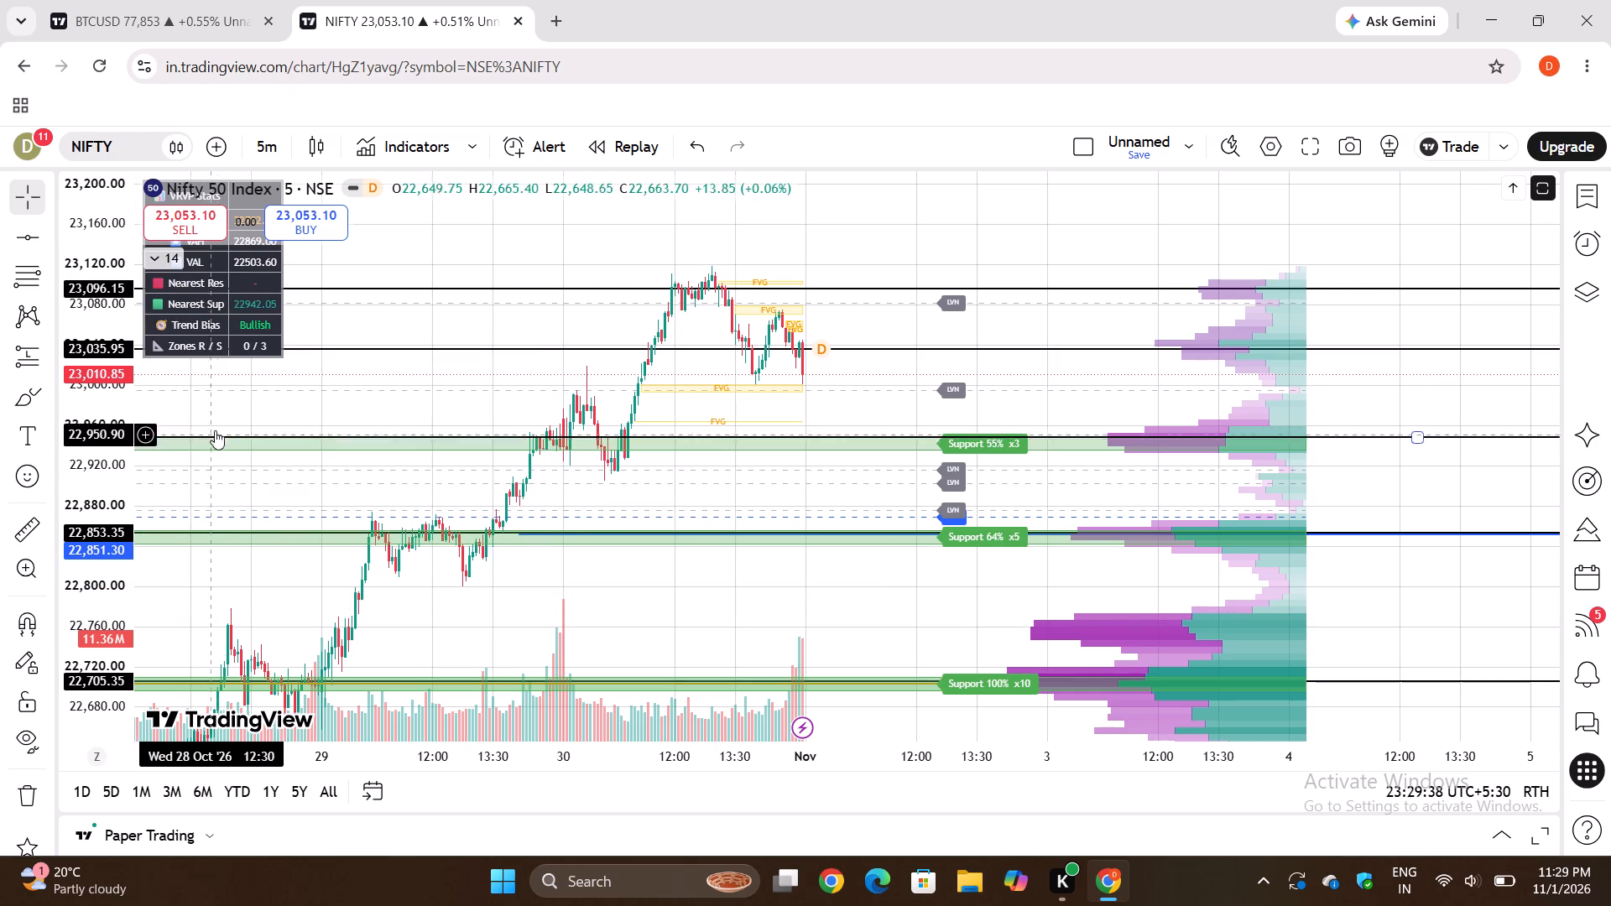
{"action": "left_click", "coordinate": [157, 255]}
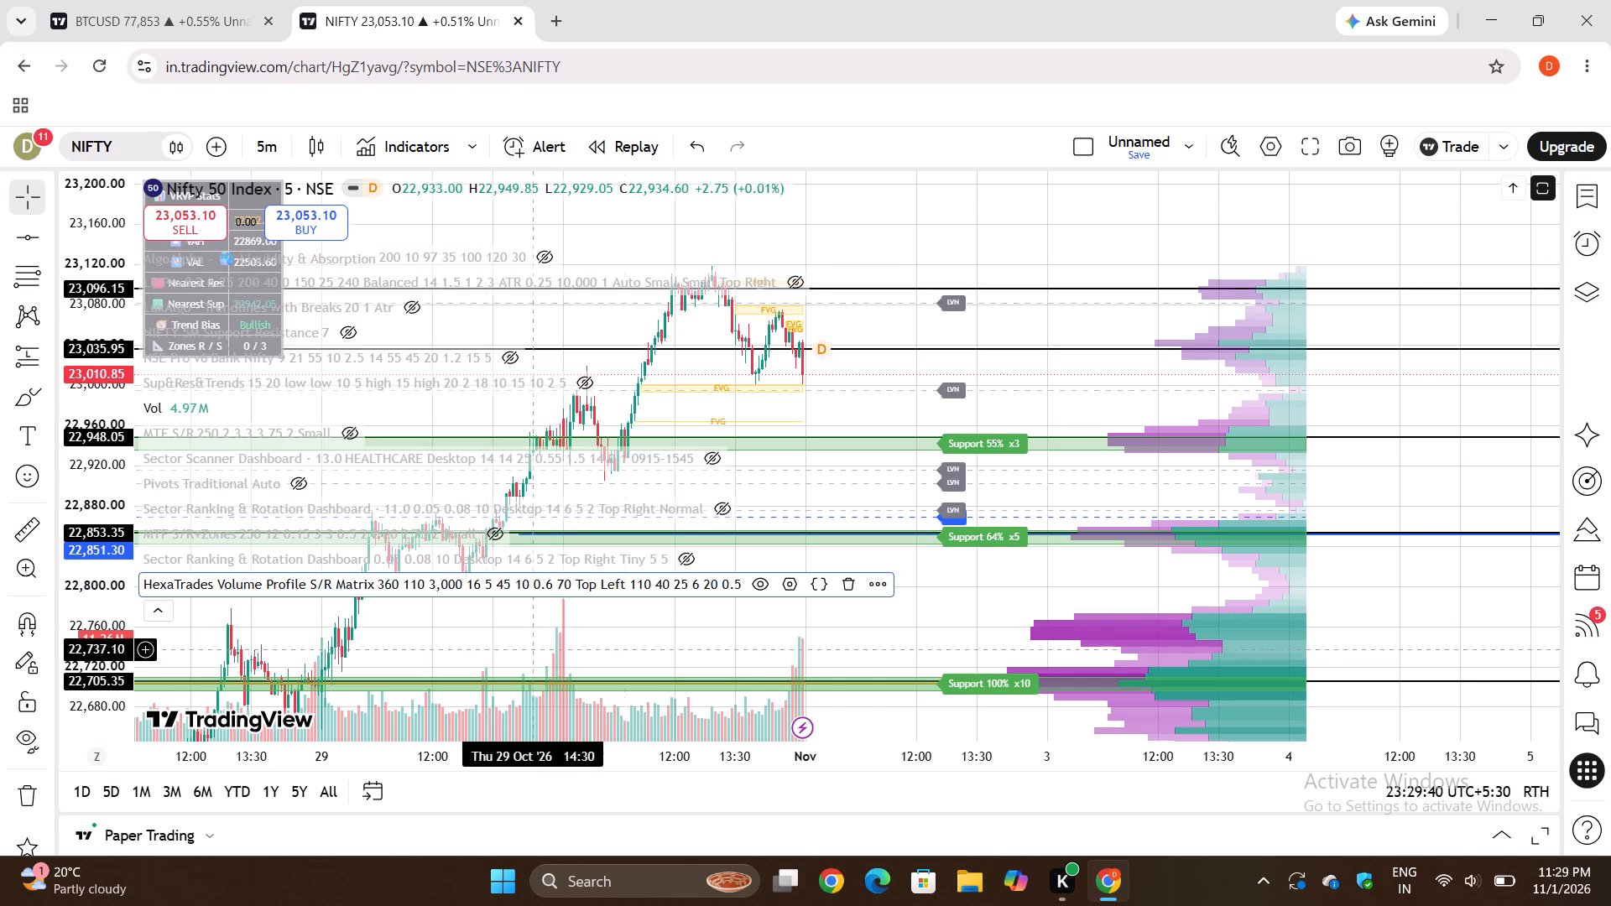
{"action": "left_click", "coordinate": [797, 585]}
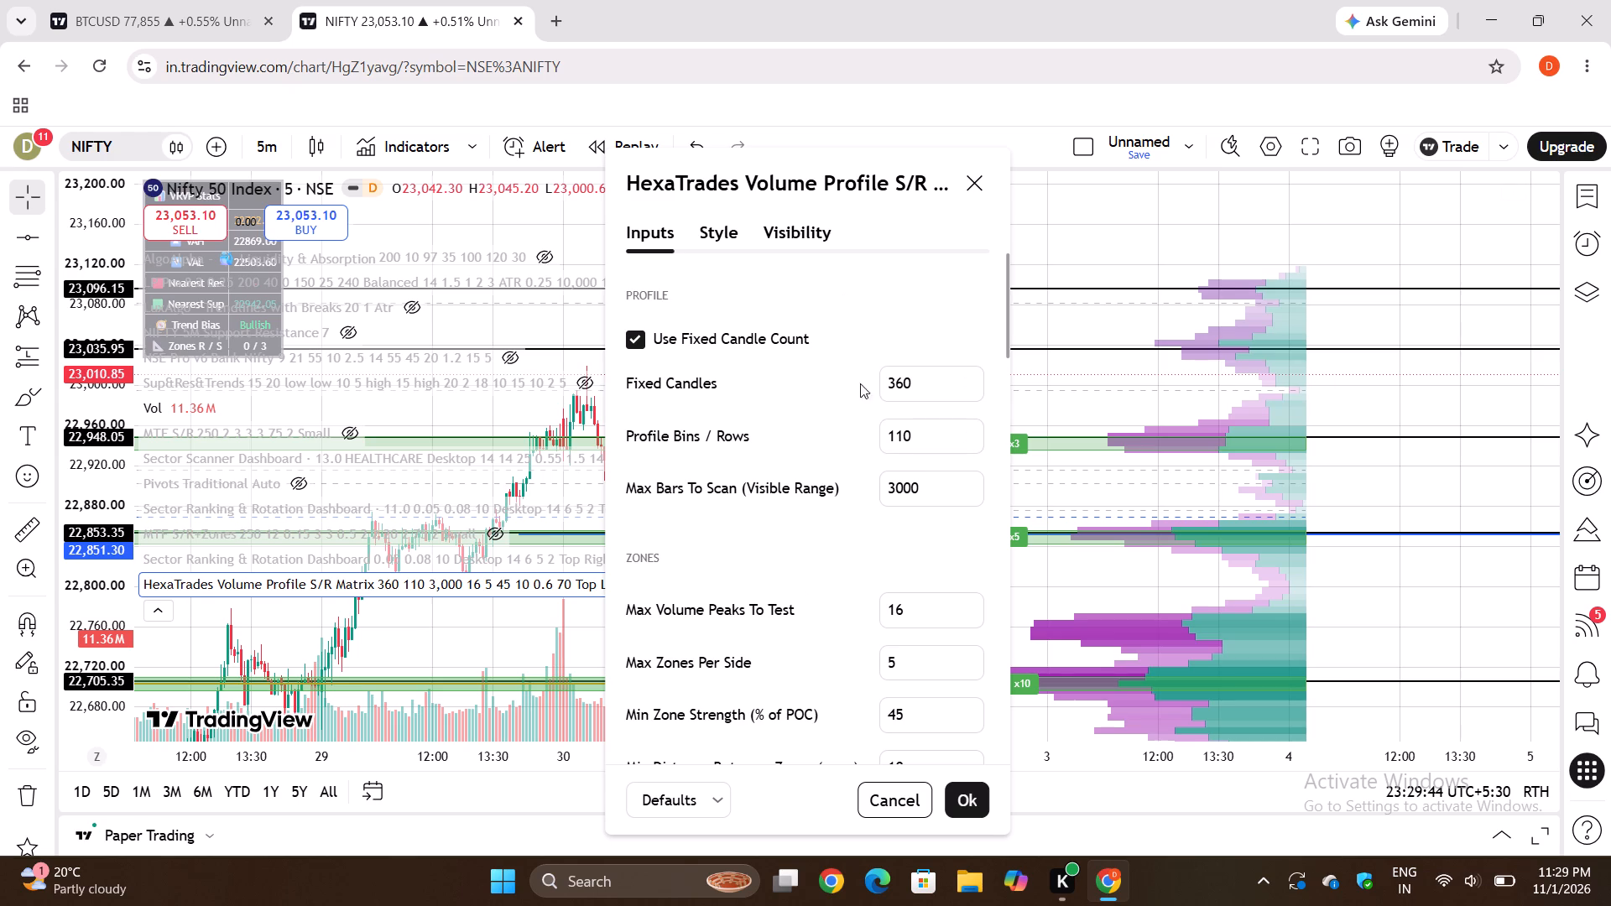
{"action": "scroll", "coordinate": [876, 459], "scroll_direction": "down", "scroll_amount": 9}
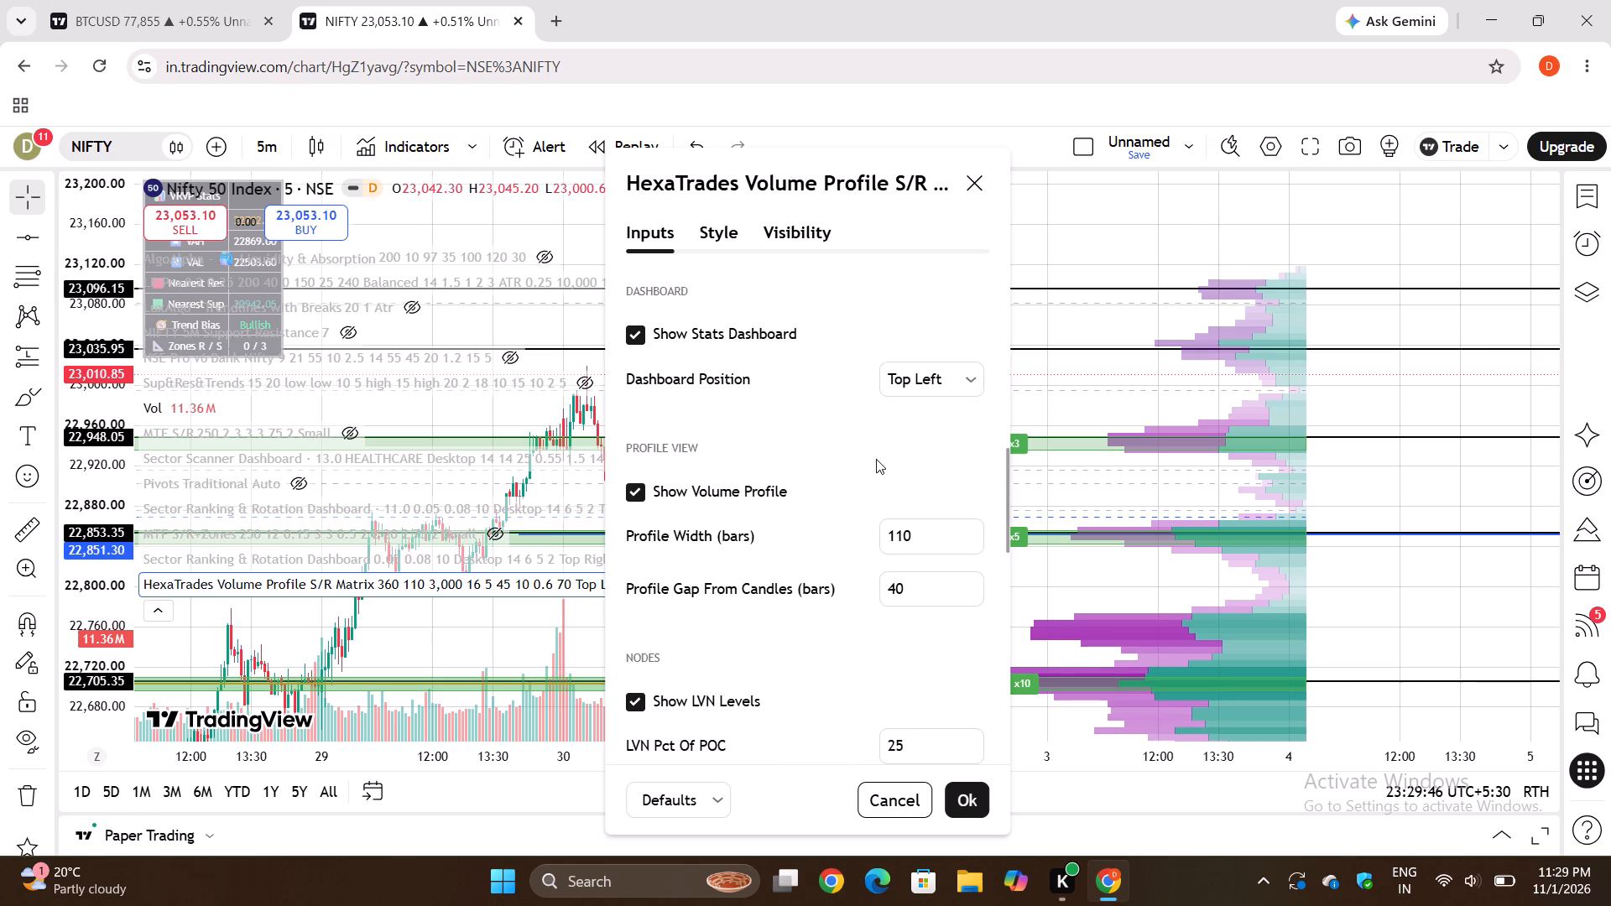
{"action": "left_click", "coordinate": [923, 375]}
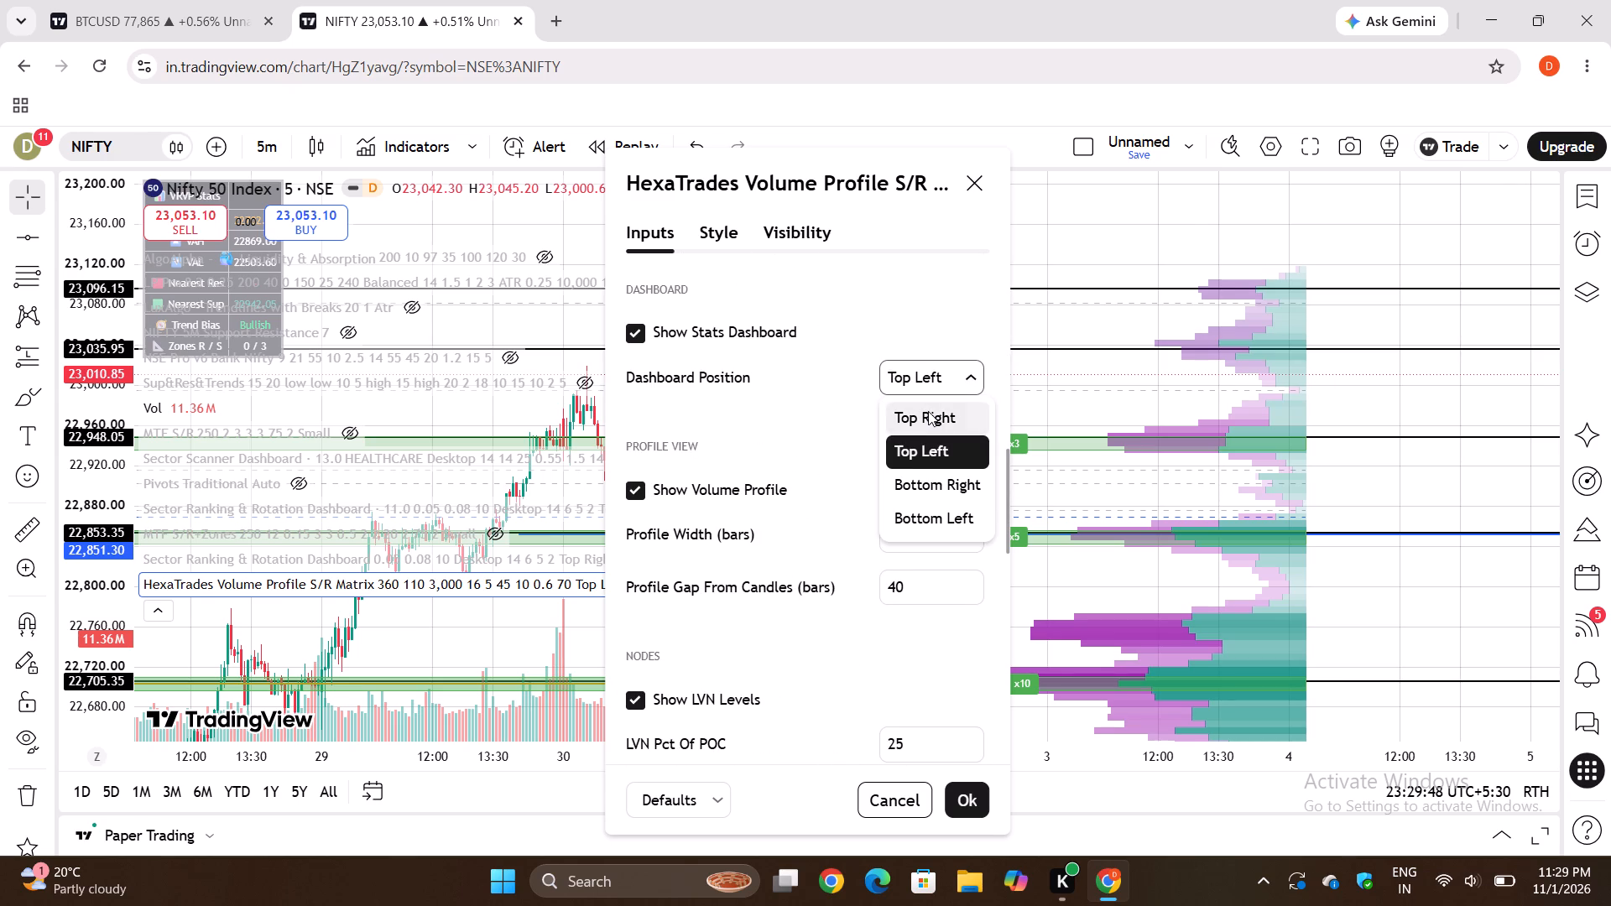
{"action": "left_click", "coordinate": [928, 411]}
Enable Zones Start At Last Touch for the HexaTrades indicator and apply the settings.
{"action": "scroll", "coordinate": [834, 436], "scroll_direction": "down", "scroll_amount": 3}
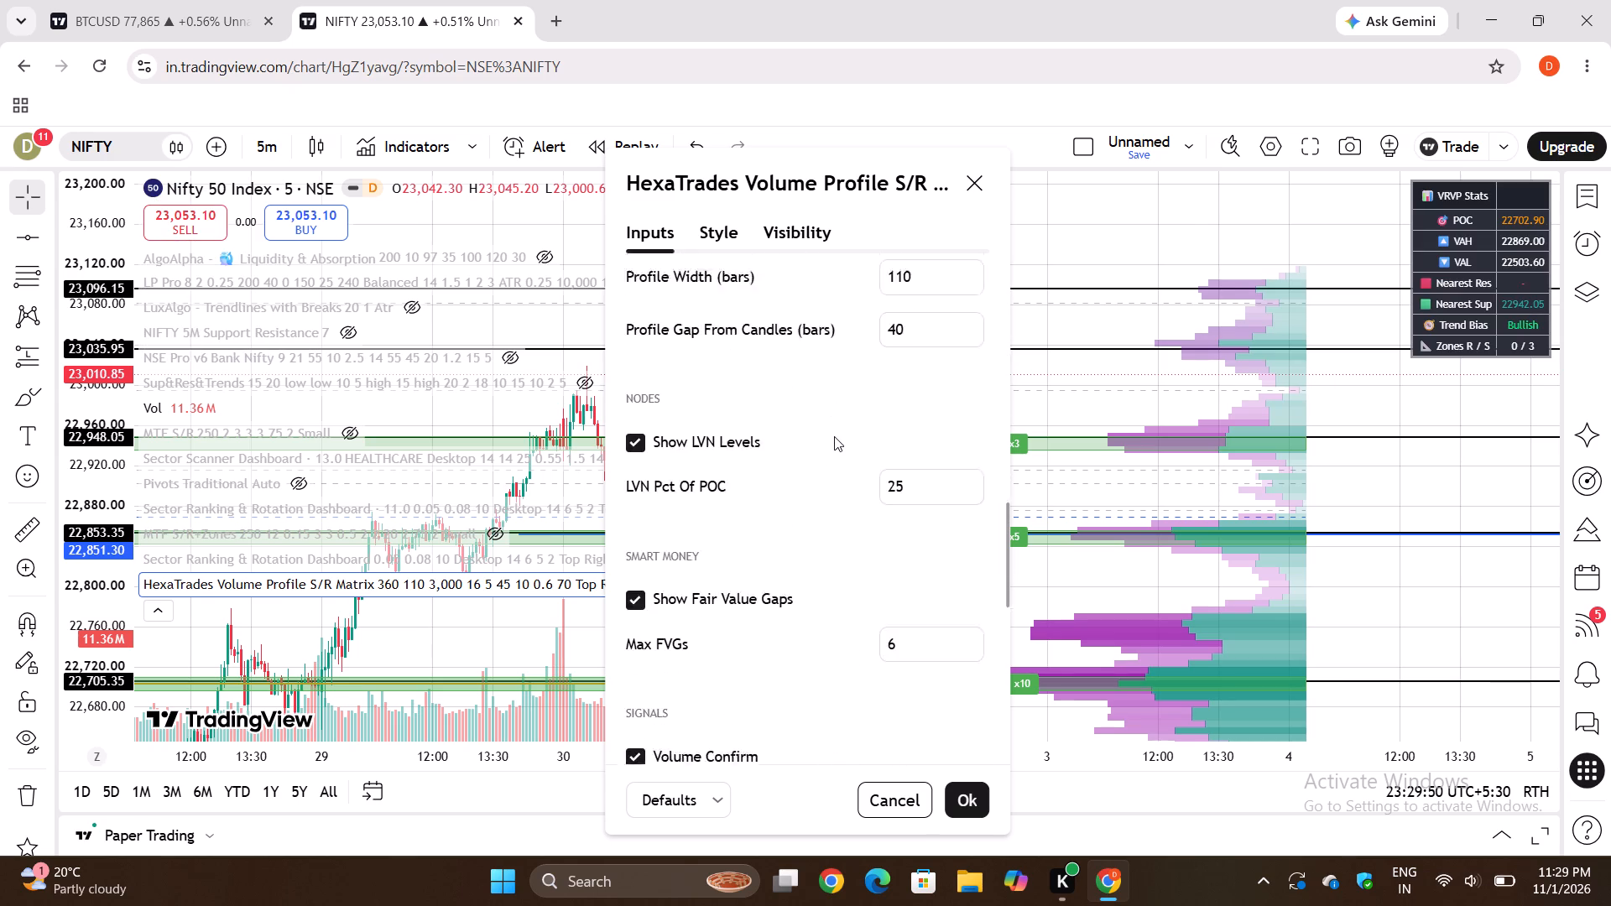
{"action": "scroll", "coordinate": [834, 436], "scroll_direction": "down", "scroll_amount": 8}
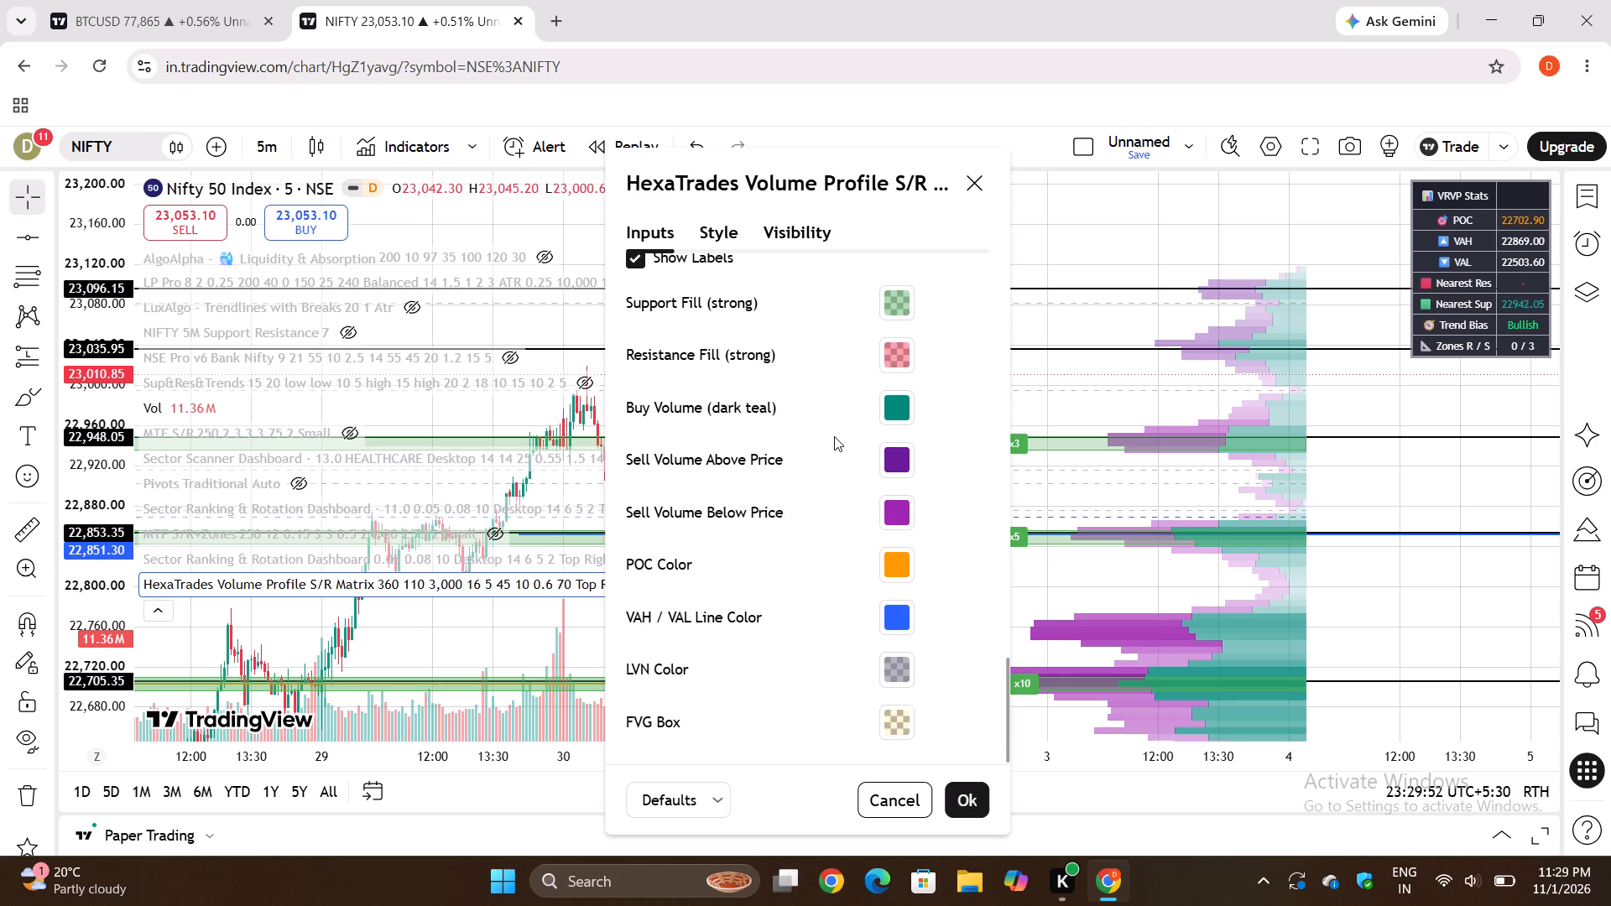
{"action": "scroll", "coordinate": [834, 436], "scroll_direction": "down", "scroll_amount": 2}
{"action": "scroll", "coordinate": [834, 436], "scroll_direction": "up", "scroll_amount": 11}
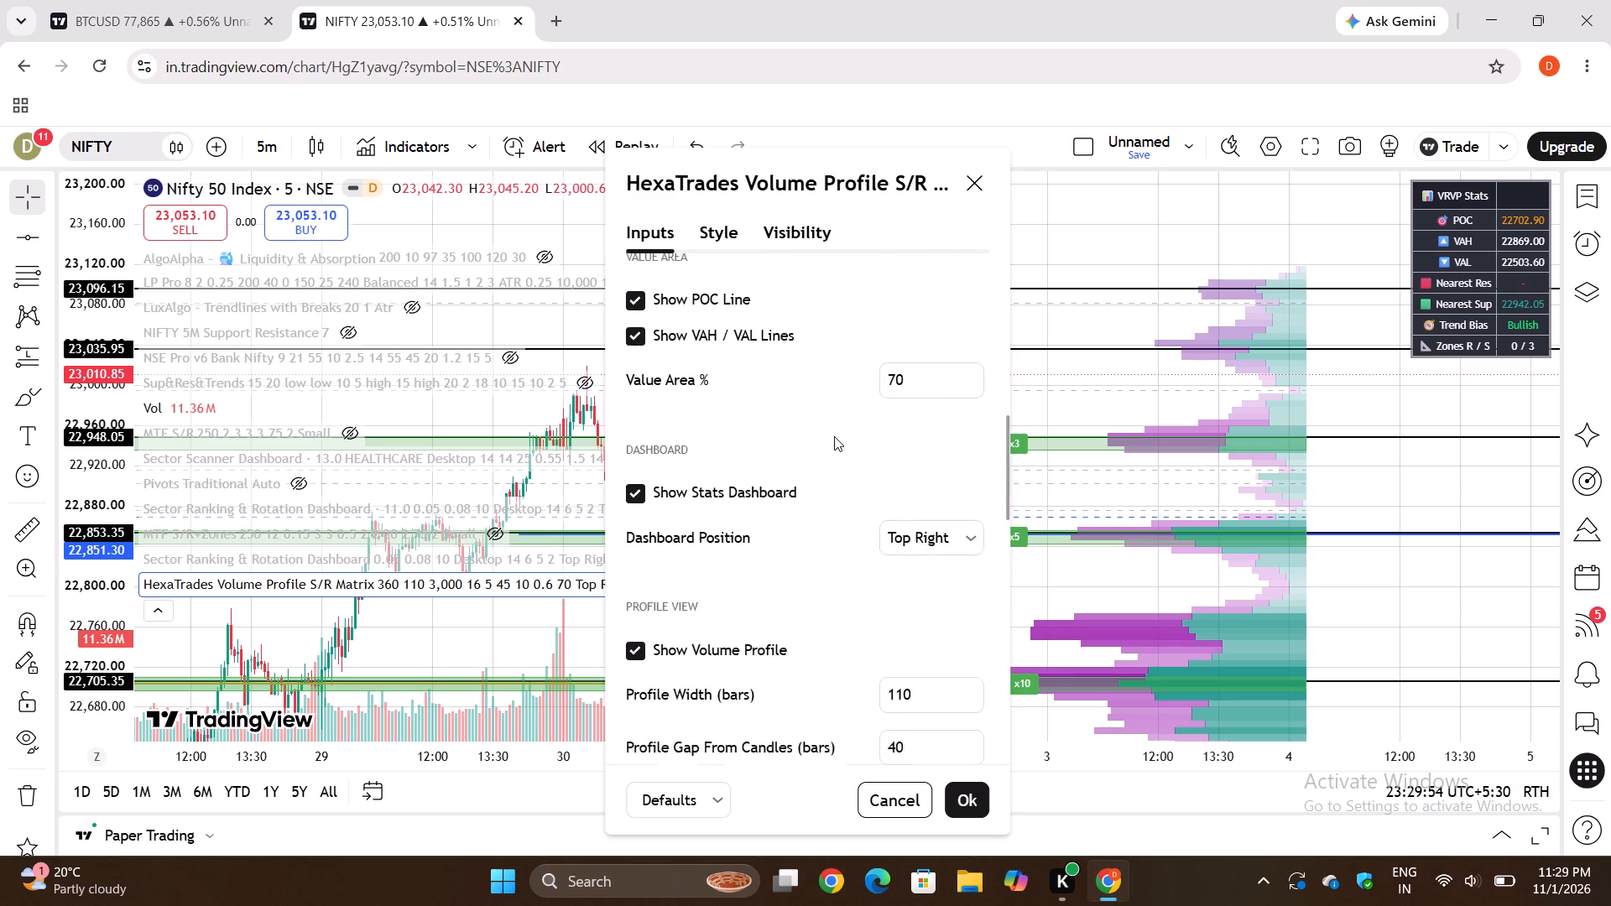
{"action": "scroll", "coordinate": [834, 436], "scroll_direction": "up", "scroll_amount": 4}
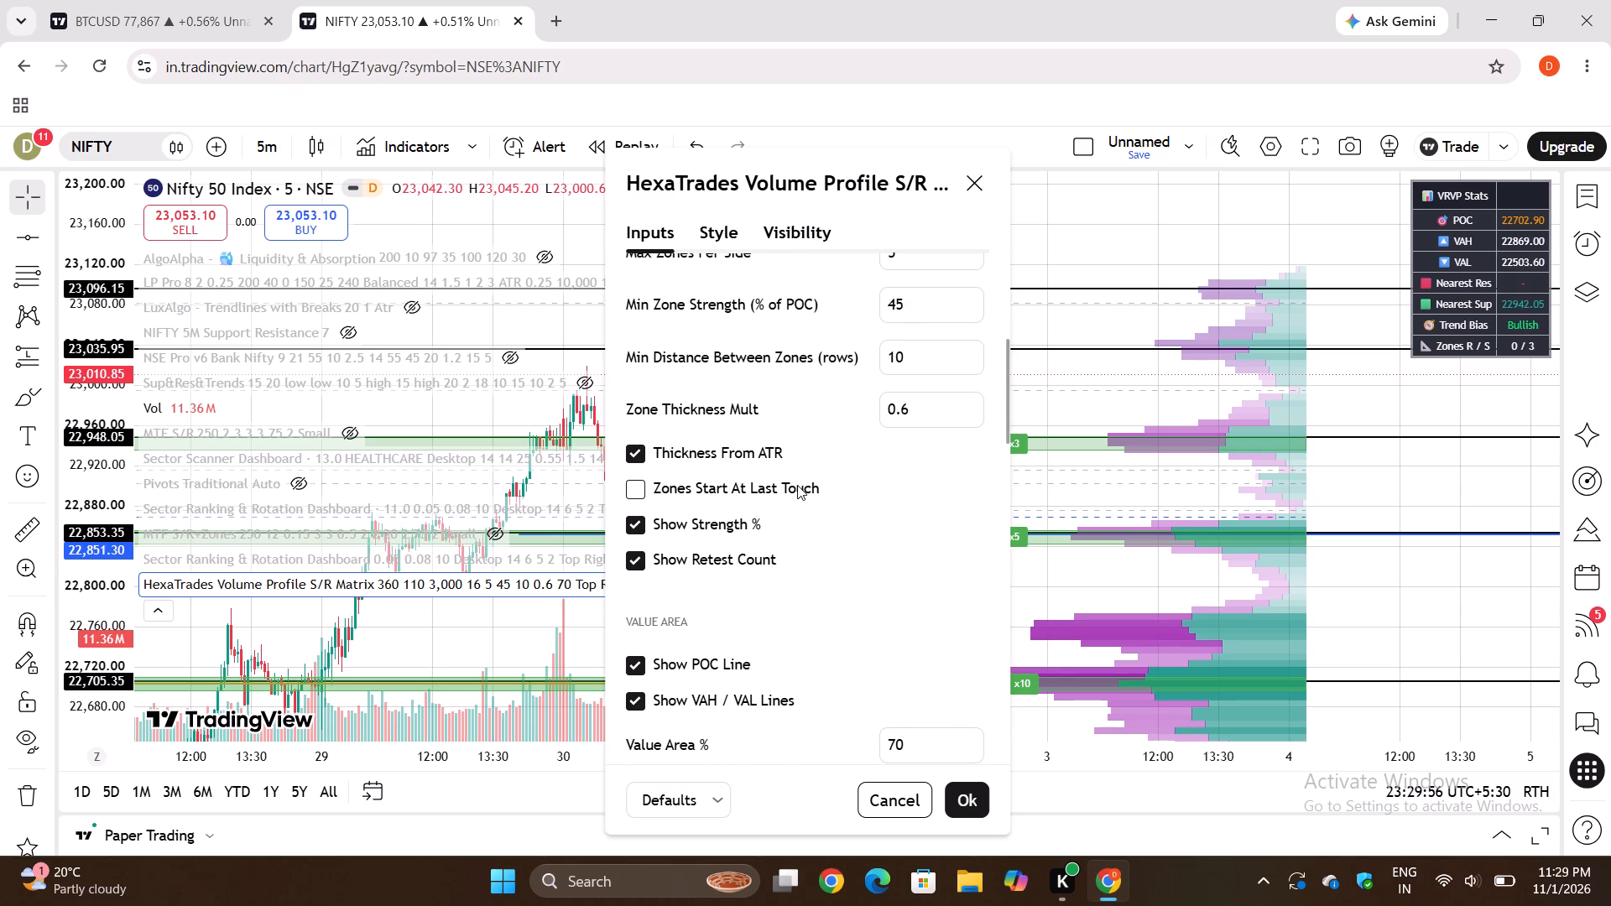
{"action": "left_click", "coordinate": [797, 485]}
{"action": "left_click", "coordinate": [957, 790]}
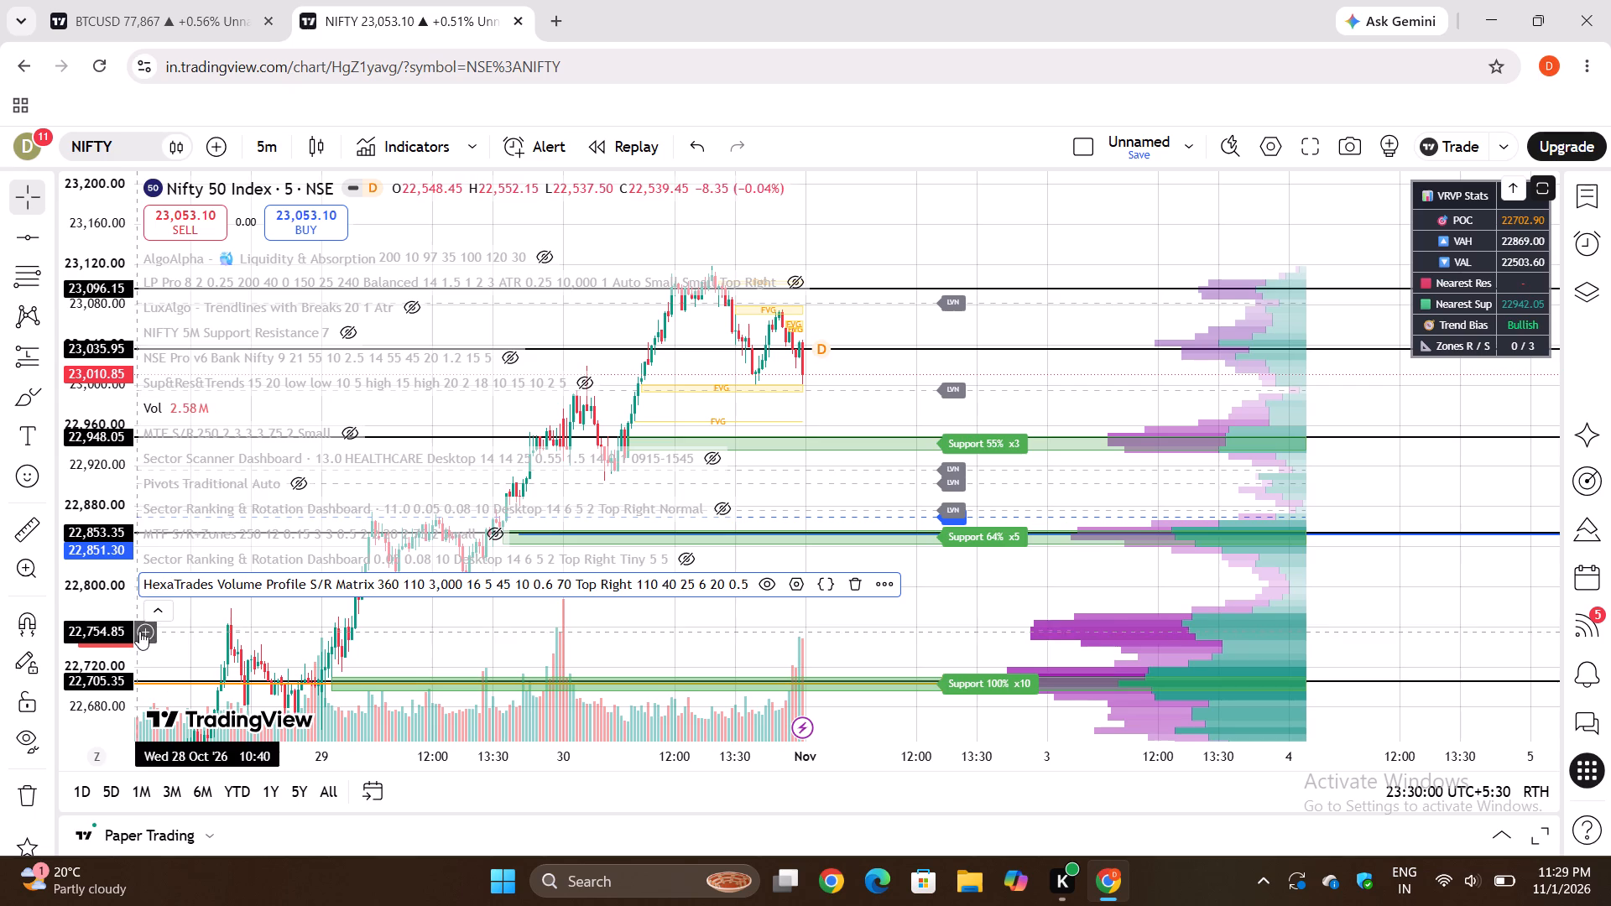
Collapse the indicator legend and examine the Nifty 50 chart's support zones, POC, VAH / VAL lines and fair value gaps against past candles.
{"action": "left_click", "coordinate": [157, 610]}
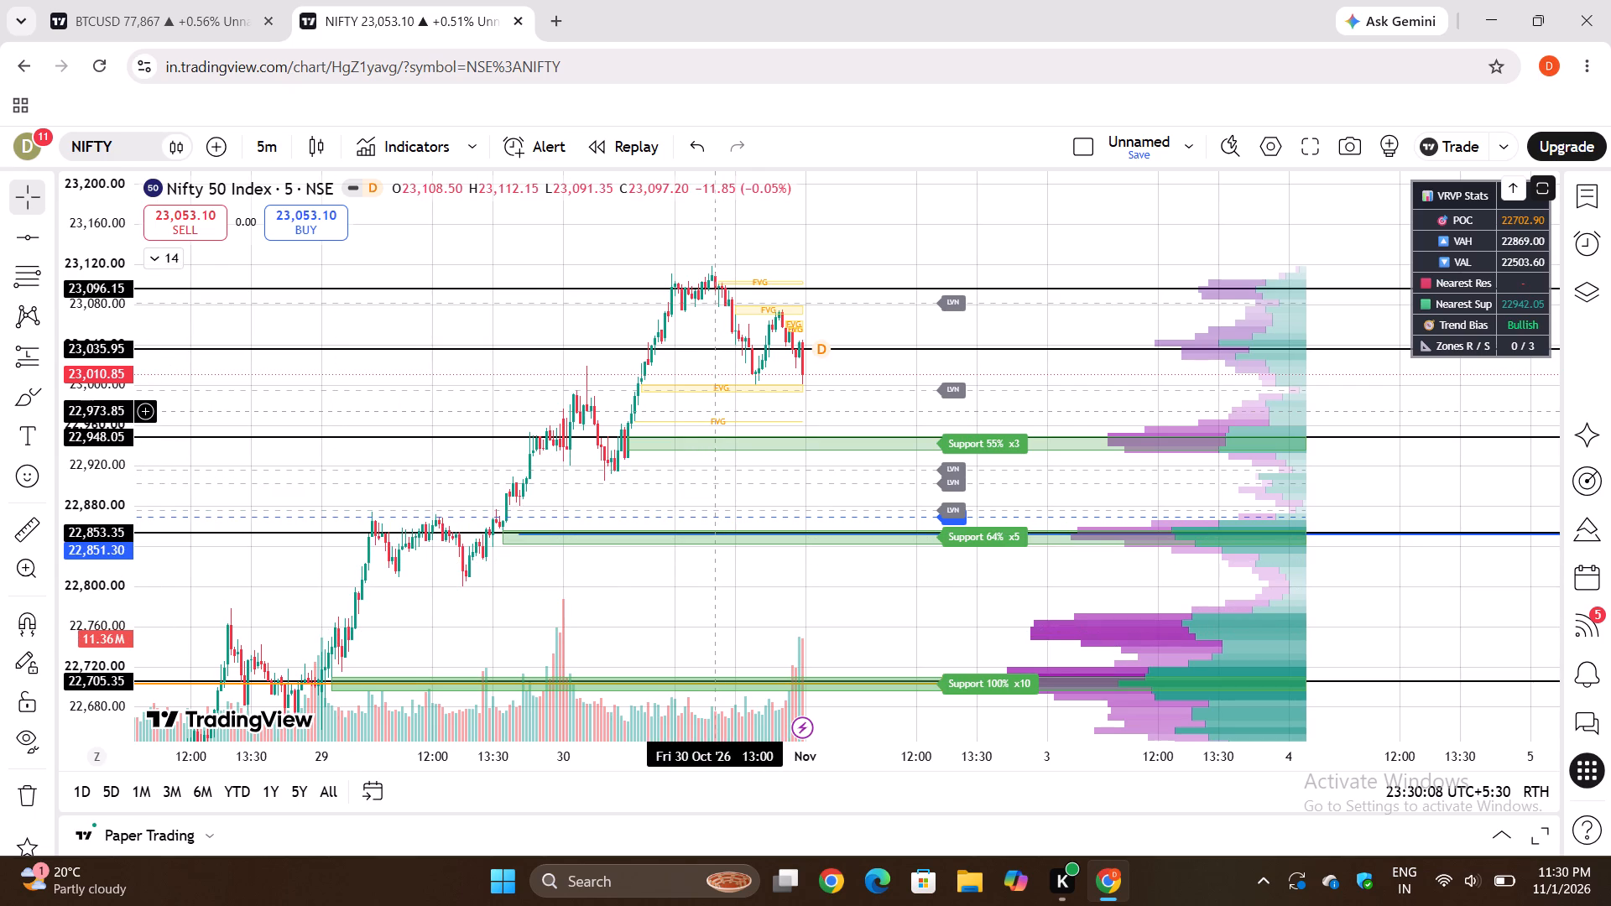
{"action": "scroll", "coordinate": [757, 522], "scroll_direction": "down", "scroll_amount": 3}
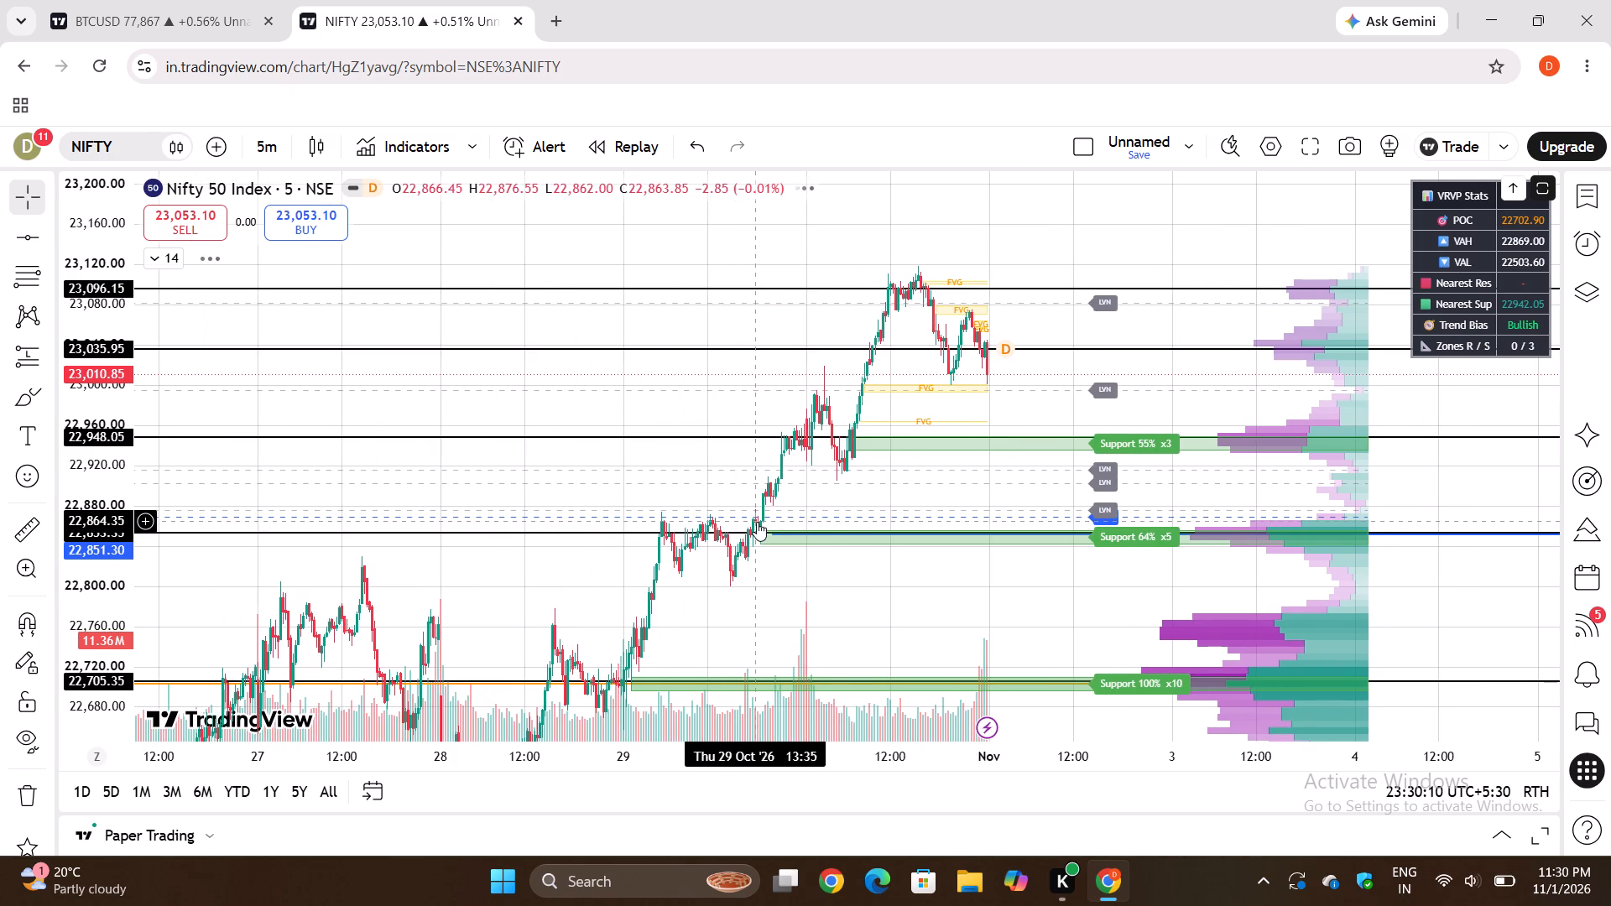
{"action": "scroll", "coordinate": [757, 522], "scroll_direction": "left", "scroll_amount": 1}
{"action": "left_click_drag", "start_coordinate": [398, 464], "coordinate": [388, 409]}
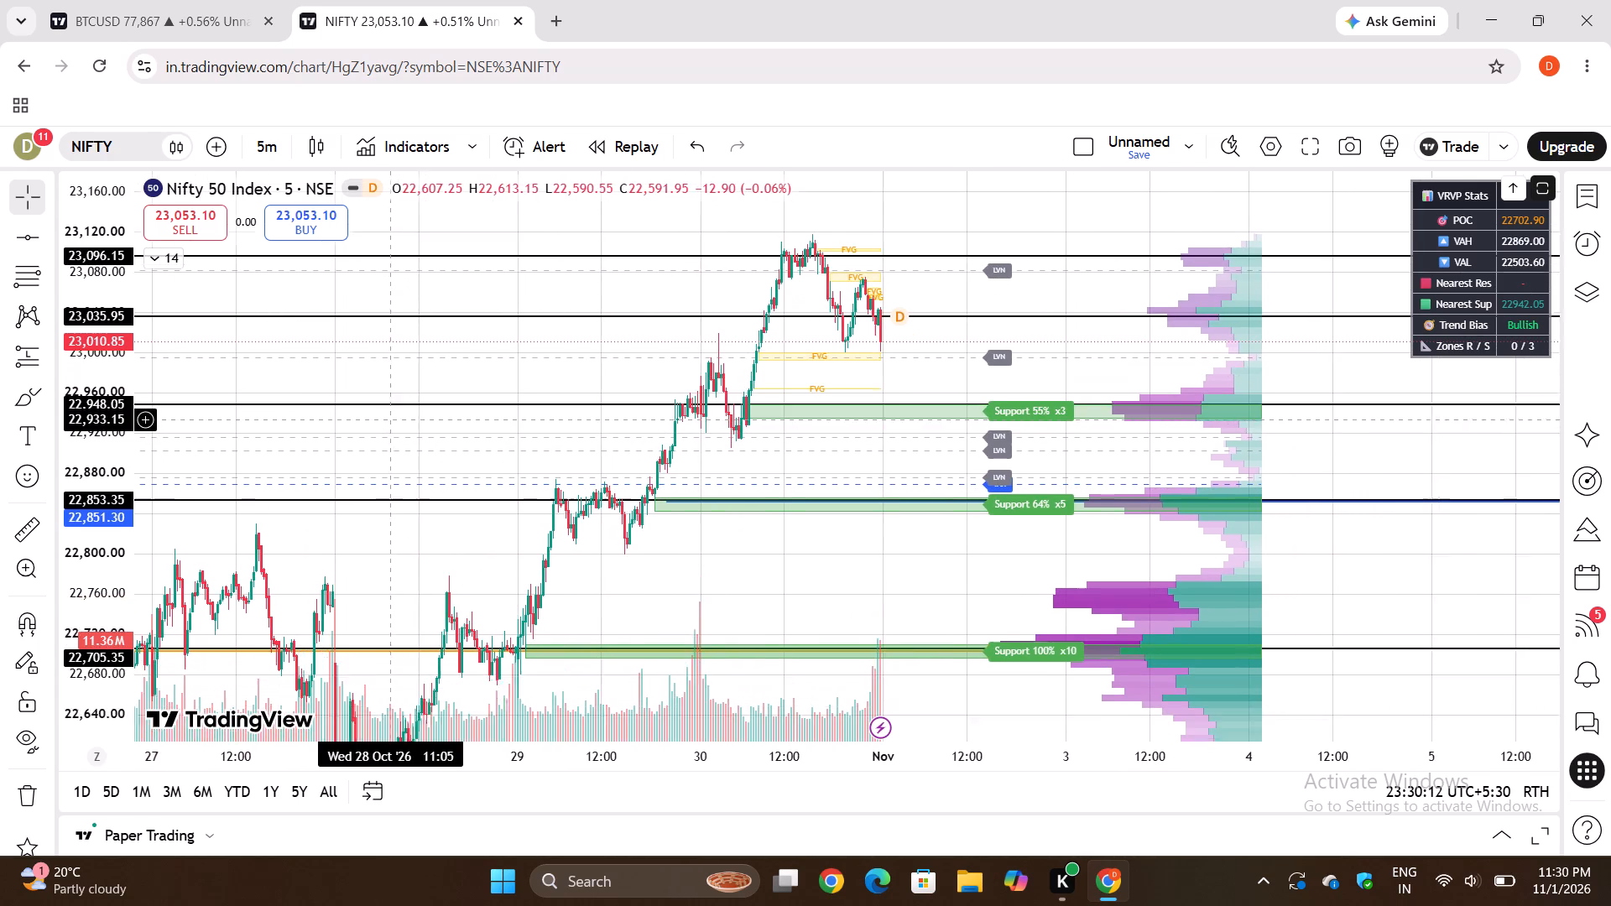
{"action": "left_click_drag", "start_coordinate": [388, 409], "coordinate": [379, 225]}
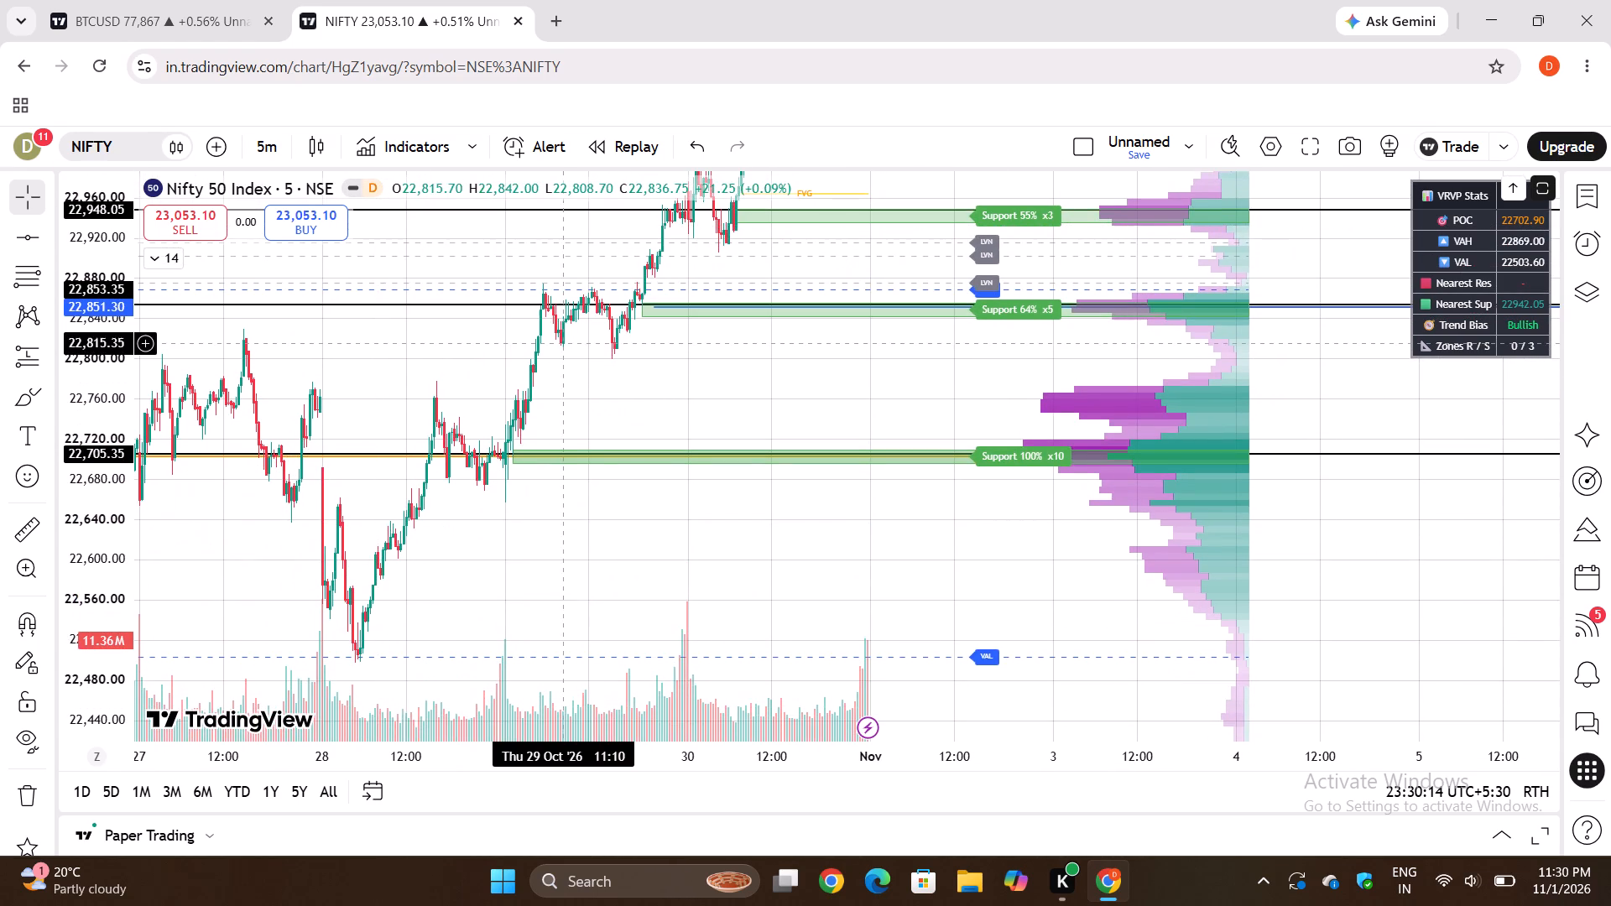
{"action": "left_click_drag", "start_coordinate": [713, 358], "coordinate": [623, 569]}
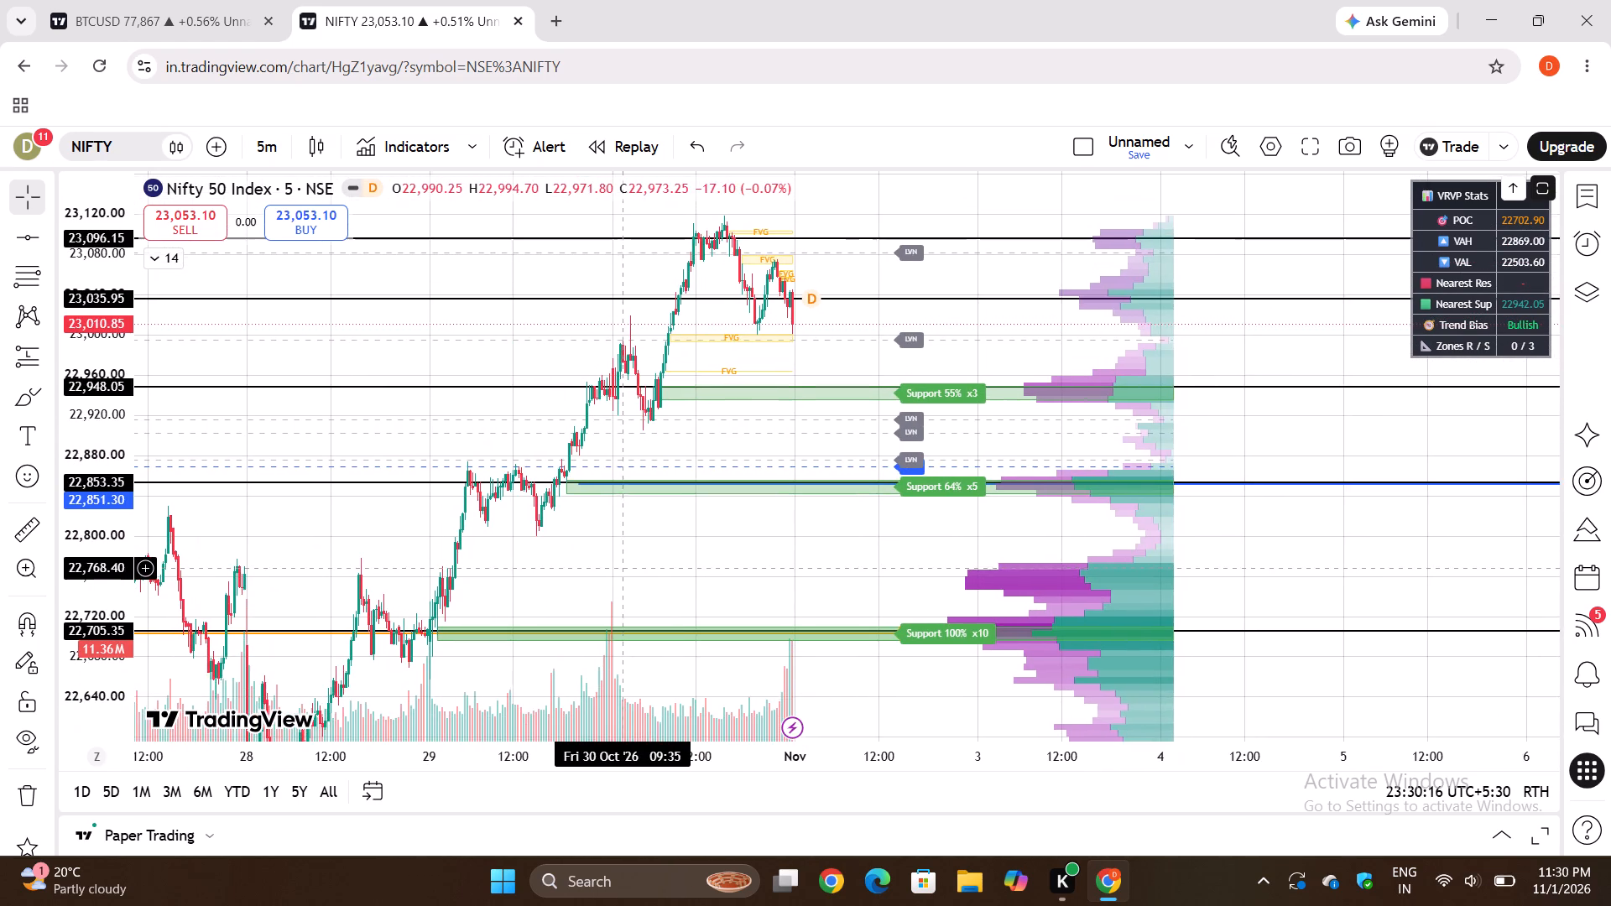
Switch from the Nifty 50 chart to the open BTCUSD chart.
{"action": "left_click_drag", "start_coordinate": [623, 569], "coordinate": [623, 570]}
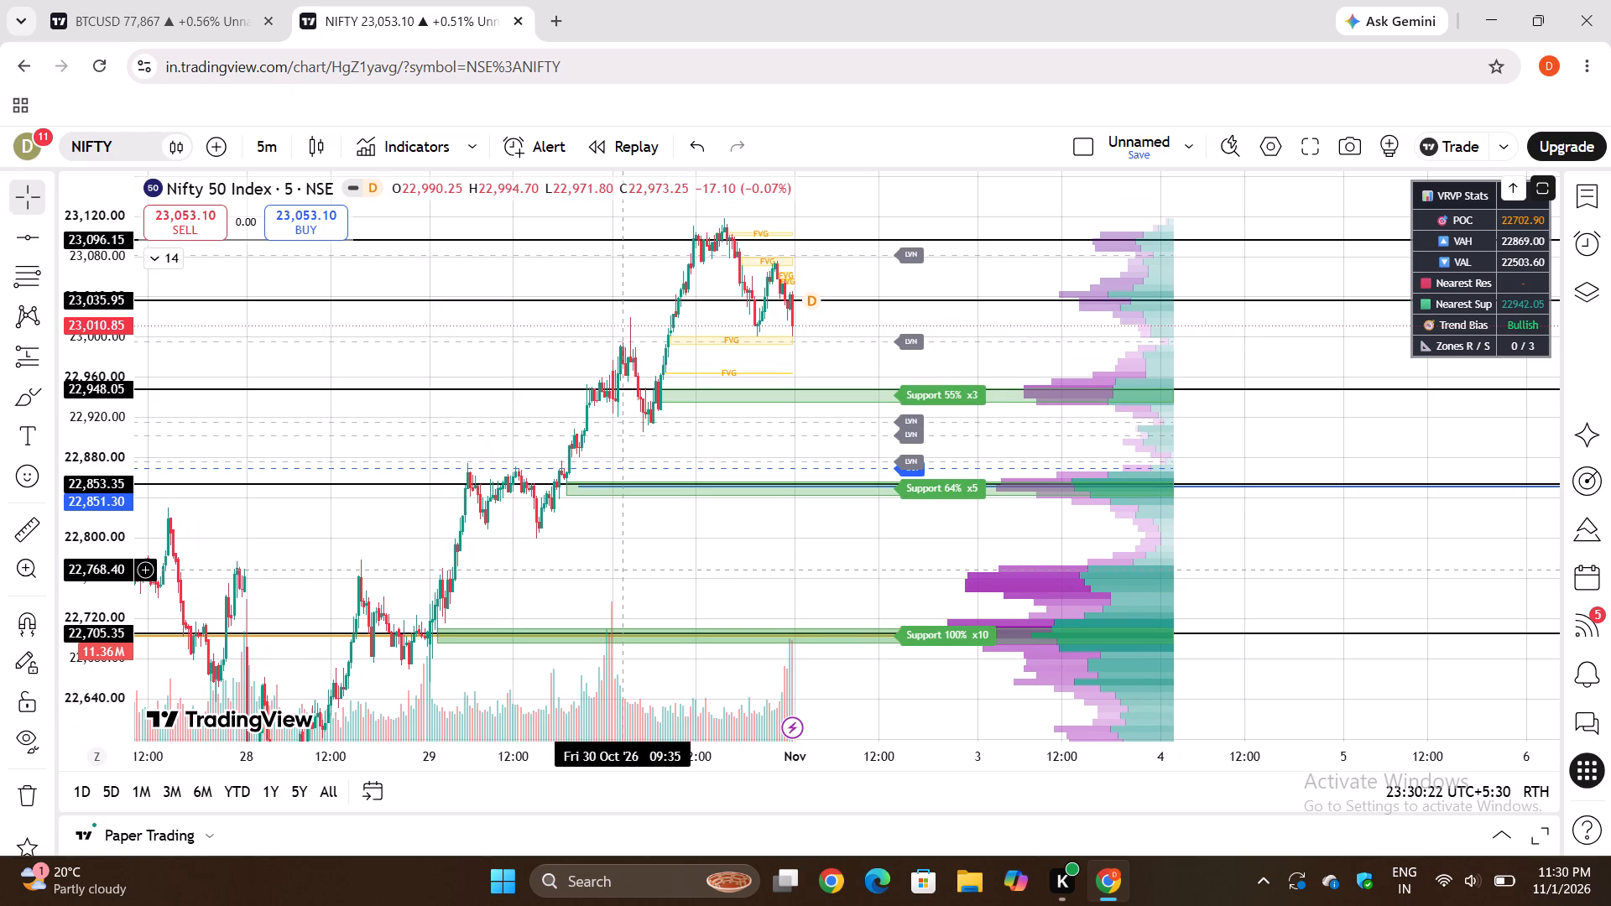
{"action": "left_click", "coordinate": [220, 0]}
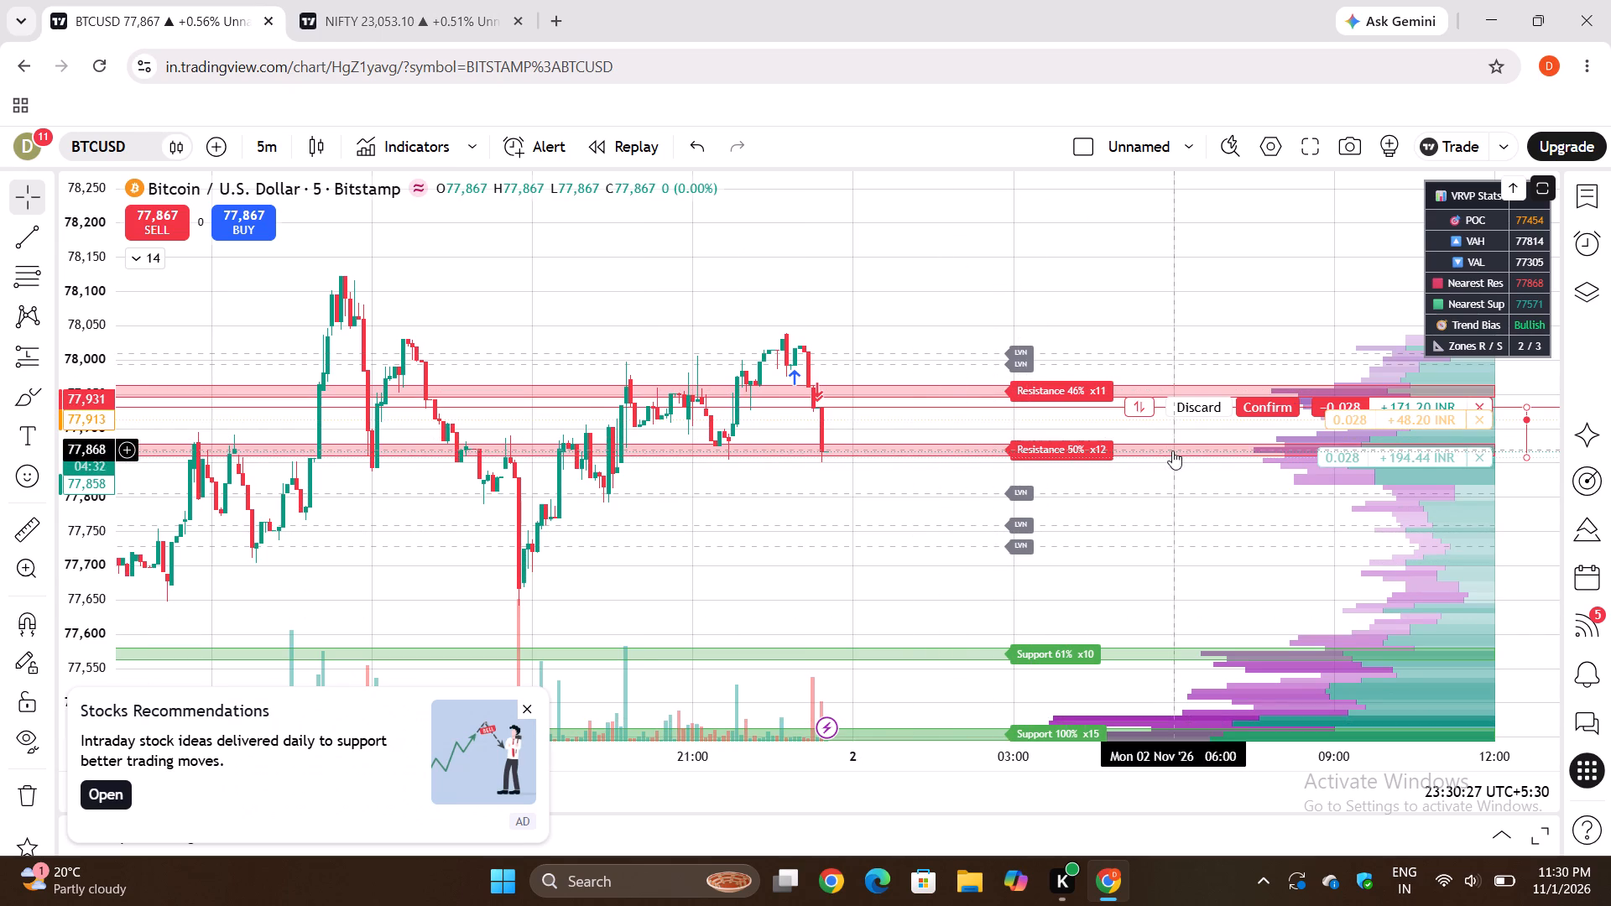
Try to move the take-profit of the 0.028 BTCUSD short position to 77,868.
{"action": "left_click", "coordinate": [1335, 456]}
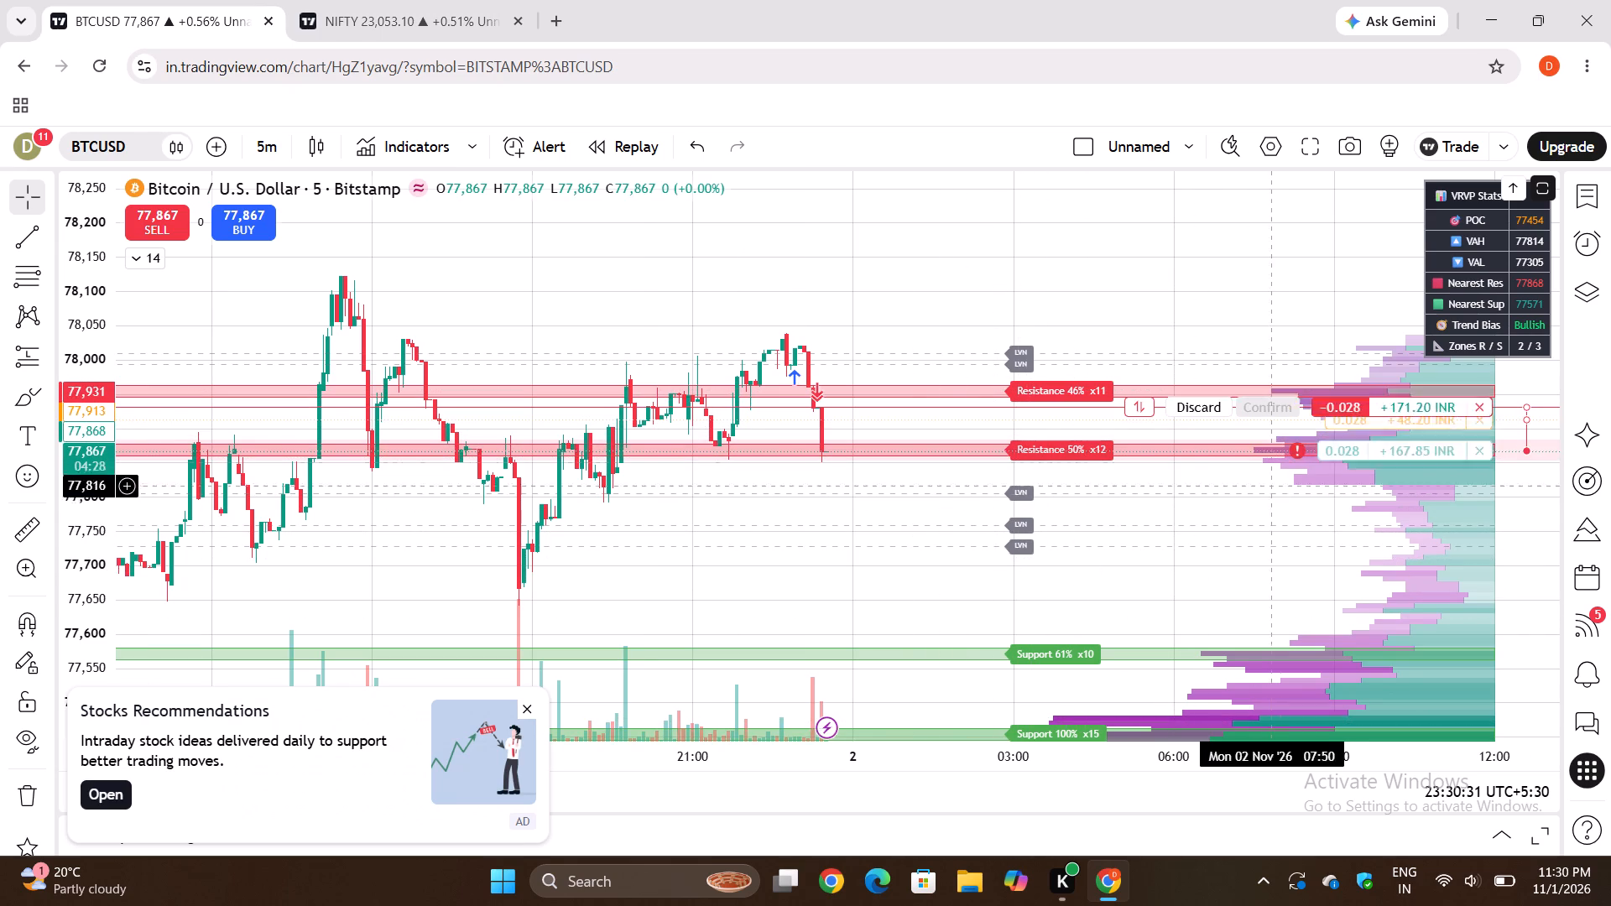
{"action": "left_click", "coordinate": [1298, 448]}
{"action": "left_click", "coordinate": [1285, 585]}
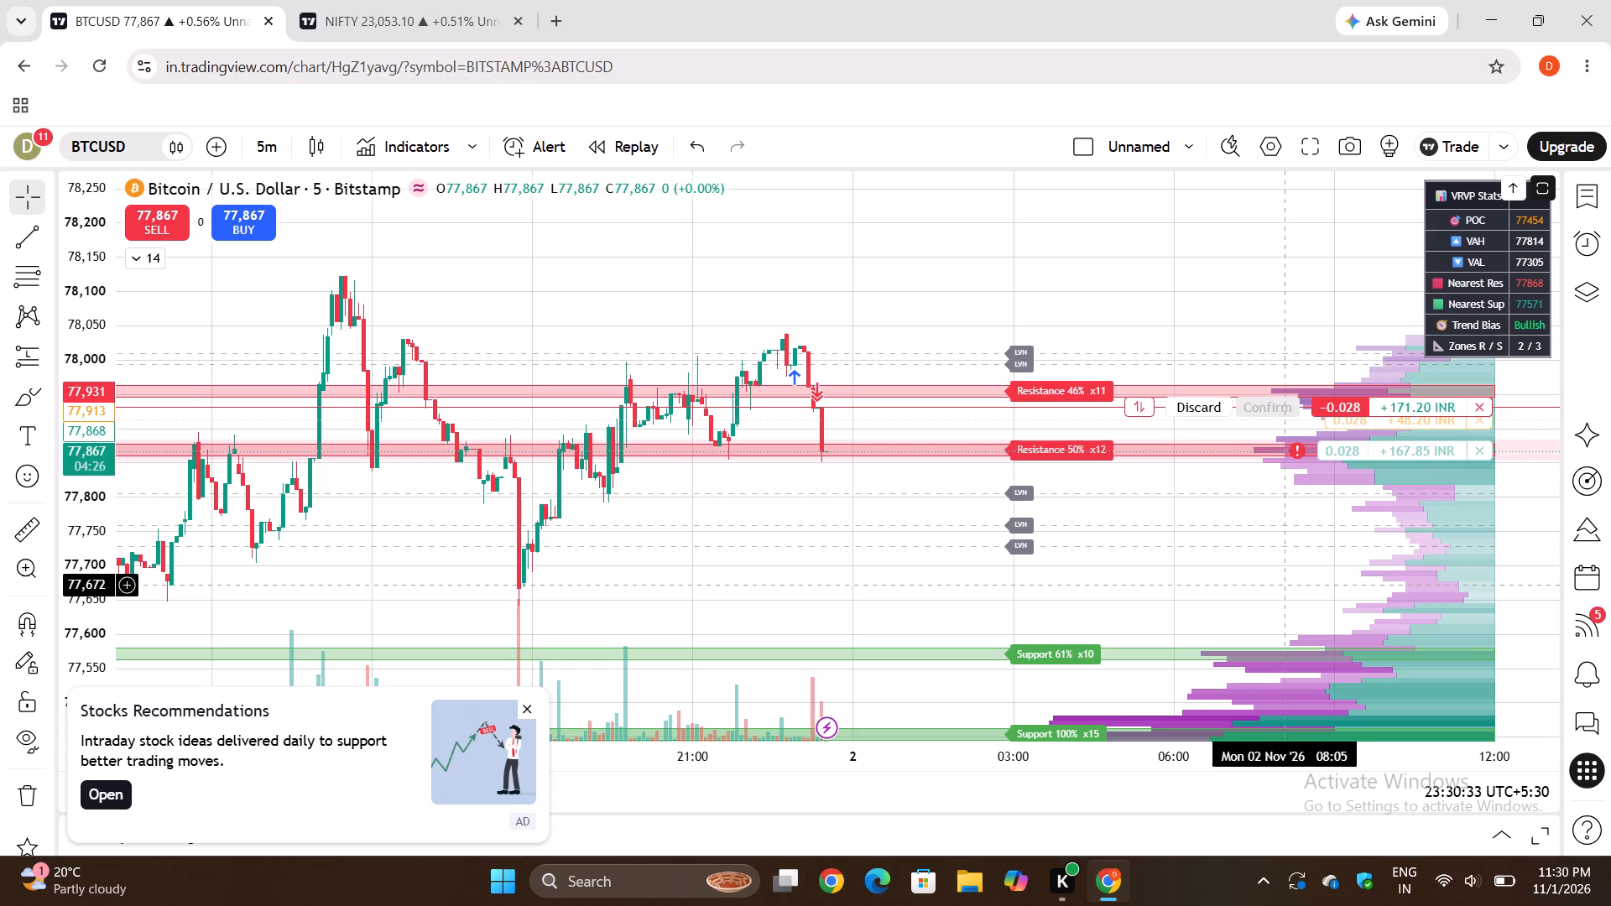
Close the 0.028 BTCUSD short paper position at market.
{"action": "left_click", "coordinate": [1474, 407]}
{"action": "left_click", "coordinate": [989, 575]}
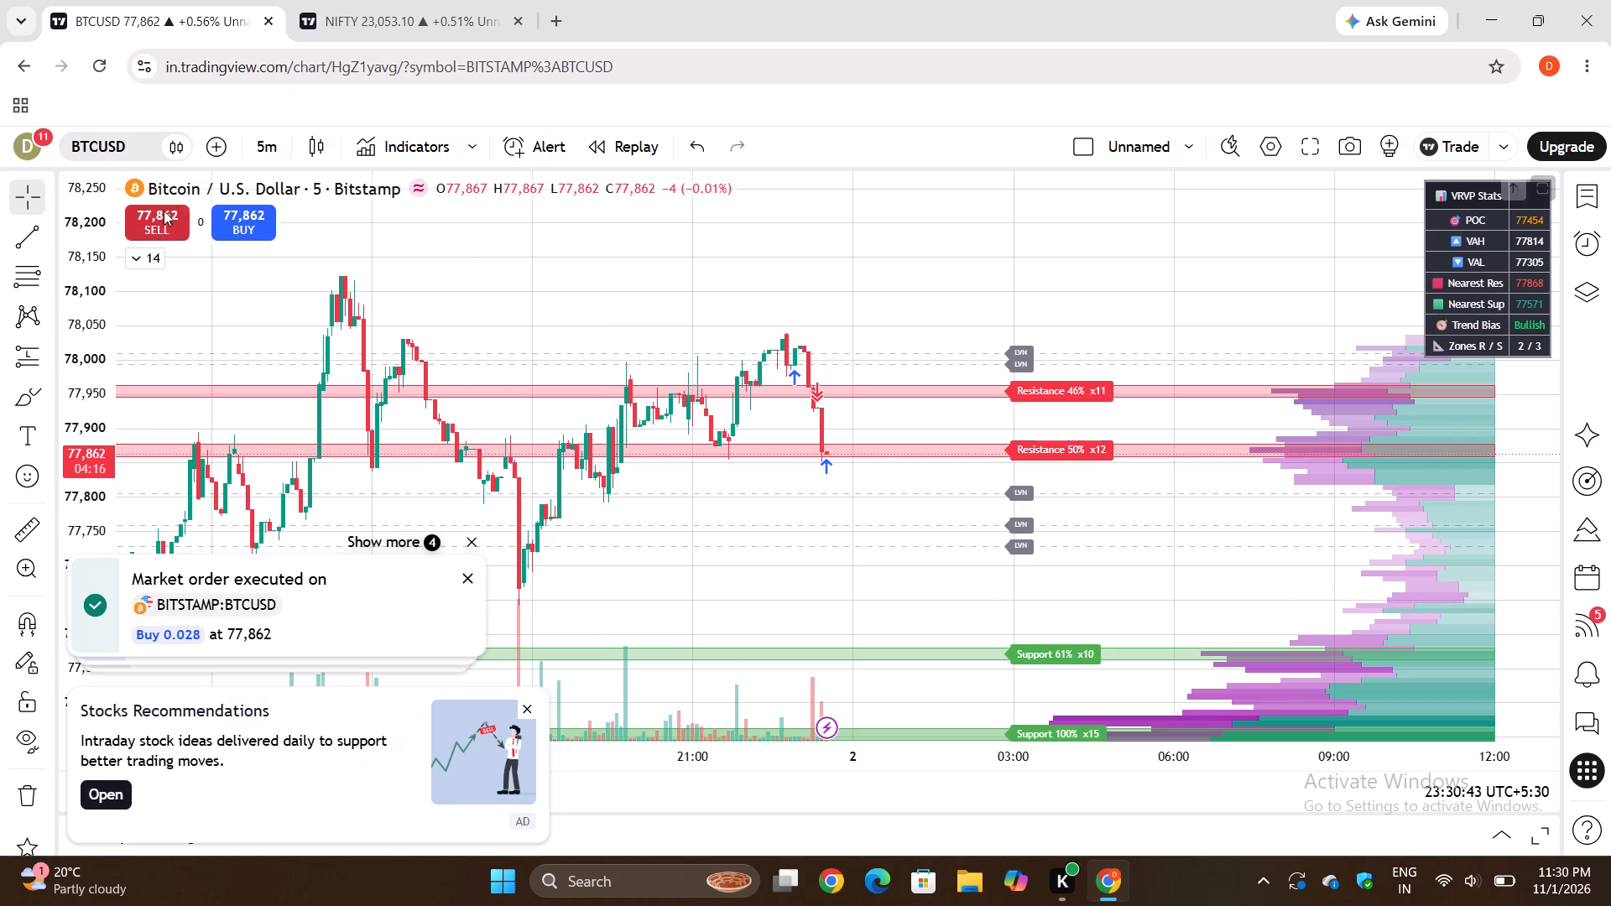
Place a paper market buy order for 0.028 BTCUSD.
{"action": "left_click", "coordinate": [239, 218]}
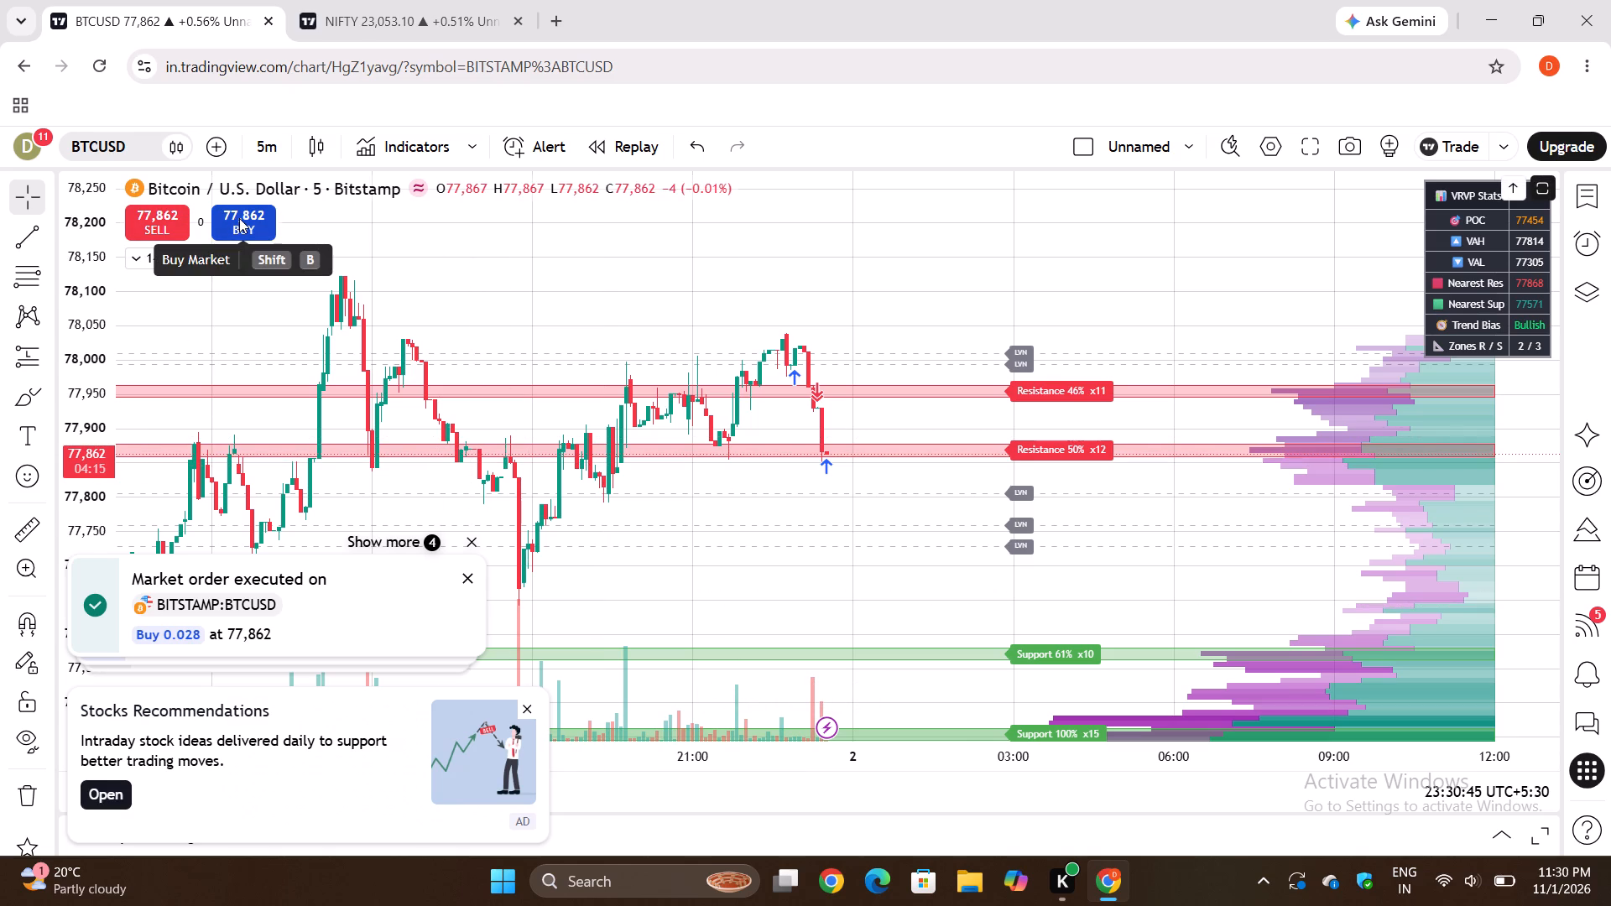
{"action": "left_click", "coordinate": [879, 792]}
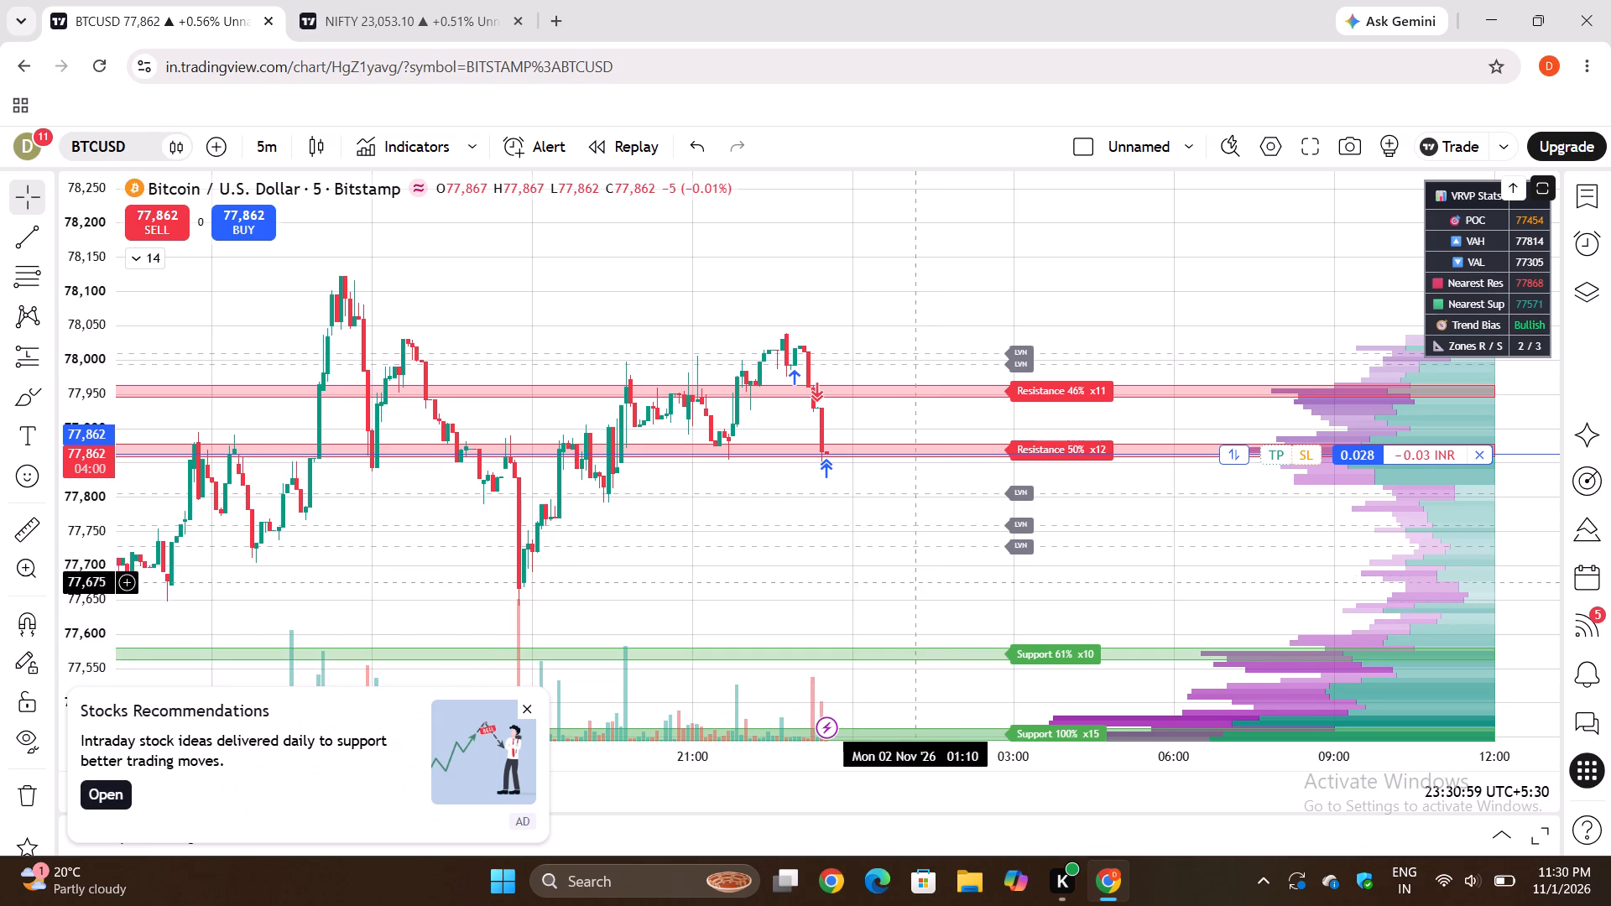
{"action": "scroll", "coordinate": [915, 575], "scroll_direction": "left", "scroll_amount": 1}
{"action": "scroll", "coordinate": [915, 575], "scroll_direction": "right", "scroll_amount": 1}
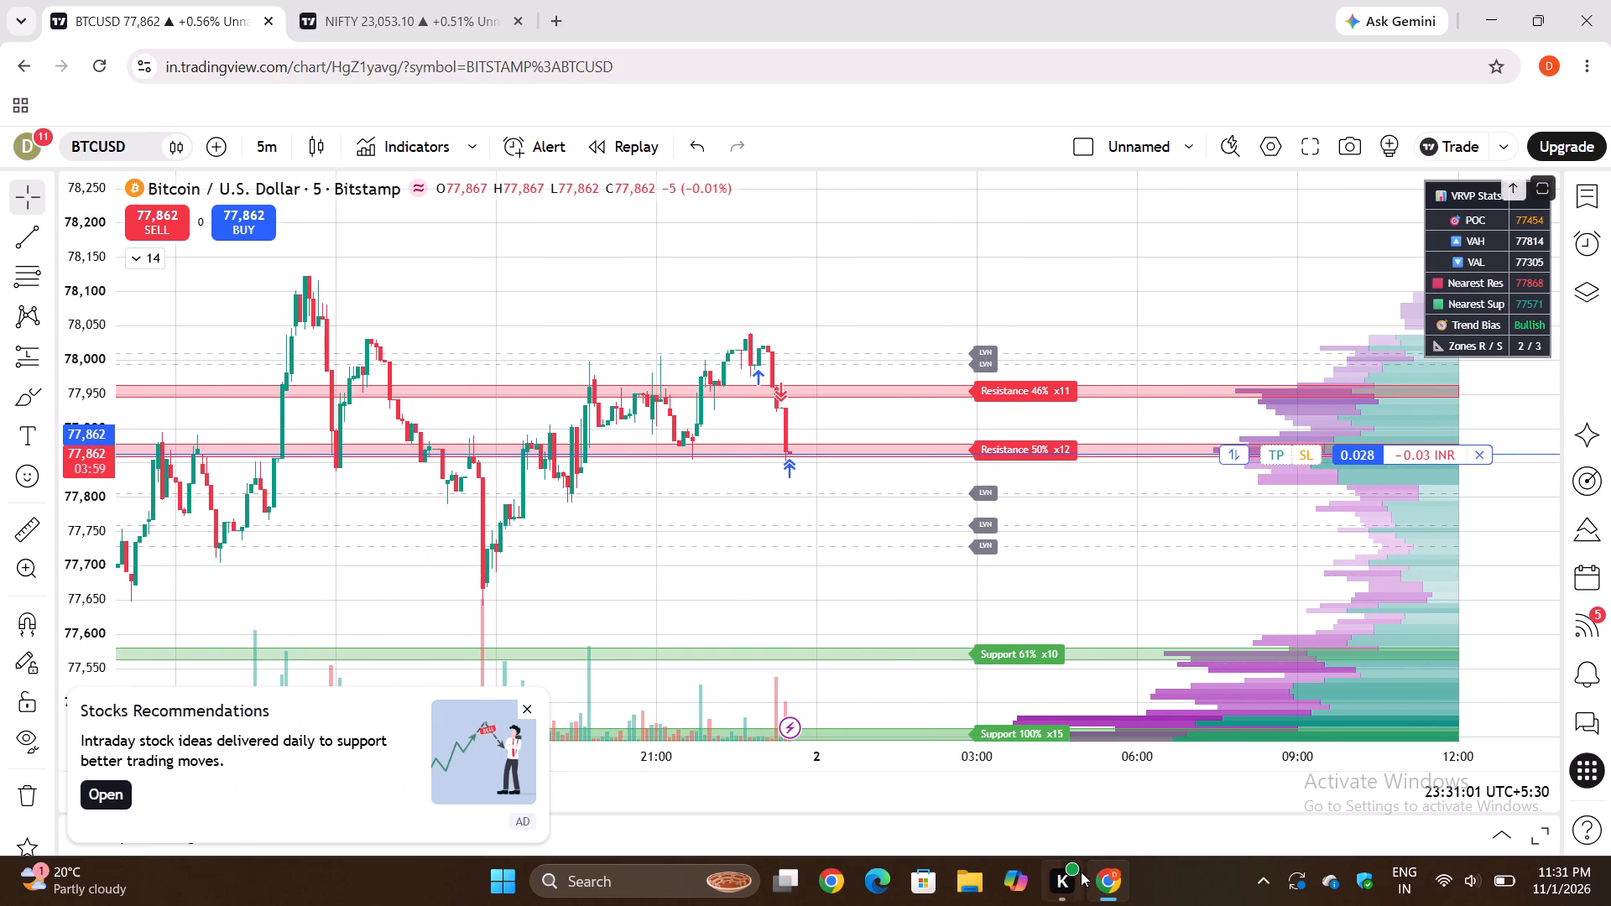
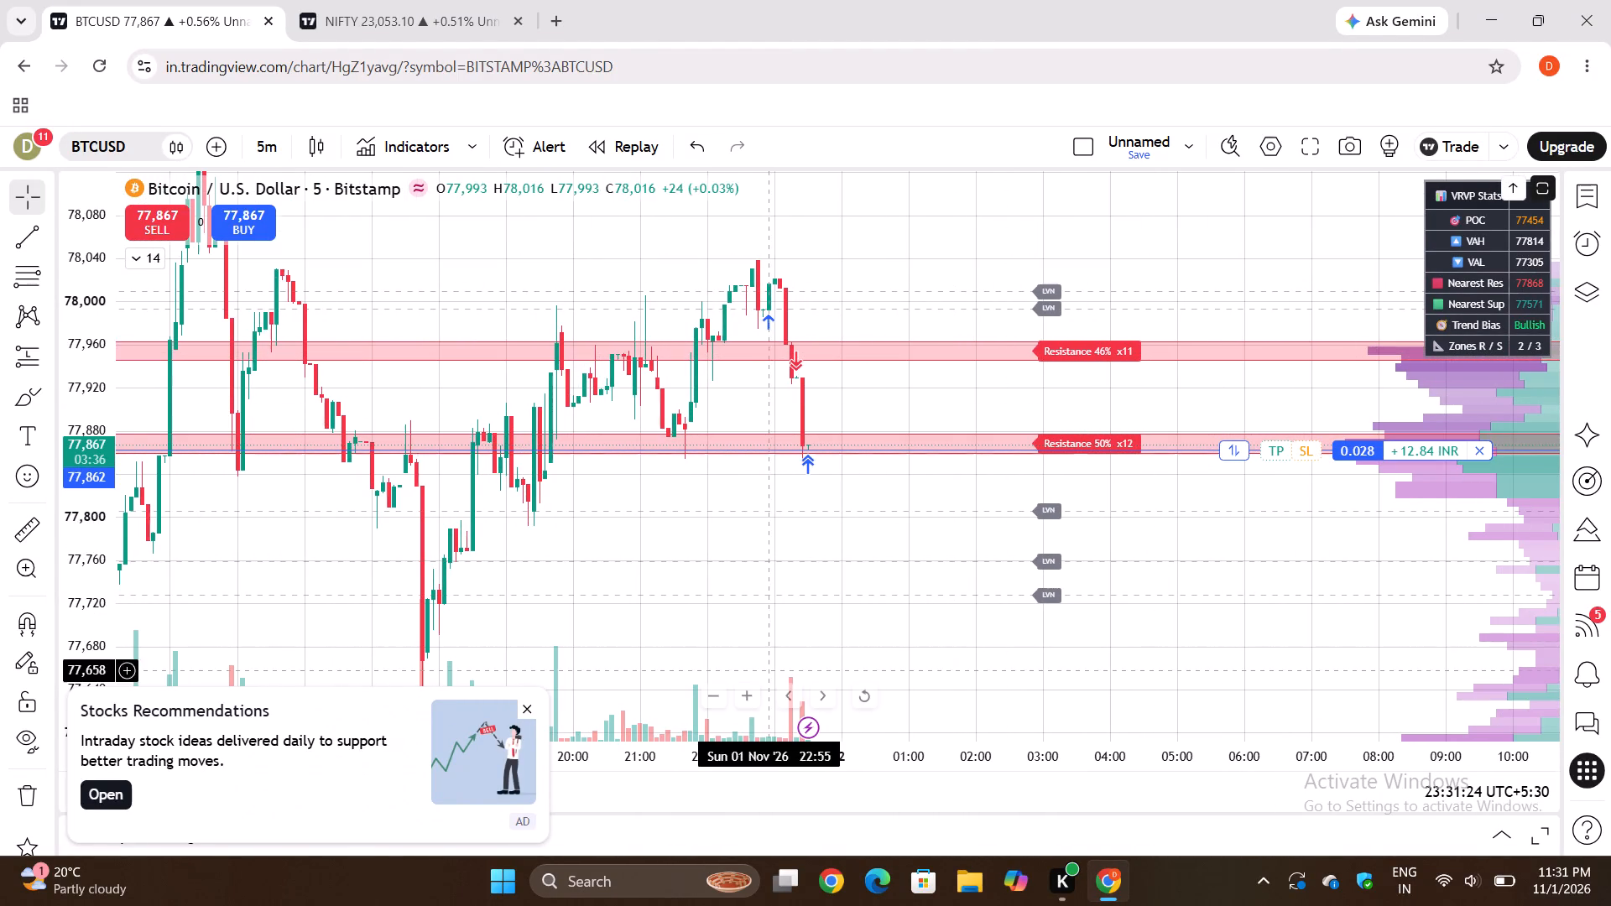
Hide the HexaTrades Volume Profile S/R Matrix and compare the LP Pro and AlgoAlpha Liquidity & Absorption overlays one at a time on BTCUSD.
{"action": "left_click_drag", "start_coordinate": [102, 312], "coordinate": [107, 420]}
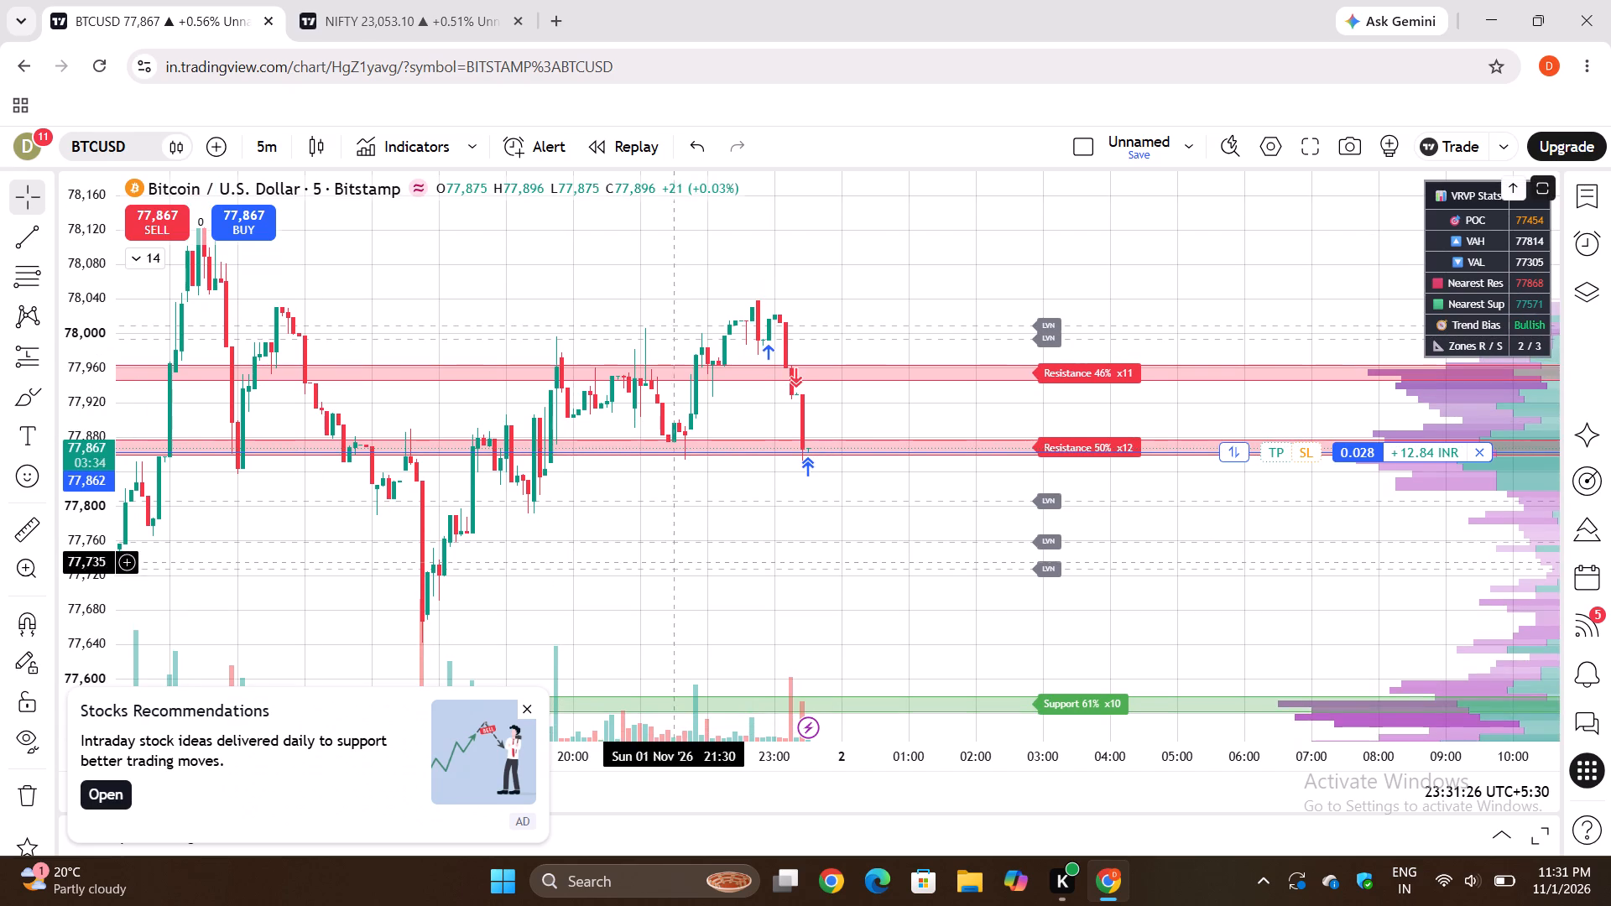
{"action": "left_click", "coordinate": [141, 255]}
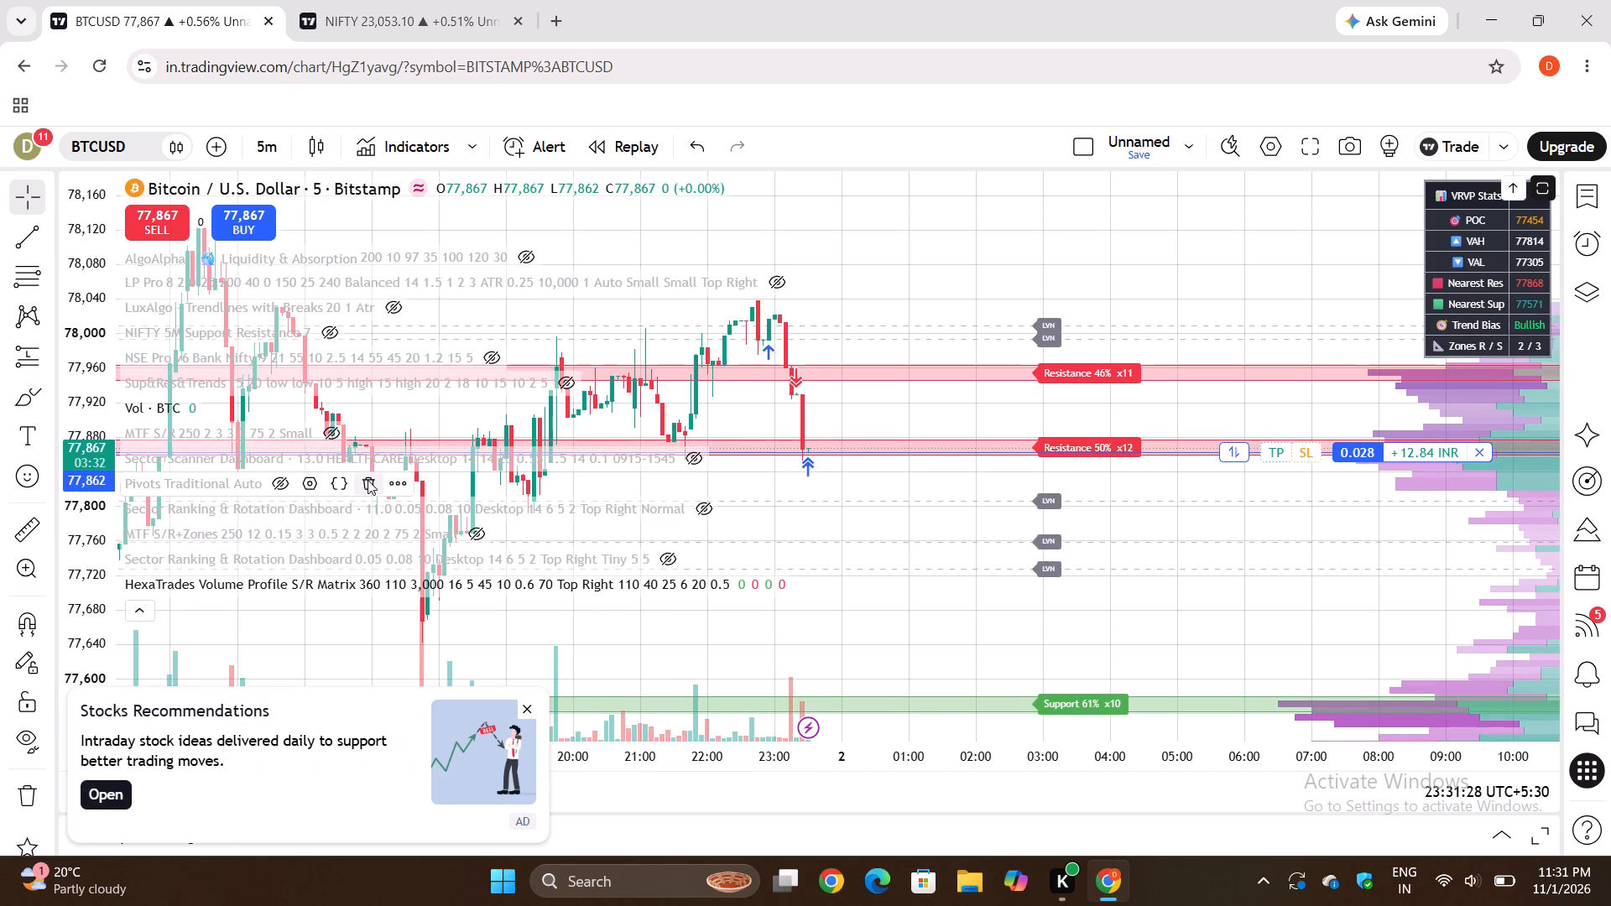
{"action": "left_click", "coordinate": [745, 586]}
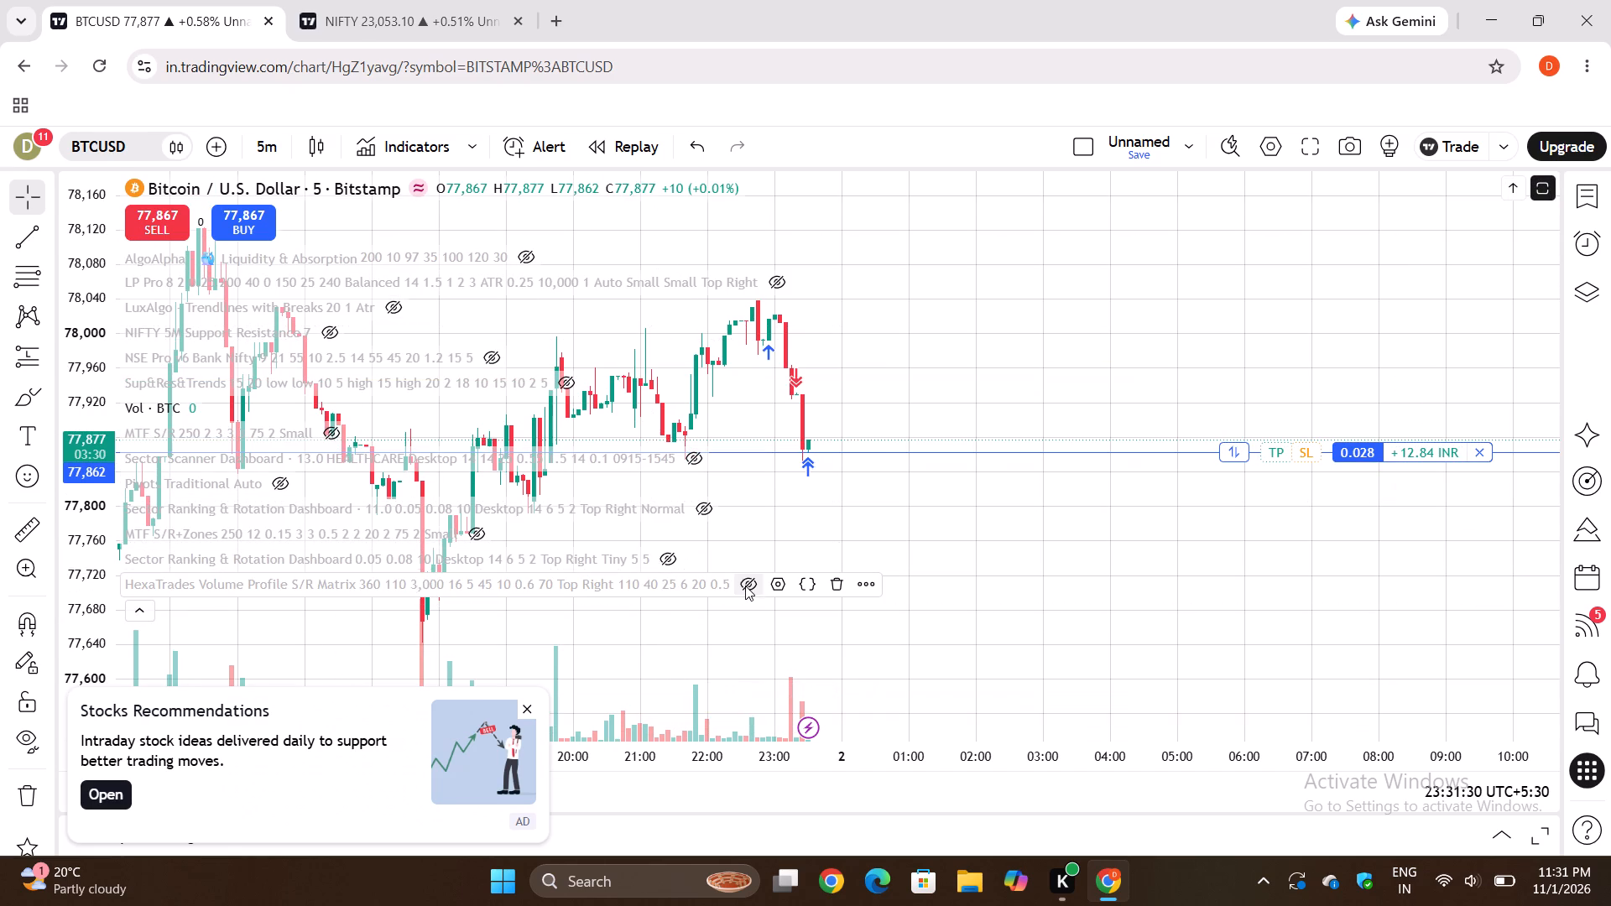
{"action": "left_click", "coordinate": [778, 280]}
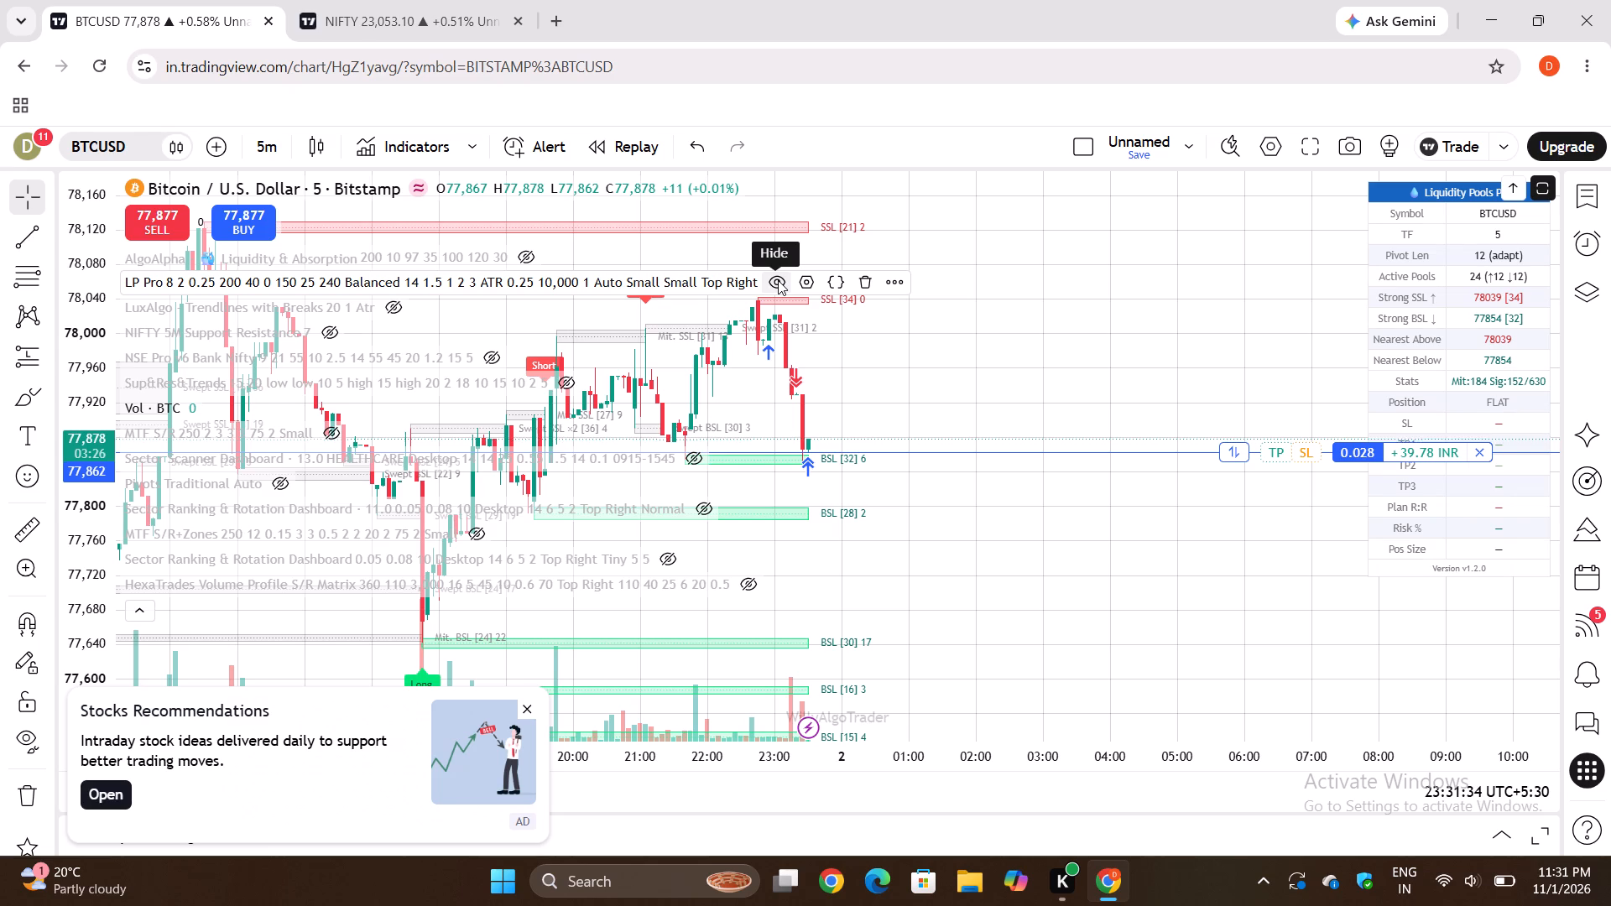
{"action": "left_click", "coordinate": [778, 280]}
{"action": "left_click", "coordinate": [526, 261]}
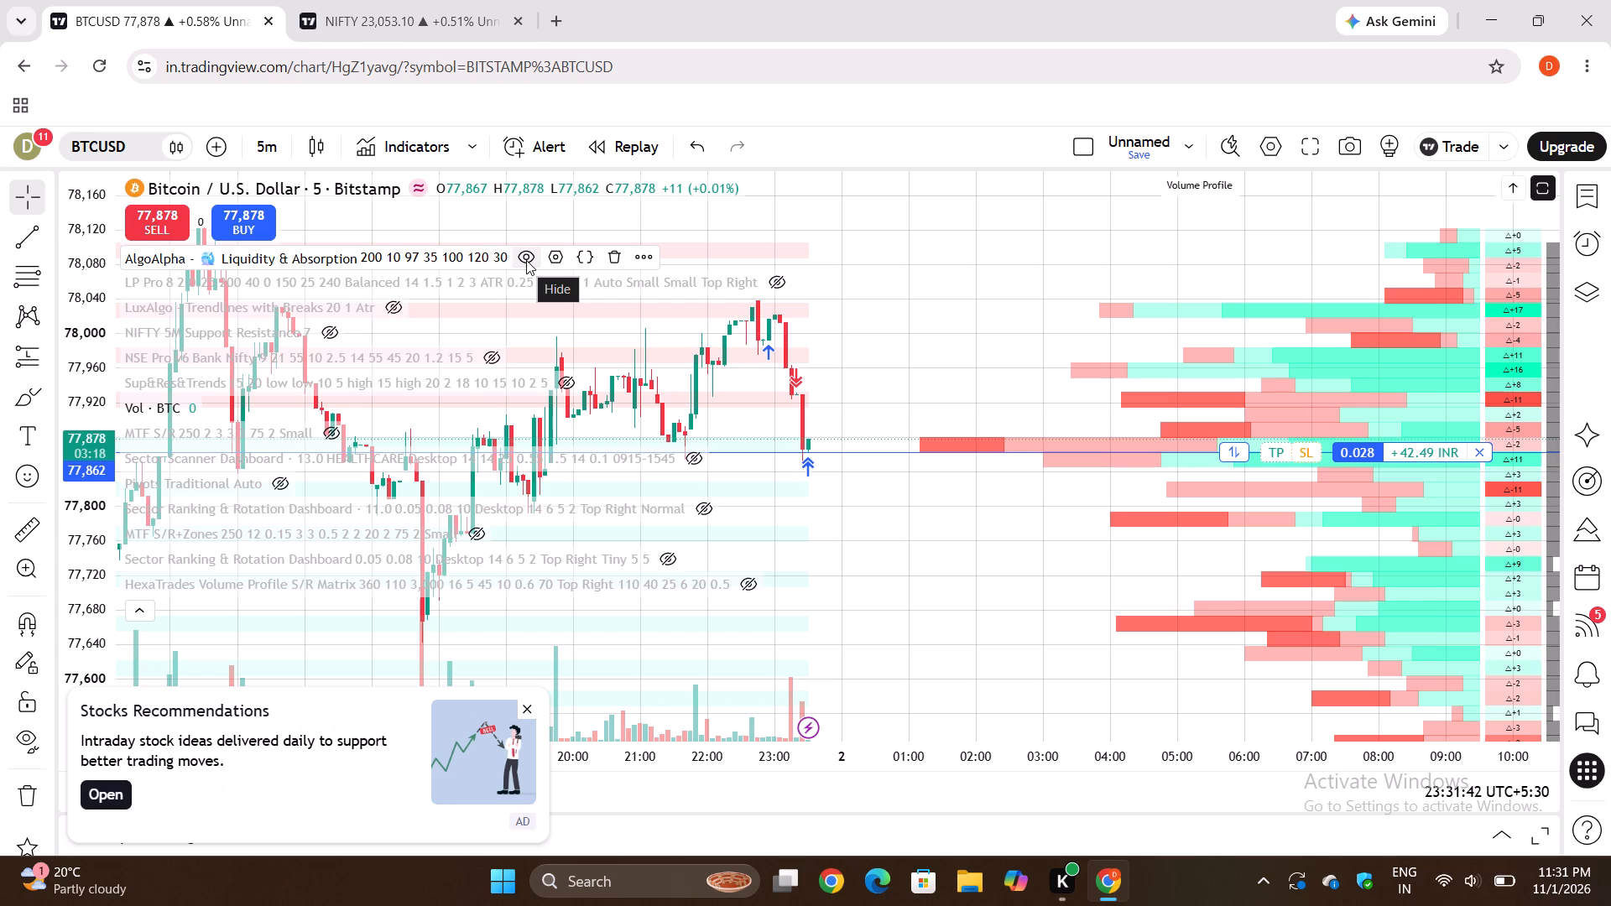
{"action": "left_click", "coordinate": [526, 260]}
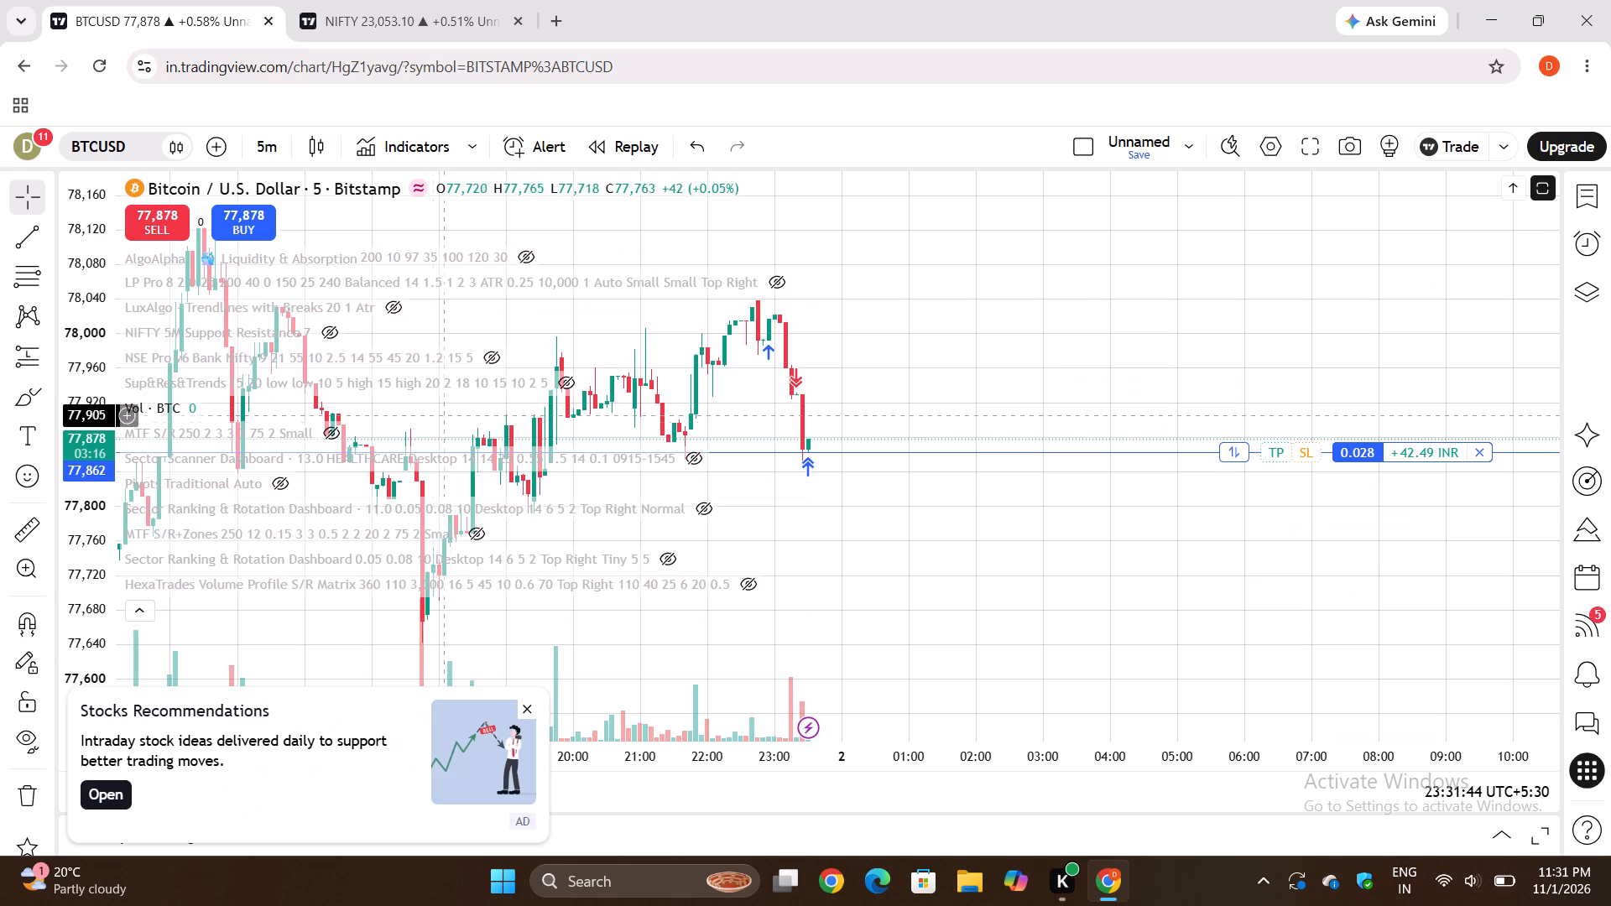
{"action": "left_click", "coordinate": [776, 281]}
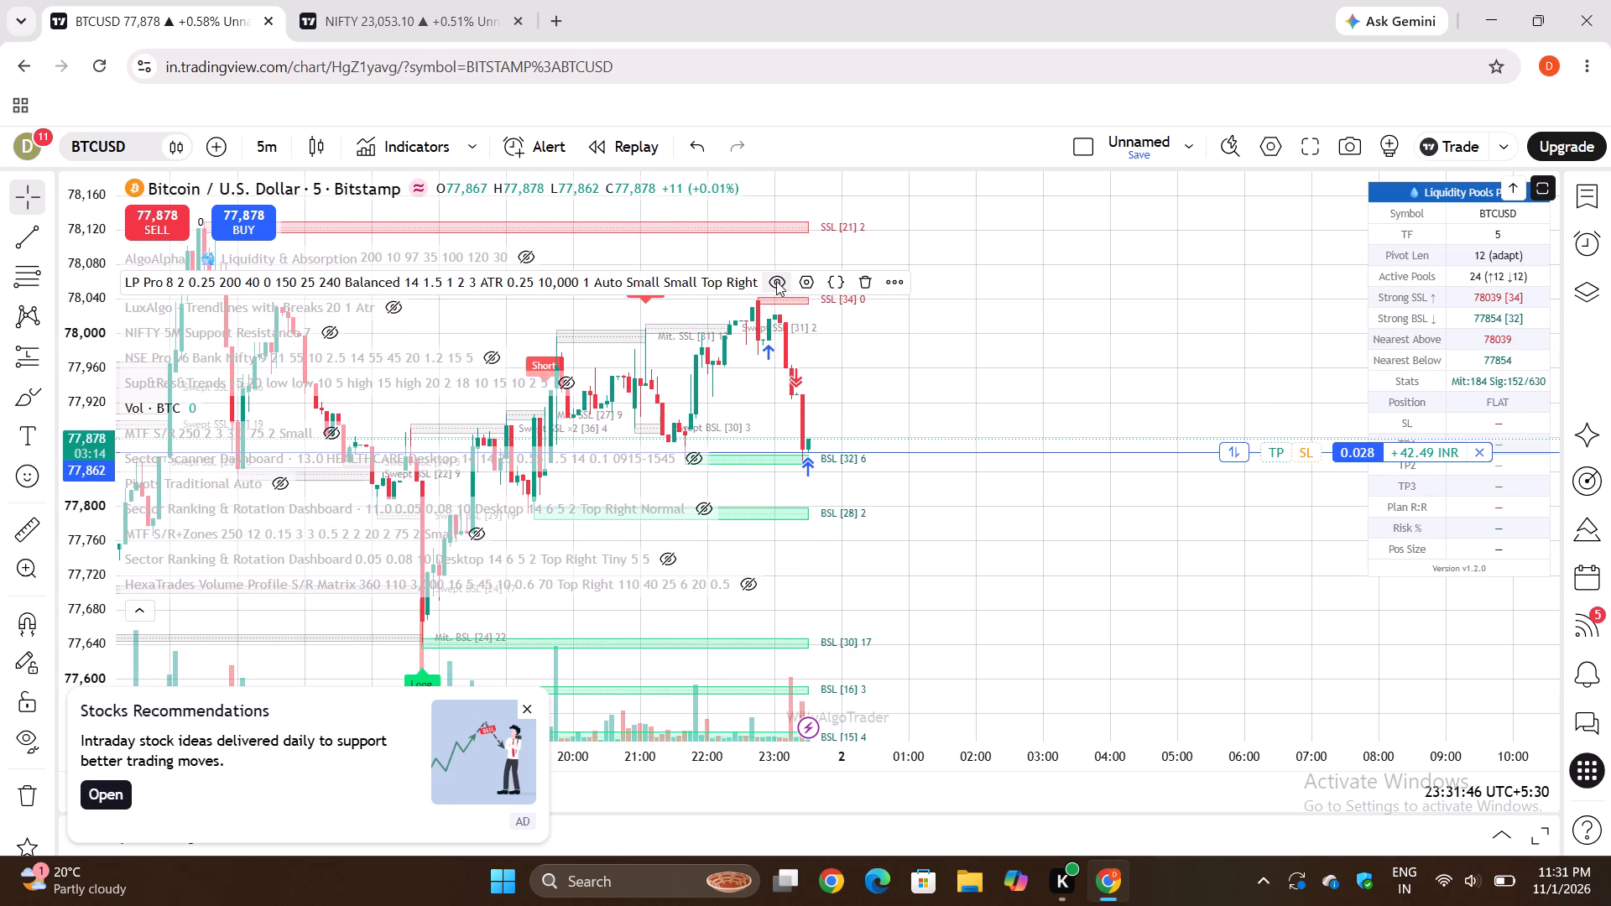
{"action": "left_click", "coordinate": [776, 281]}
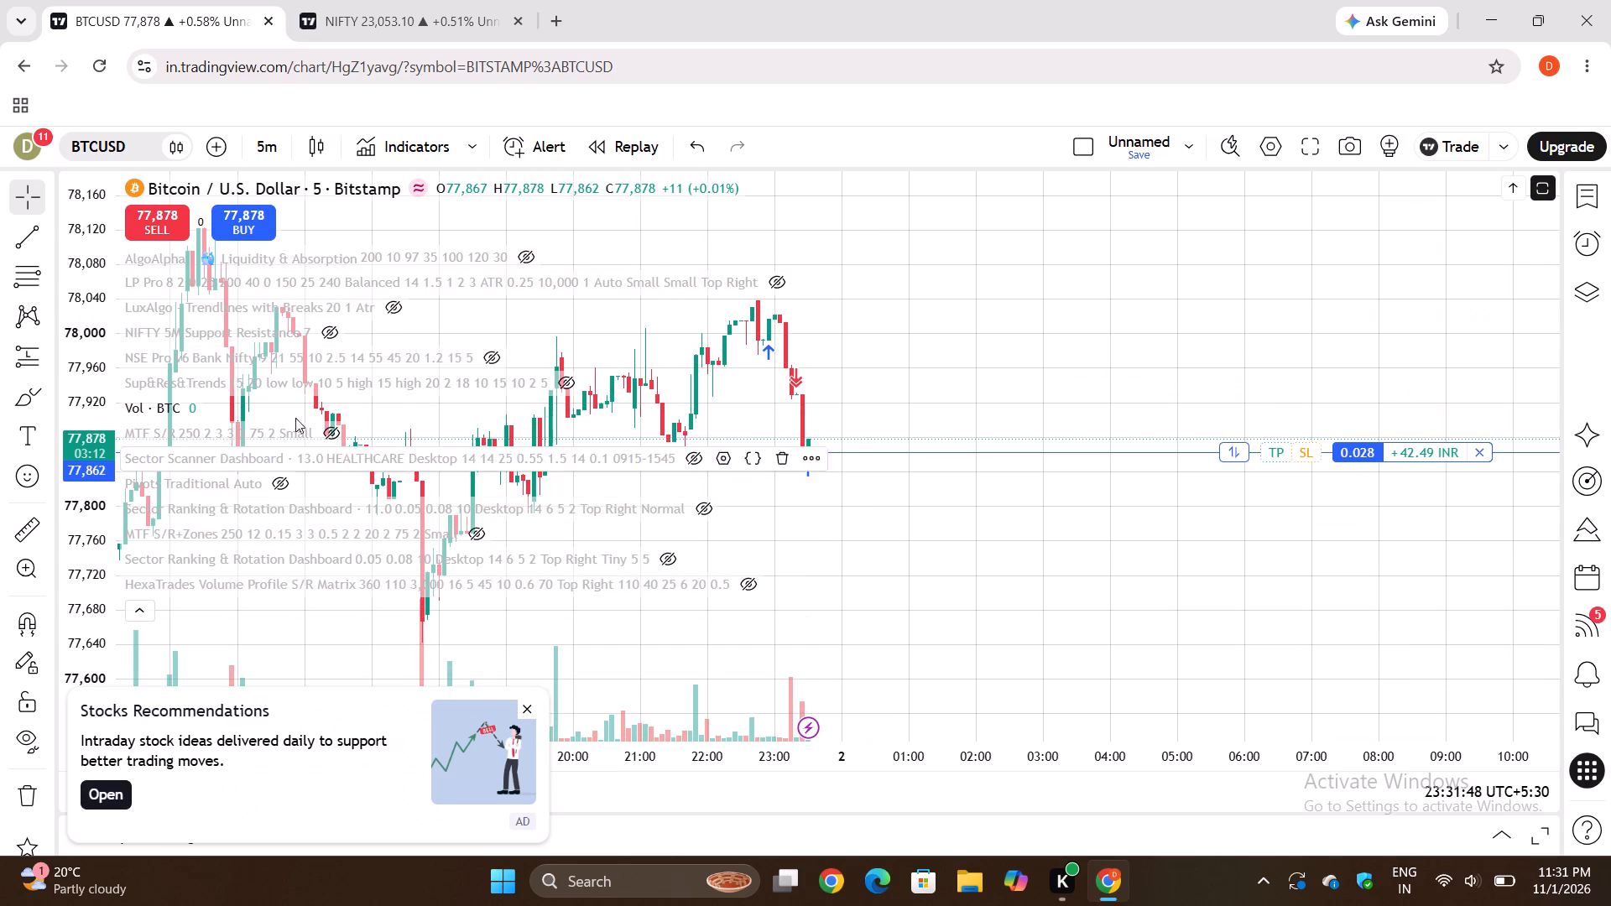
Show the HexaTrades Volume Profile S/R Matrix again and collapse the indicator list to view its levels around the open position.
{"action": "left_click", "coordinate": [748, 585]}
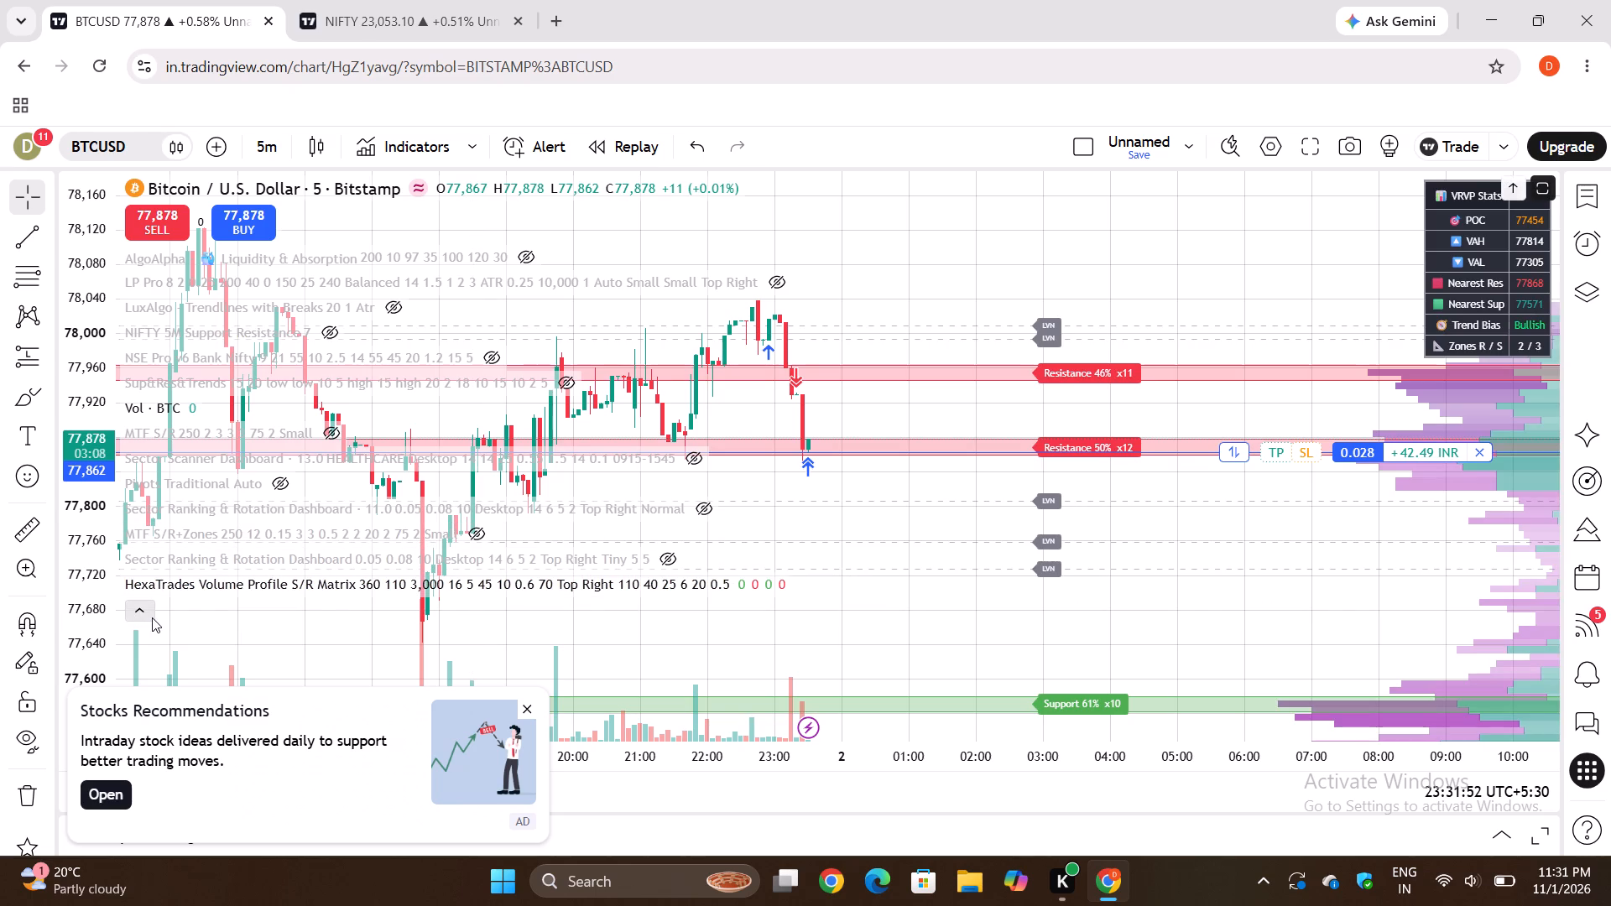
{"action": "left_click", "coordinate": [152, 617]}
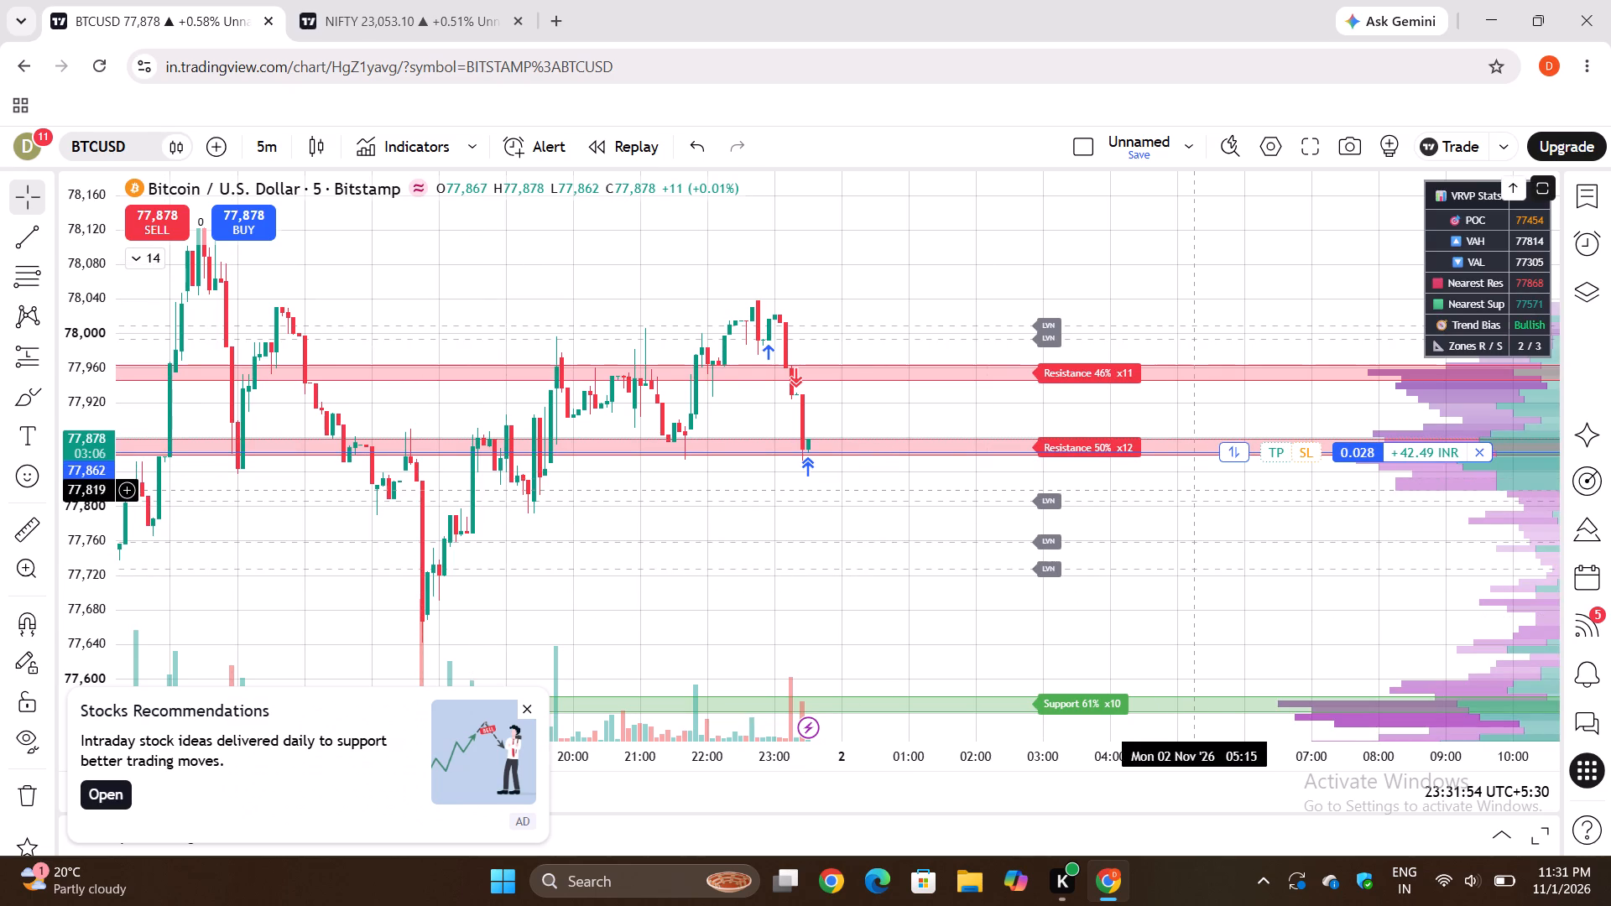
{"action": "scroll", "coordinate": [1205, 492], "scroll_direction": "left", "scroll_amount": 1}
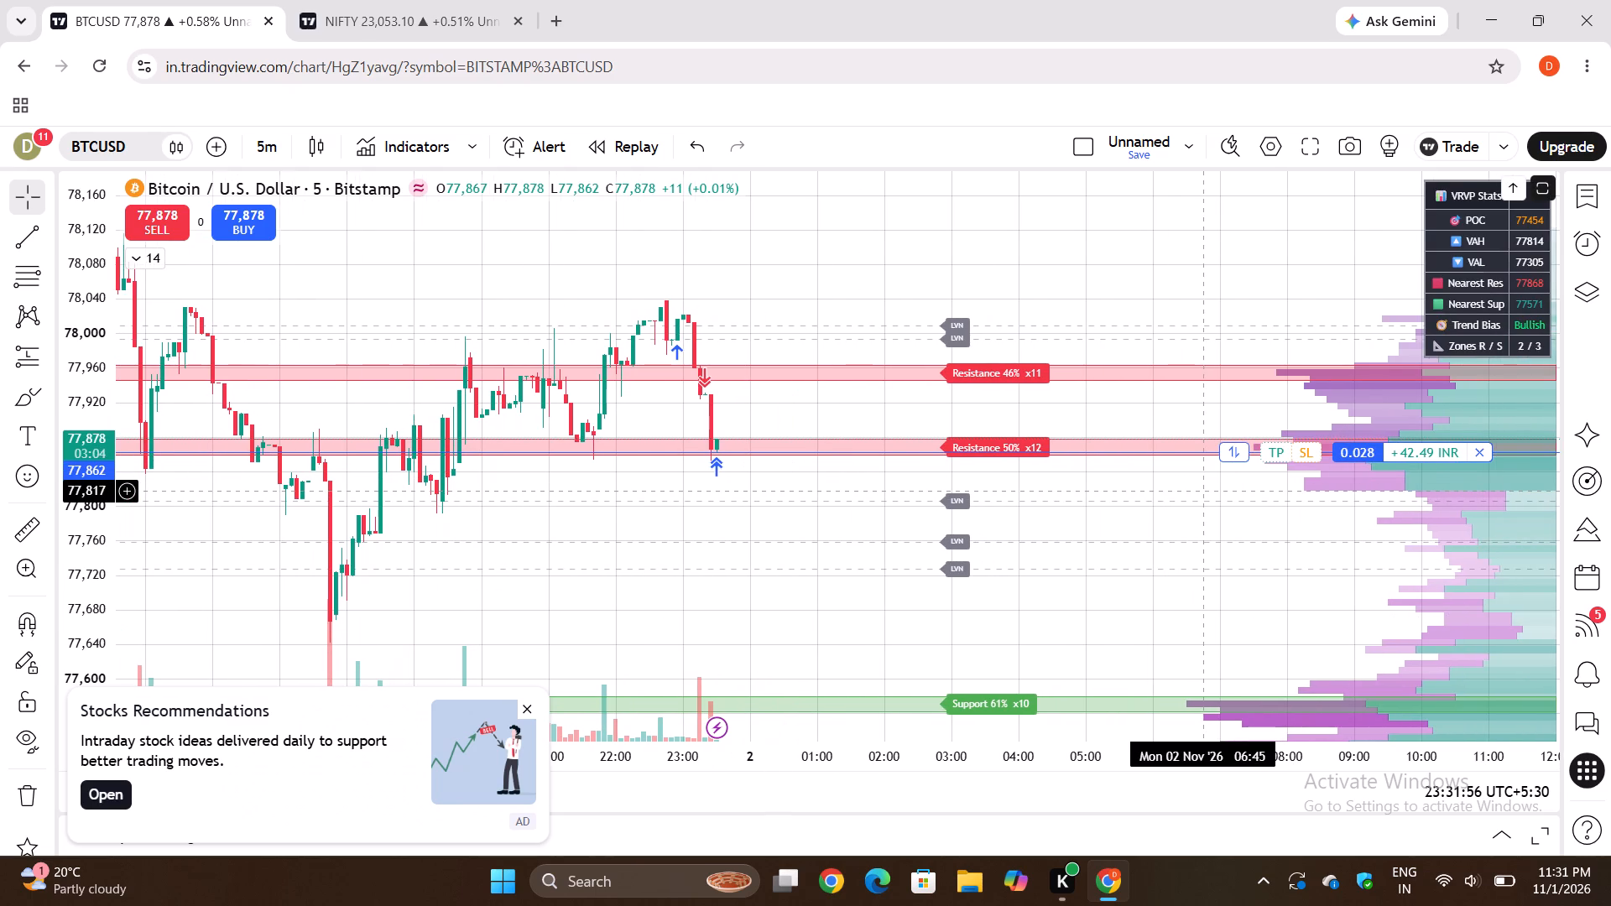
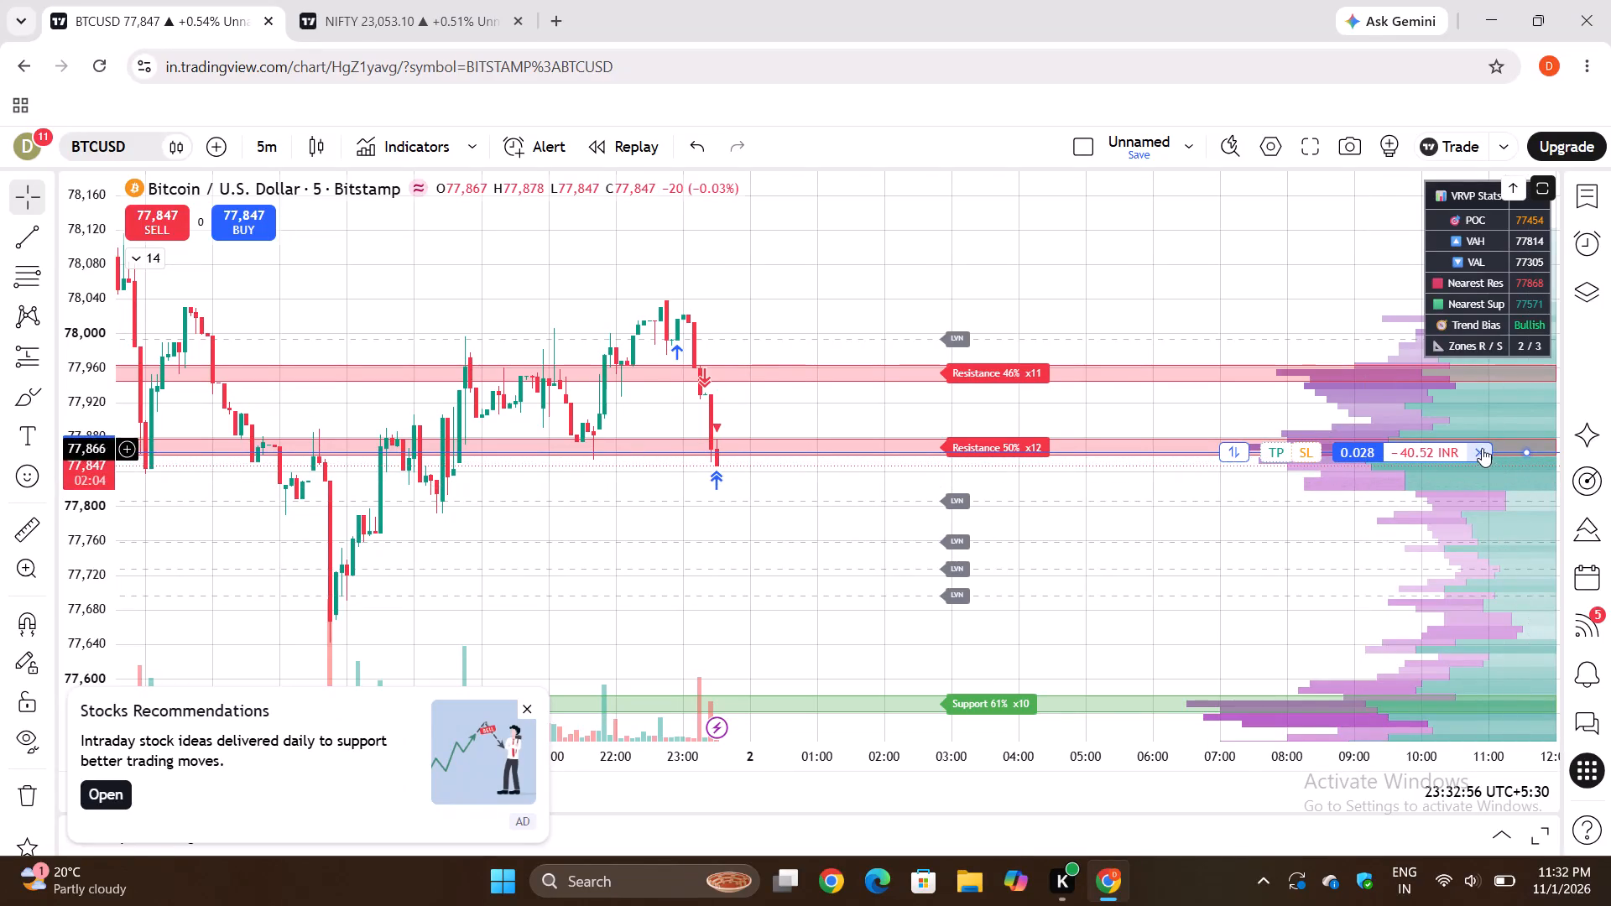
Close the entire open long BTCUSD position of 0.028.
{"action": "left_click", "coordinate": [1481, 446]}
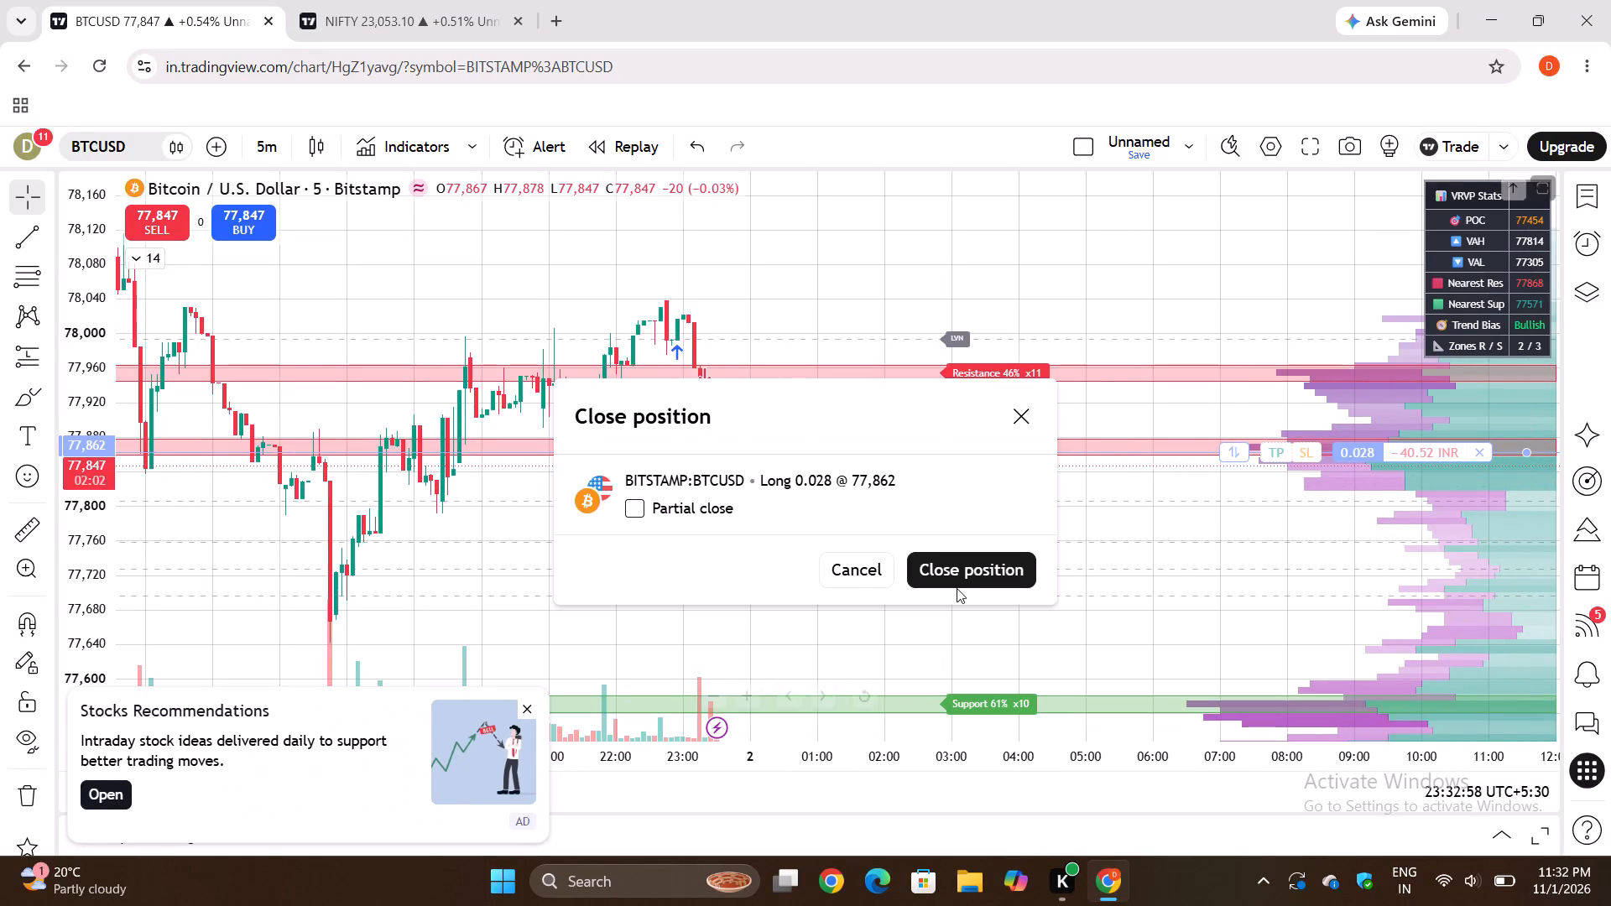
{"action": "left_click", "coordinate": [957, 588]}
{"action": "left_click", "coordinate": [962, 571]}
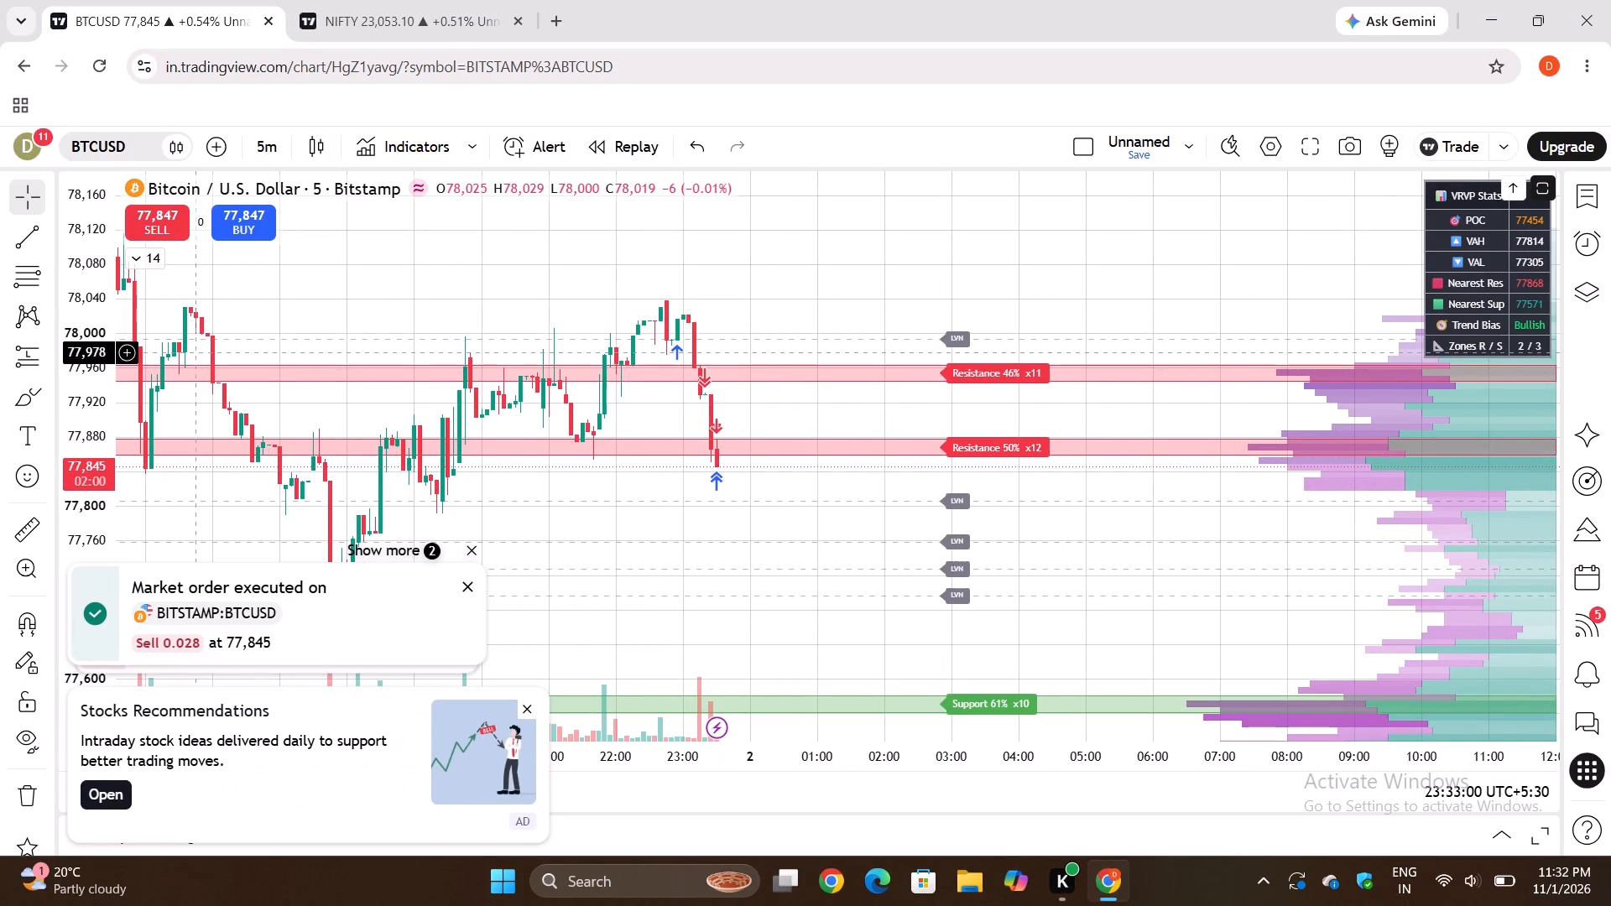
Place a market sell order on BTCUSD using 100% of the balance, for 0.0282 BTCUSD, without preset exits.
{"action": "left_click", "coordinate": [166, 228]}
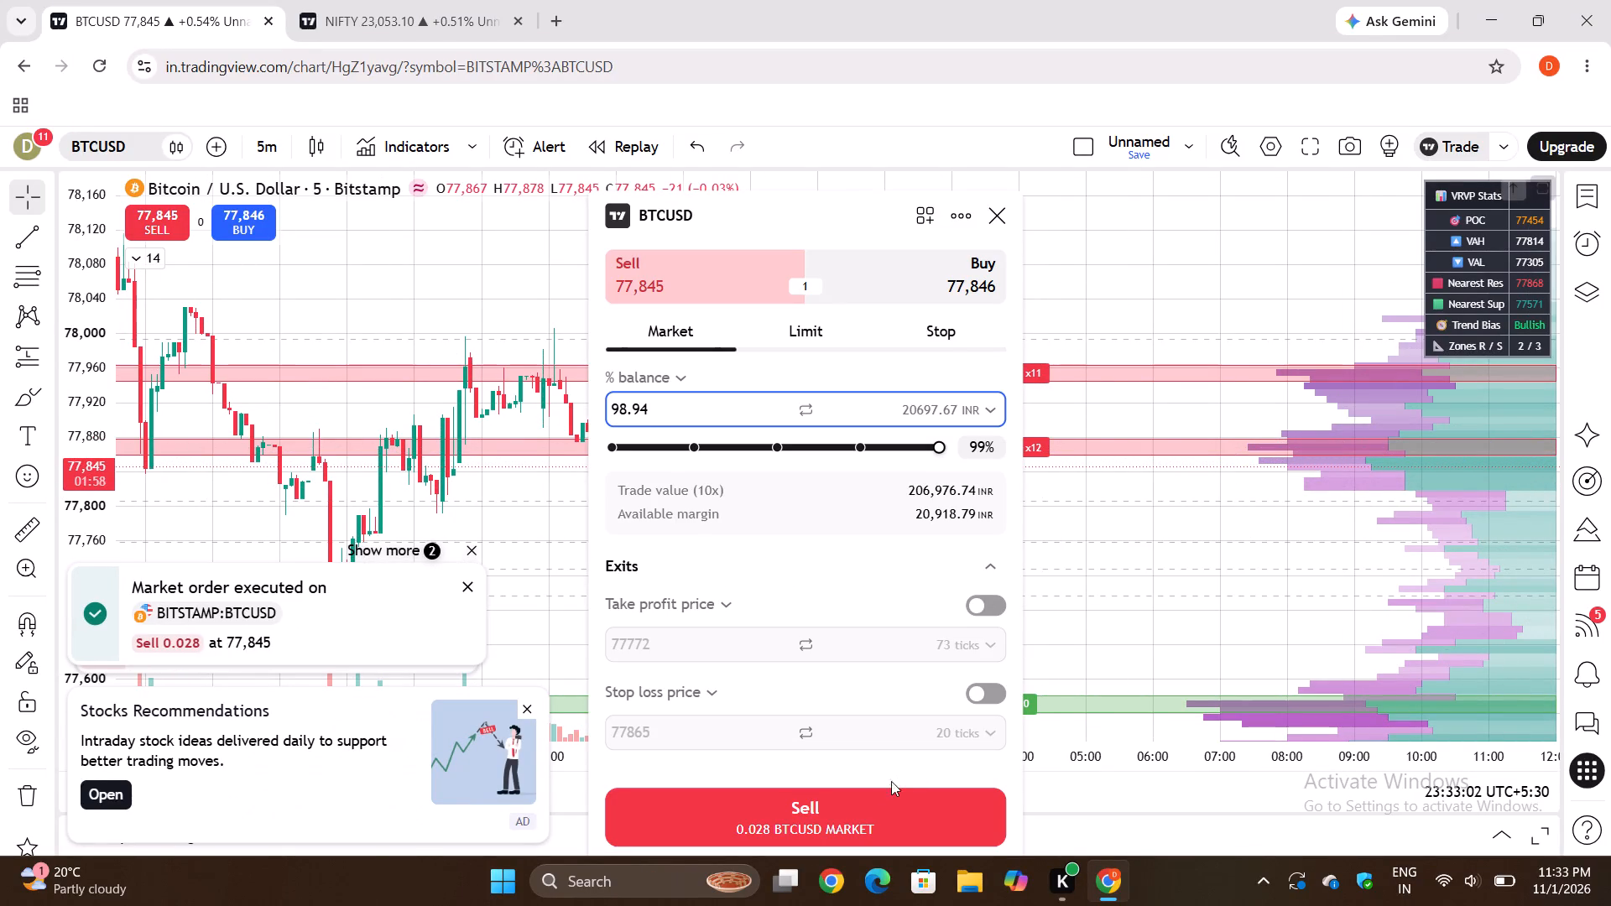
{"action": "left_click_drag", "start_coordinate": [940, 450], "coordinate": [1024, 450]}
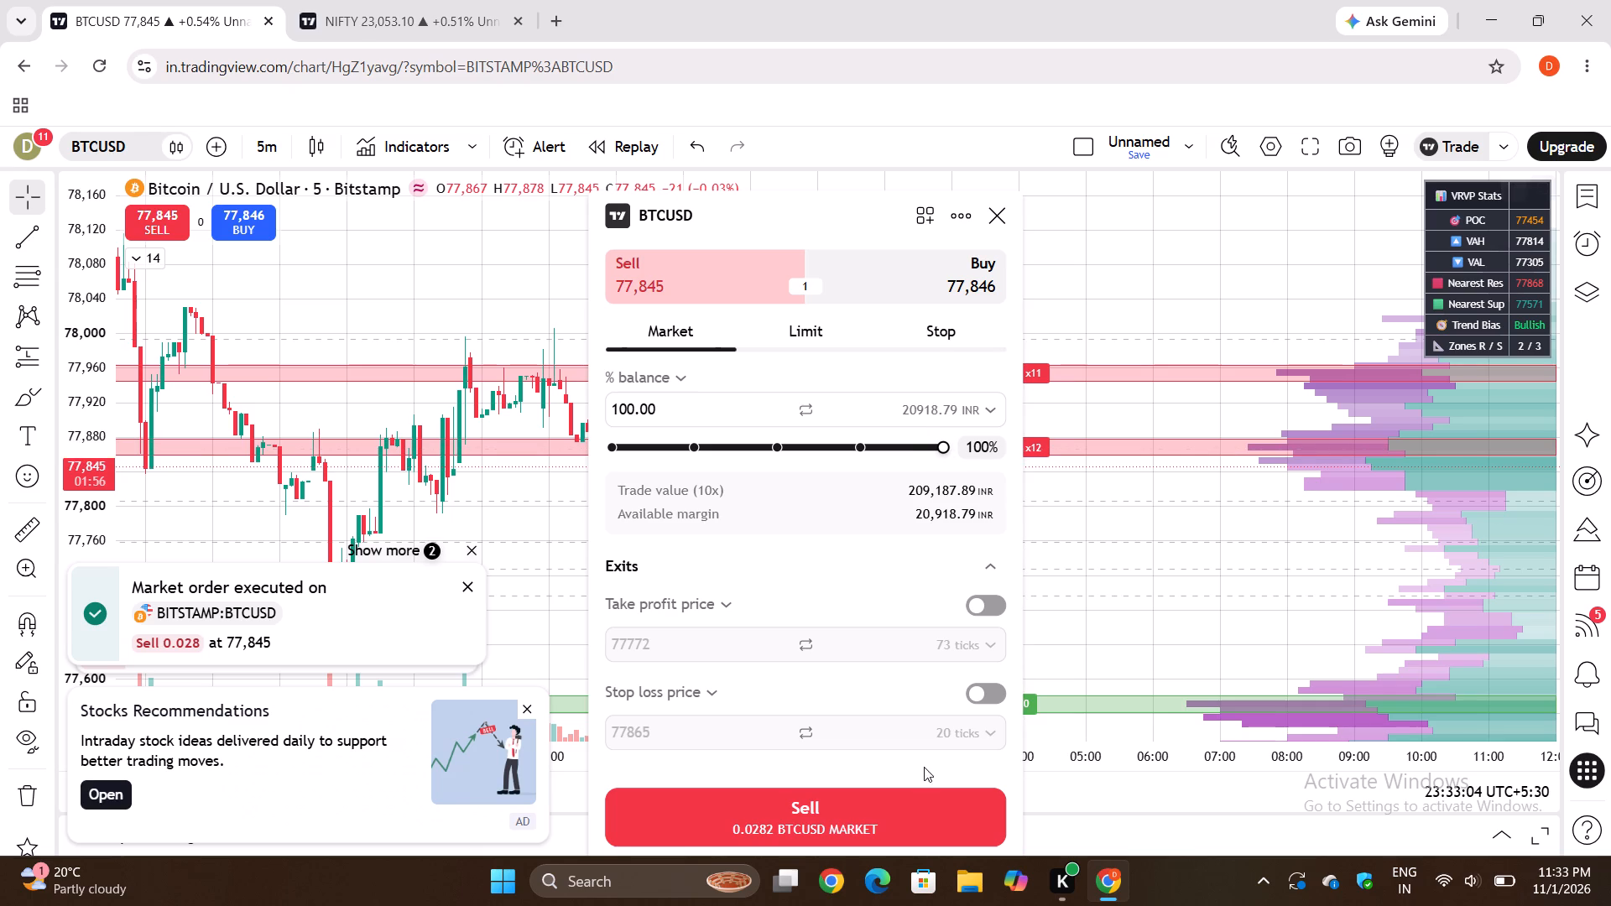
{"action": "left_click", "coordinate": [841, 808]}
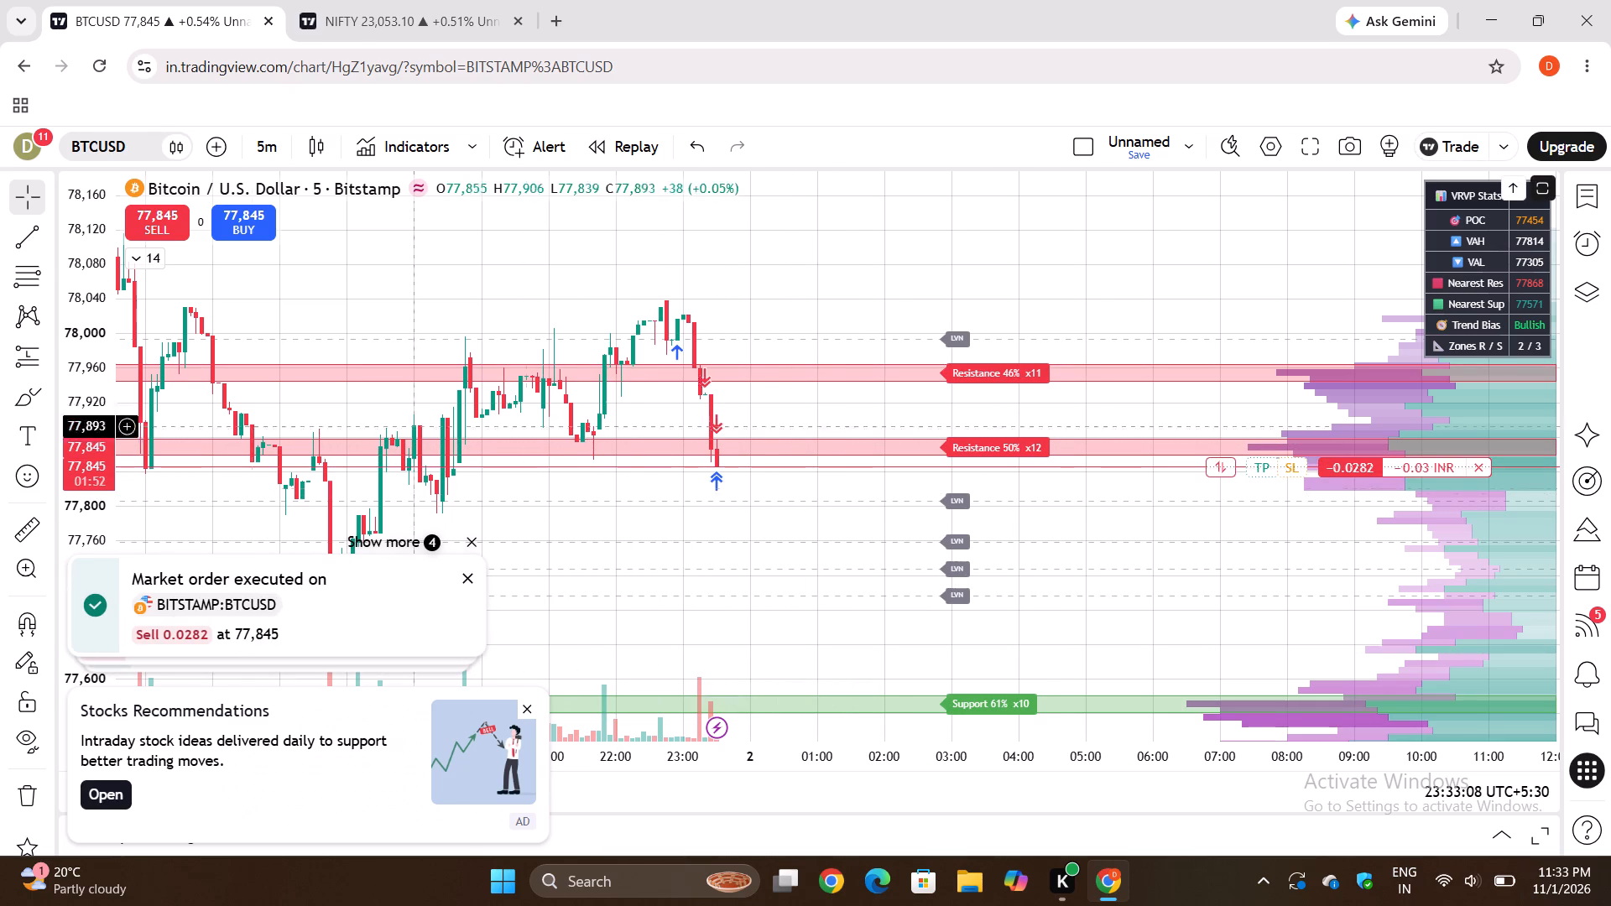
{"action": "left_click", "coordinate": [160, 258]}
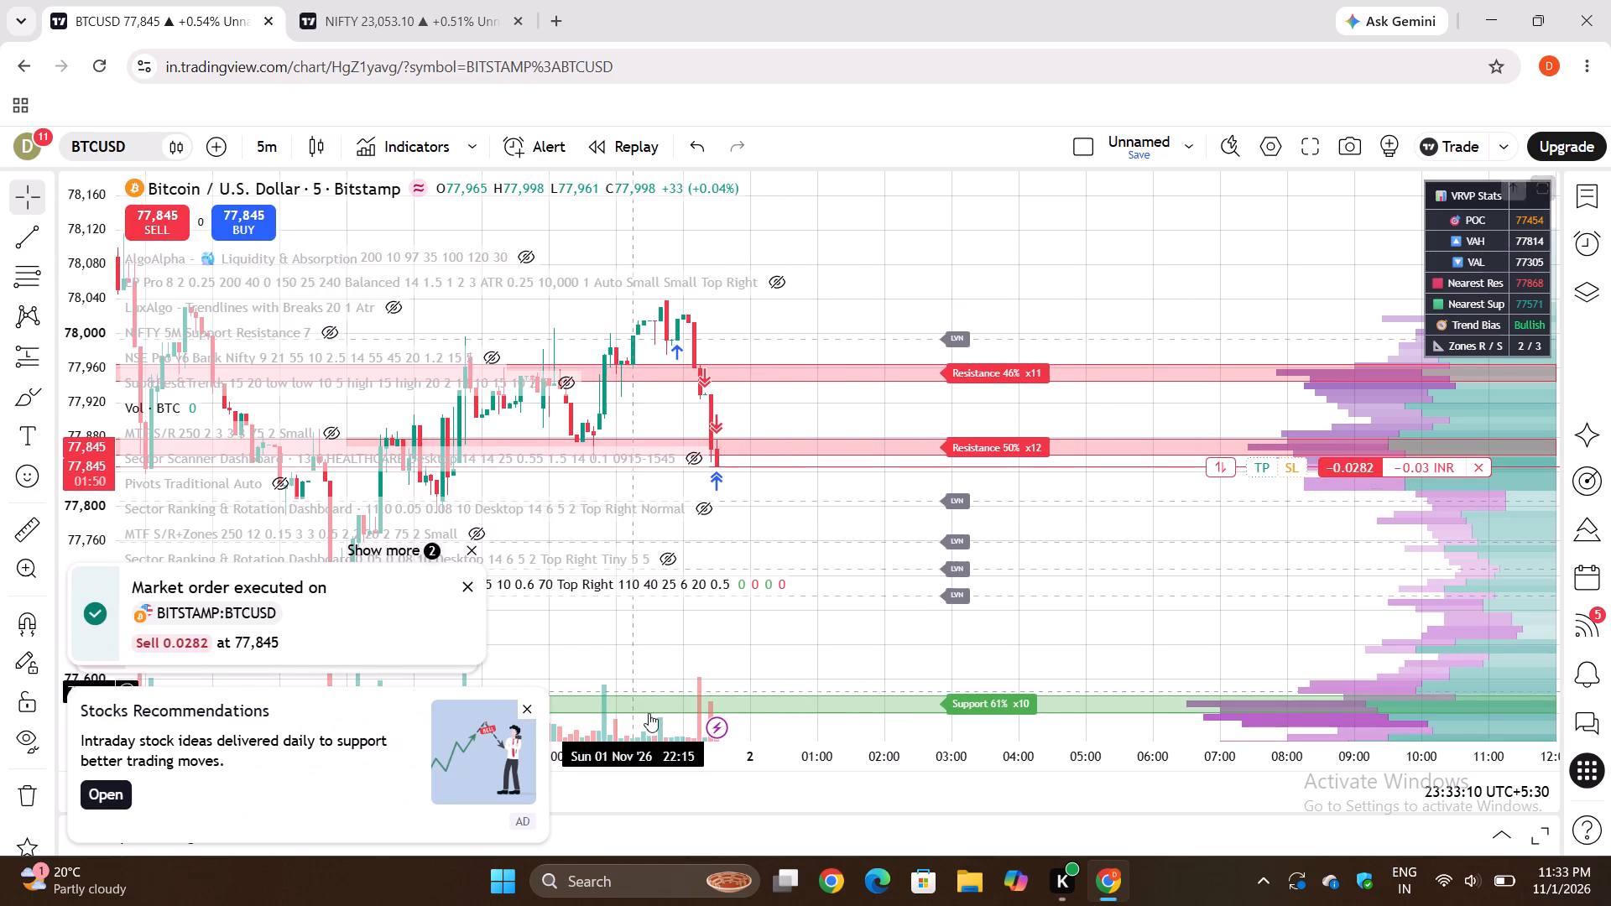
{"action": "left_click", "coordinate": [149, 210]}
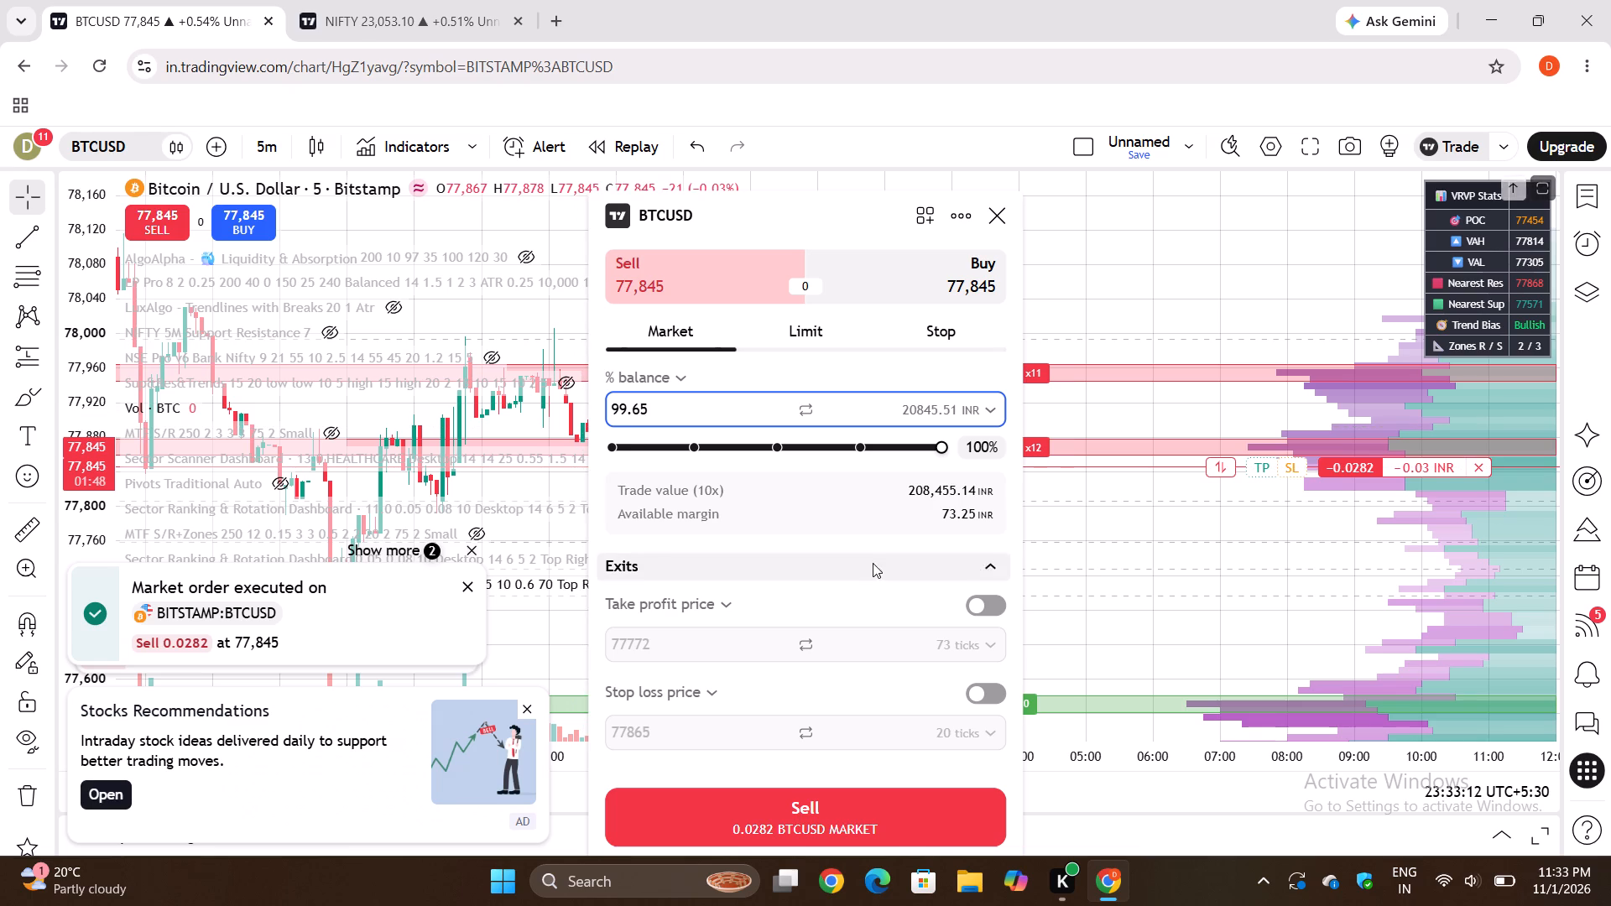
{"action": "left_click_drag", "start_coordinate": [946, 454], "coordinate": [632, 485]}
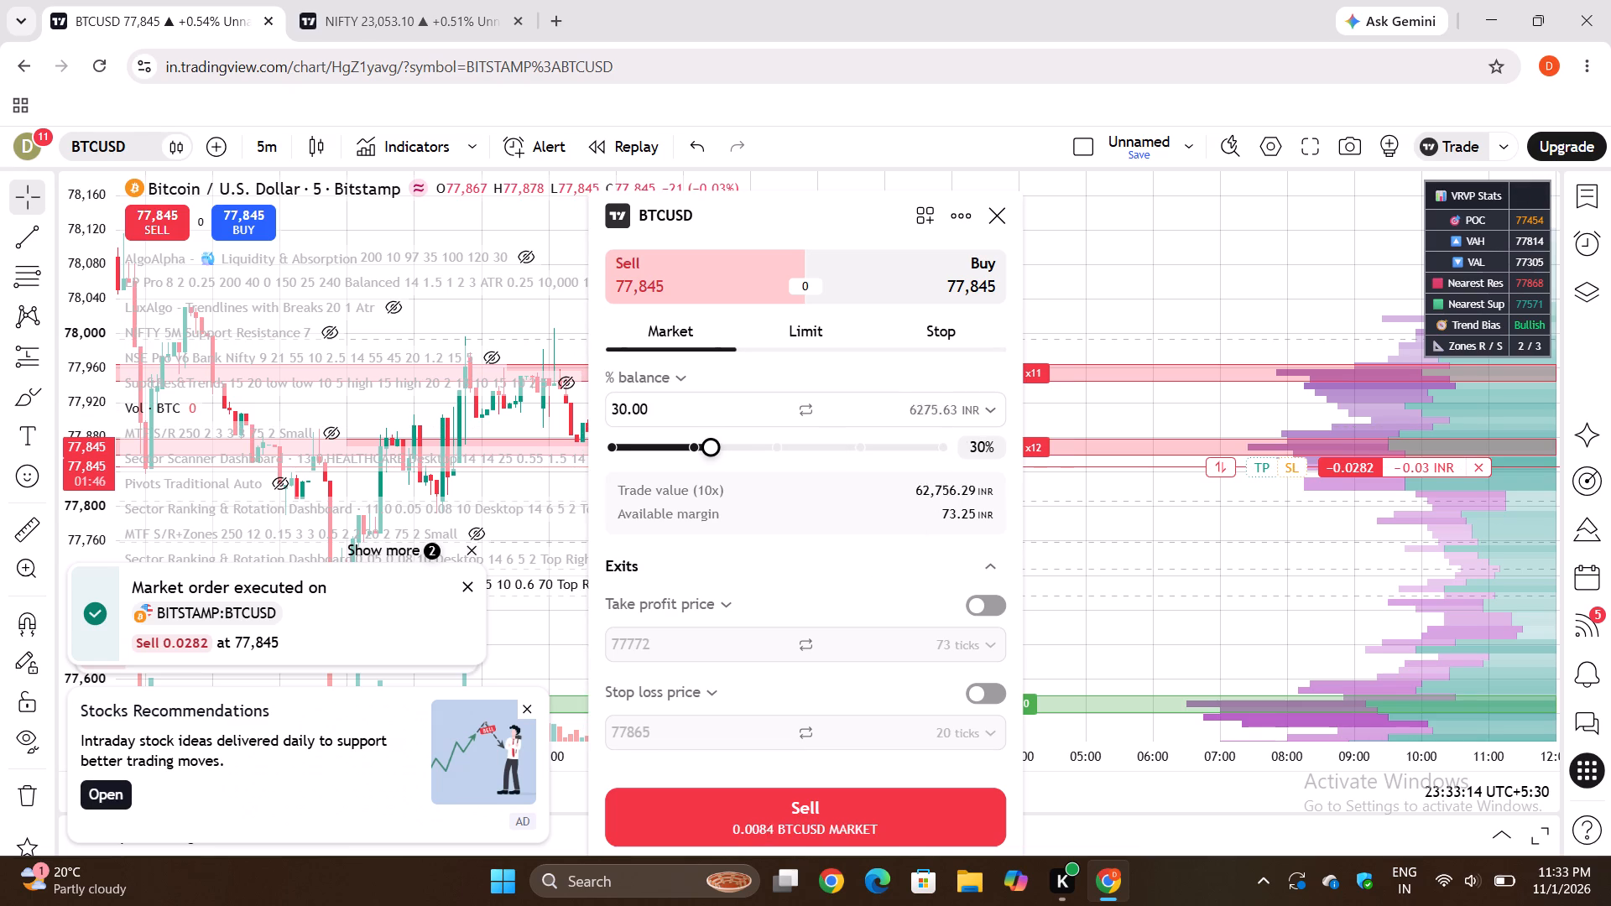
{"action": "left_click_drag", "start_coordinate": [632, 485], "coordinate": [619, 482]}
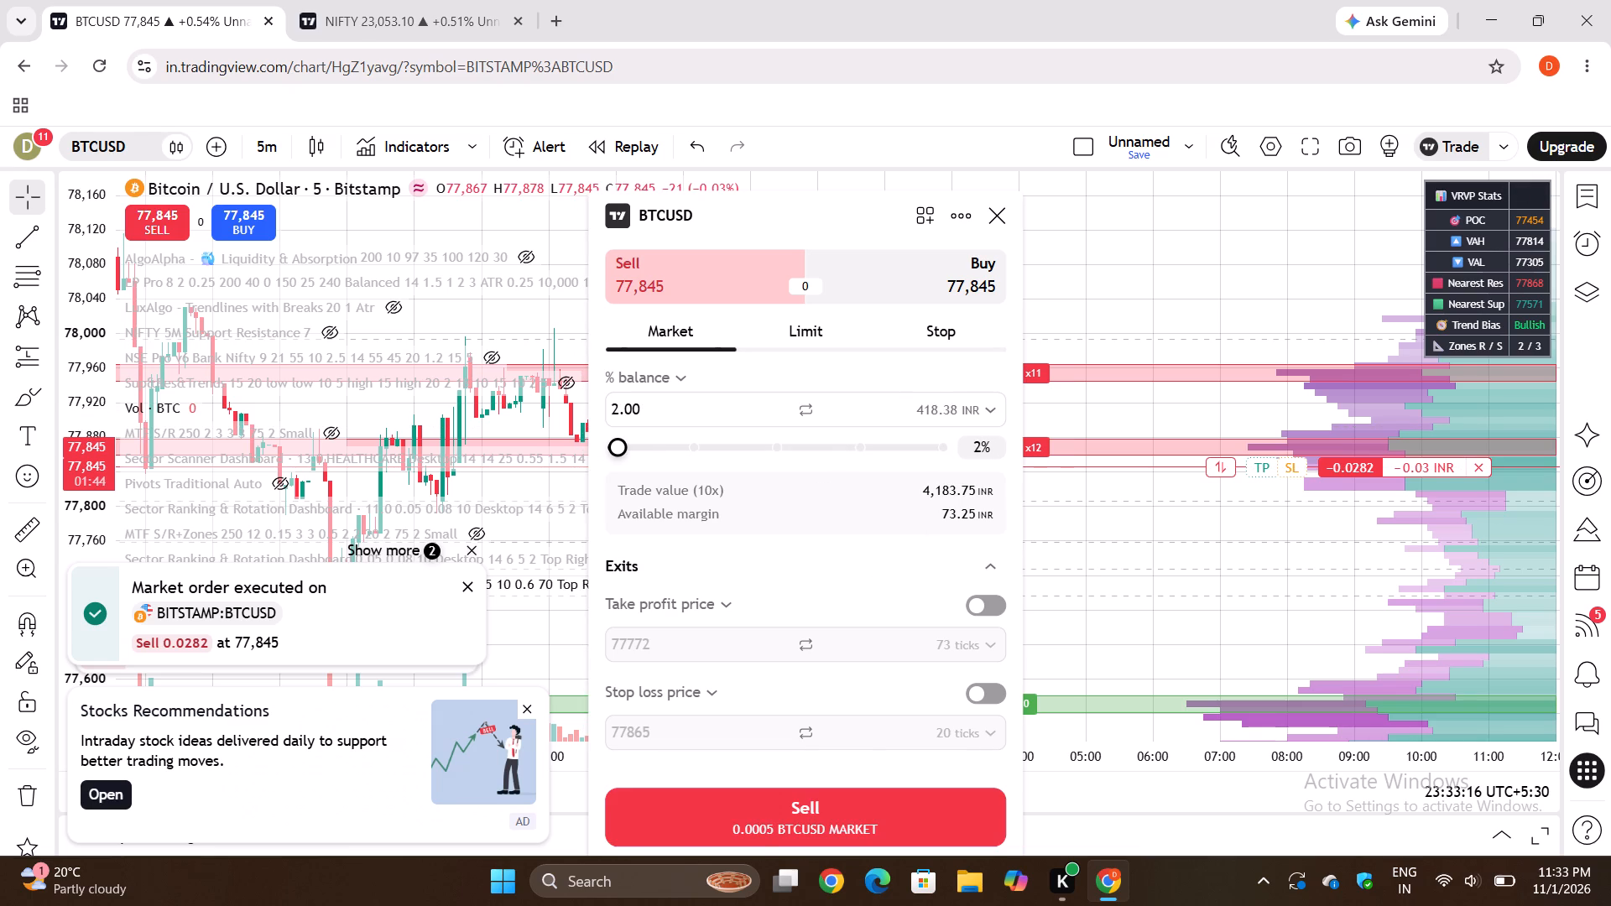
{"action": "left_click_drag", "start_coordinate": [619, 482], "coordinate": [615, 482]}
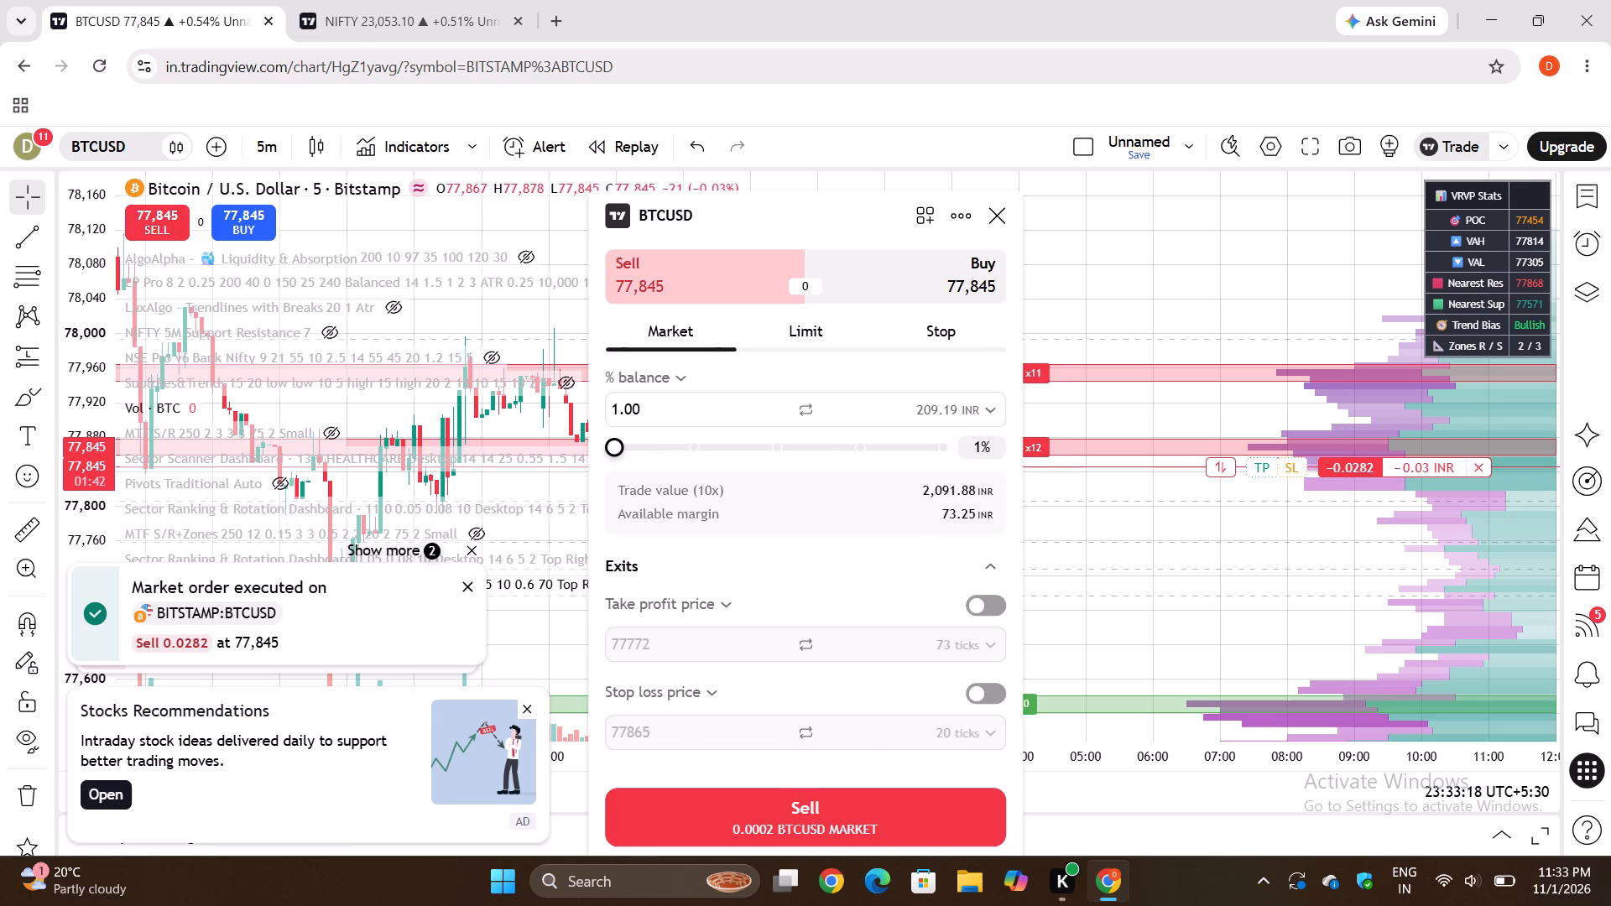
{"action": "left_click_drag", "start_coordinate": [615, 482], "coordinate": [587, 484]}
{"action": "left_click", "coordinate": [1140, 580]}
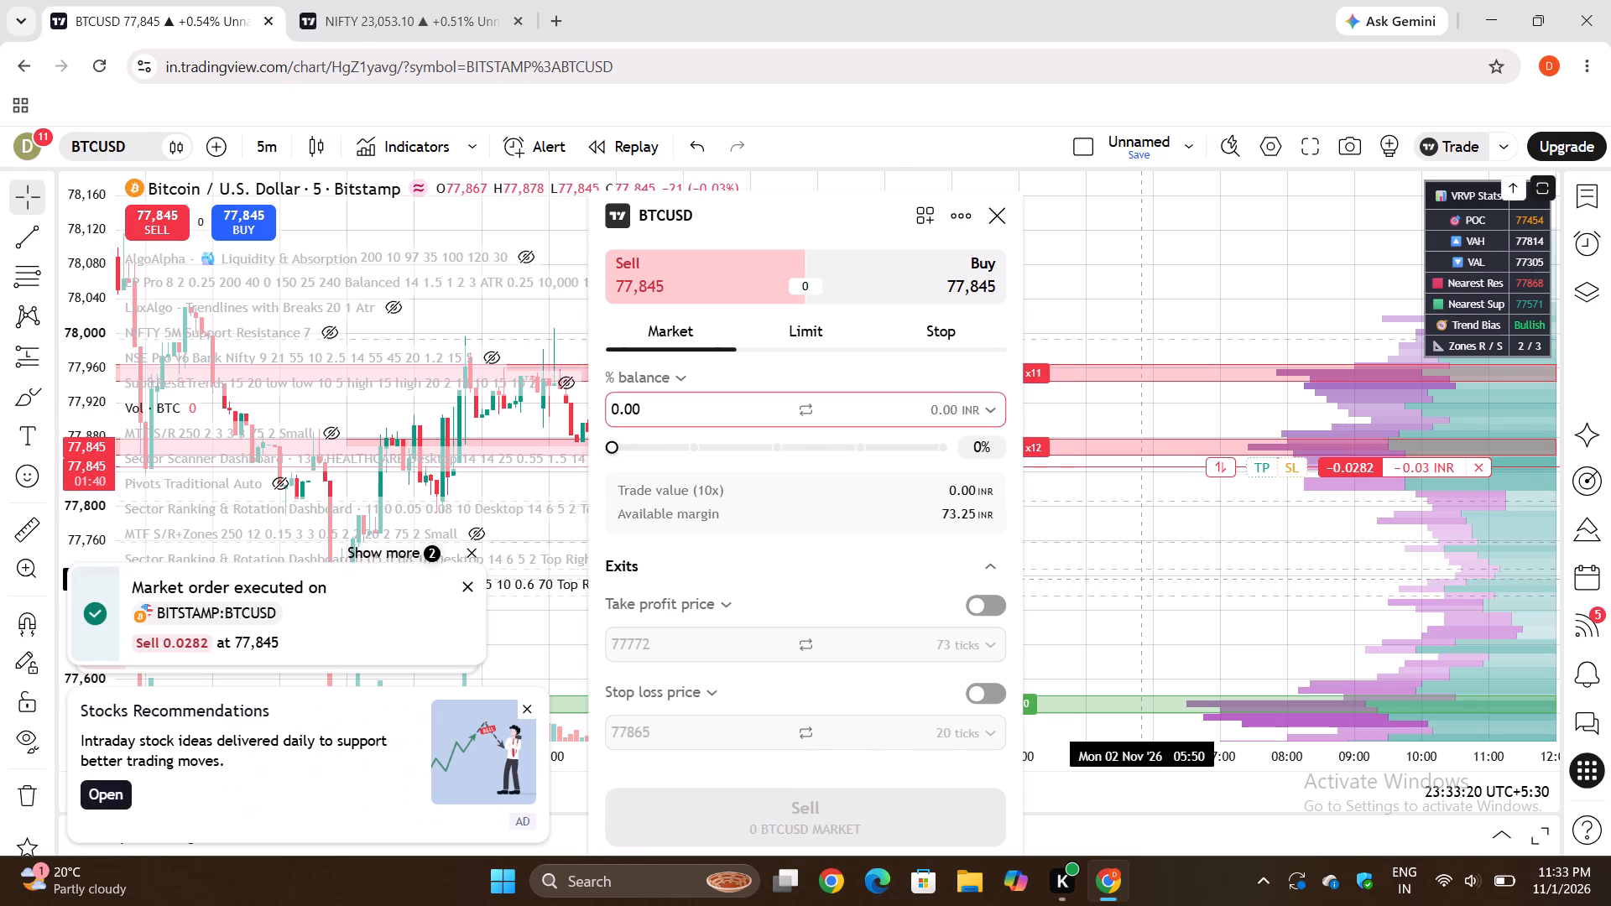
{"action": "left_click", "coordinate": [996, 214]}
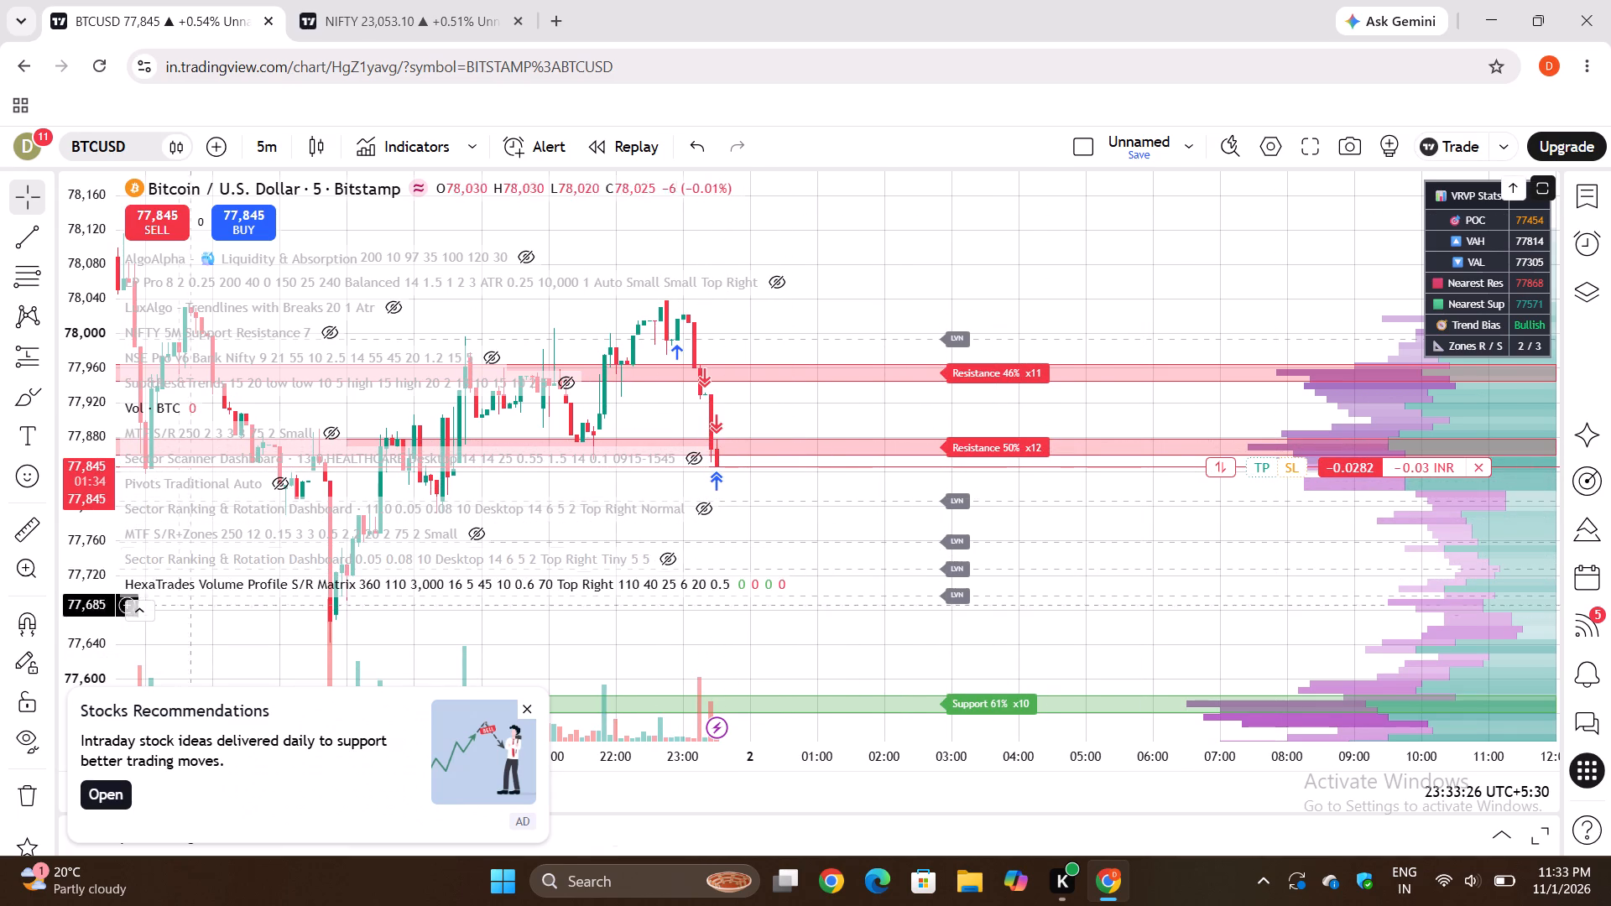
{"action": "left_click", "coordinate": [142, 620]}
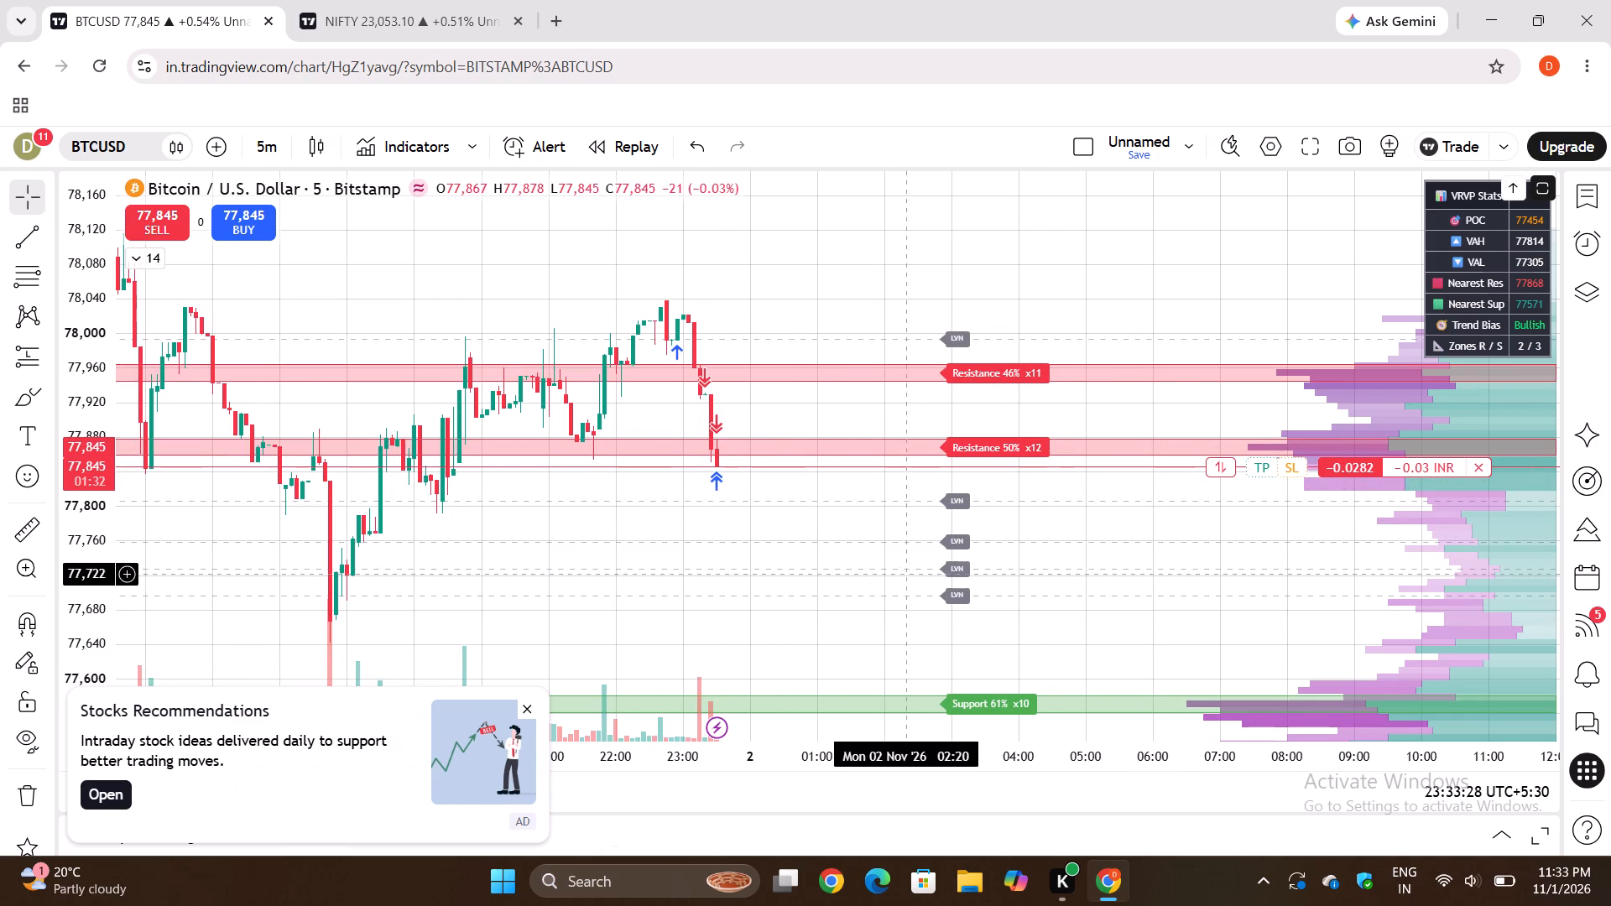
Add a take profit to the short BTCUSD position at about 77,576, inside the green 61% support zone.
{"action": "left_click_drag", "start_coordinate": [1266, 471], "coordinate": [1266, 471]}
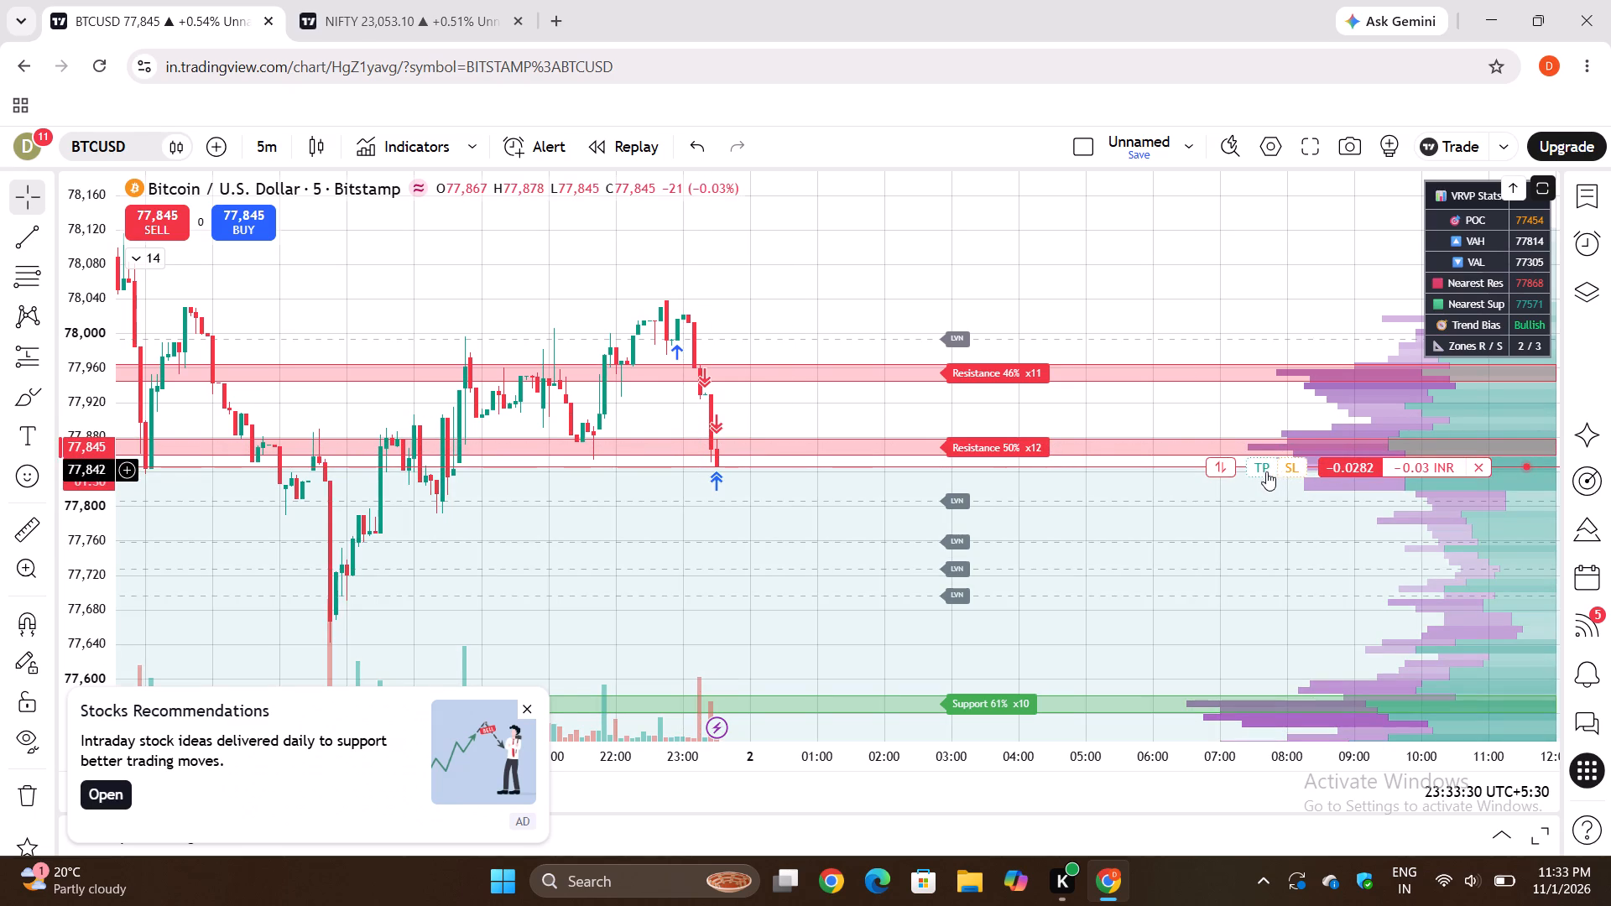
{"action": "left_click_drag", "start_coordinate": [1266, 471], "coordinate": [1226, 700]}
{"action": "left_click", "coordinate": [1240, 464]}
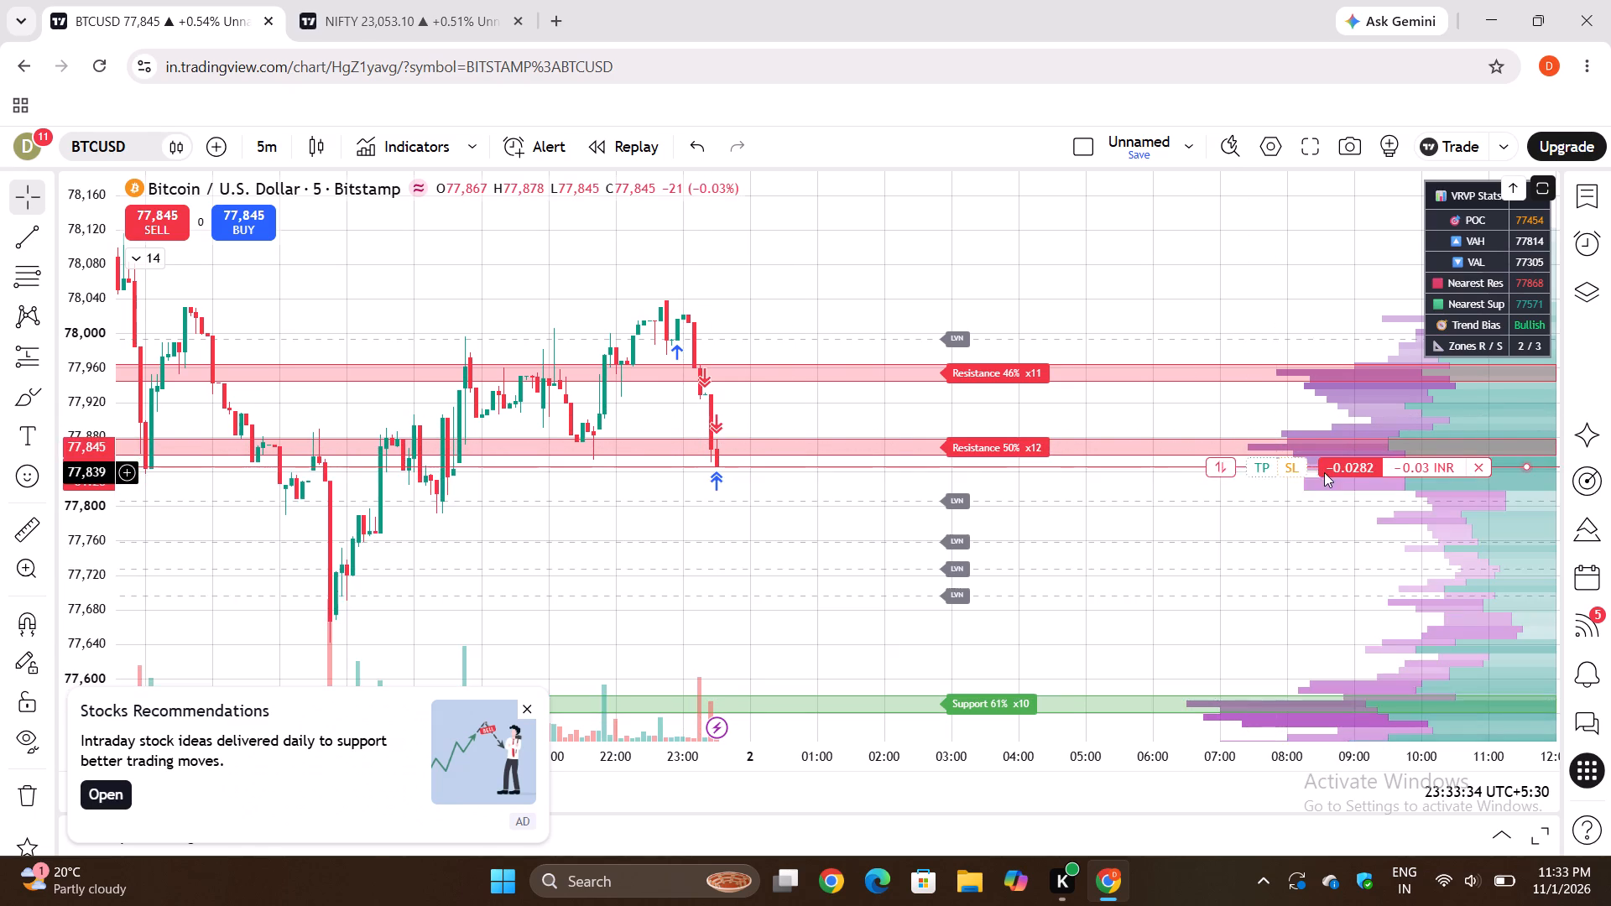
Add a stop loss to the short BTCUSD position at about 77,881, just above the 50% resistance zone.
{"action": "left_click_drag", "start_coordinate": [1297, 470], "coordinate": [1296, 438]}
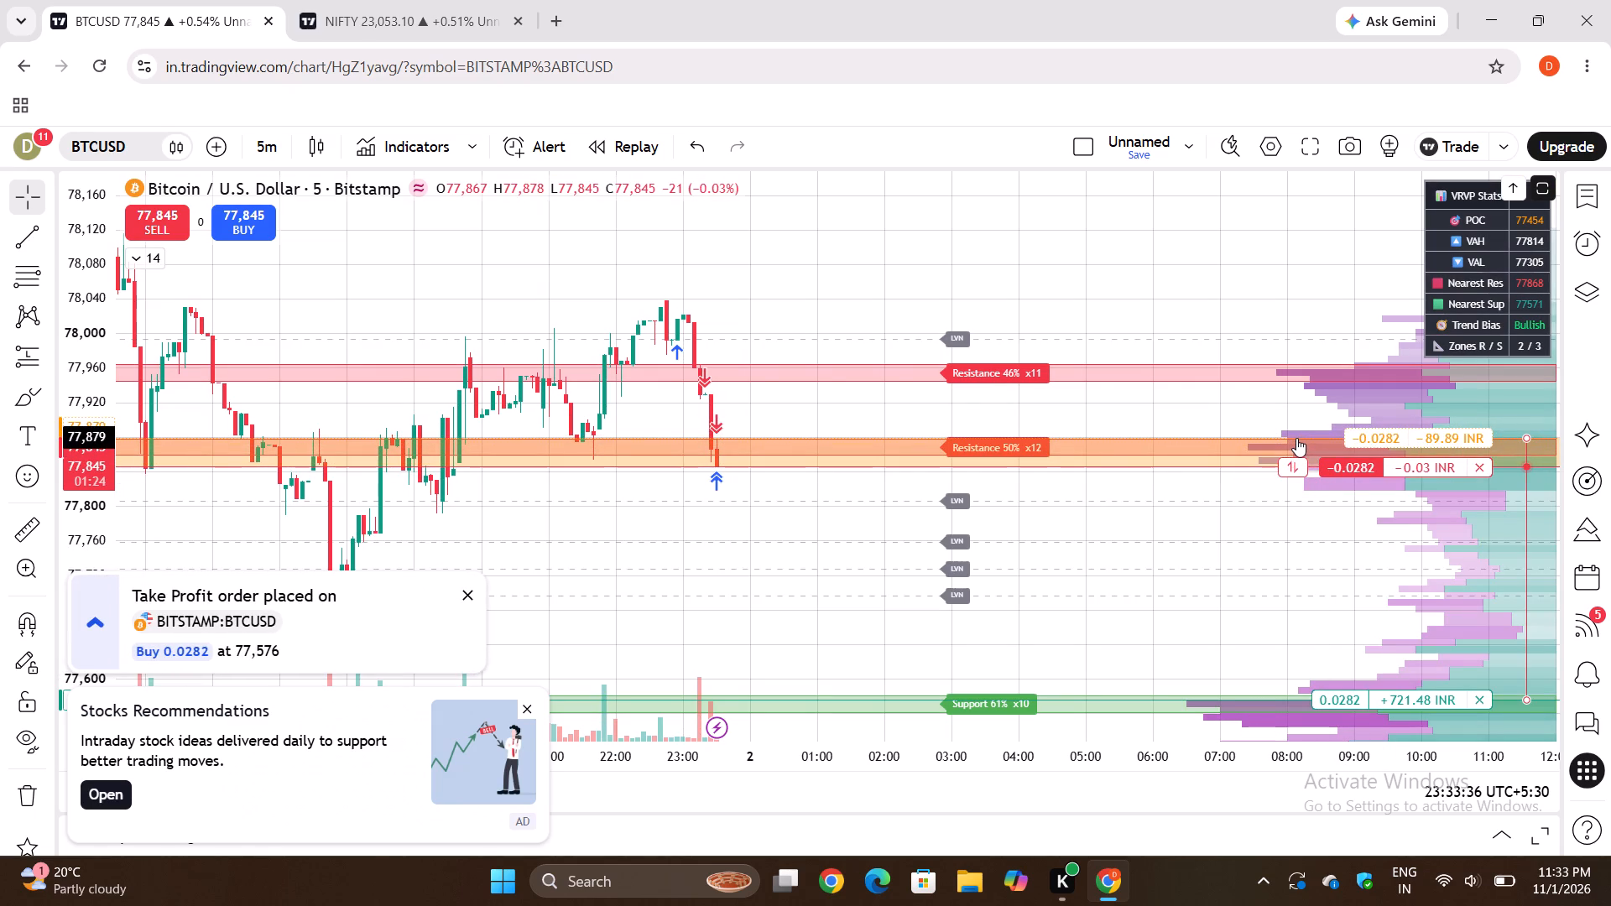
{"action": "left_click_drag", "start_coordinate": [1296, 438], "coordinate": [1296, 437]}
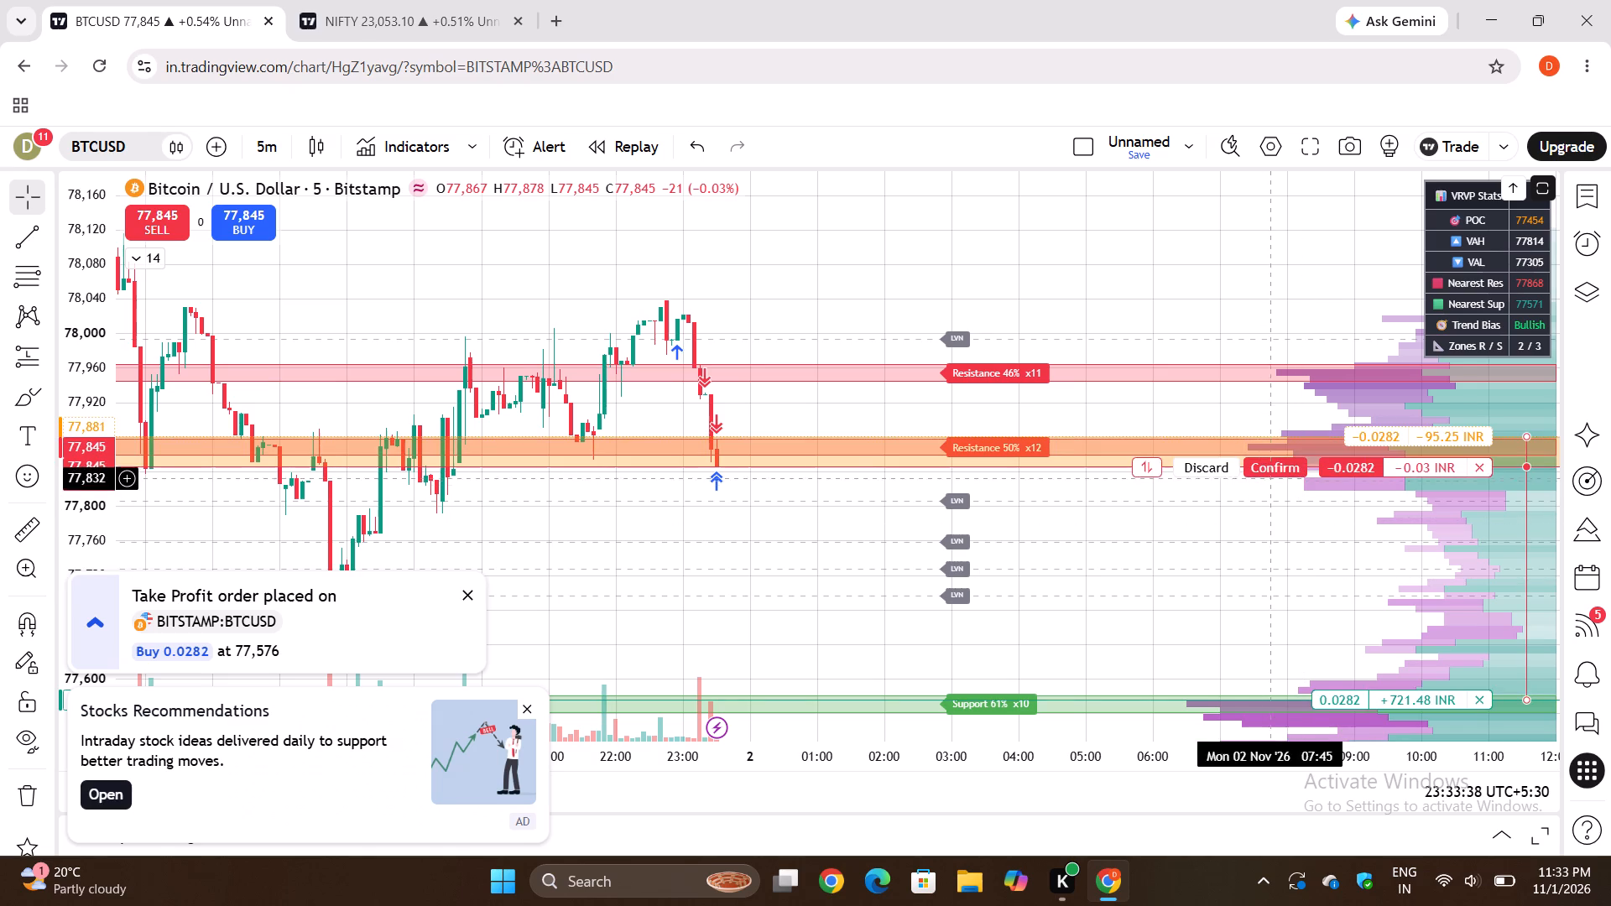
{"action": "left_click", "coordinate": [1270, 476]}
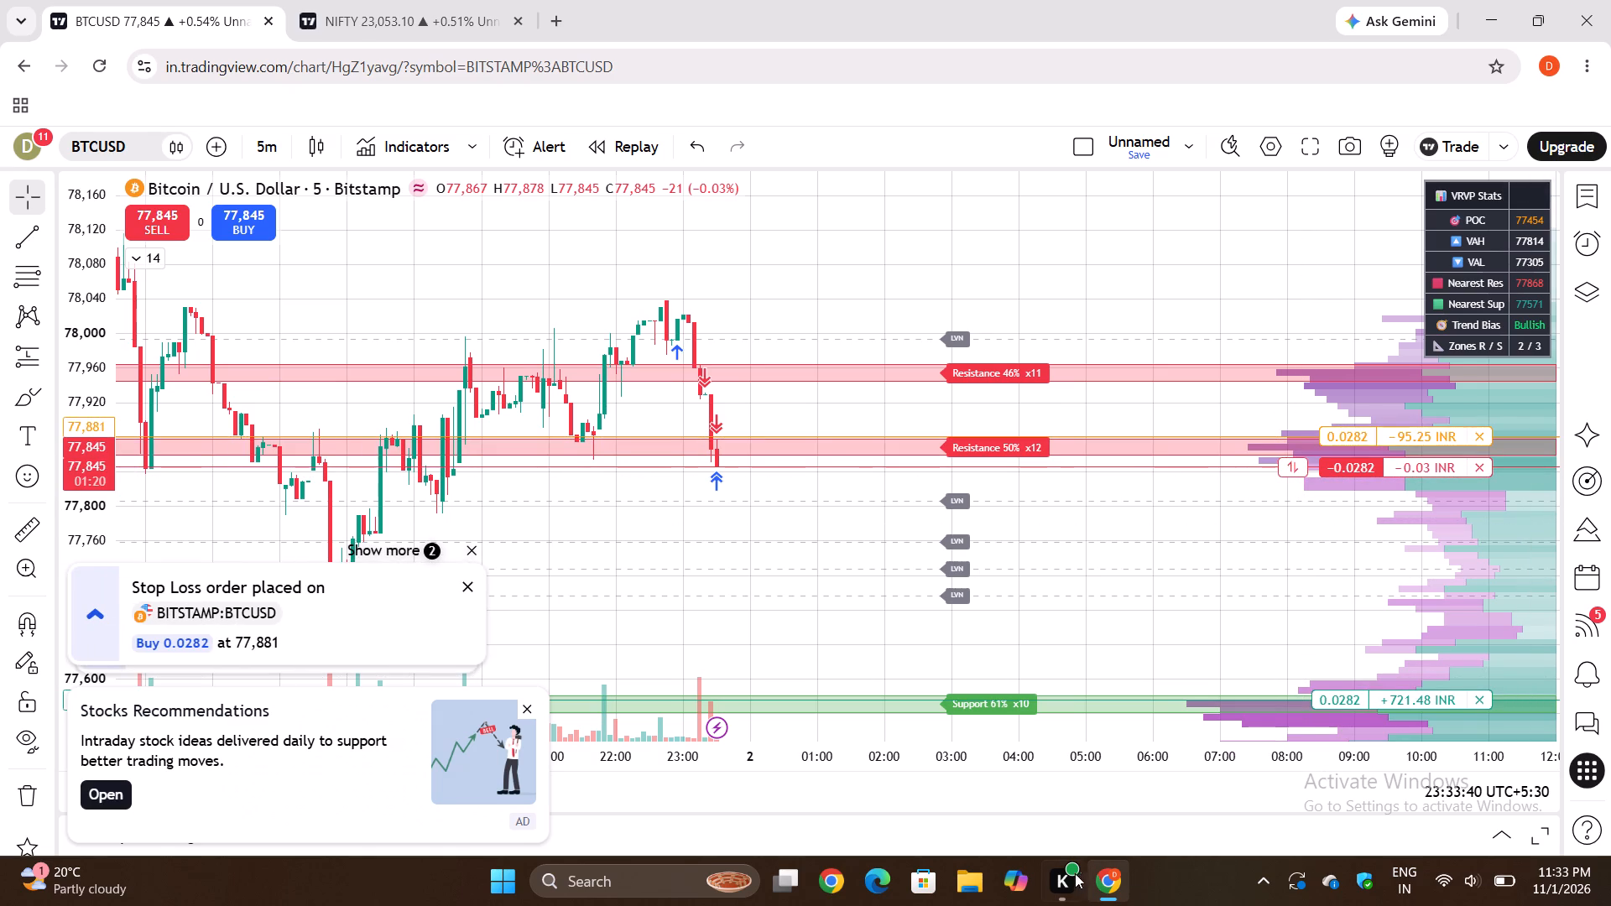
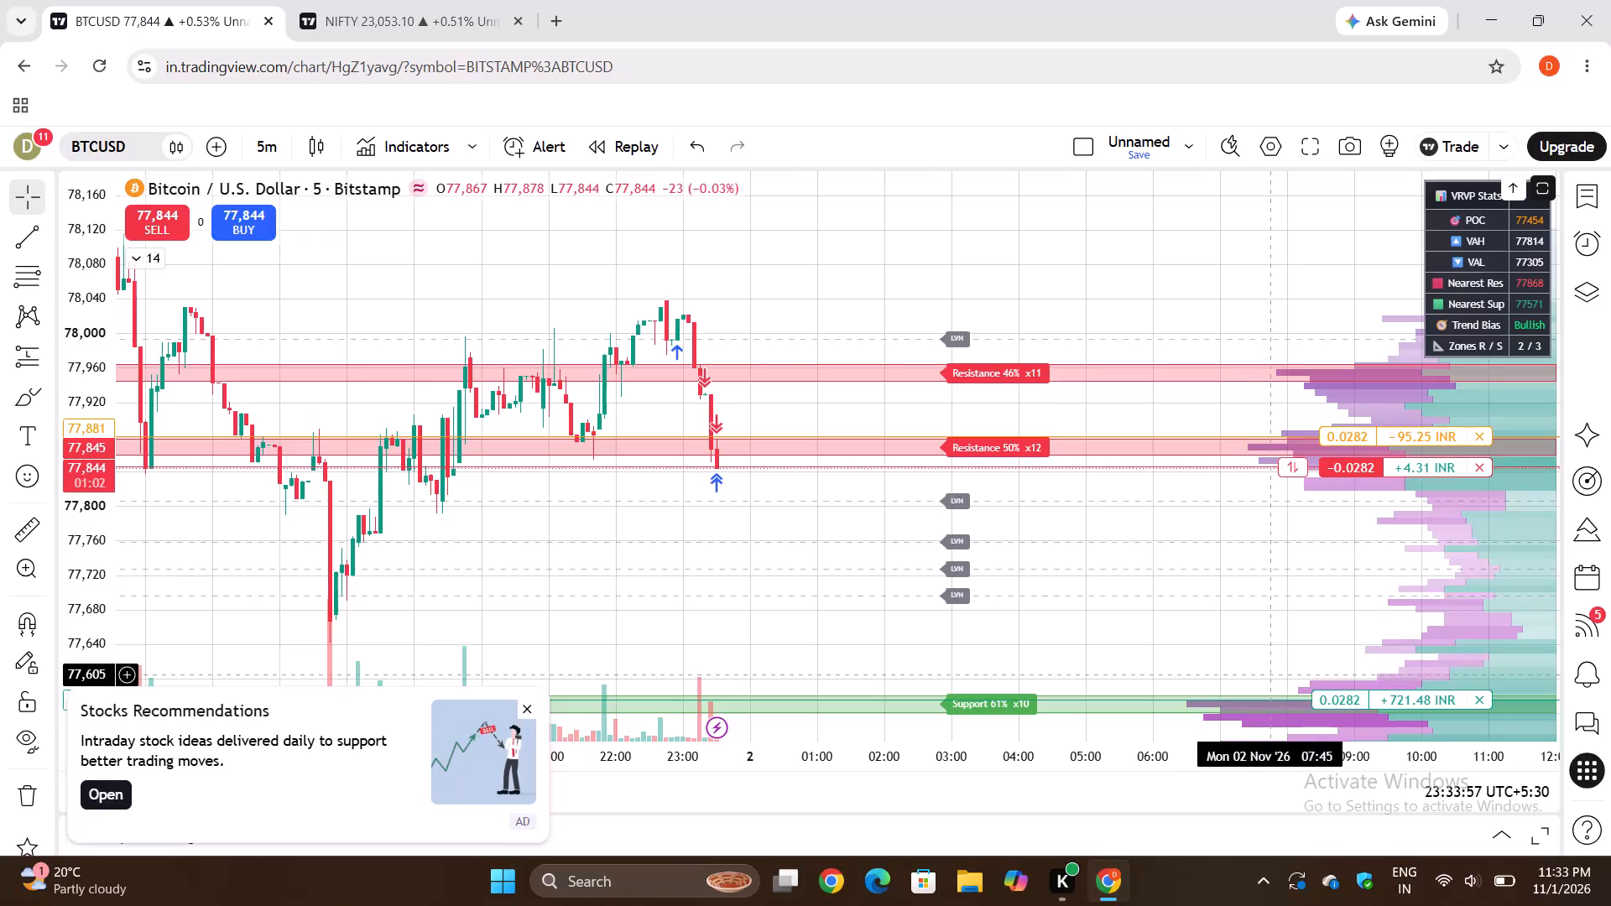
Examine the short BTCUSD position's take profit and stop loss against the surrounding volume profile support and resistance zones.
{"action": "scroll", "coordinate": [829, 473], "scroll_direction": "up", "scroll_amount": 1}
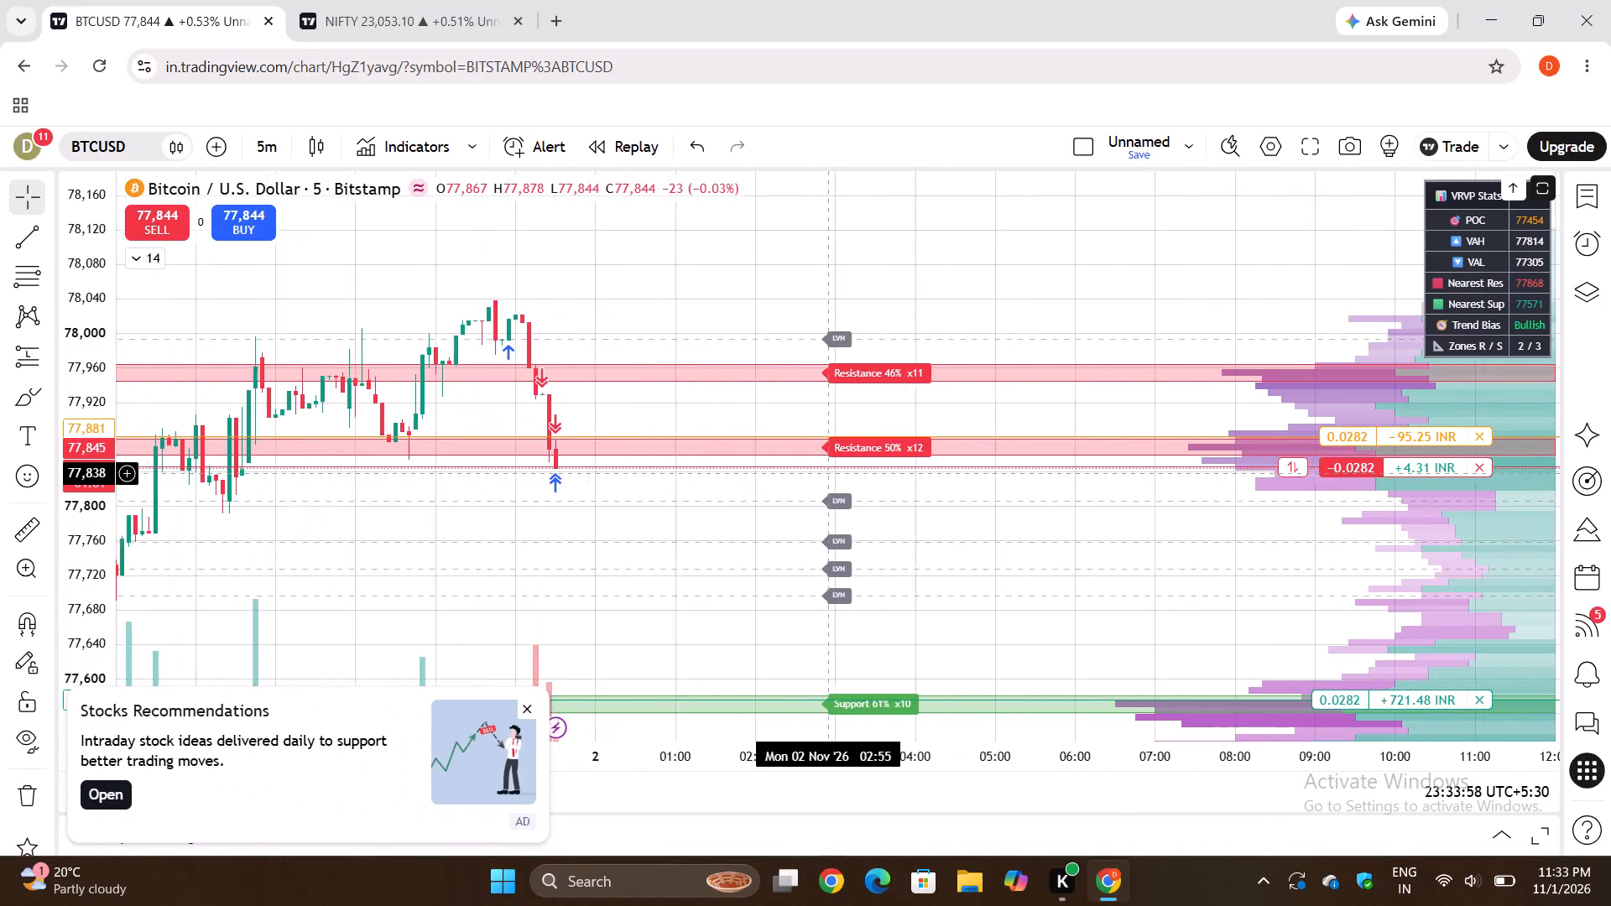
{"action": "scroll", "coordinate": [829, 473], "scroll_direction": "up", "scroll_amount": 1}
{"action": "scroll", "coordinate": [829, 473], "scroll_direction": "down", "scroll_amount": 1}
{"action": "scroll", "coordinate": [829, 473], "scroll_direction": "right", "scroll_amount": 2}
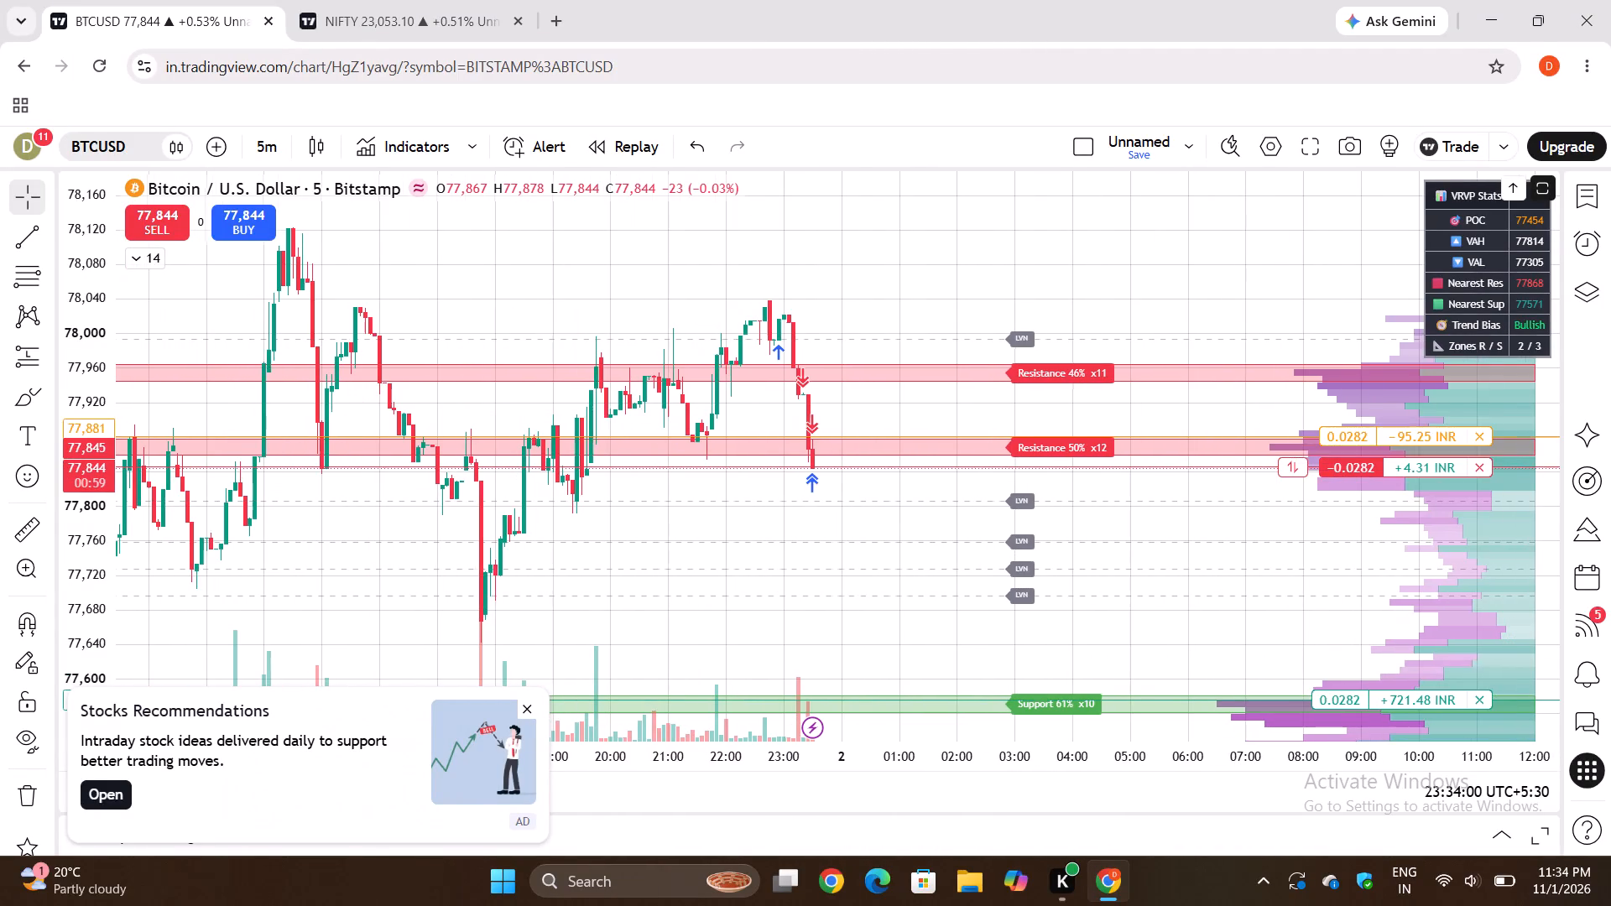
{"action": "left_click_drag", "start_coordinate": [1267, 629], "coordinate": [1080, 460]}
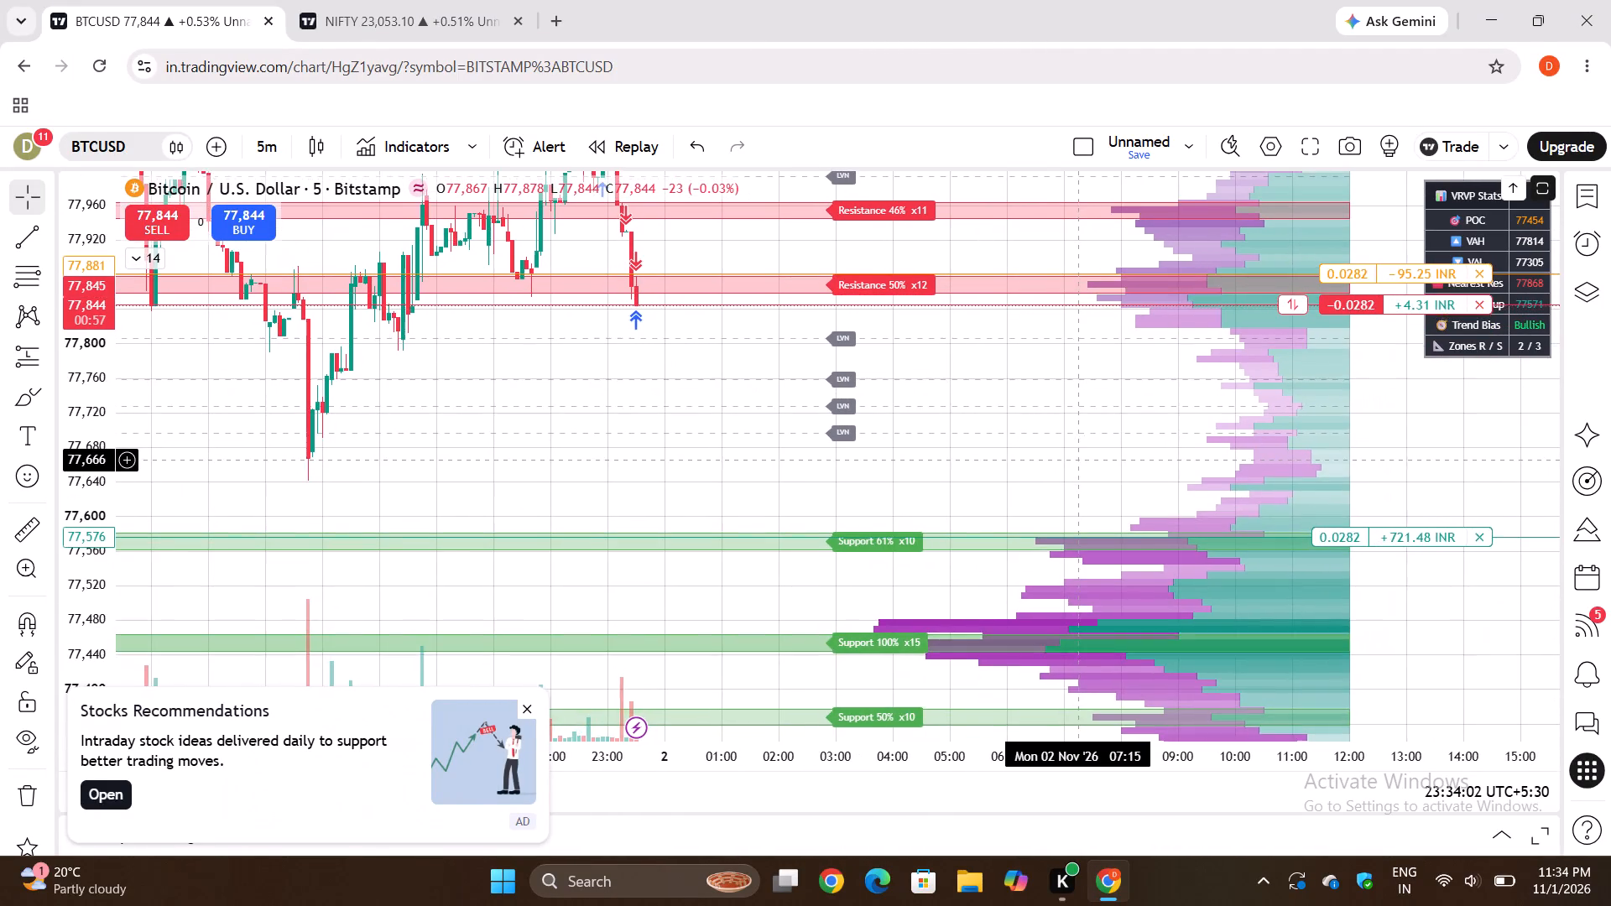
{"action": "left_click_drag", "start_coordinate": [1080, 460], "coordinate": [1105, 503]}
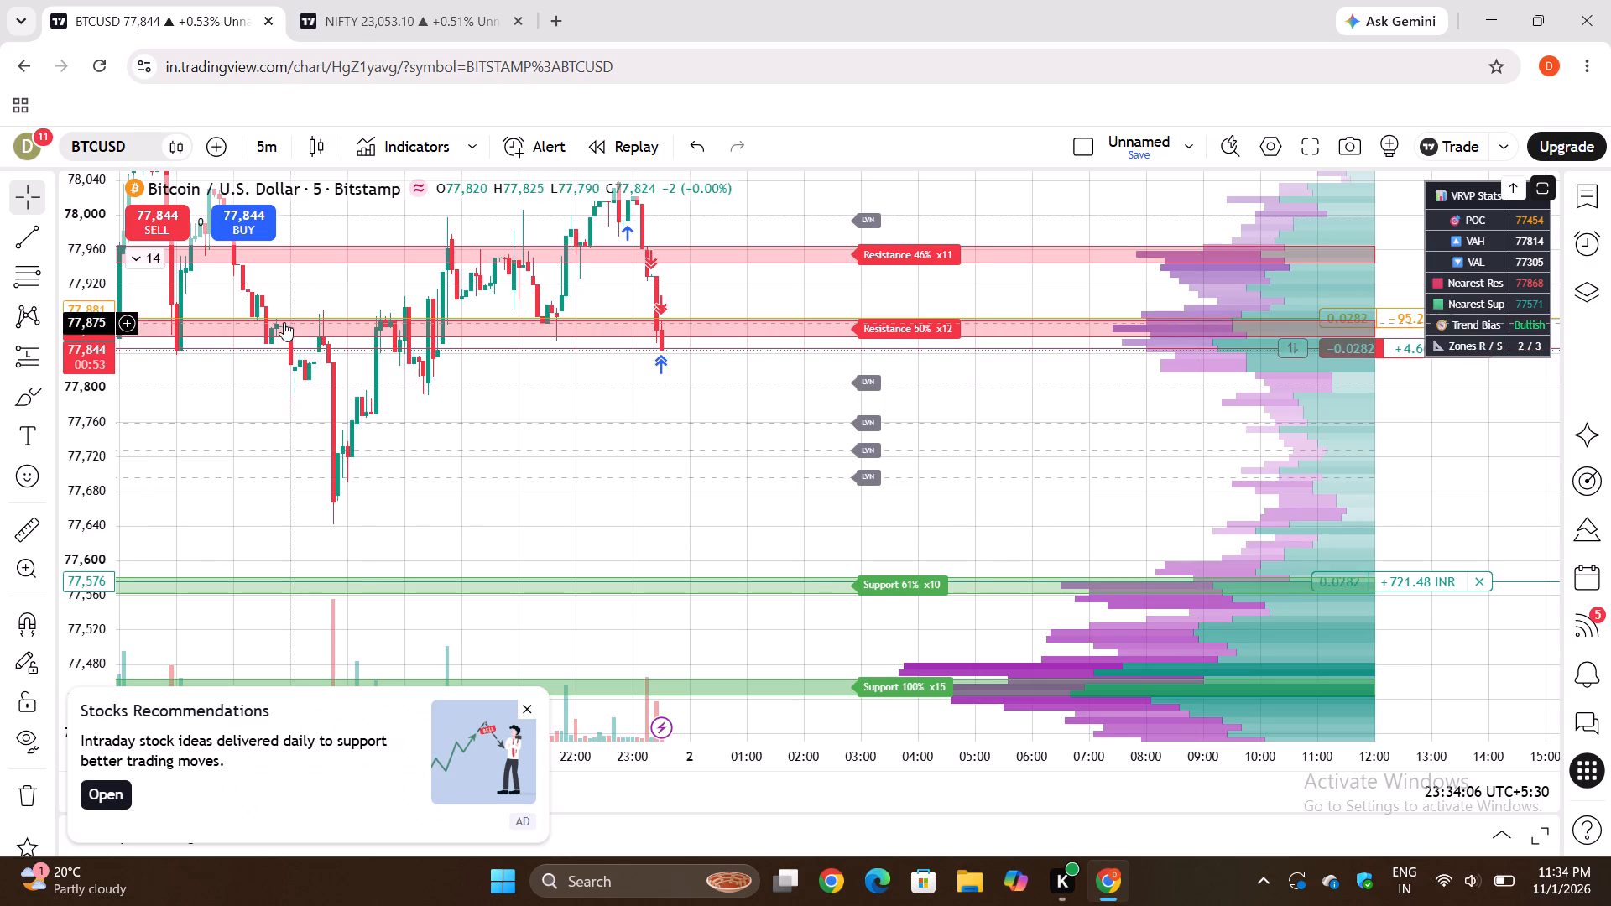
{"action": "left_click_drag", "start_coordinate": [107, 264], "coordinate": [98, 384]}
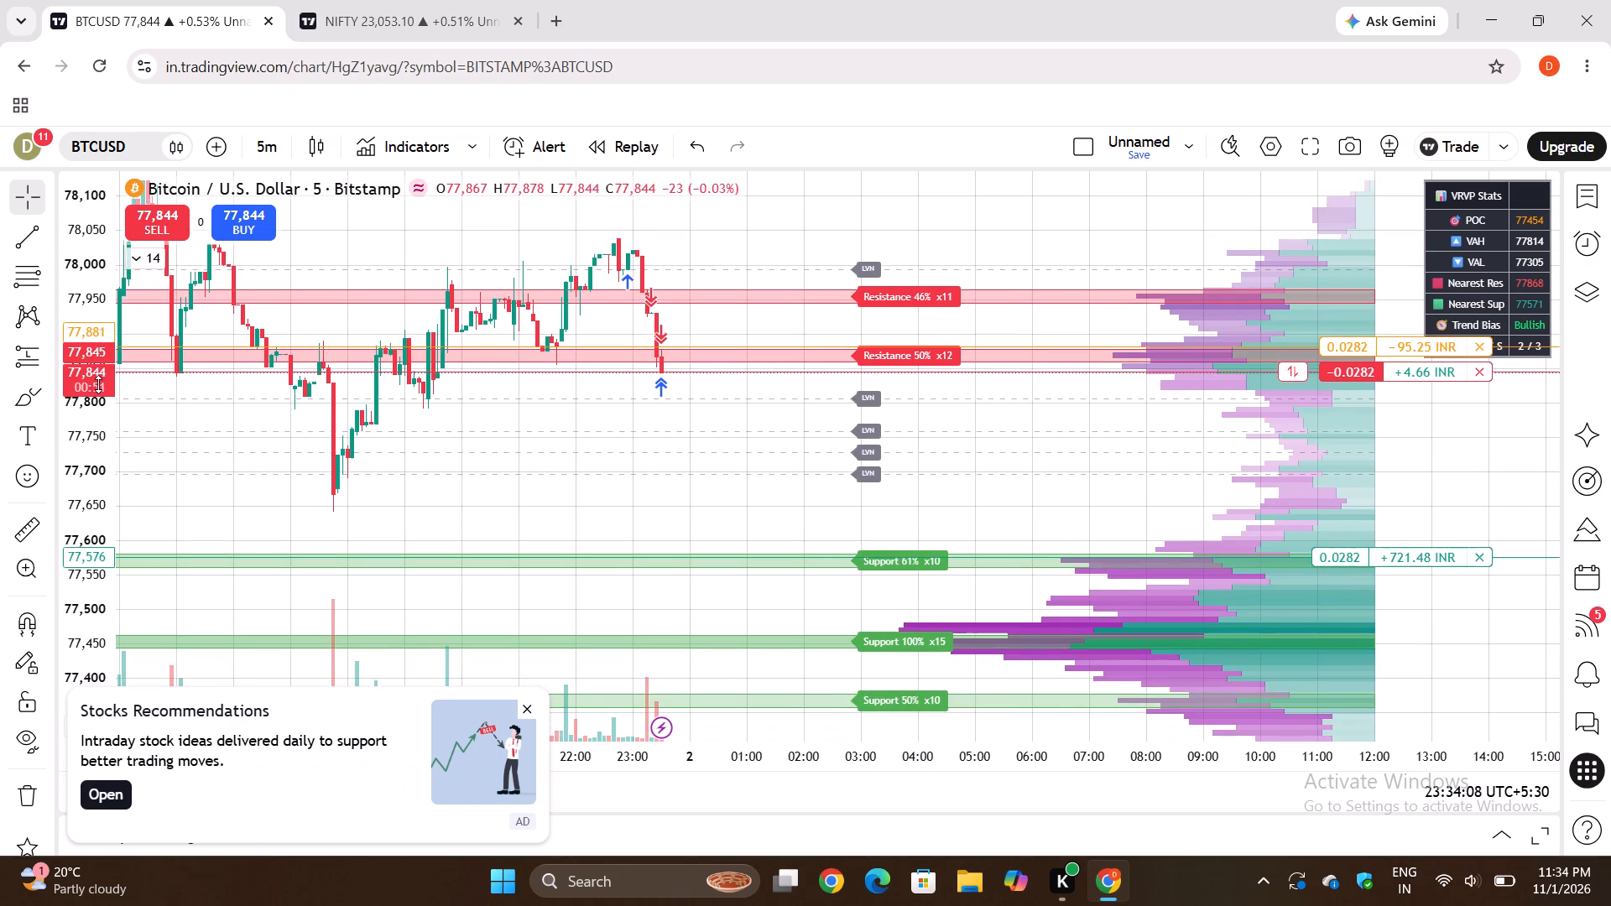
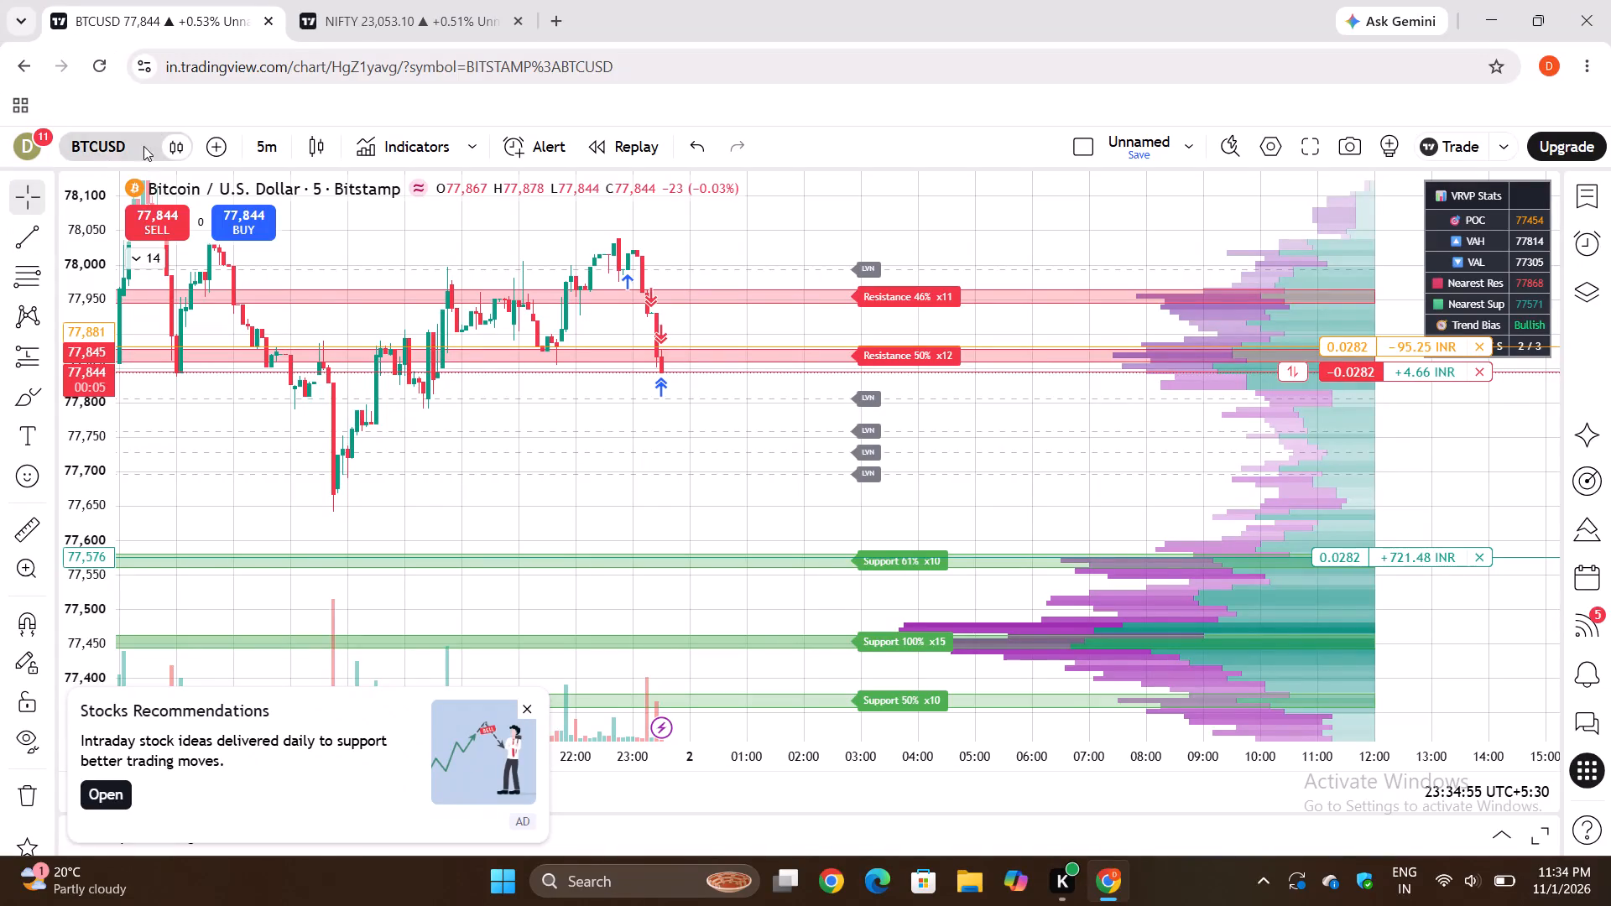
Inspect BTCUSD's liquidity pools with LP Pro shown in place of the HexaTrades Volume Profile S/R Matrix, and switch back to the HexaTrades indicator.
{"action": "left_click", "coordinate": [136, 259]}
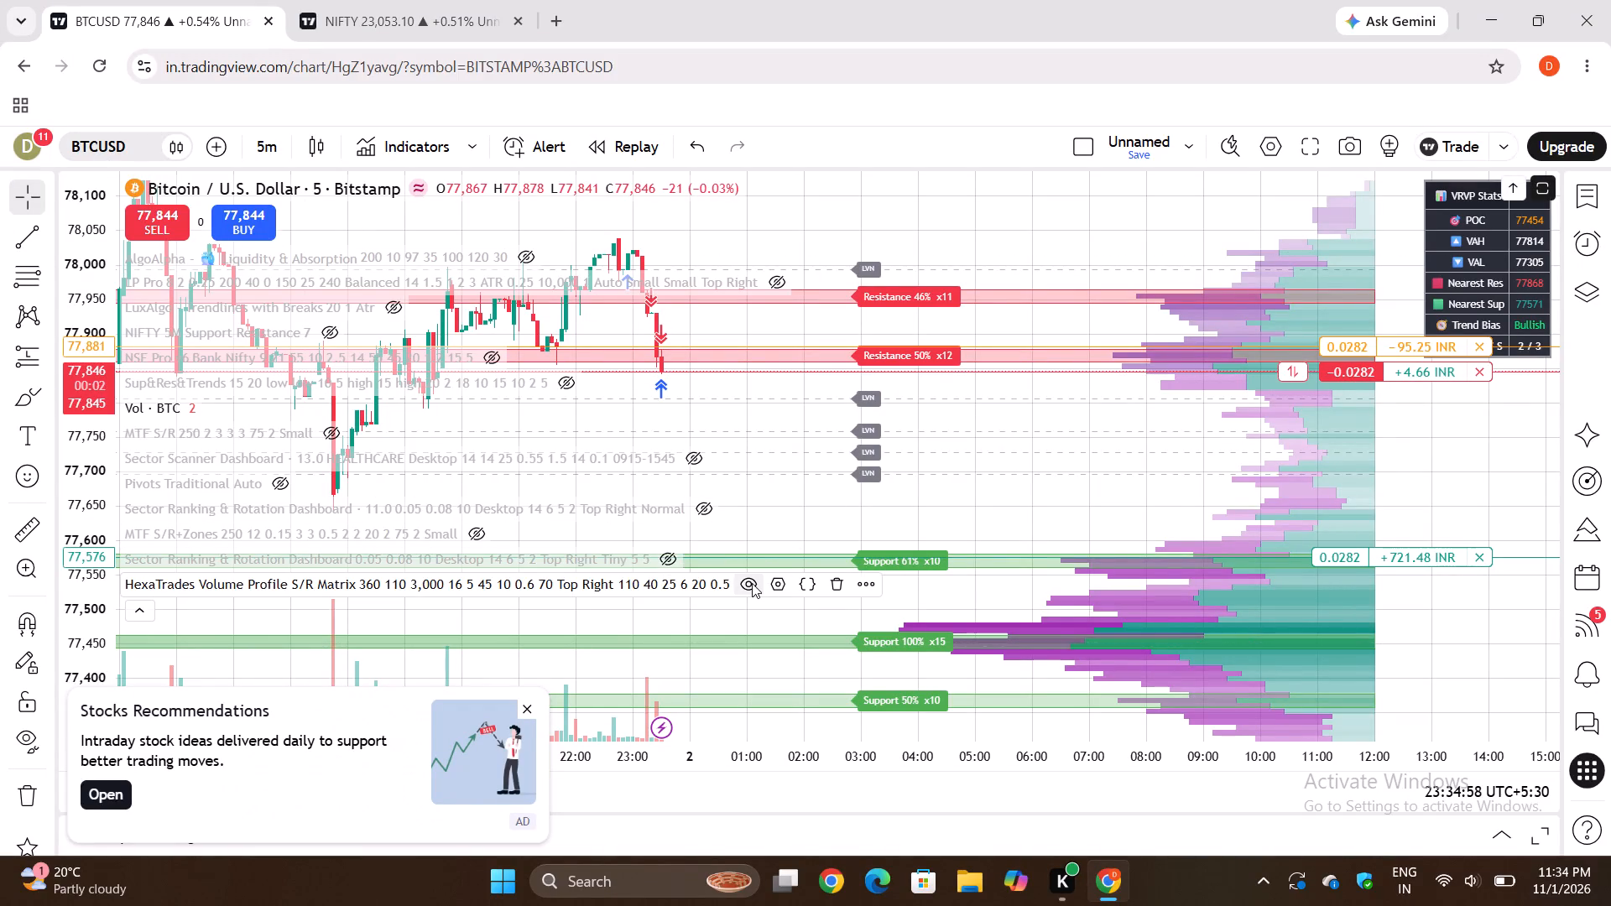
{"action": "left_click", "coordinate": [752, 583]}
{"action": "left_click", "coordinate": [784, 293]}
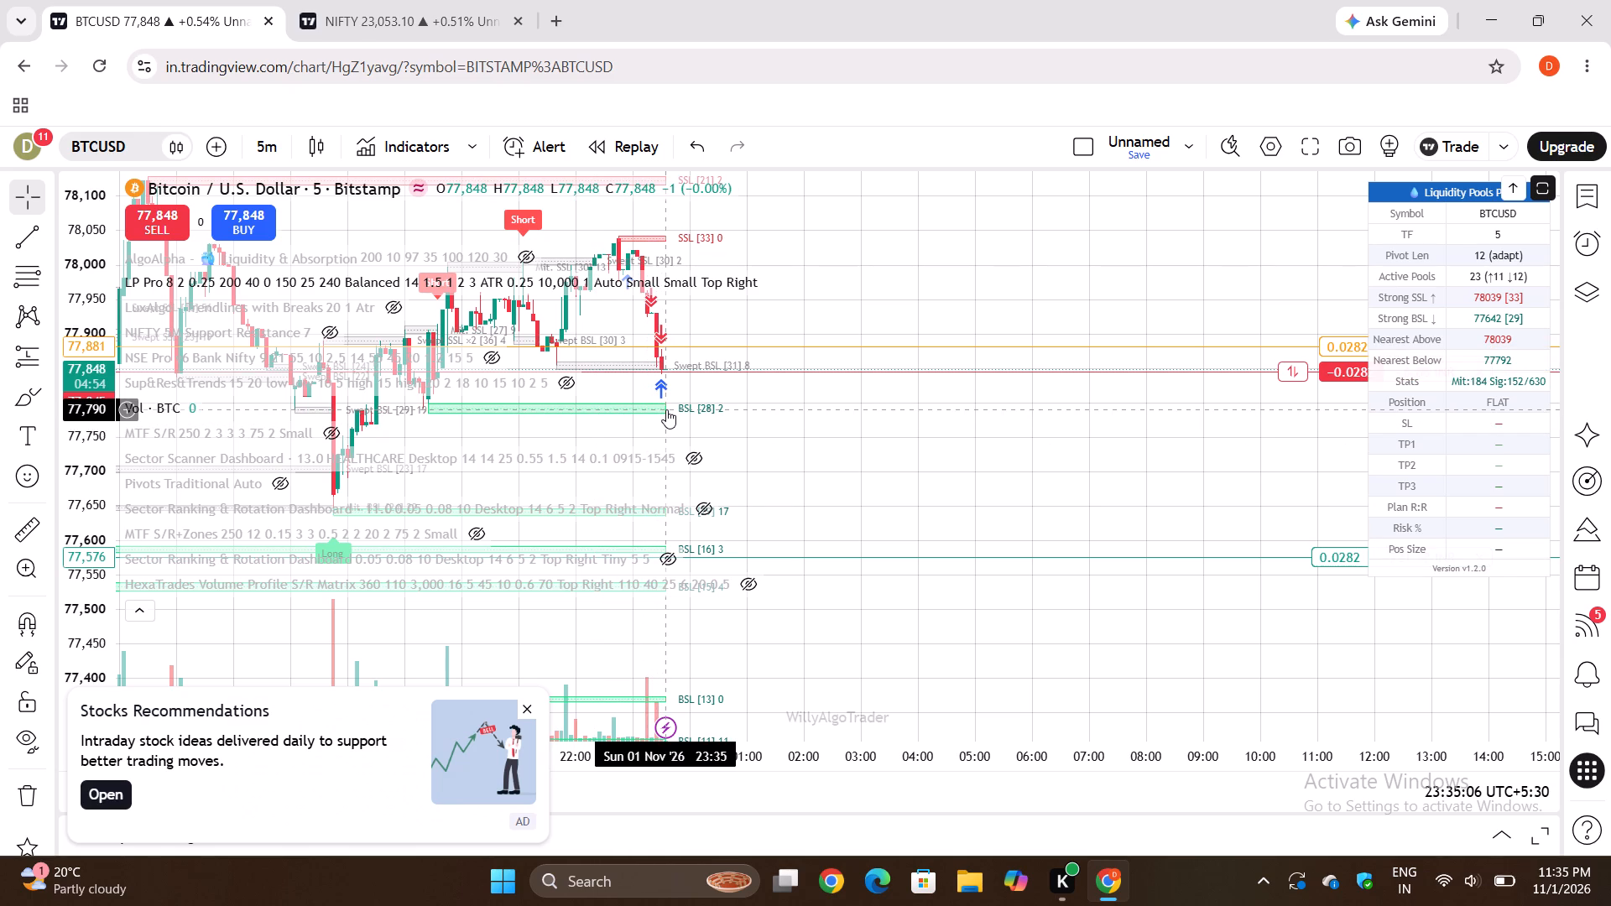
{"action": "left_click", "coordinate": [769, 285]}
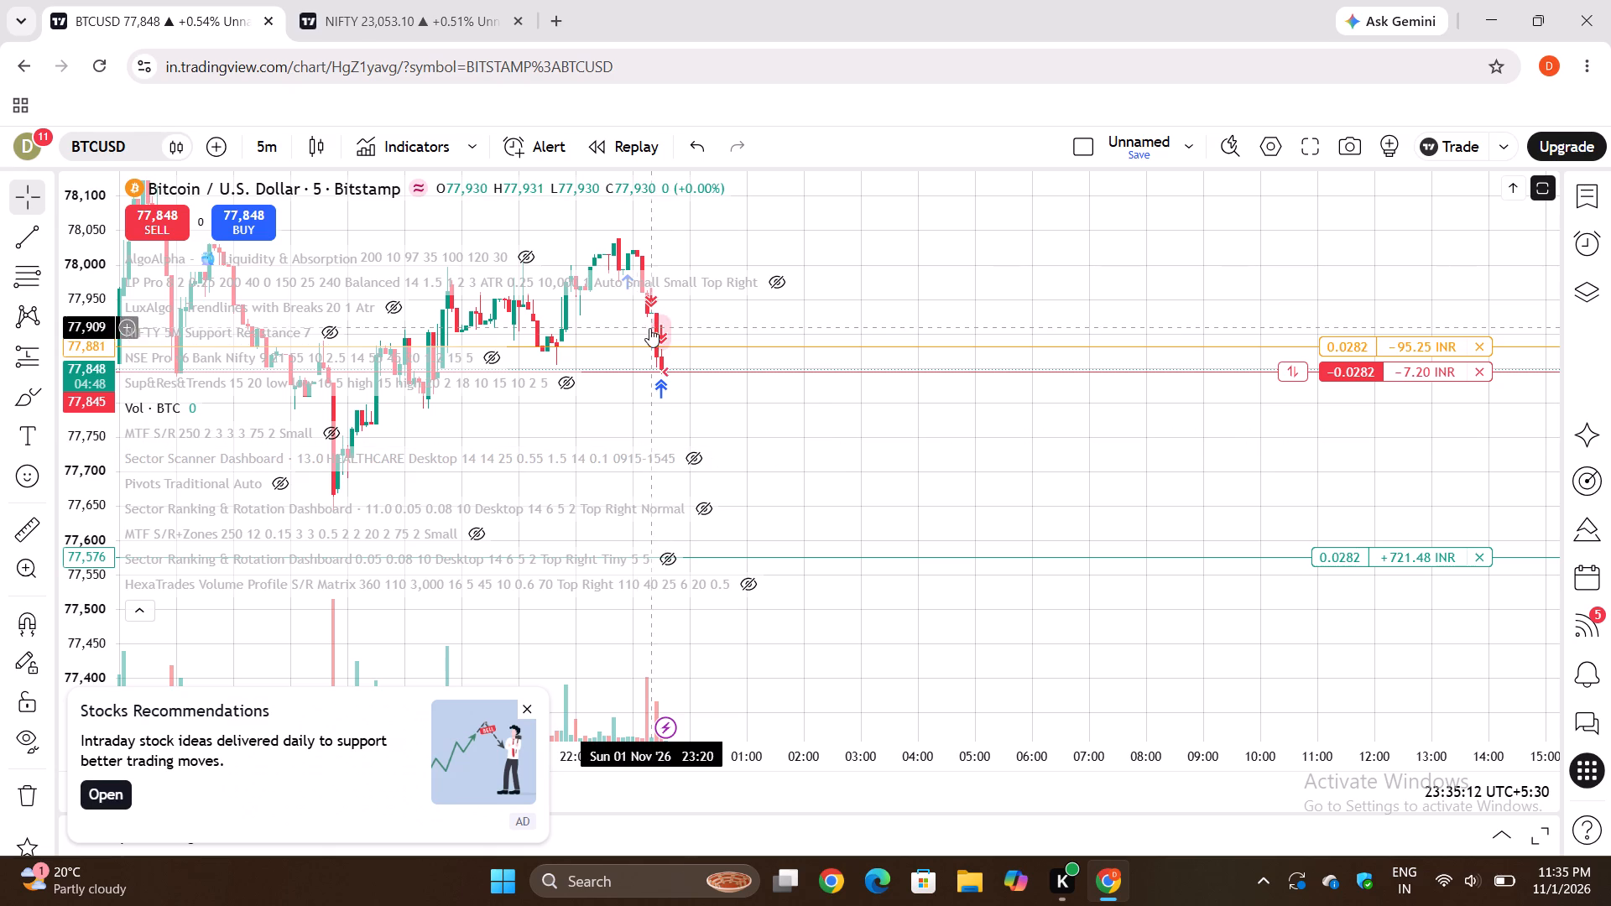
{"action": "left_click", "coordinate": [744, 585]}
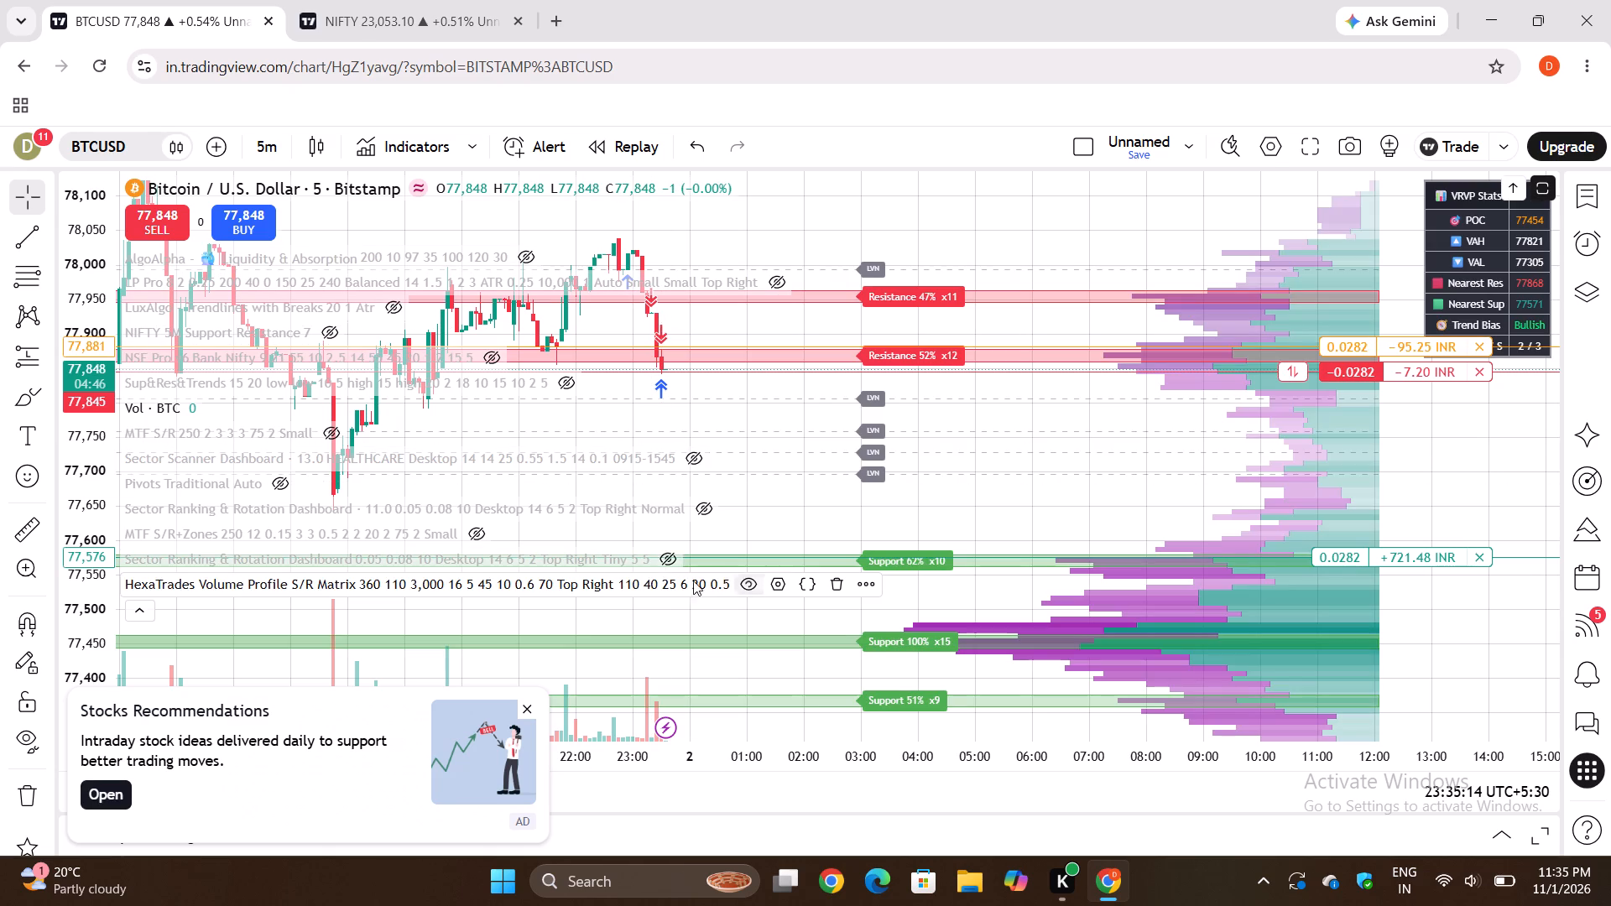
{"action": "left_click", "coordinate": [128, 605]}
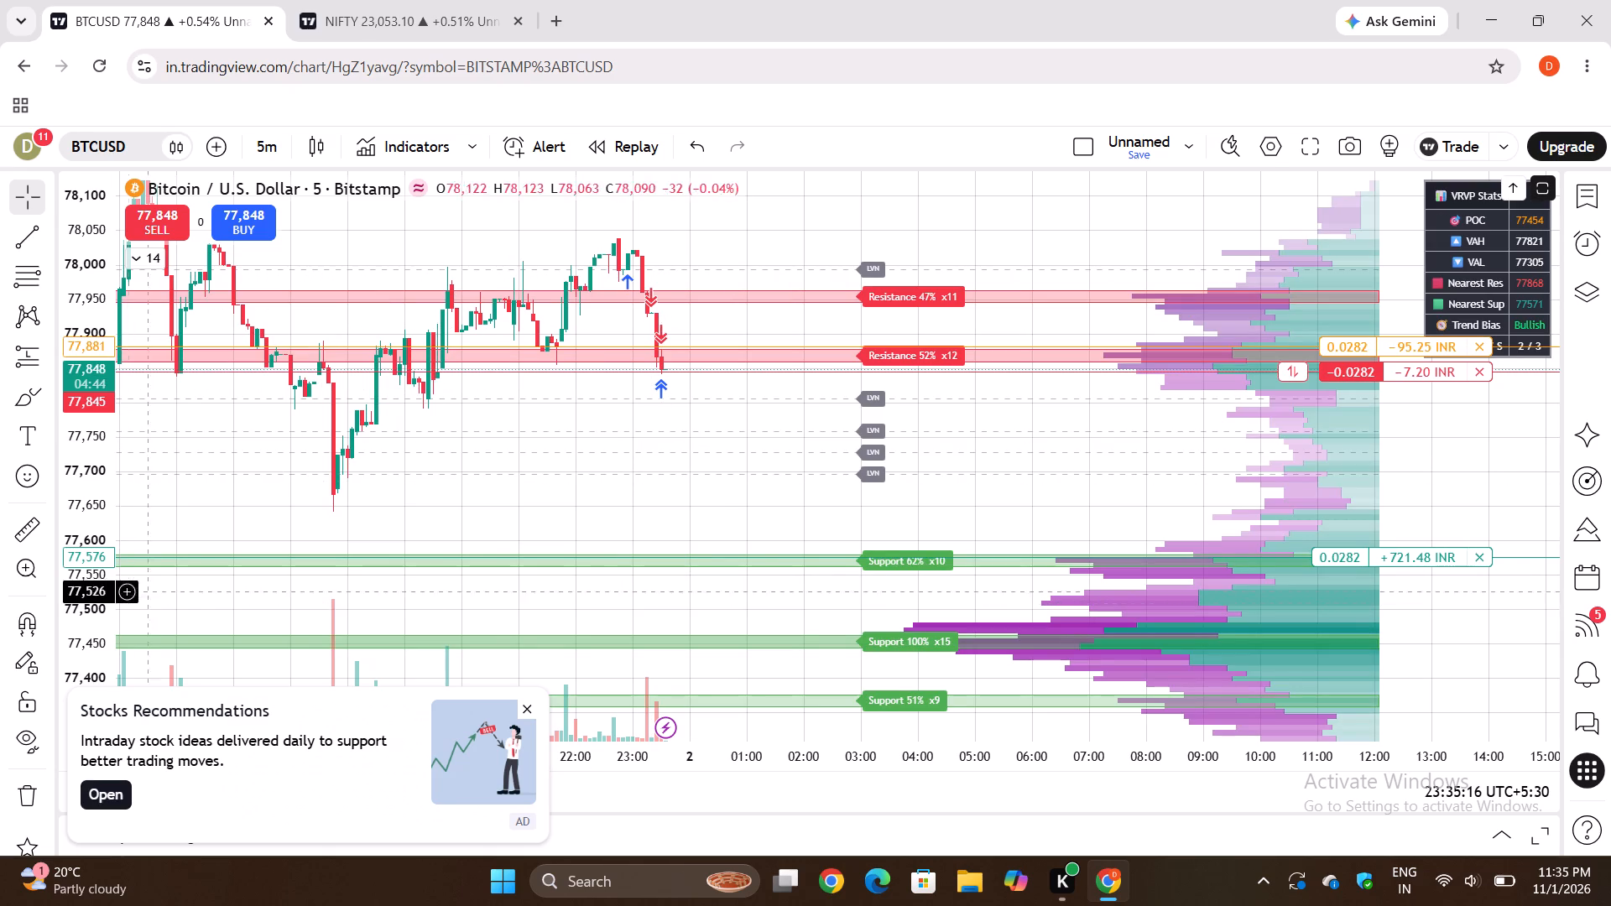
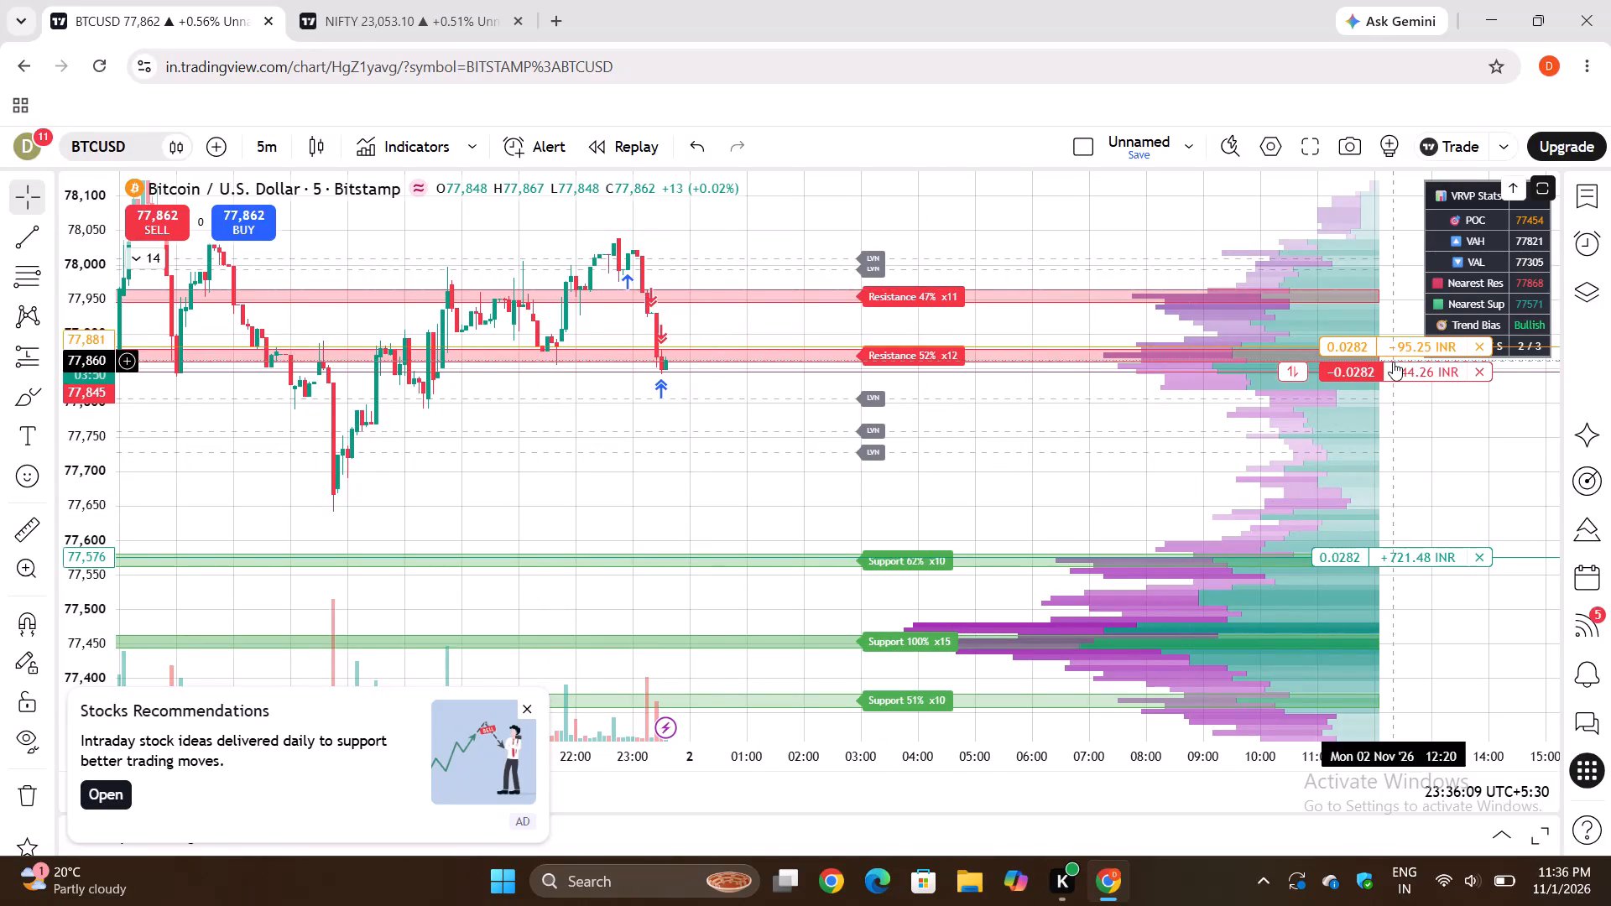
Close the entire 0.0282 BTCUSD short paper position at market.
{"action": "left_click", "coordinate": [1483, 366]}
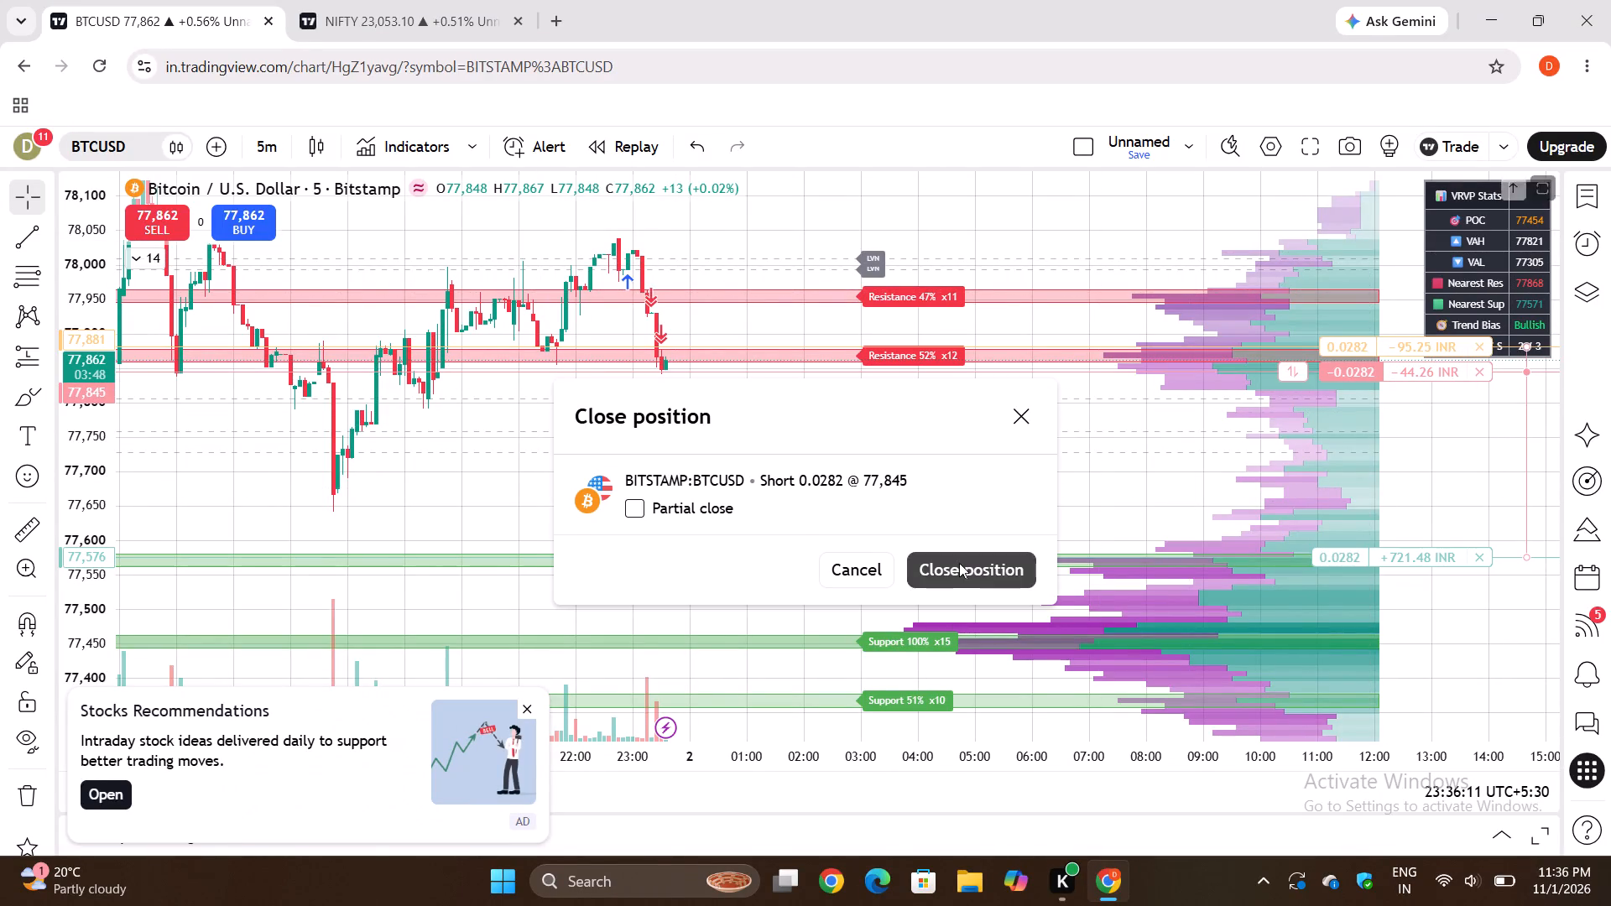
{"action": "left_click", "coordinate": [960, 566]}
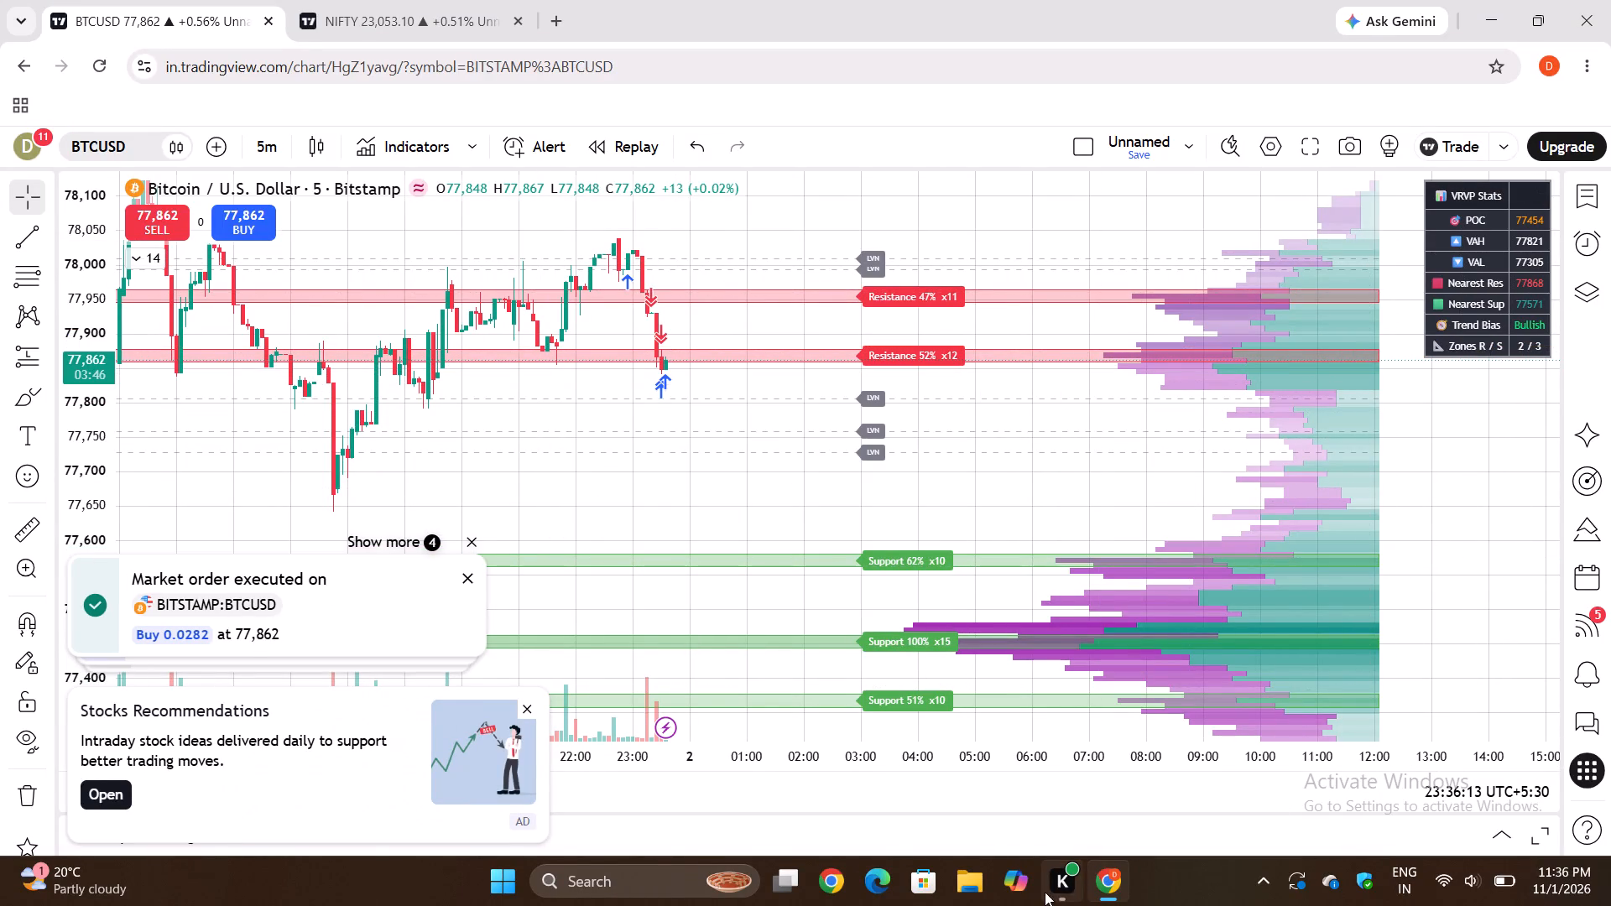